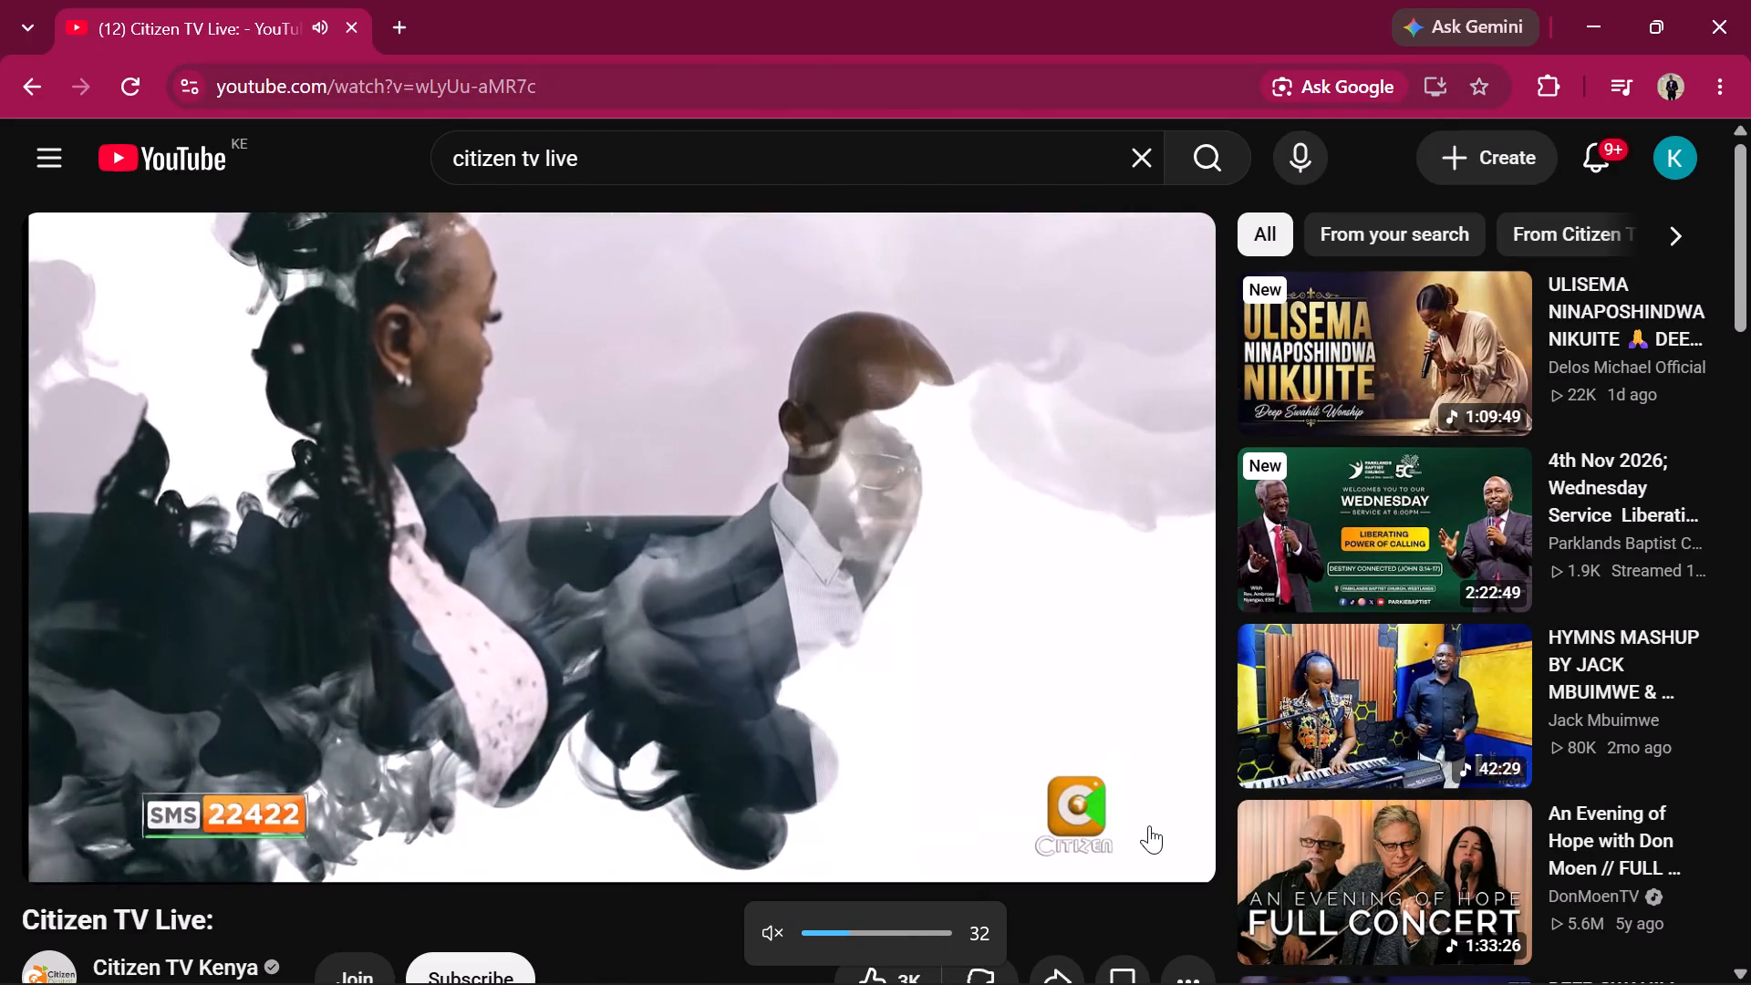
Skip the Citizen TV live stream forward.
key(Right)
key(Right)
key(Right)
key(Right)
key(Right)
key(Right)
key(Right)
key(Right)
key(Right)
key(Right)
key(Right)
key(Right)
key(Right)
key(Right)
key(Right)
key(Right)
key(Right)
key(Right)
key(Right)
key(Right)
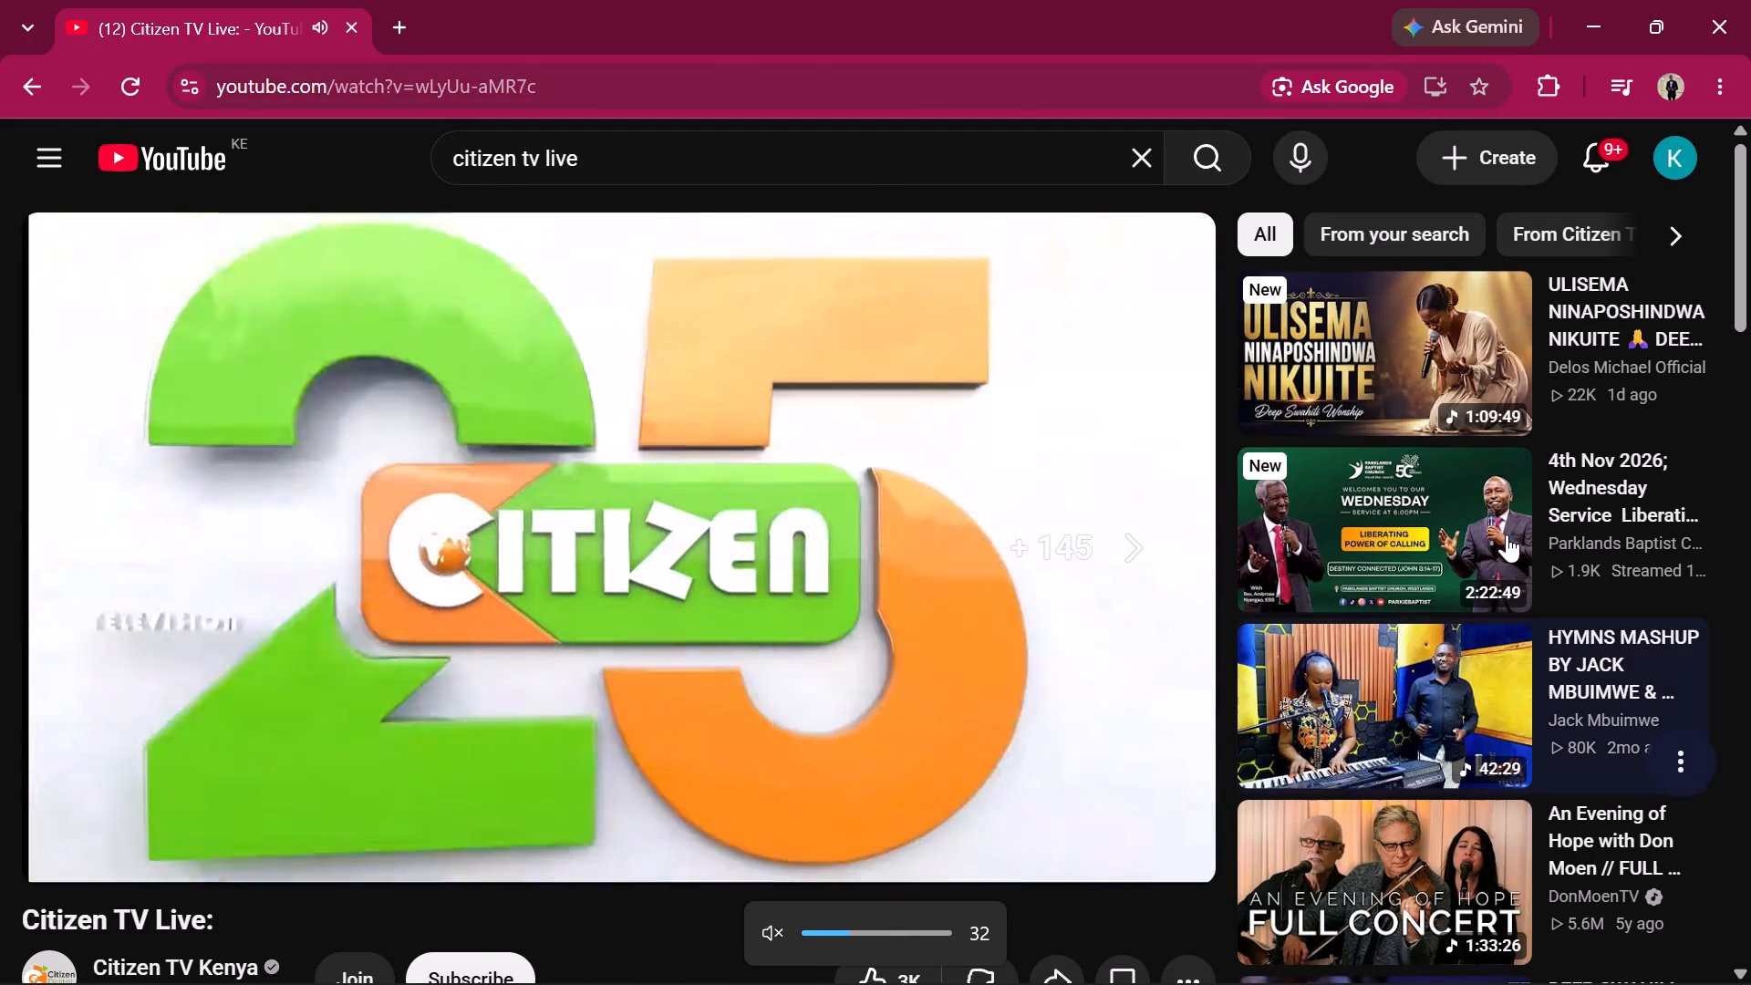
Open the suggested Parklands Baptist Church video of the 4th Nov 2026 Wednesday service.
click(1428, 523)
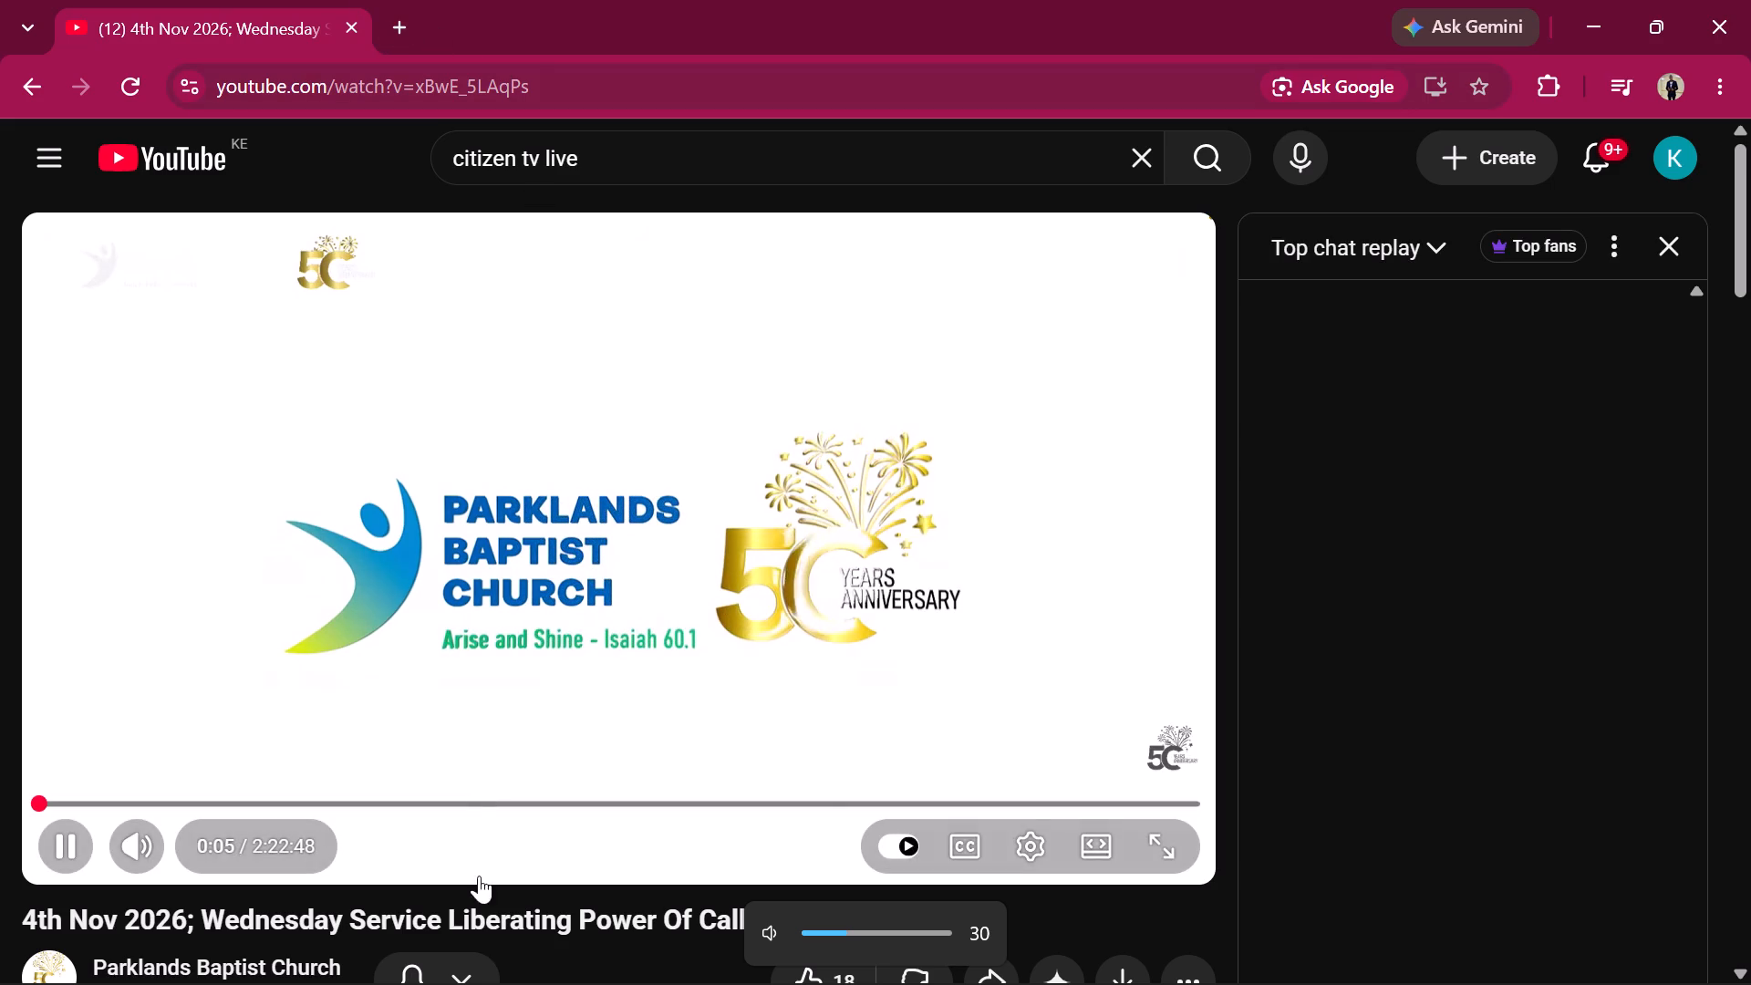
Switch from Firefox back to the Chrome window with the church service video.
click(689, 953)
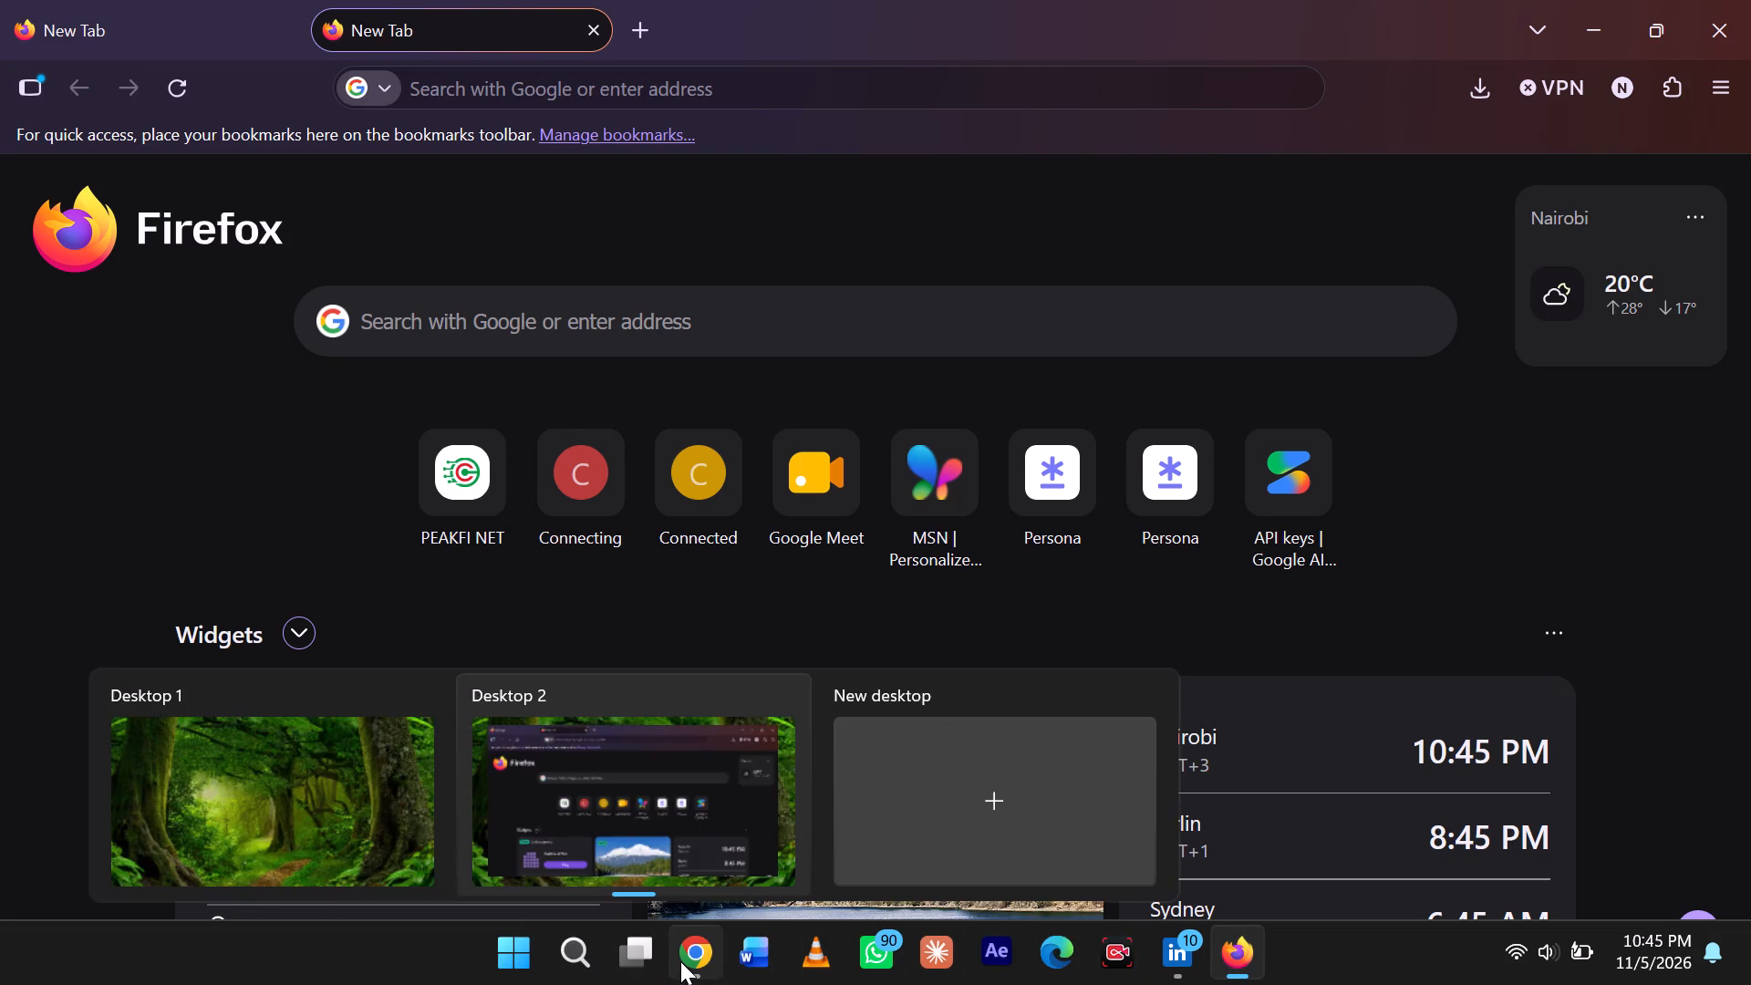
click(680, 961)
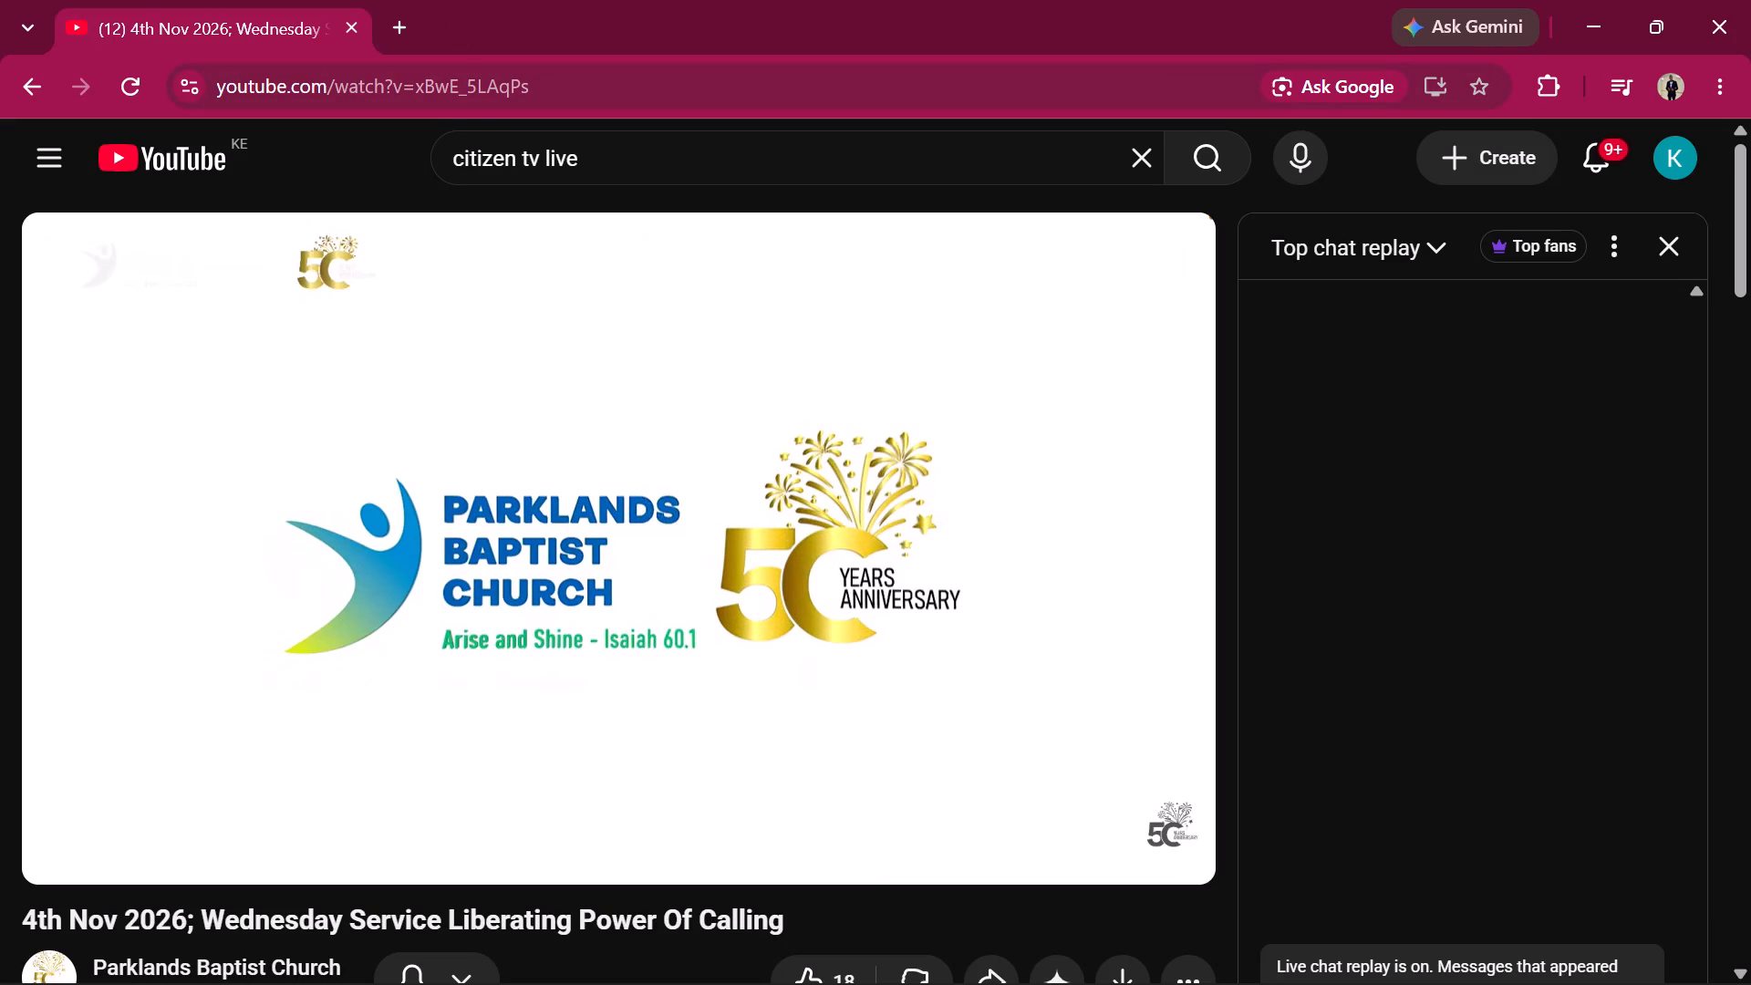
double_click(647, 161)
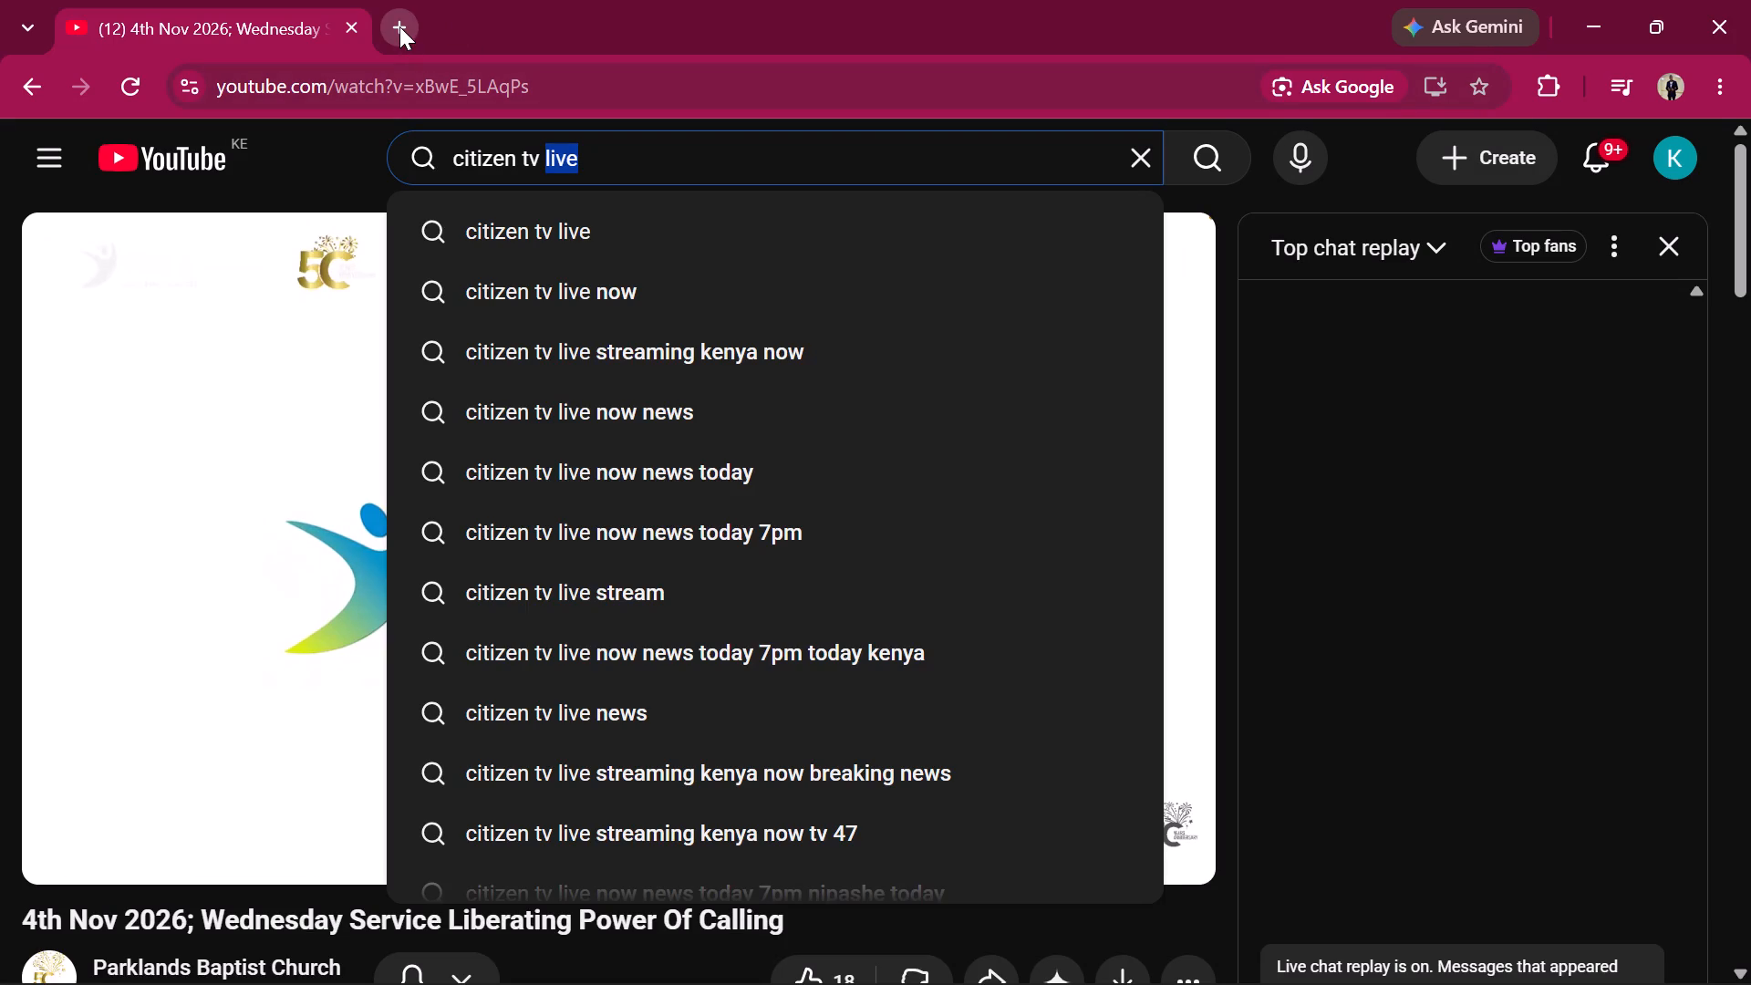
Search Google for "worldquant brain" in a new tab and open the WorldQuant BRAIN sign-in result.
click(399, 26)
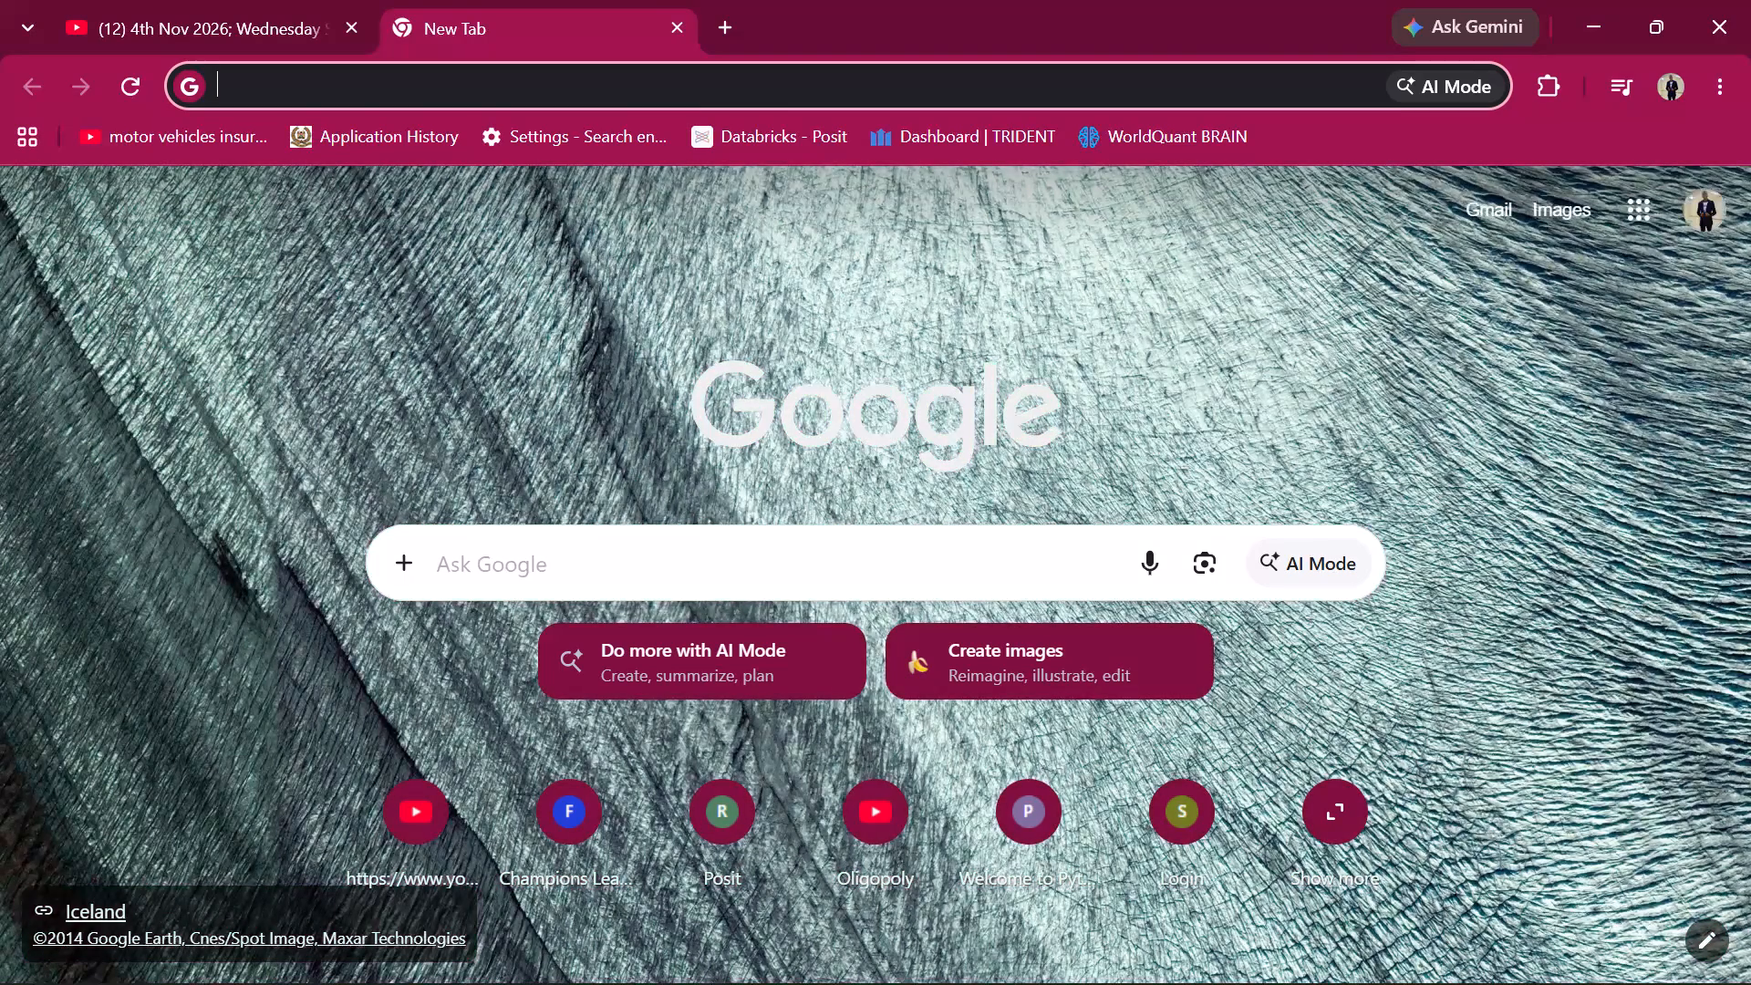
click(600, 562)
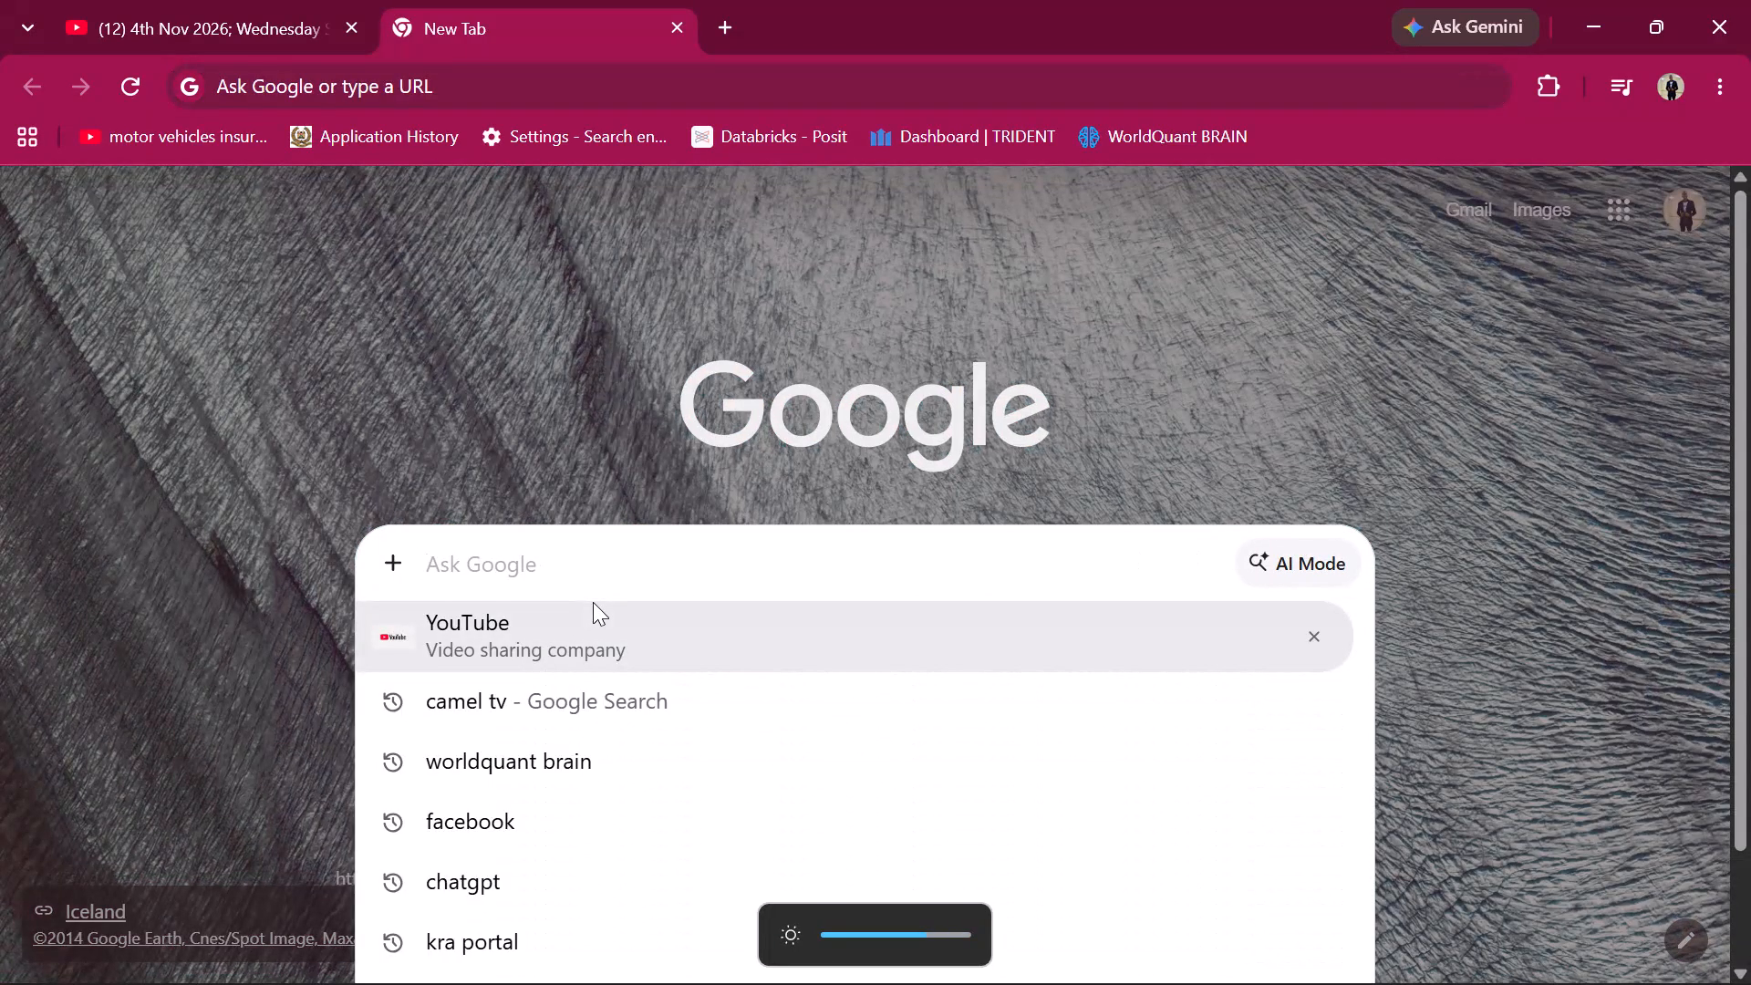
click(534, 774)
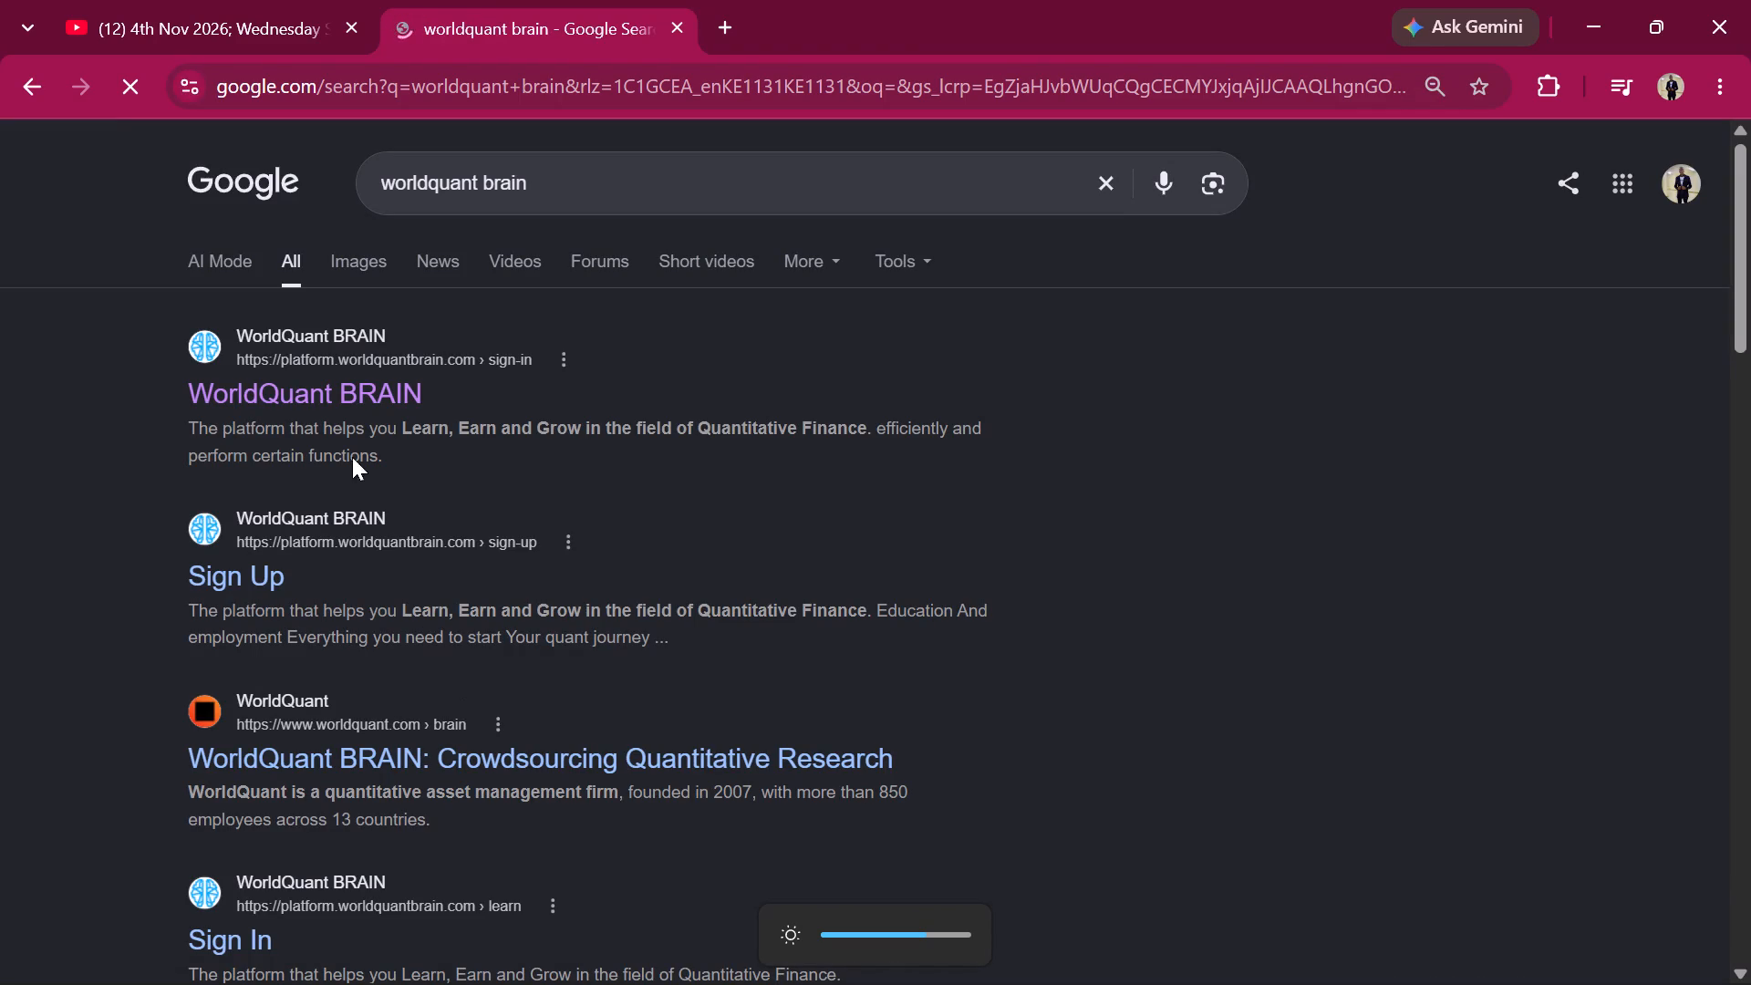
click(407, 393)
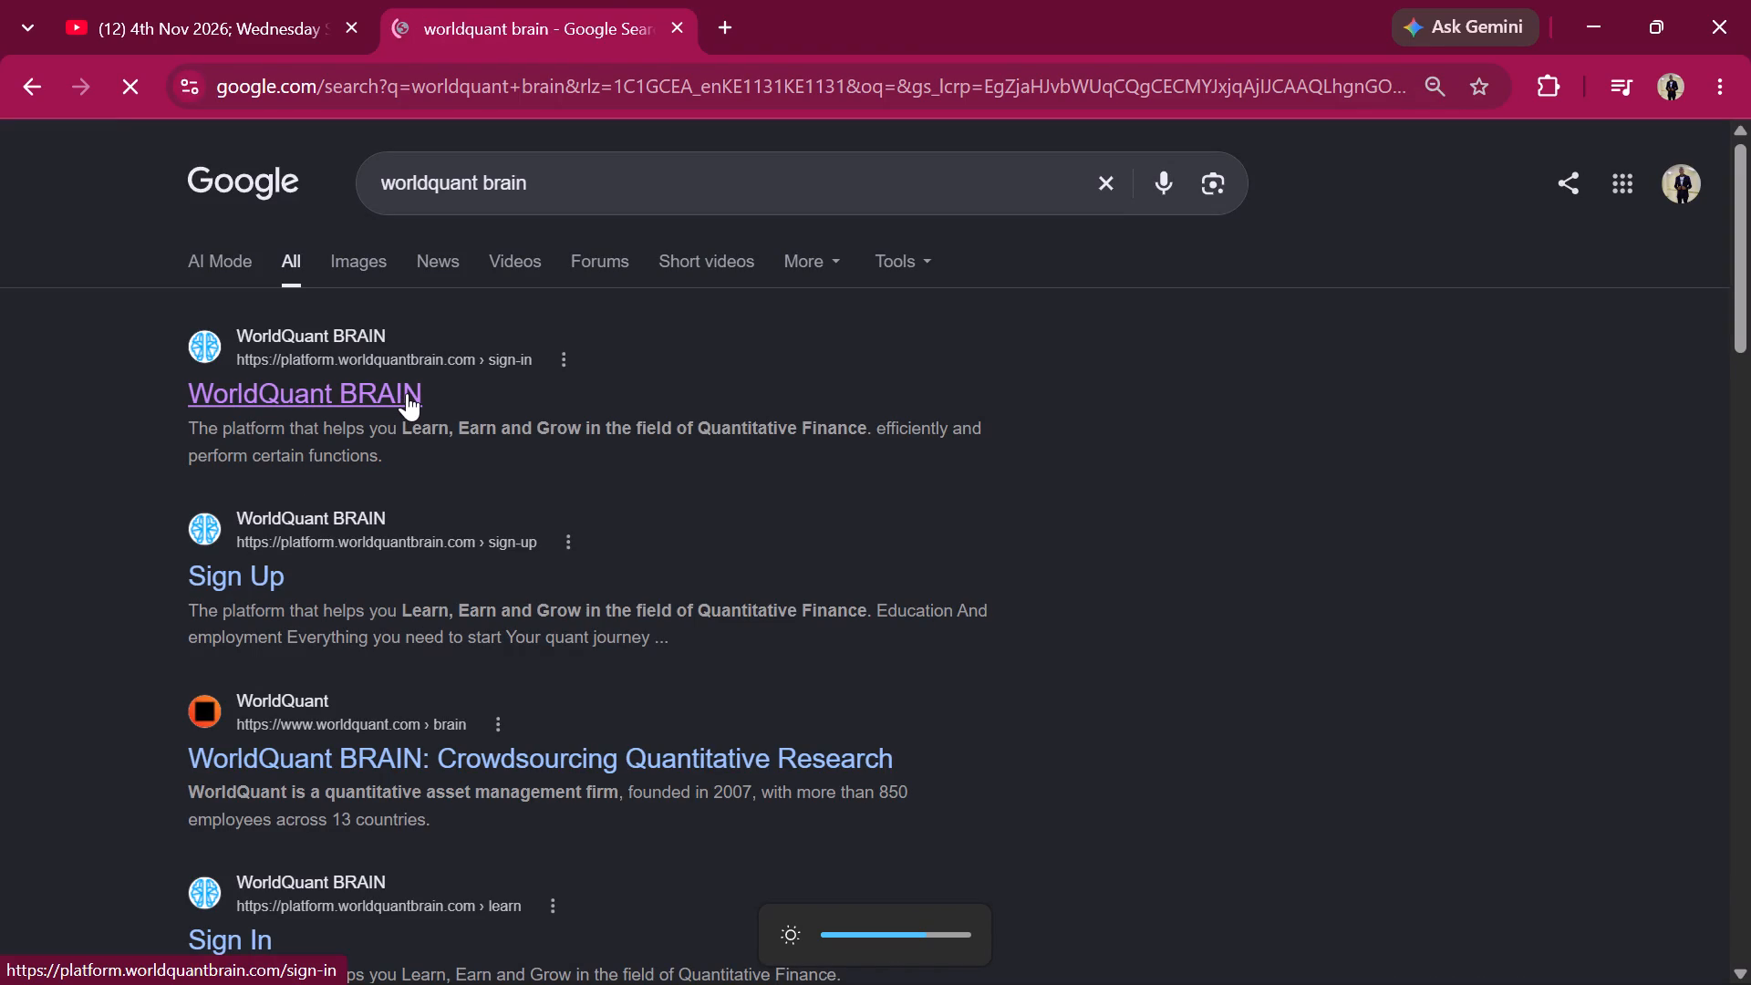
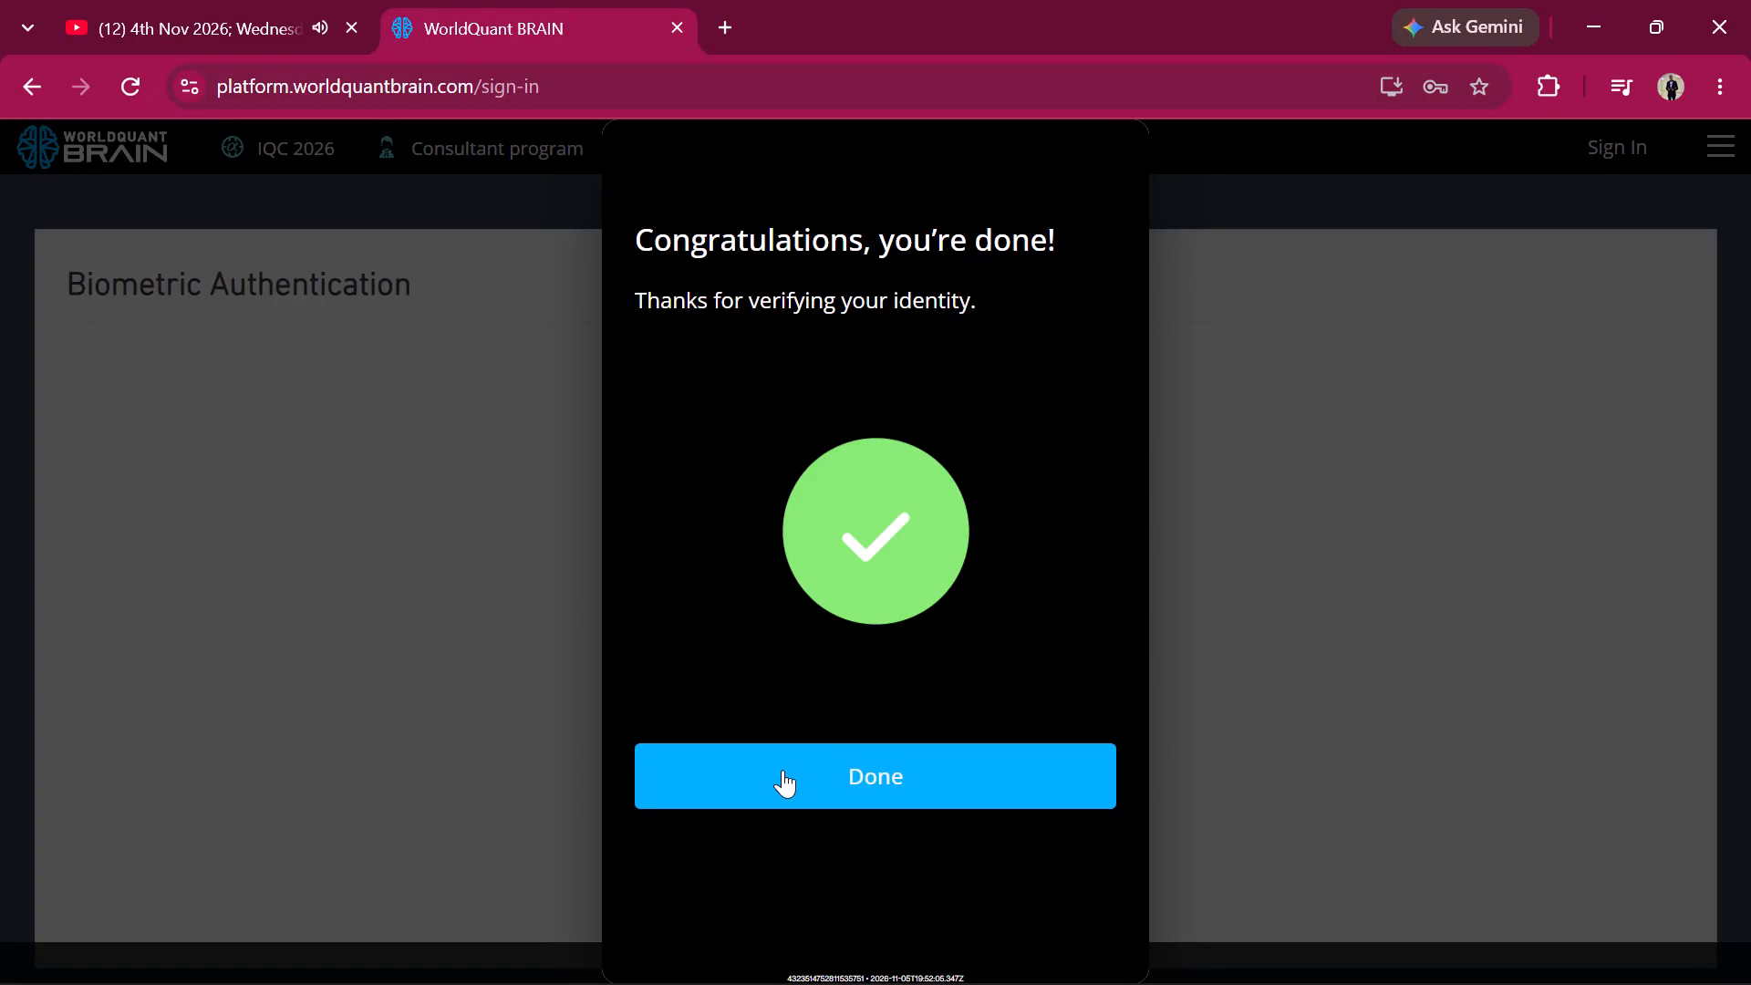
Finish the biometric identity verification to complete signing in to WorldQuant BRAIN.
click(782, 770)
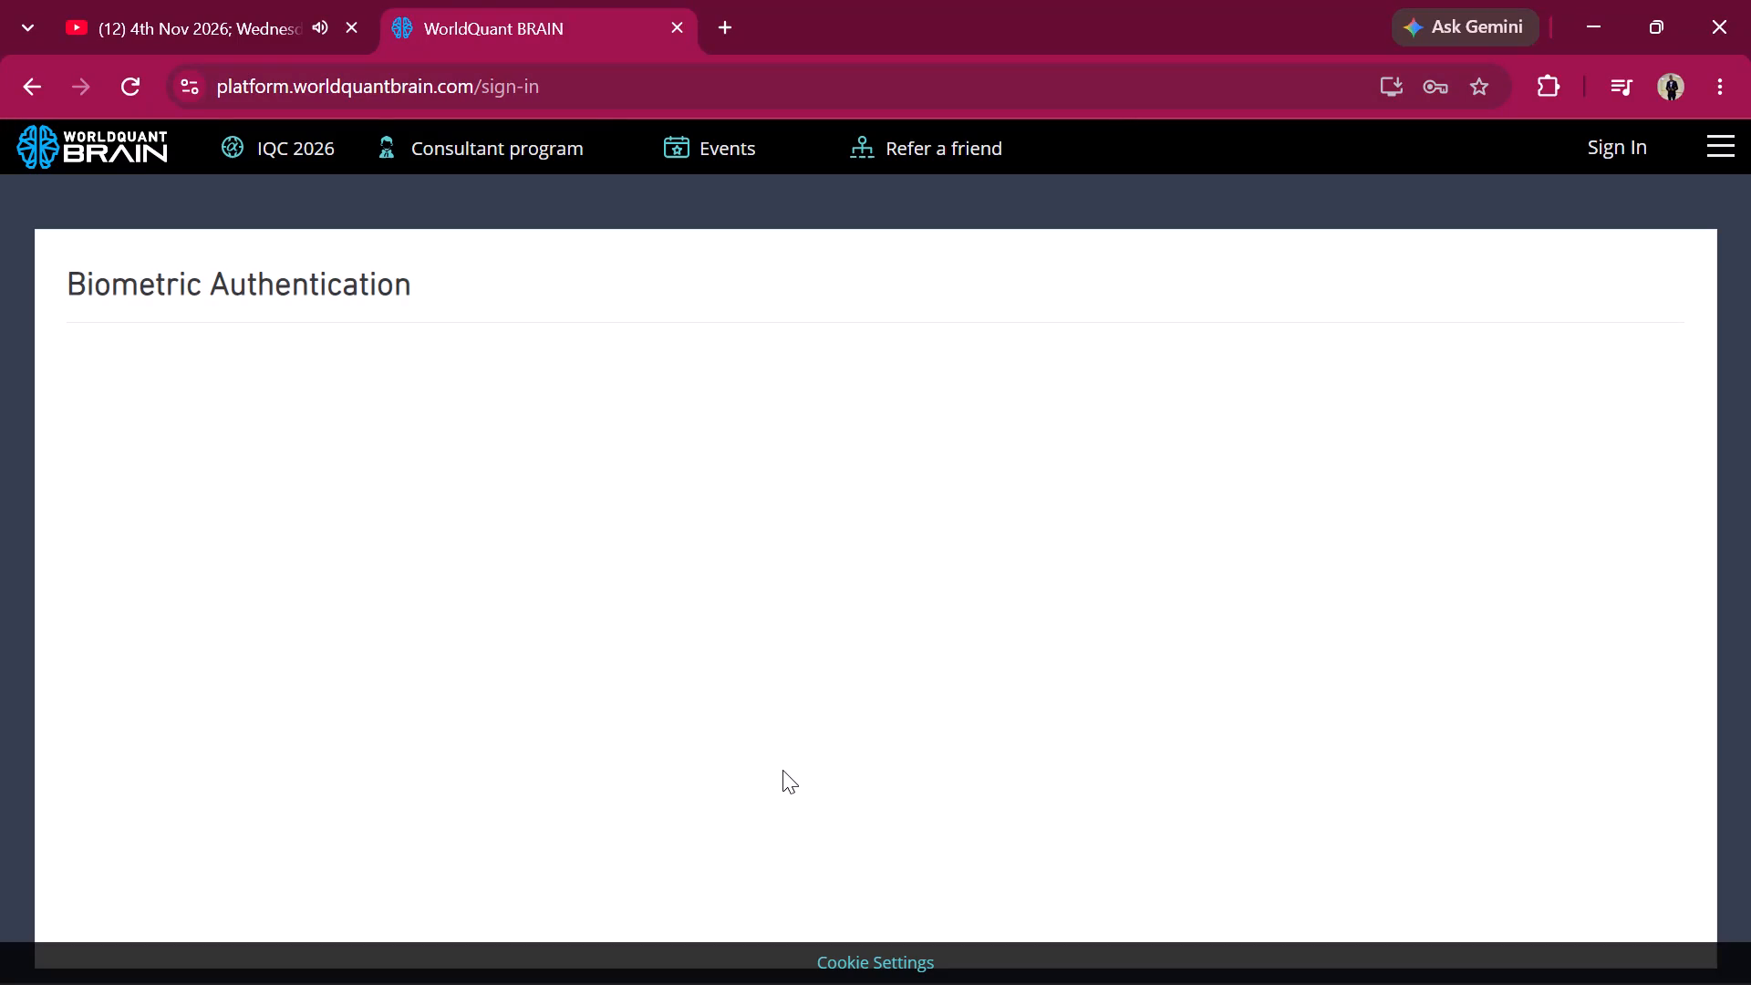
Switch to the church service video and dismiss the open YouTube search suggestions.
click(139, 15)
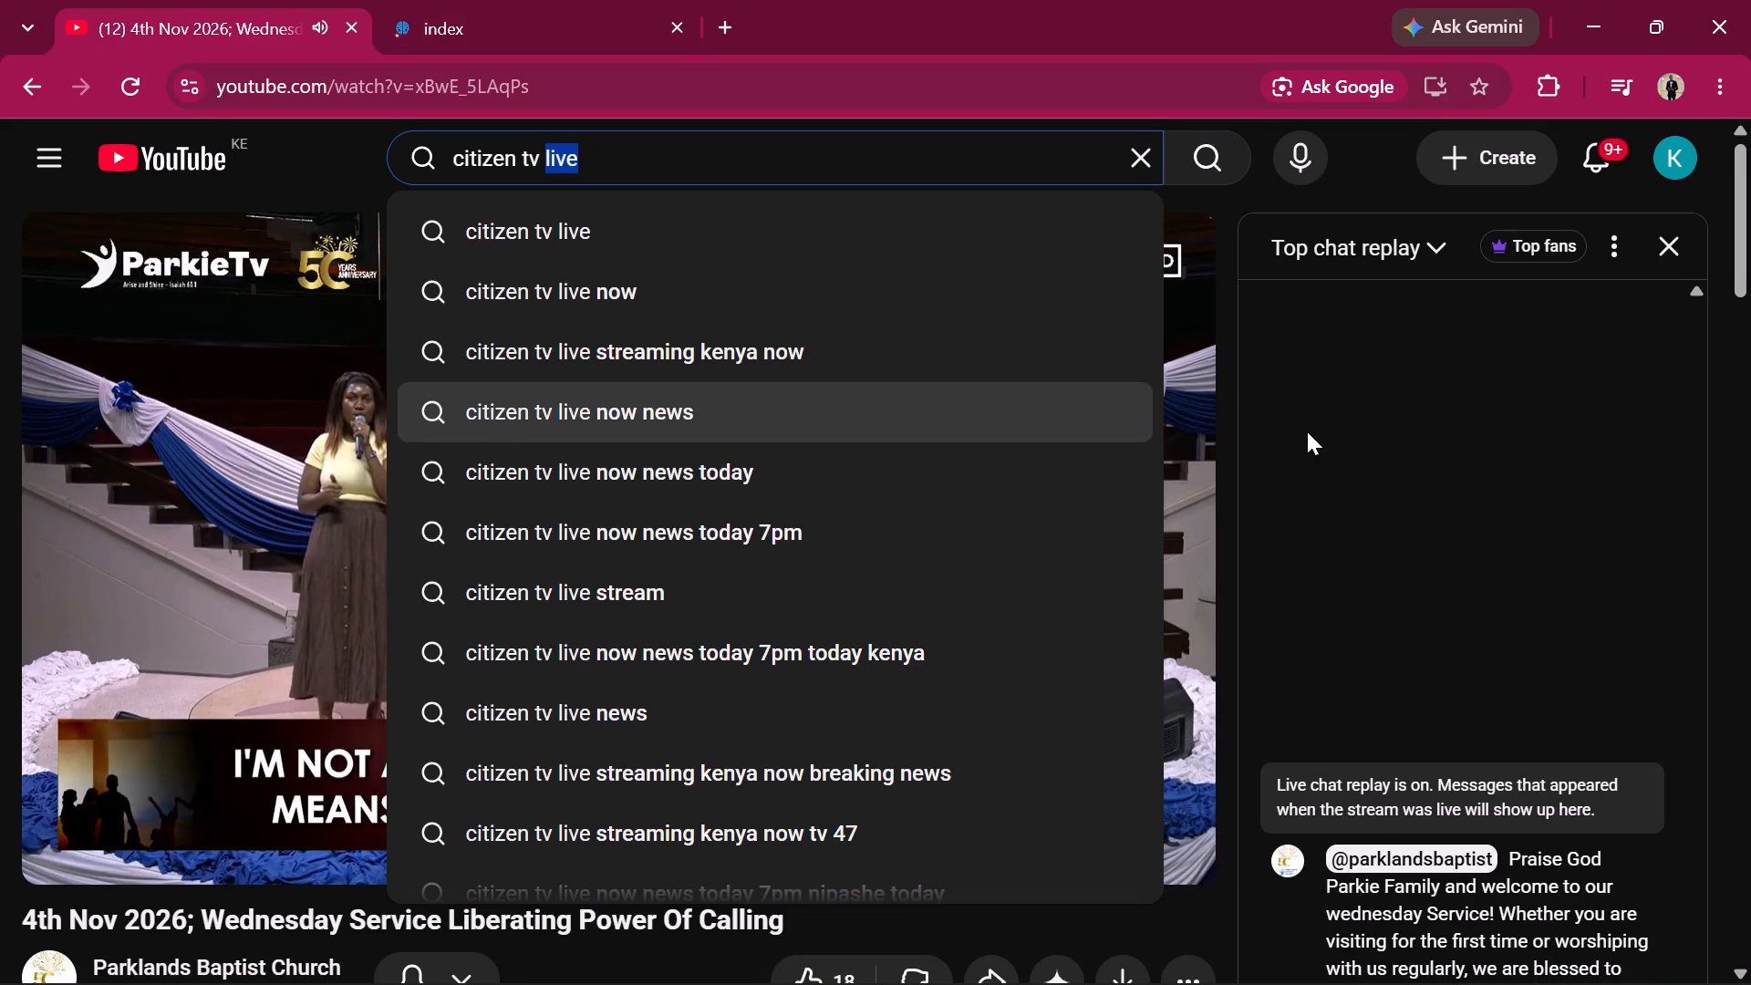
click(1219, 273)
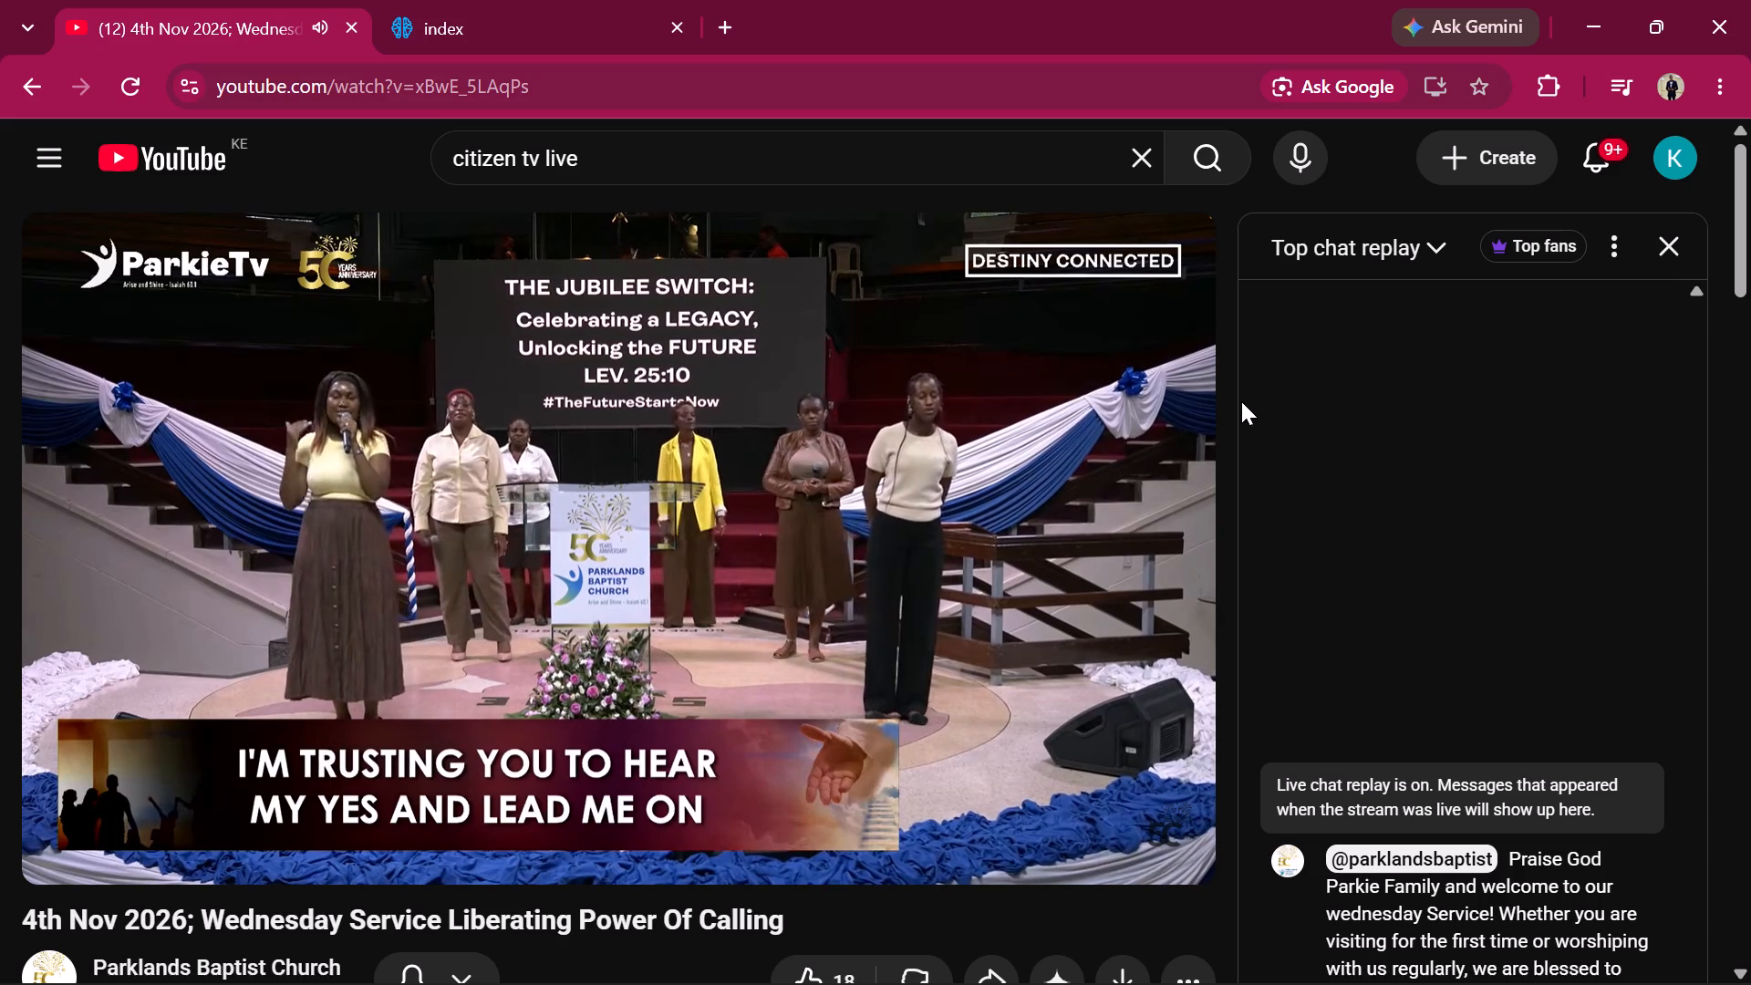
Return to the WorldQuant BRAIN tab and dismiss the service difficulties notice on the Simulate page.
click(522, 0)
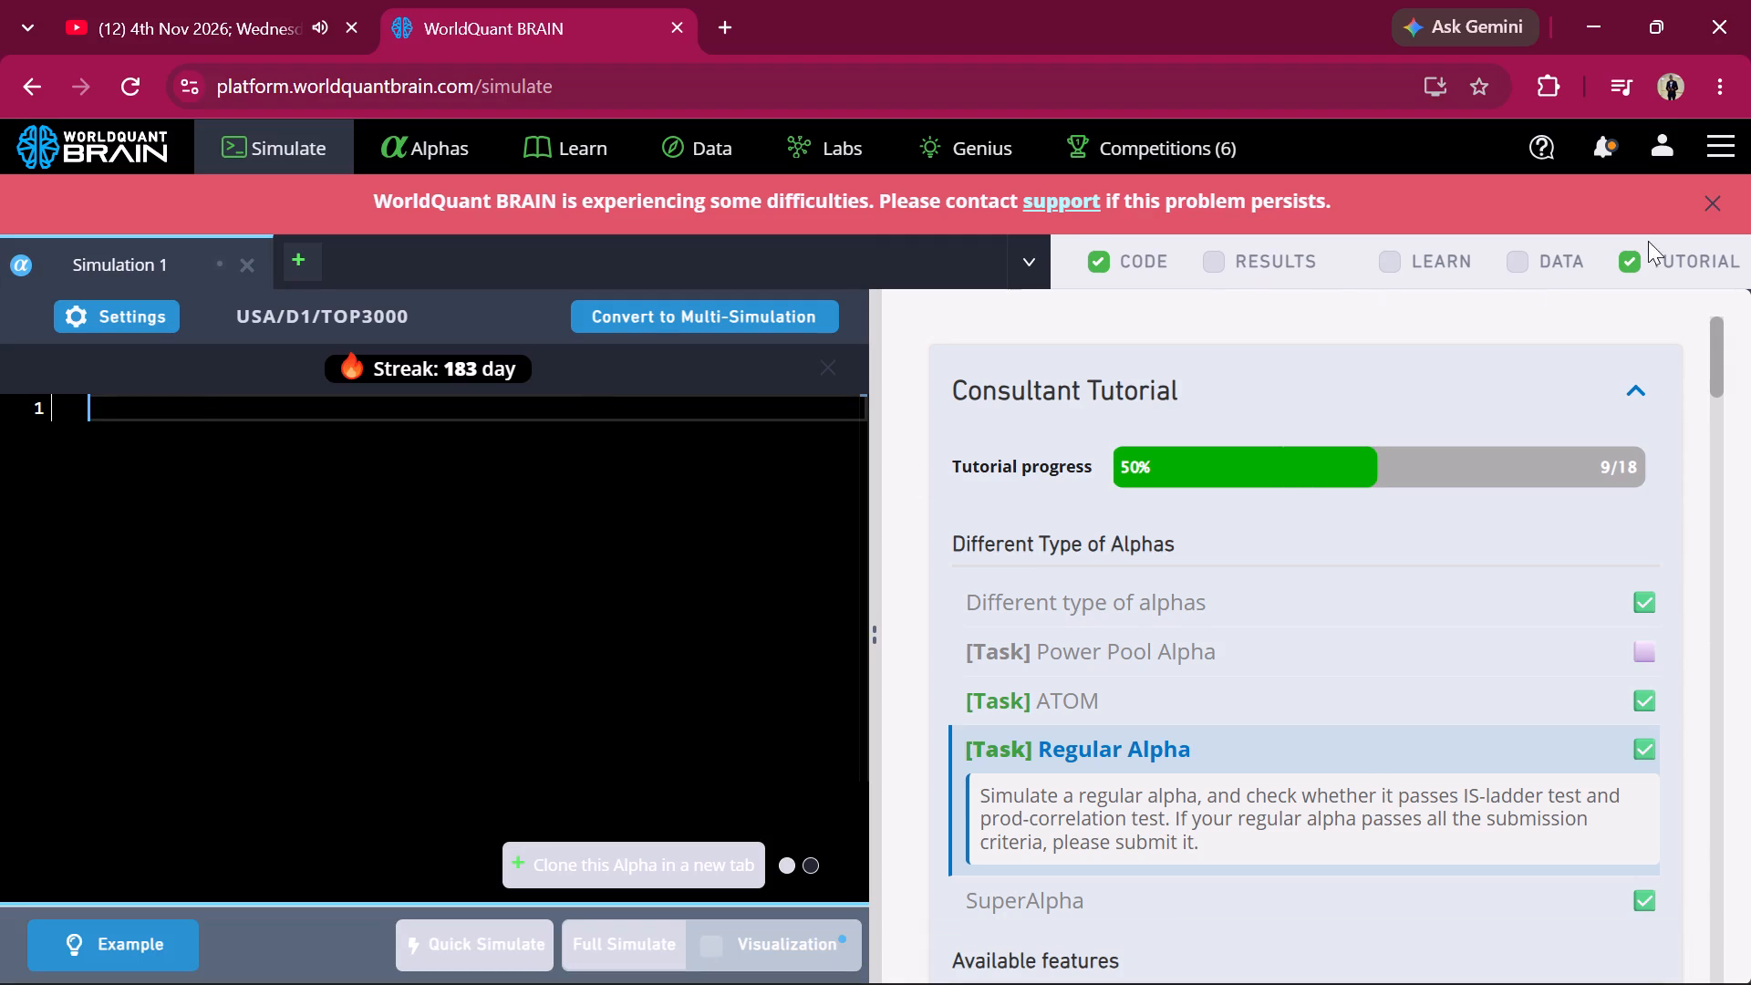
click(1710, 201)
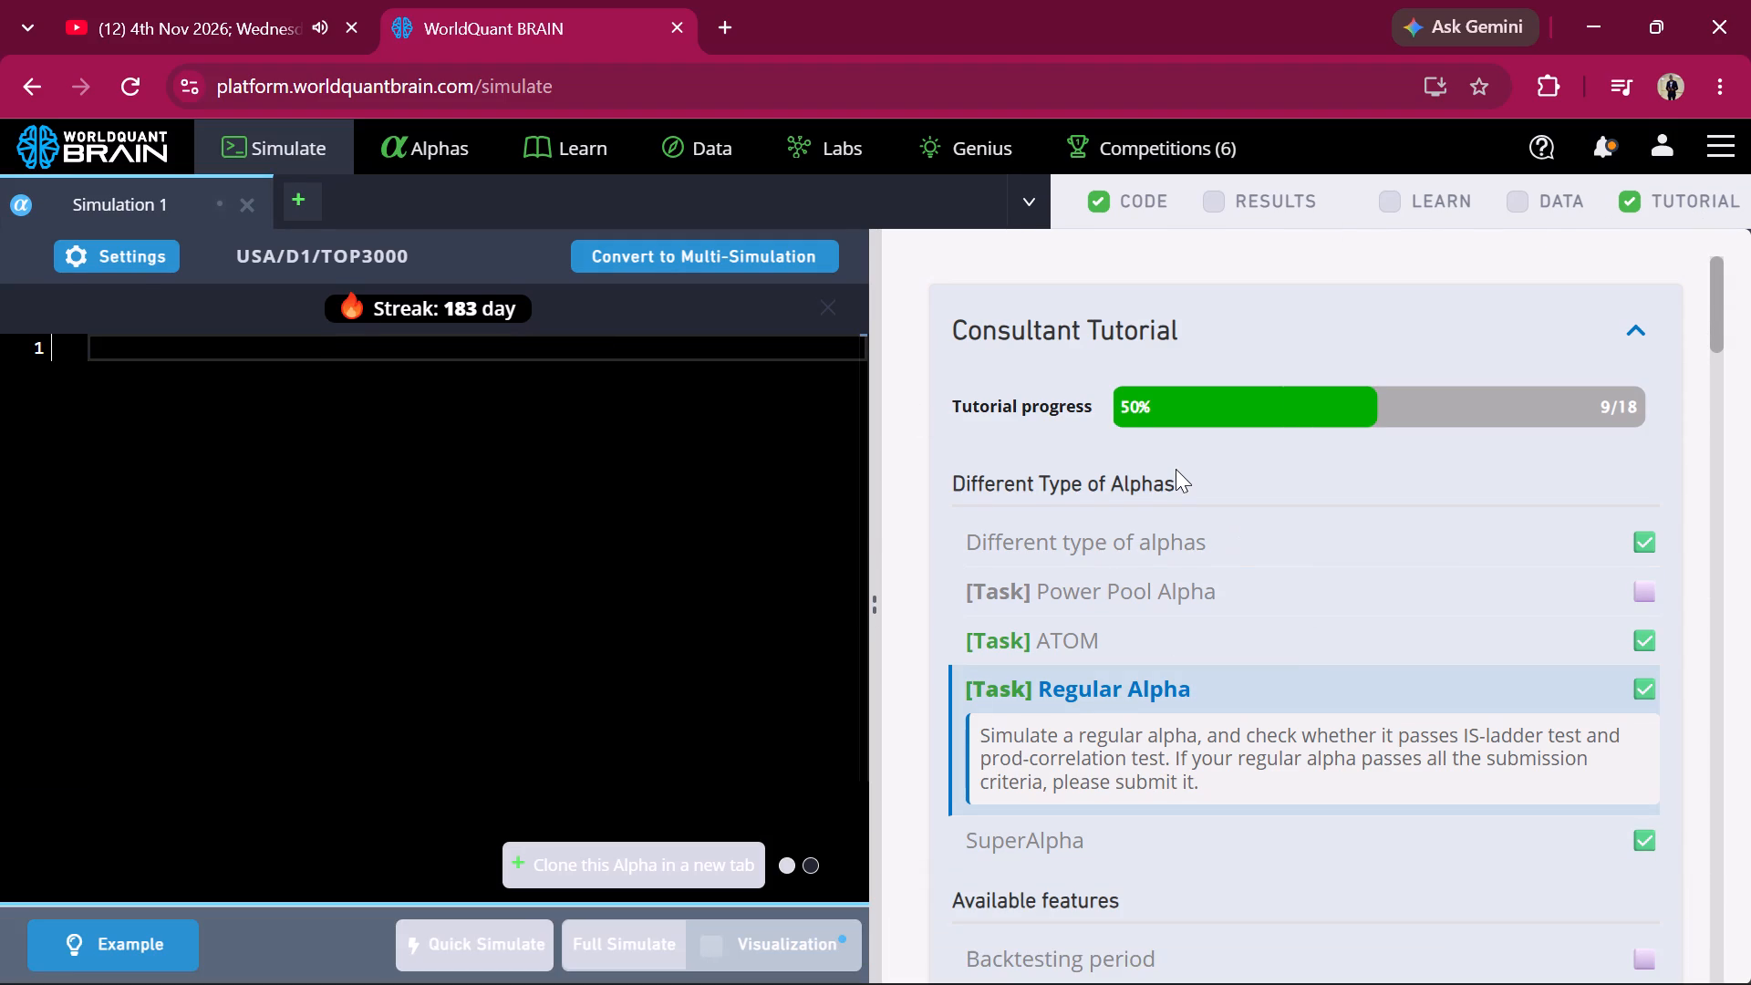
Look through the Consultant Tutorial's task list and the explanation of the IS-Ladder Test.
scroll(1176, 469, down, 4)
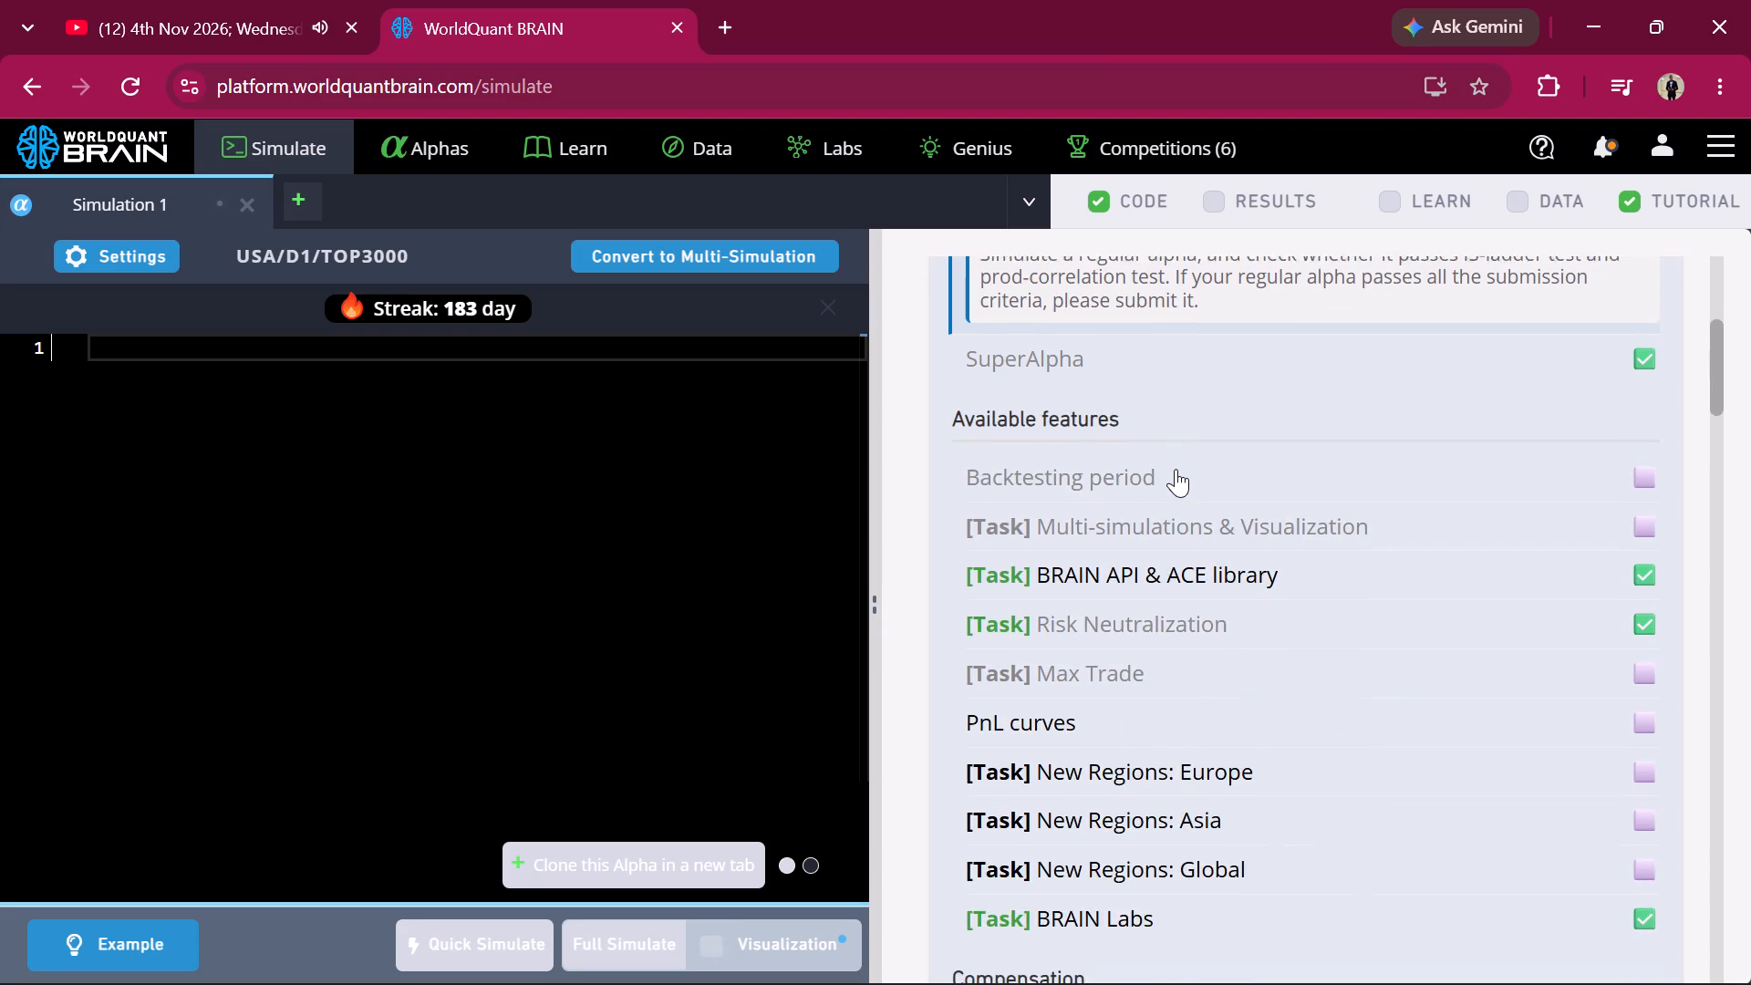
scroll(1176, 469, down, 8)
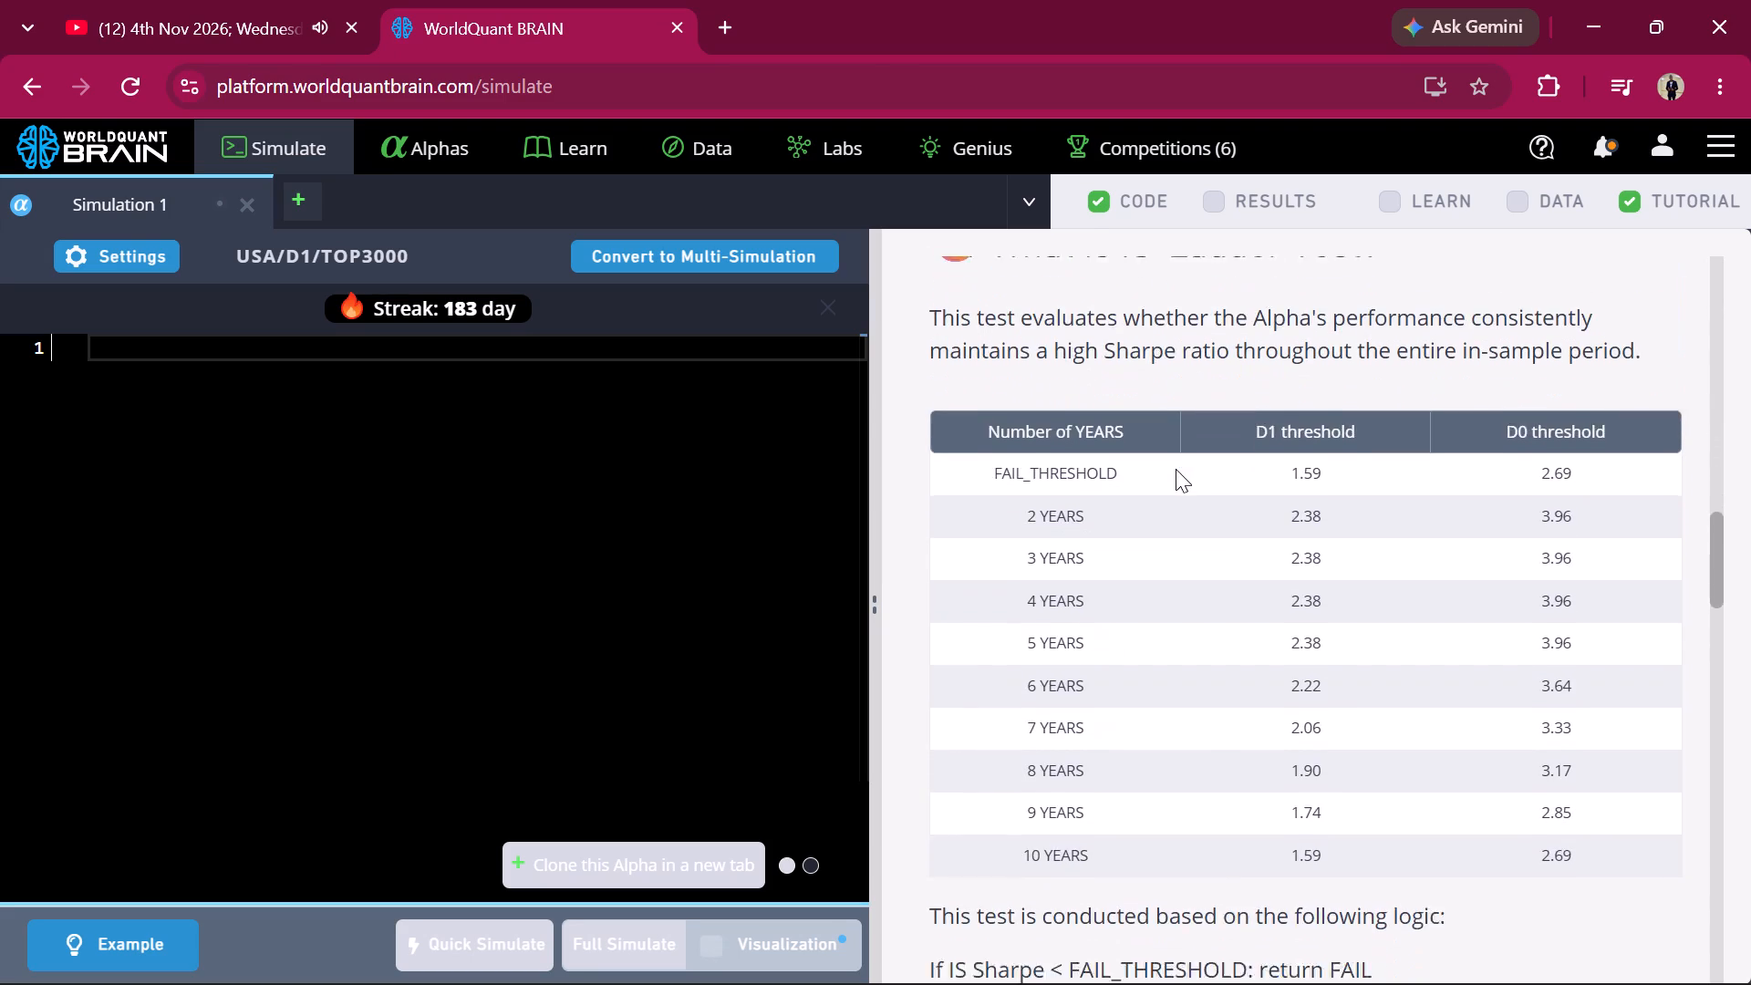
scroll(1176, 469, up, 1)
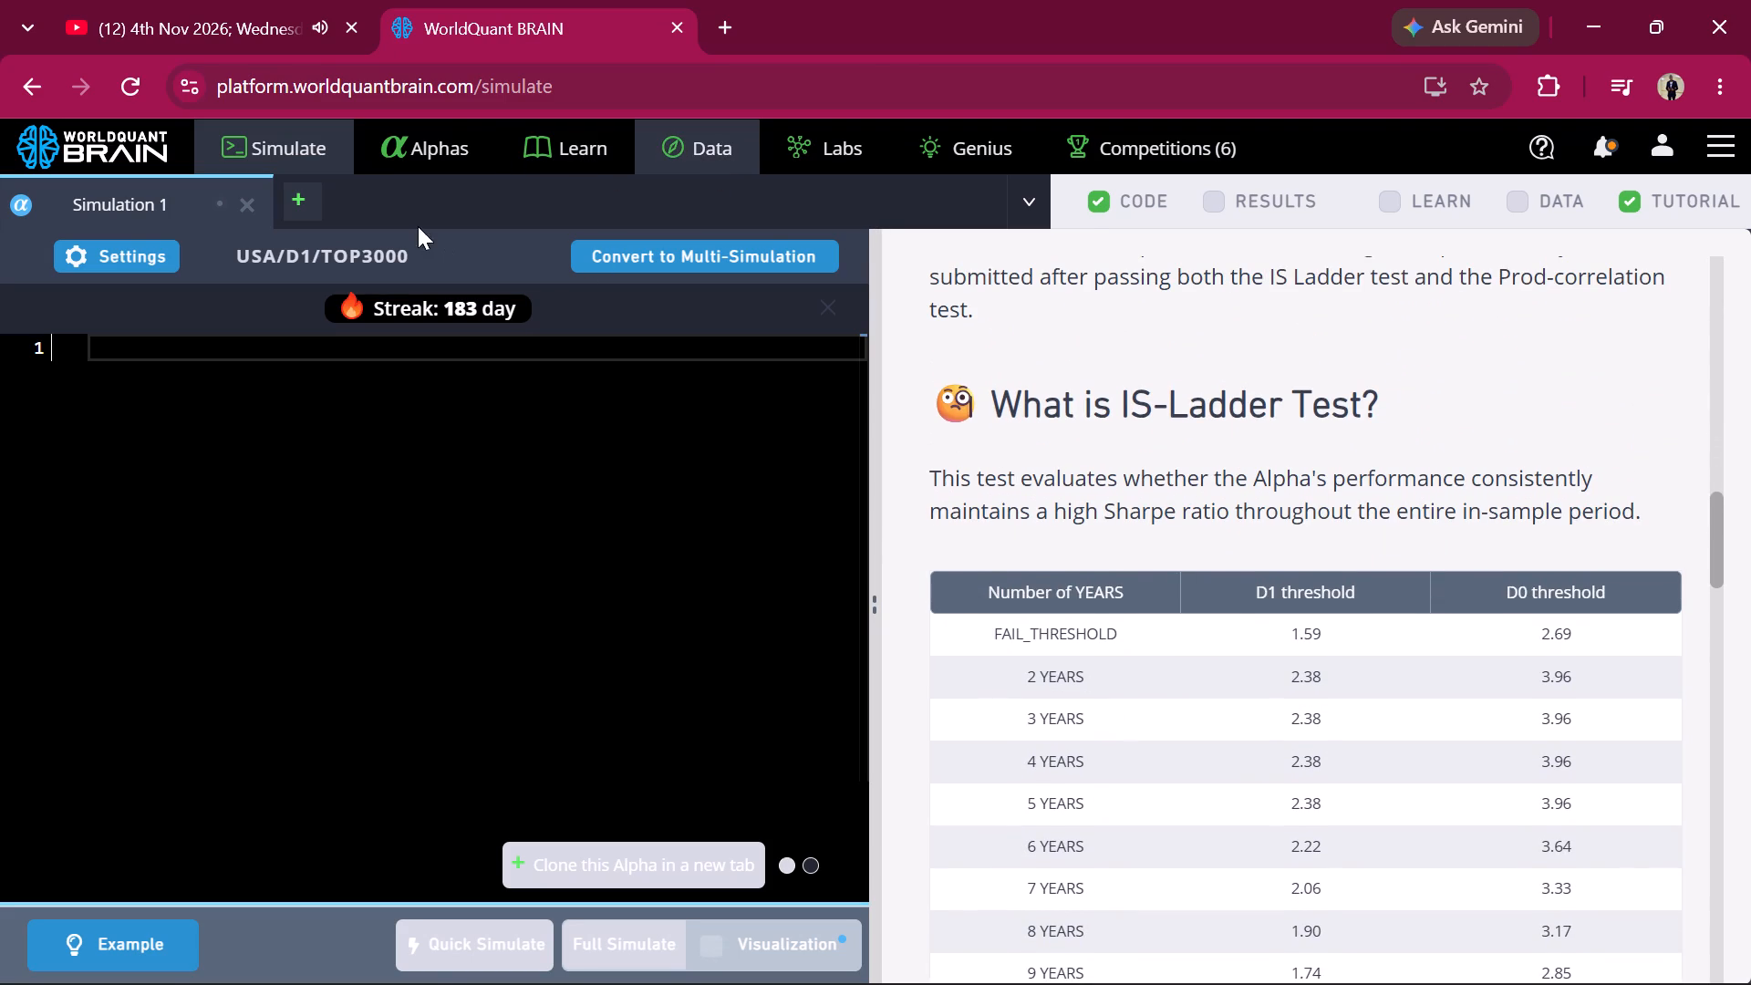
Open the Alphas list and show the submitted alphas.
click(447, 159)
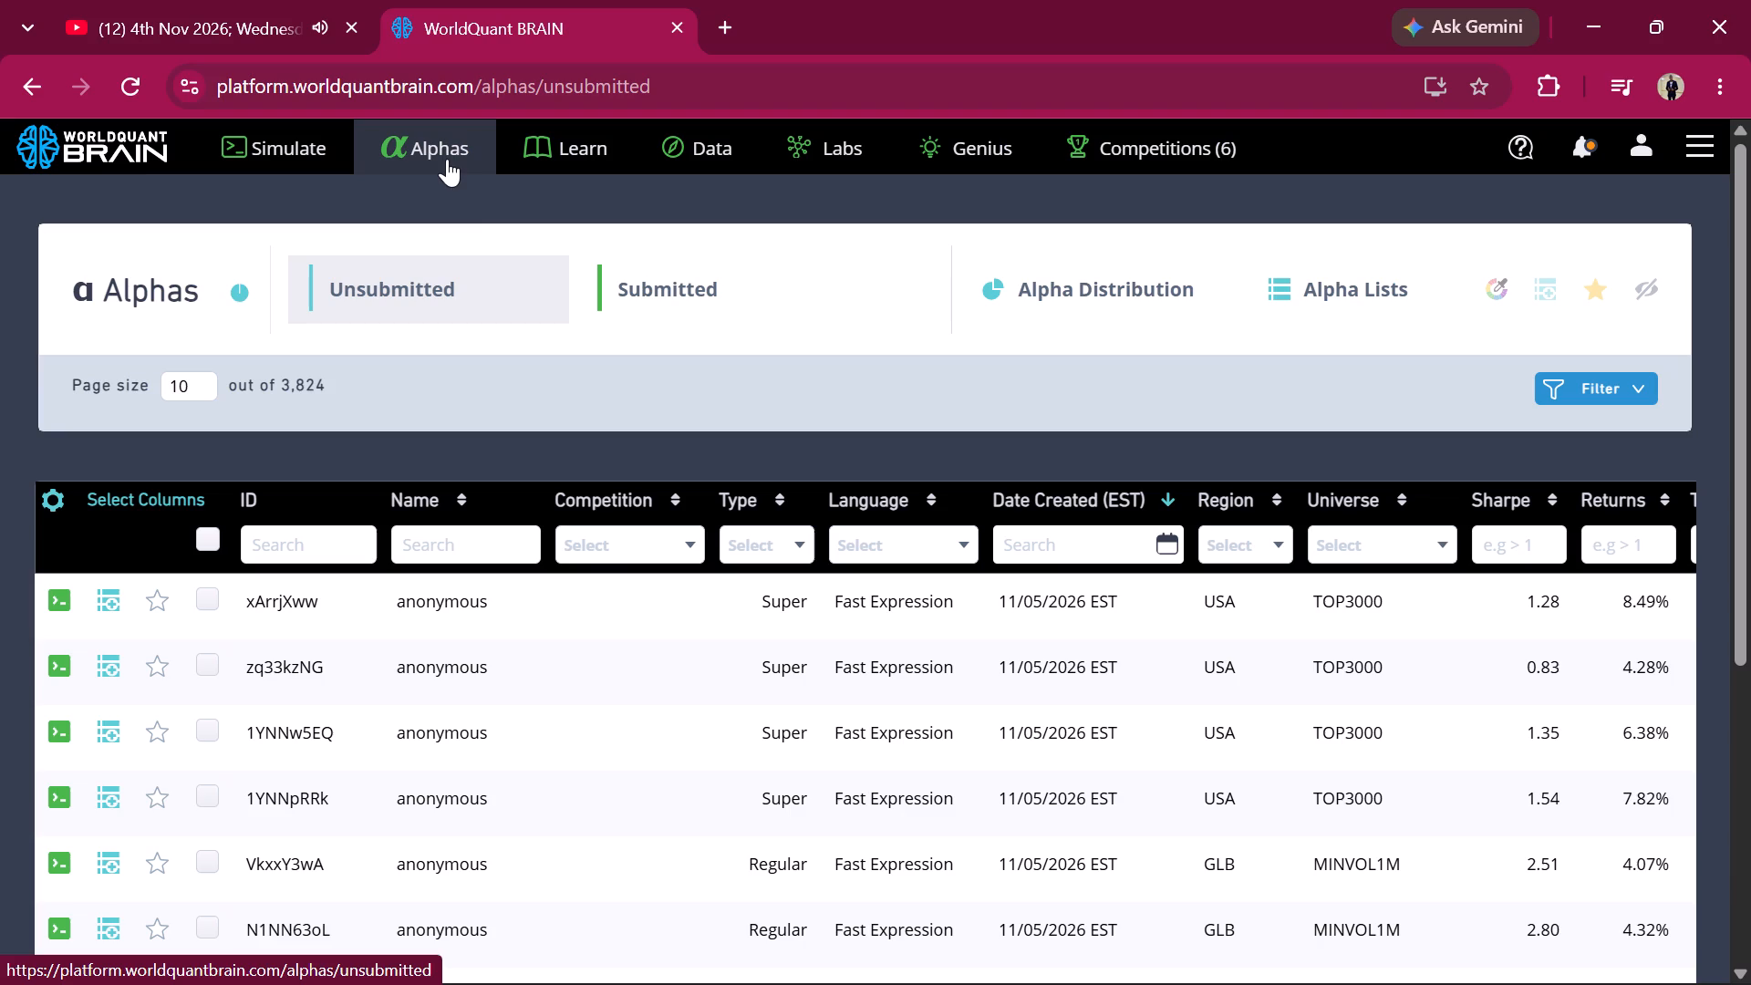
scroll(1250, 759, up, 1)
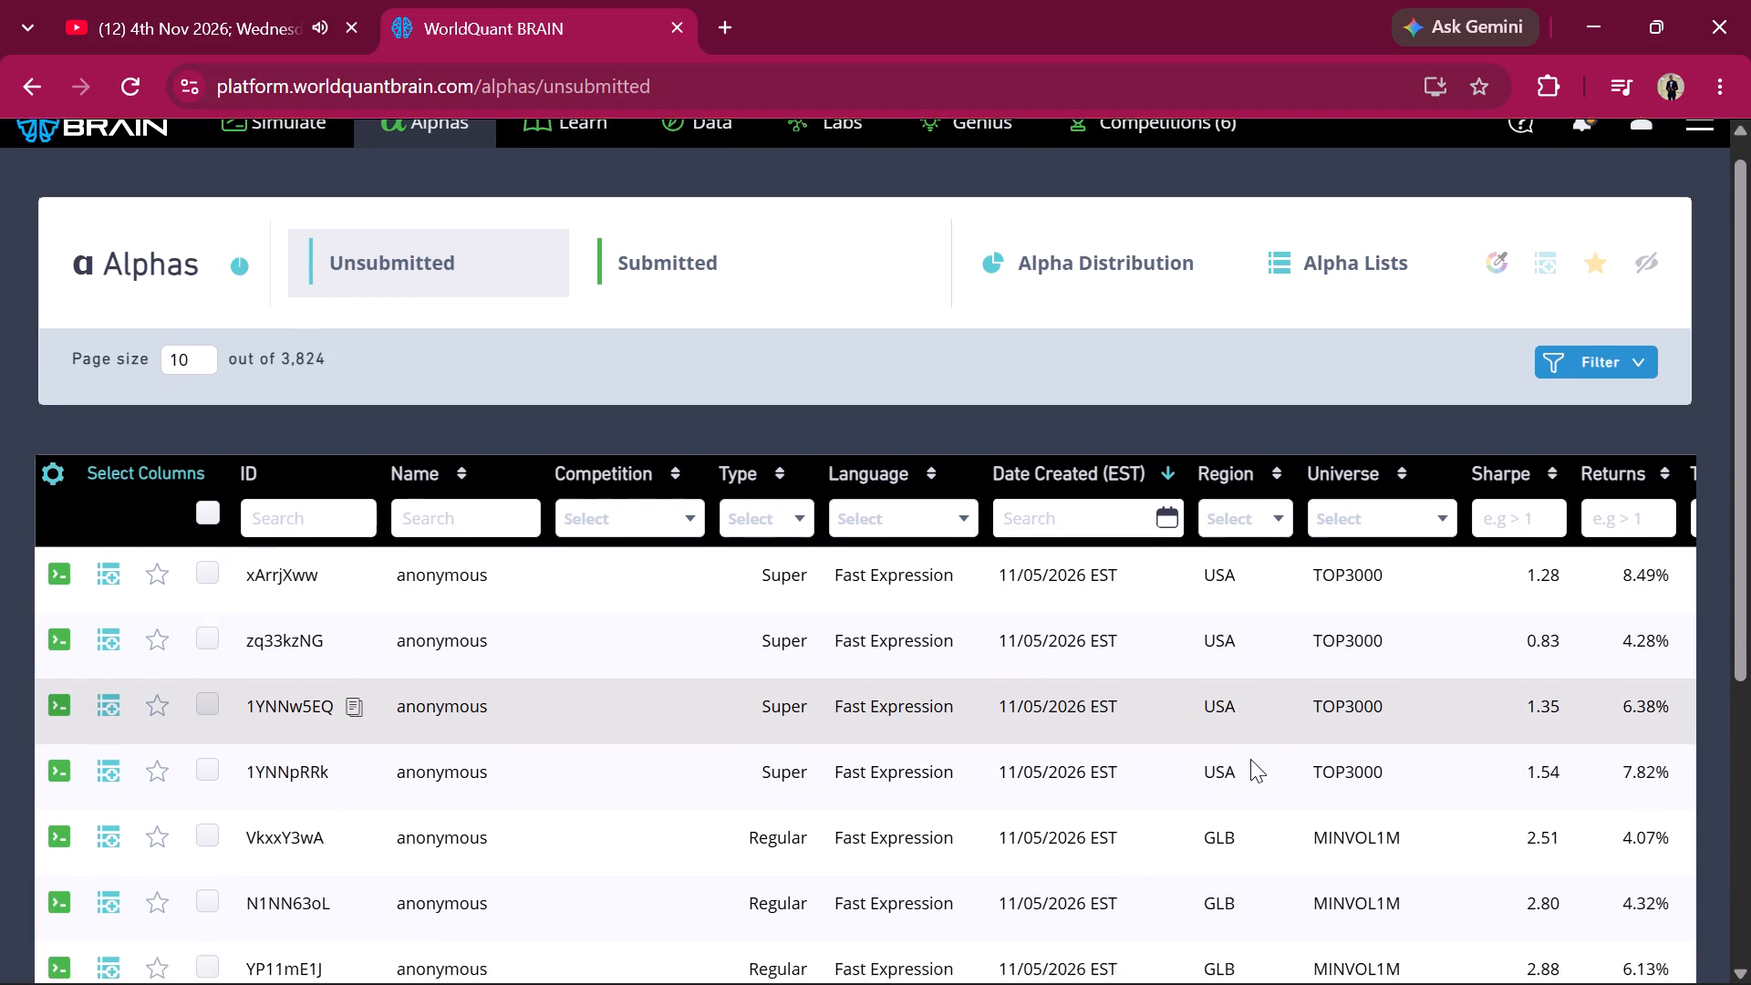
scroll(1250, 759, up, 1)
click(683, 310)
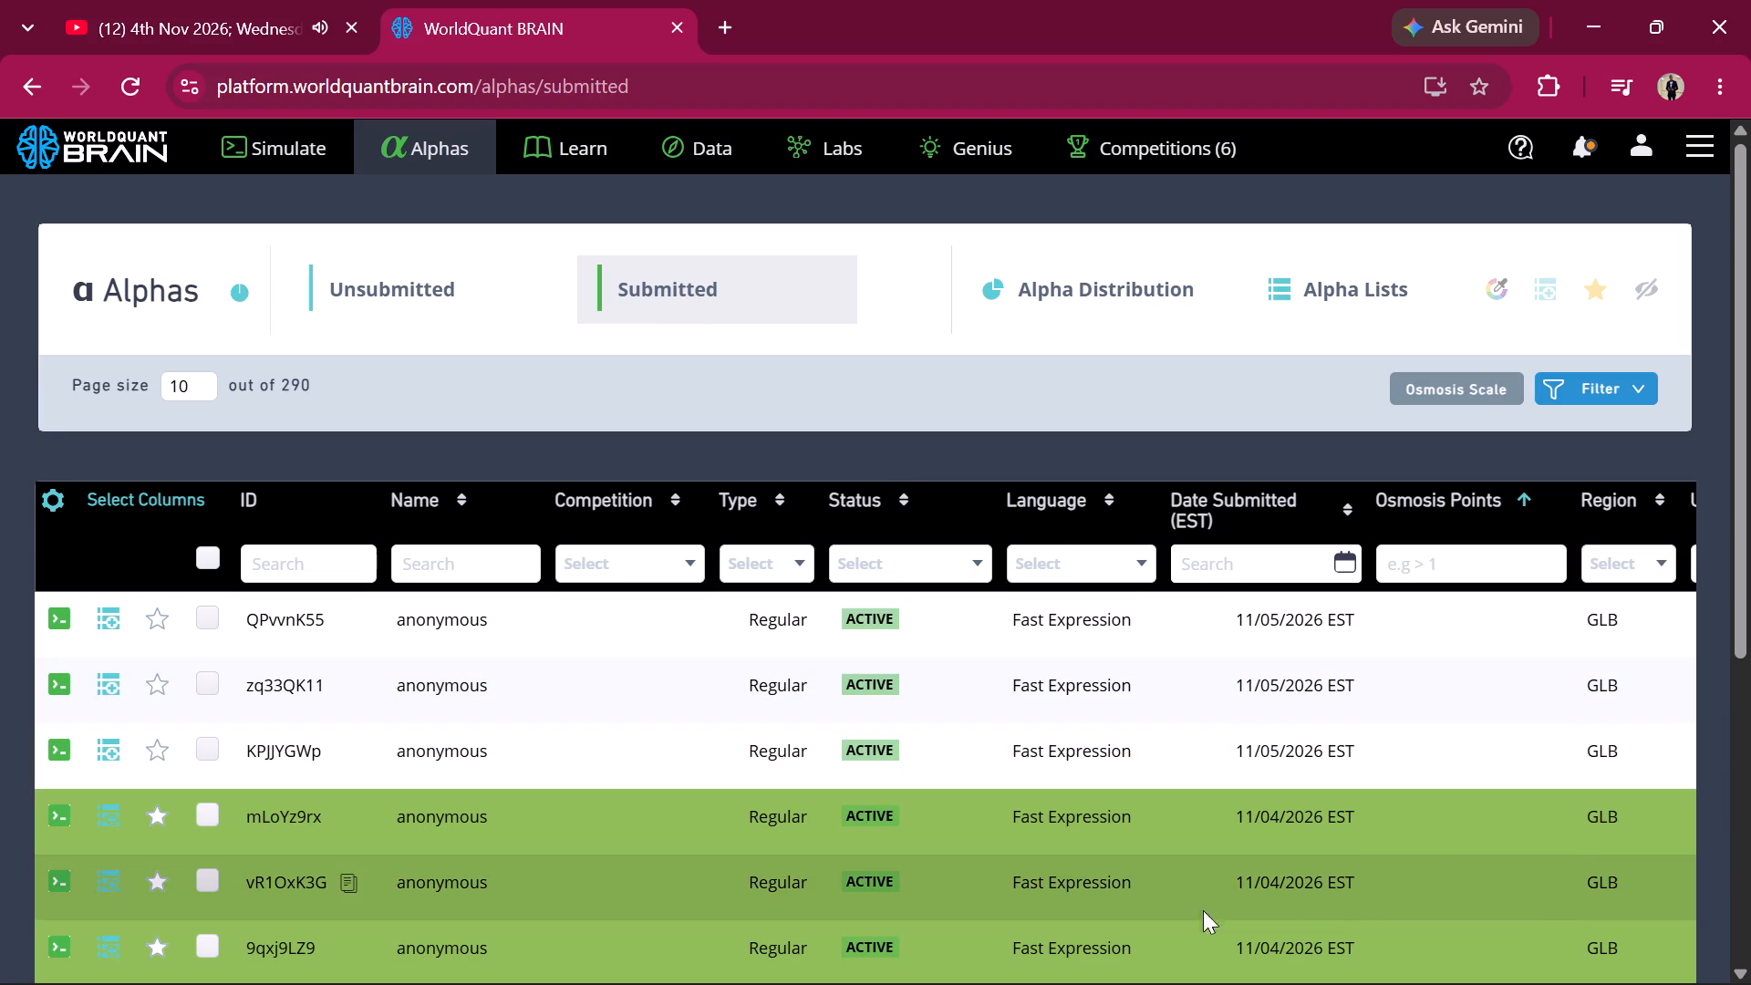
Open the submitted Regular alpha GrWlw2no and clone it into a new simulation.
scroll(1216, 806, down, 3)
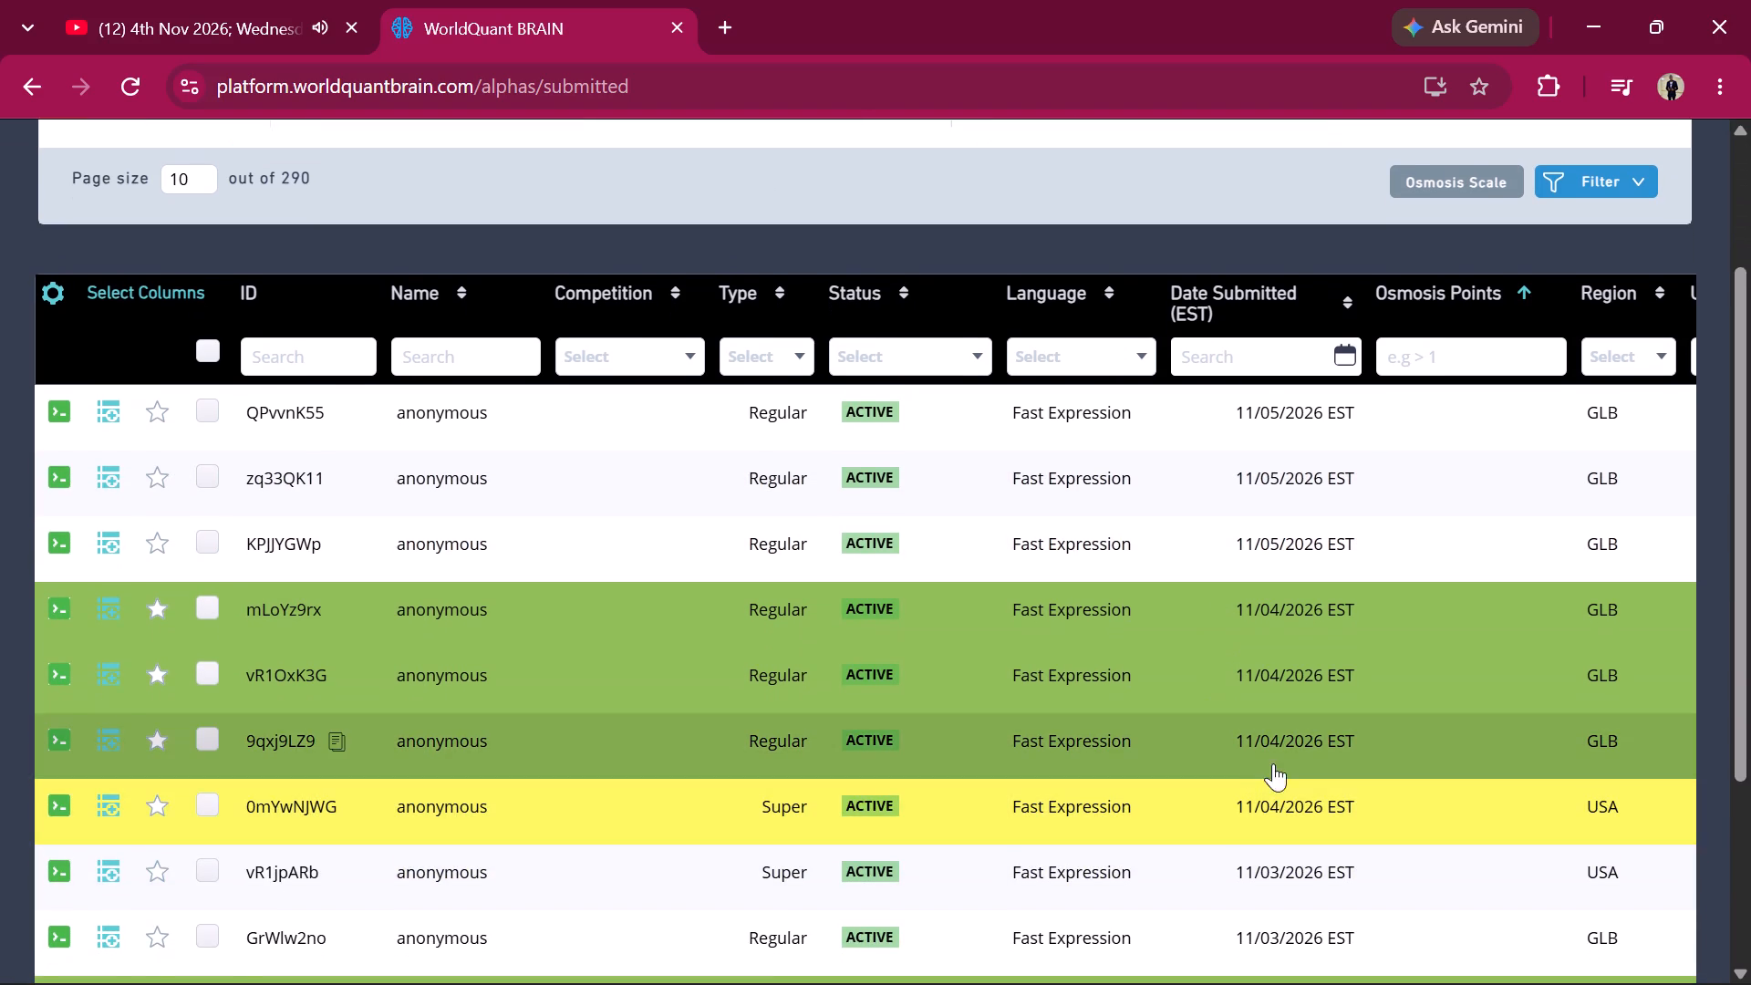
scroll(1354, 774, down, 2)
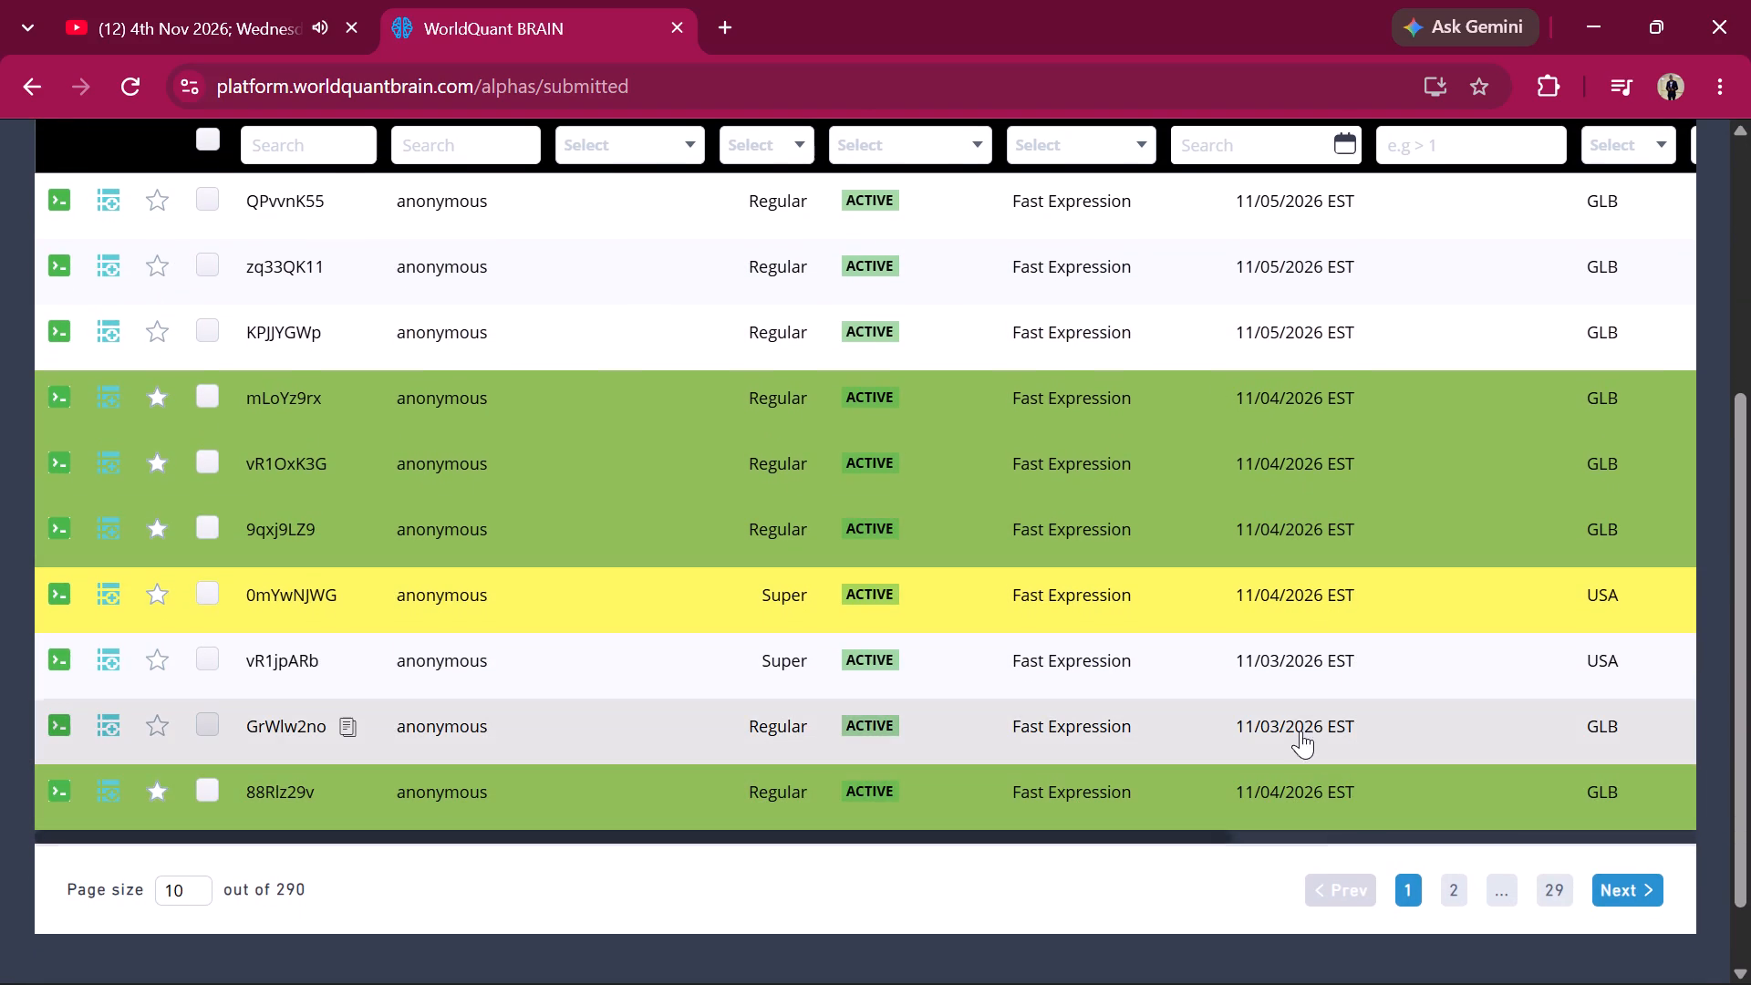
click(1300, 715)
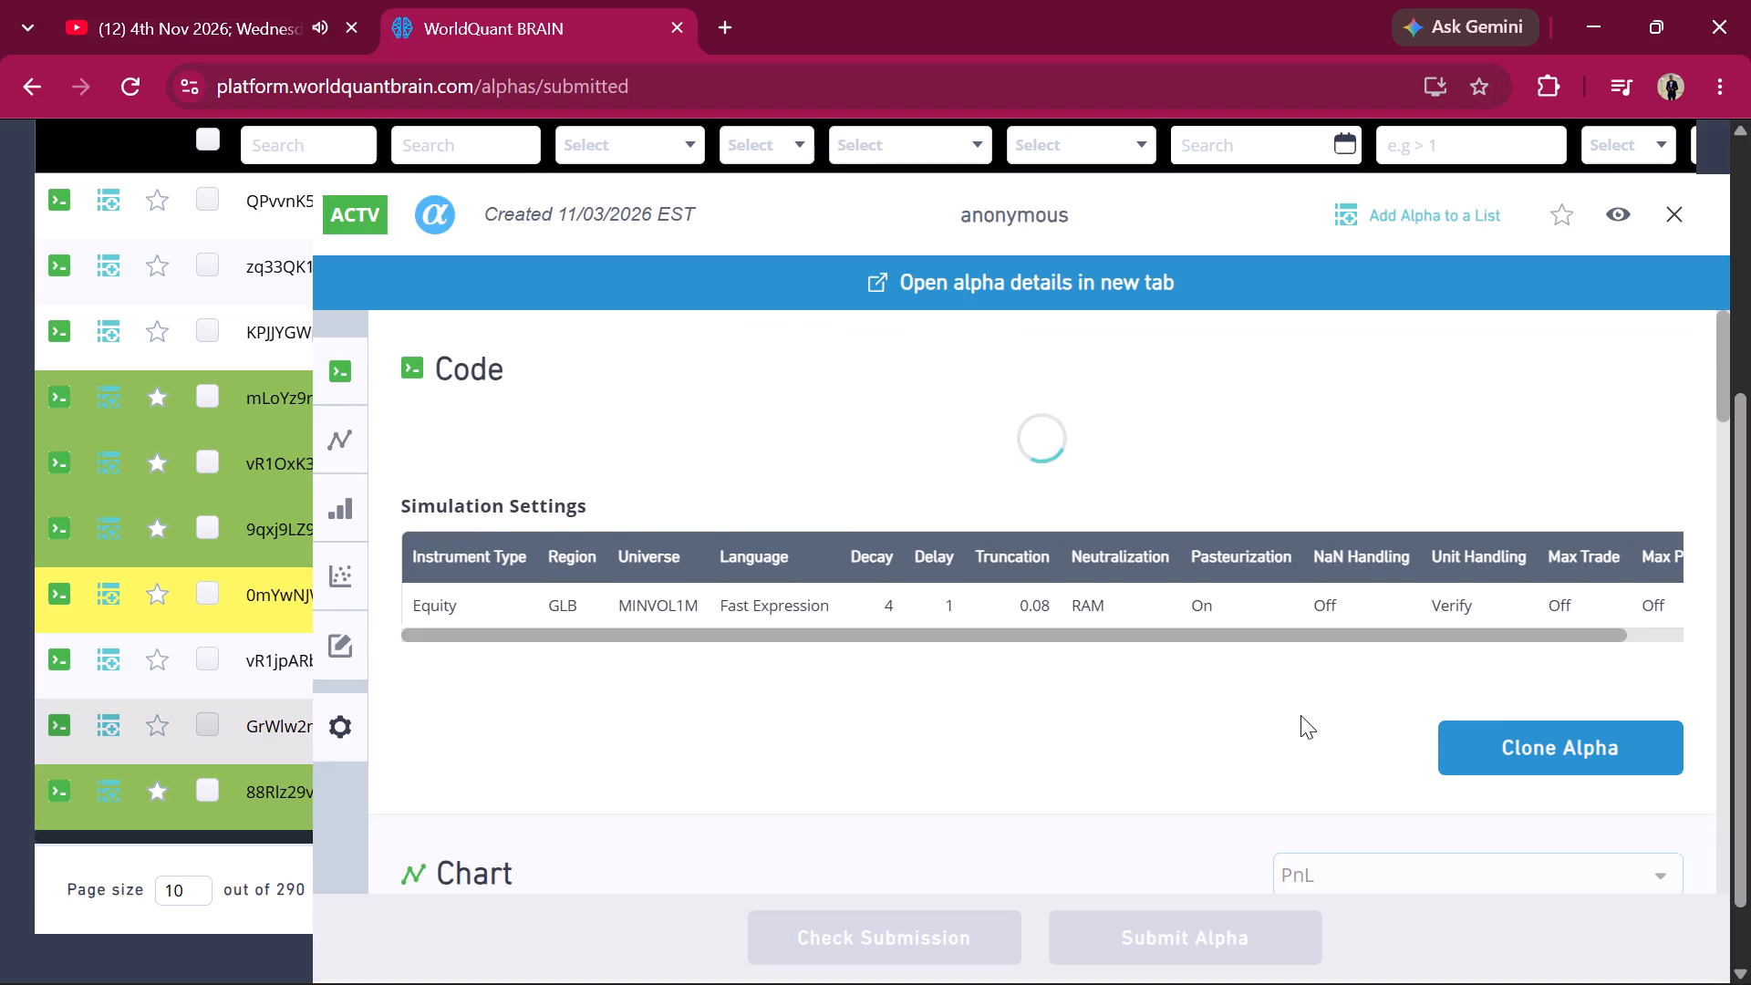
click(1568, 784)
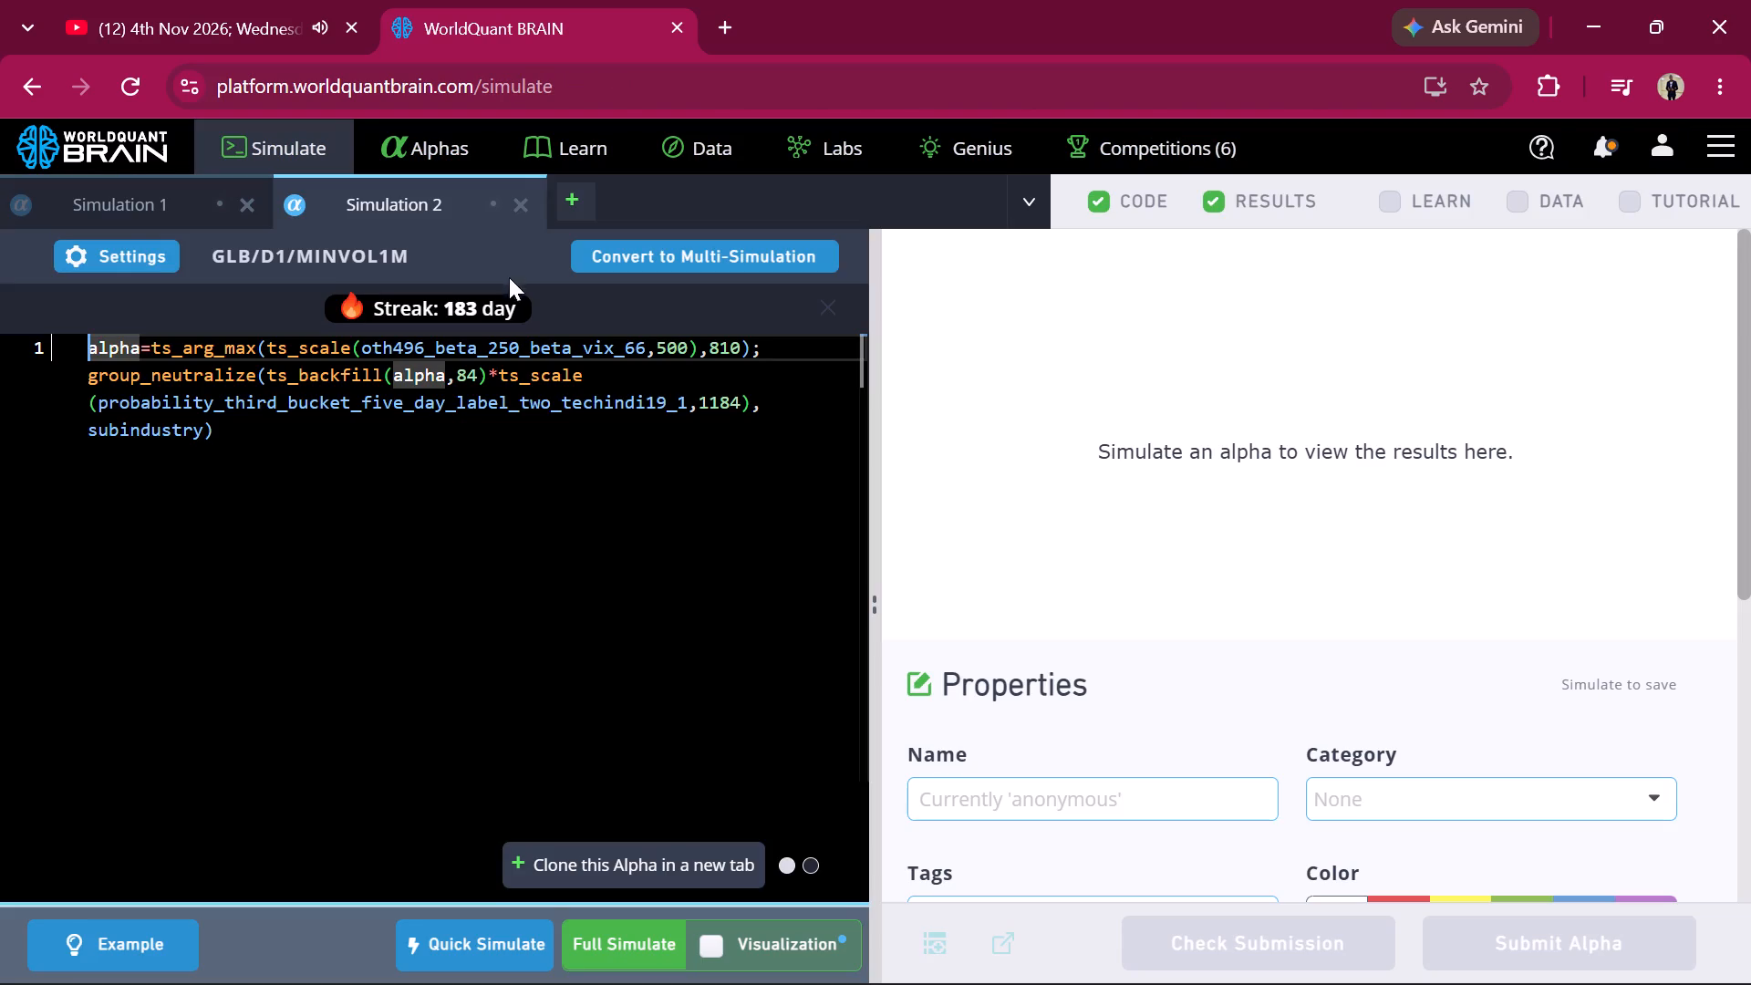
Select the field name oth496_beta_250_beta_vix_66 in the cloned alpha's code.
double_click(647, 347)
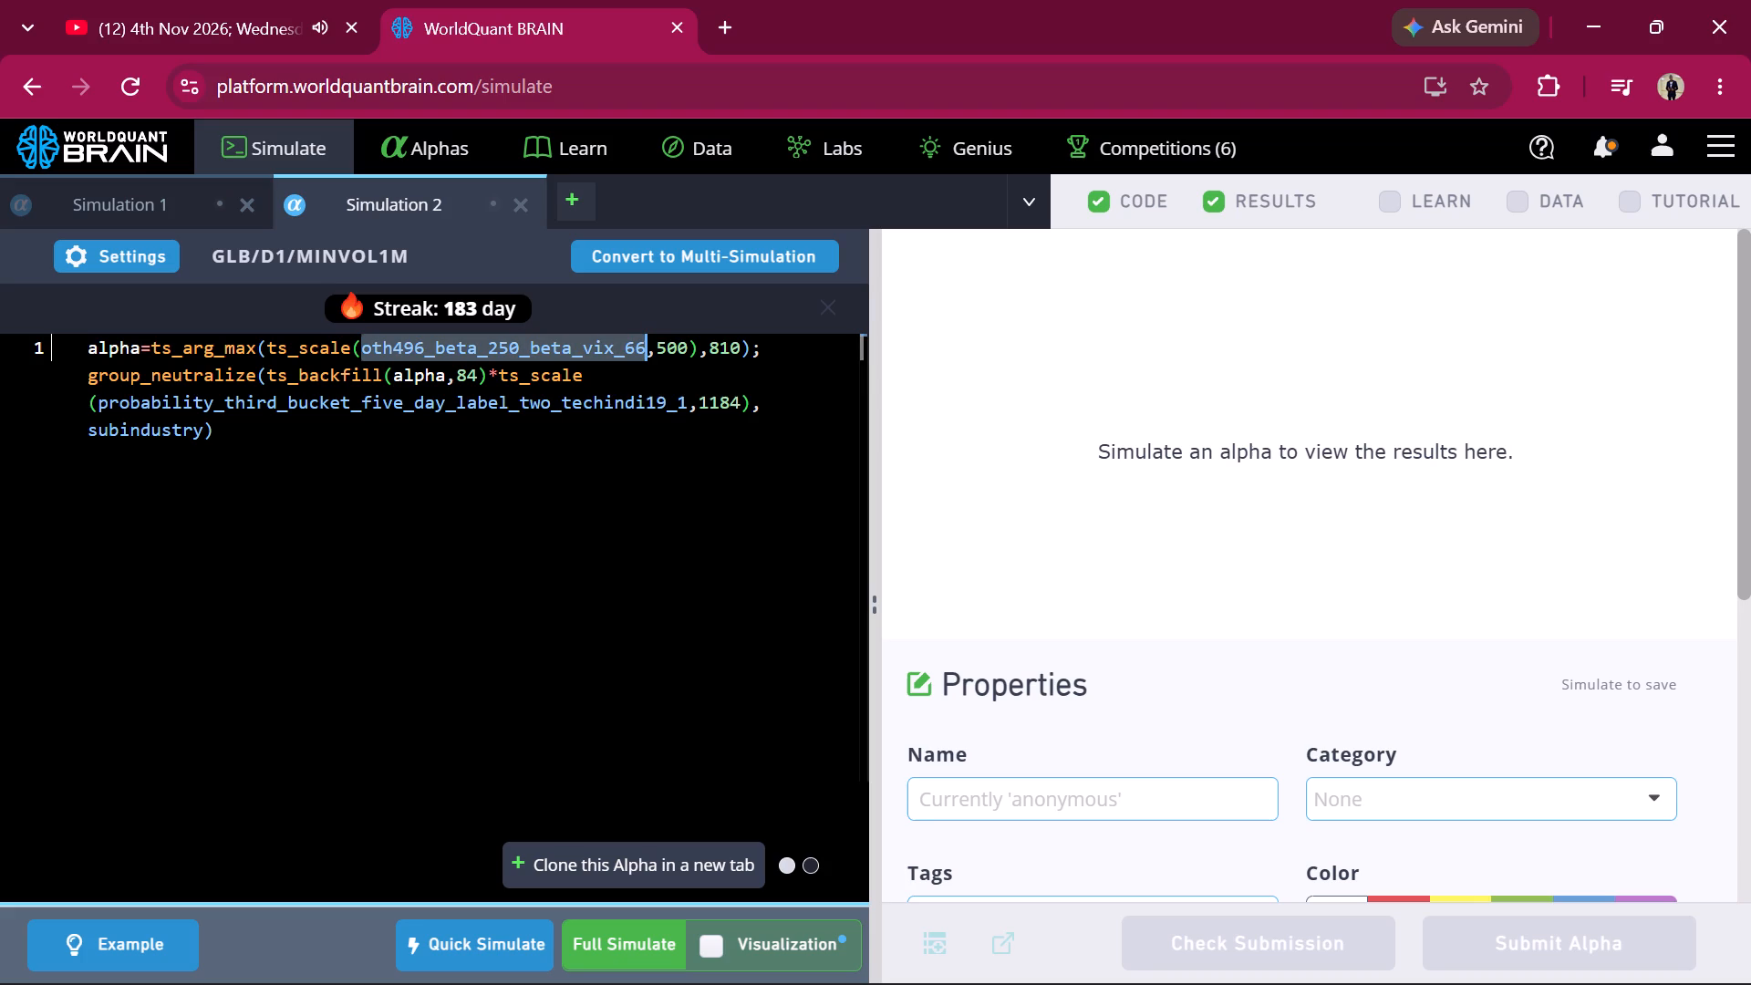
Open the Genius page and review it down to the Pyramid theme multipliers table, examining the GLB multipliers by category.
click(967, 152)
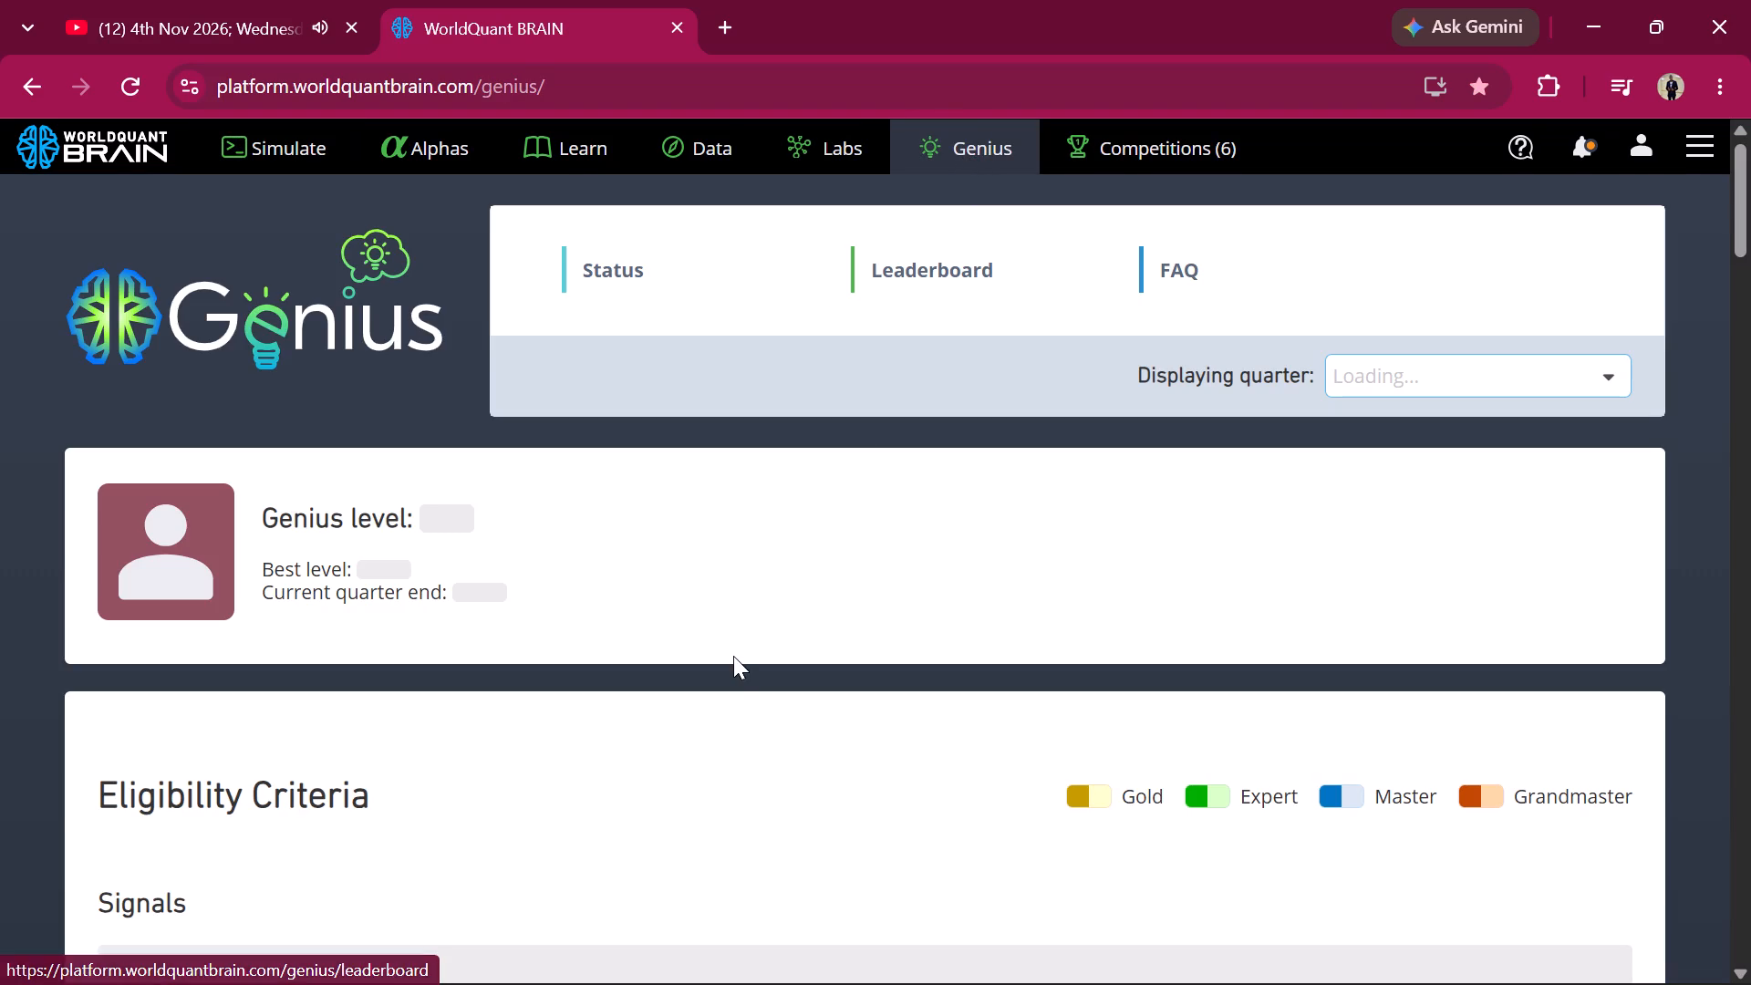
scroll(733, 656, down, 10)
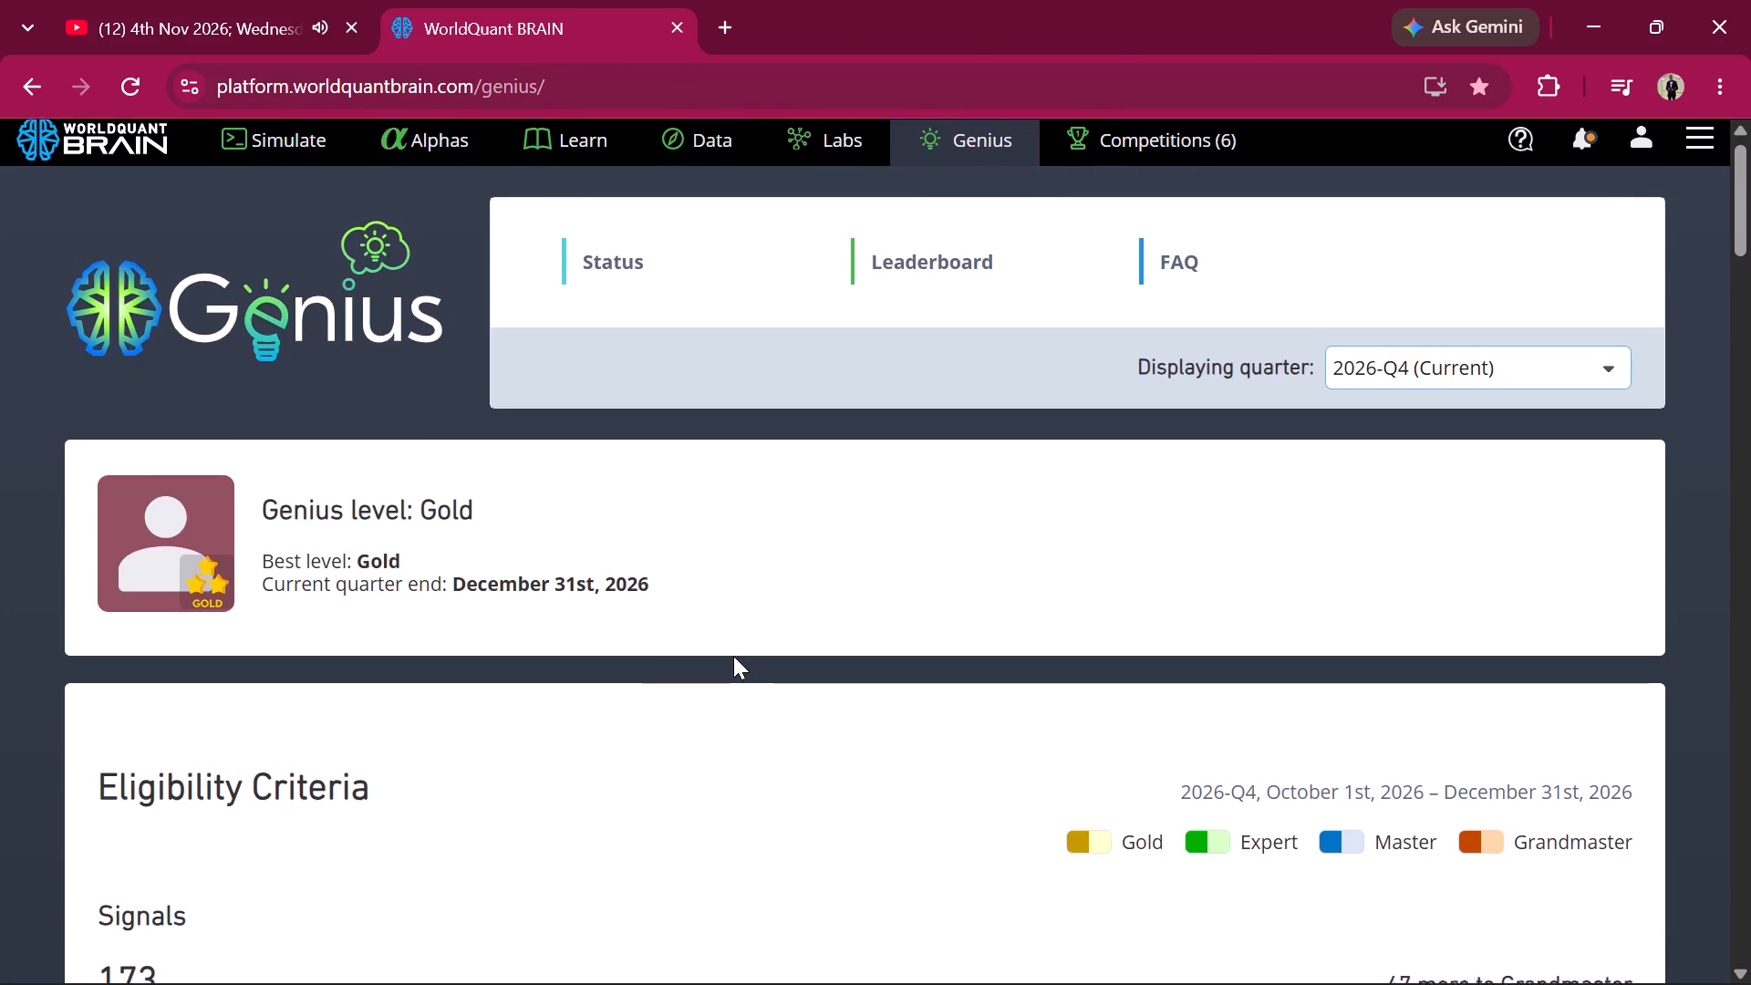
scroll(733, 656, down, 8)
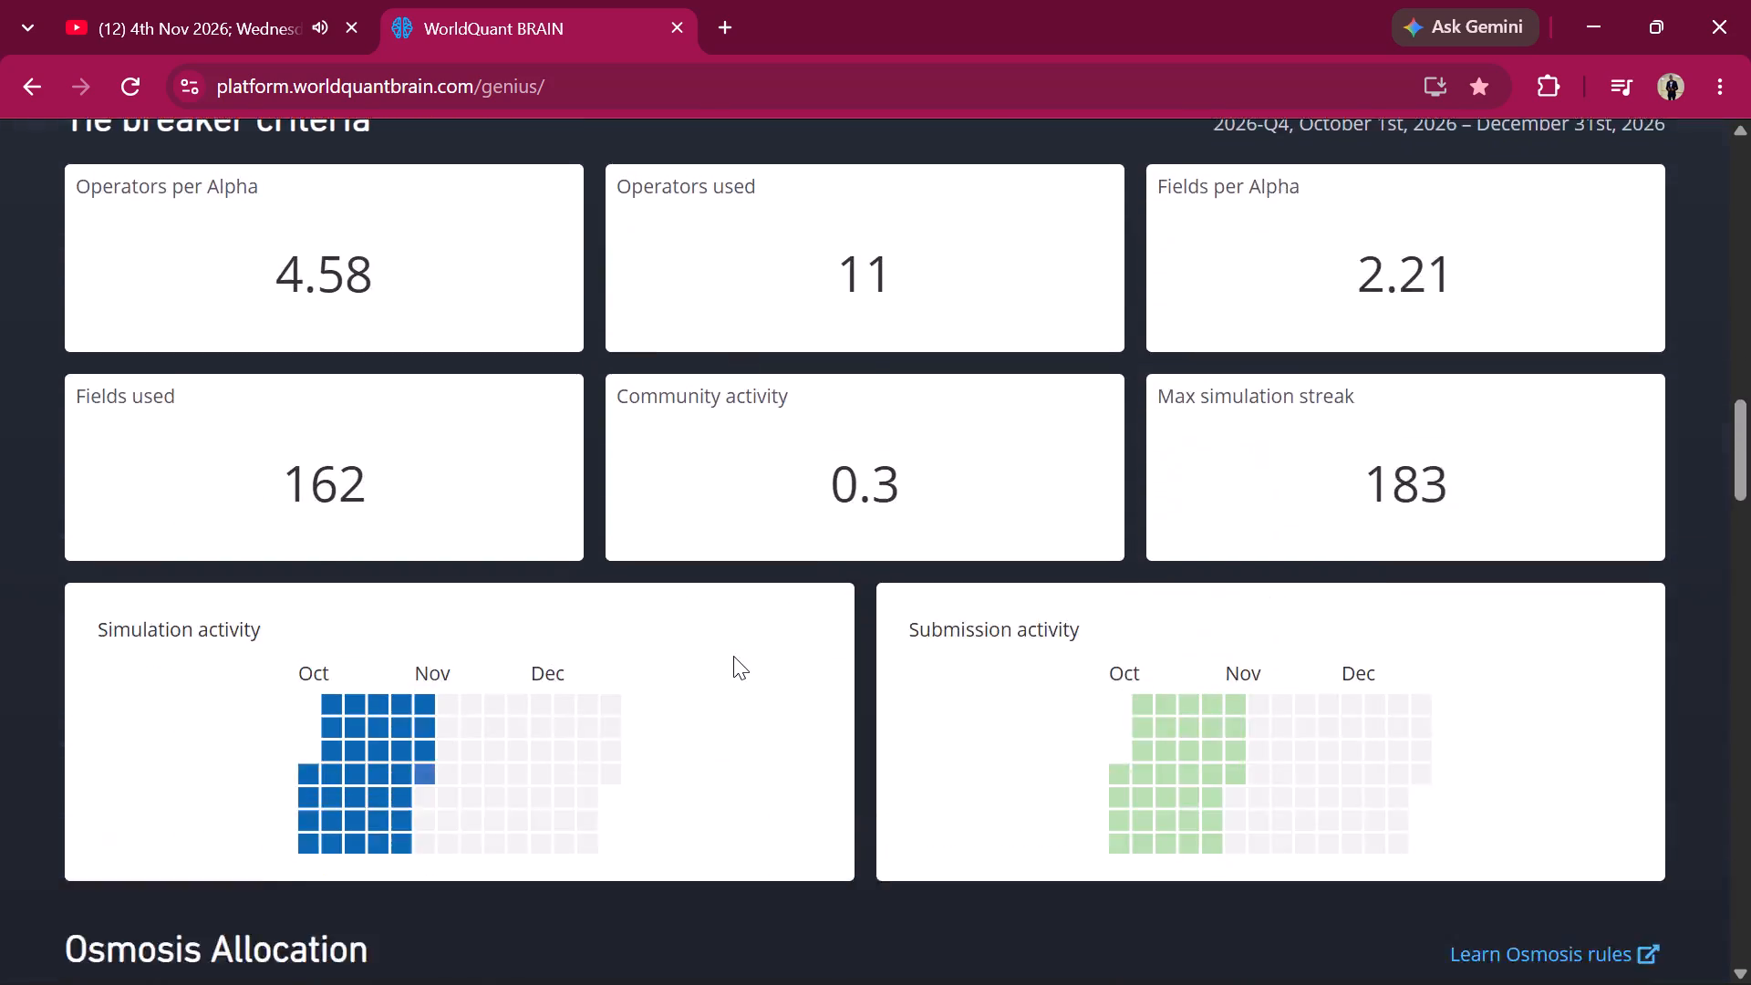
scroll(733, 656, down, 14)
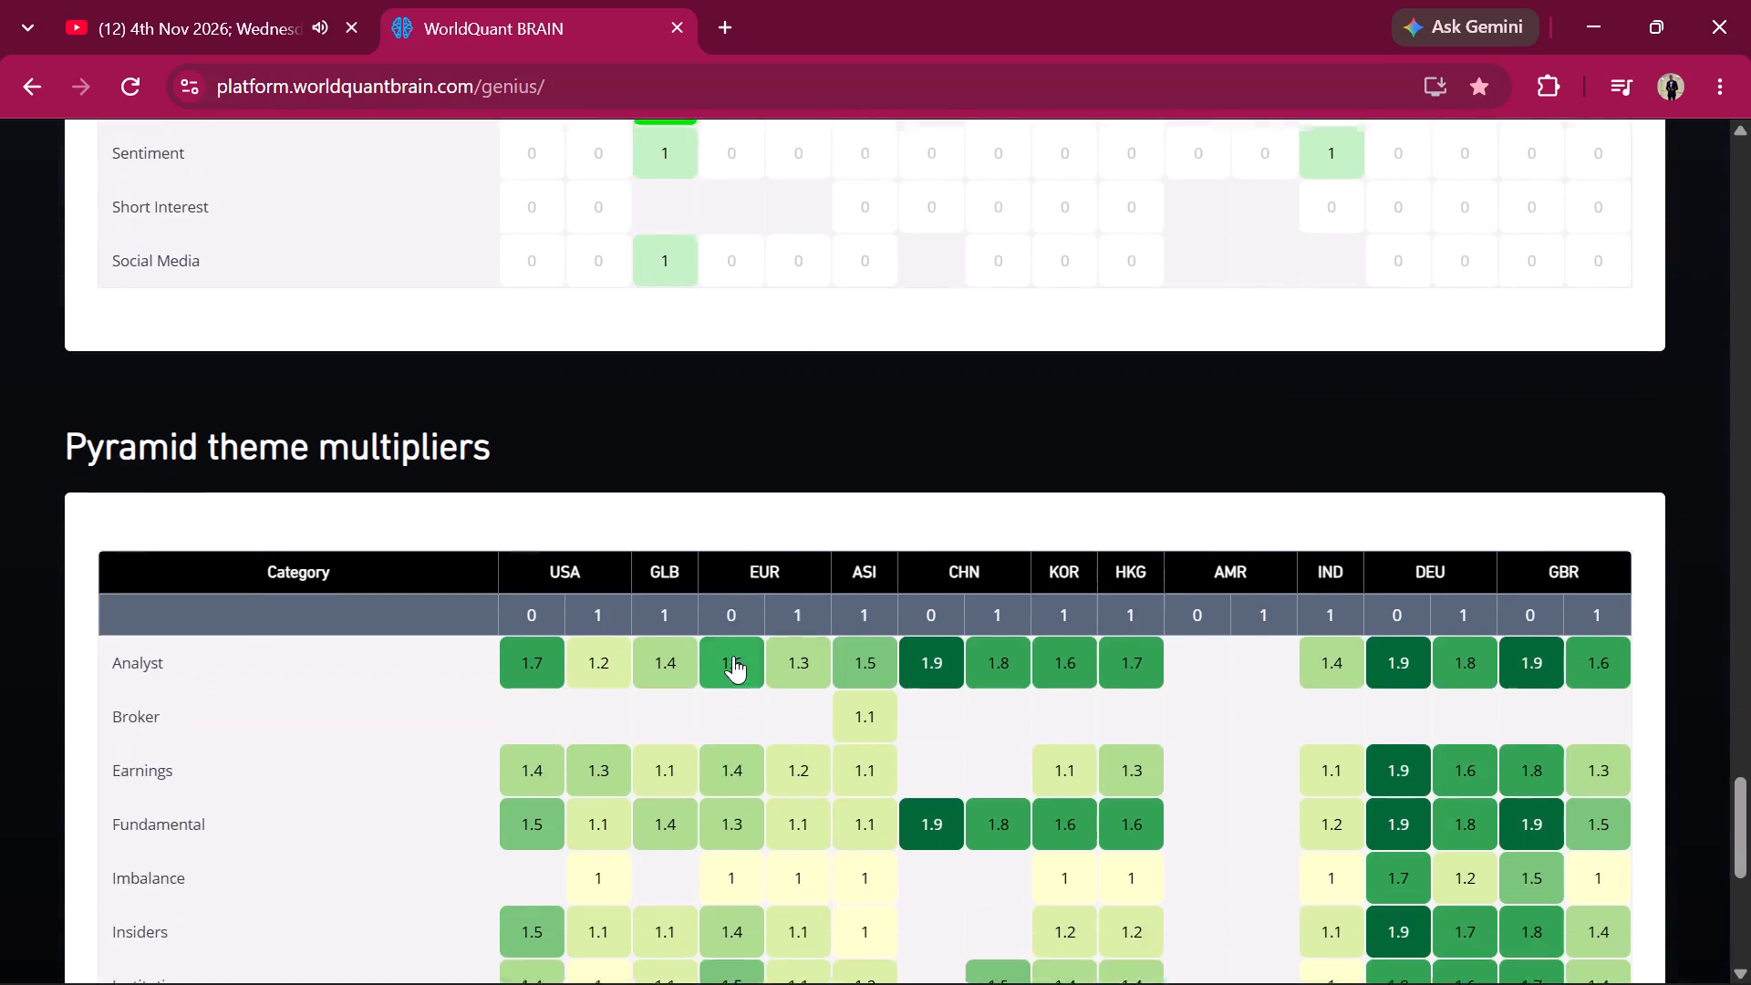
scroll(653, 815, down, 1)
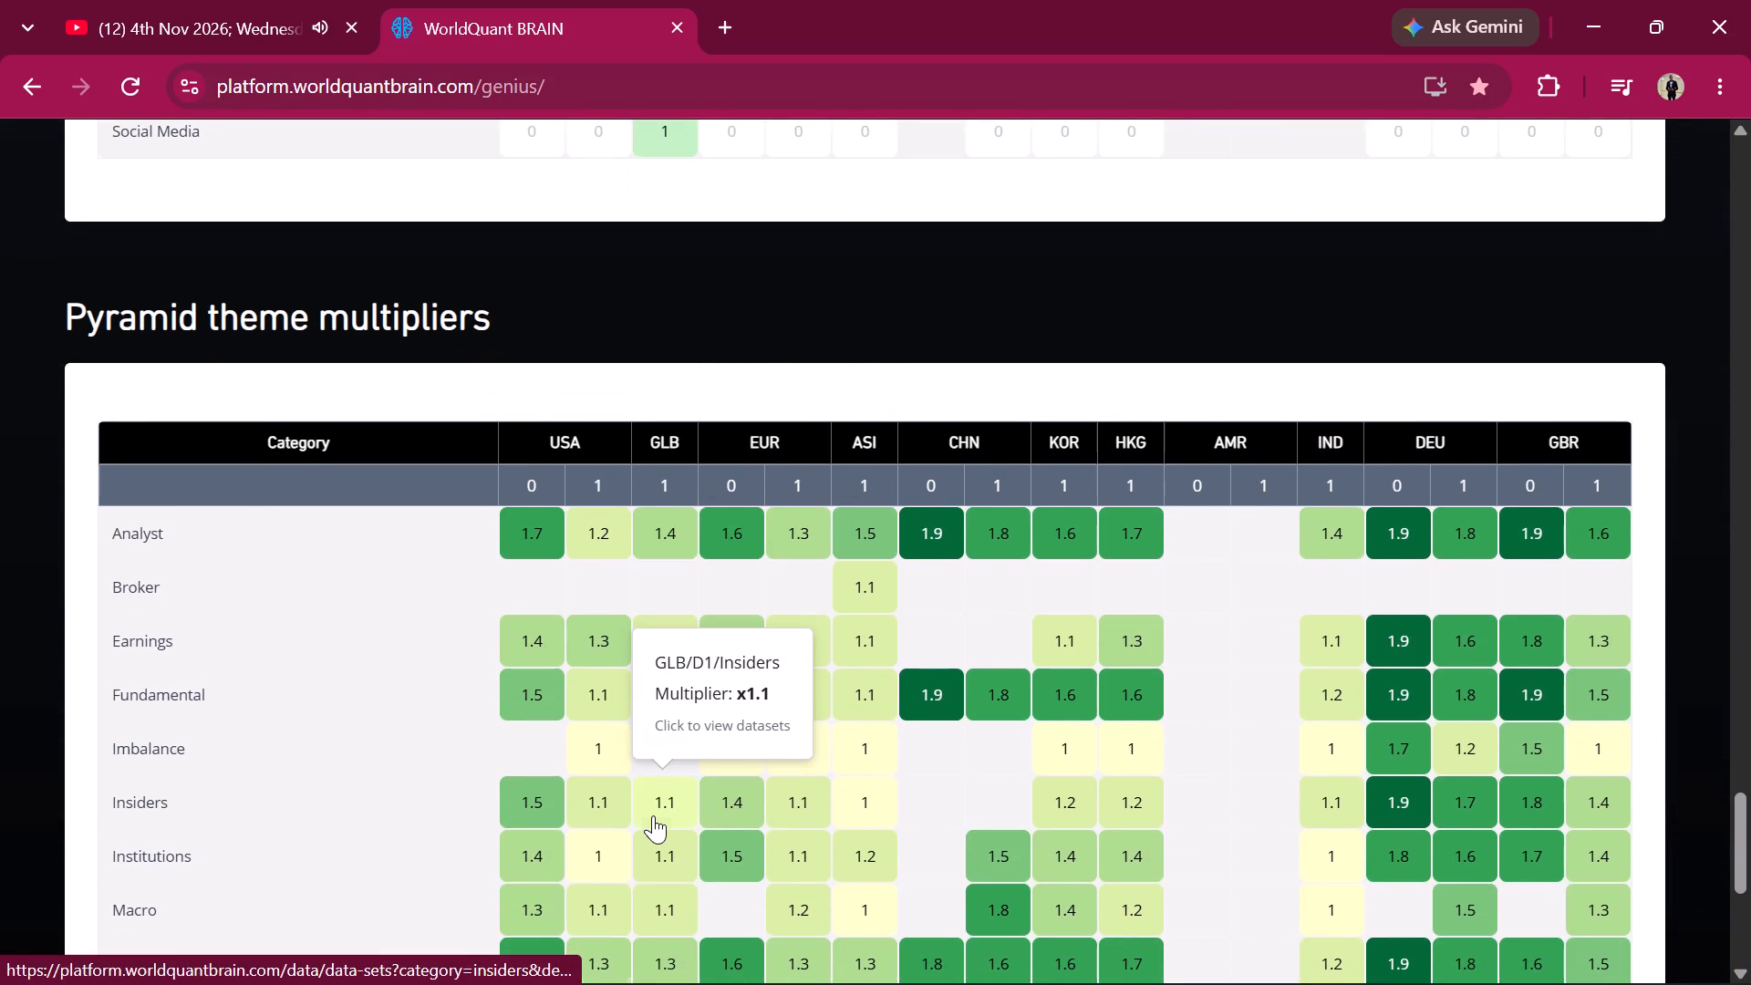
scroll(653, 815, down, 1)
scroll(707, 752, down, 1)
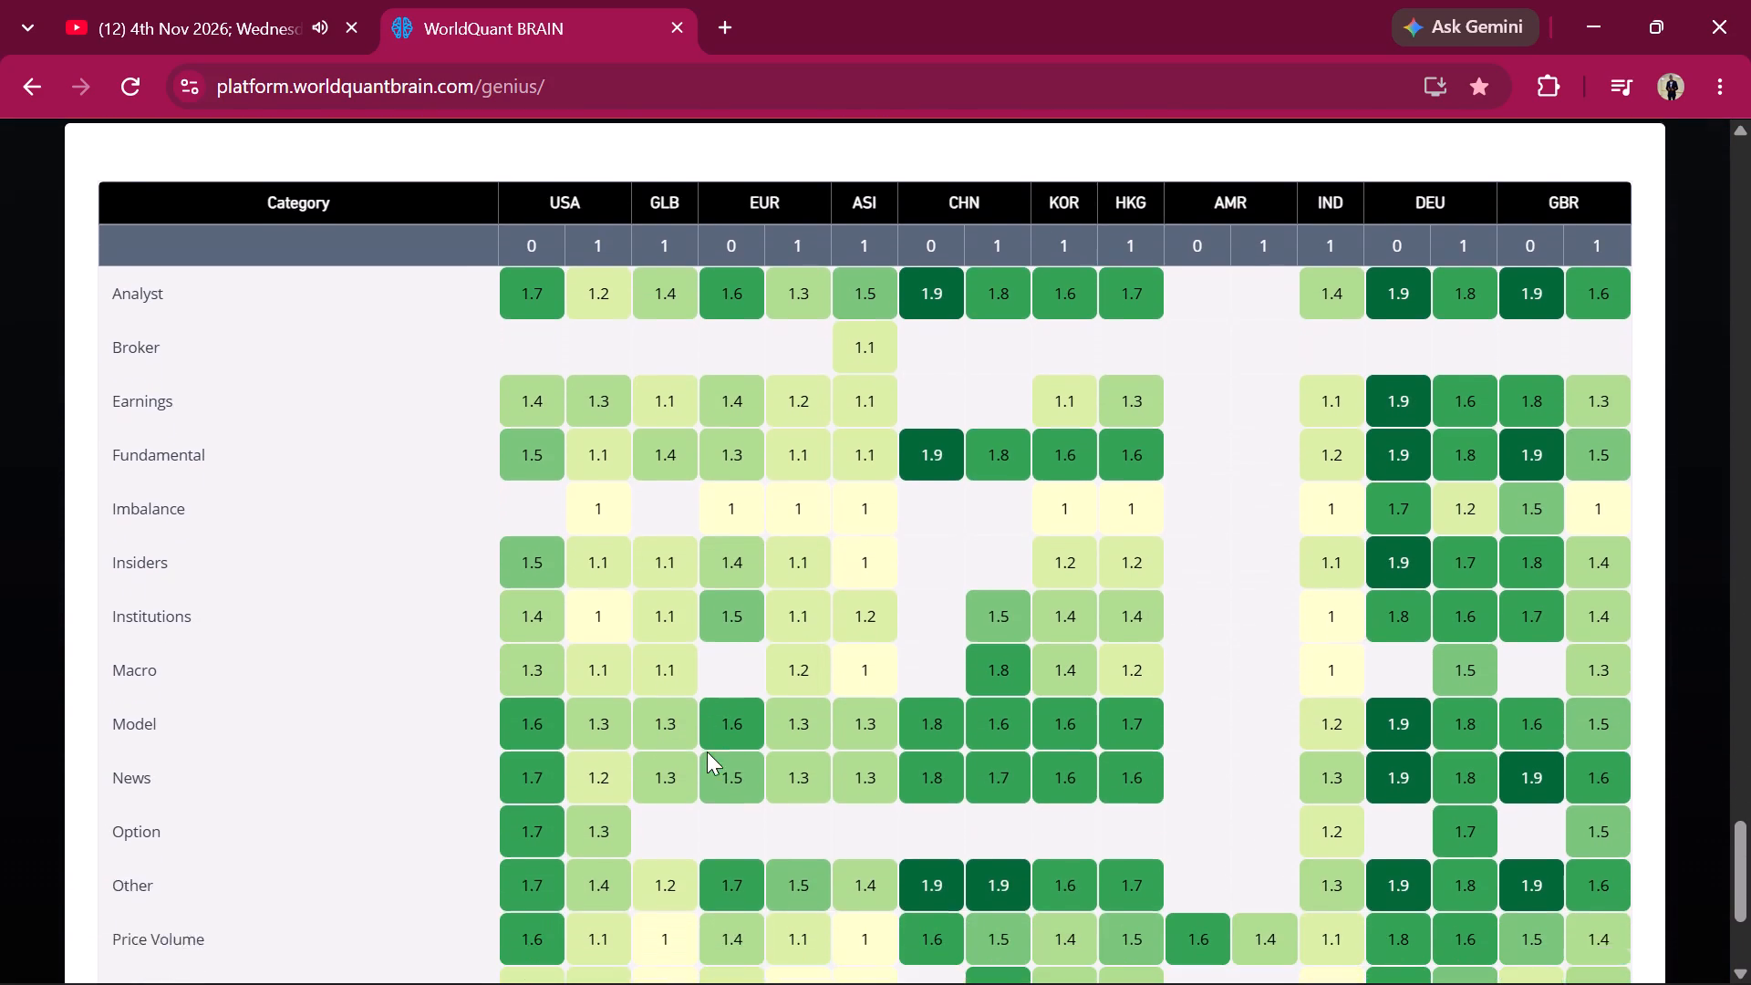
scroll(707, 752, down, 1)
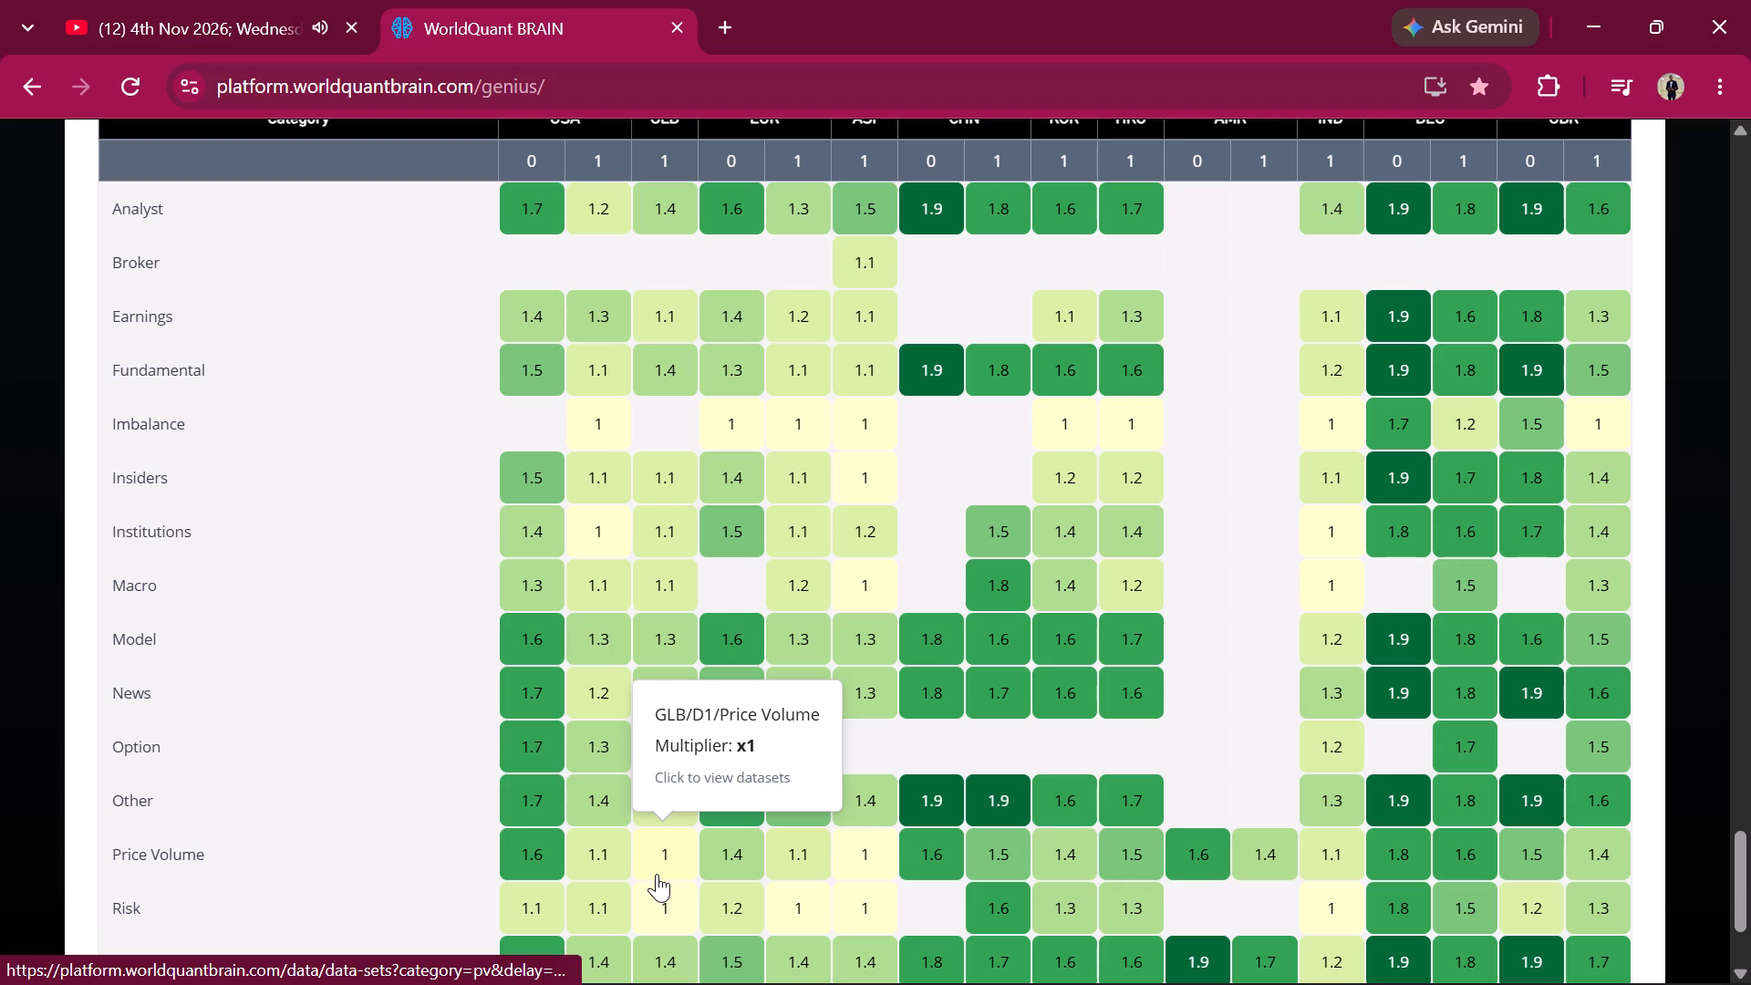
Open the GLB delay 1 Price Volume datasets from the multipliers table and open the Derived Industry Classification dataset.
click(657, 874)
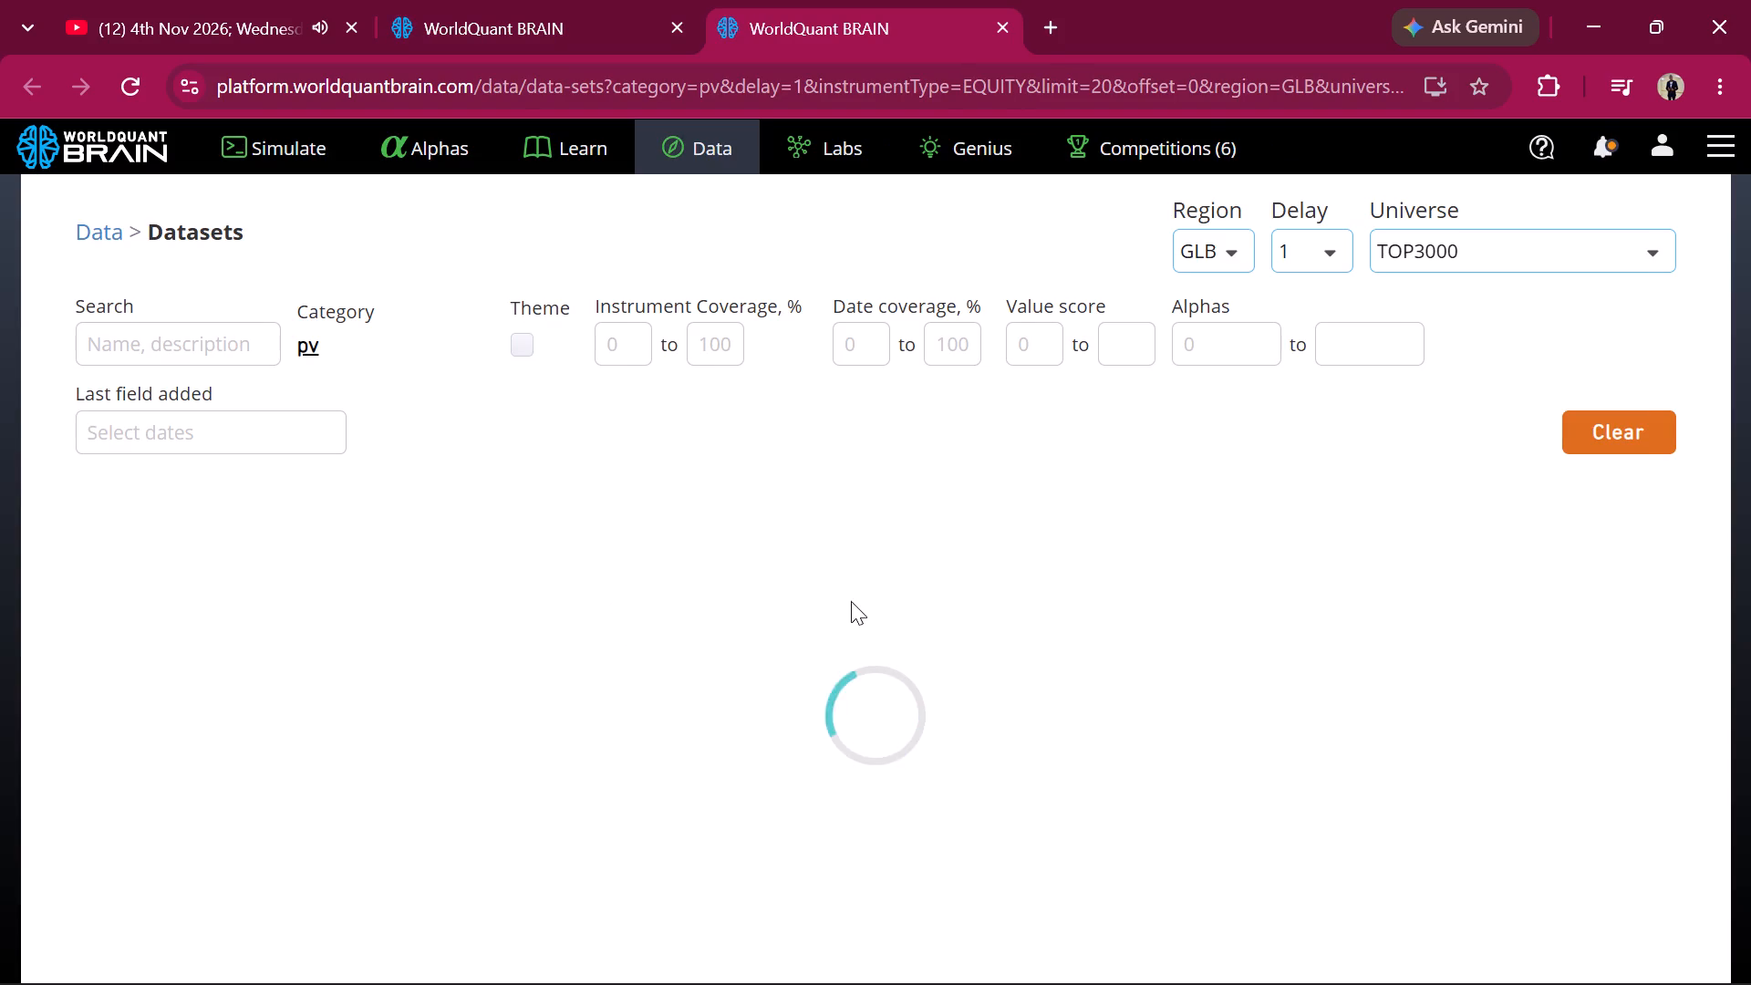
scroll(1013, 717, down, 3)
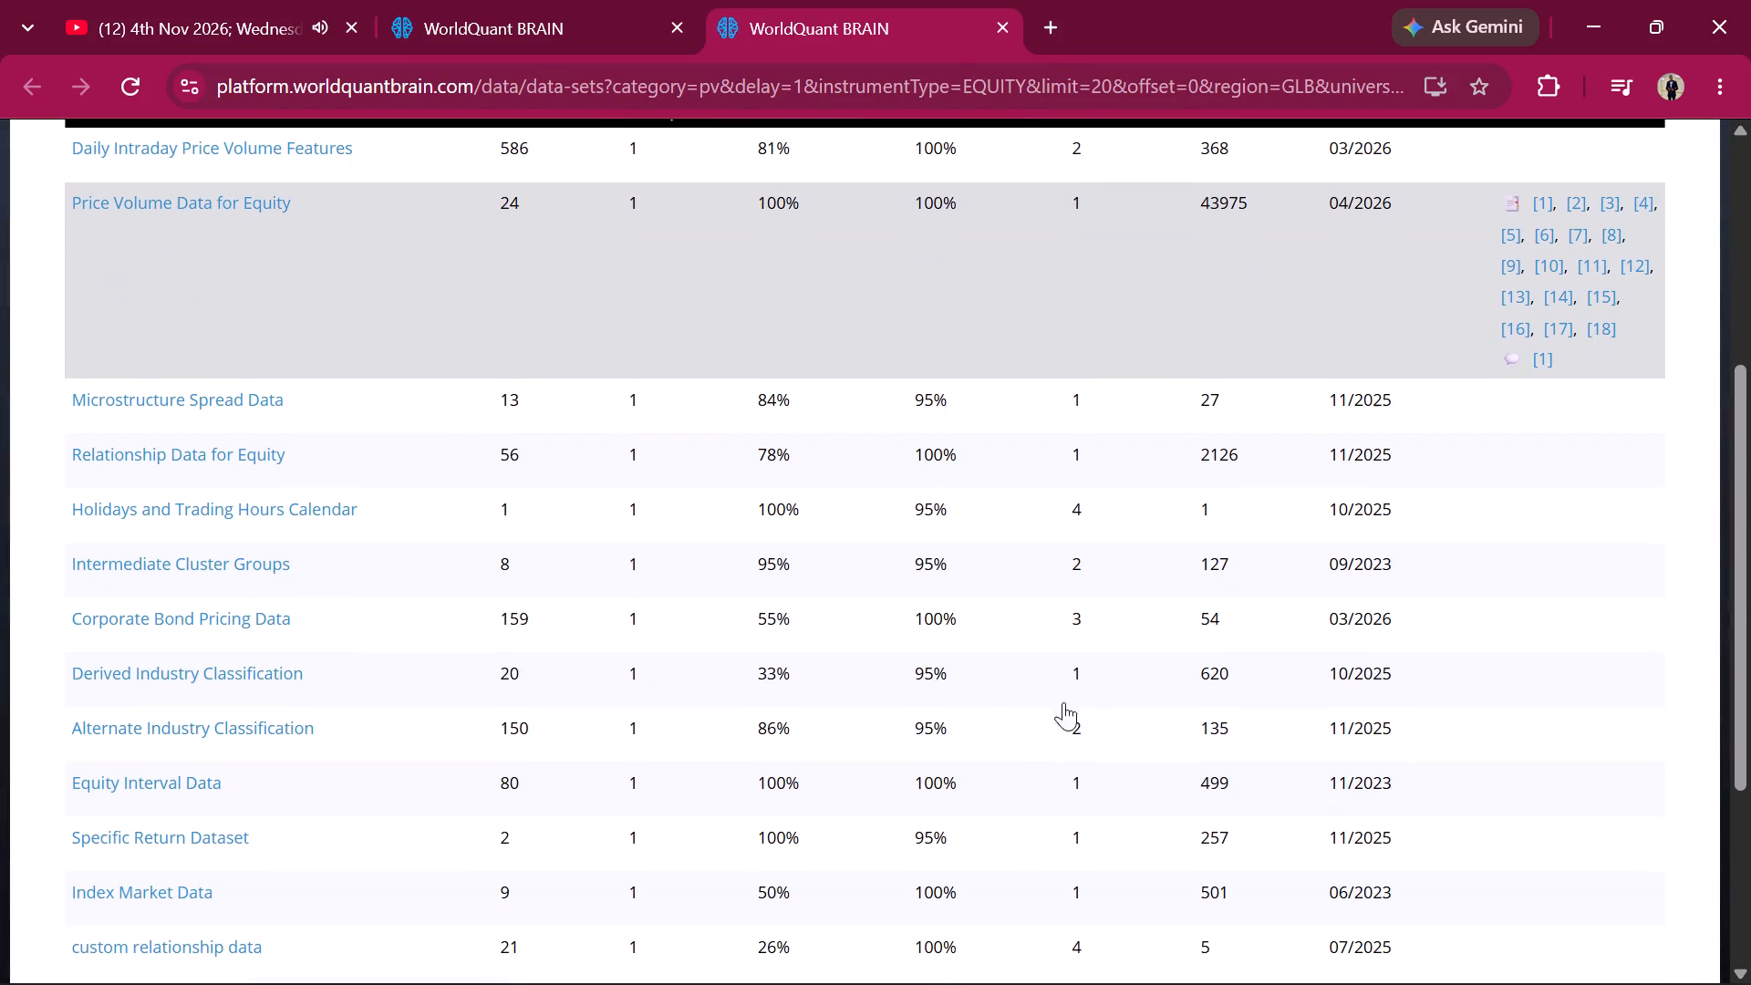
click(1247, 667)
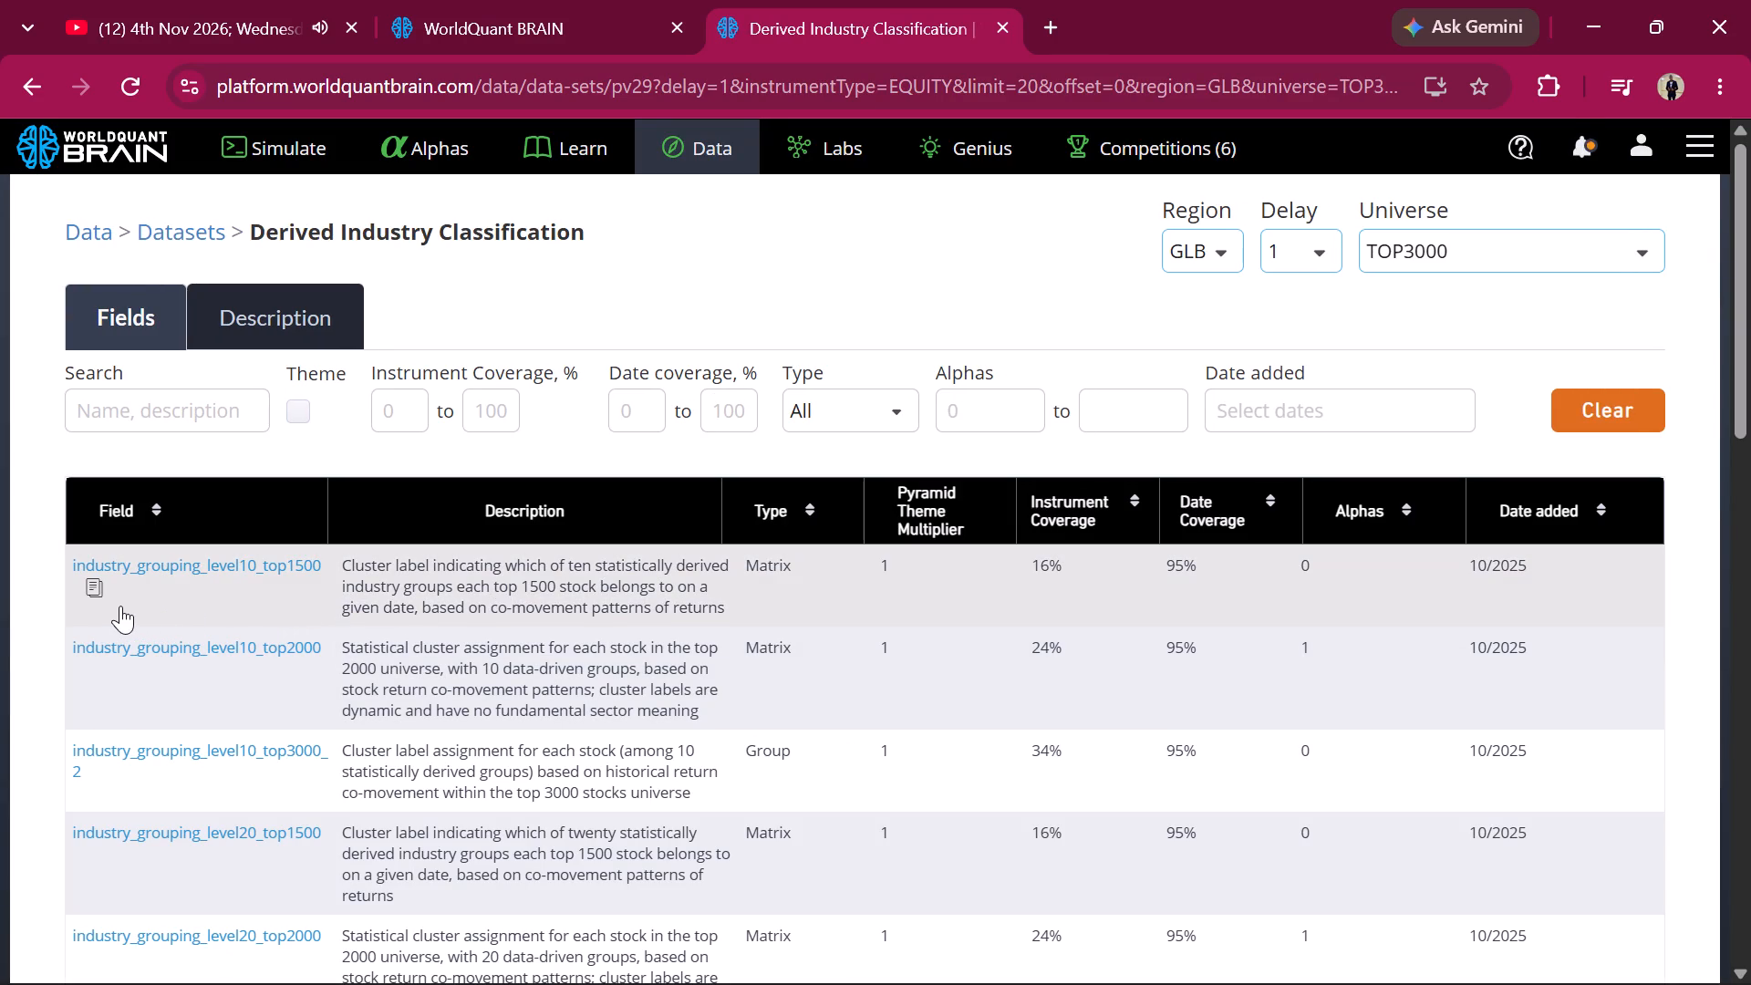
Copy the field name industry_grouping_level2_top1500 from the Derived Industry Classification fields.
scroll(580, 671, down, 1)
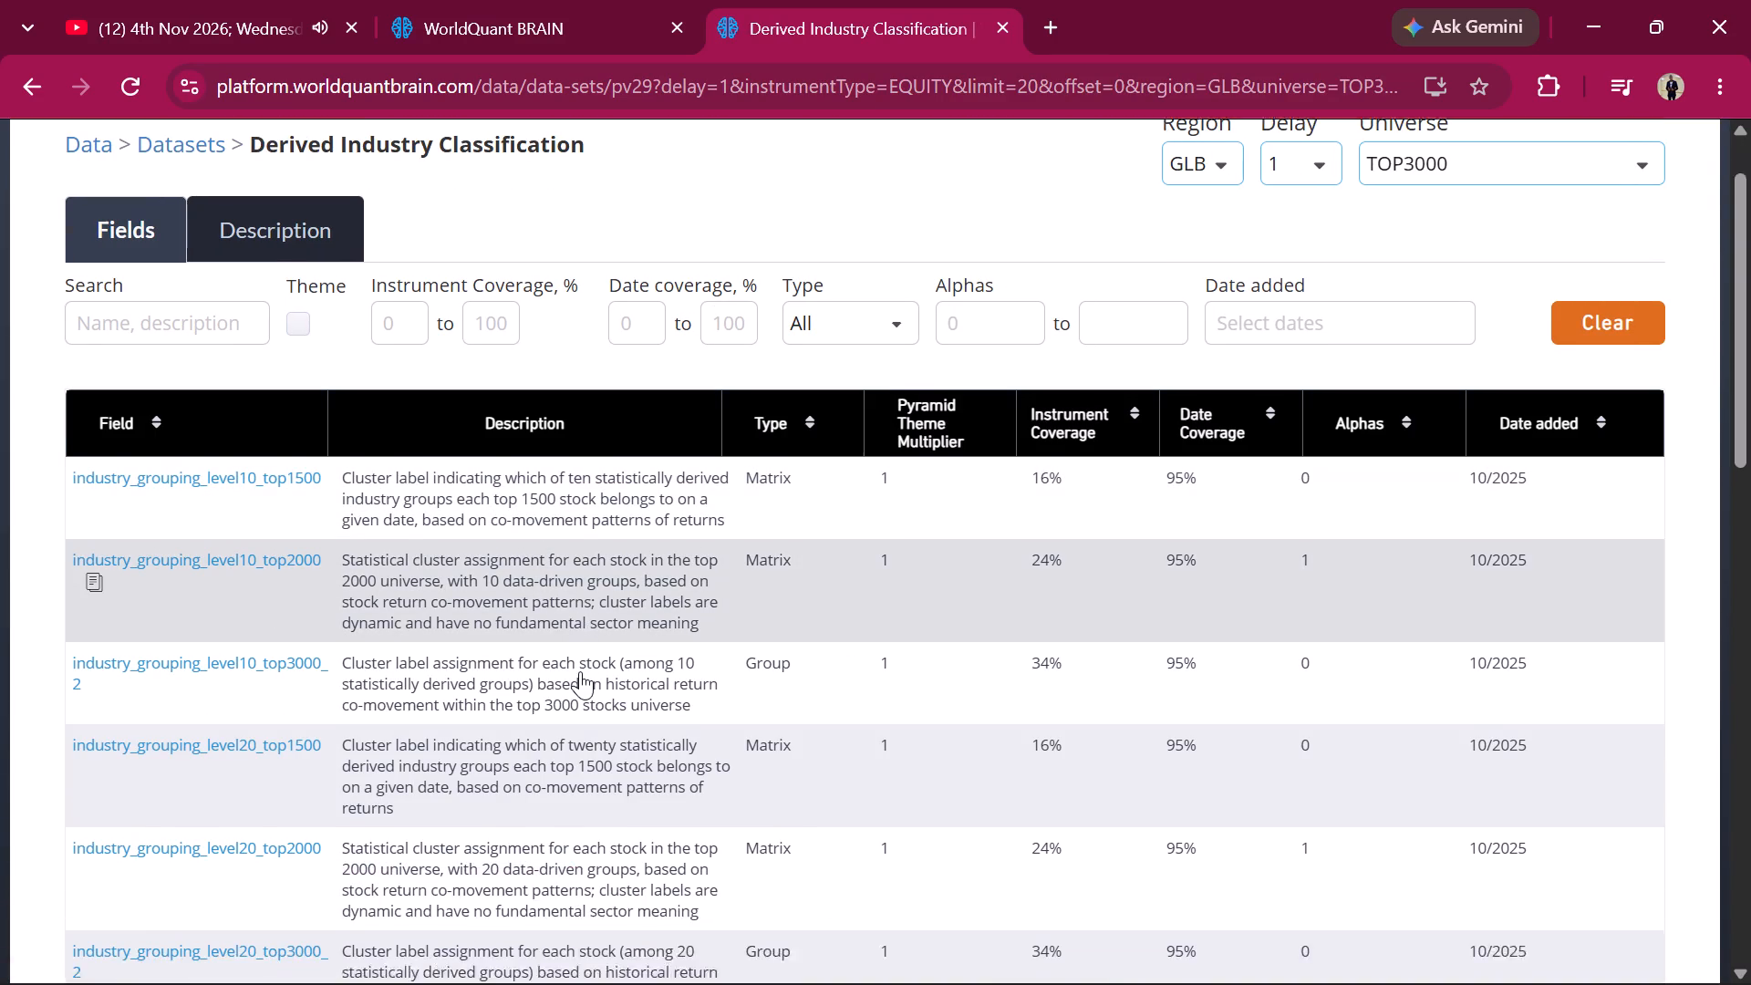
scroll(580, 671, down, 1)
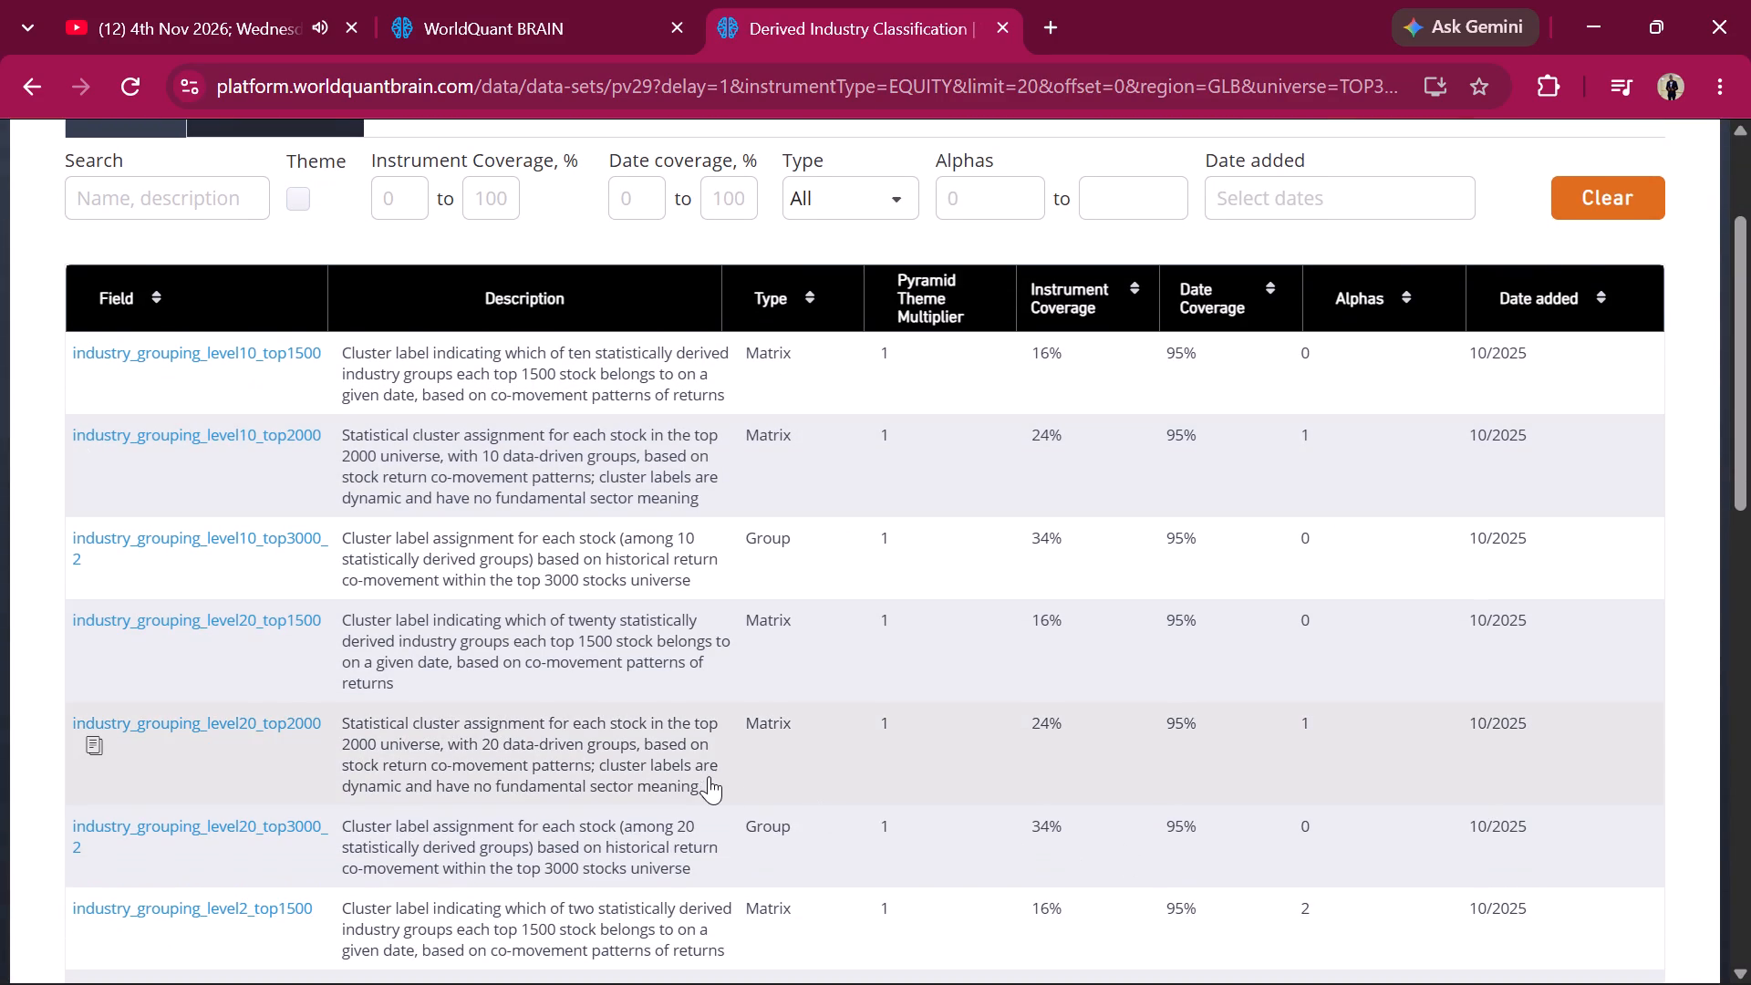
scroll(699, 771, down, 2)
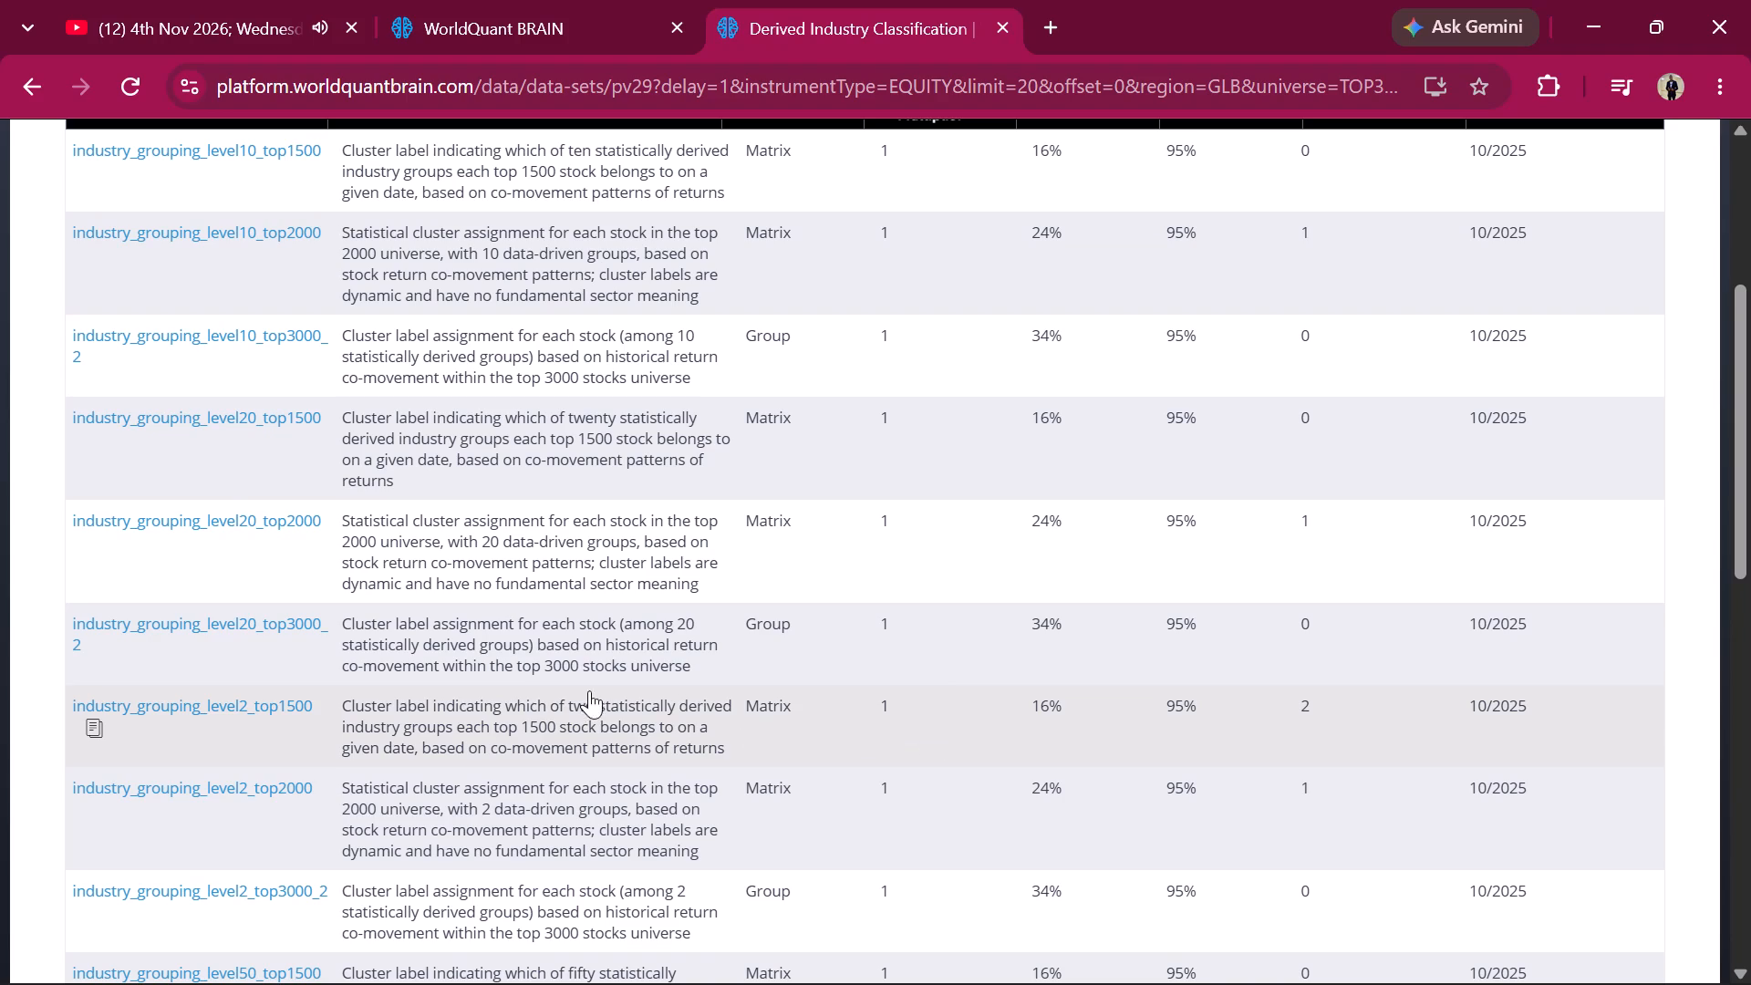
click(92, 731)
Copy the field name industry_grouping_level5_top1500 from the same dataset's fields.
scroll(92, 731, down, 1)
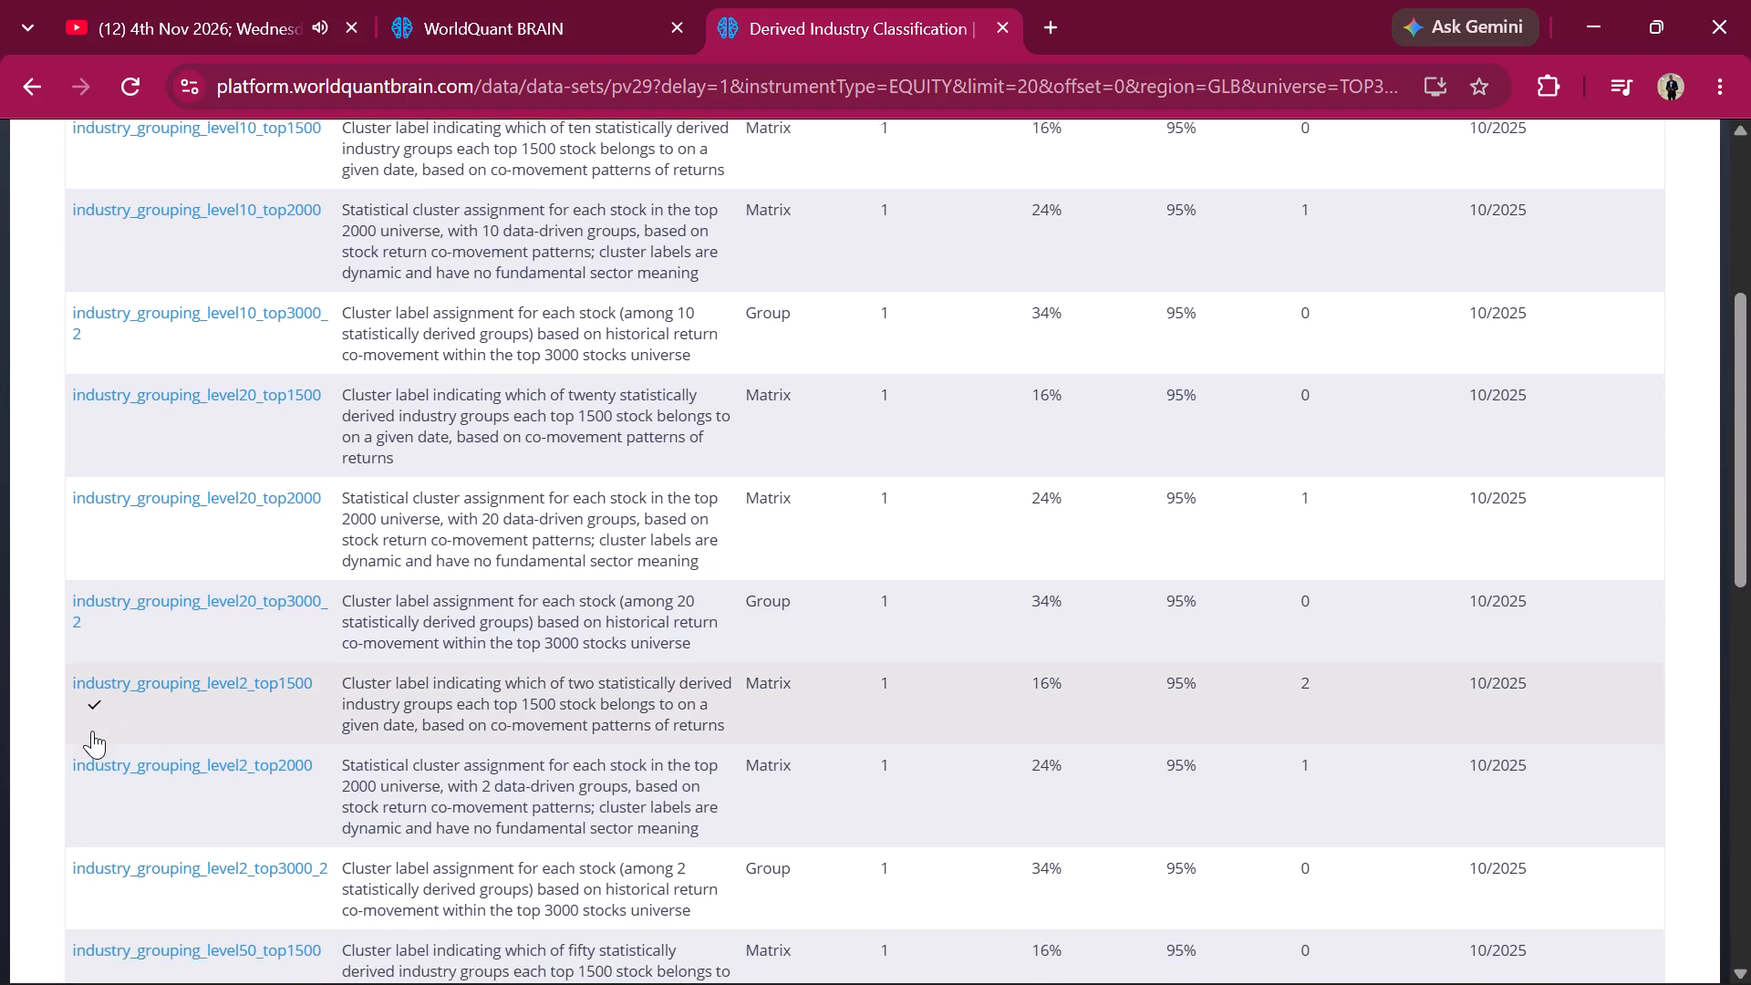
scroll(92, 731, down, 4)
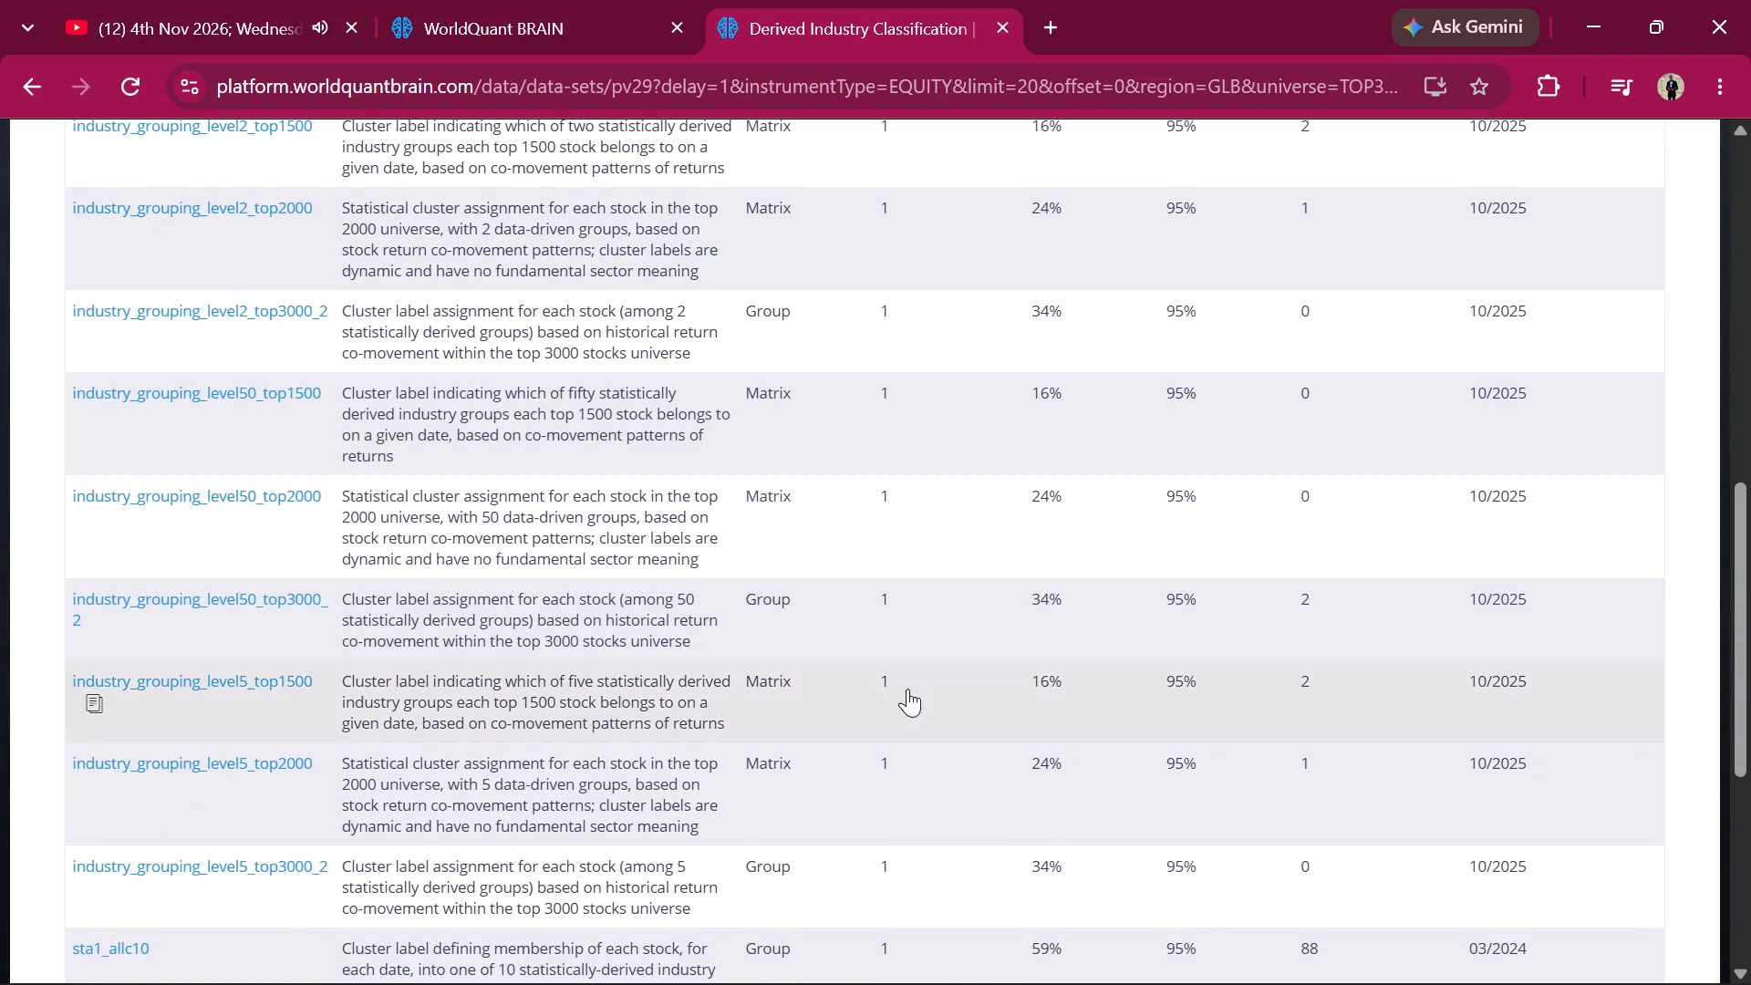
click(102, 709)
Copy the field name sta1_allc2 and return from its details page to the dataset's field list.
scroll(102, 709, down, 3)
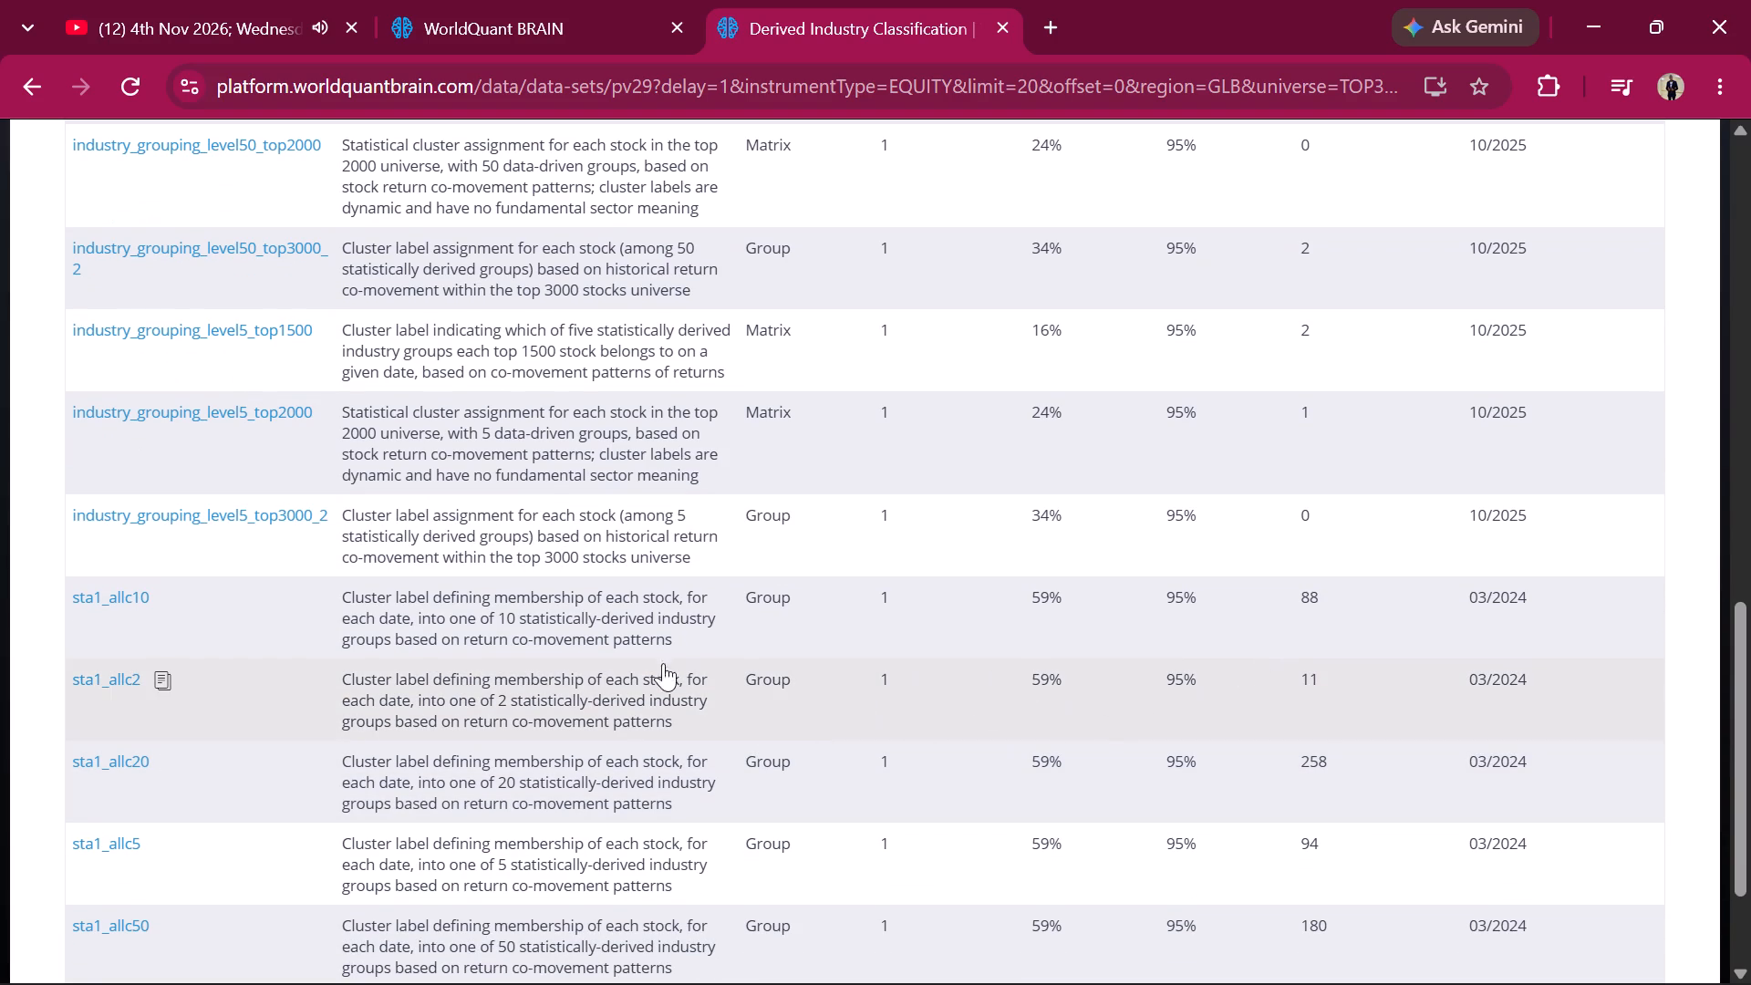
click(162, 691)
click(162, 691)
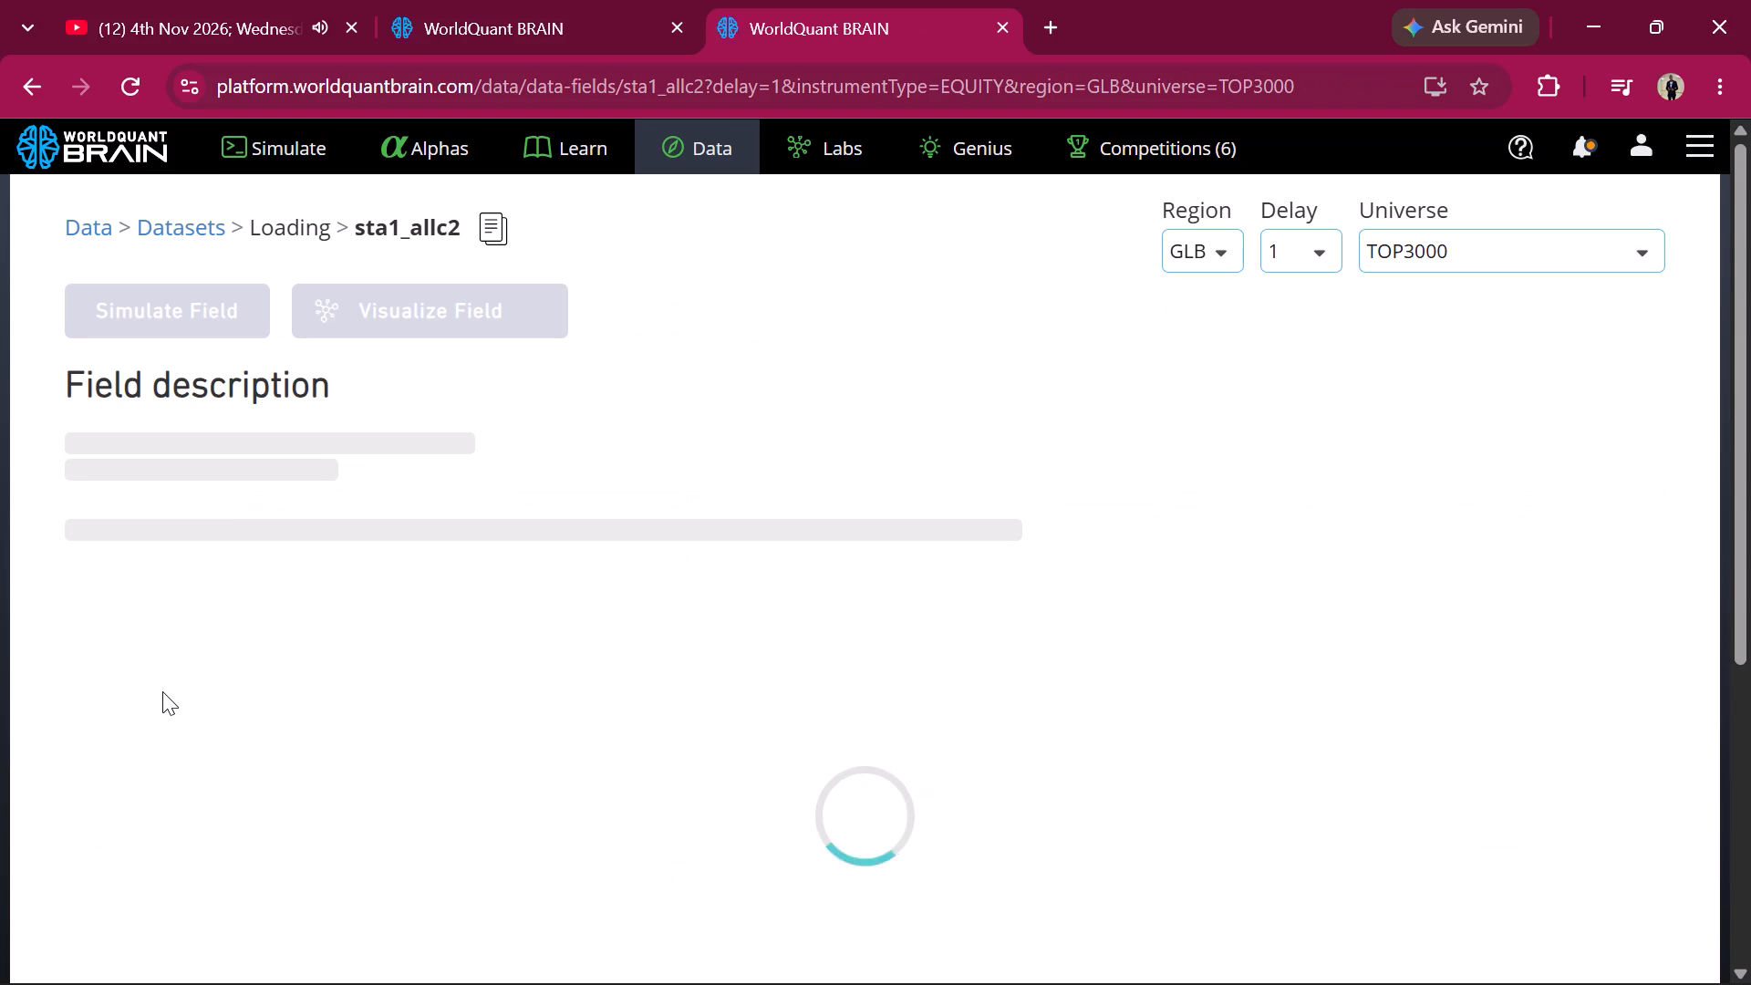
click(39, 88)
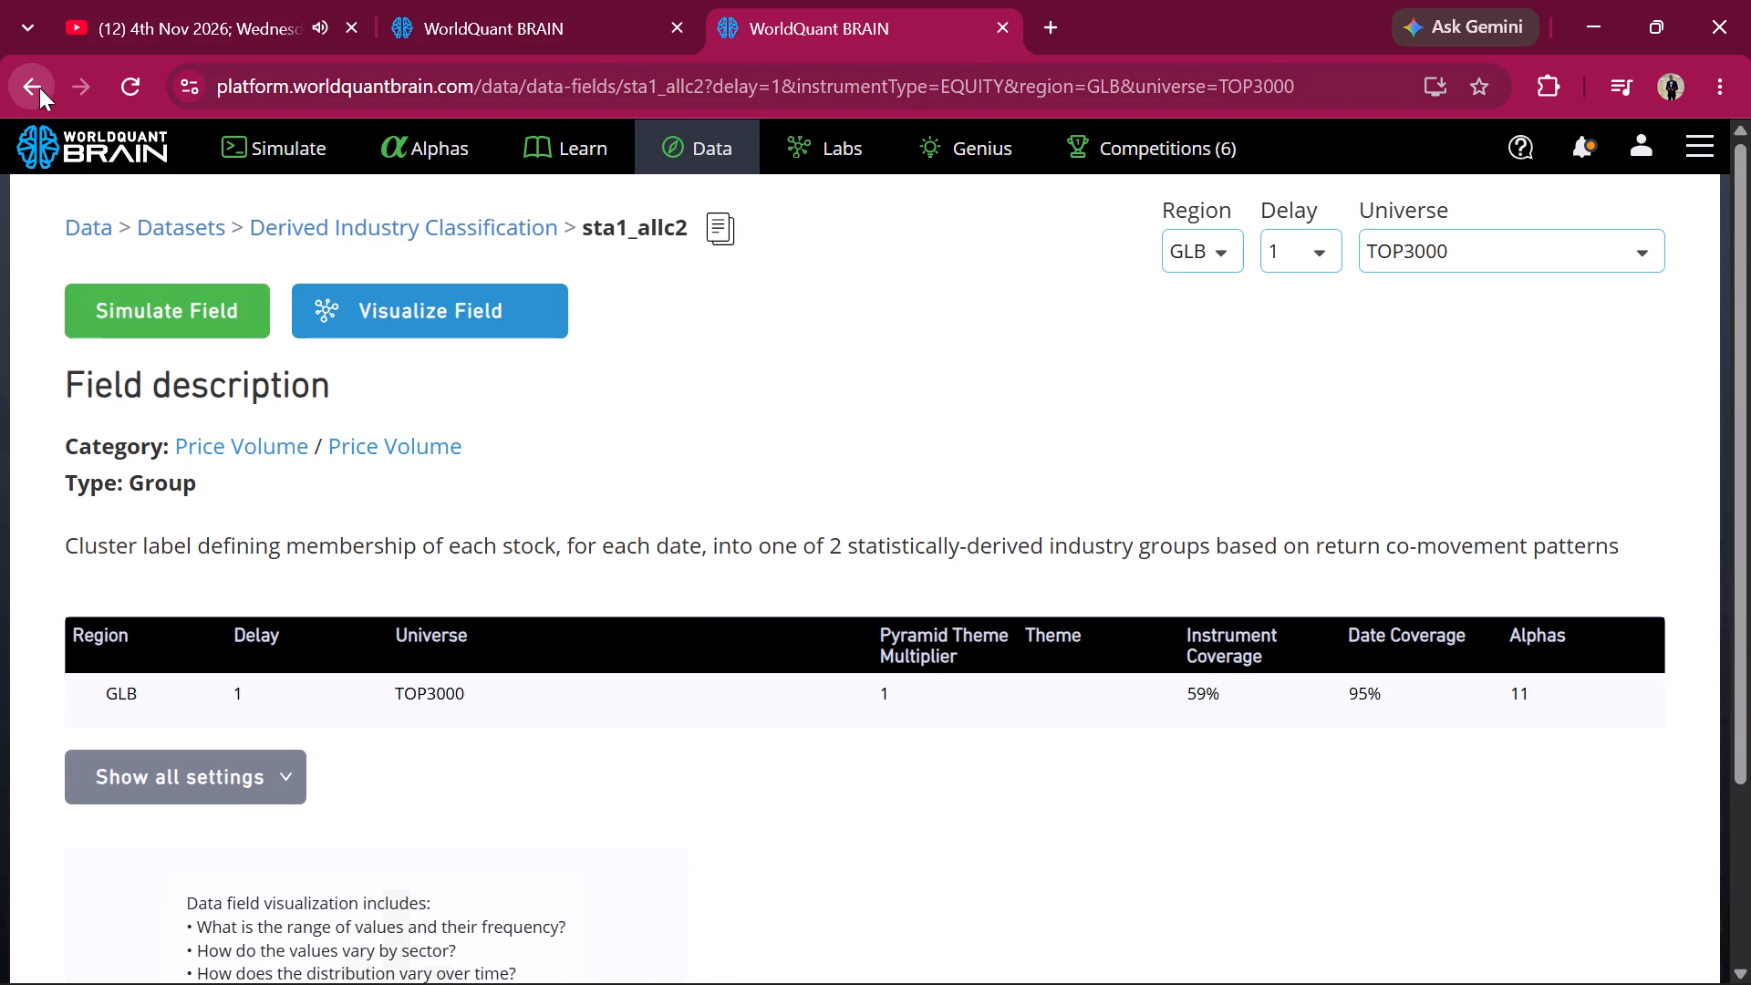
Look through the Derived Industry Classification field list, examining each field's type, coverage and alpha usage.
scroll(515, 669, down, 3)
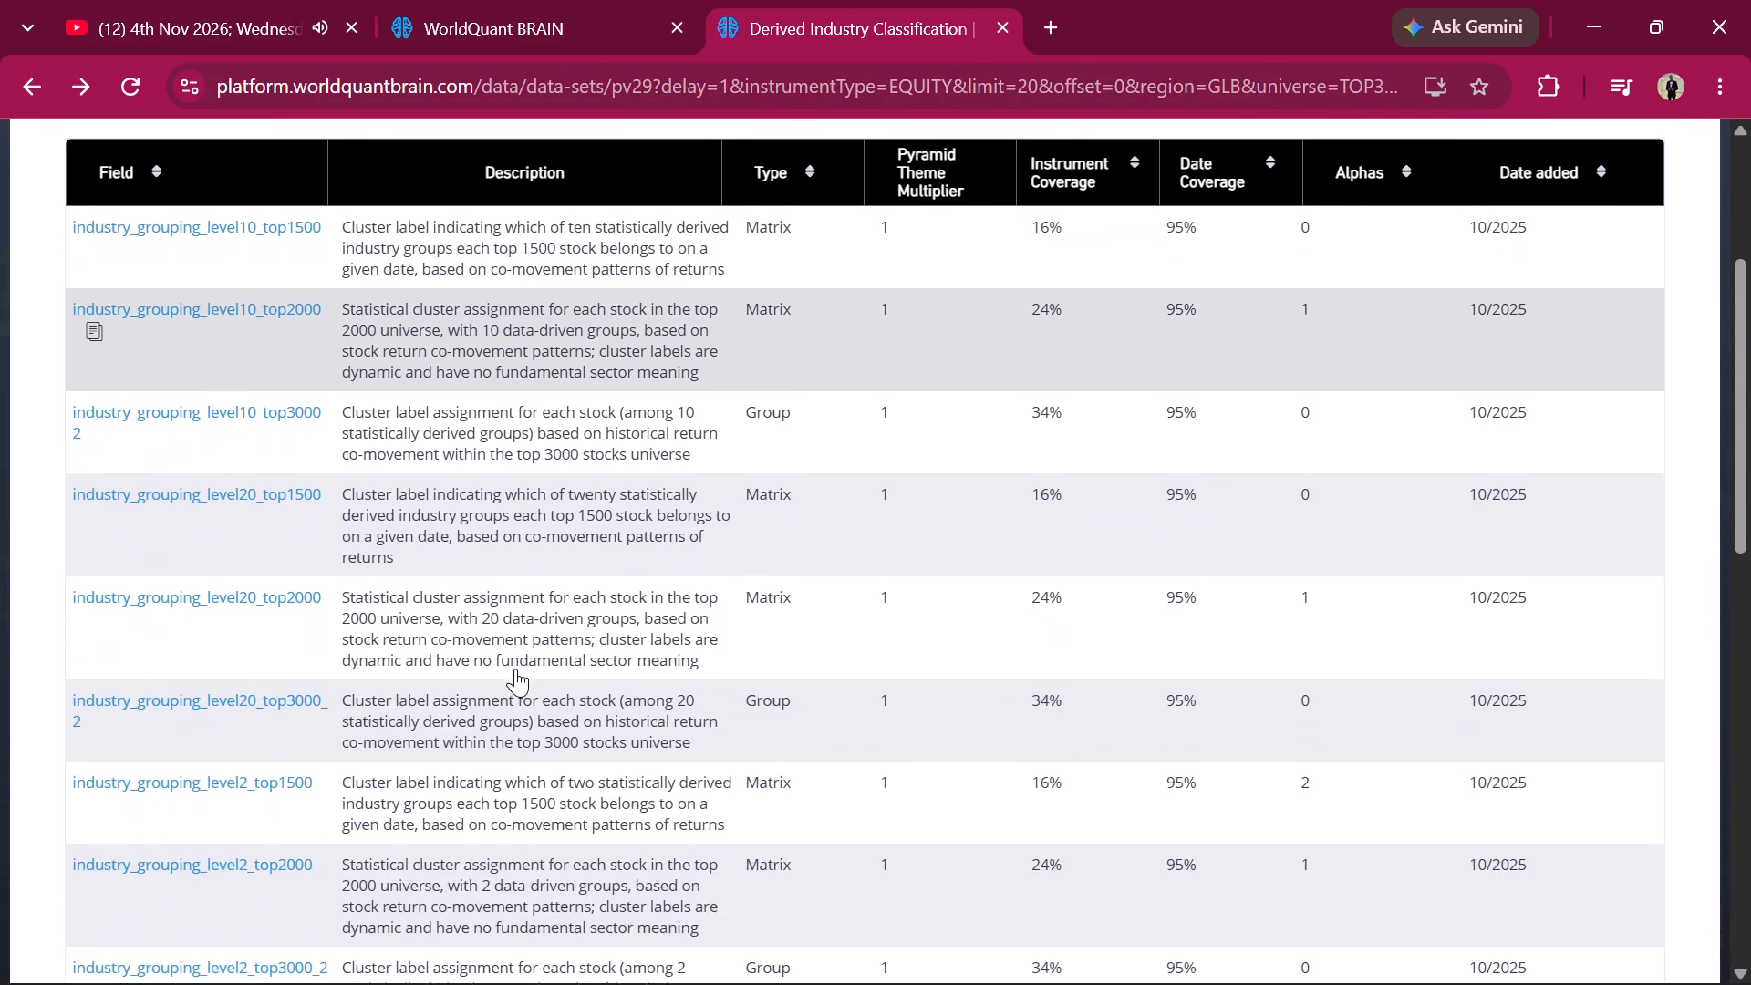
scroll(515, 669, down, 7)
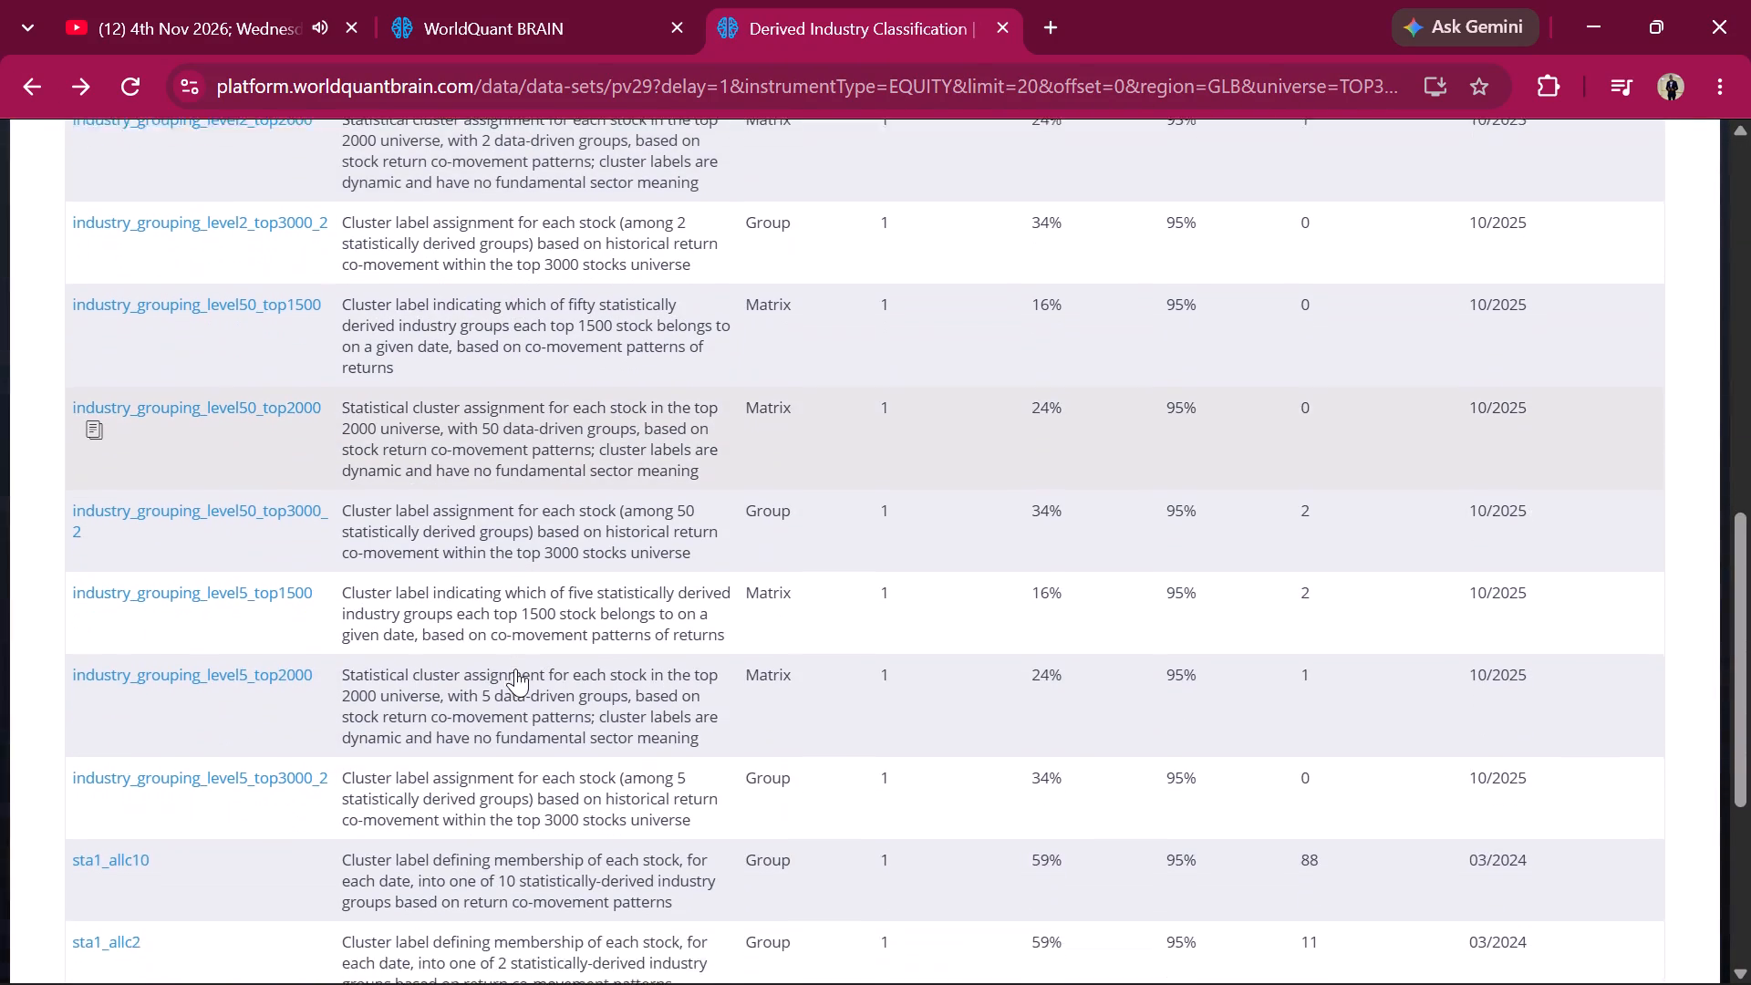
scroll(515, 669, down, 4)
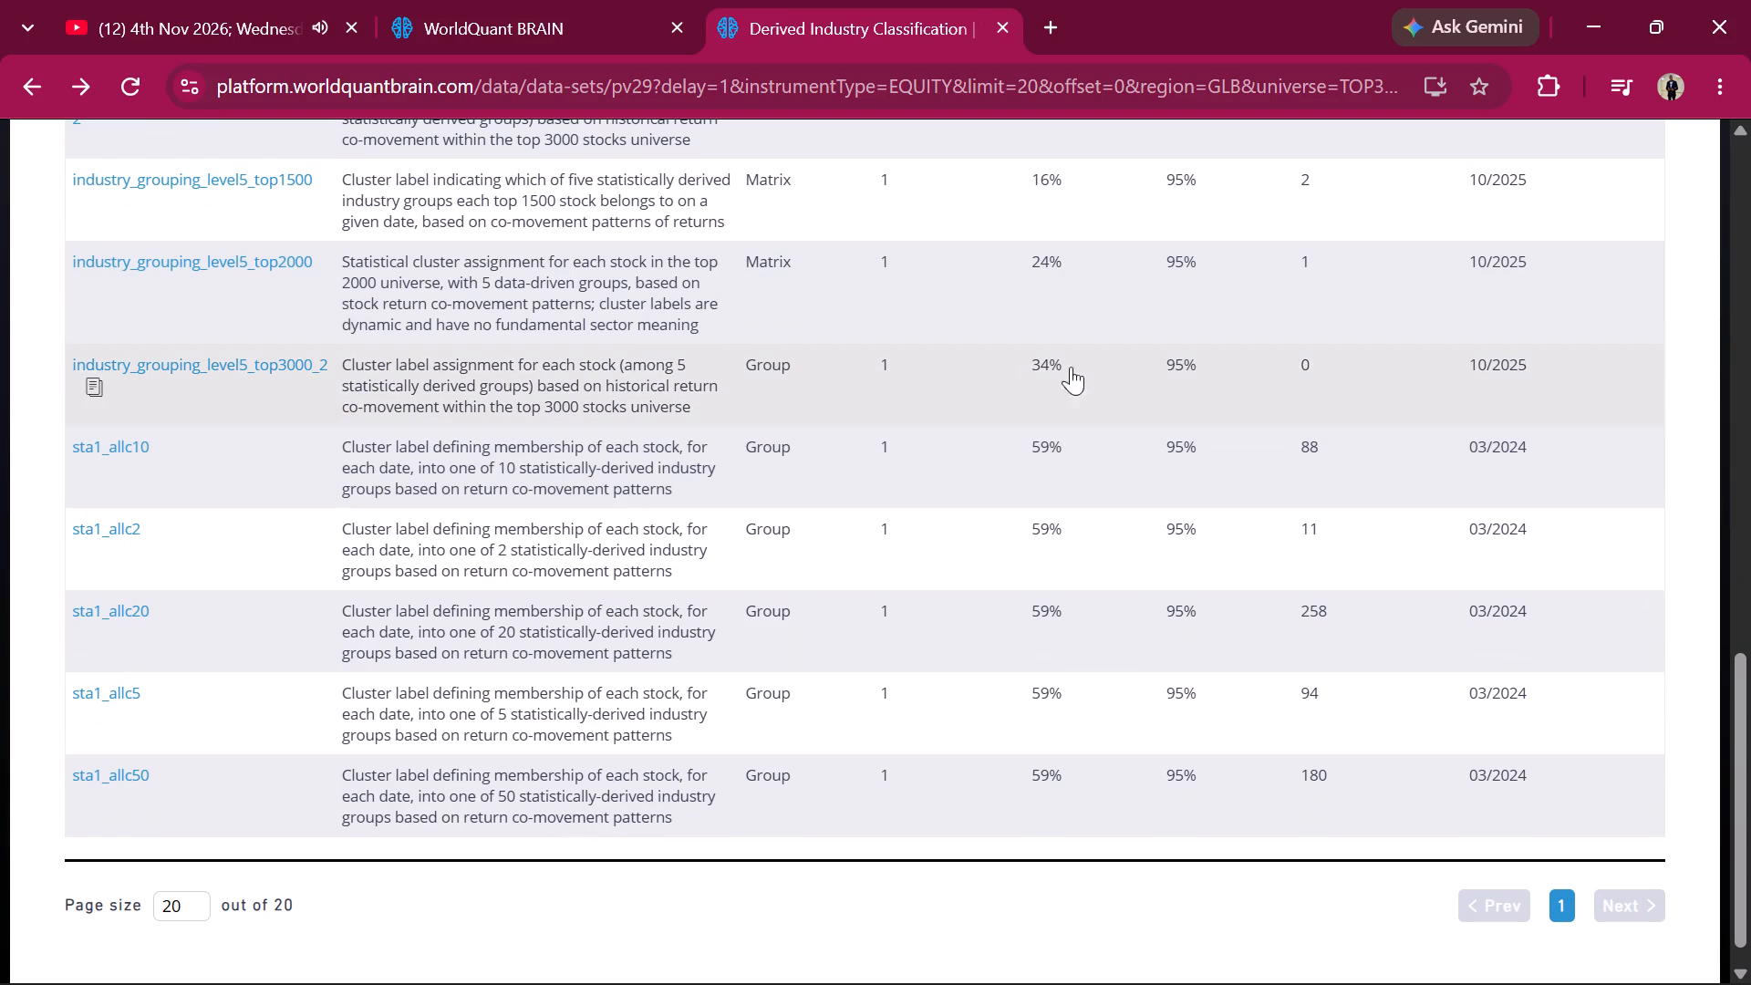
scroll(1155, 606, up, 4)
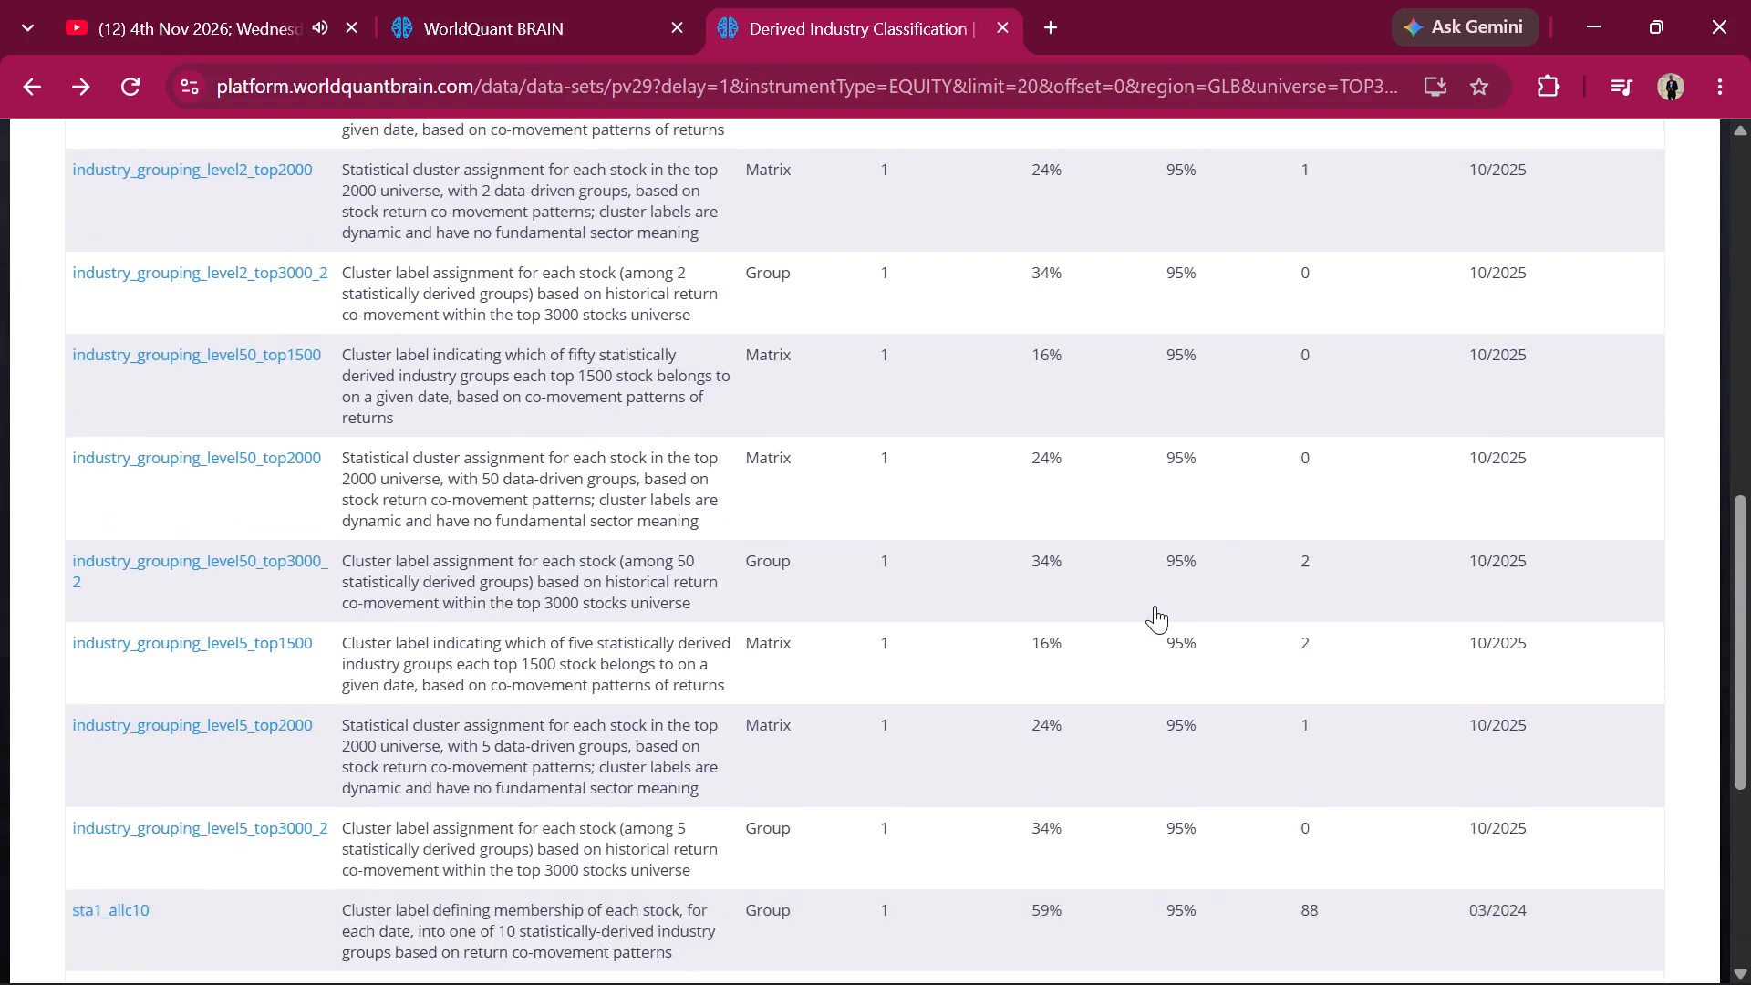
scroll(1177, 740, up, 6)
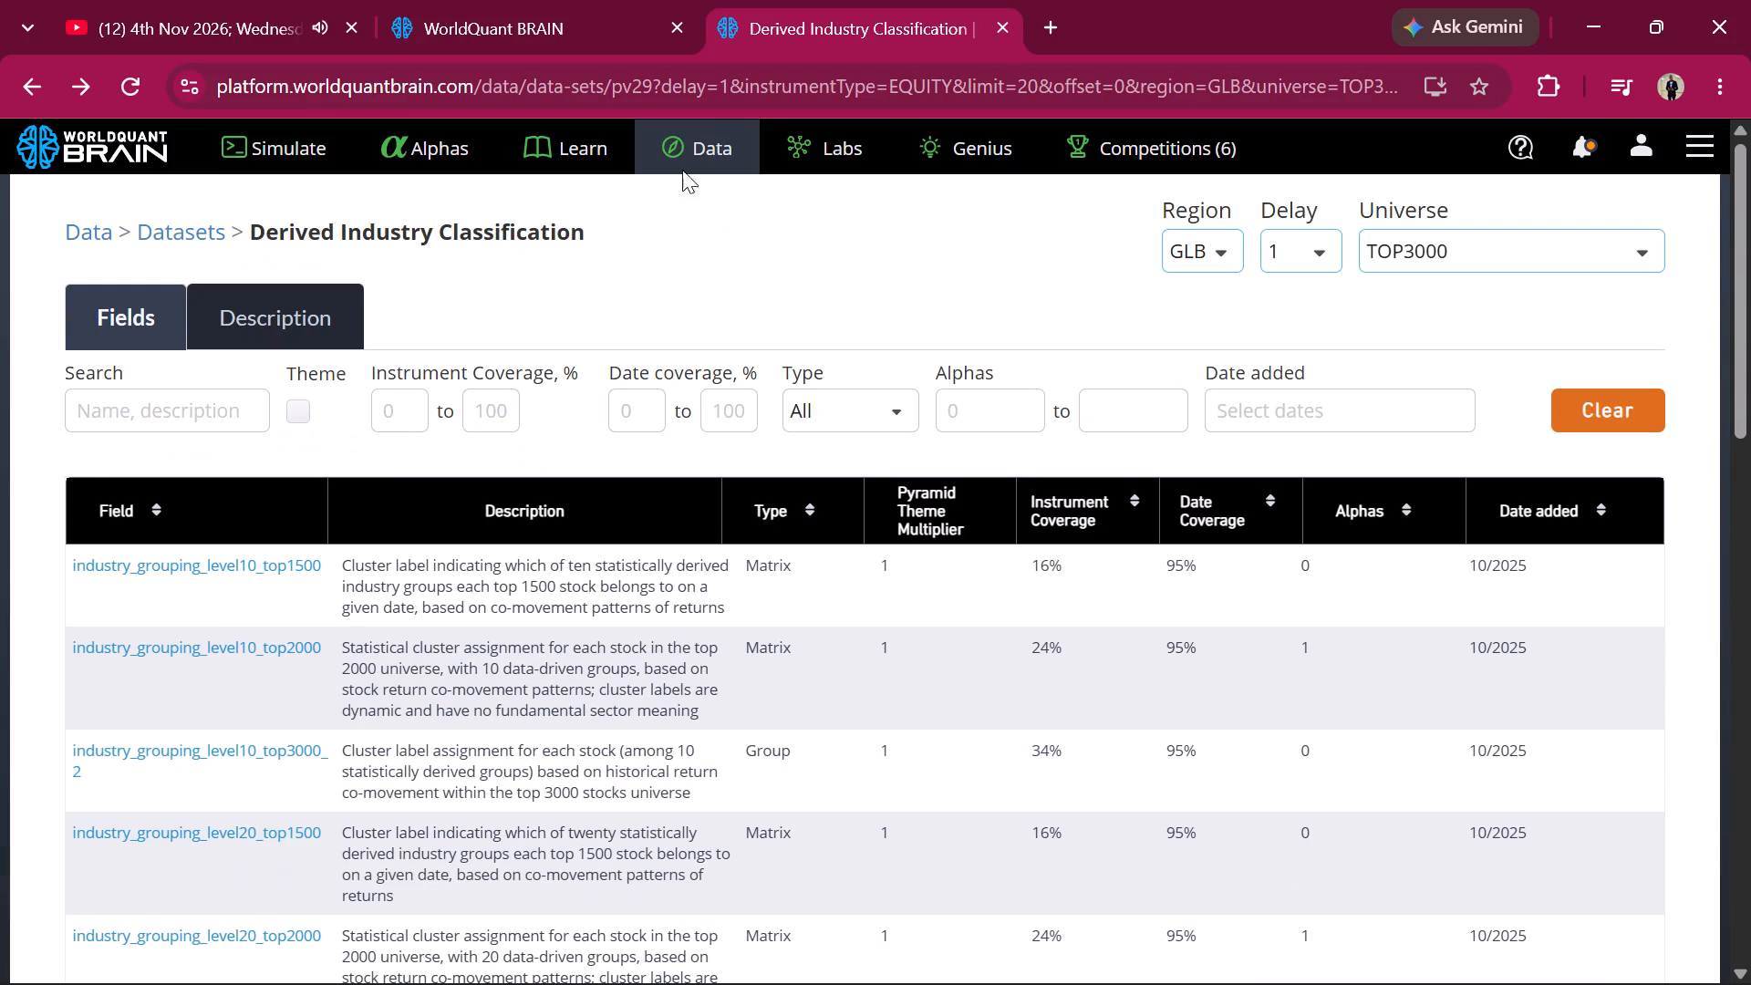
Go back to the Genius page and open the Simulate page from it.
click(444, 0)
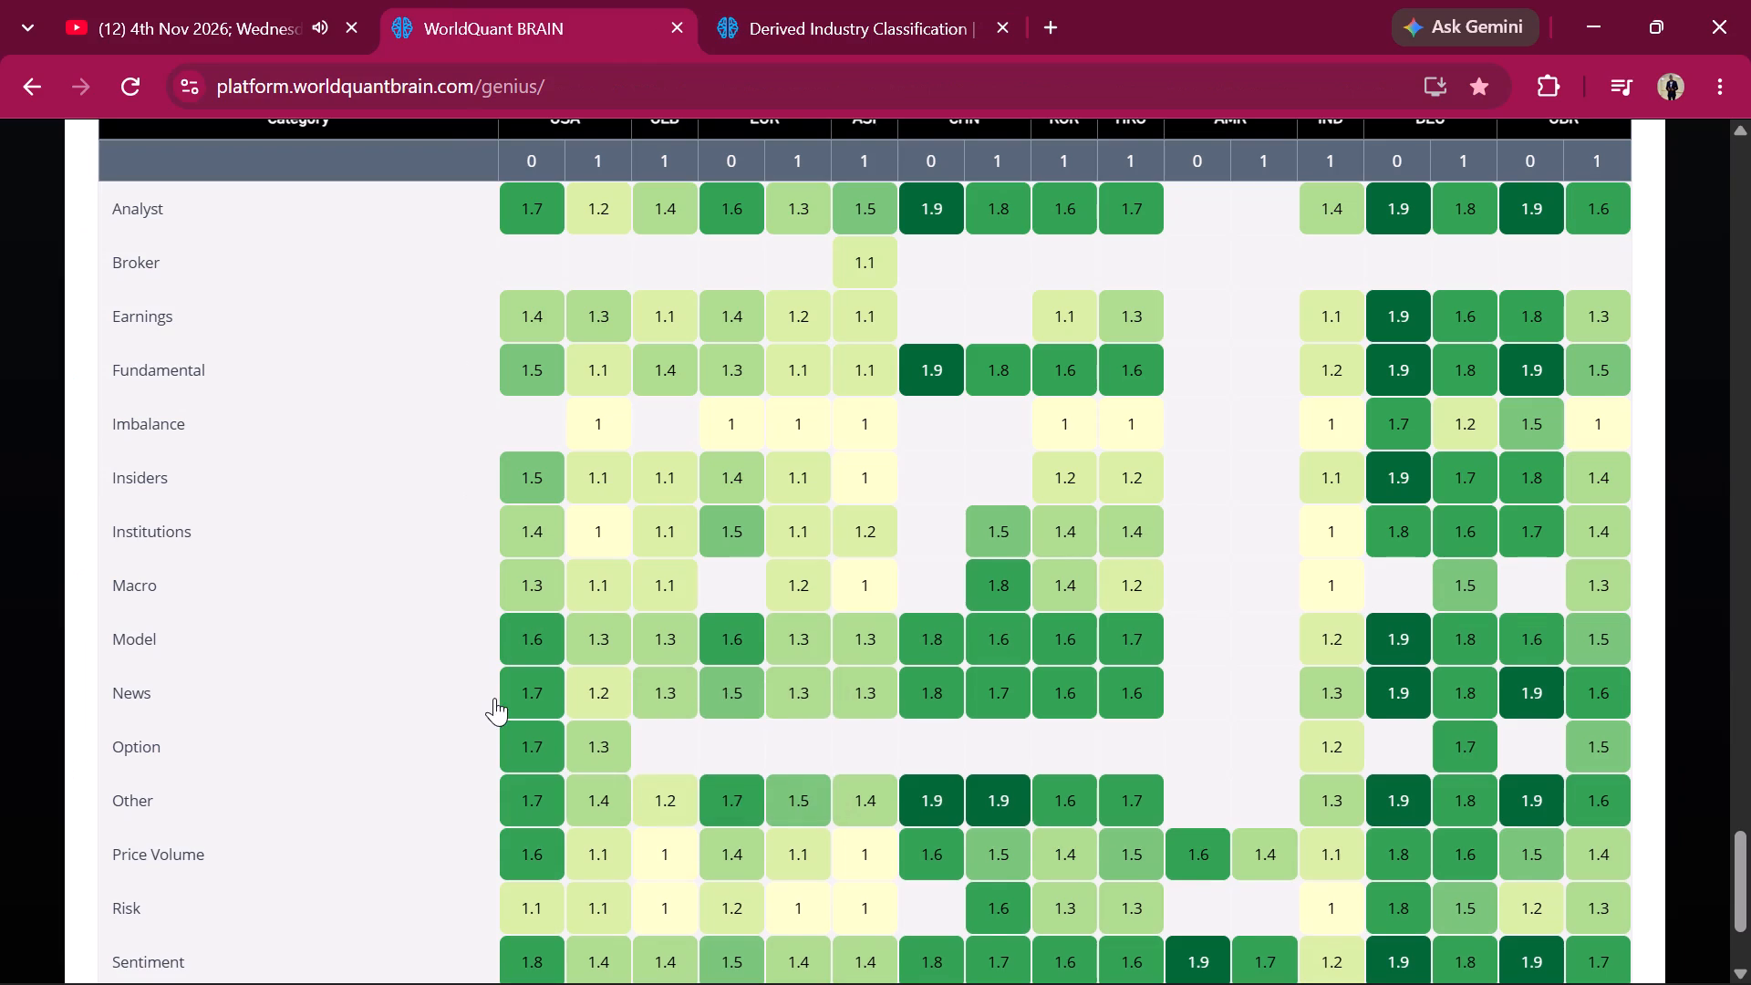
scroll(494, 698, up, 20)
scroll(494, 698, up, 7)
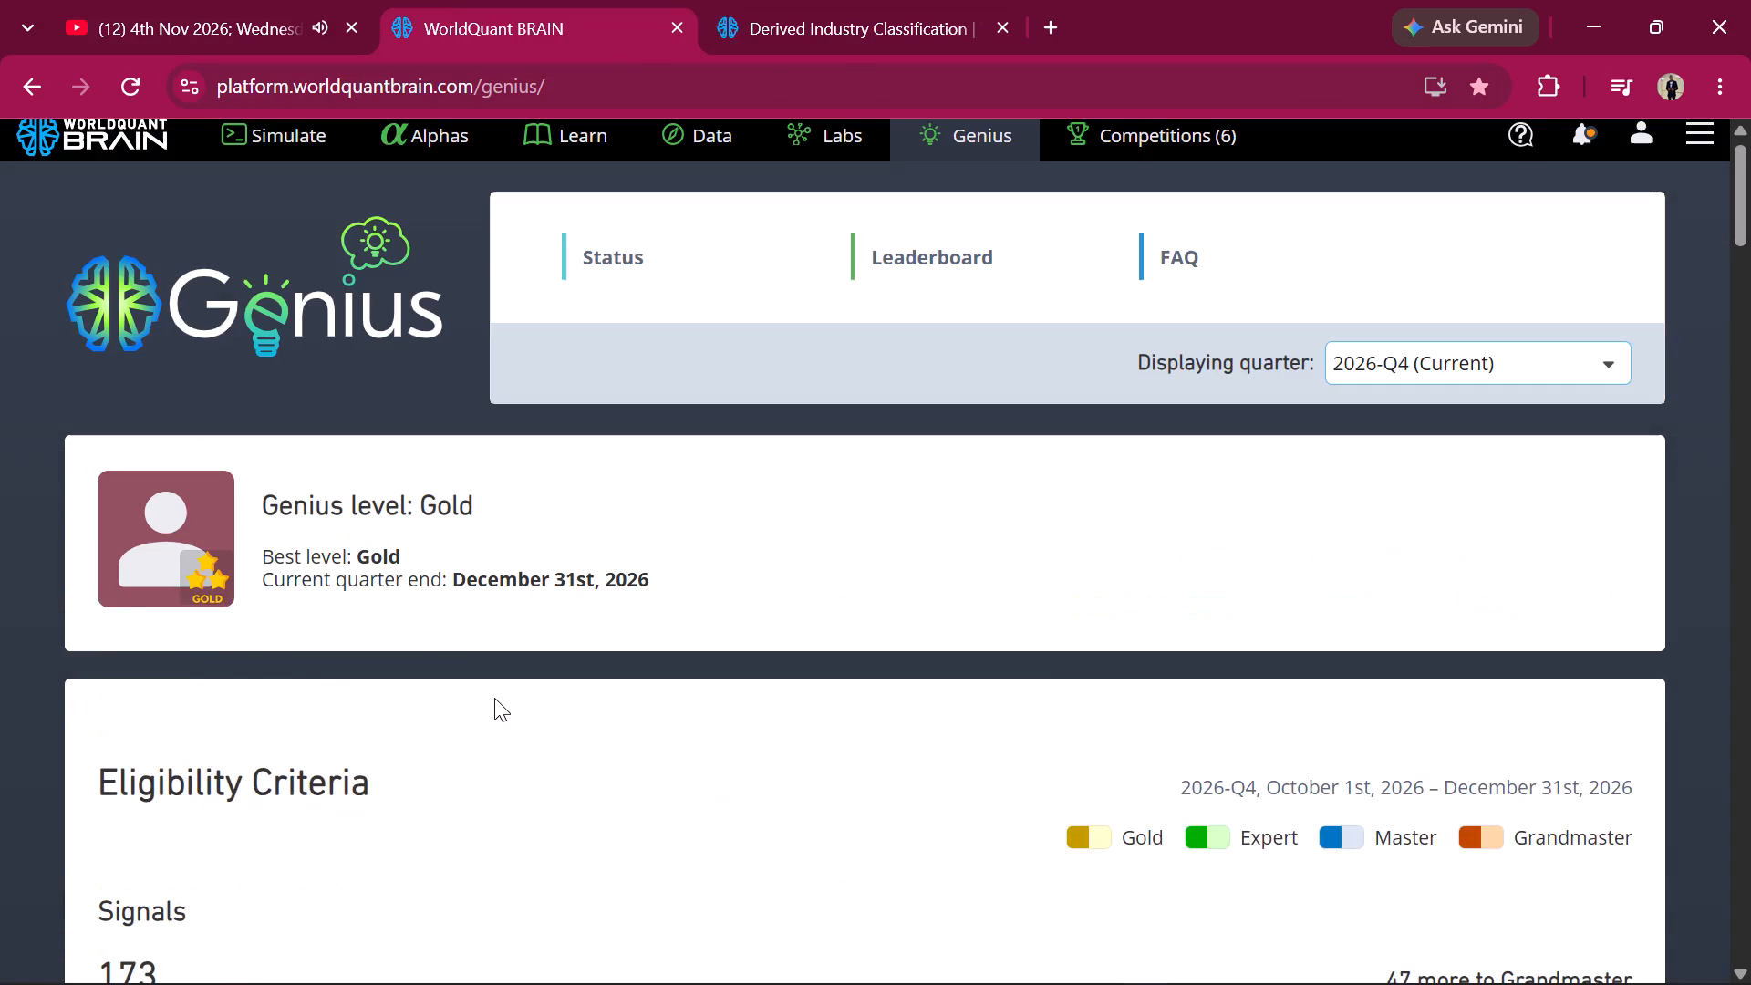
scroll(494, 698, up, 6)
click(275, 121)
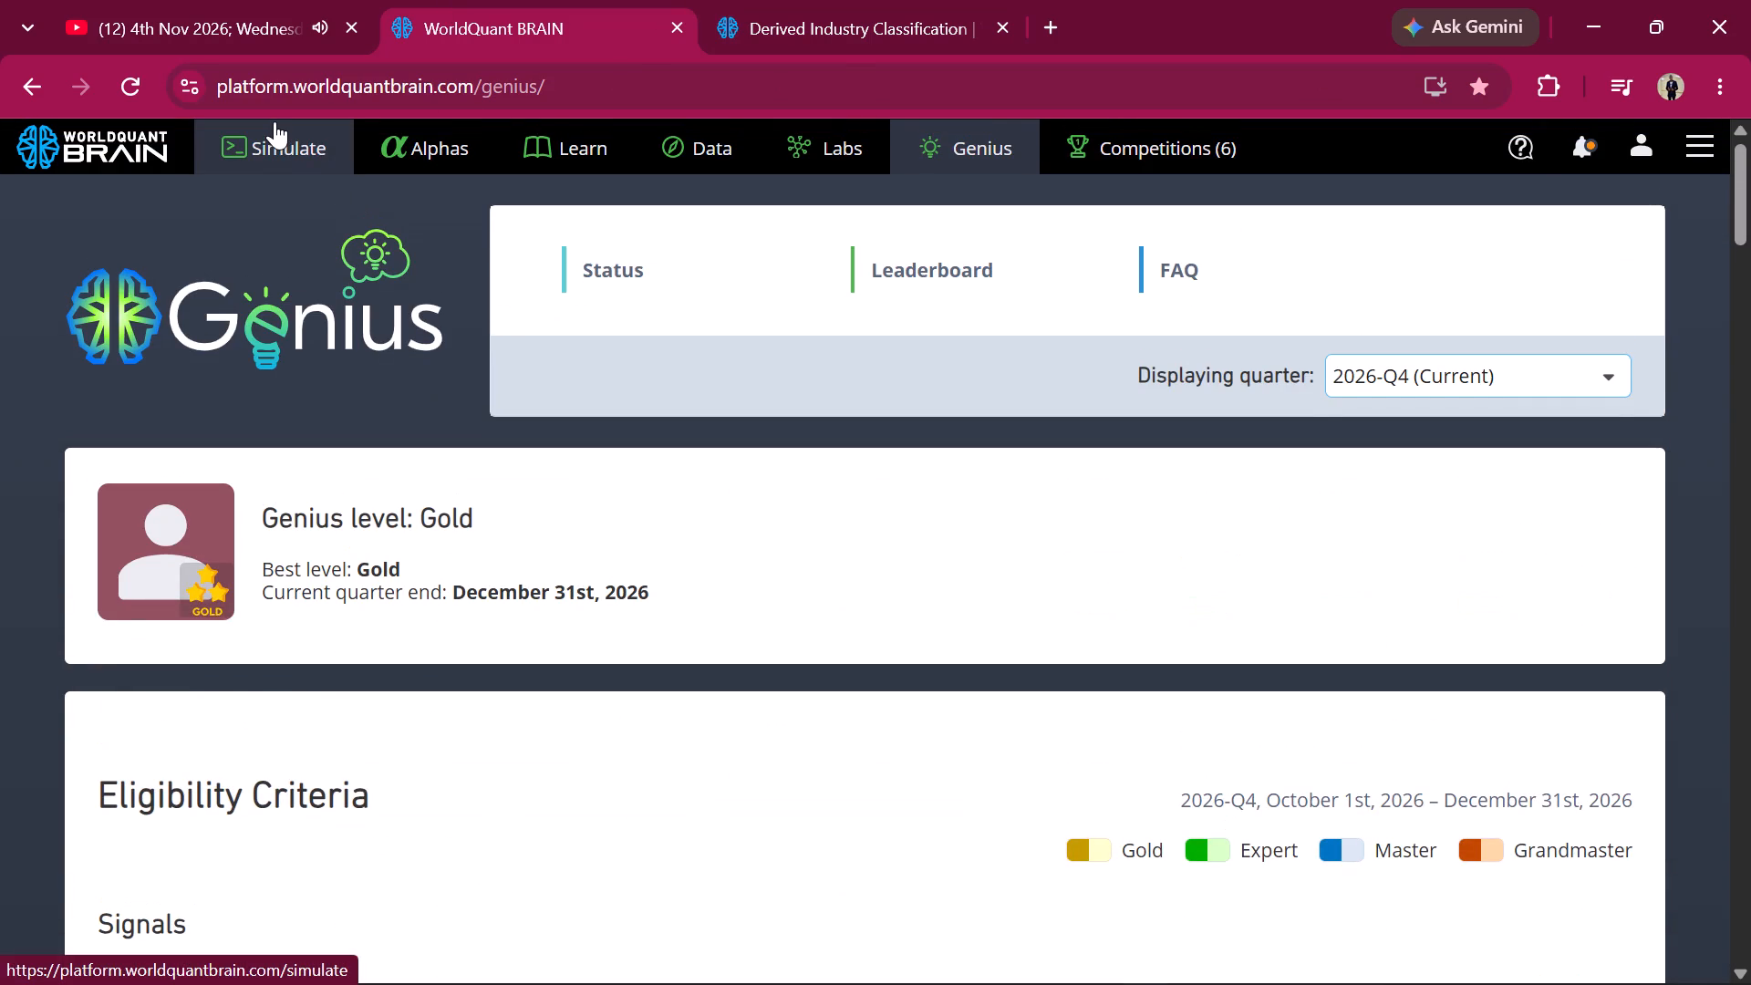
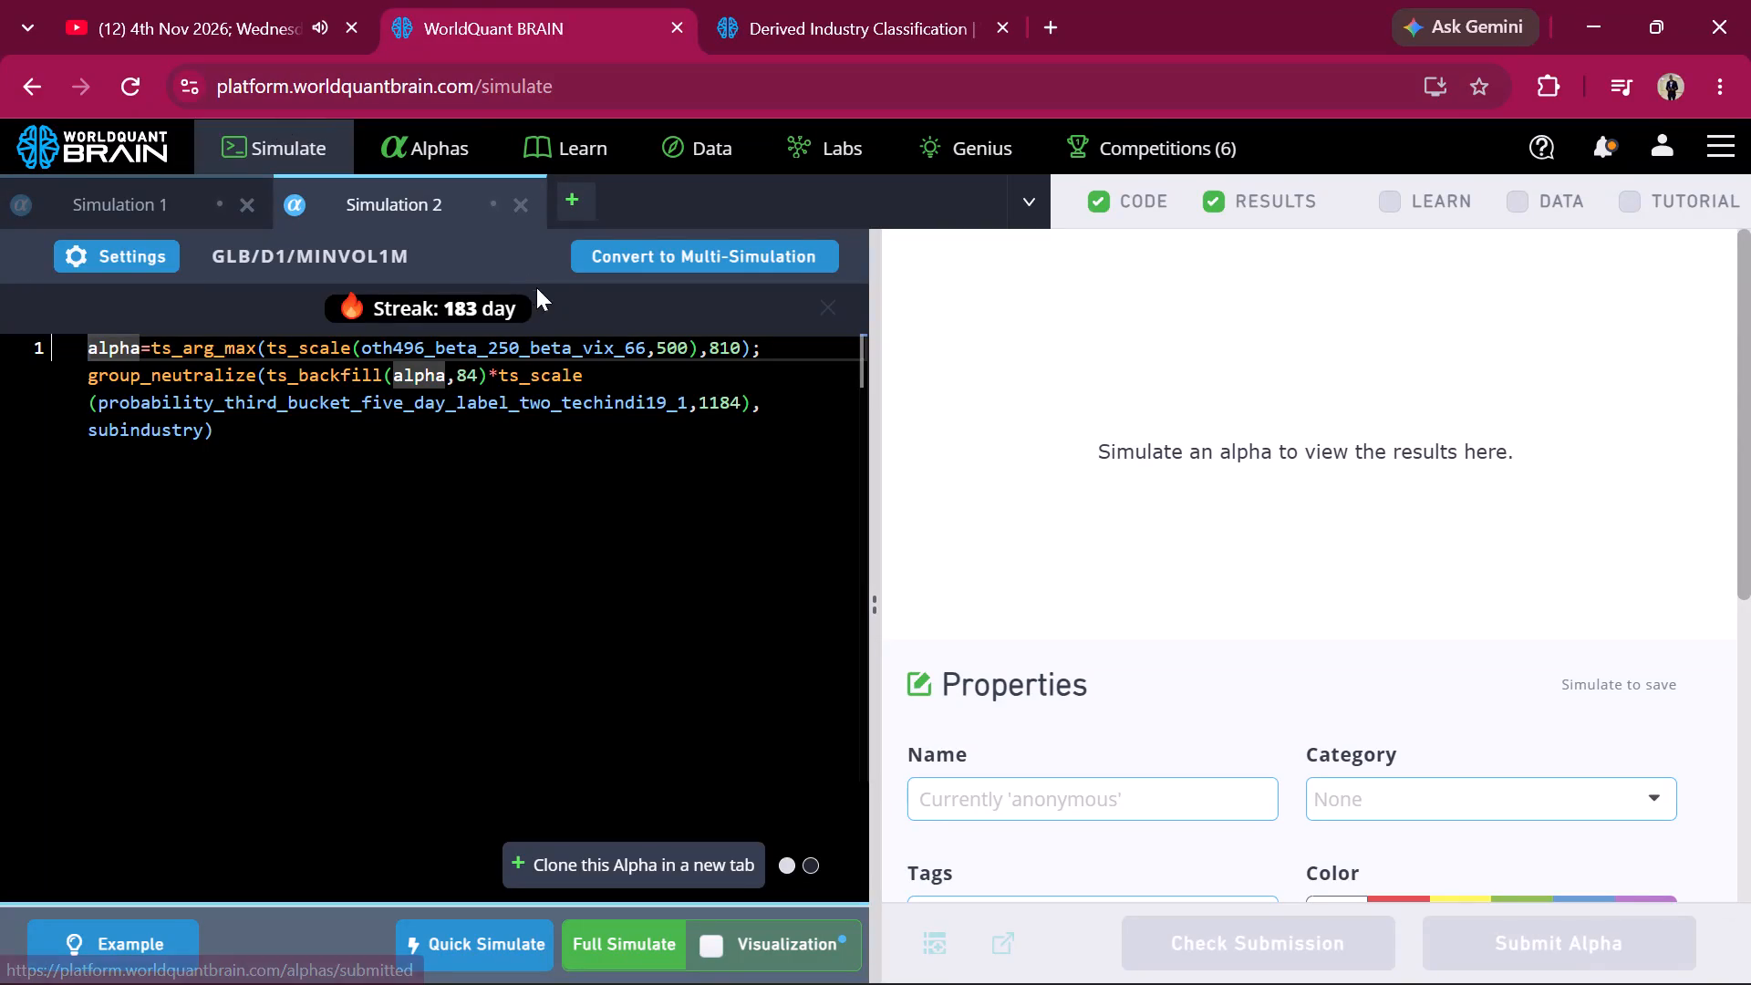
In Simulation 2, replace the field oth496_beta_250_beta_vix_66 with industry_grouping_level5_top1500 and run a full simulation.
double_click(643, 354)
key(super+v)
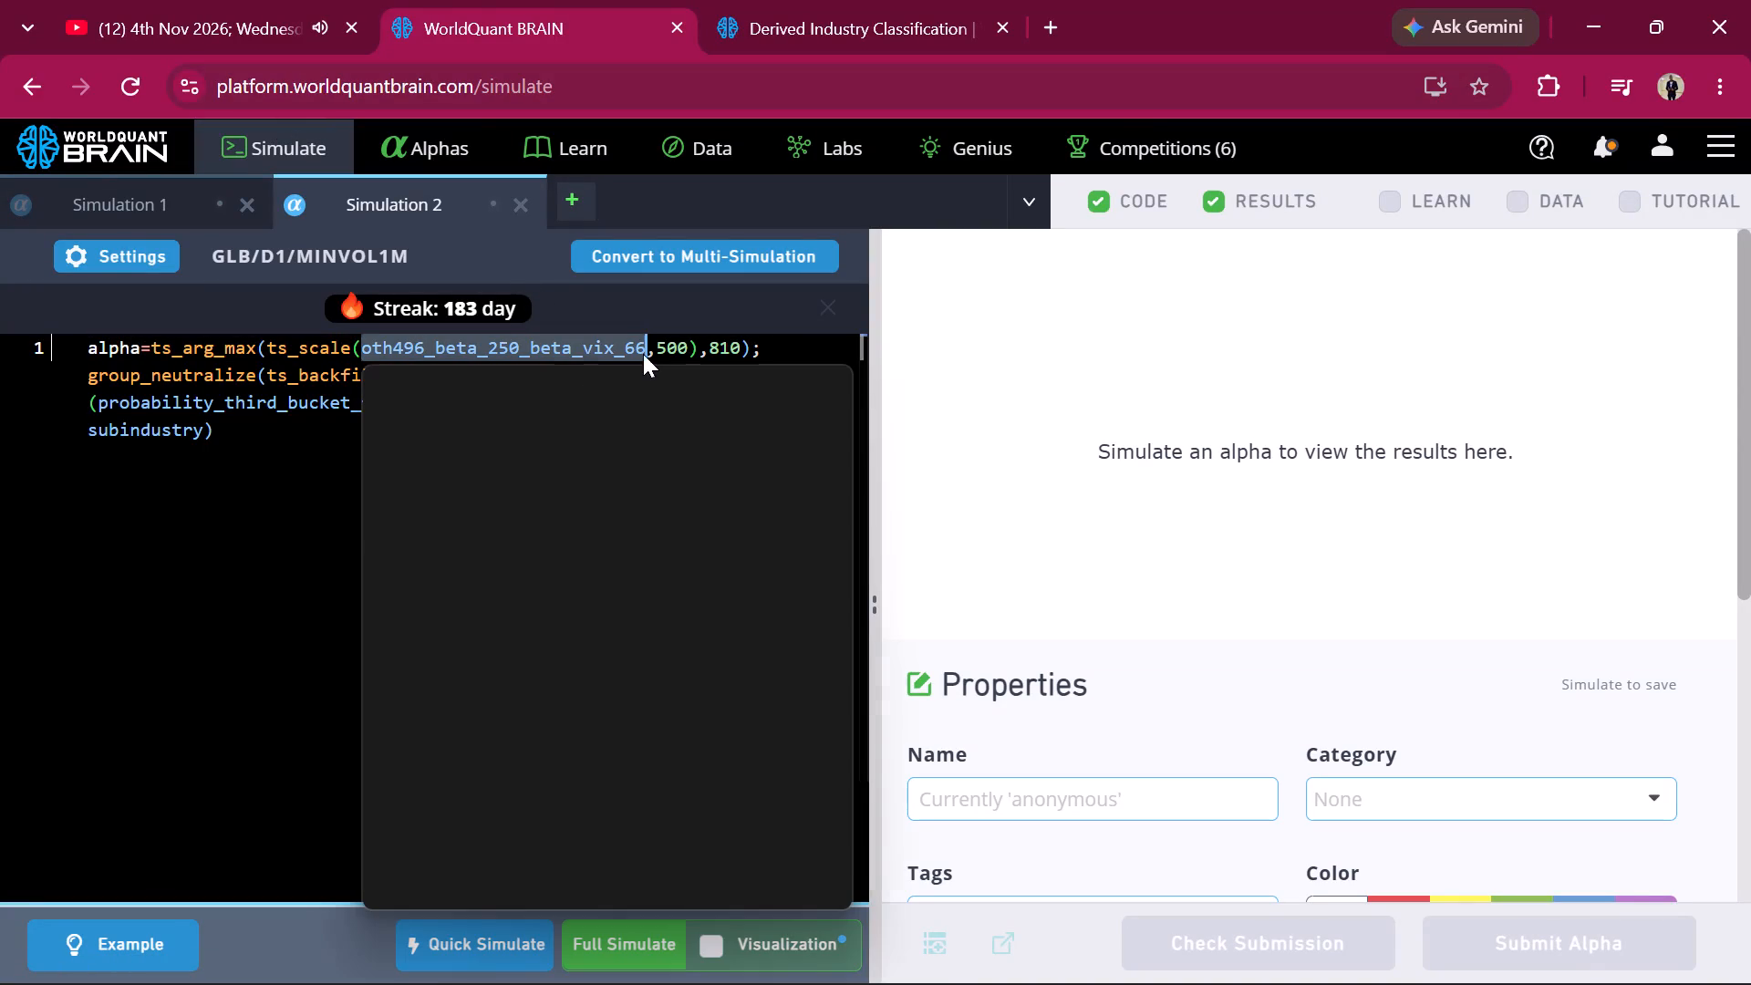
click(528, 689)
key(ctrl+v)
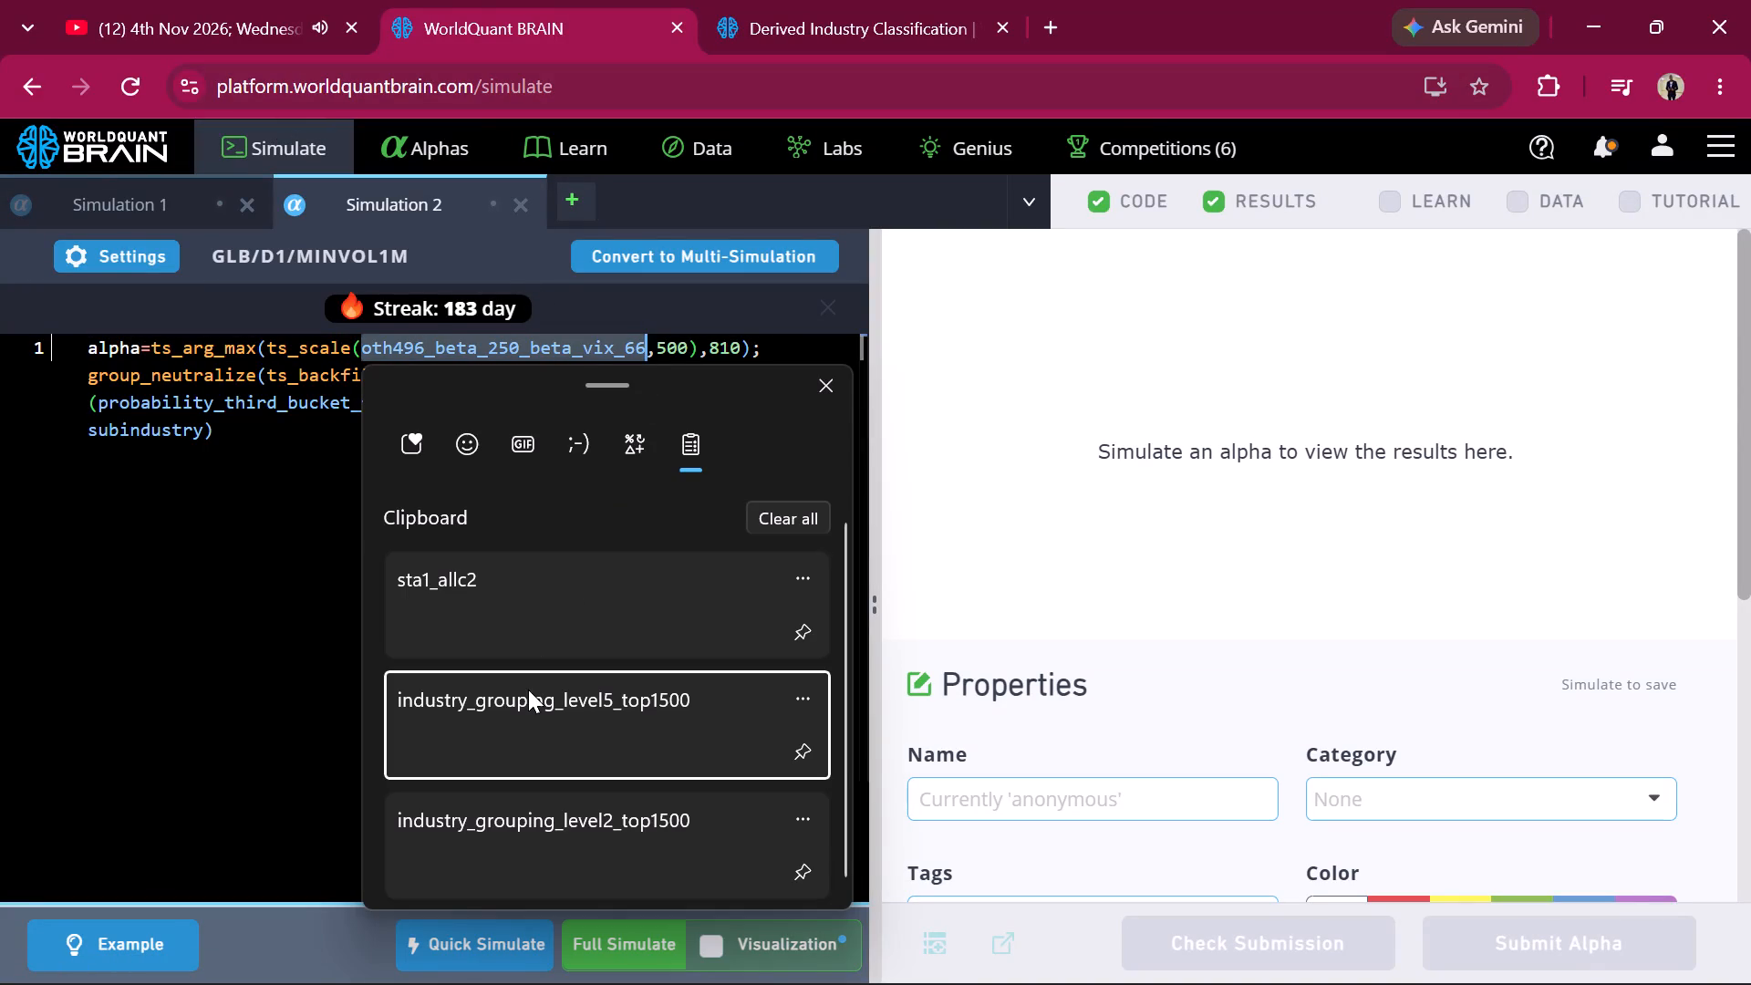
click(627, 957)
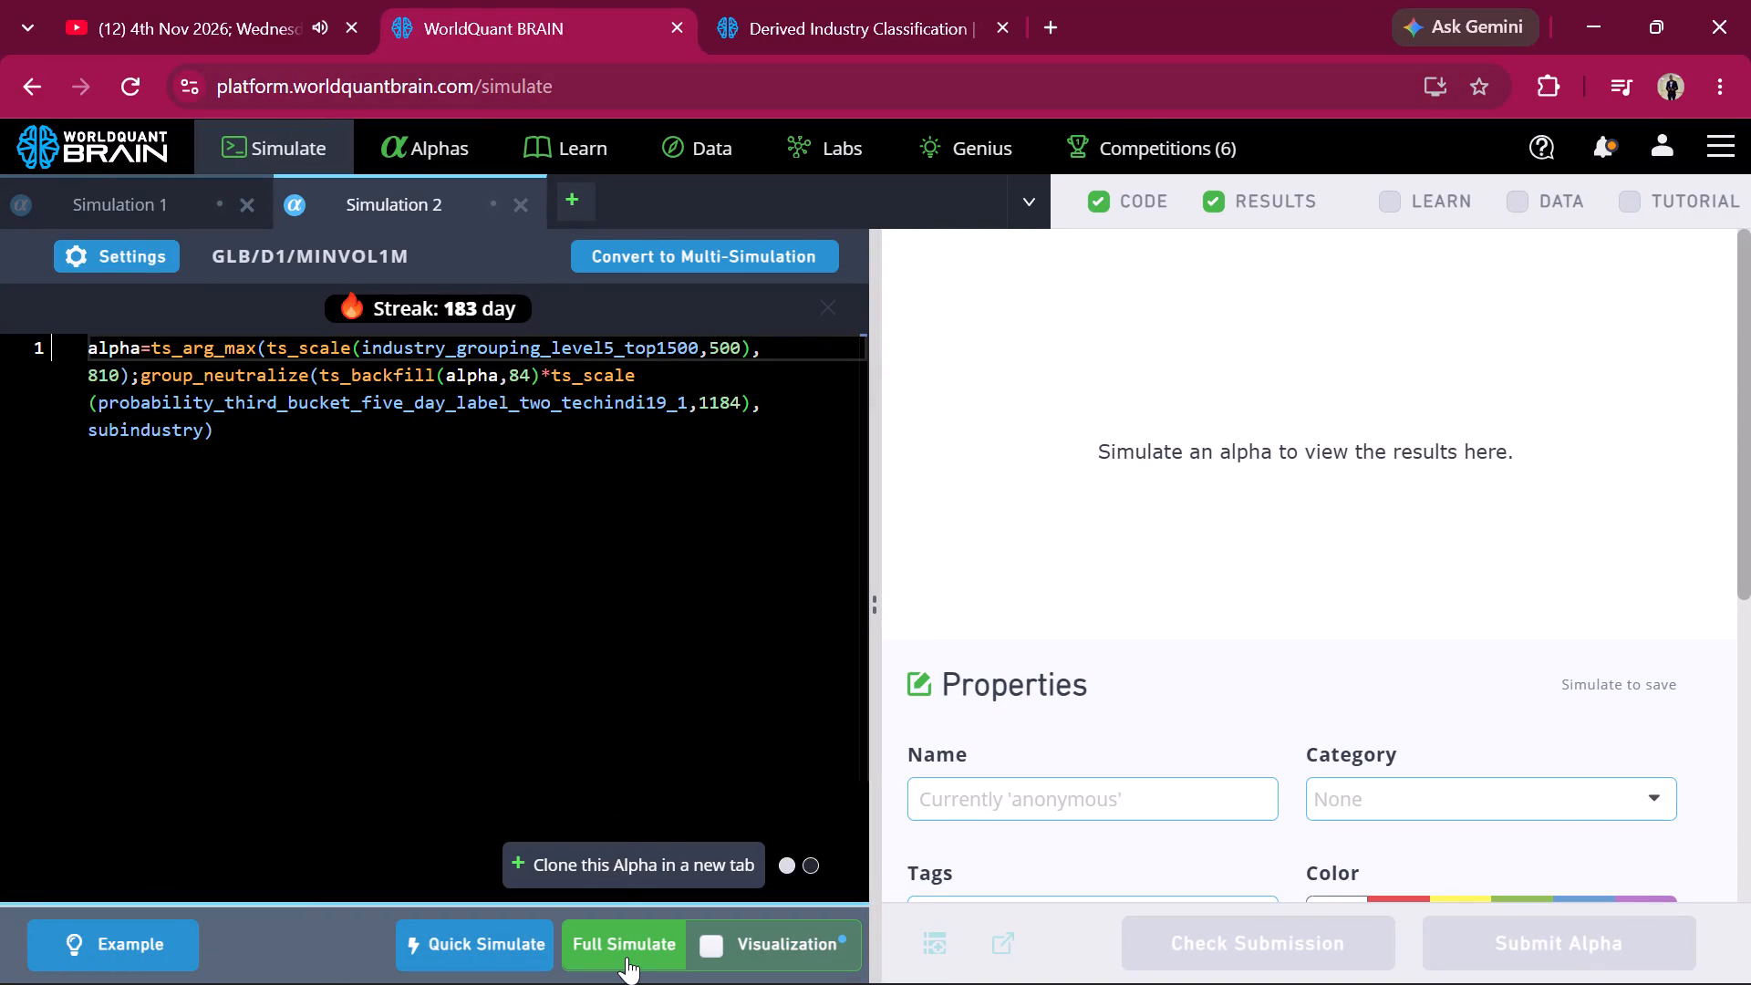
Clone the alpha into a new simulation, replace its grouping field with industry_grouping_level2_top1500, and run a full simulation.
click(651, 866)
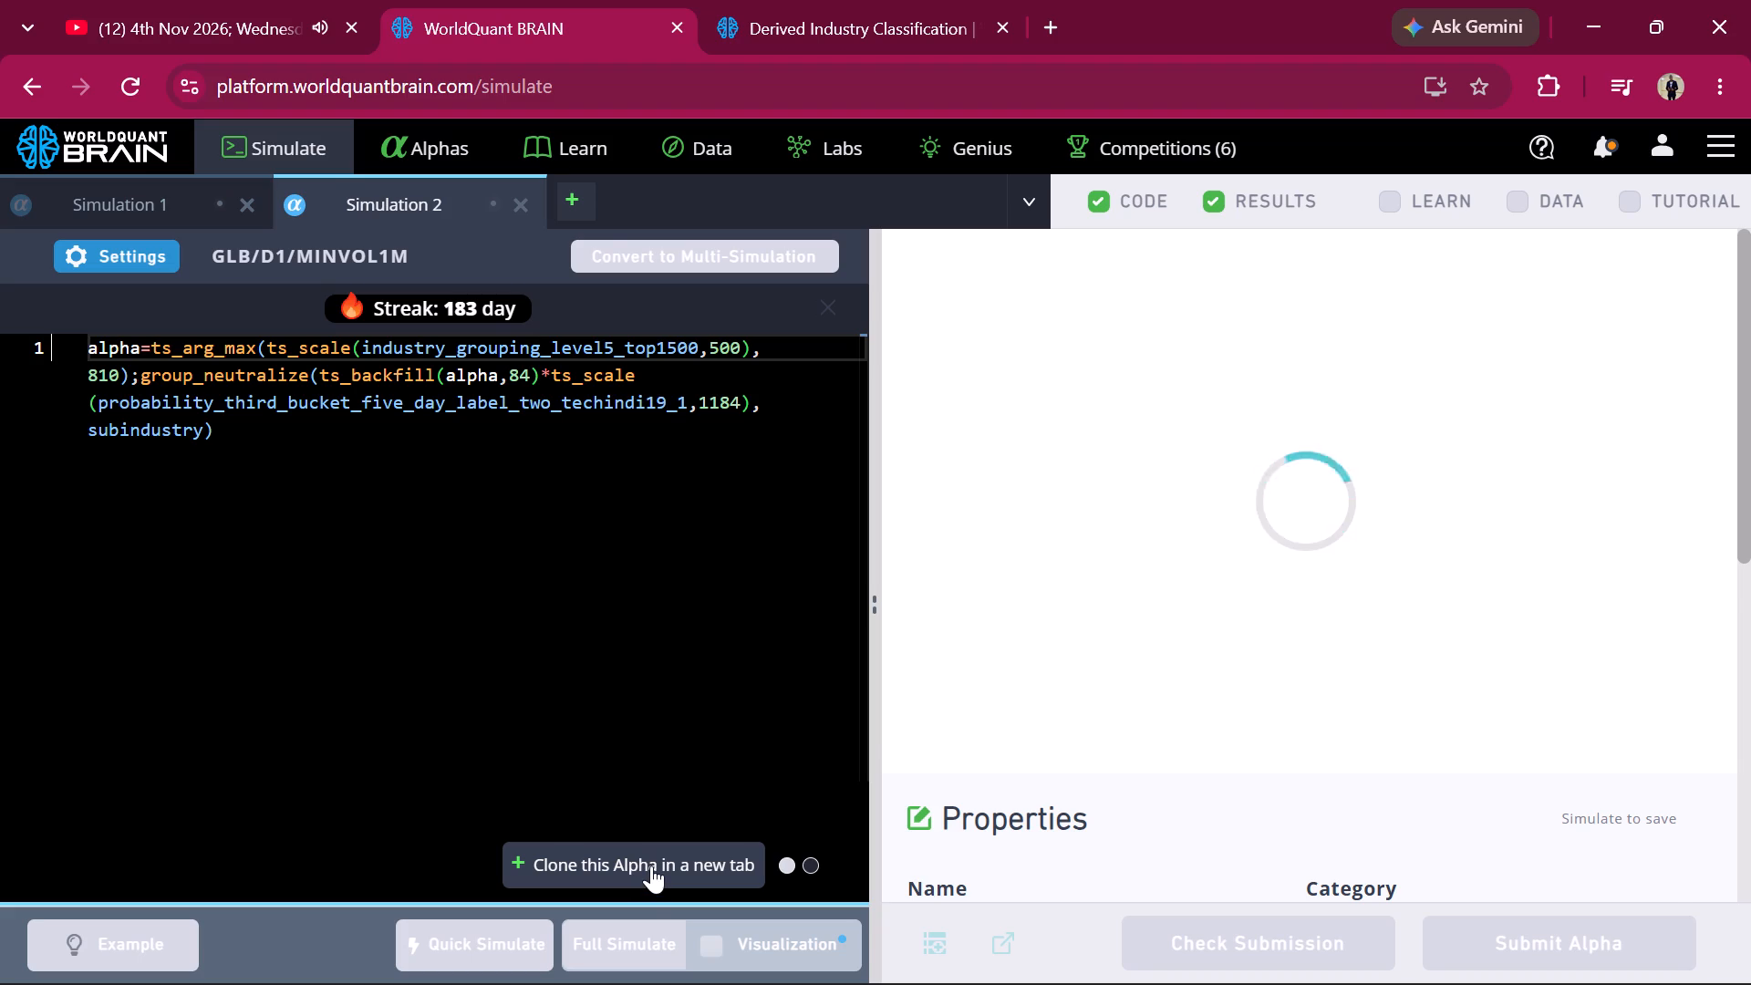
double_click(696, 357)
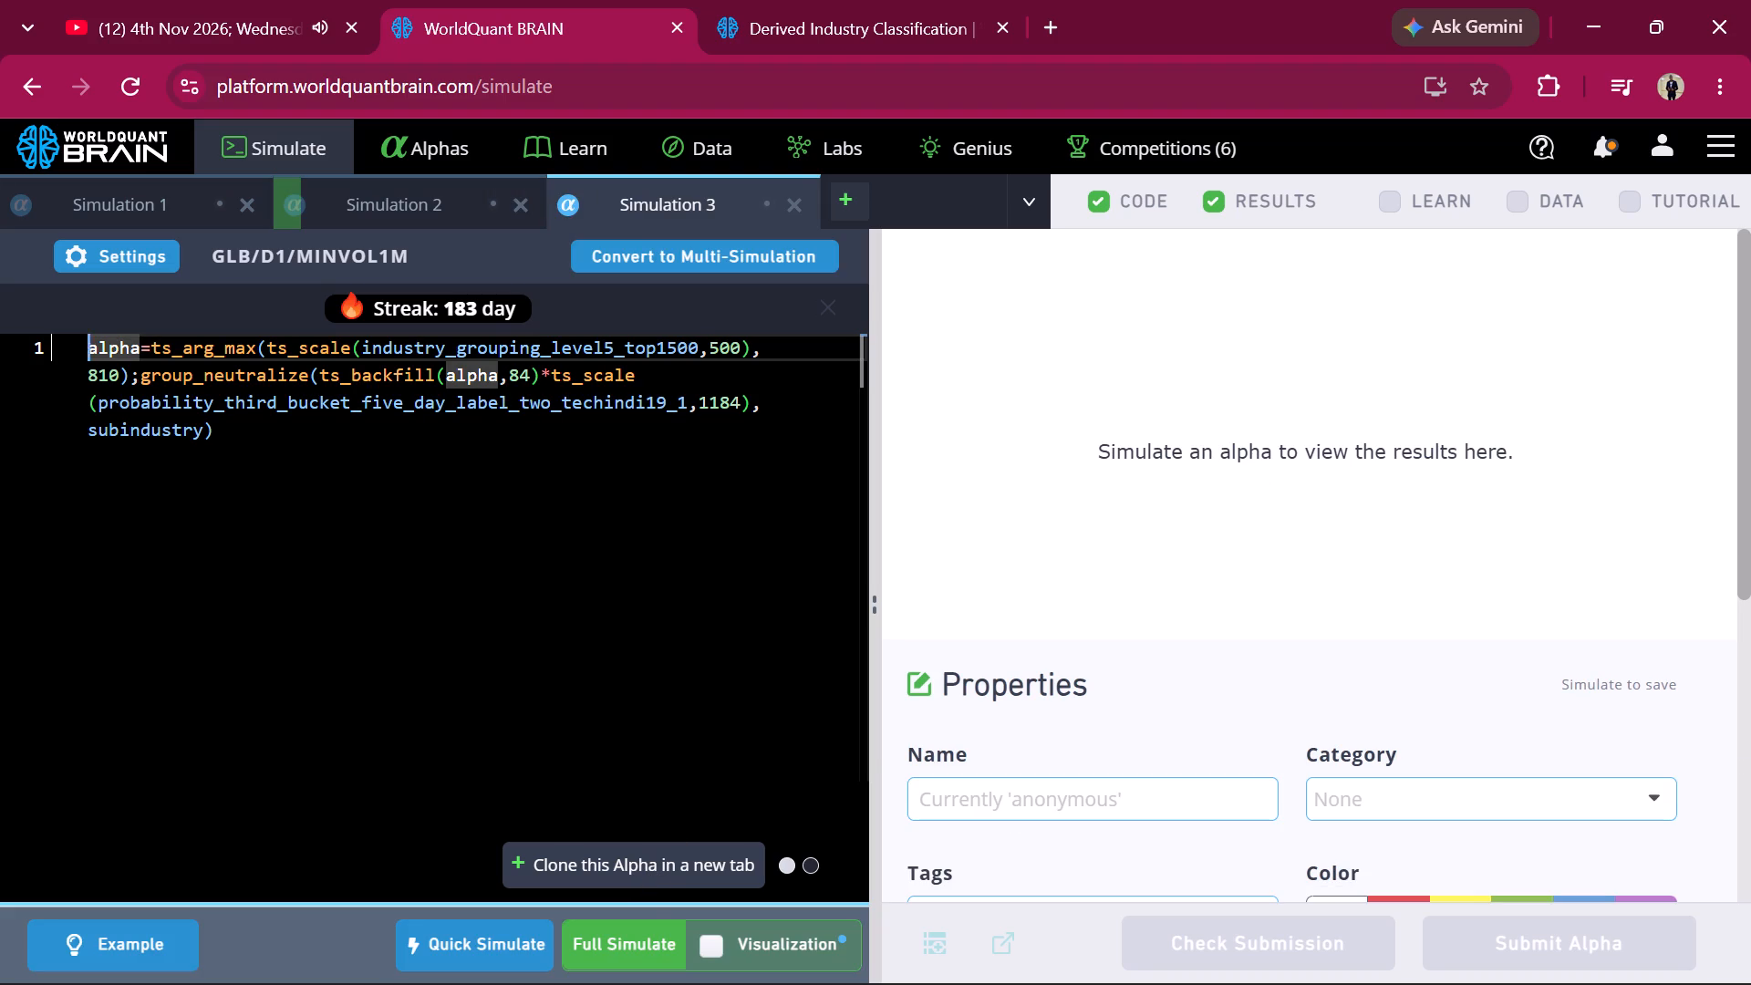
key(super+v)
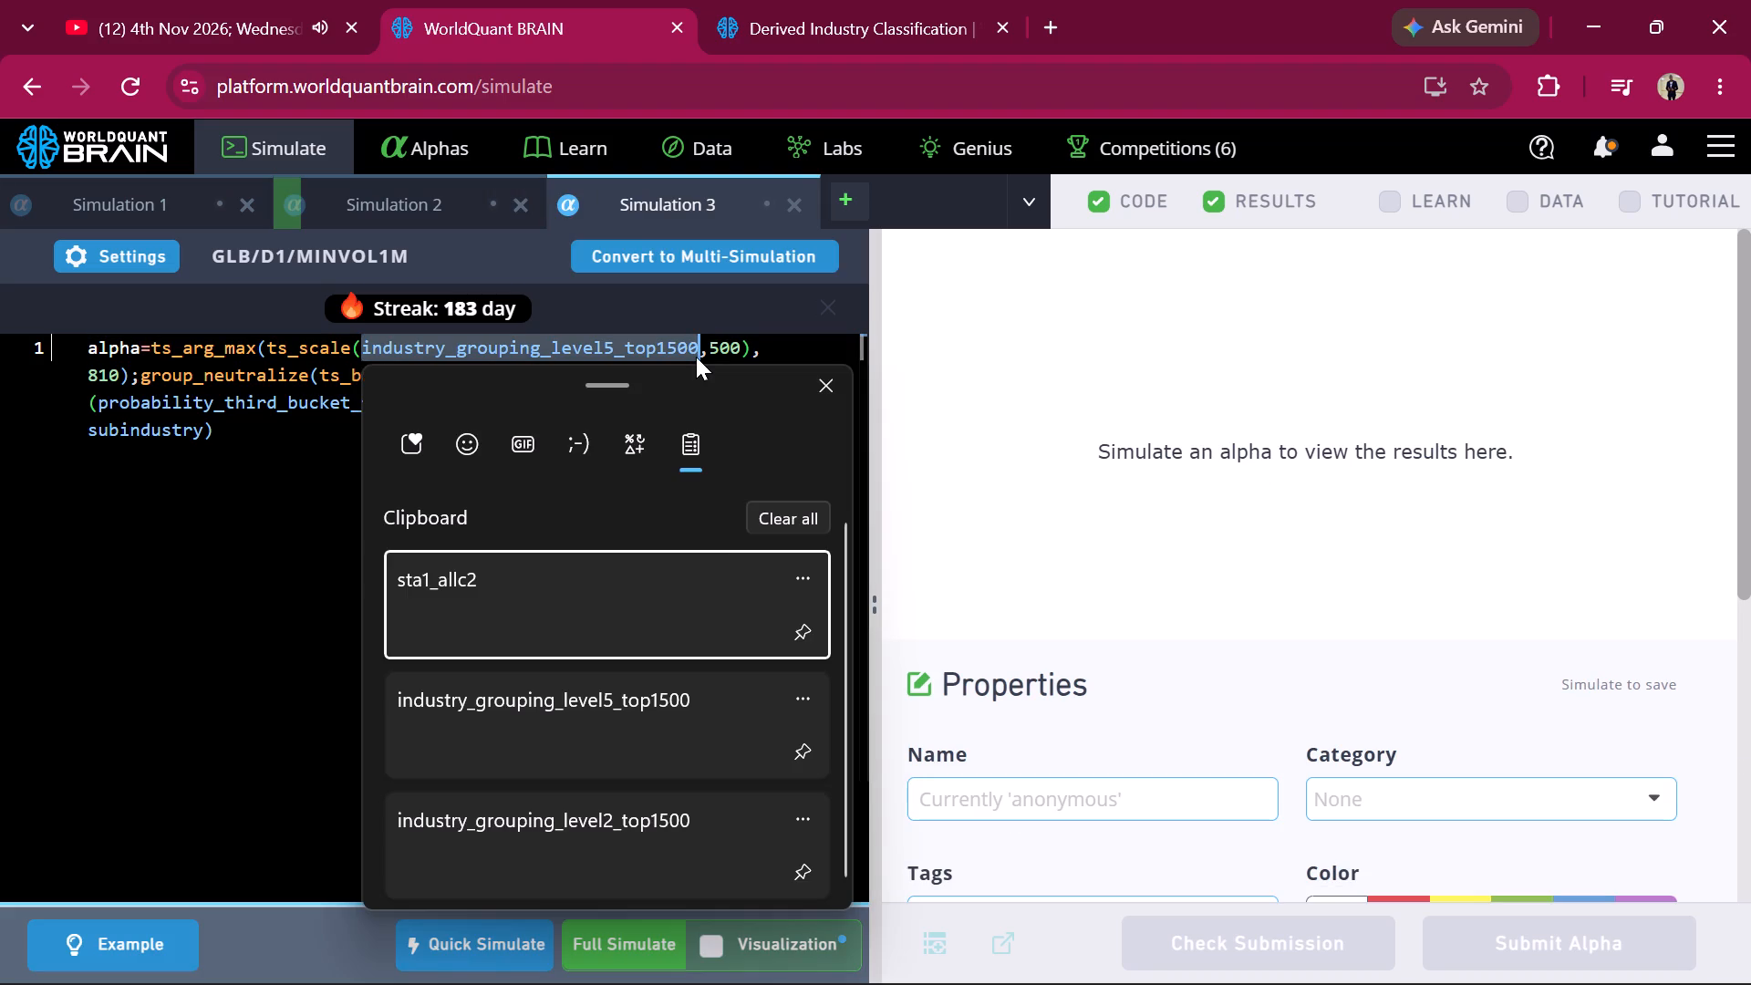
scroll(602, 751, down, 1)
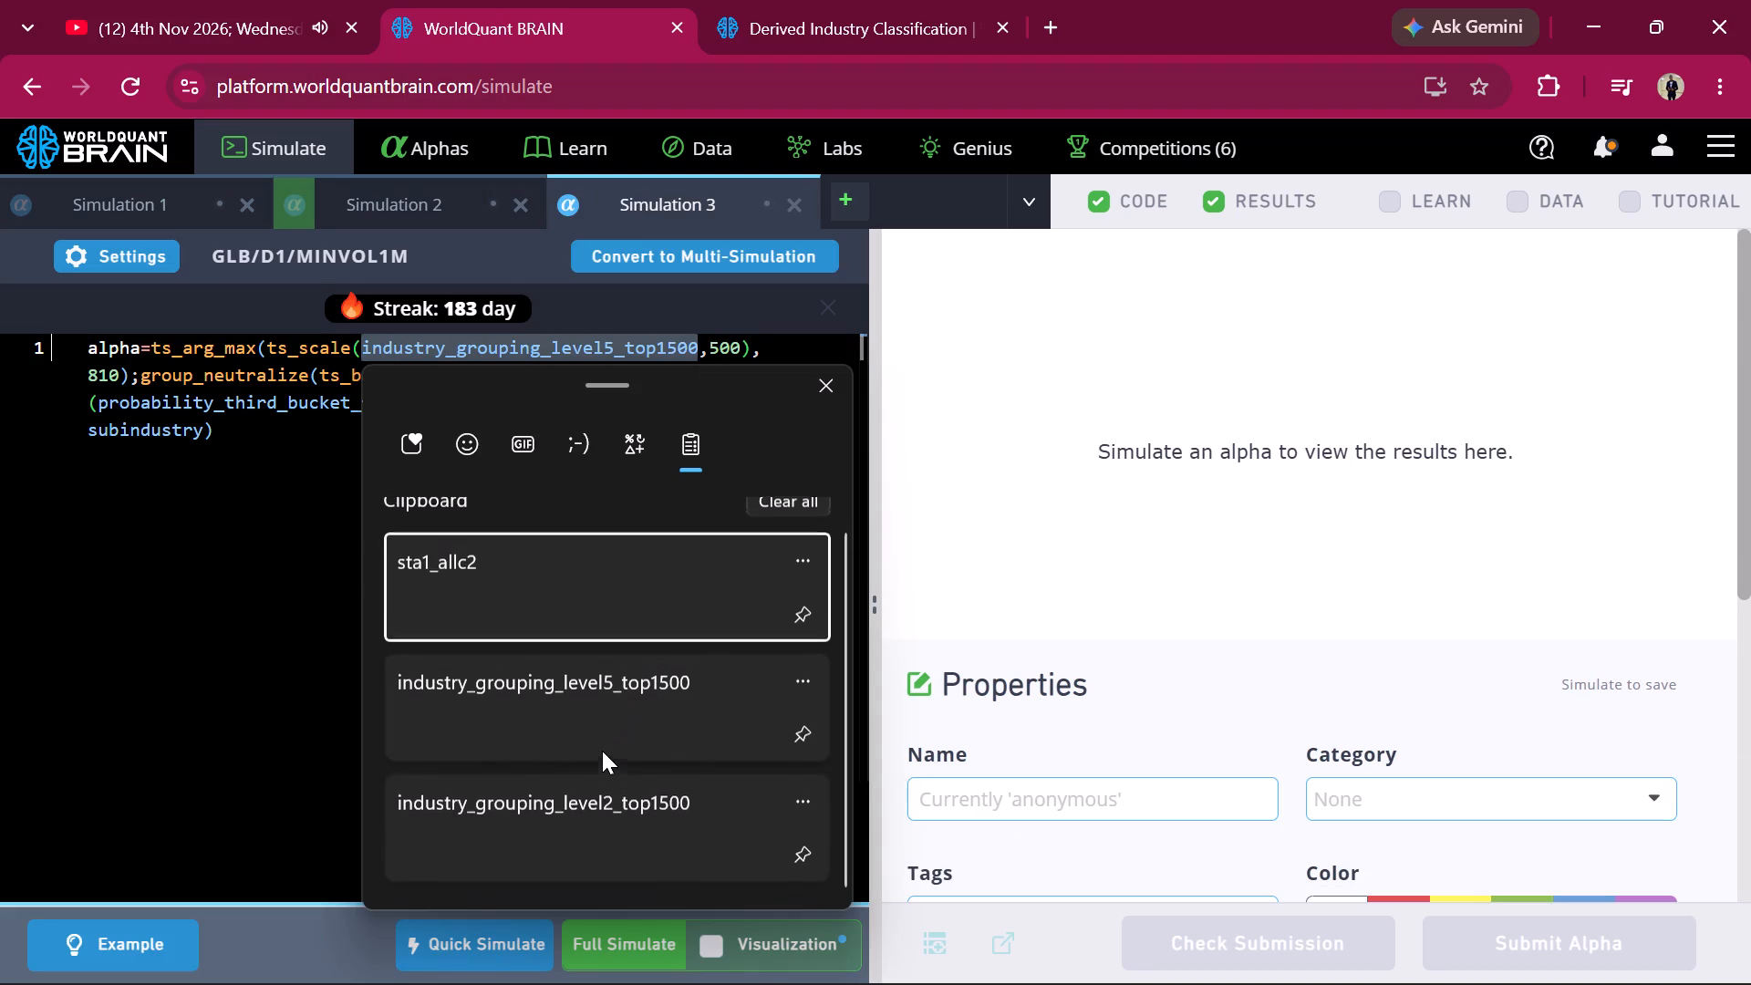
click(562, 817)
key(ctrl+v)
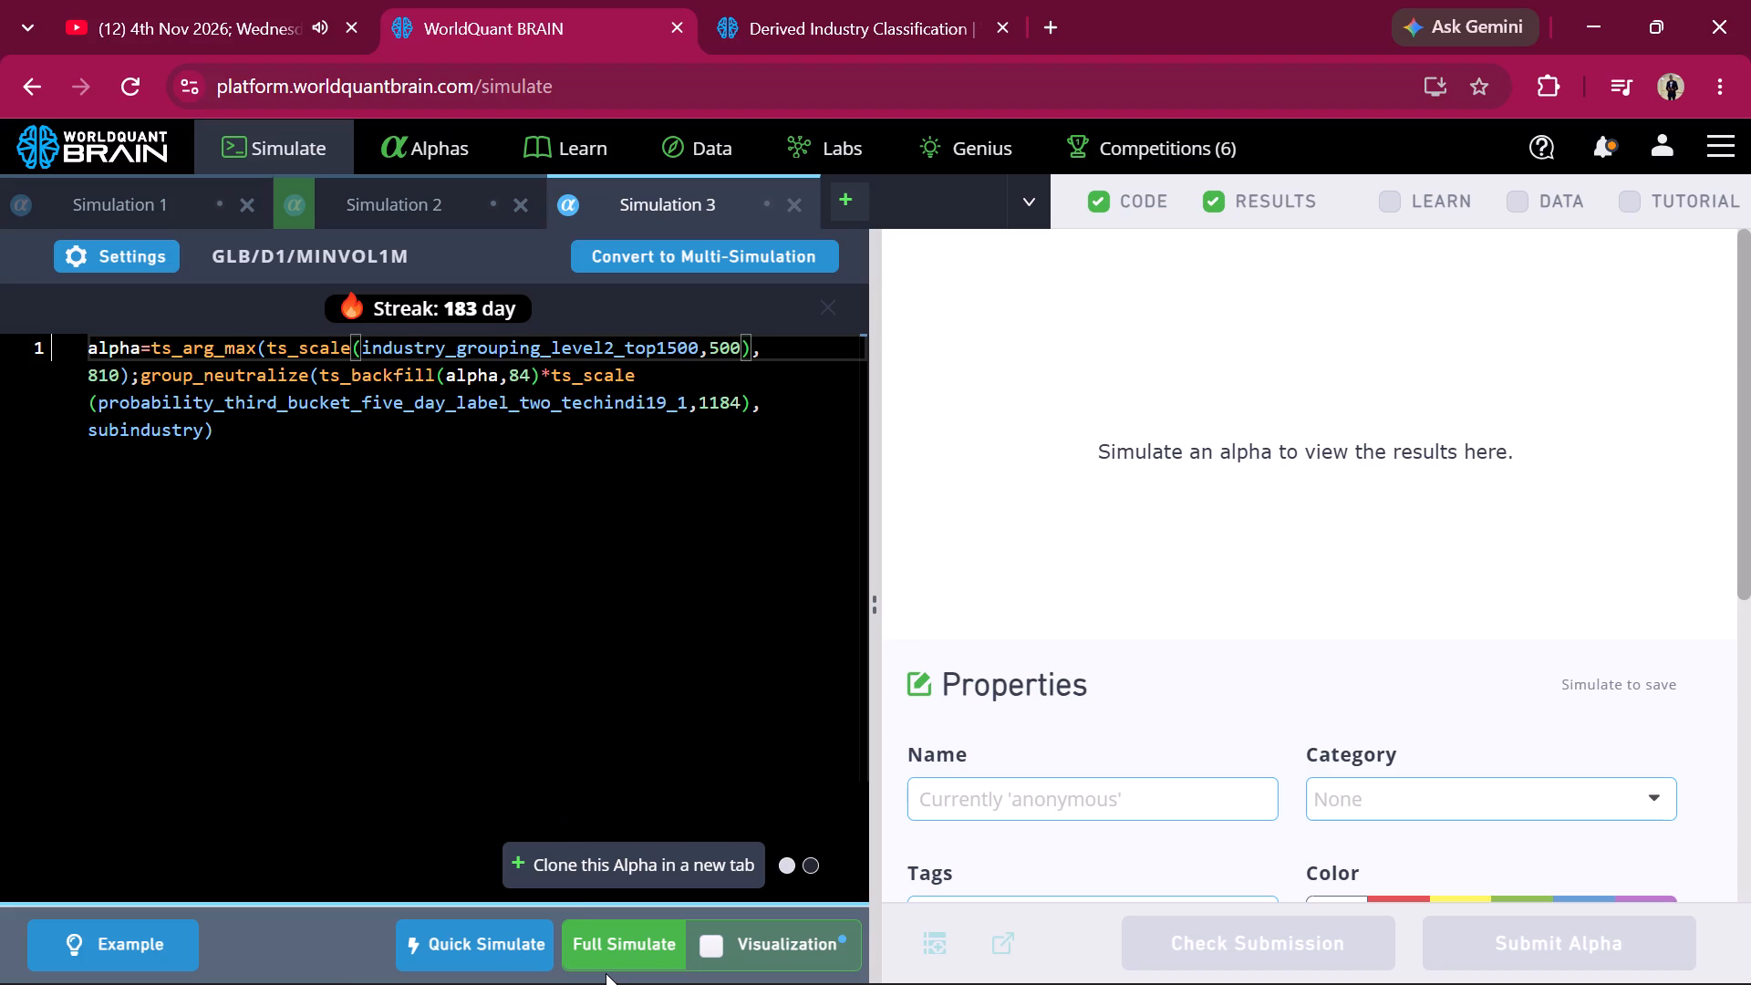
click(619, 943)
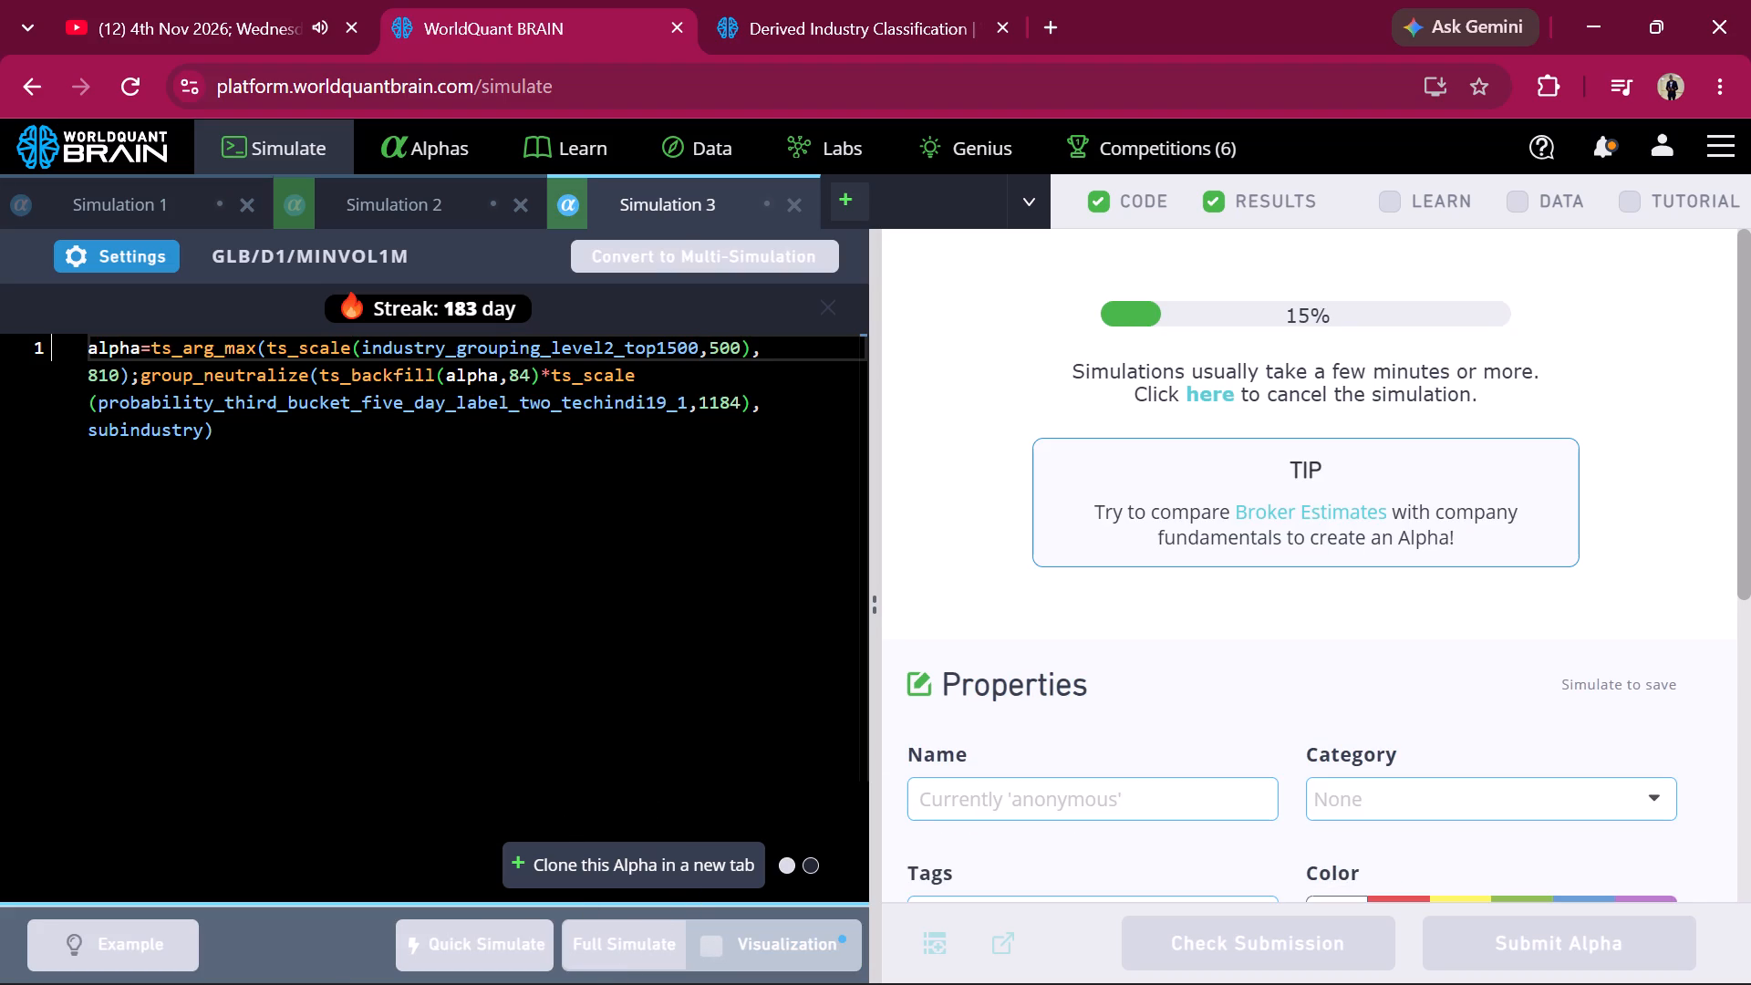
Clone the alpha into another new simulation and replace its grouping field with sta1_allc2.
click(592, 852)
double_click(700, 353)
key(super+v)
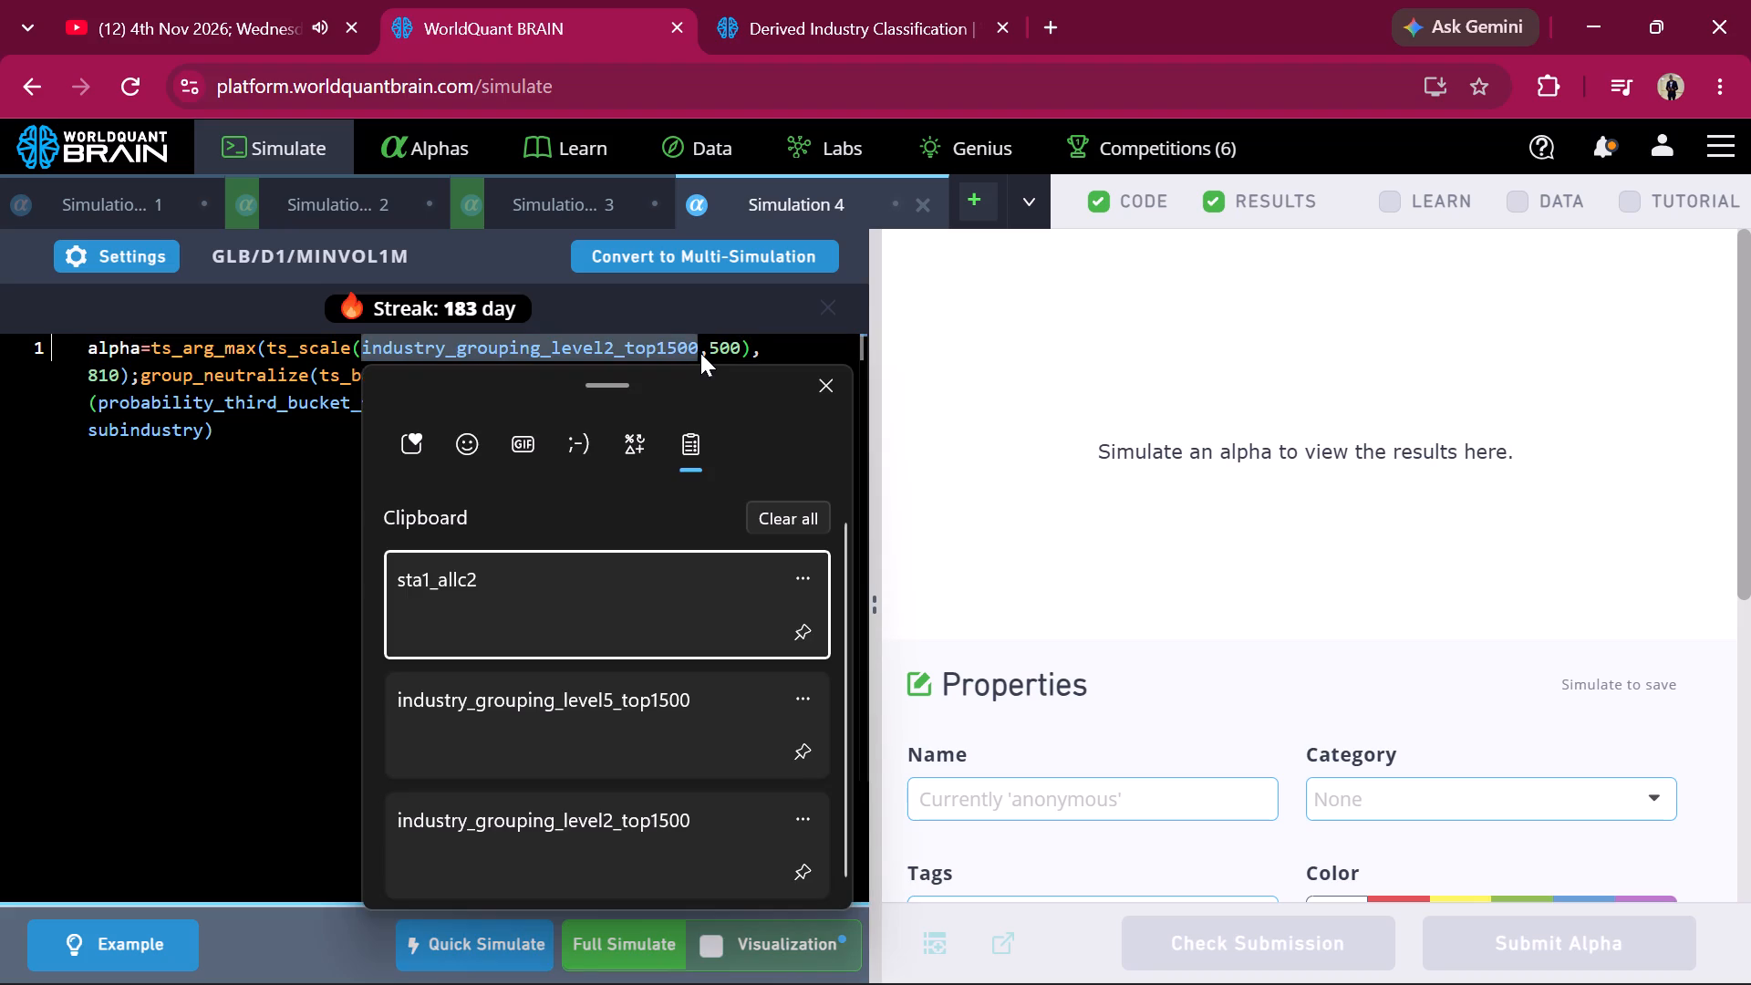
scroll(701, 527, down, 2)
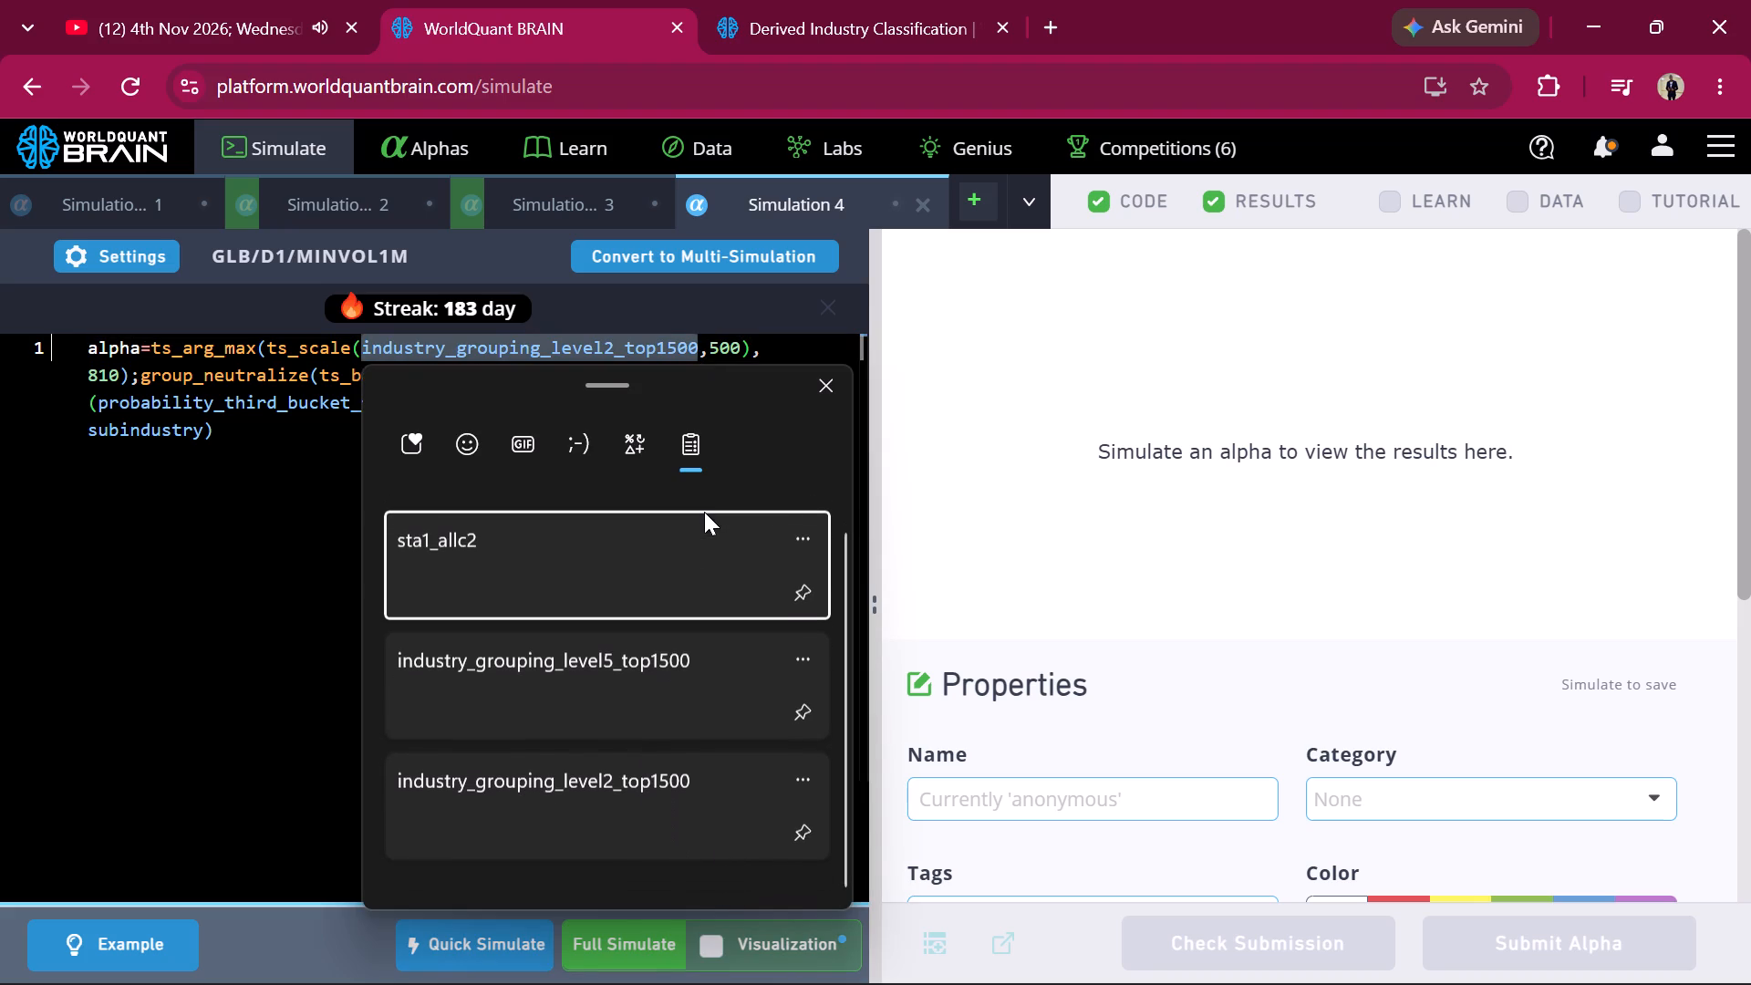
scroll(704, 512, down, 1)
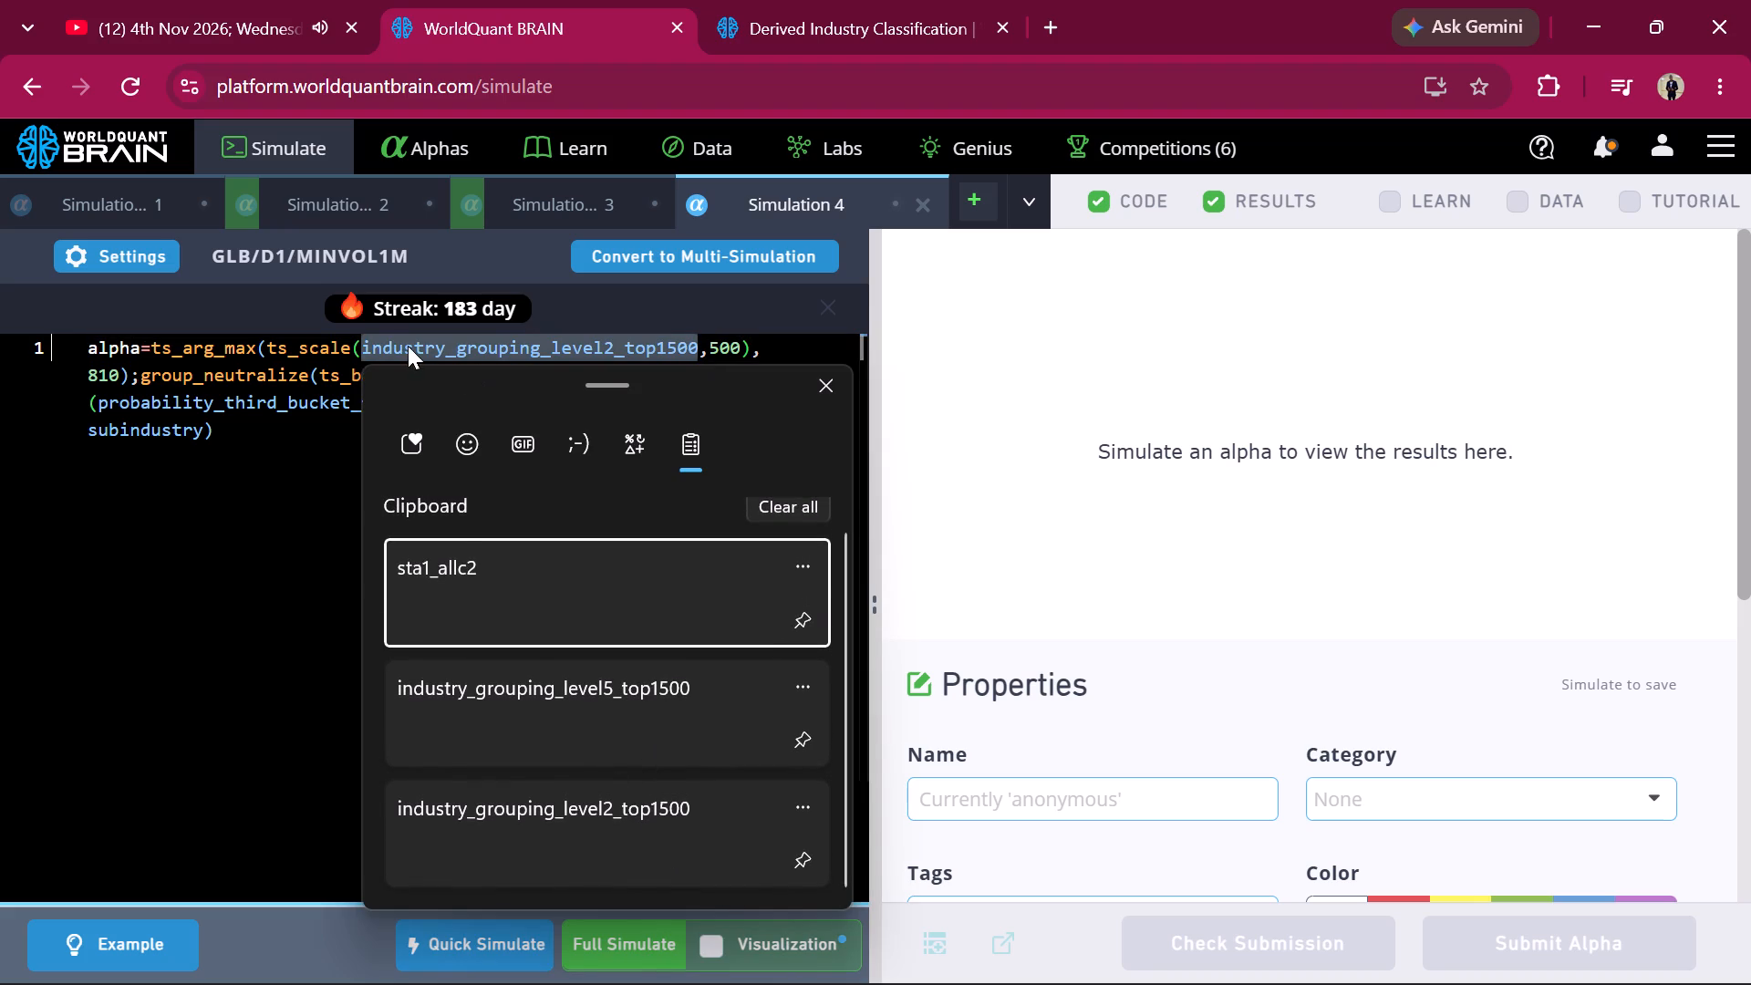
click(455, 572)
key(ctrl+v)
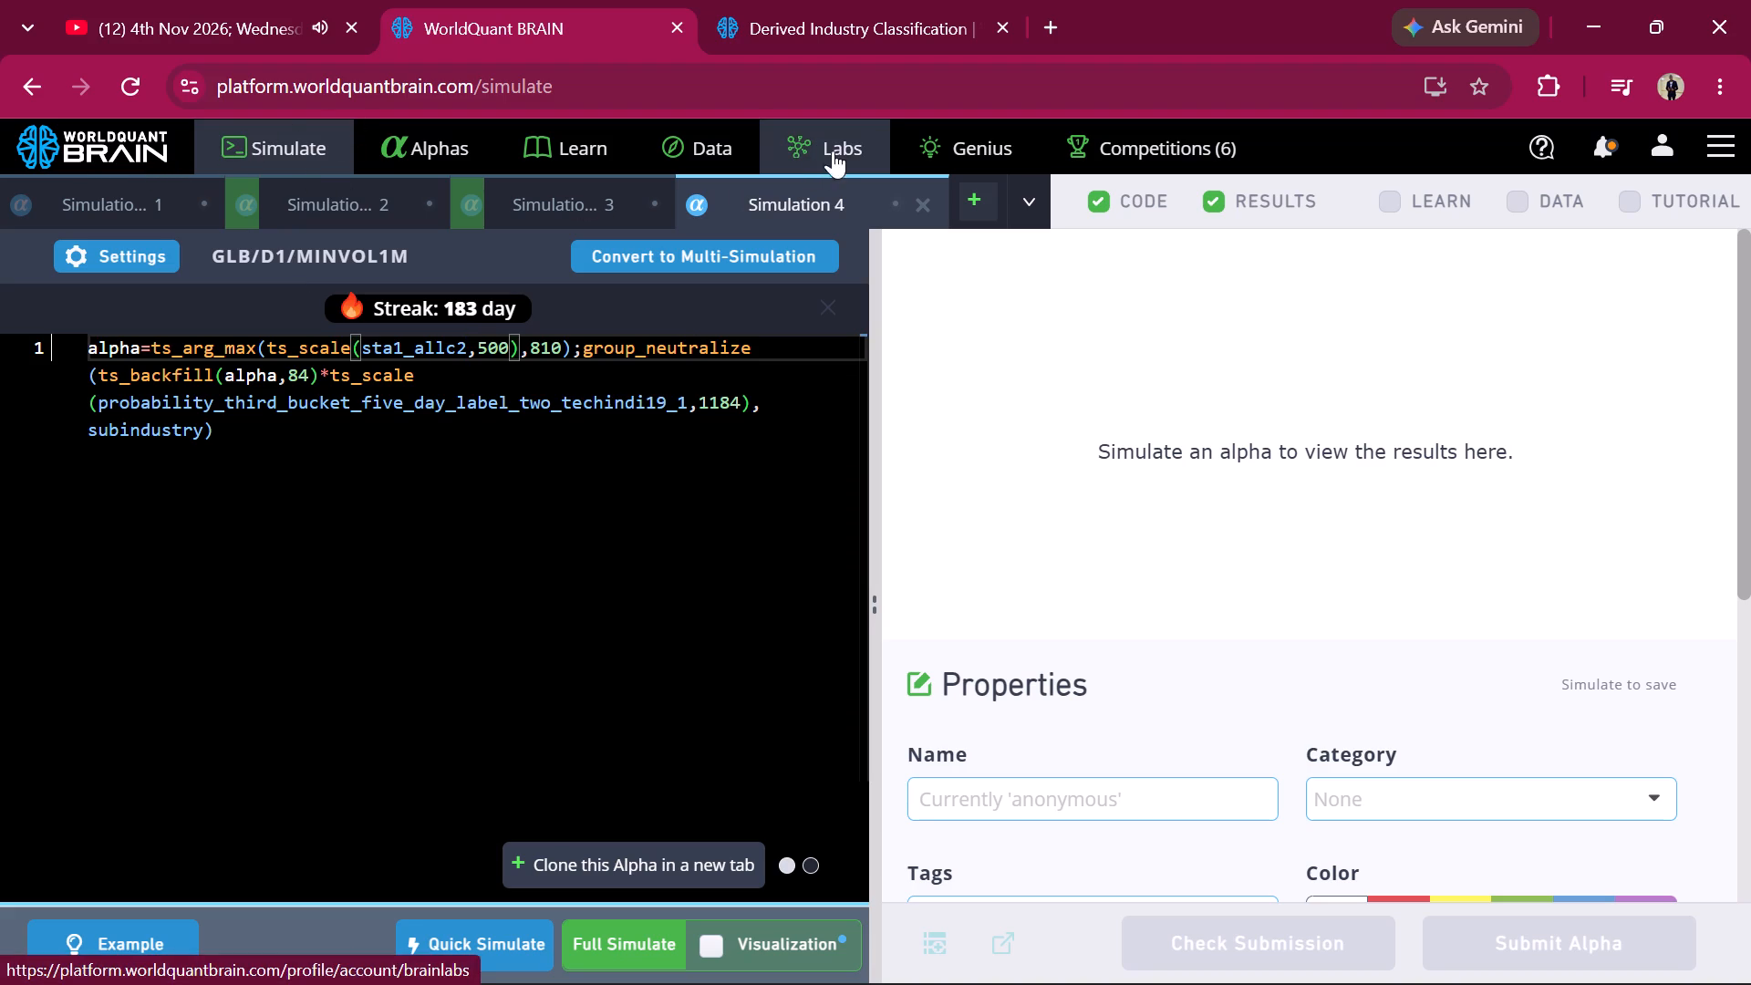
Open the Operators reference in the Learn section and look through the operator categories from Arithmetic down to Group.
click(586, 156)
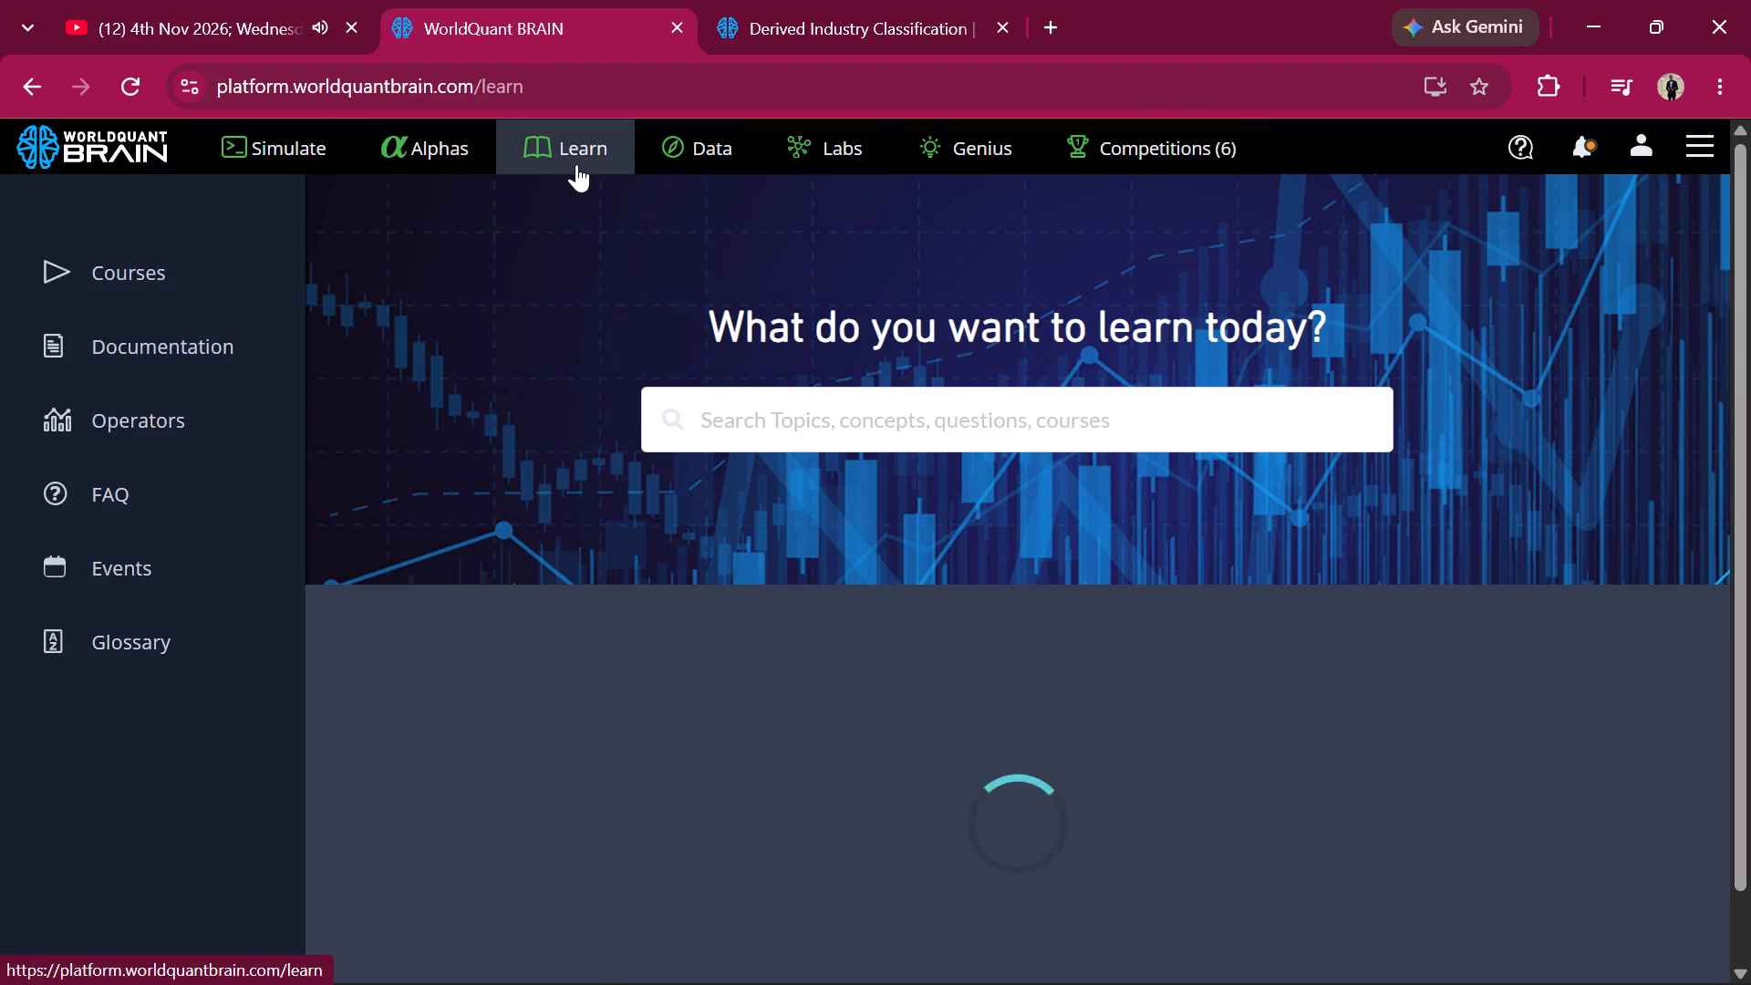
click(176, 408)
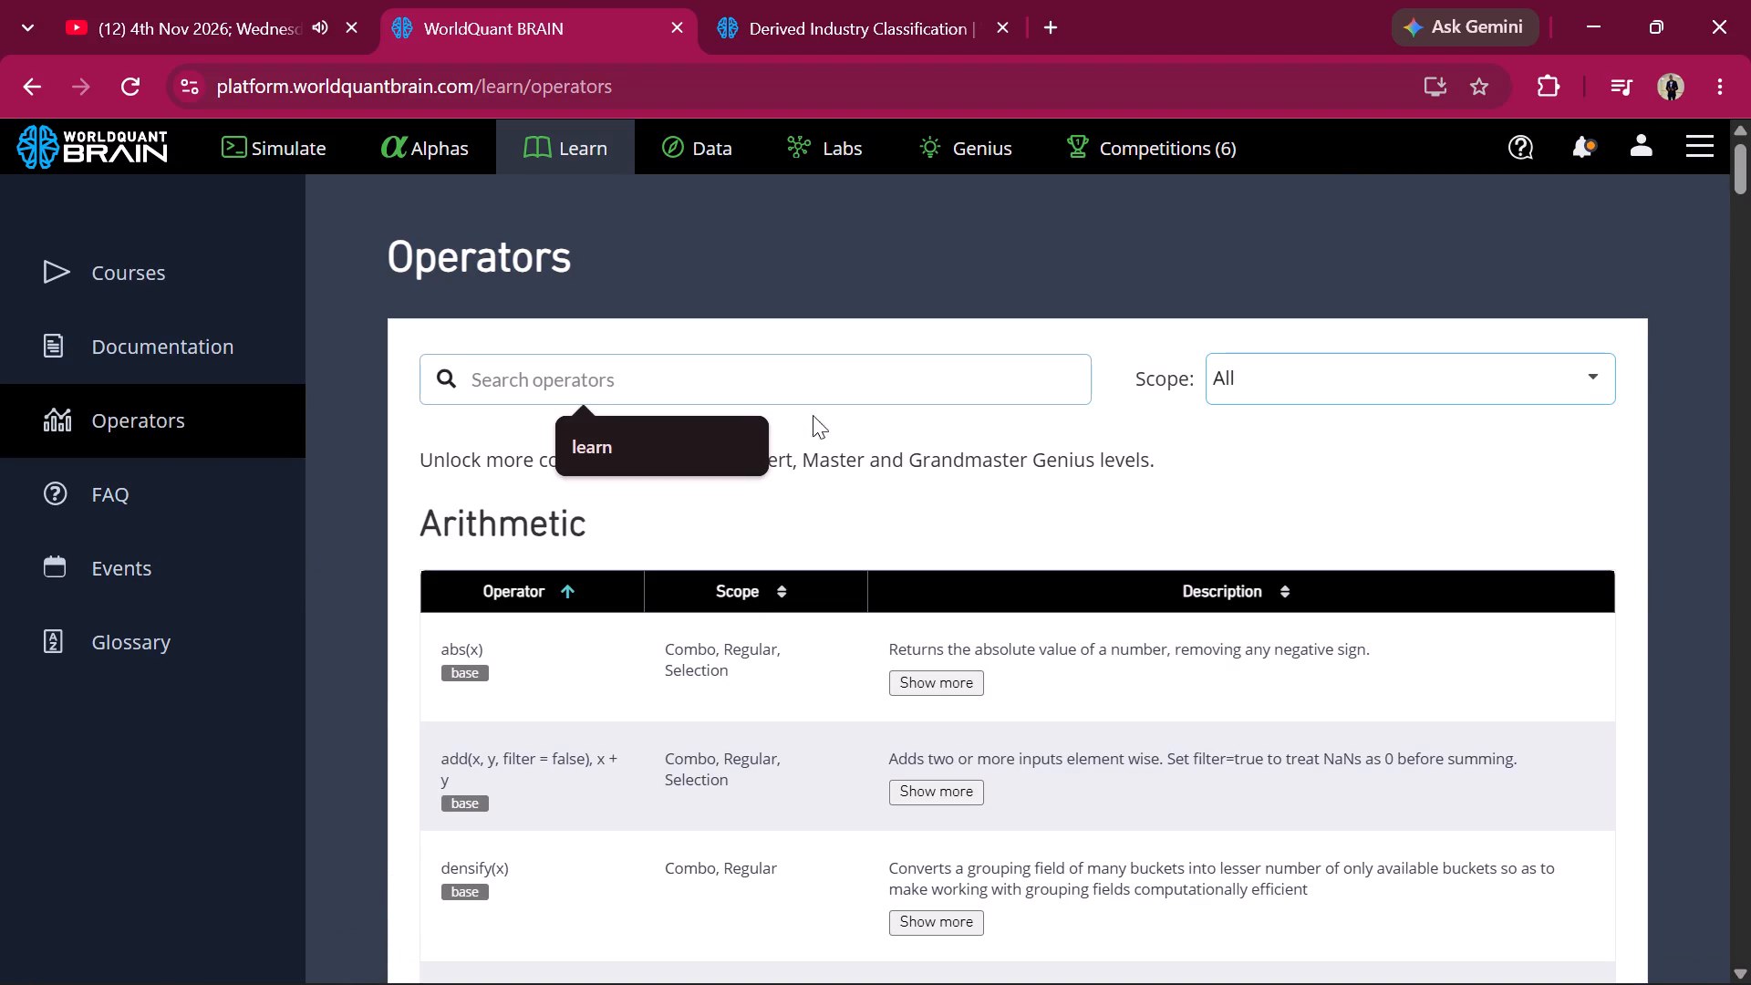
scroll(814, 590, down, 2)
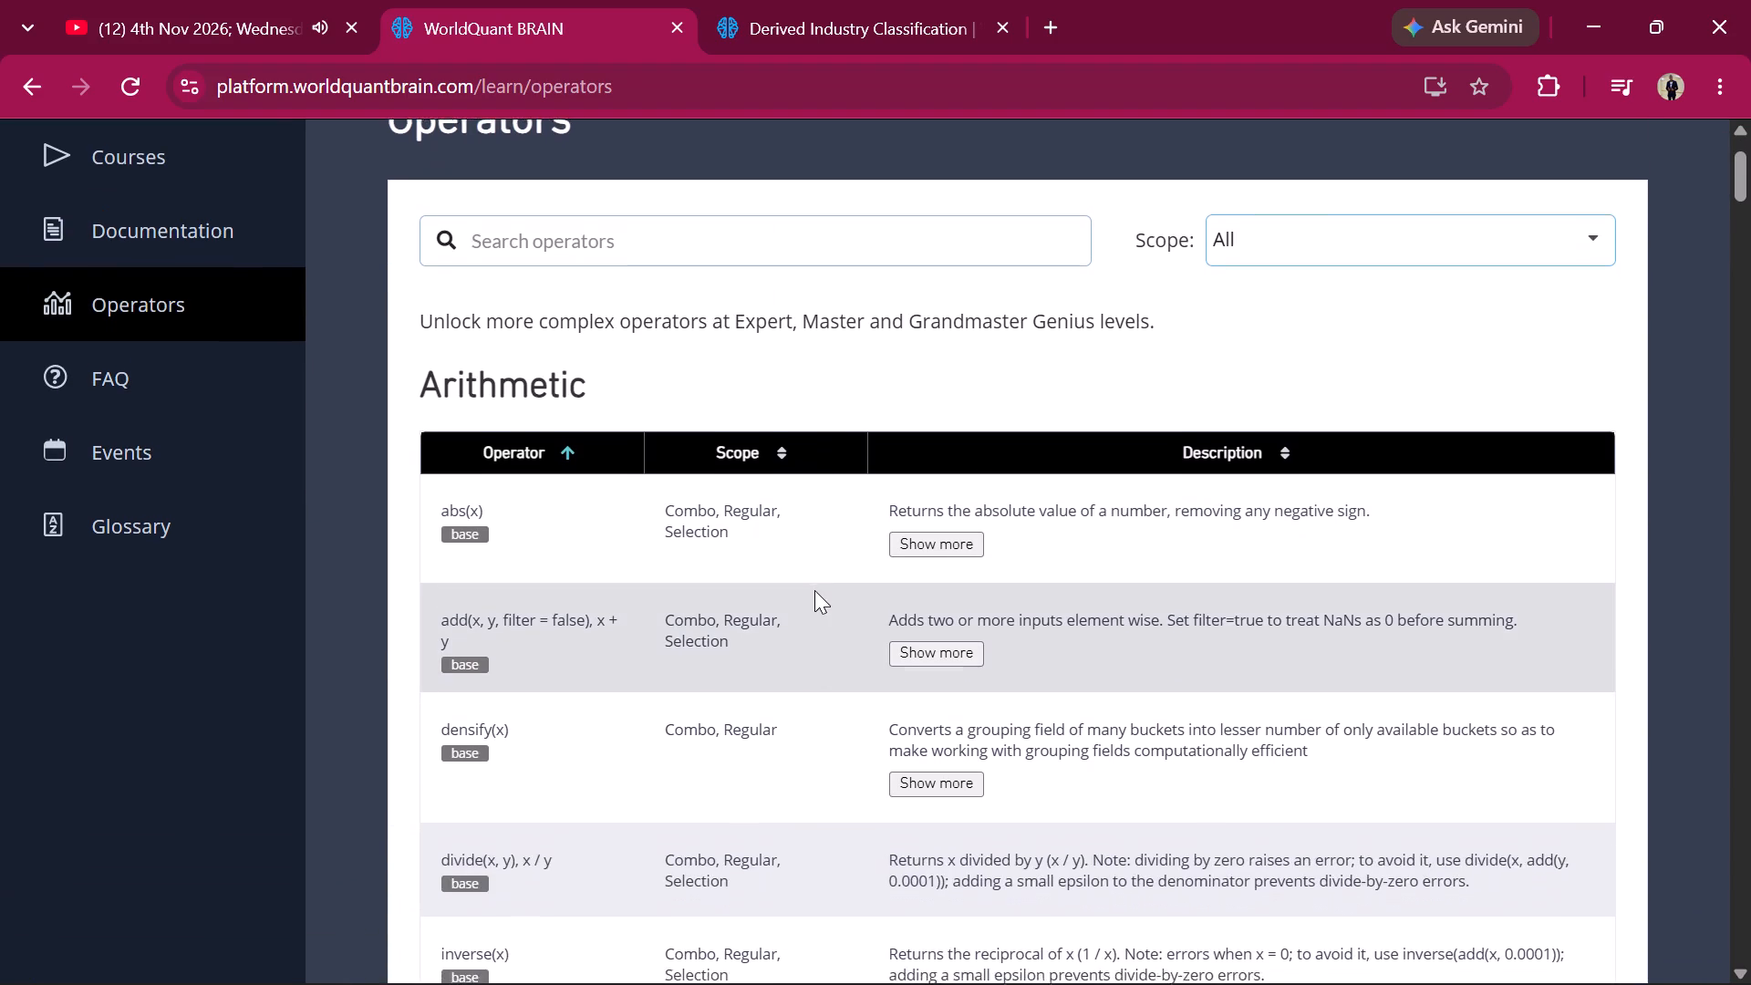
scroll(814, 590, down, 9)
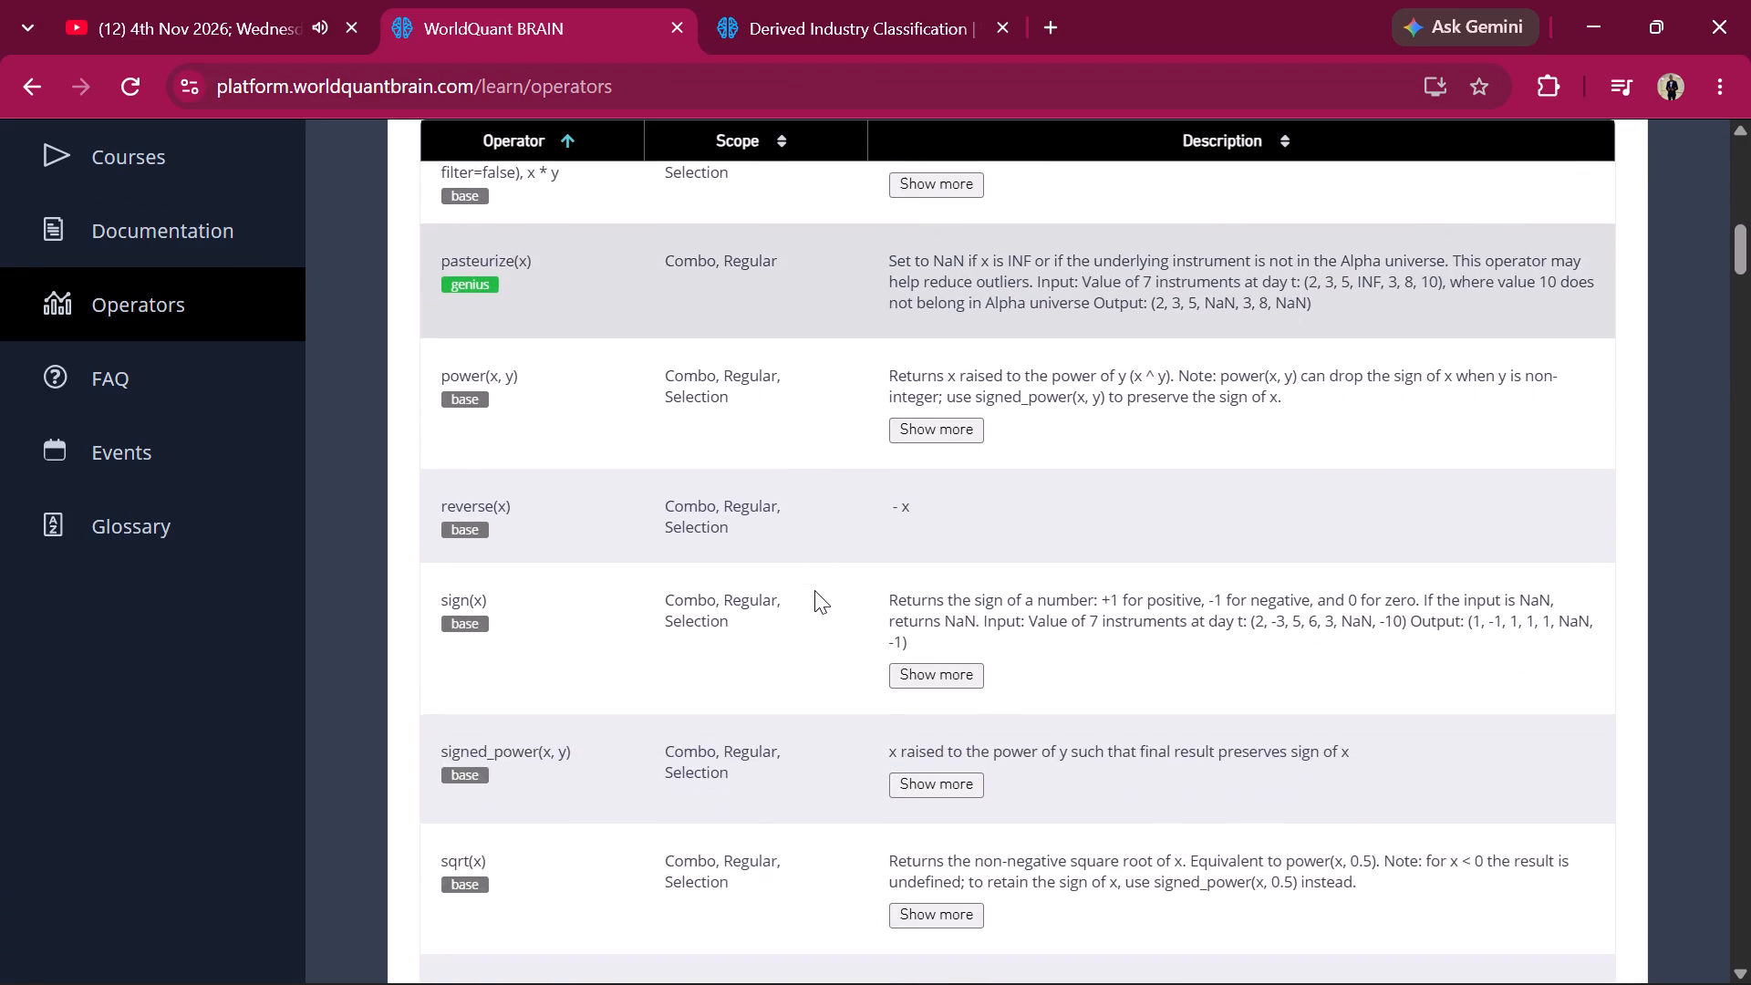
scroll(814, 590, down, 6)
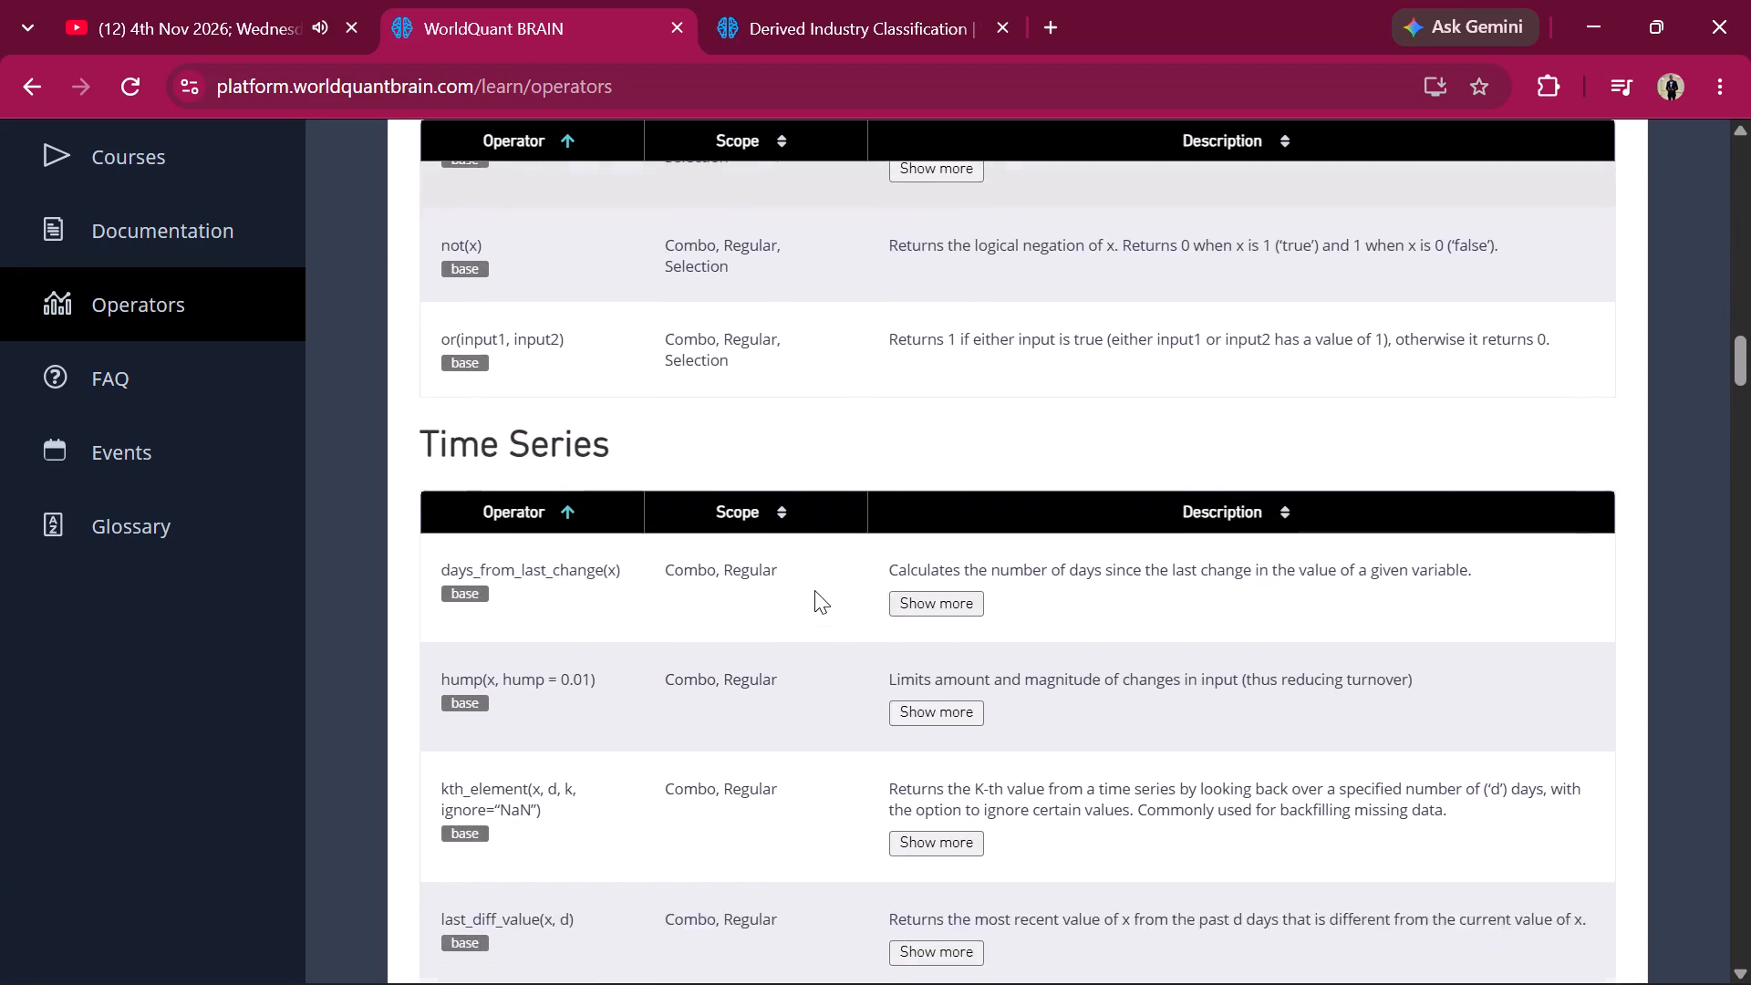
scroll(814, 590, down, 8)
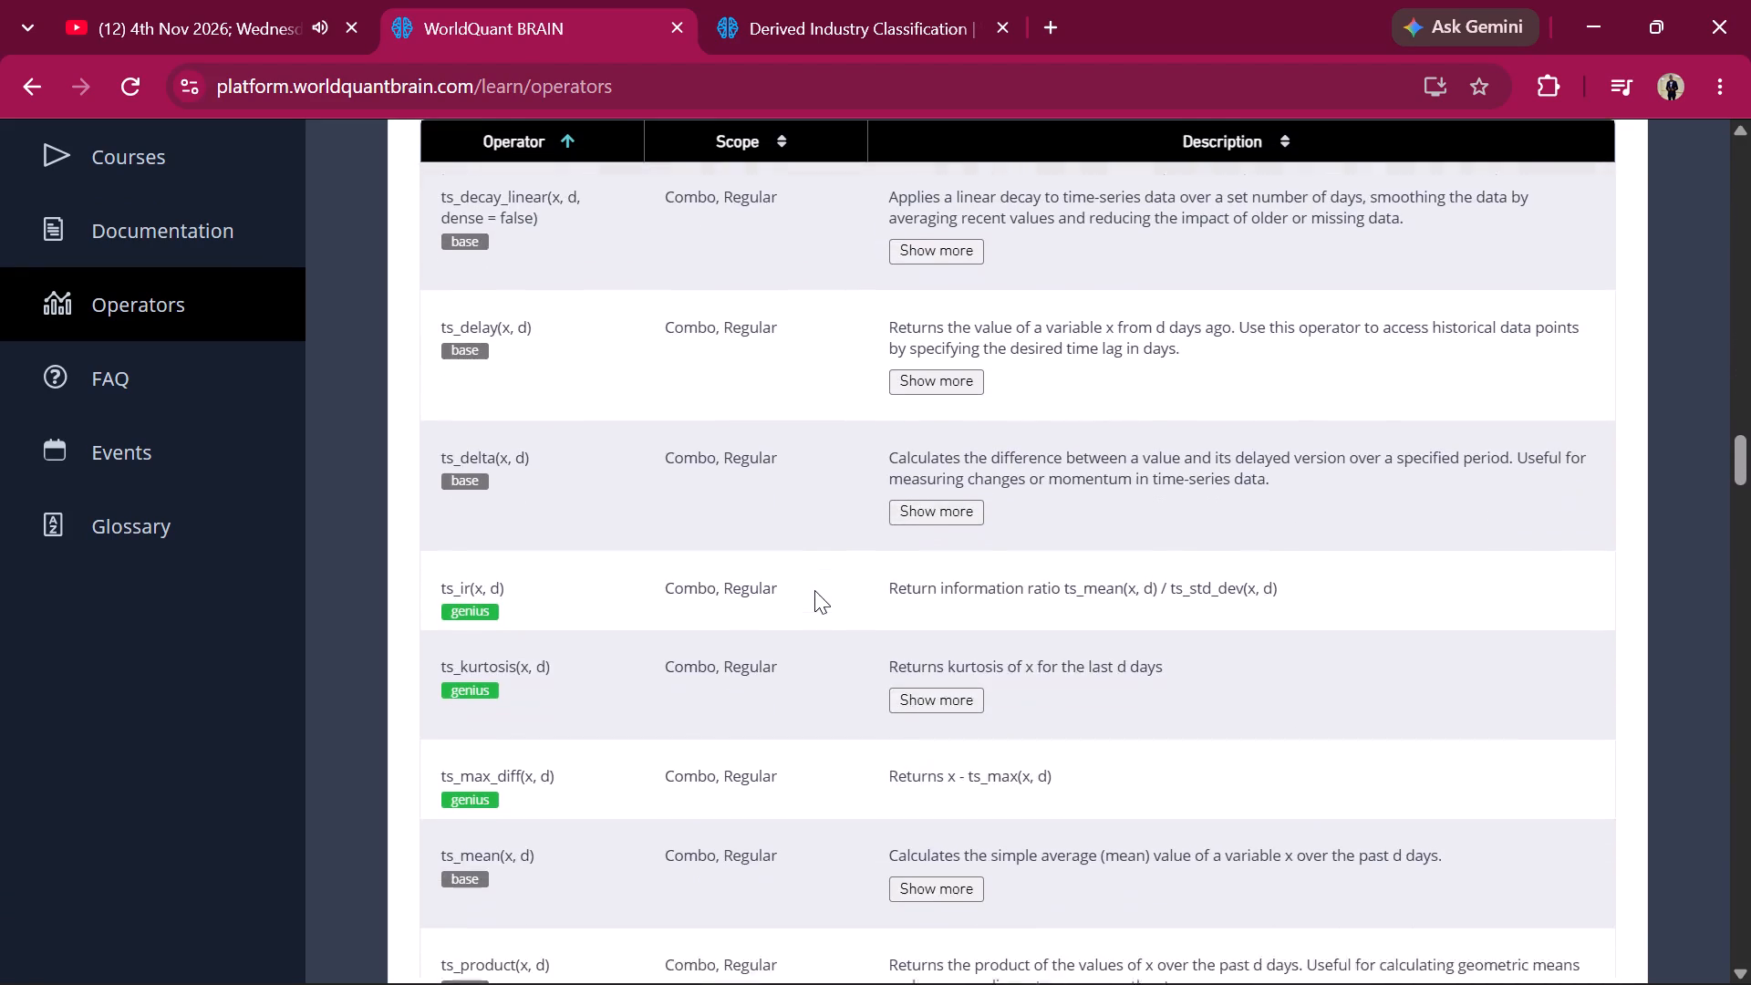
scroll(814, 590, down, 6)
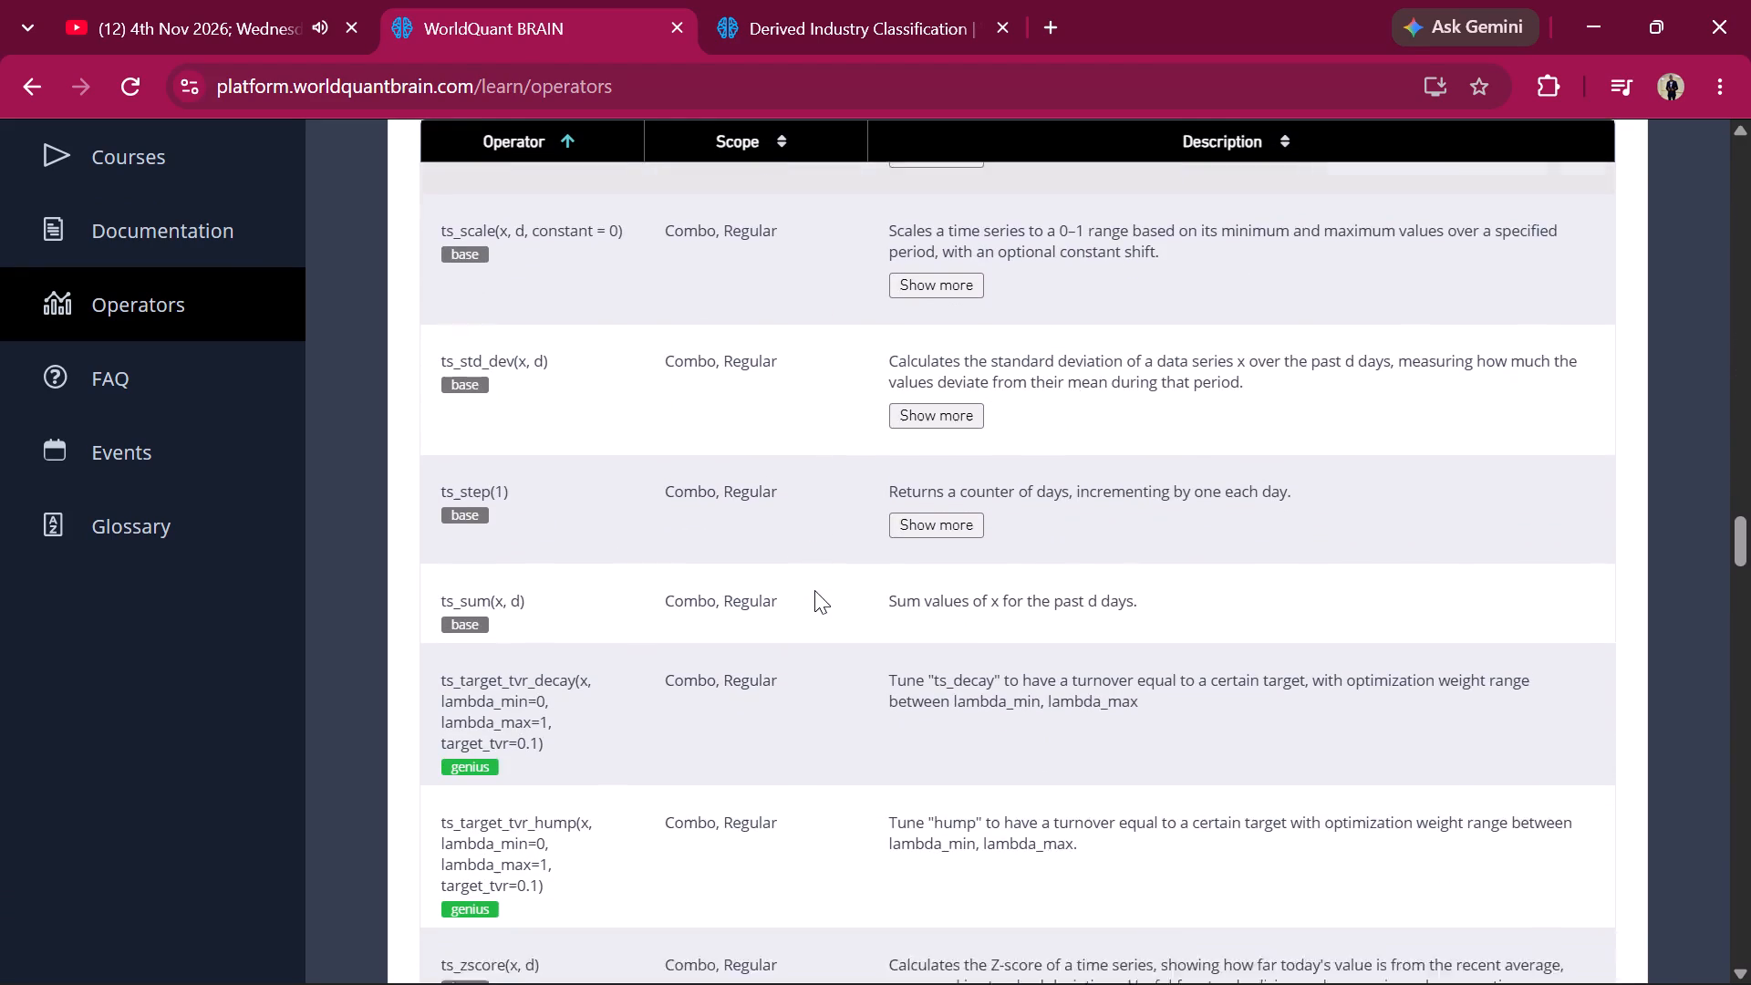
scroll(814, 590, down, 5)
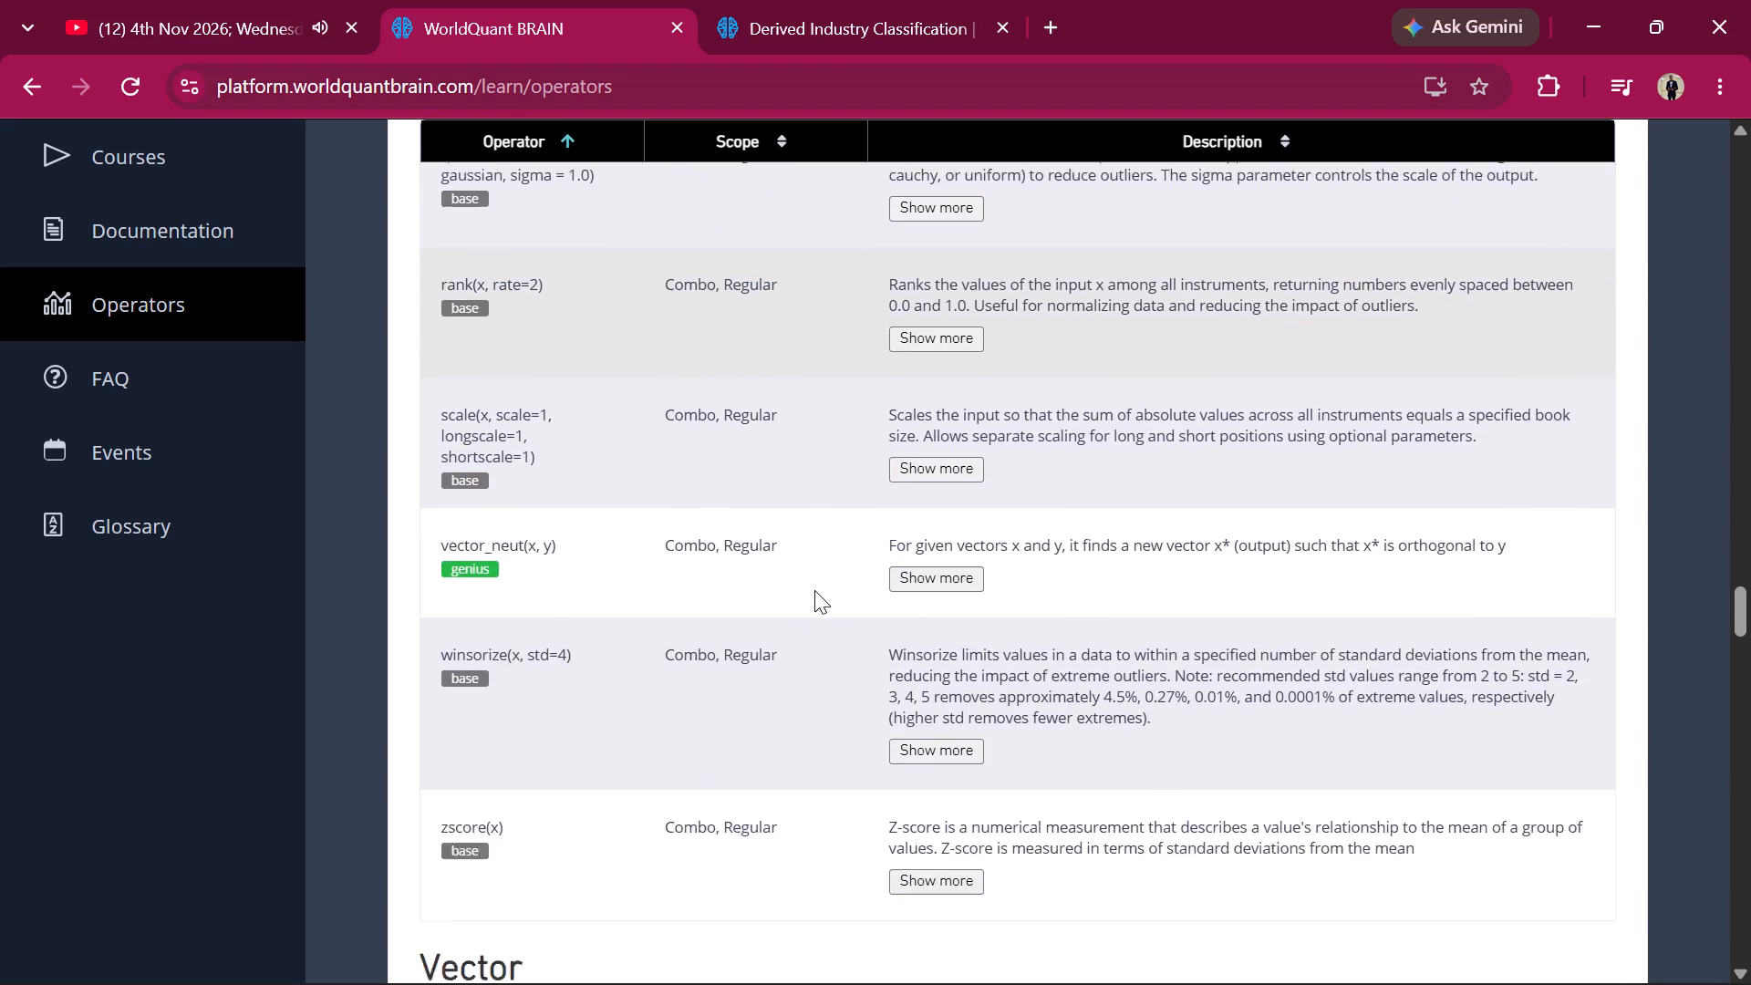
scroll(814, 590, down, 6)
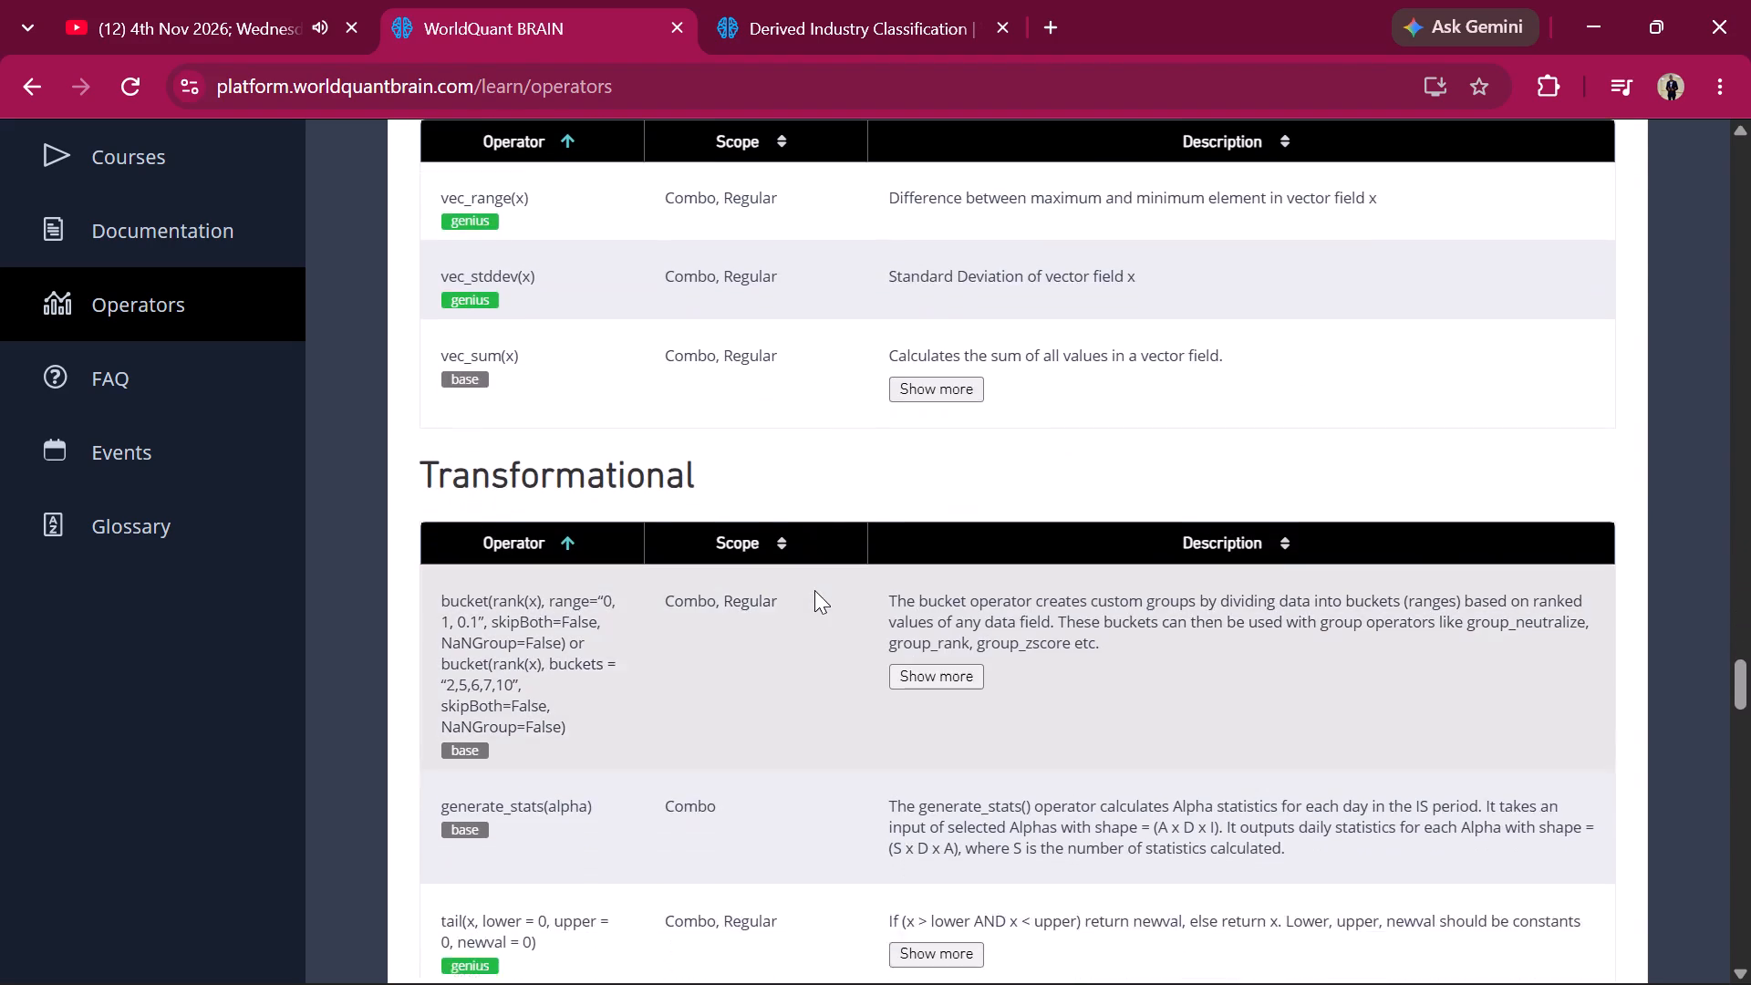
scroll(814, 590, down, 5)
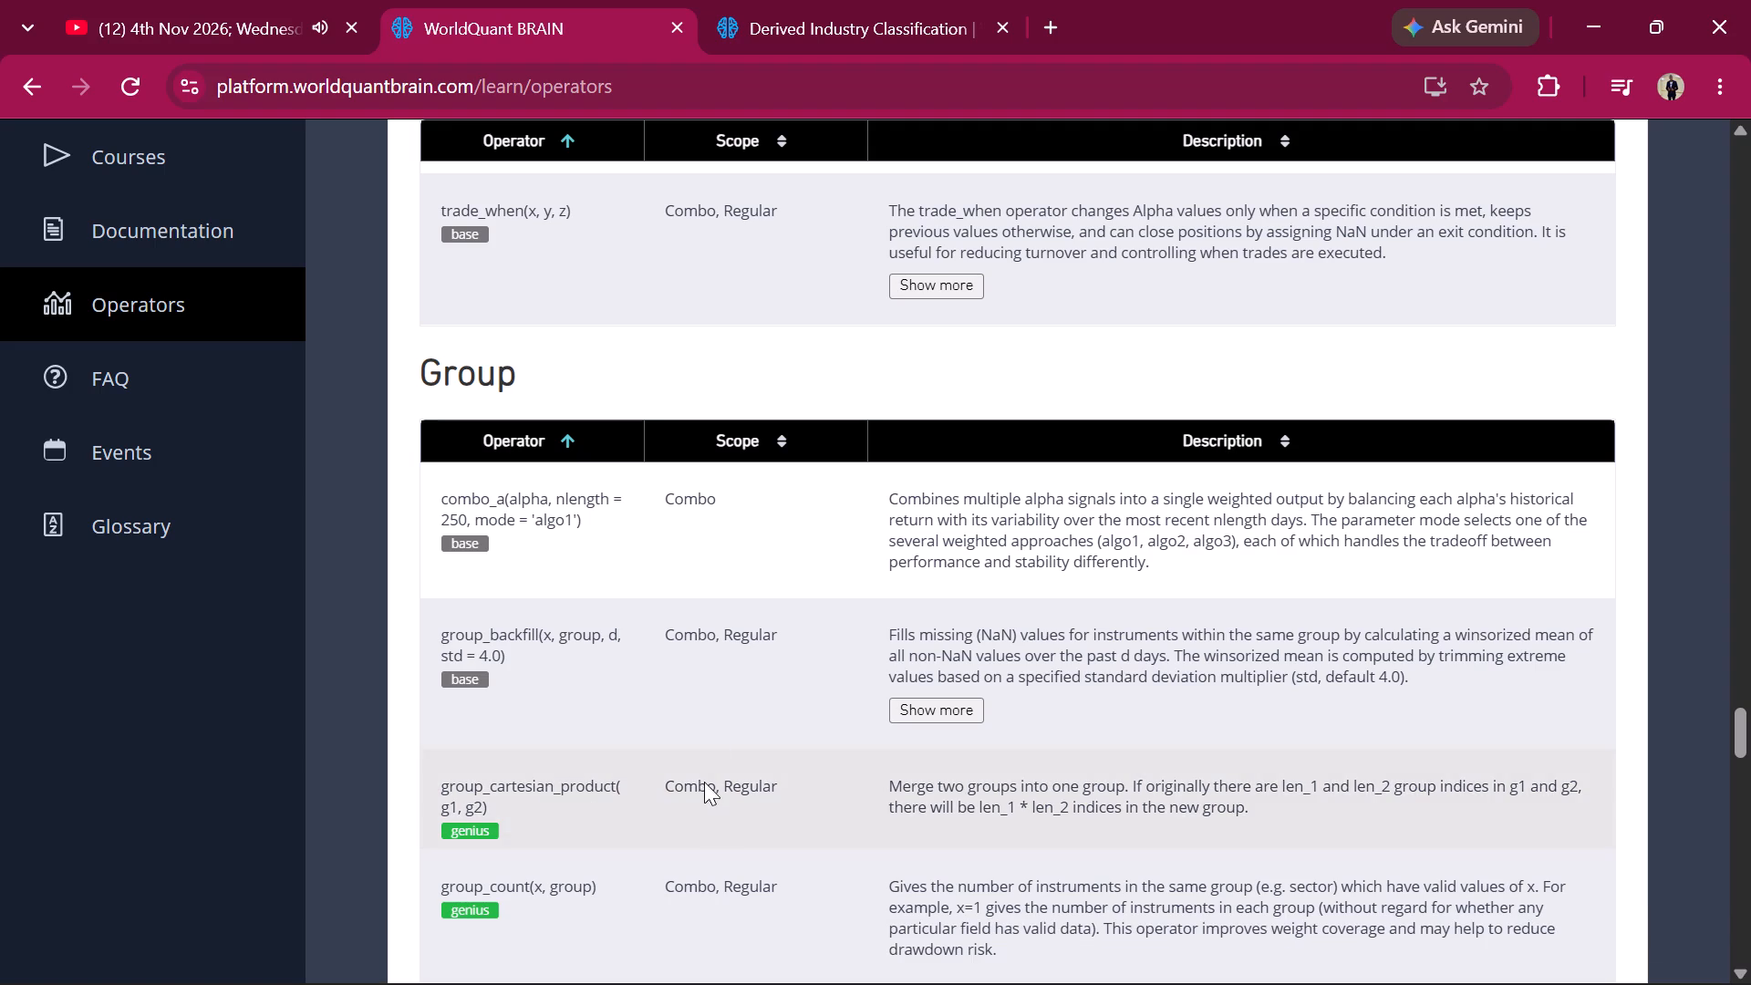
Examine the Group operators' signatures and descriptions, including group_cartesian_product, group_count and group_rank, and glance back over the Transformational ones.
scroll(722, 723, down, 2)
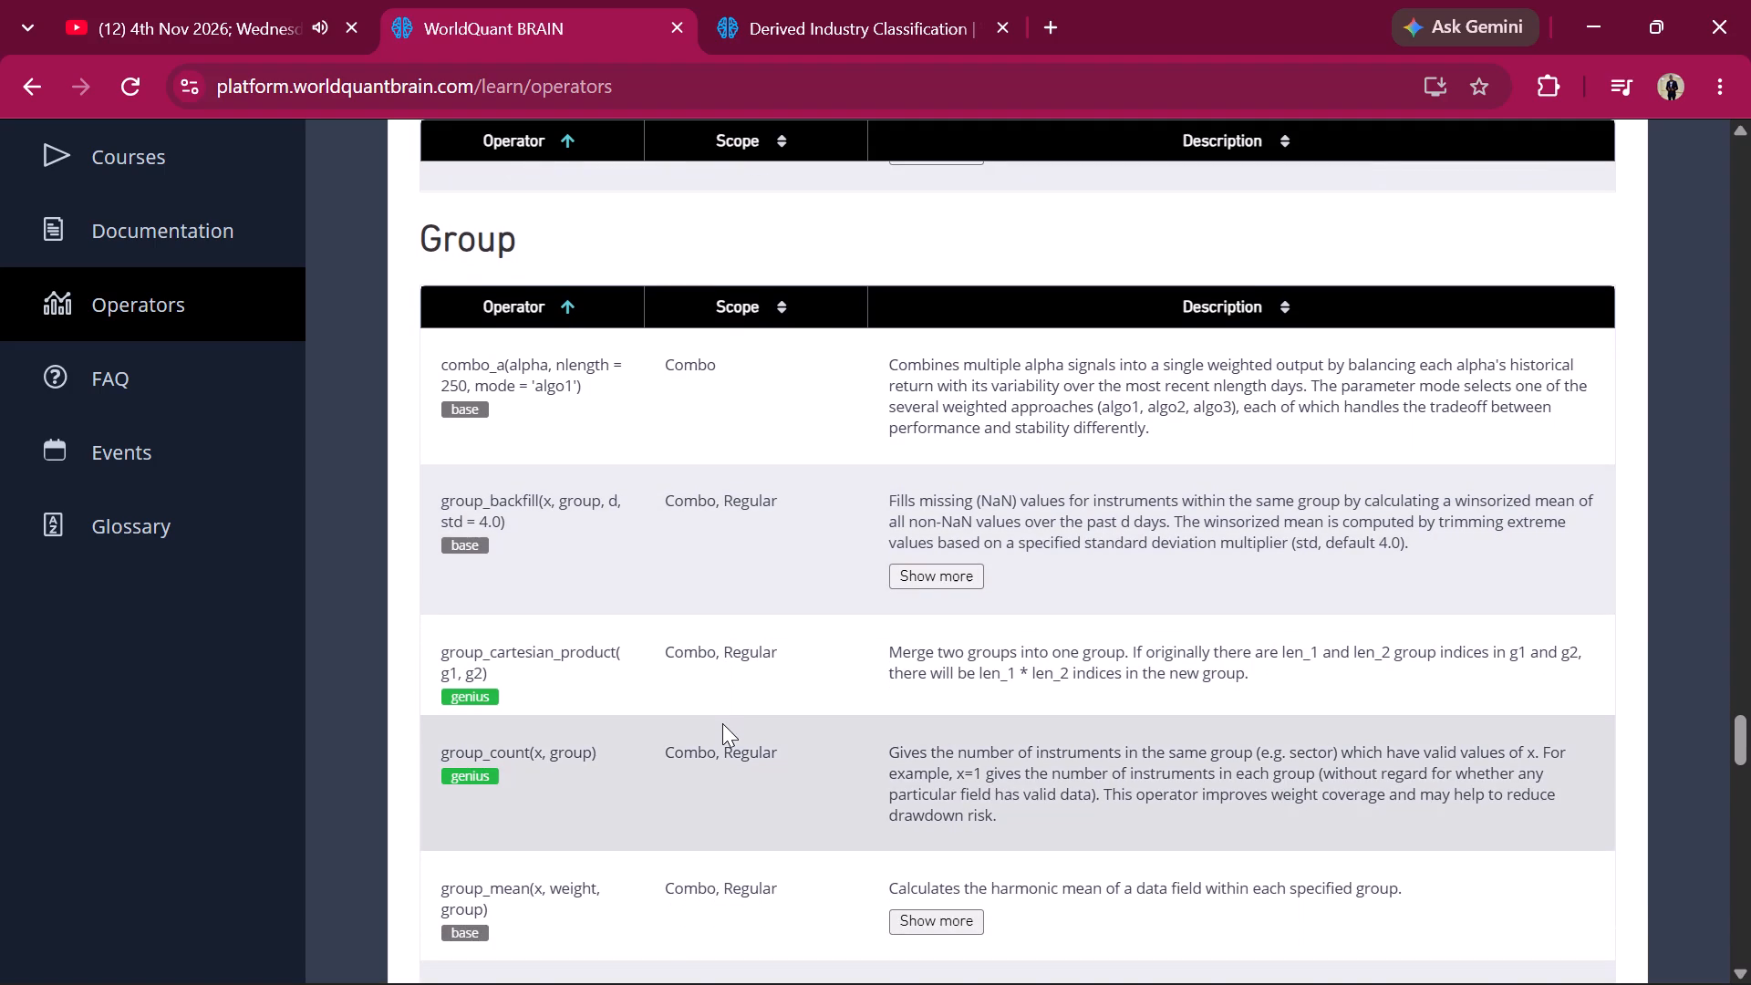
scroll(722, 723, down, 4)
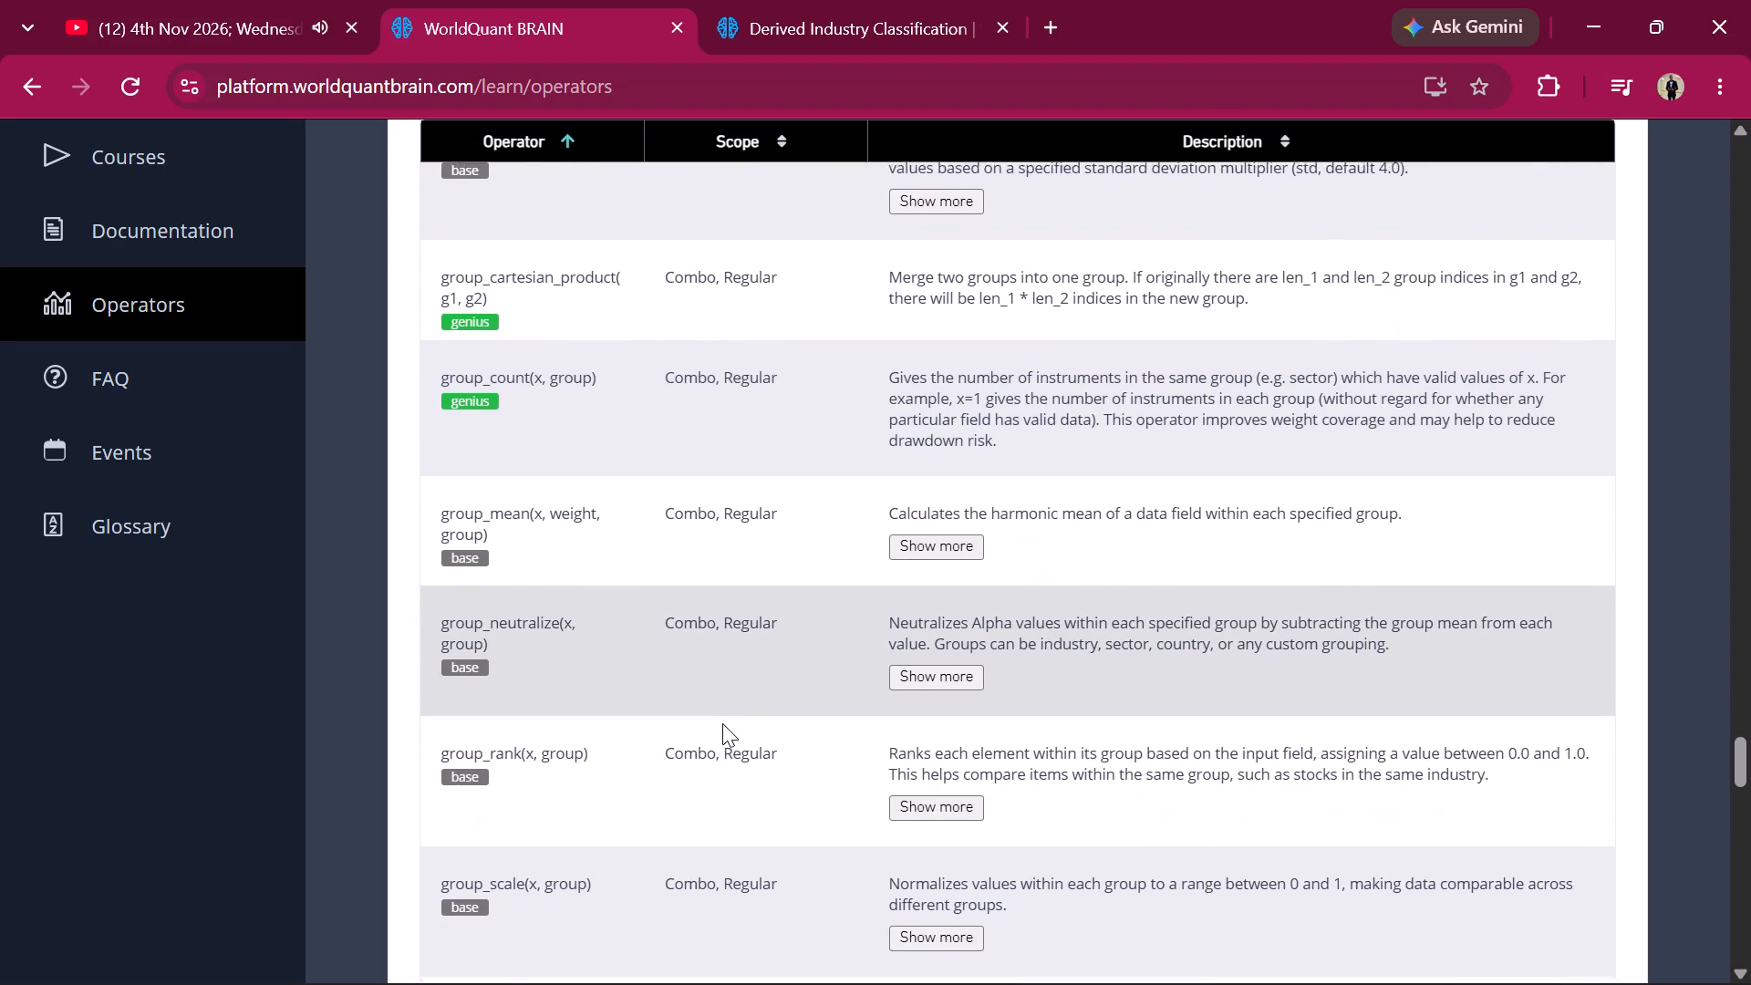
scroll(722, 723, down, 1)
scroll(722, 723, up, 1)
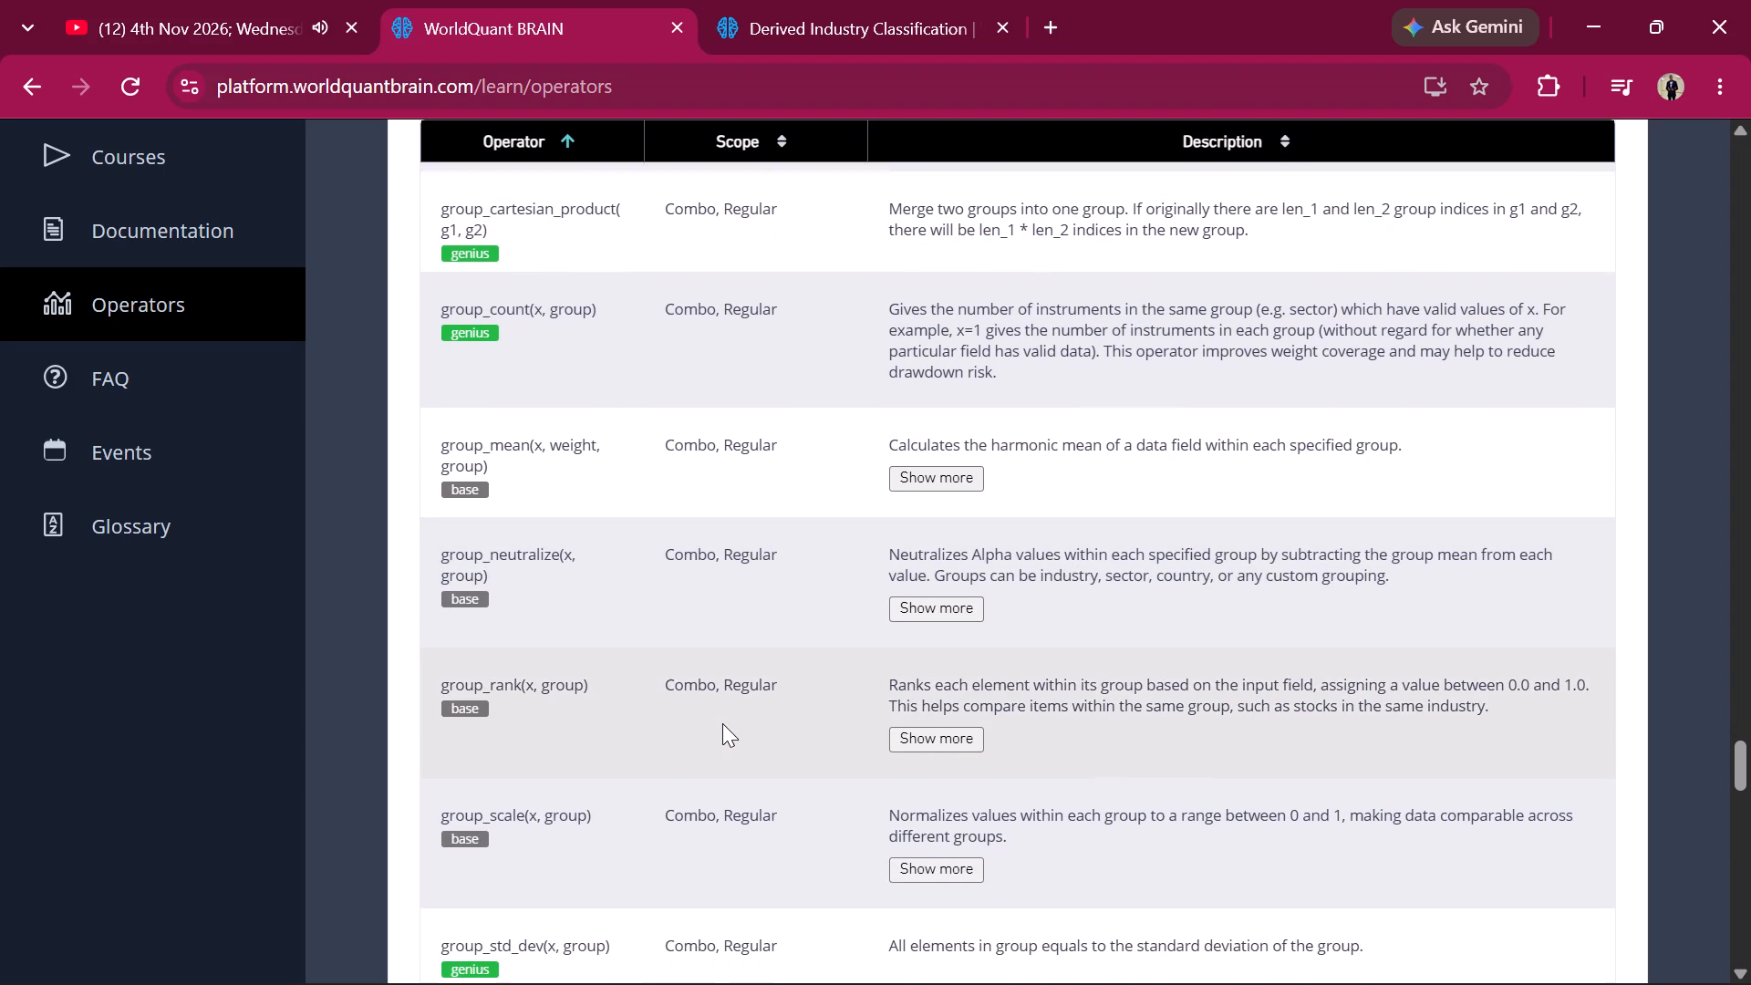
scroll(722, 723, up, 1)
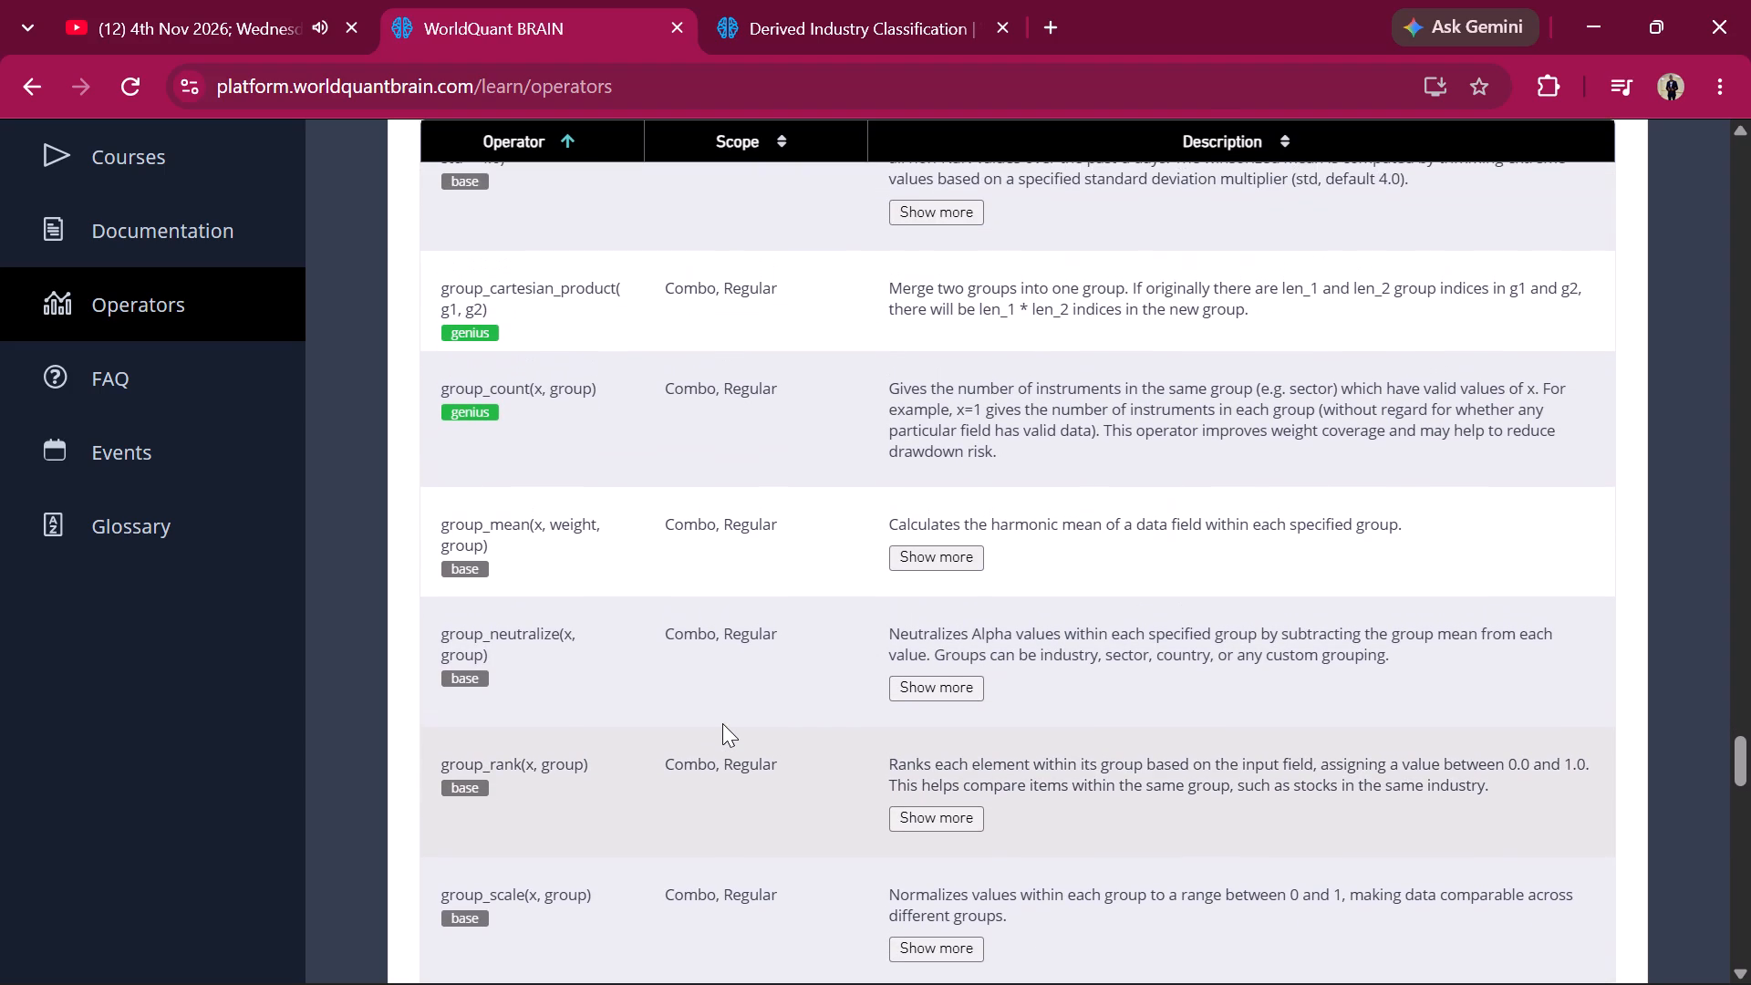
scroll(722, 723, up, 1)
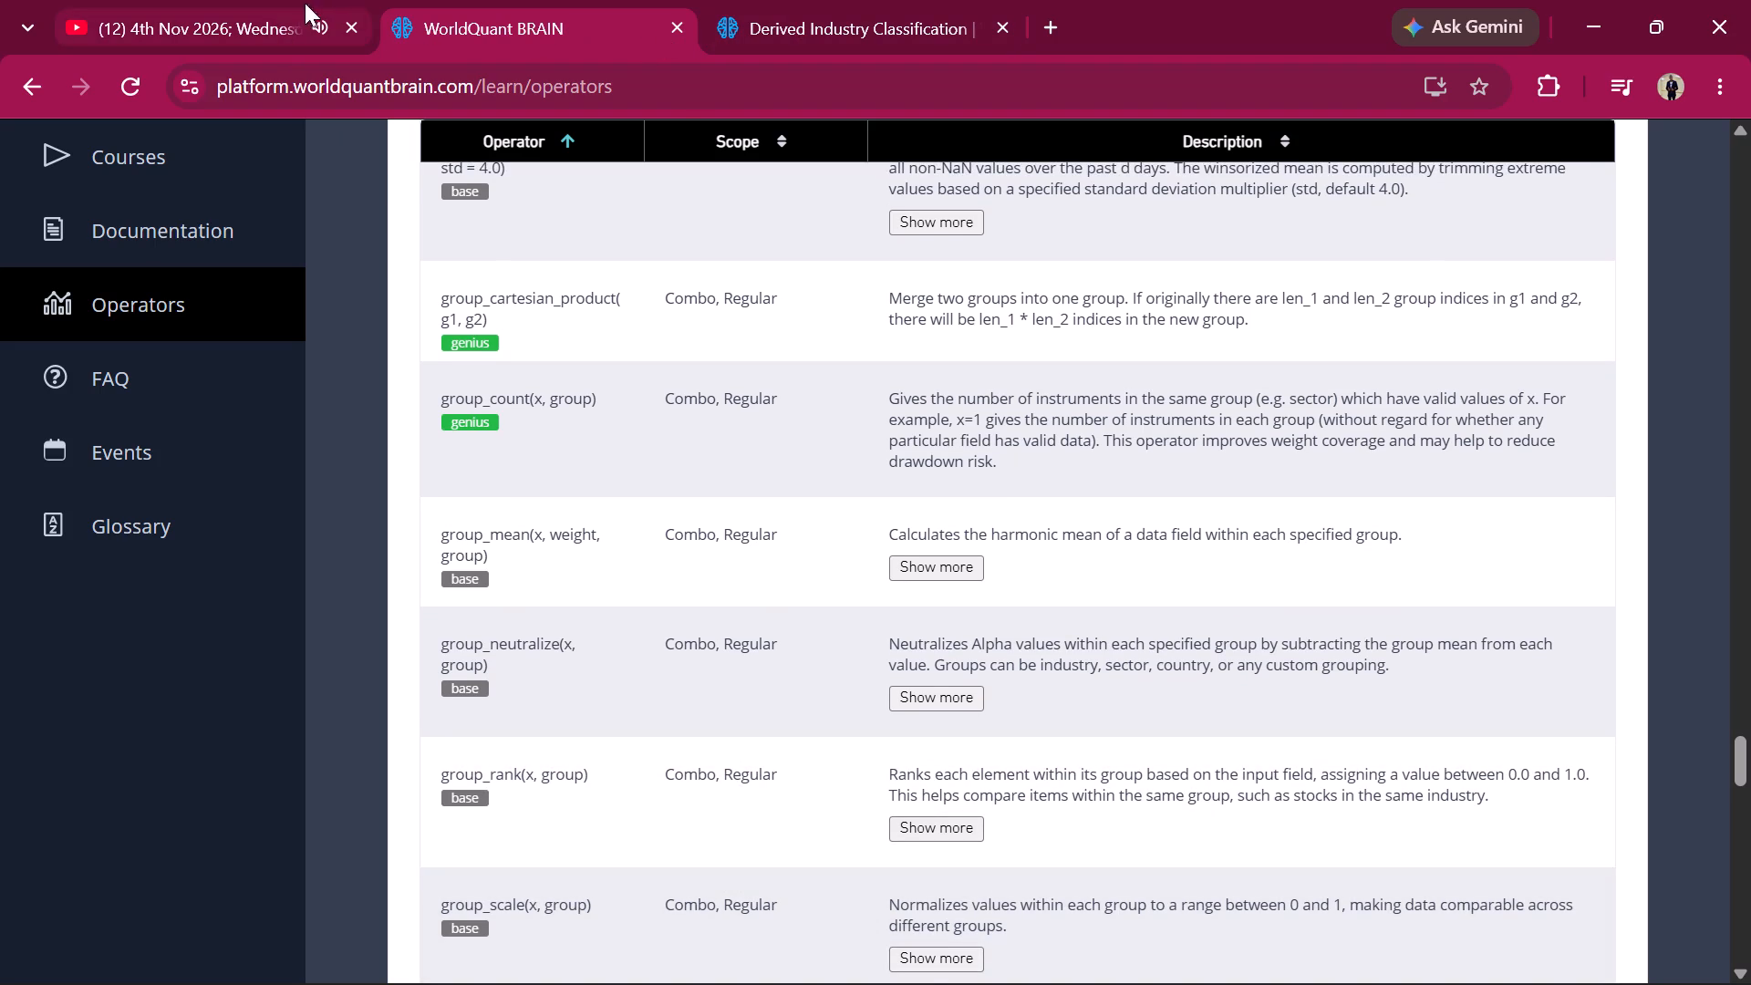
scroll(429, 383, up, 5)
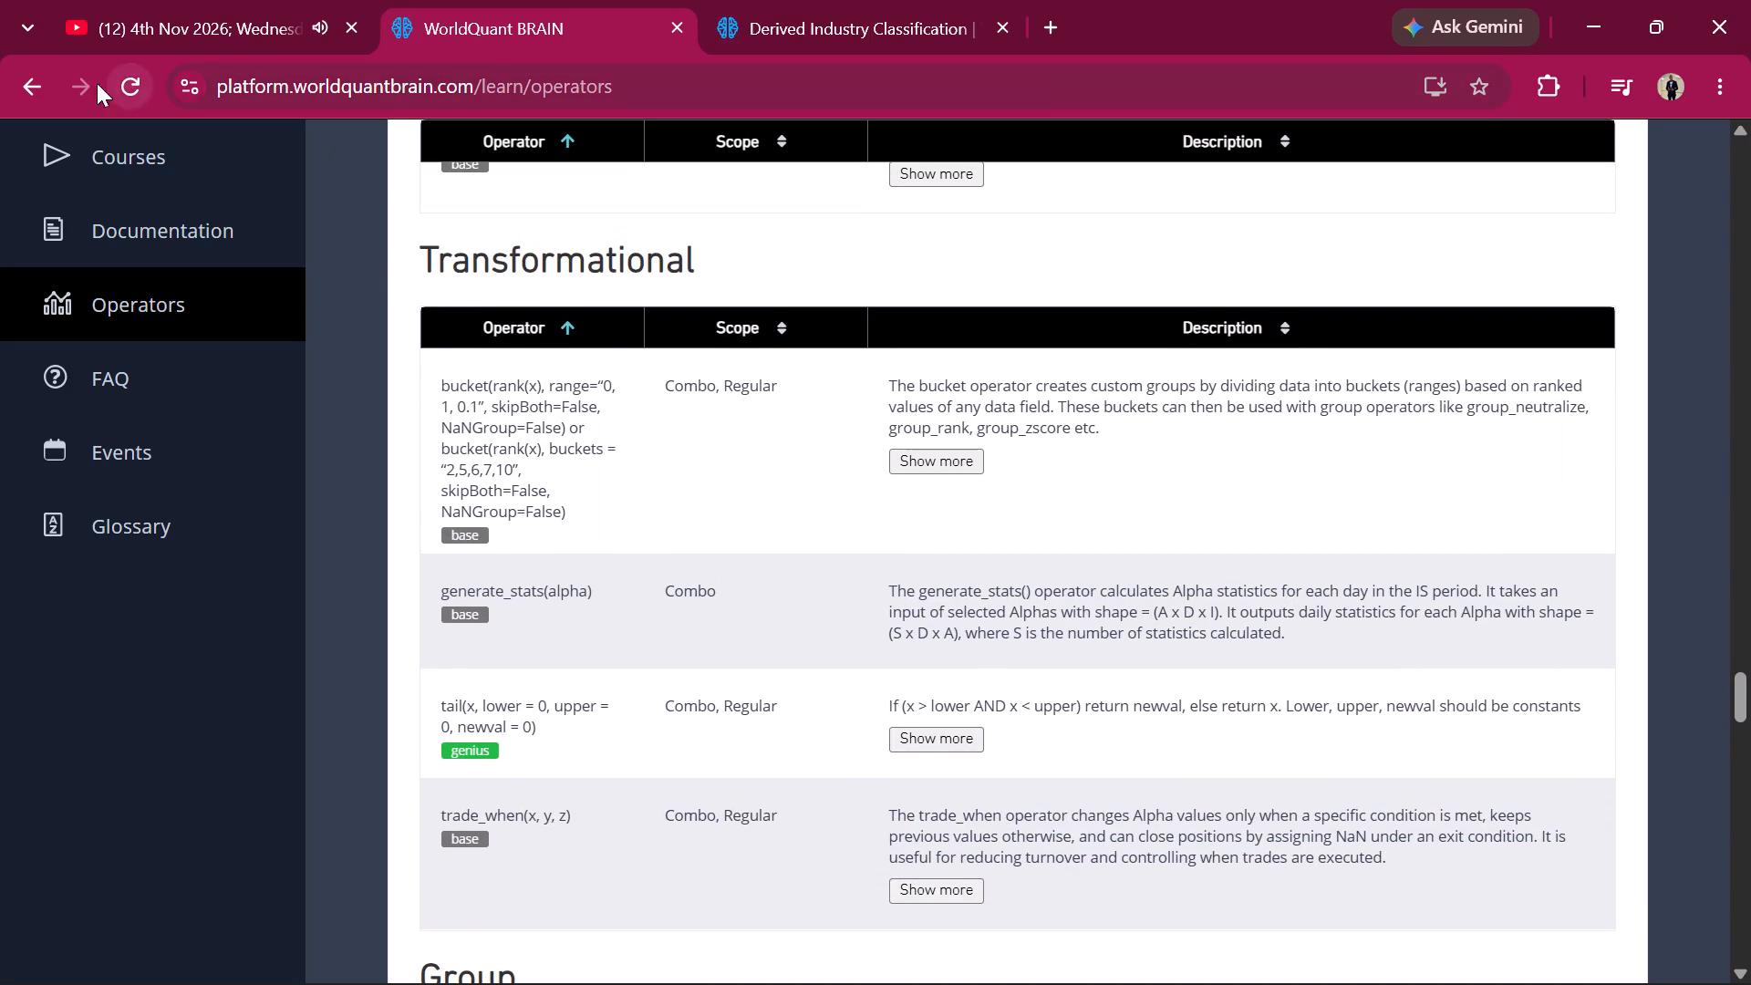
Return to the Simulate page and replace the ts_scale operator around sta1_allc2 with group_count in Simulation 4.
click(46, 84)
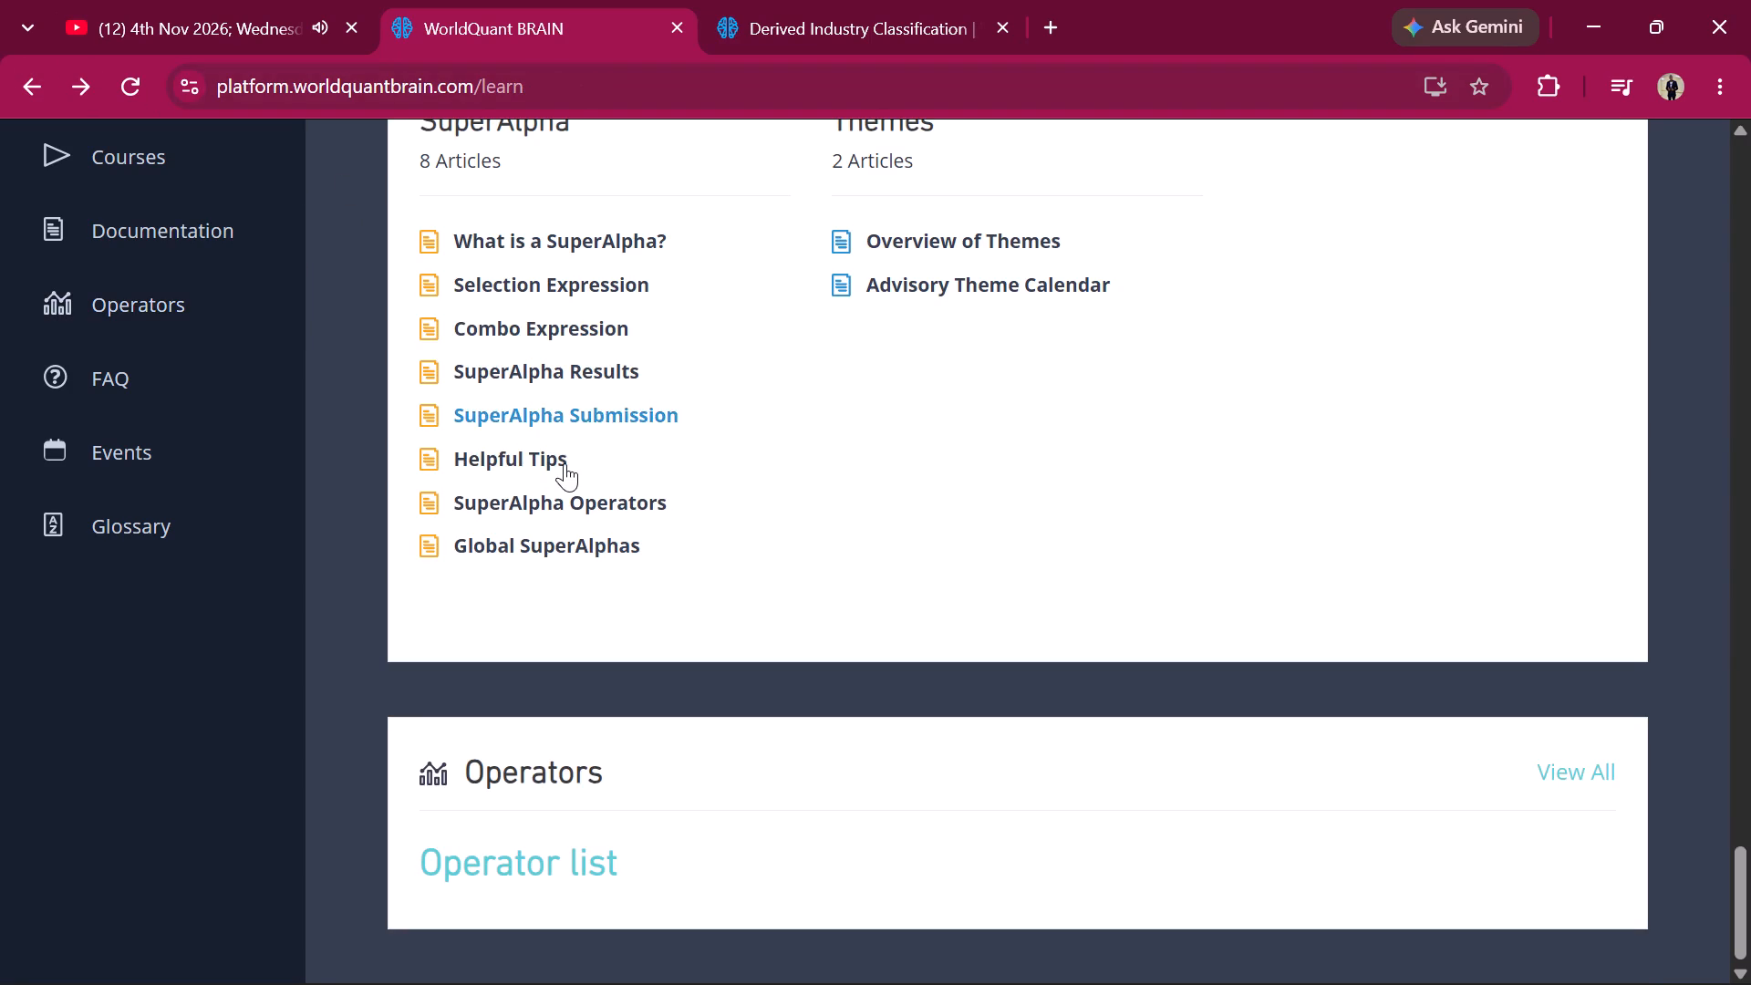
scroll(565, 463, up, 20)
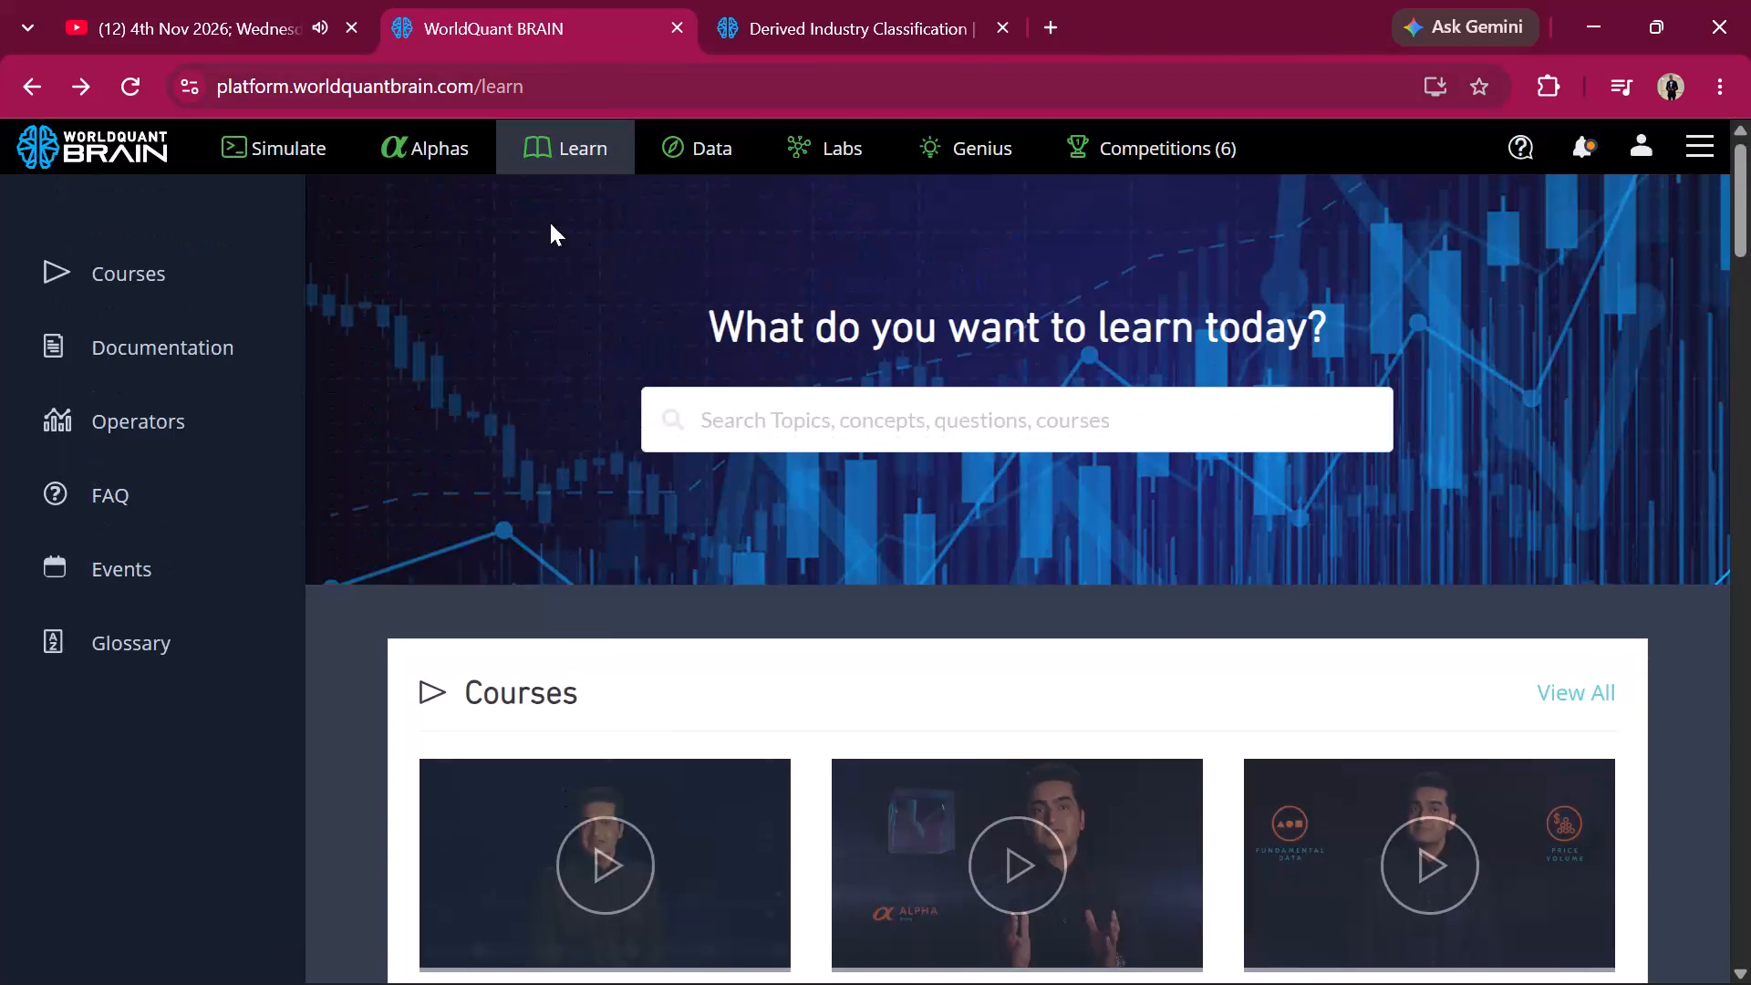
click(292, 121)
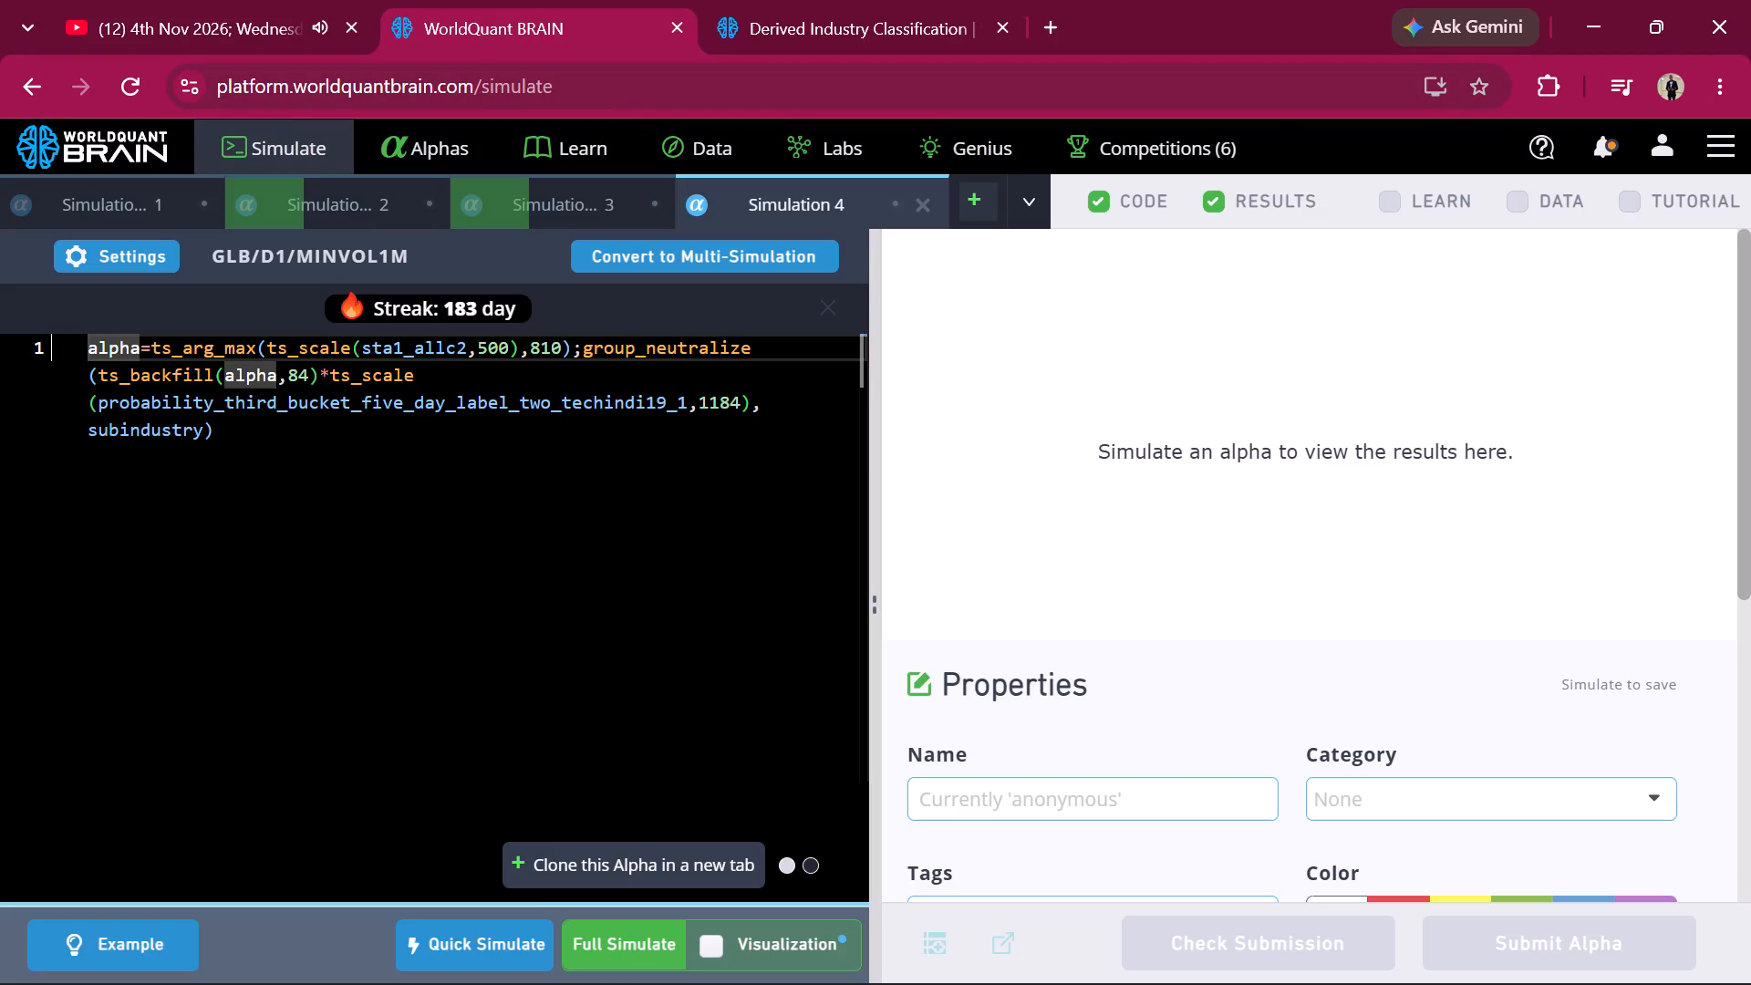
double_click(352, 348)
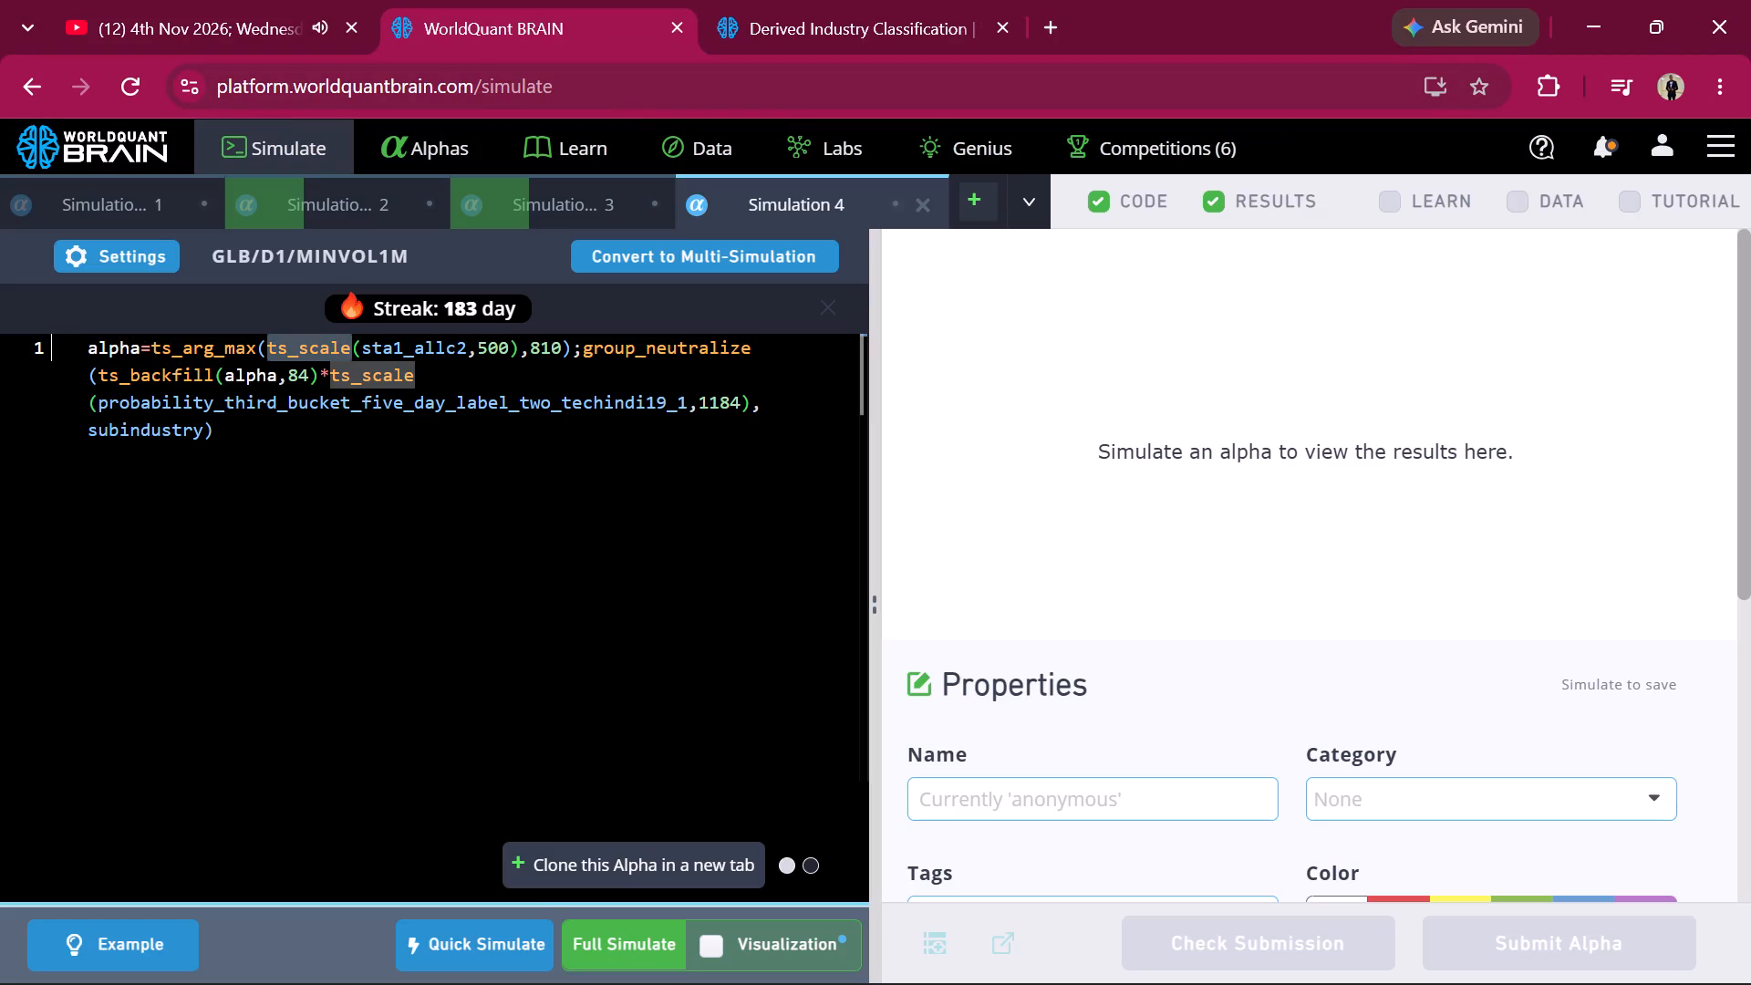
key(BackSpace)
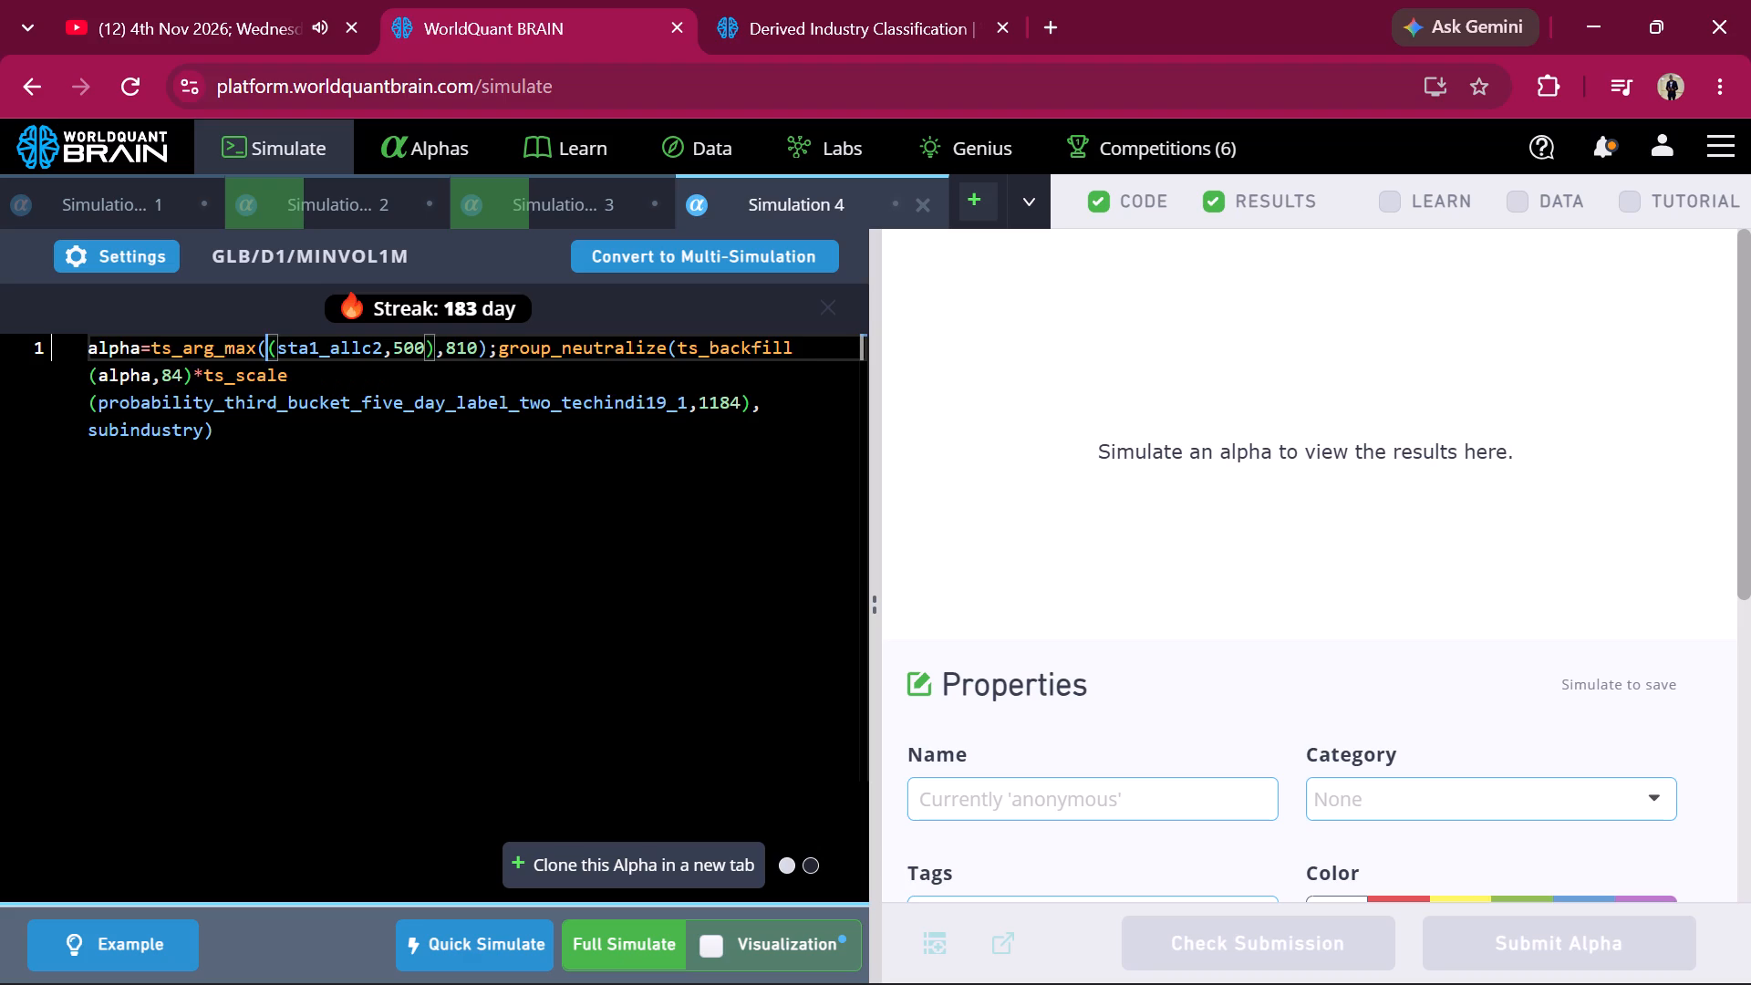
text(group)
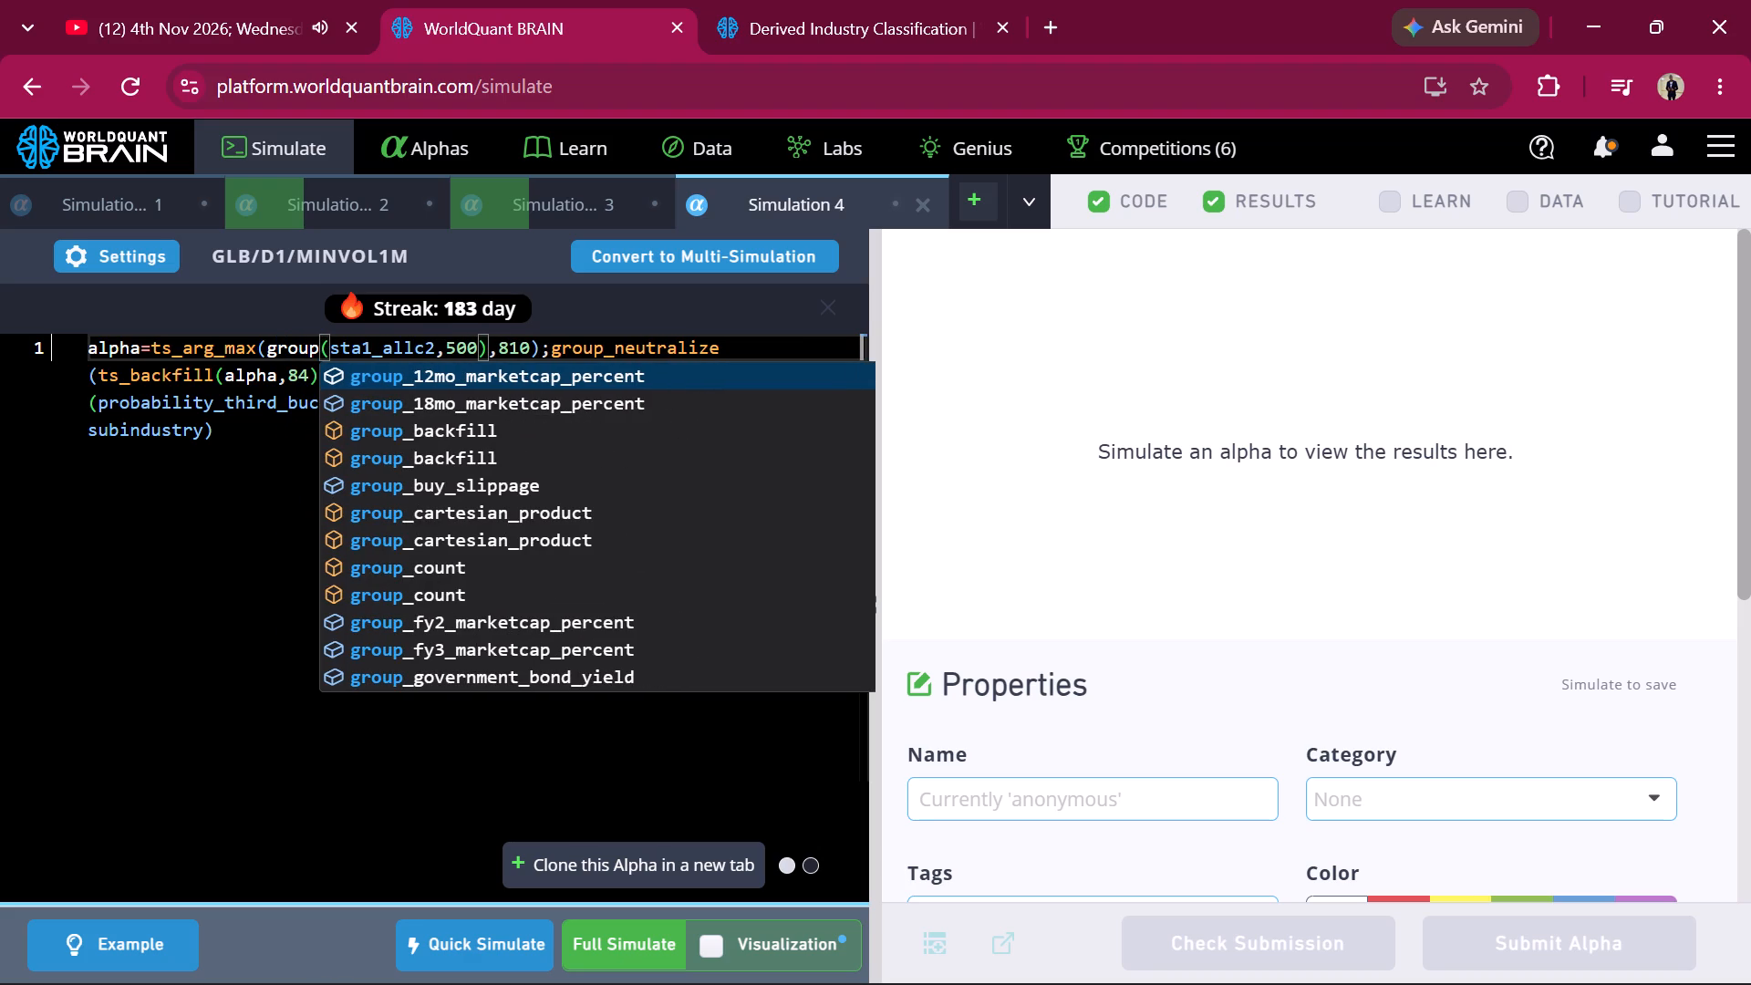
key(shift+underscore)
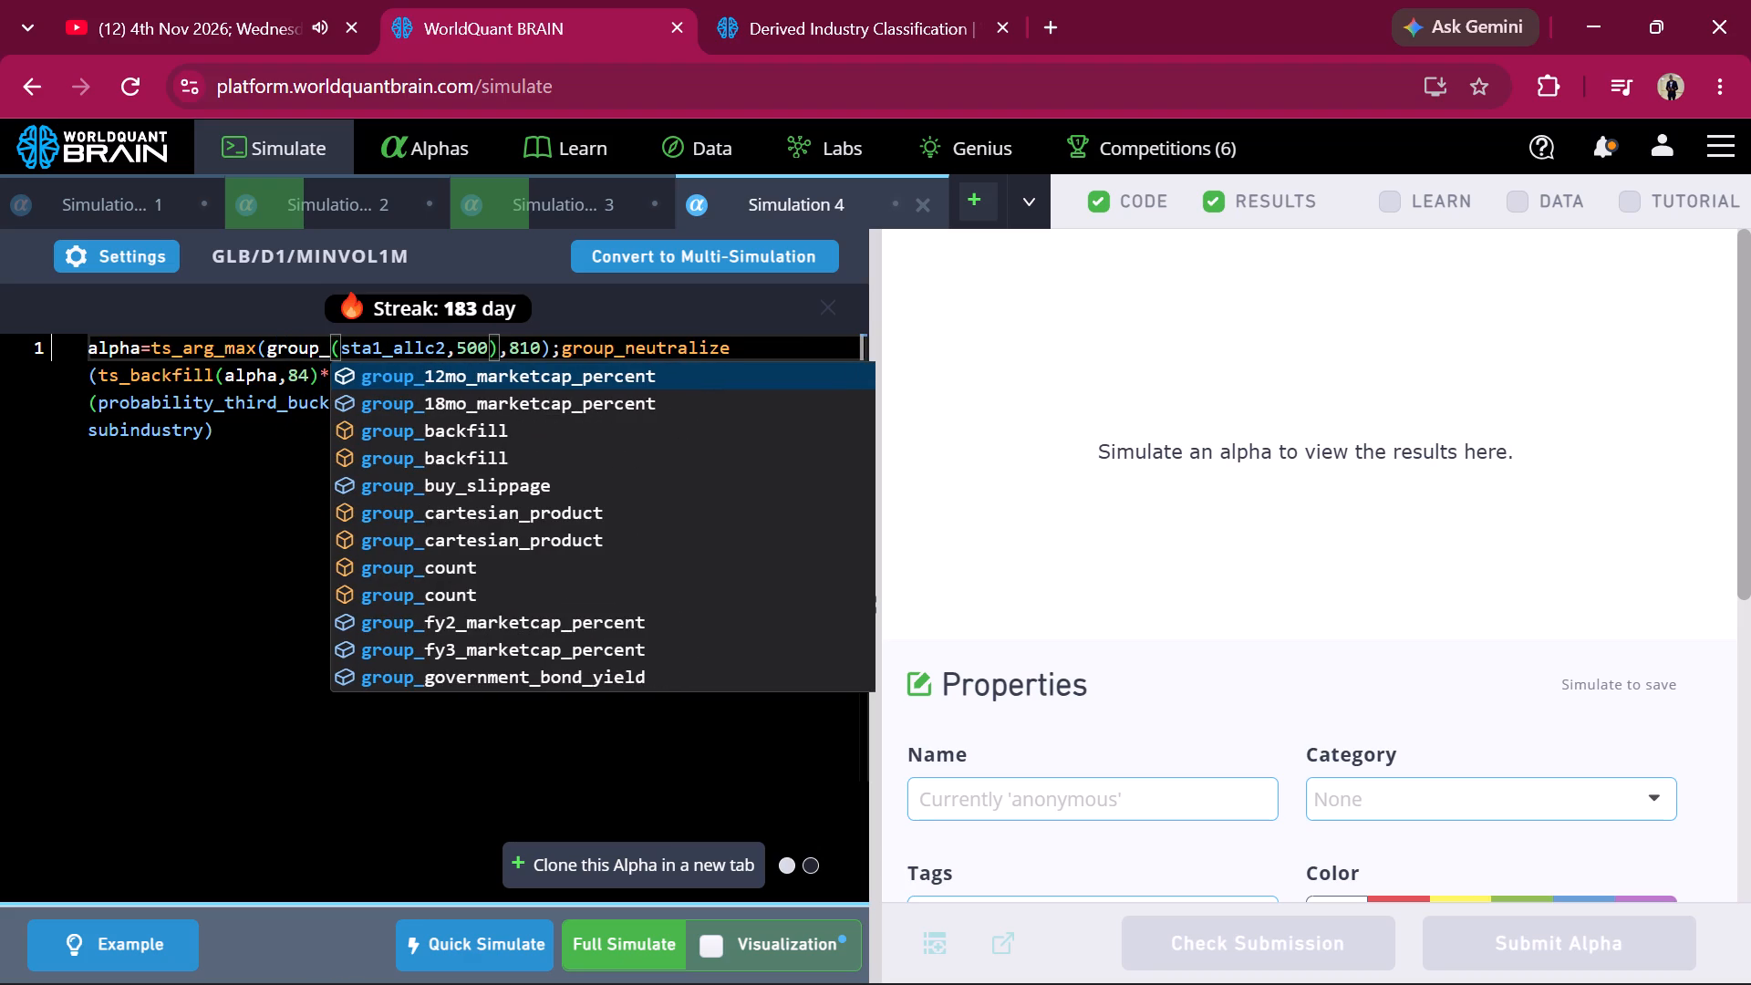
text(count)
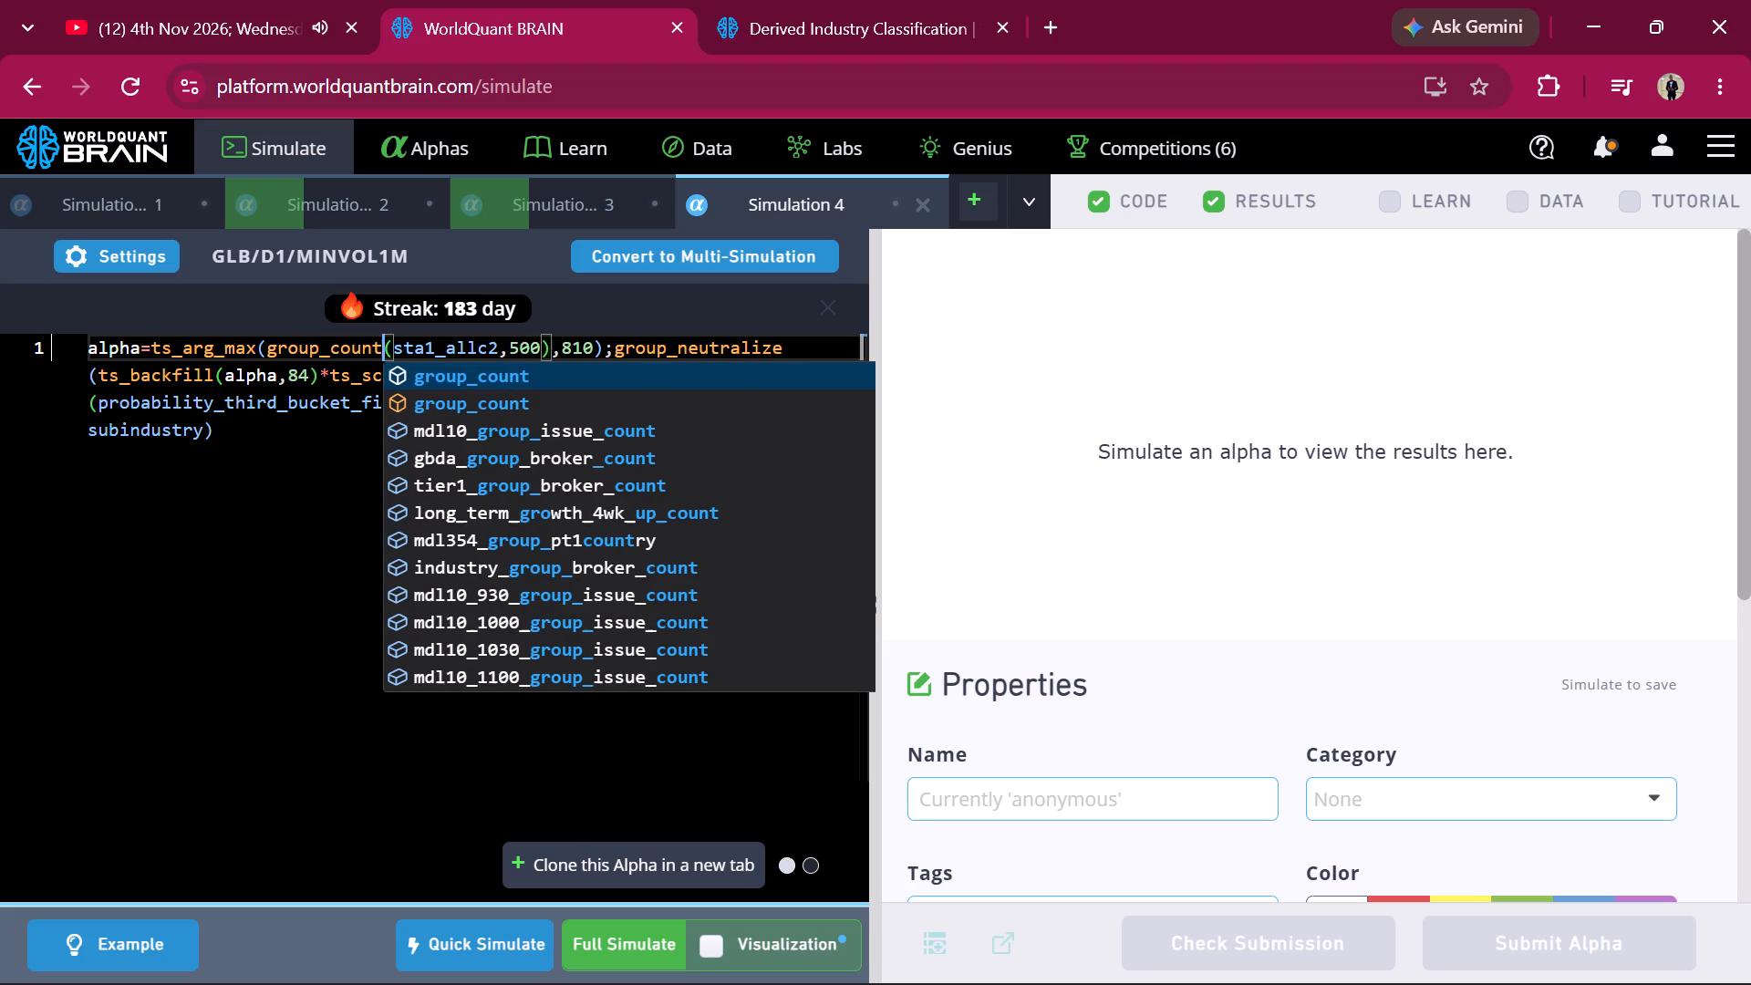
click(483, 372)
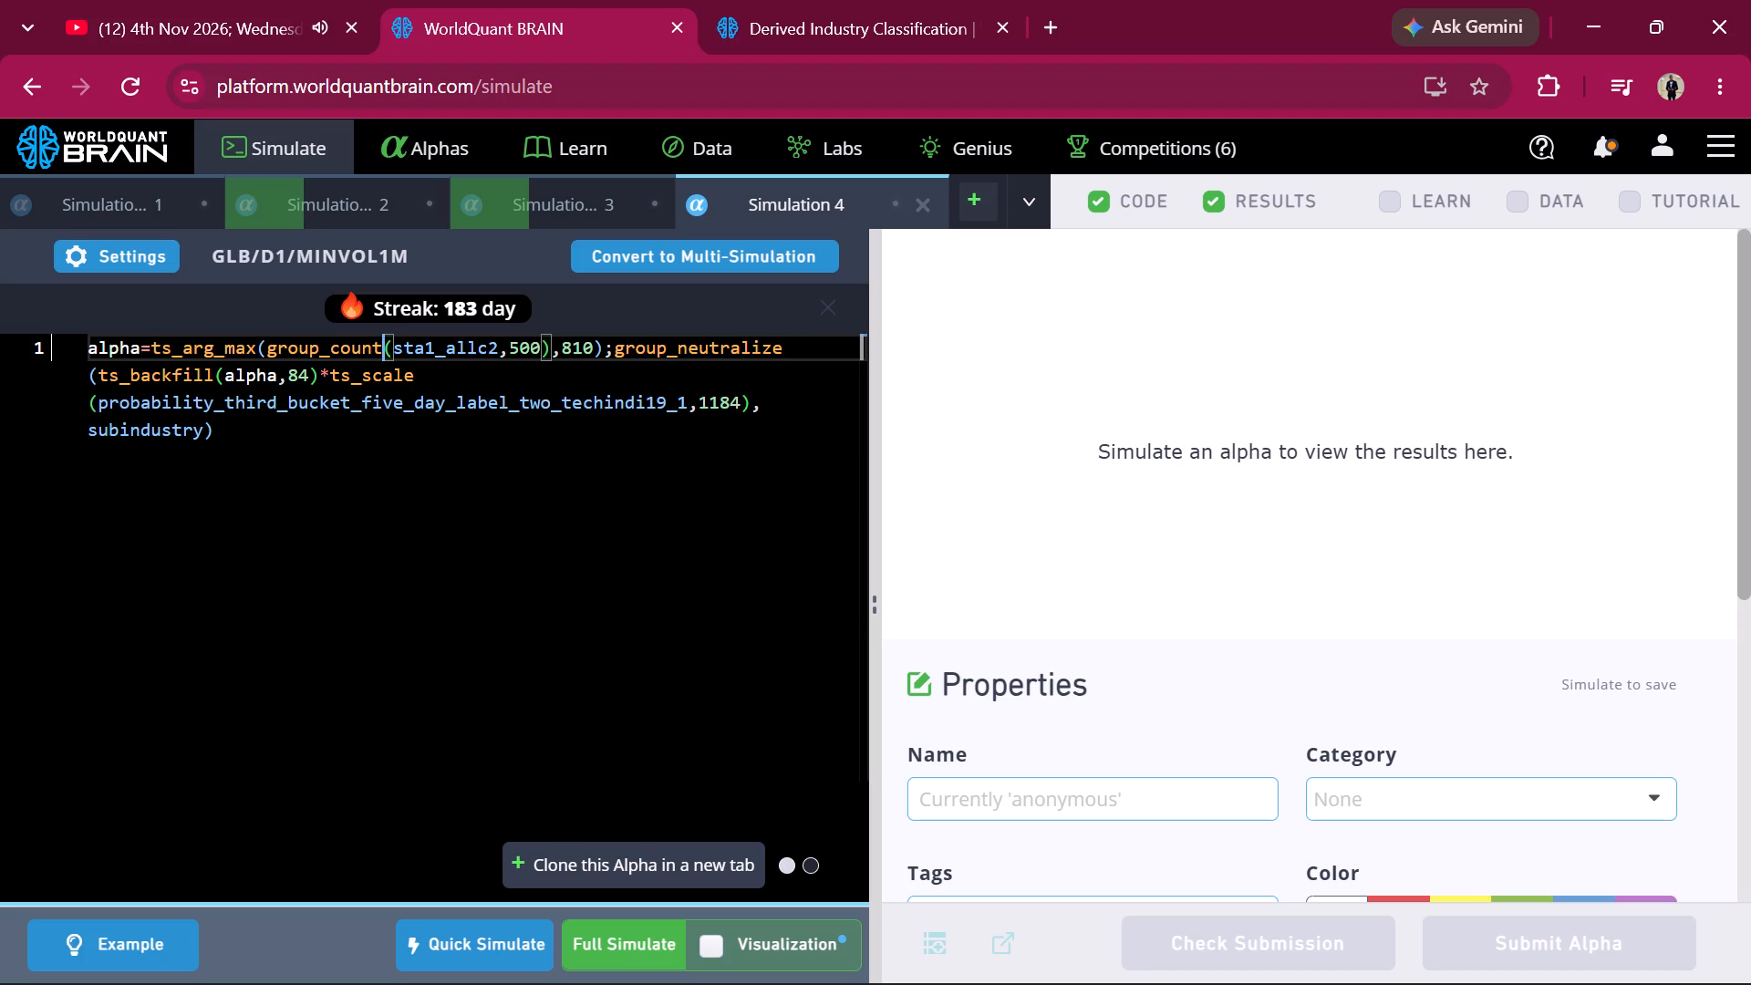
Replace group_count's second argument, 500, with group and try to run a full simulation.
click(538, 345)
double_click(538, 345)
key(BackSpace)
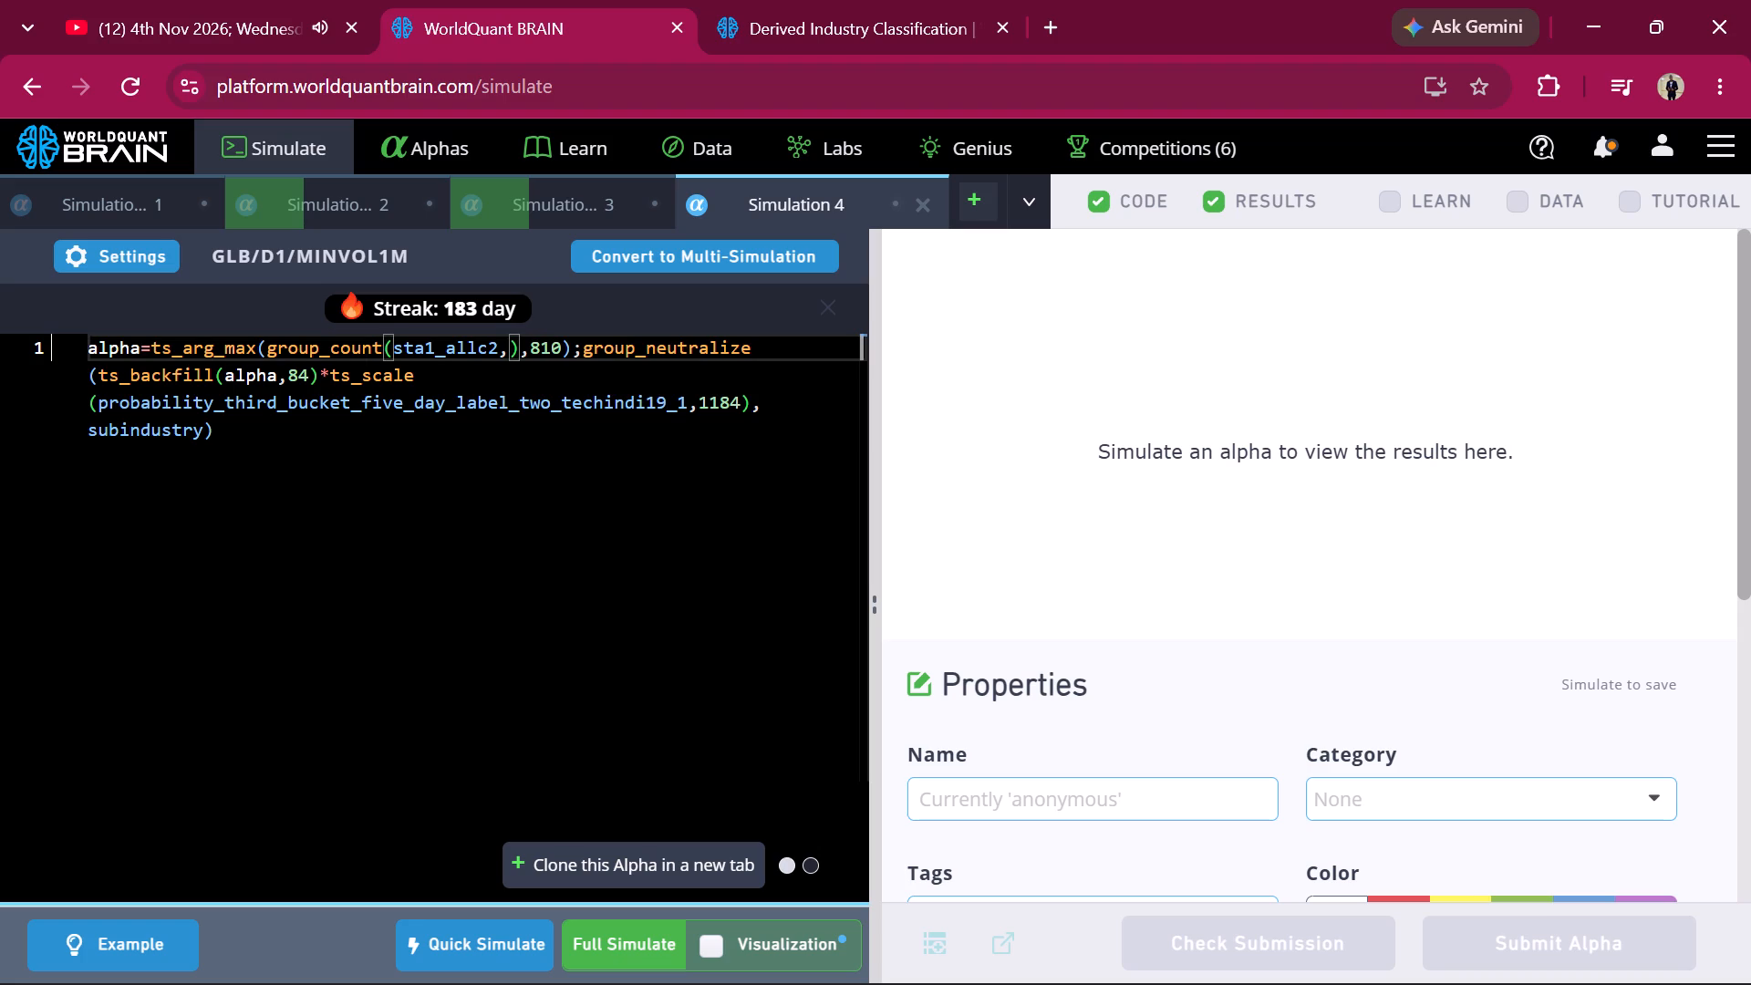
key(BackSpace)
key(comma)
text(group)
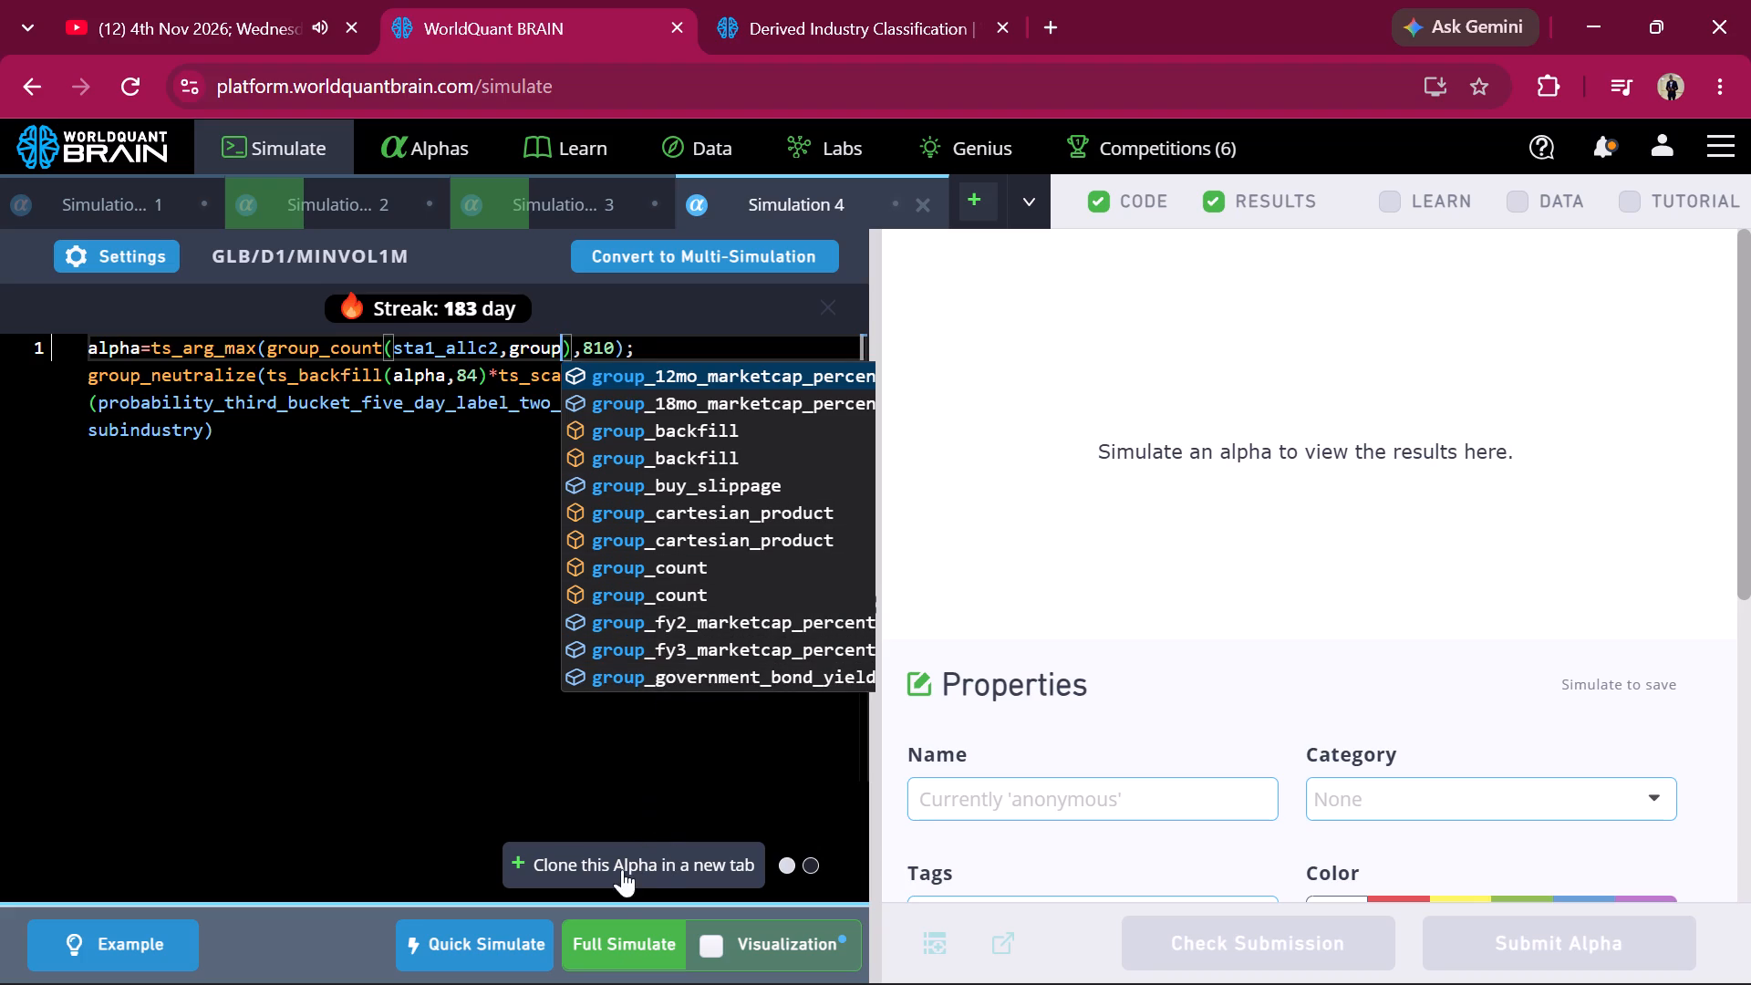
click(592, 948)
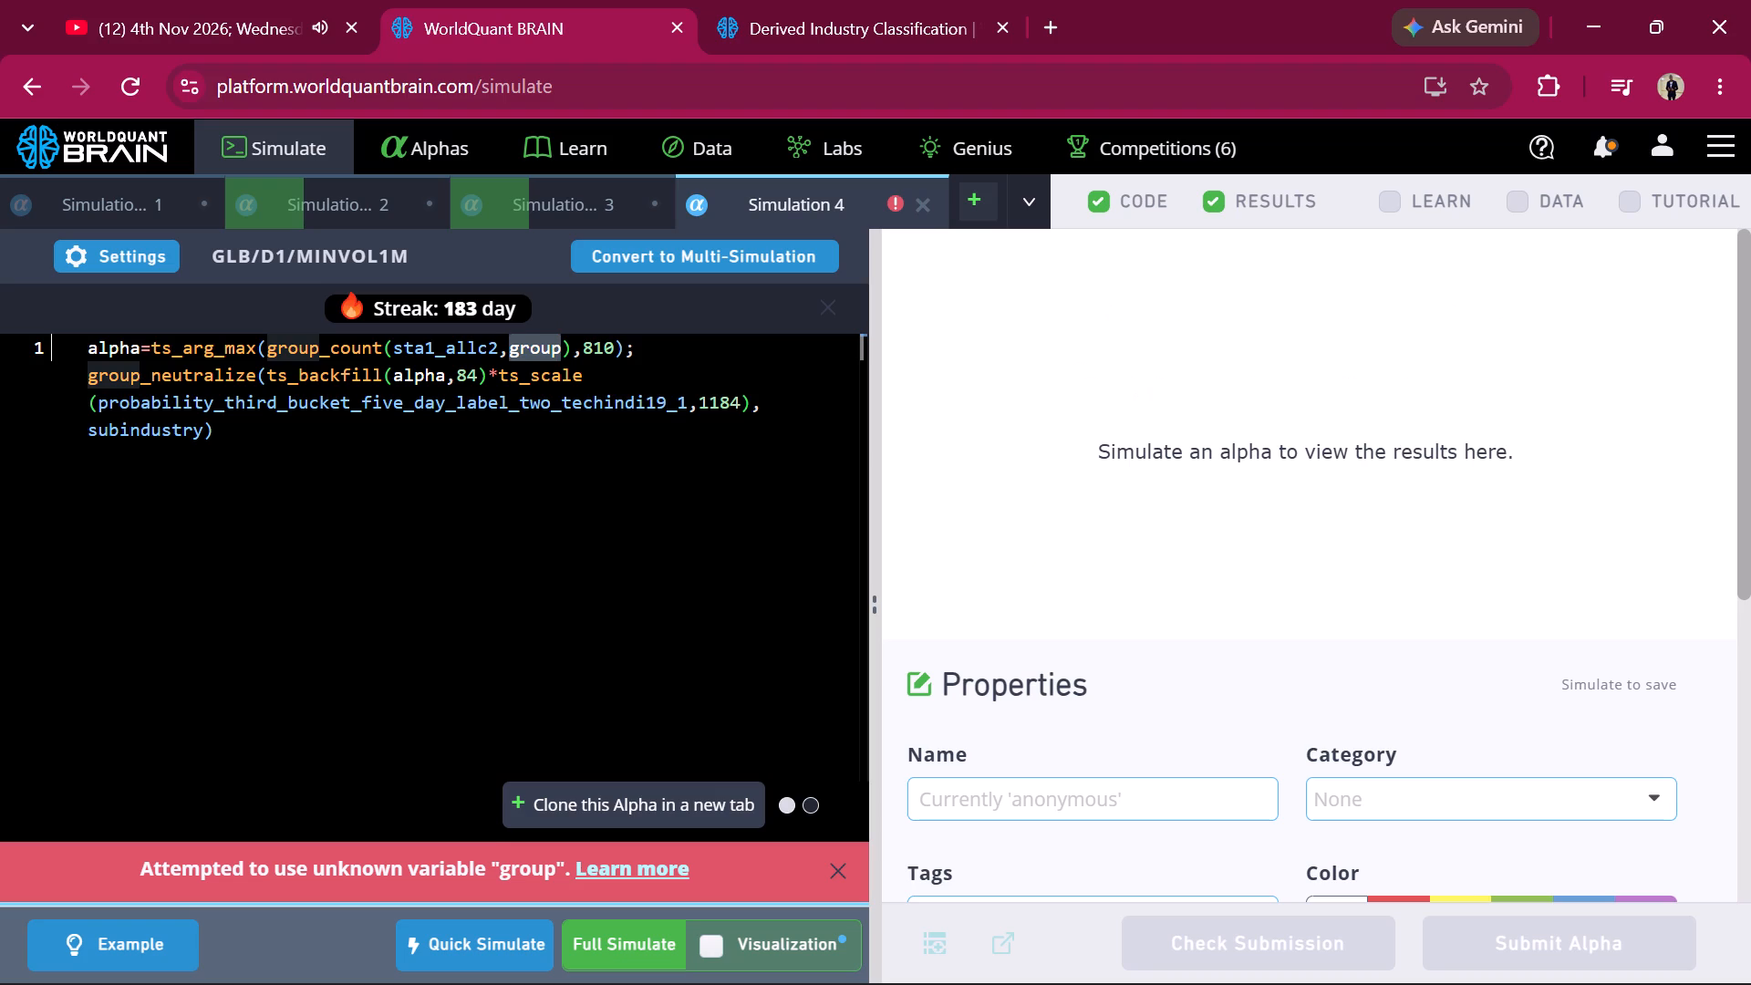
Remove the second argument and its comma, leaving group_count(sta1_allc2), and try a full simulation again.
key(BackSpace)
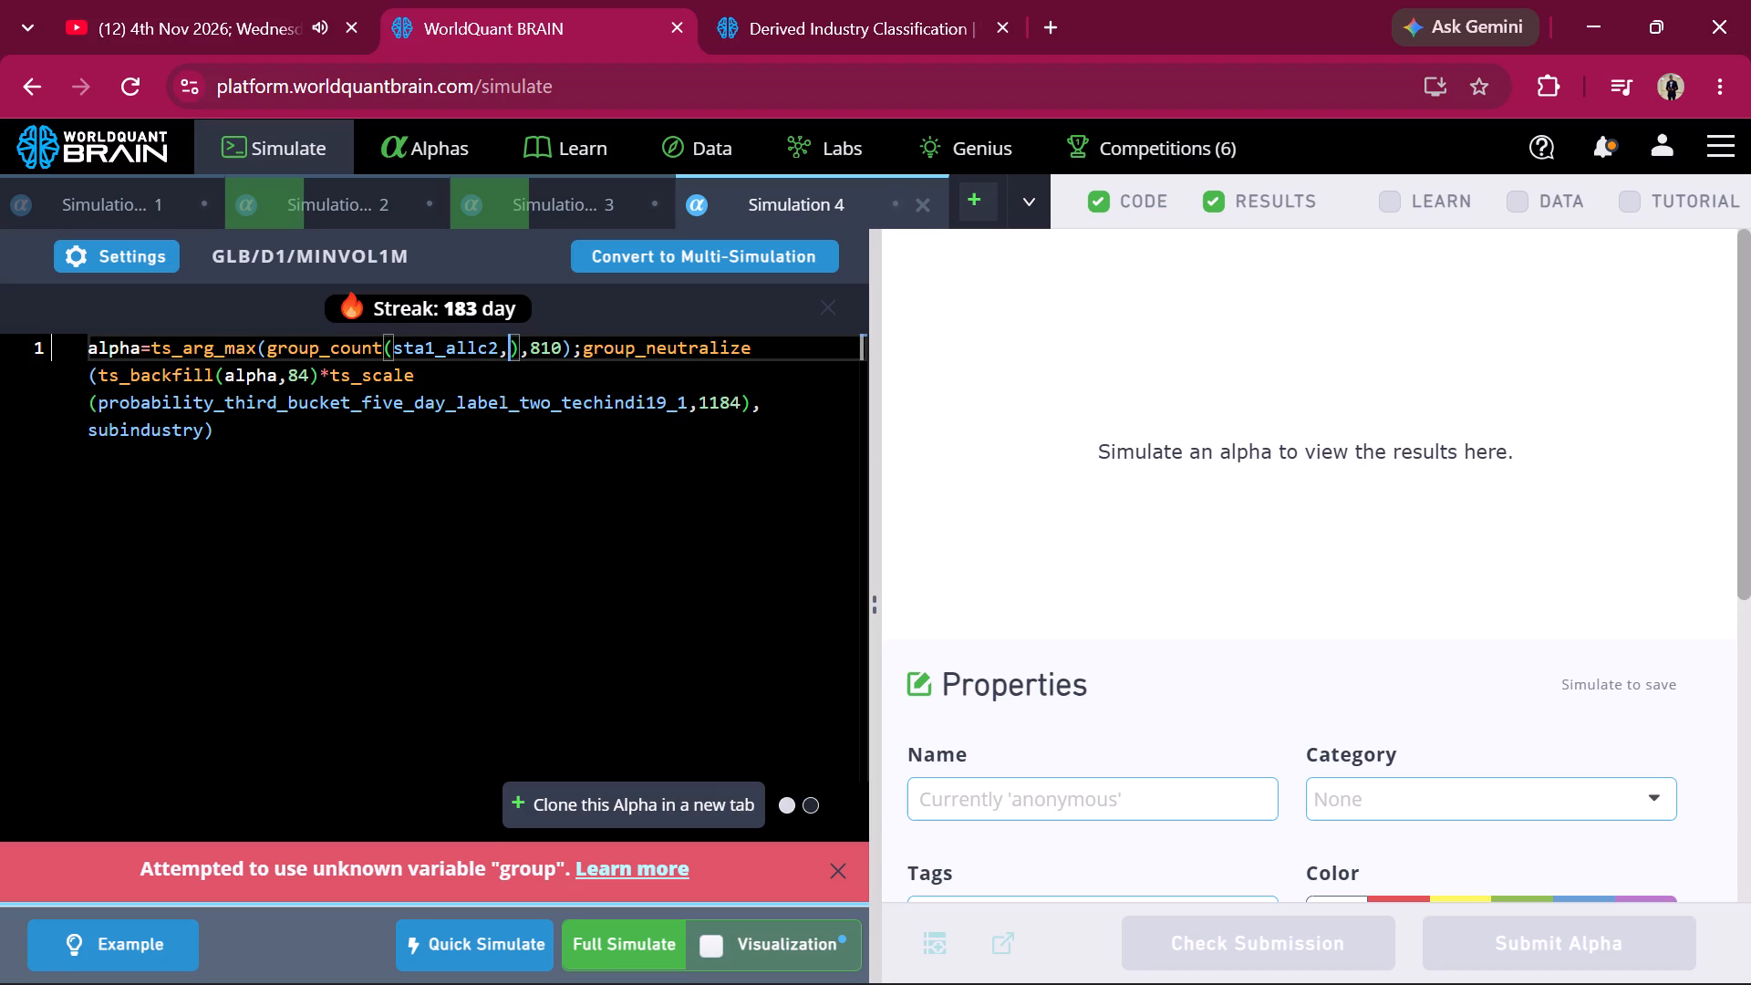
key(BackSpace)
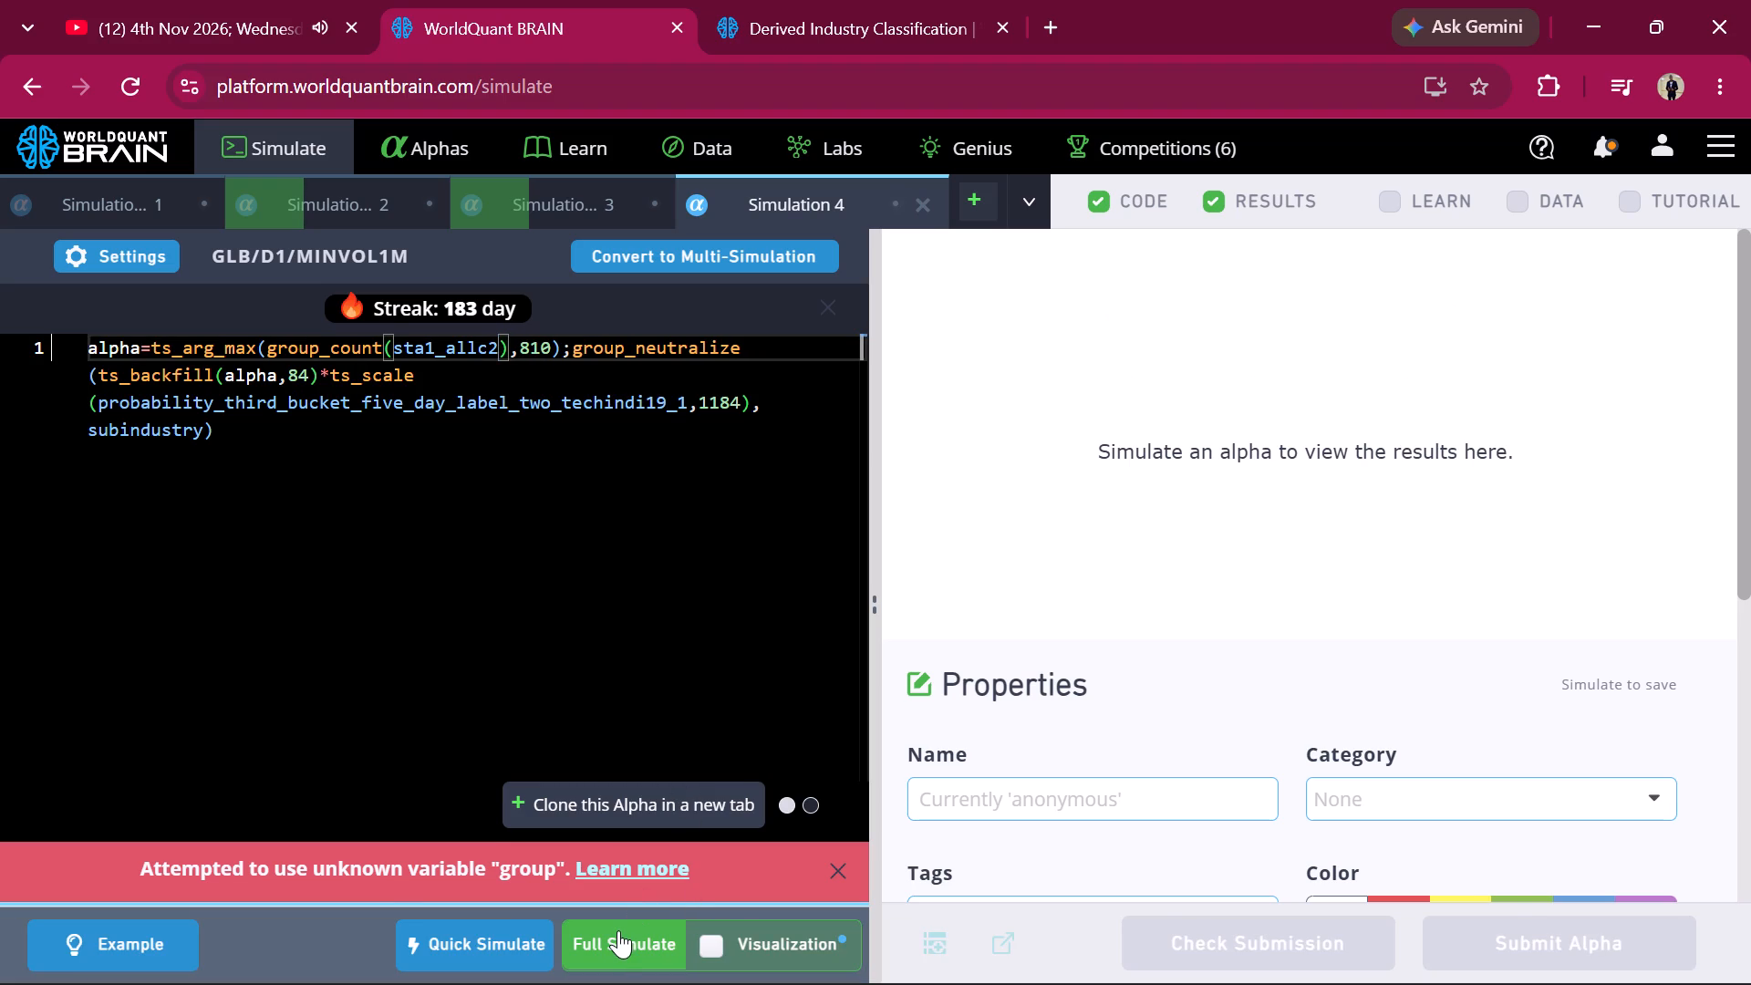
click(616, 937)
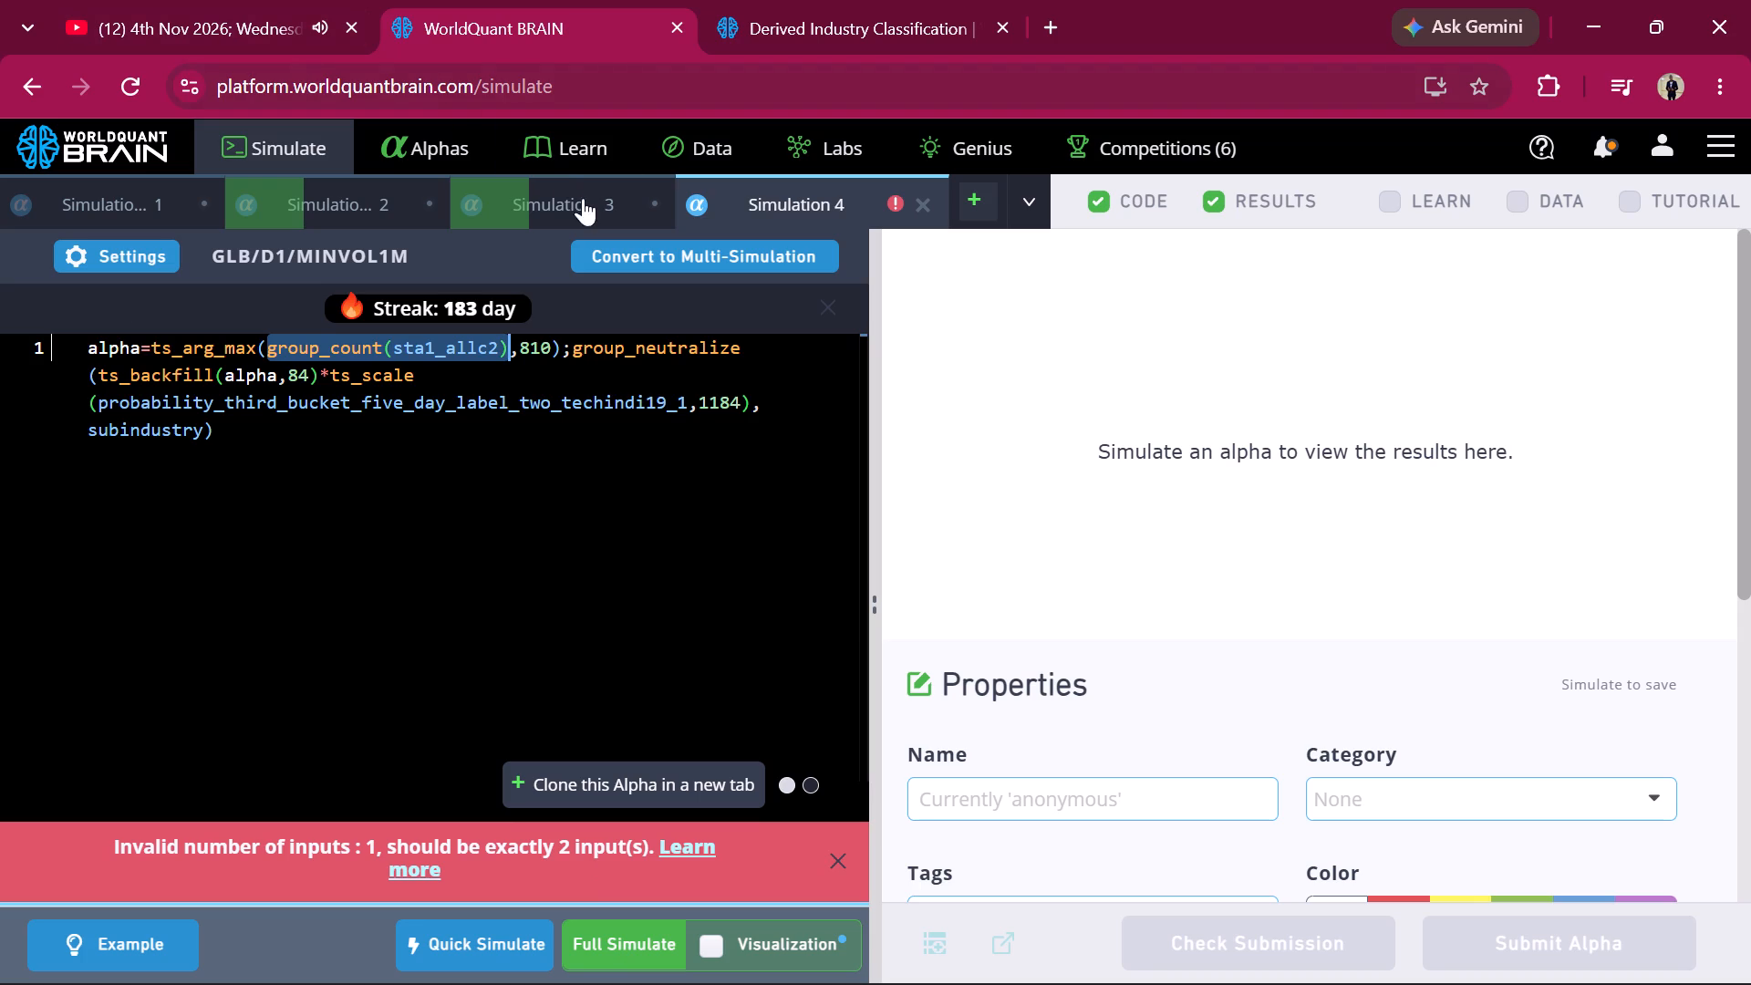
Go back to the Learn section from the simulation.
click(557, 158)
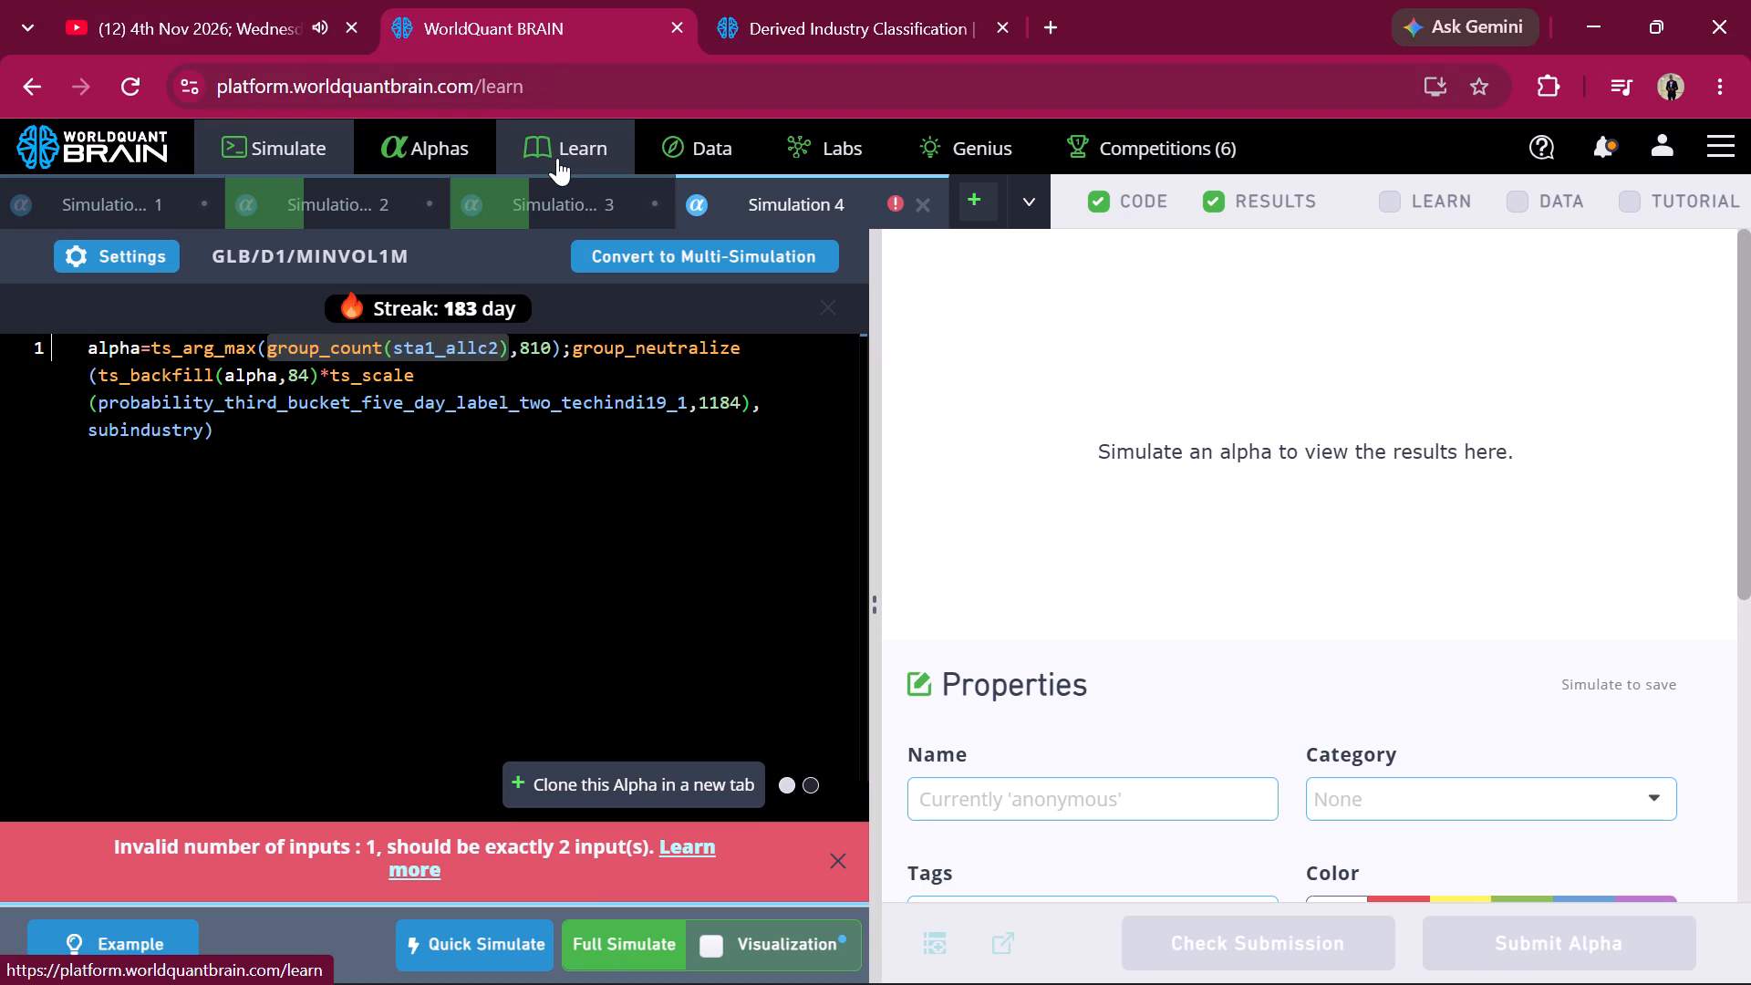
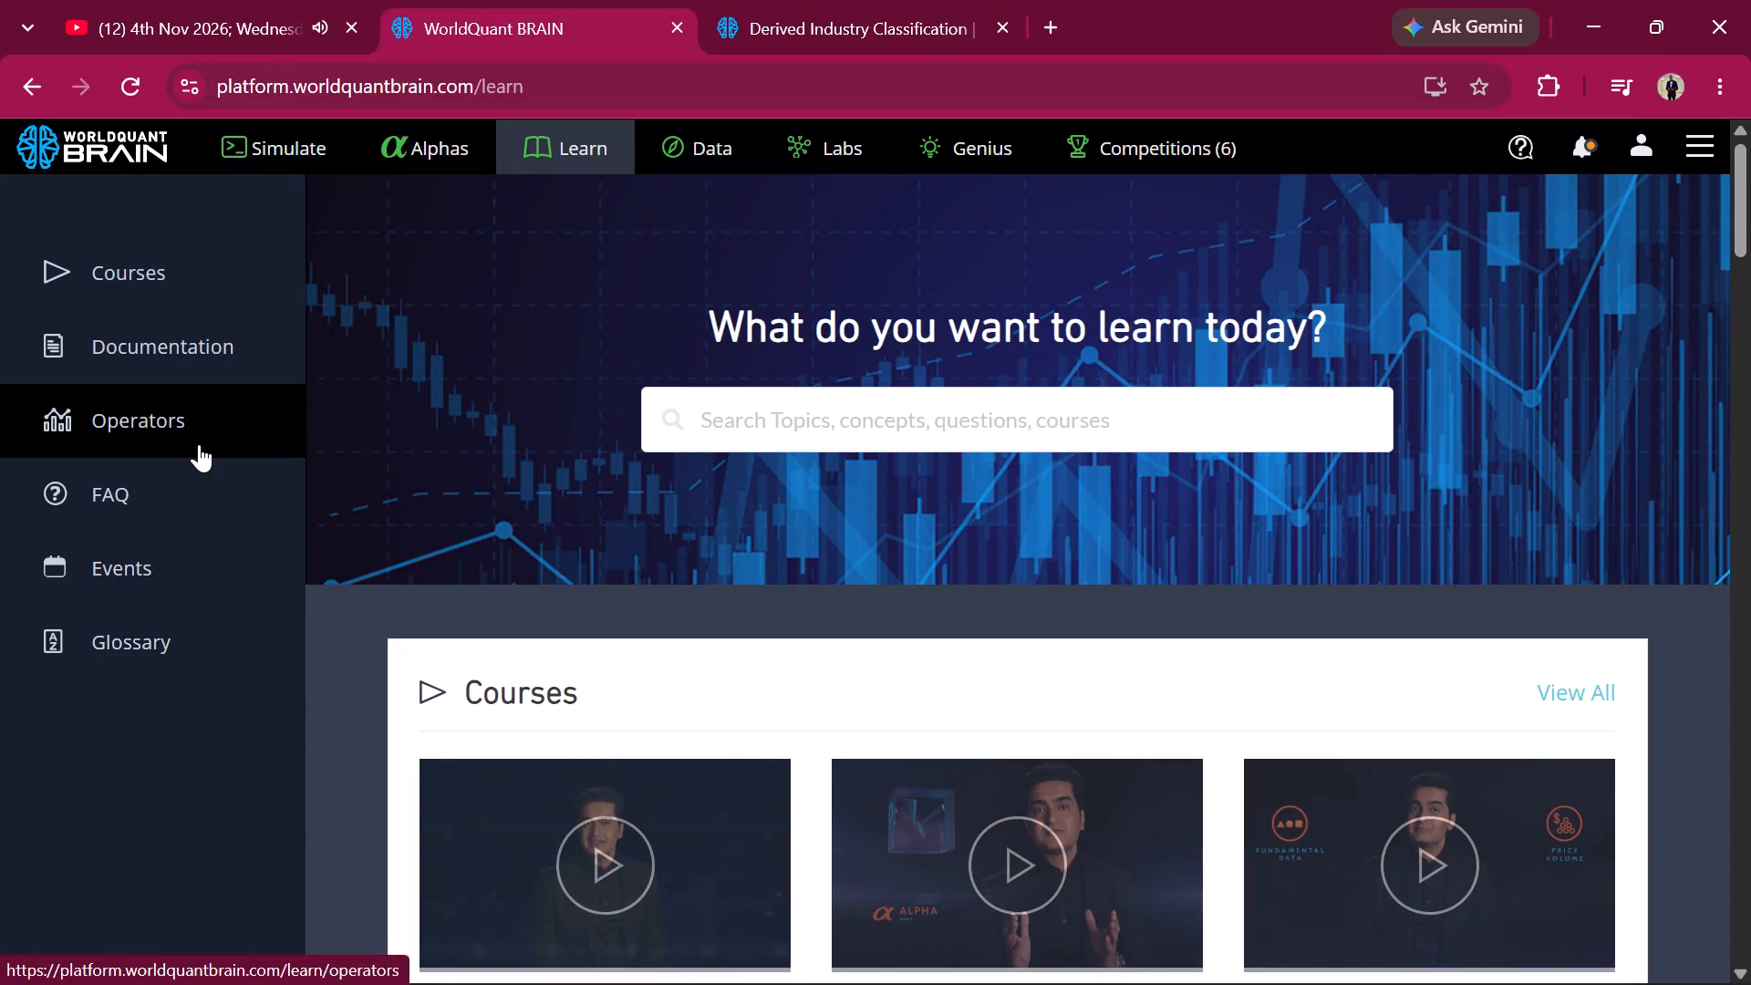
Open the Operators reference and look through it to the Group section, reading the inputs and descriptions of the group operators.
click(199, 444)
scroll(833, 534, down, 3)
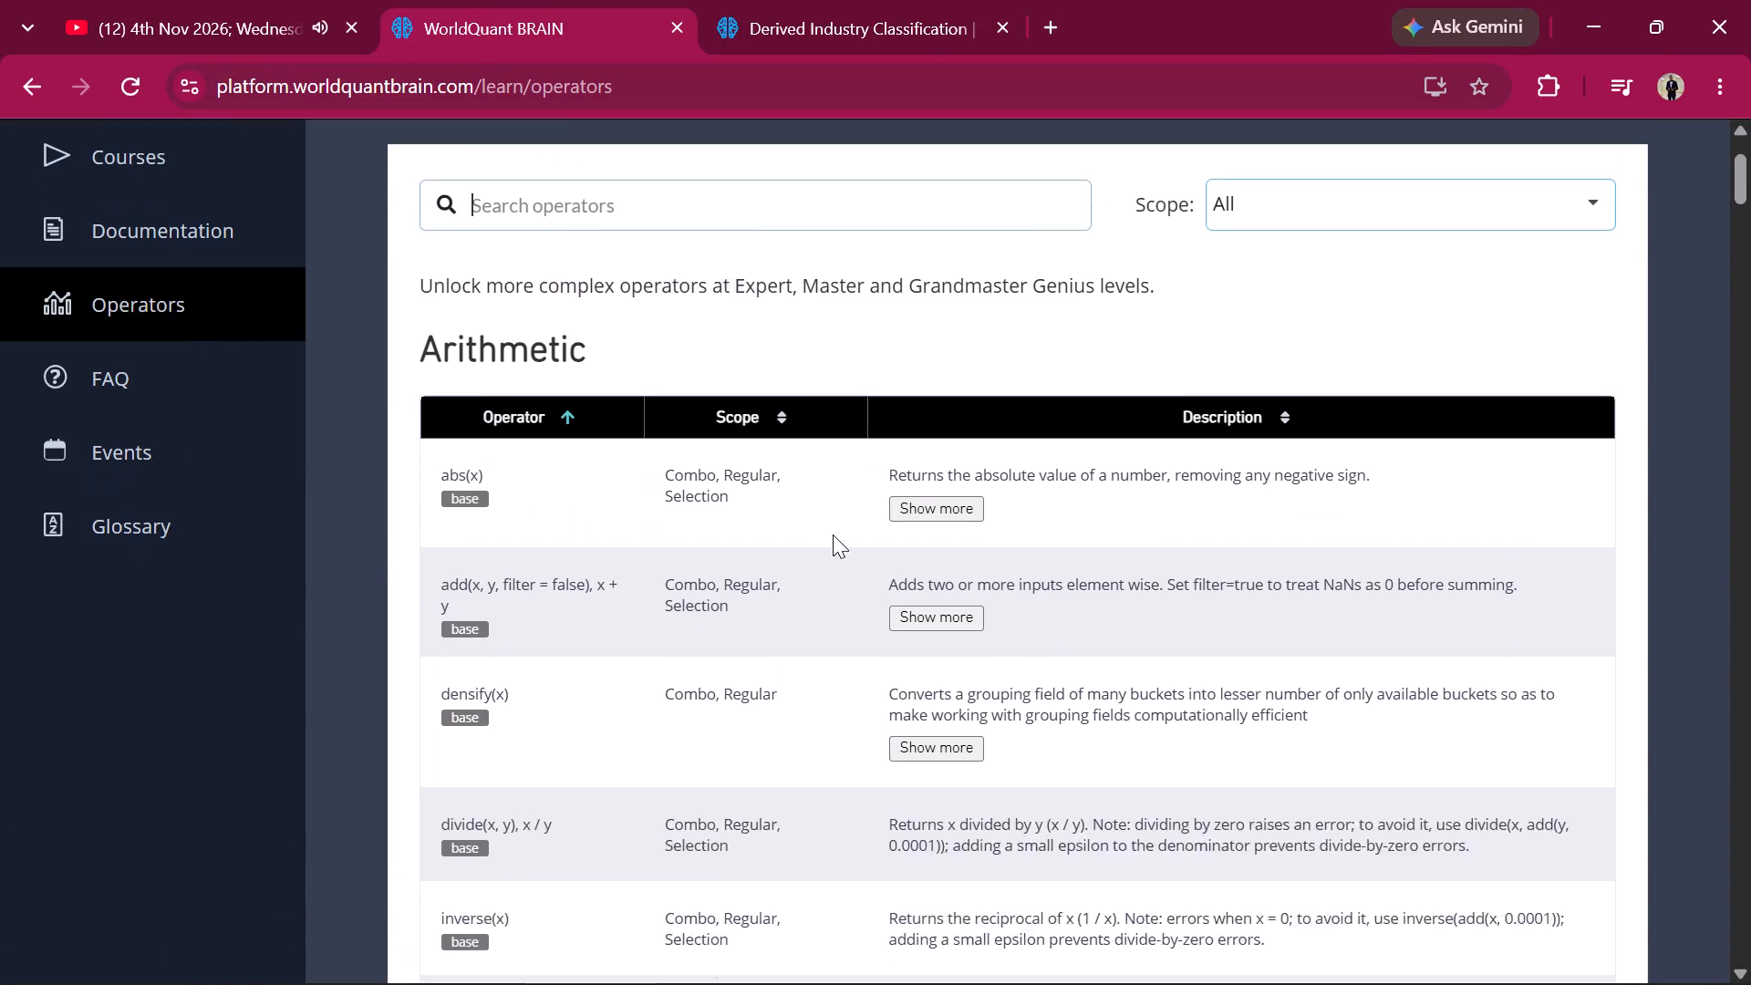
scroll(833, 534, down, 5)
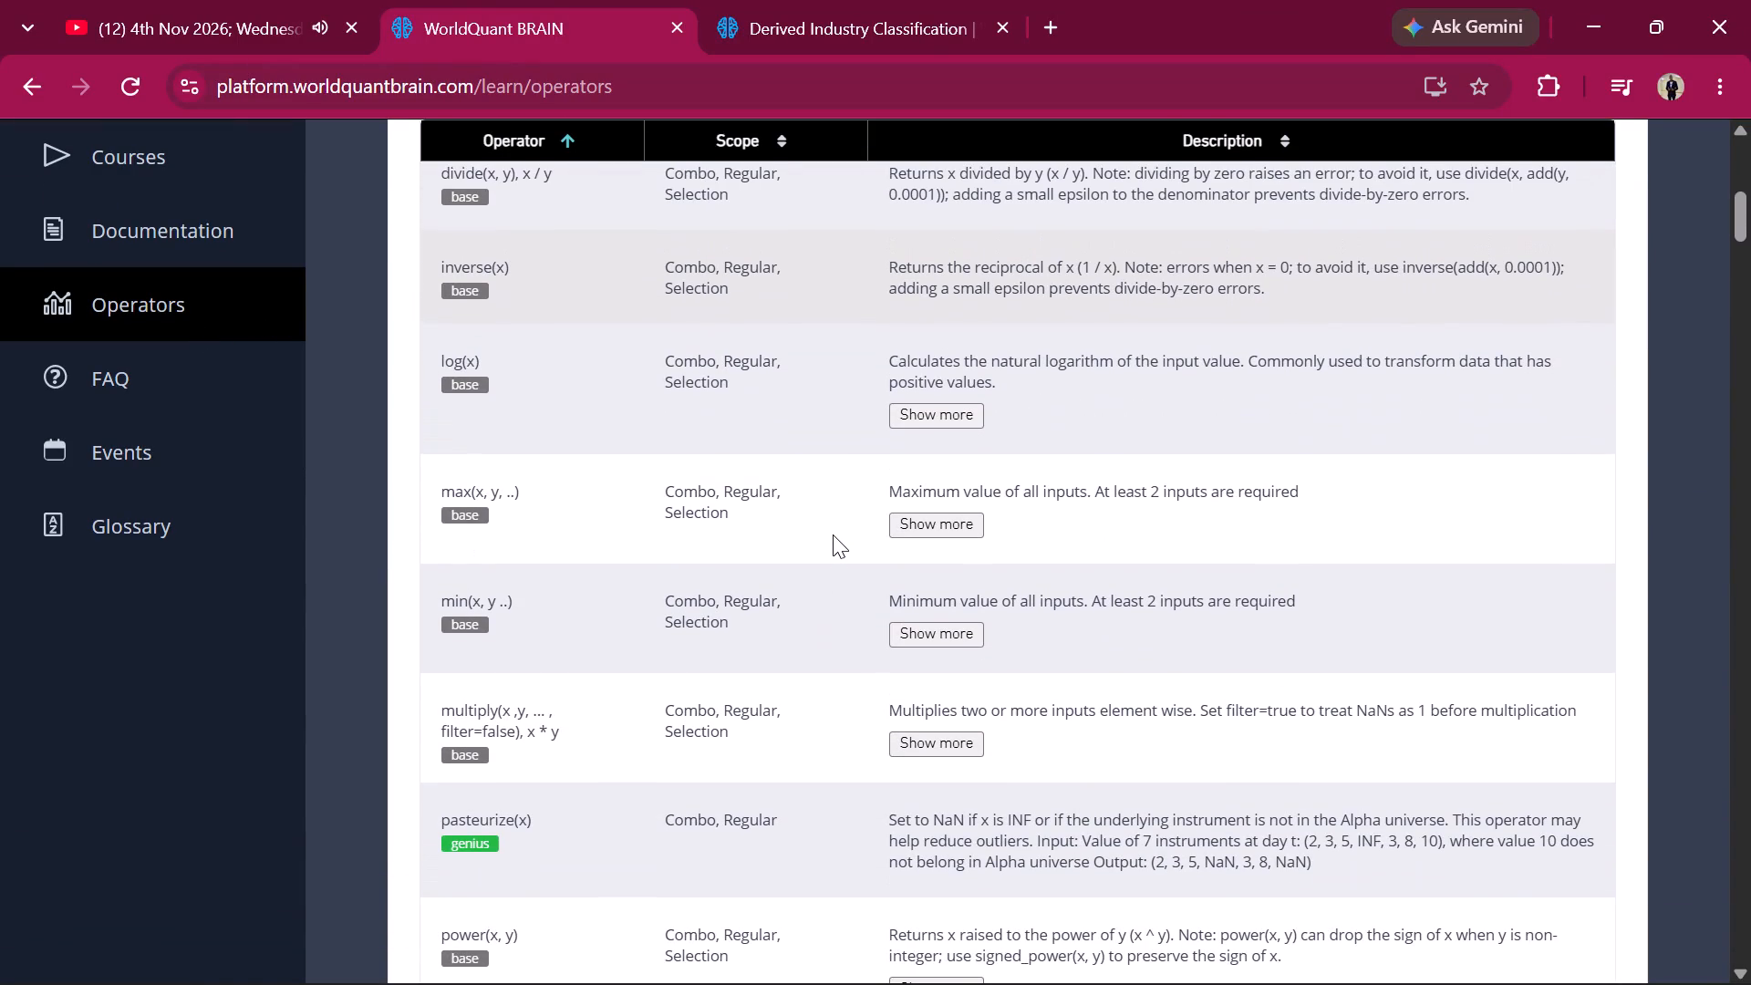
scroll(833, 534, down, 7)
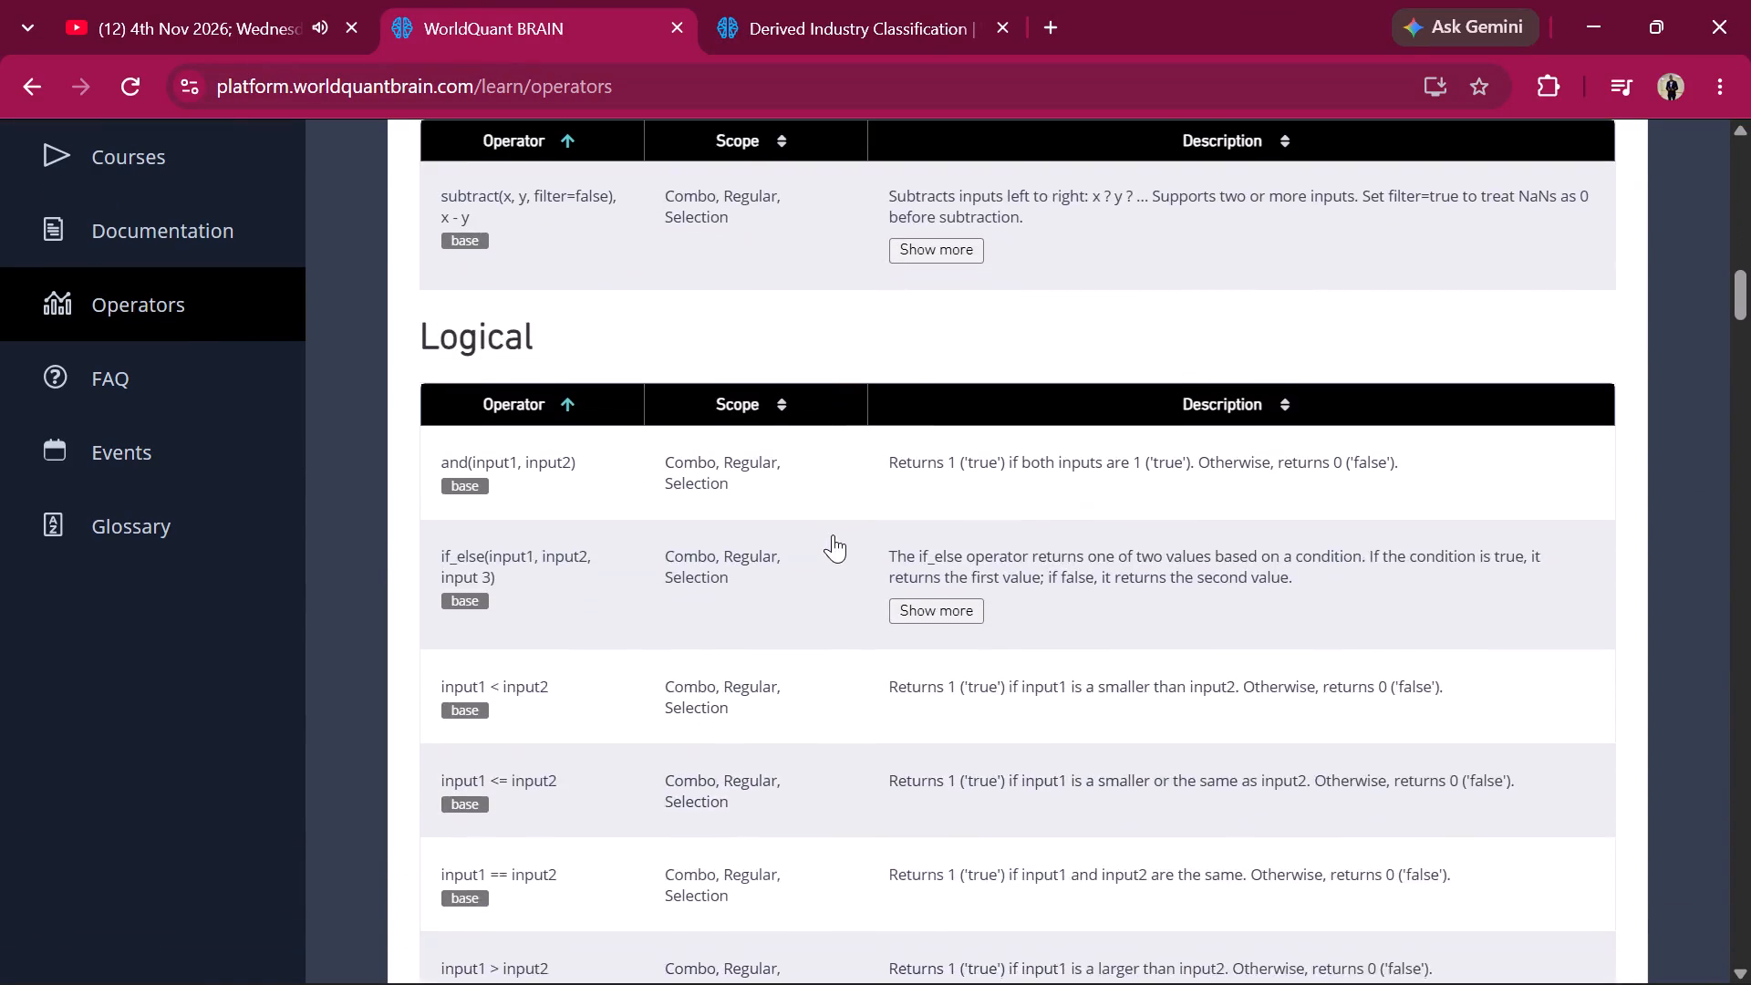
scroll(833, 534, down, 12)
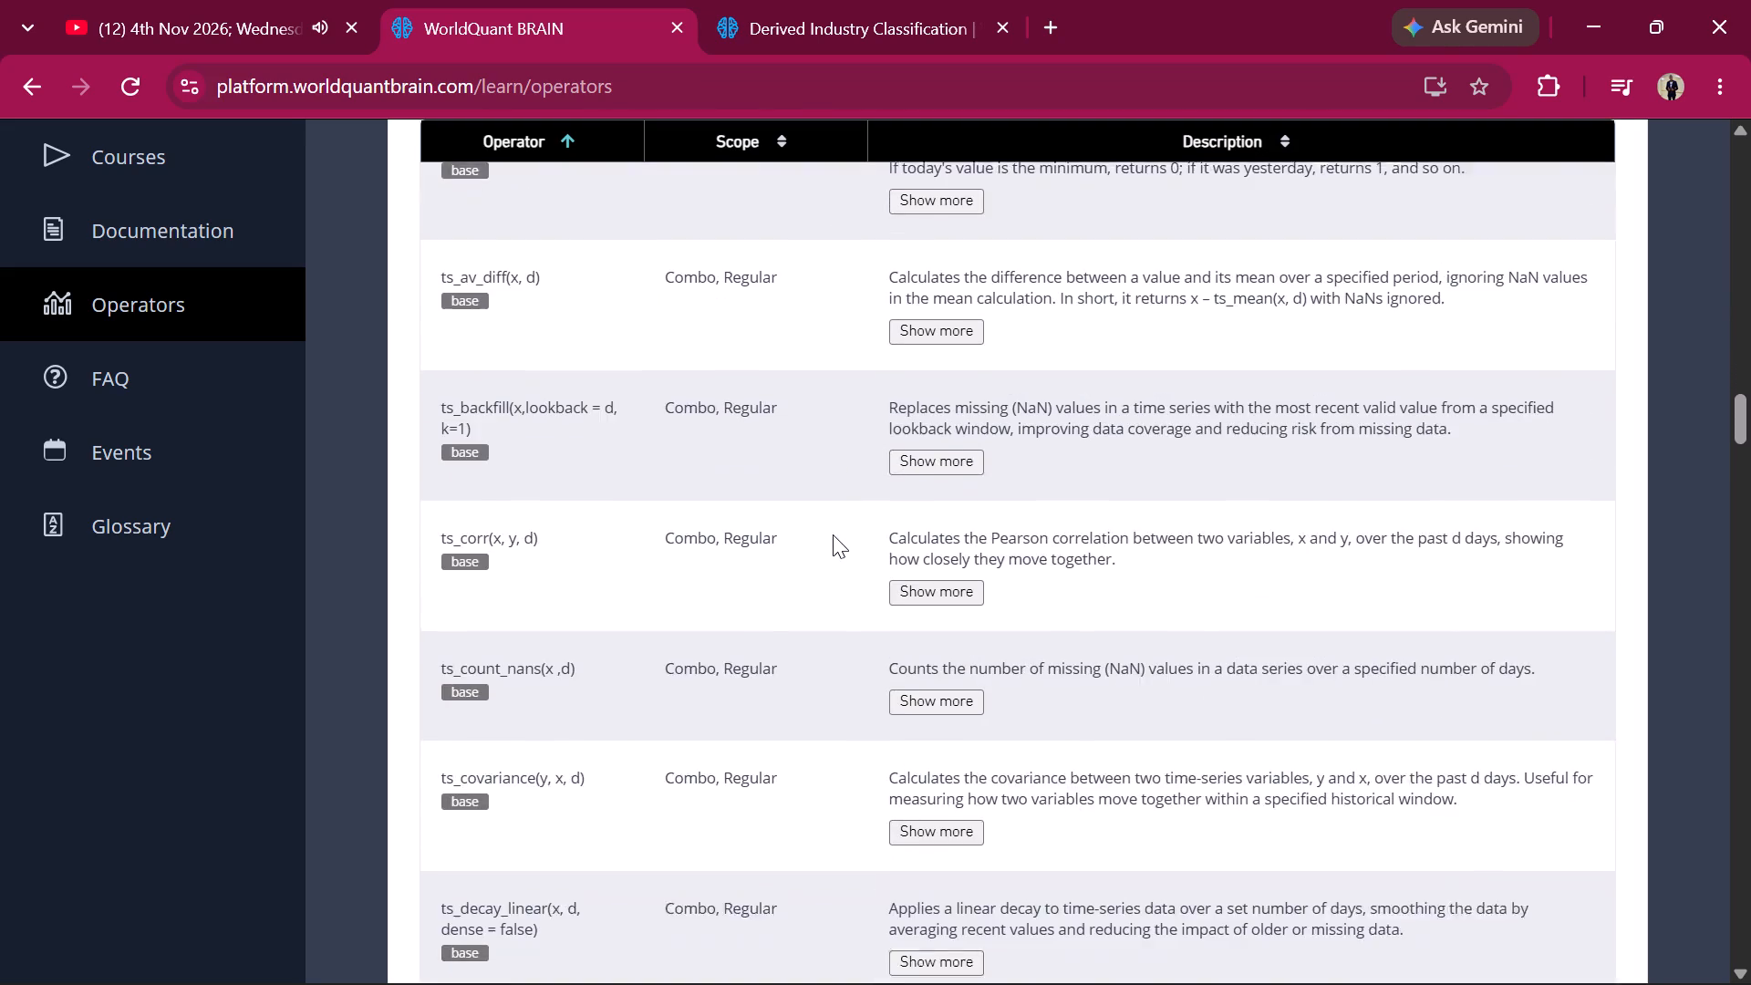
scroll(833, 534, down, 9)
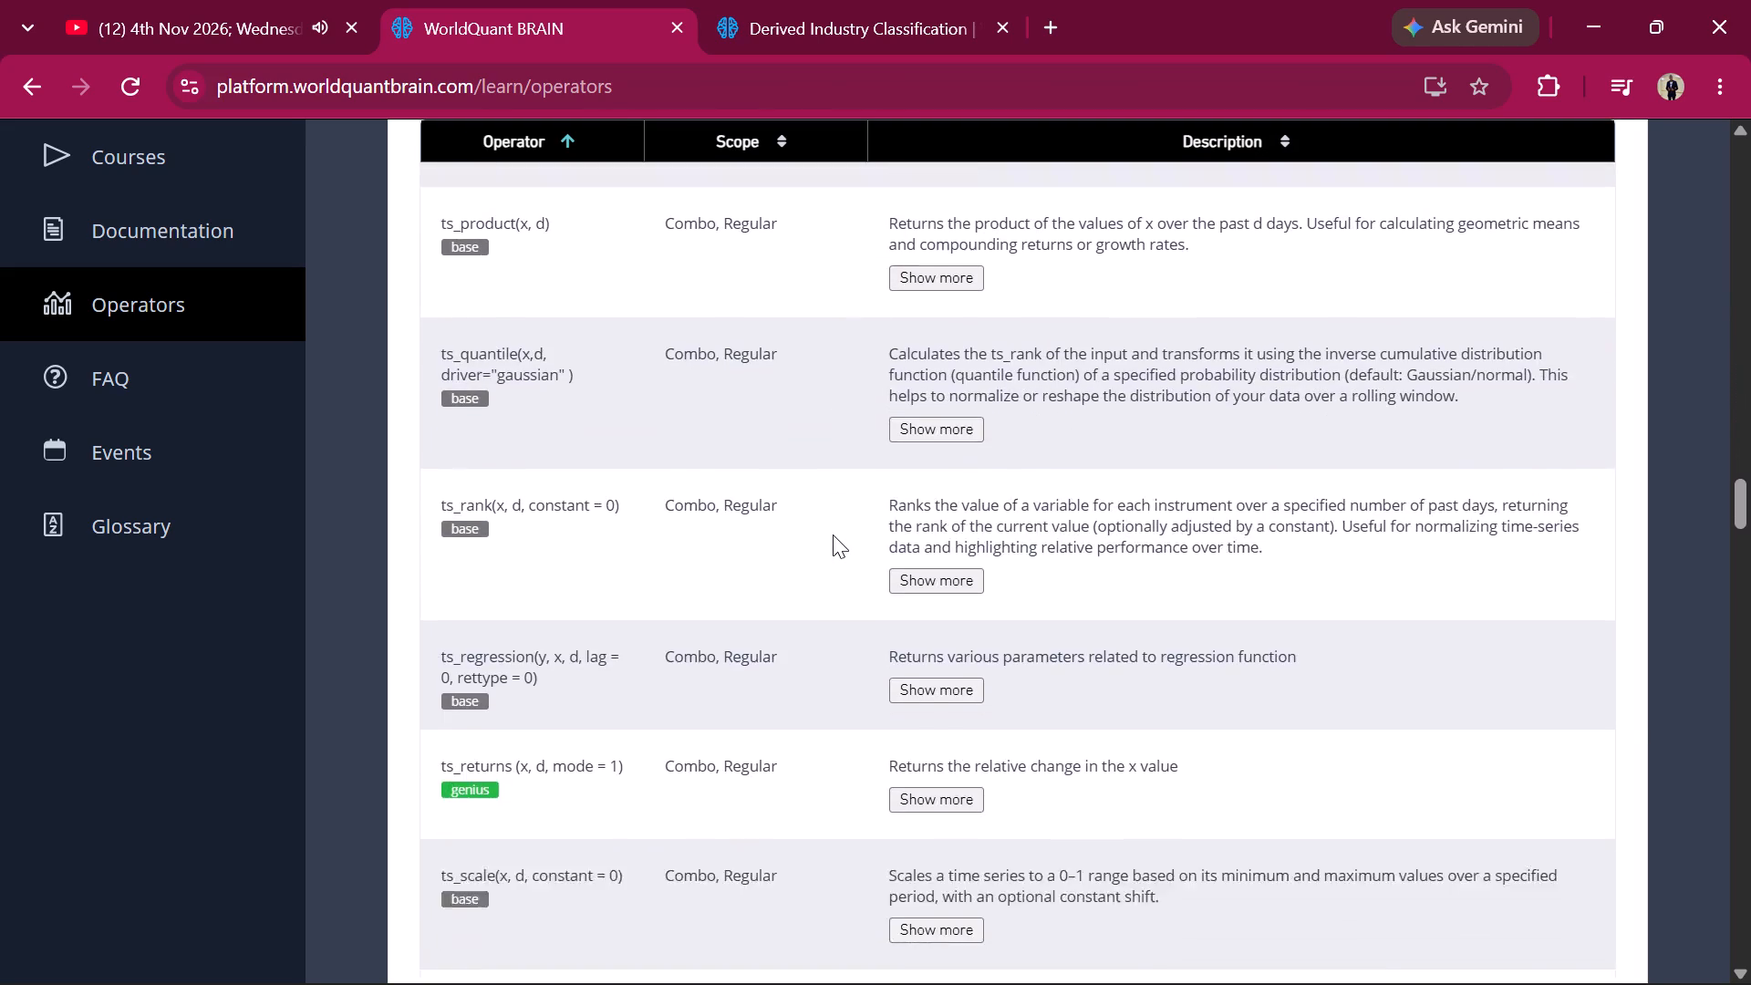
scroll(833, 534, down, 9)
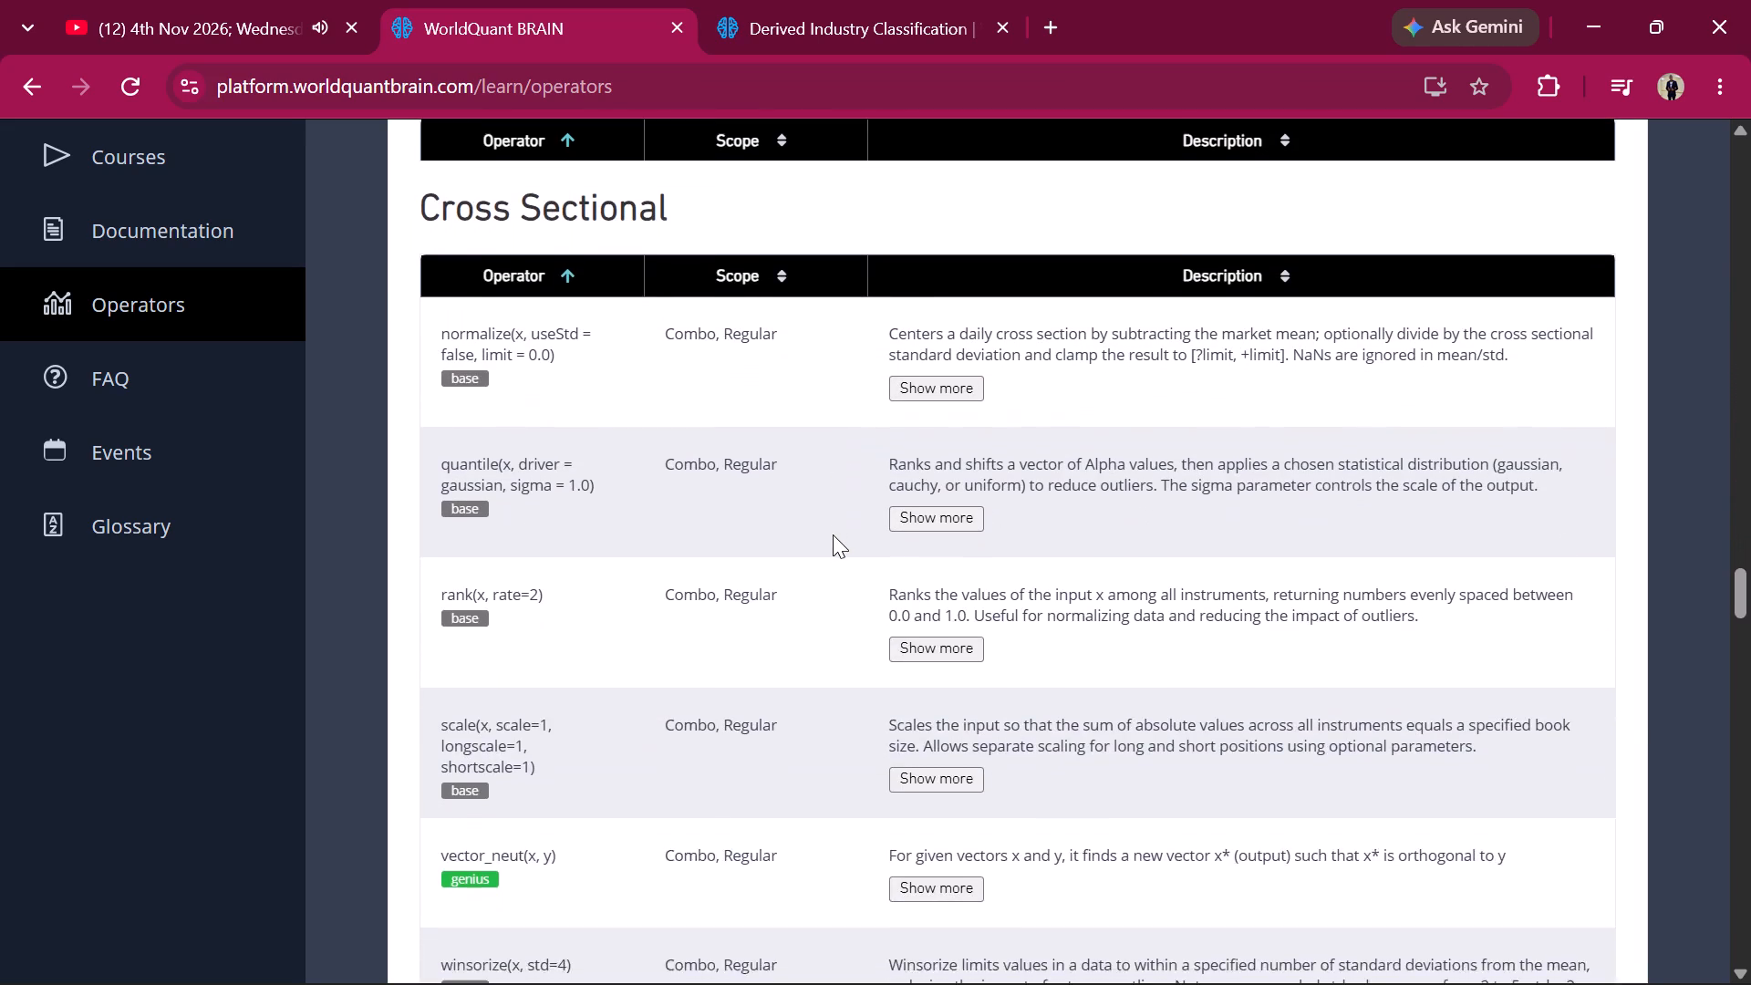
scroll(833, 534, down, 11)
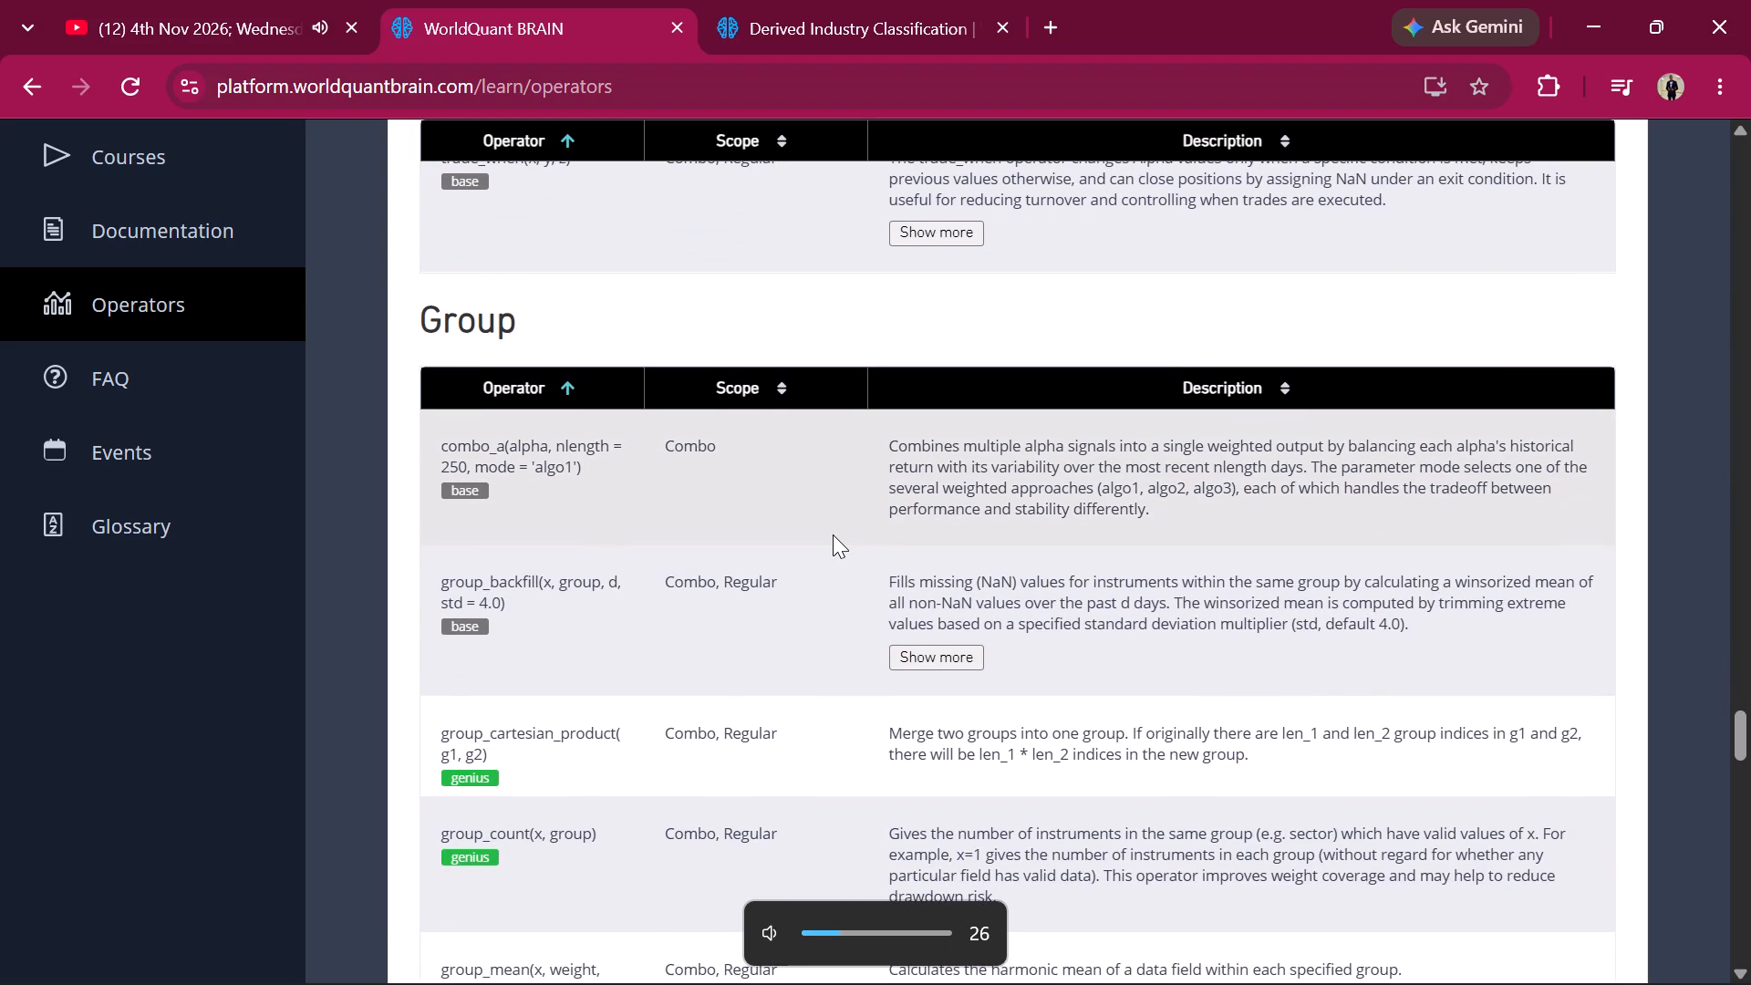
scroll(833, 534, down, 1)
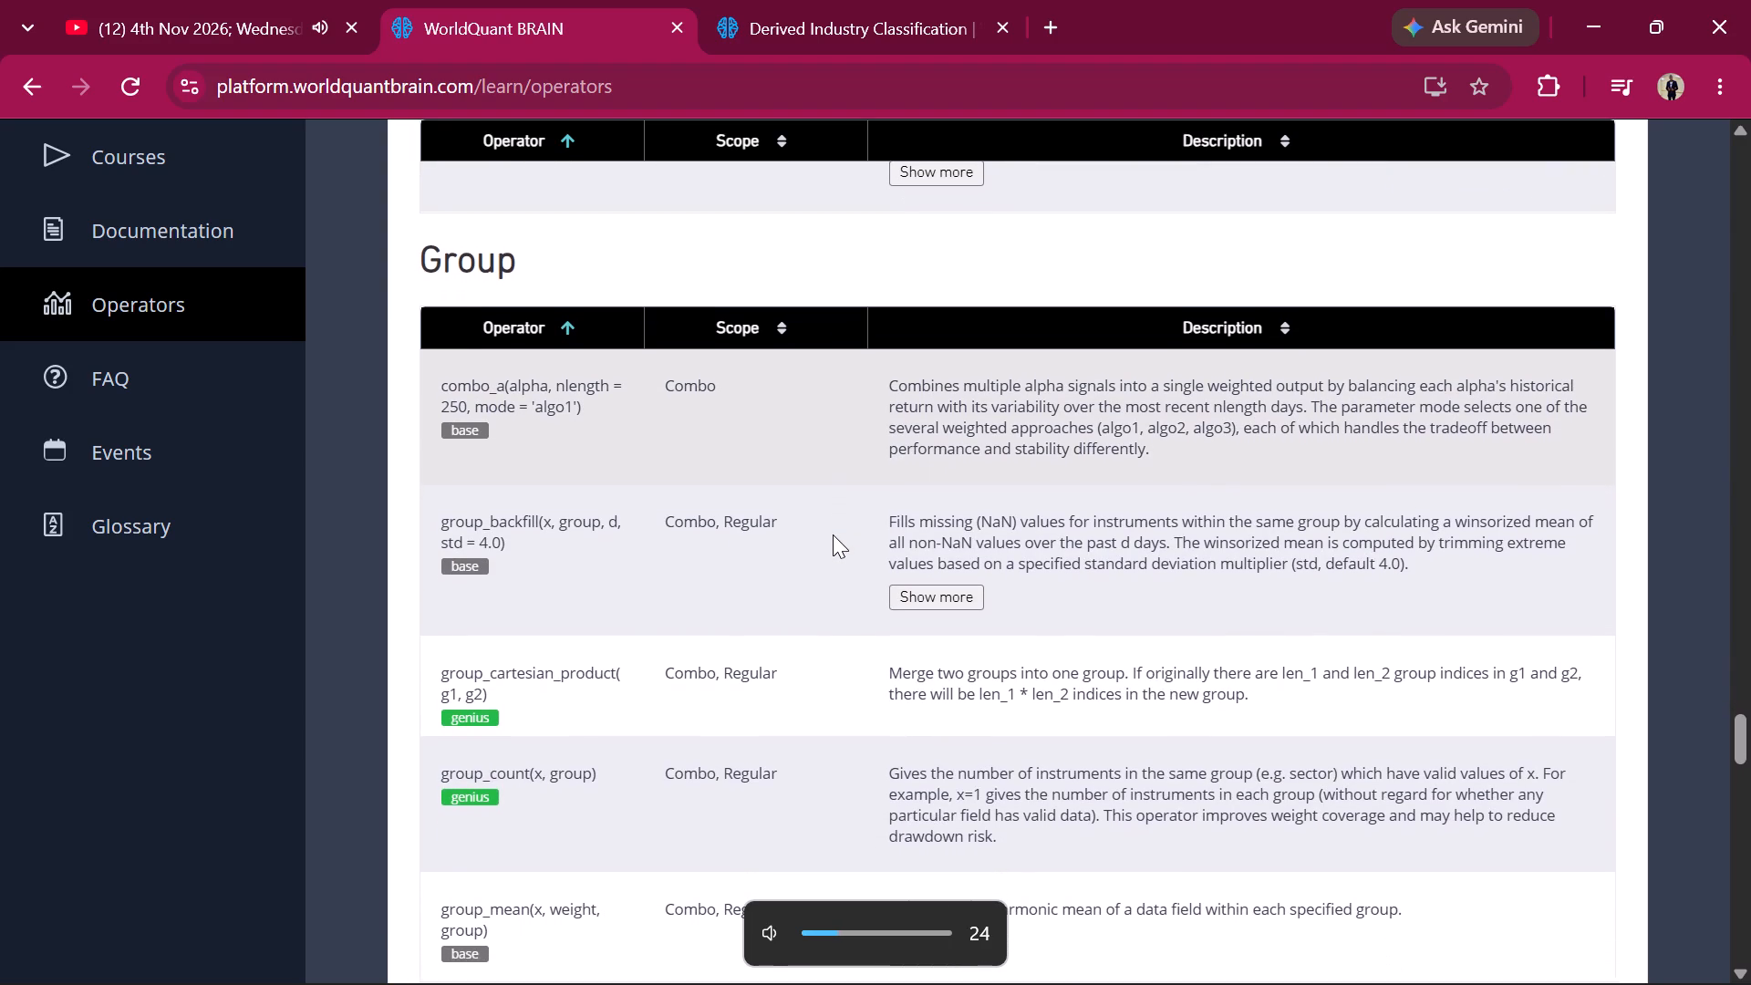
scroll(833, 534, down, 1)
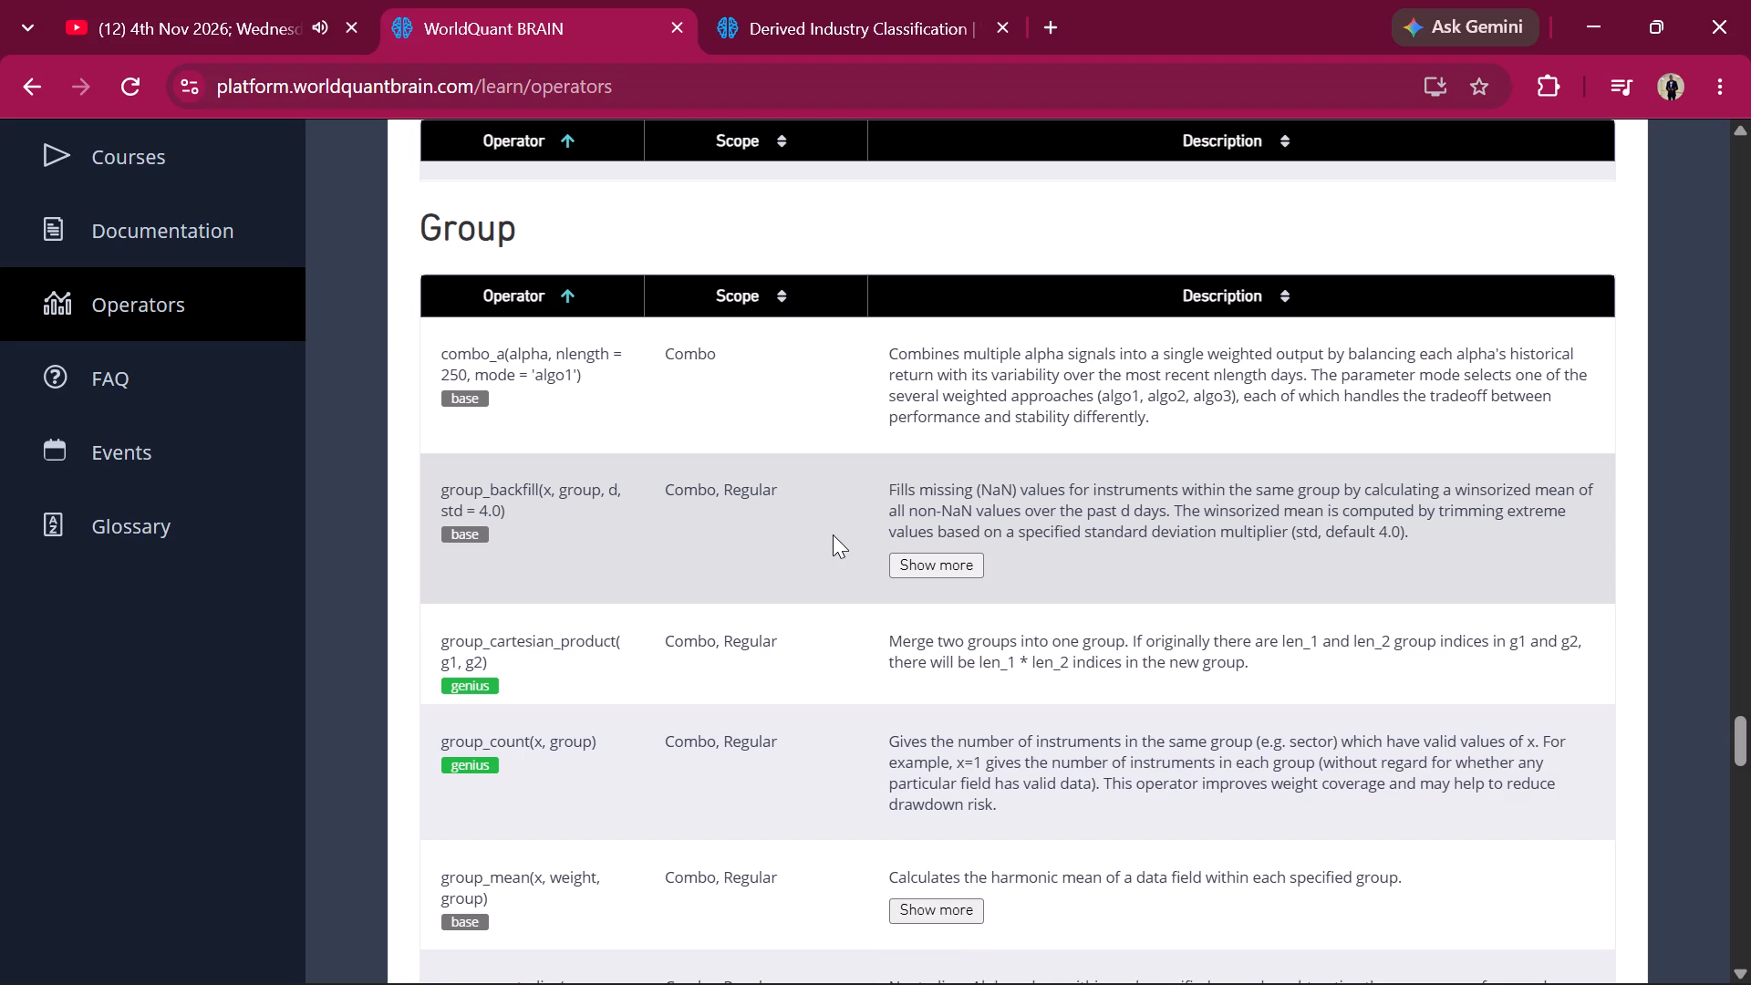
scroll(833, 534, down, 3)
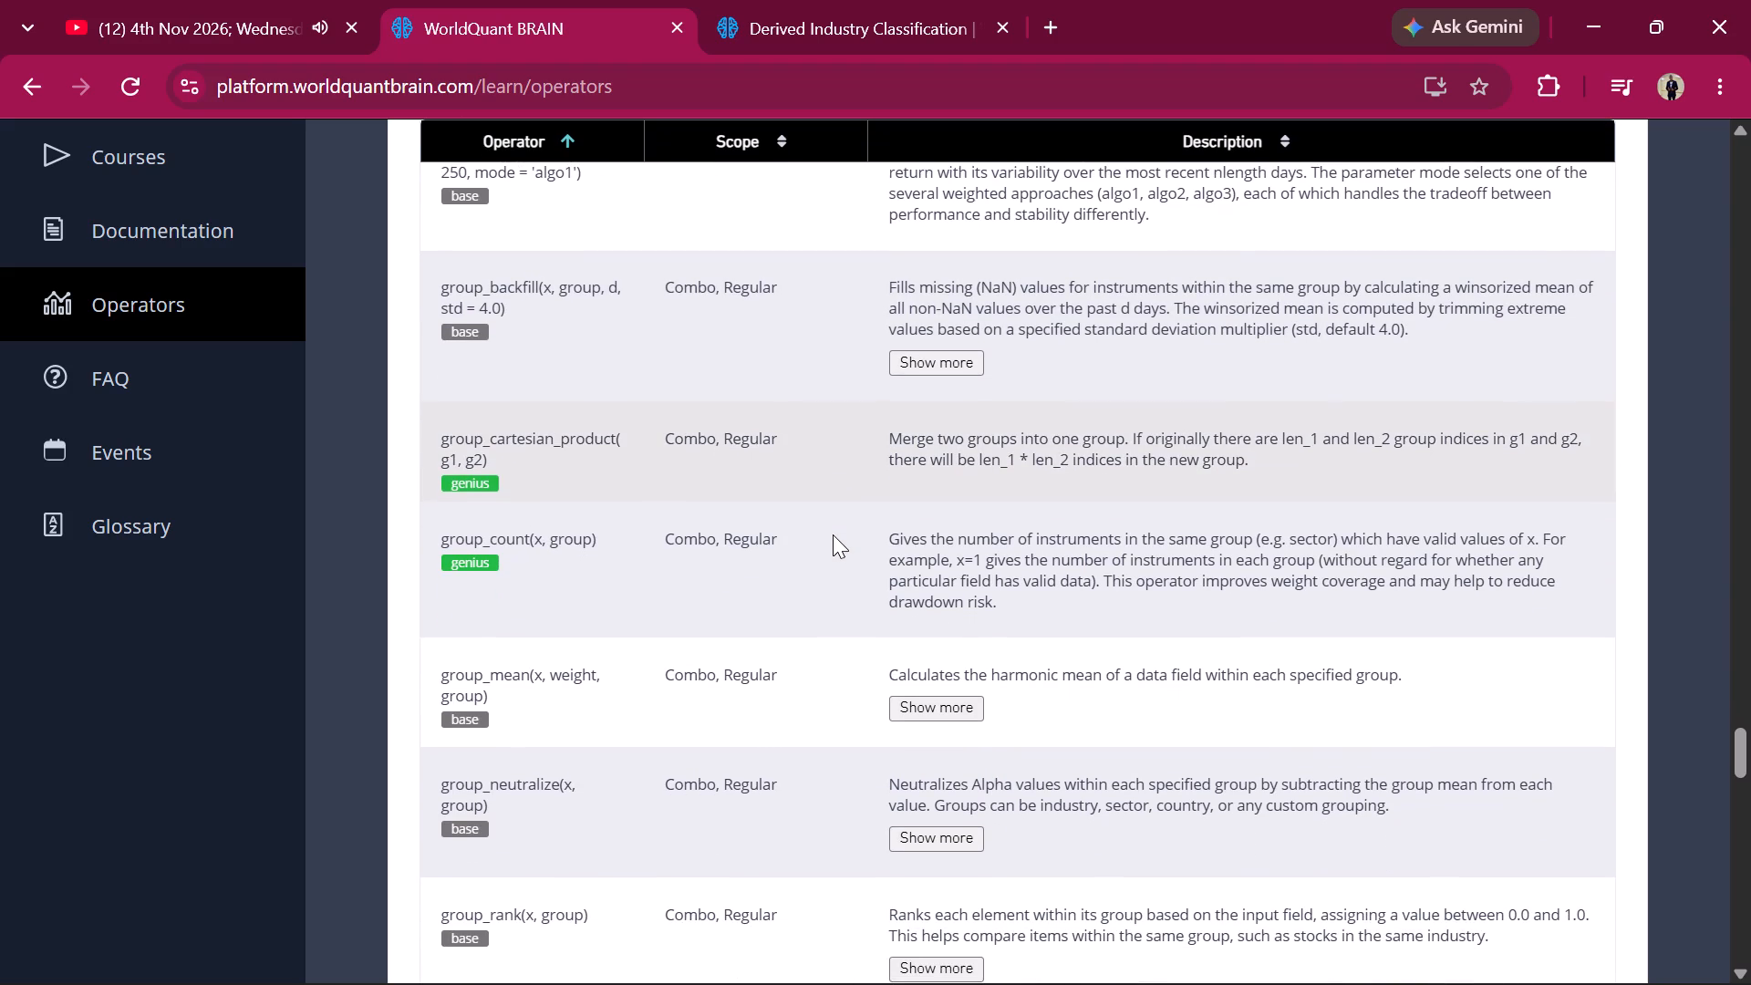
scroll(833, 534, down, 1)
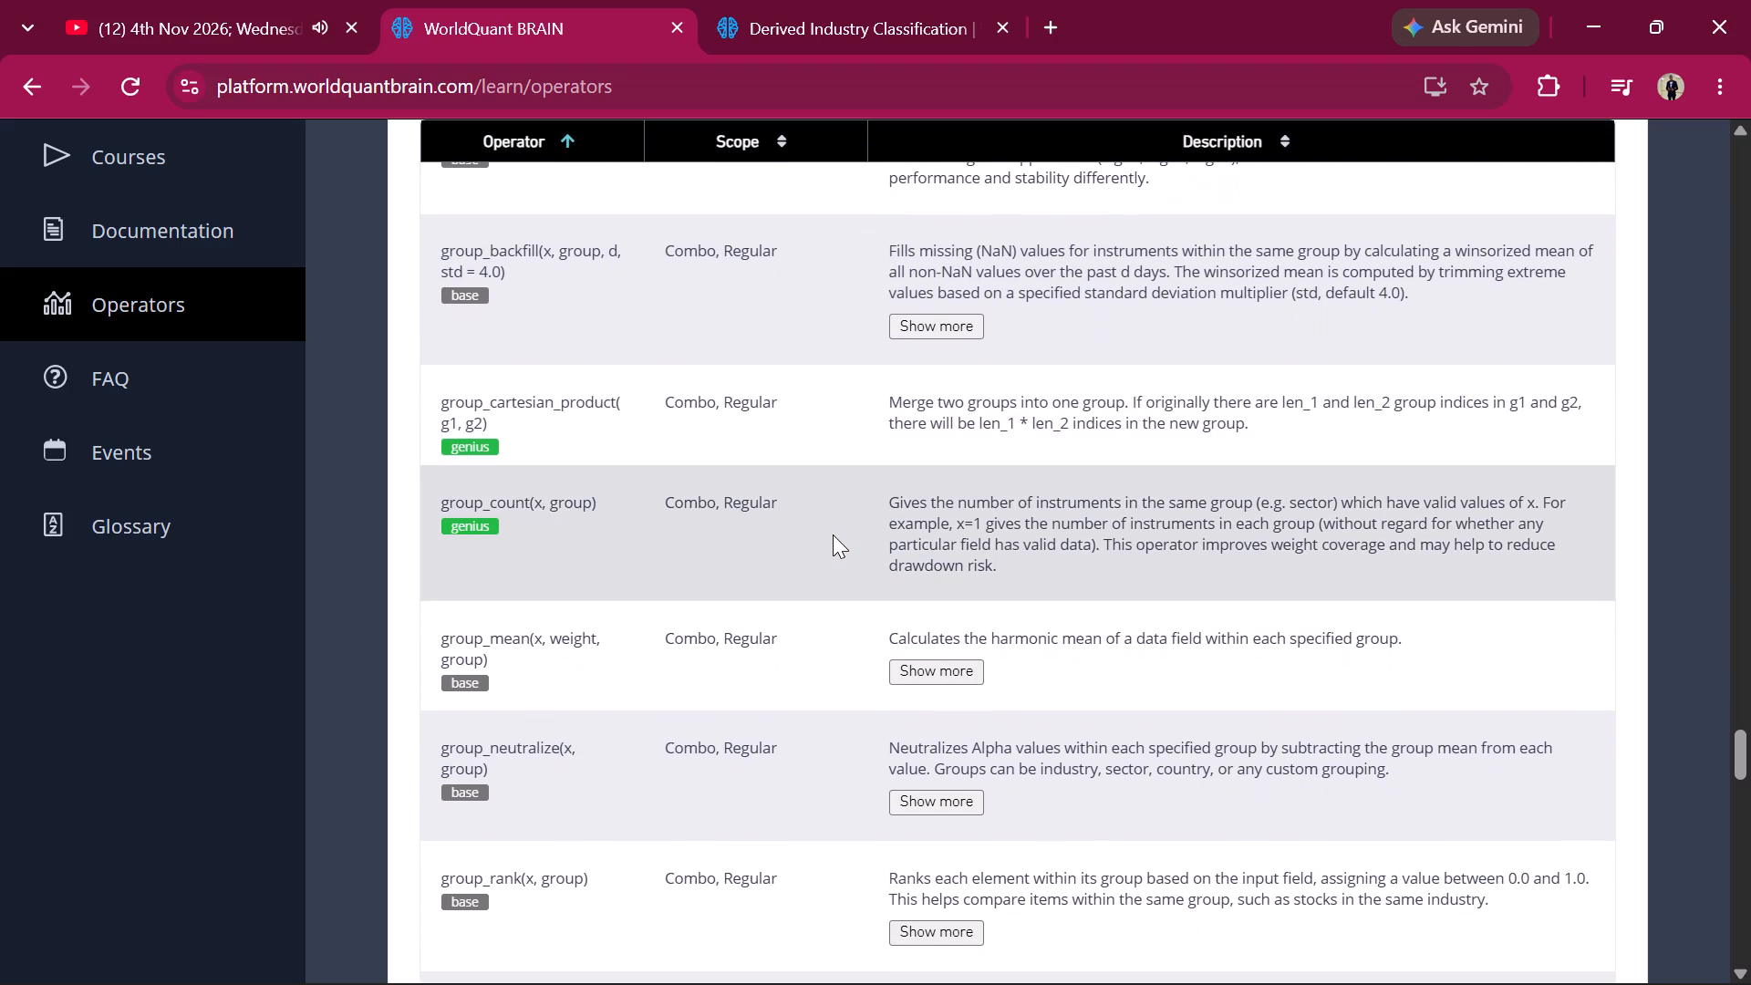
scroll(833, 534, down, 1)
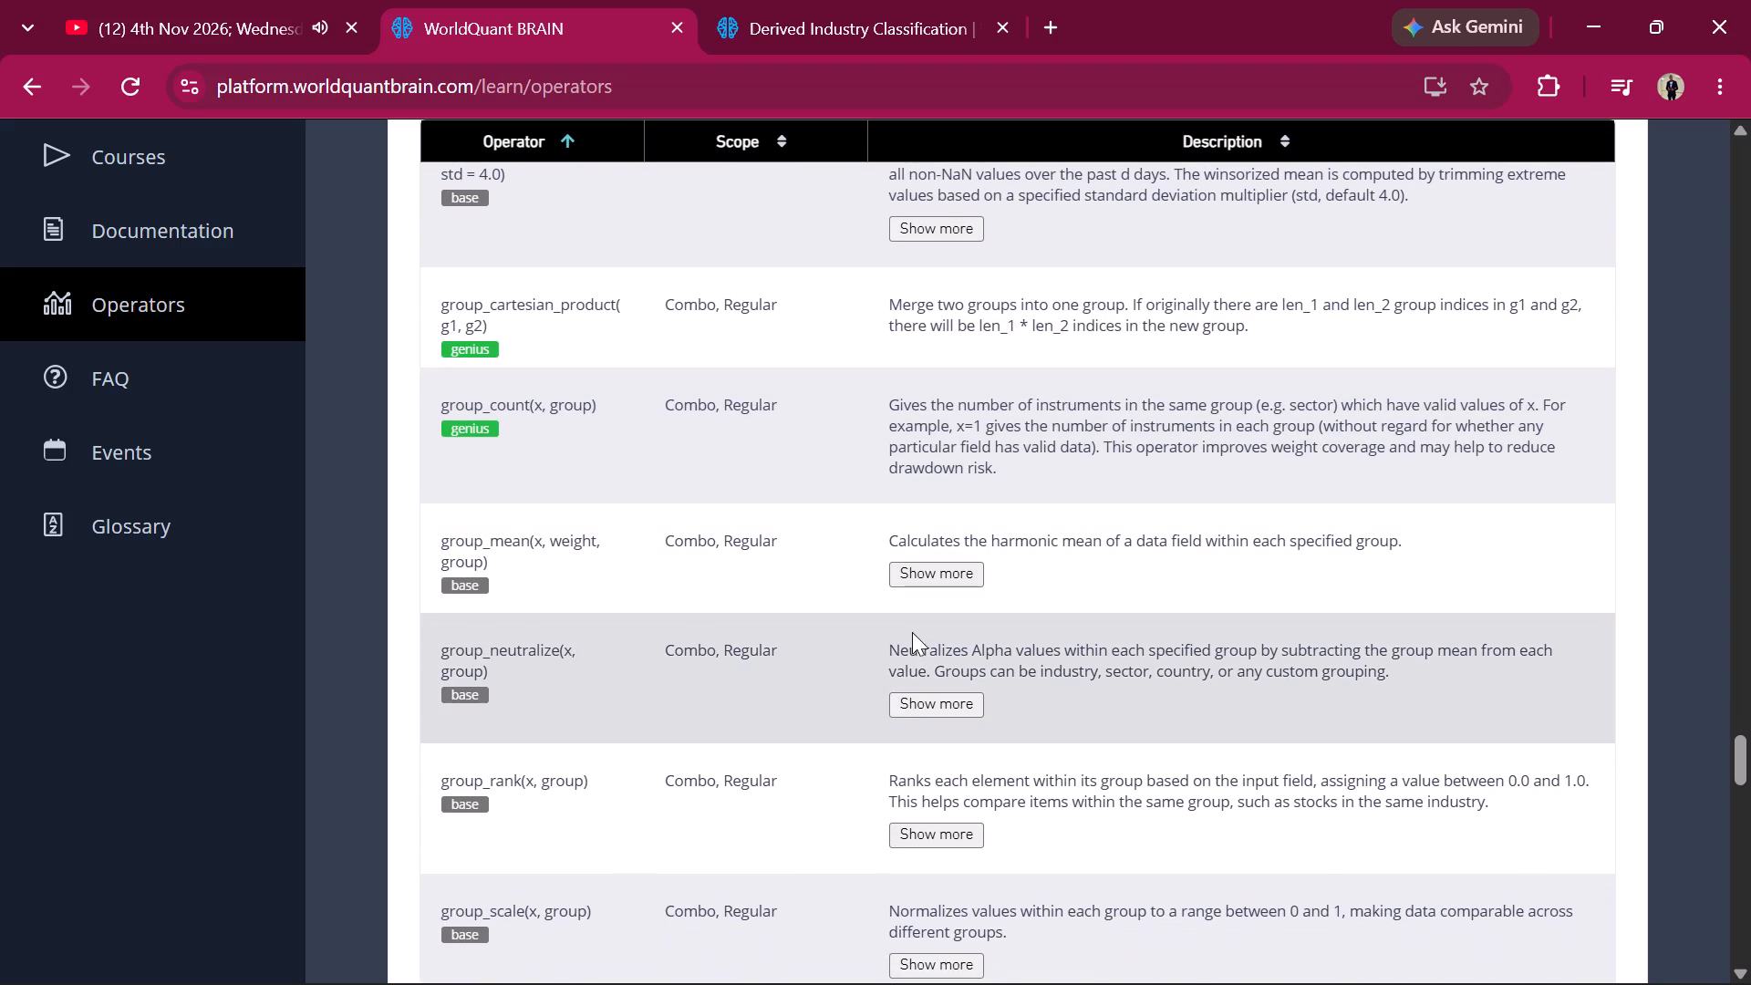
Expand the full description of group_neutralize and study its example calculations and usage examples.
click(936, 701)
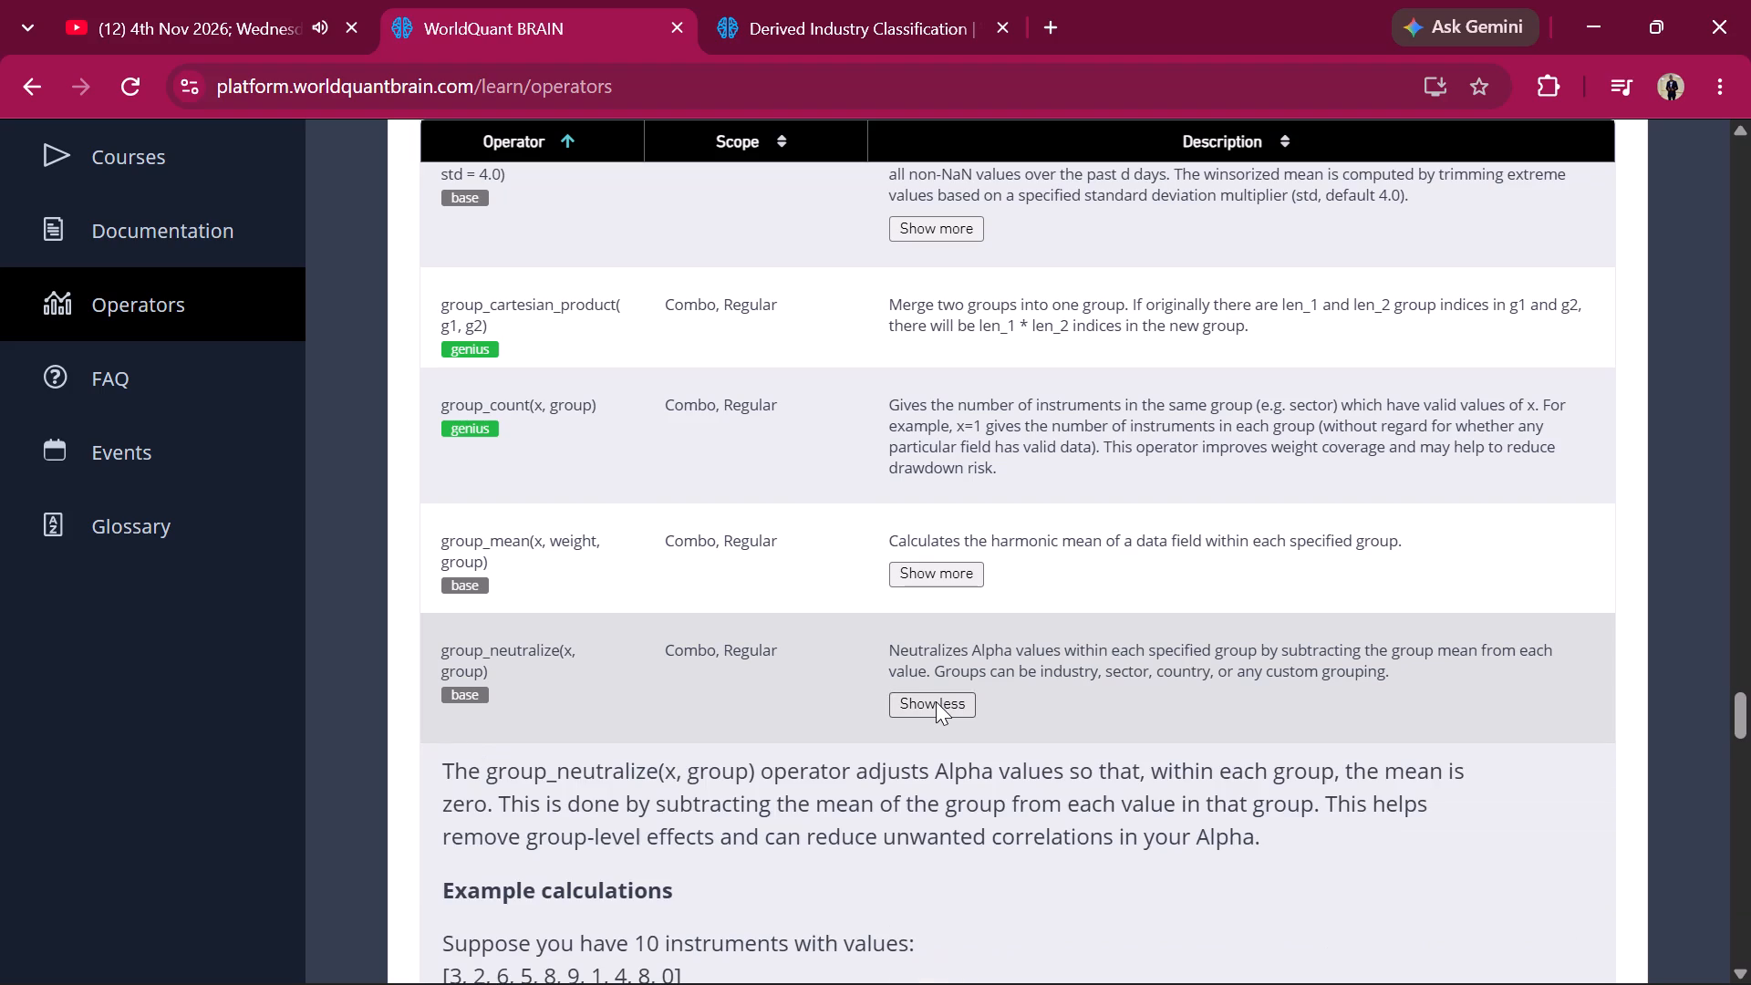
scroll(776, 852, down, 2)
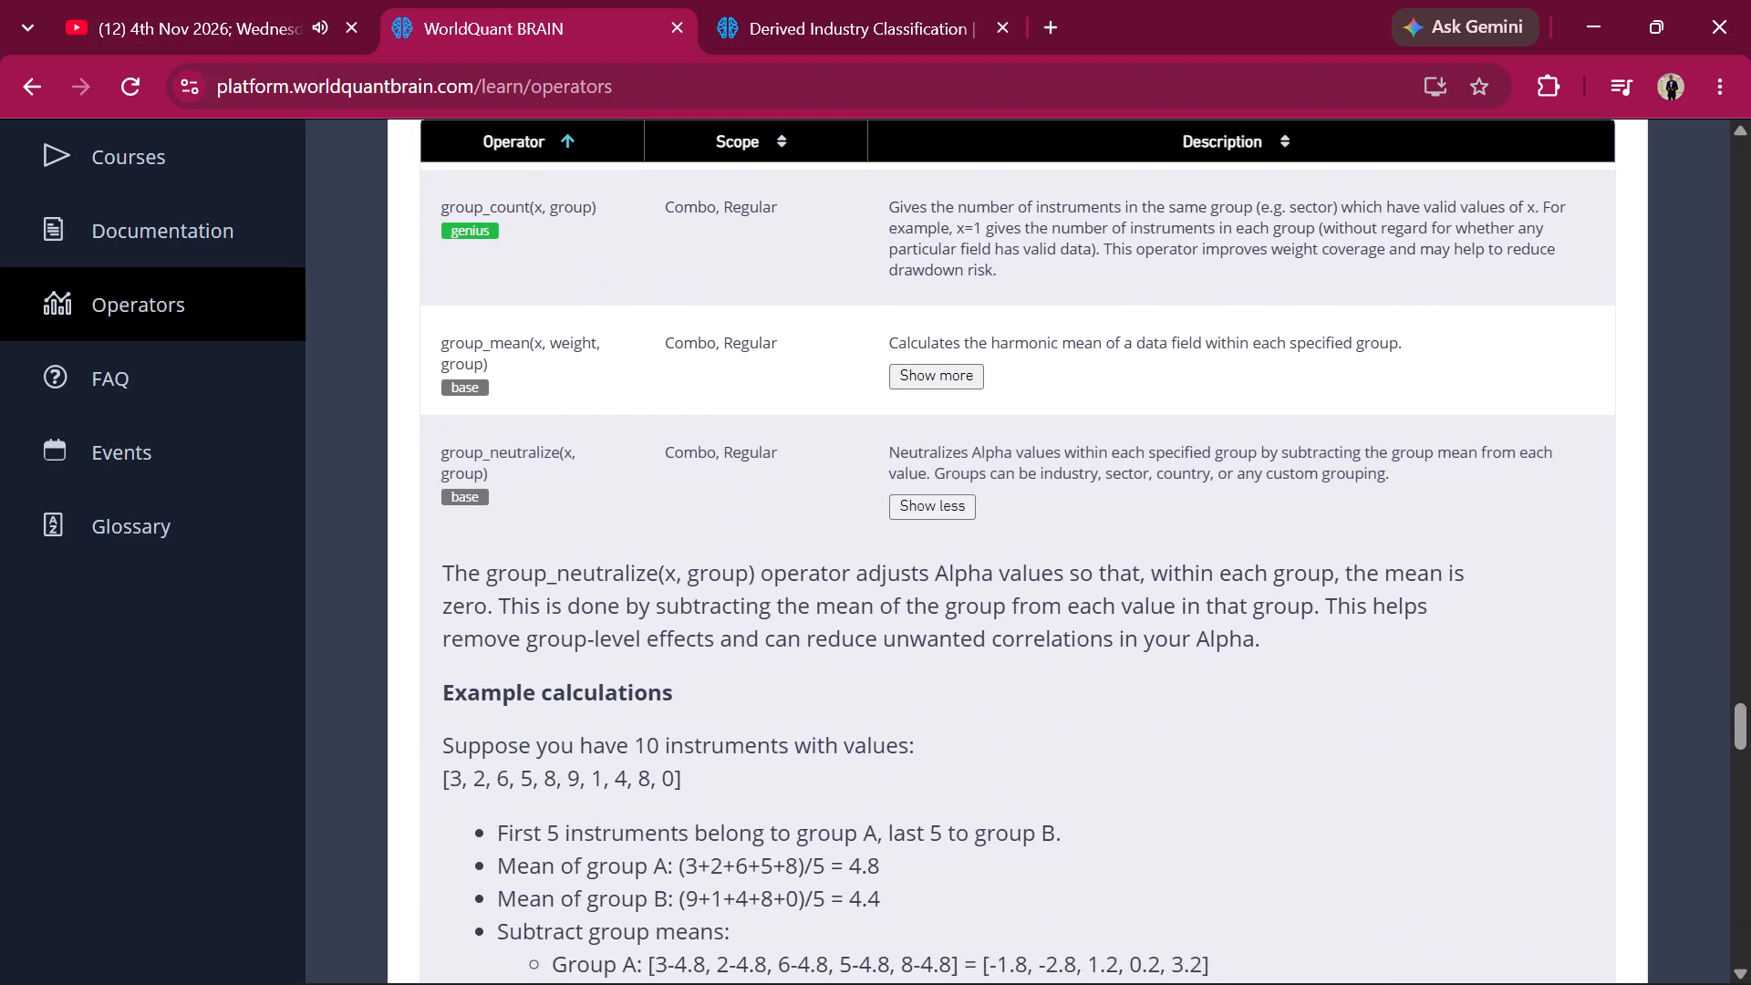
scroll(776, 852, down, 5)
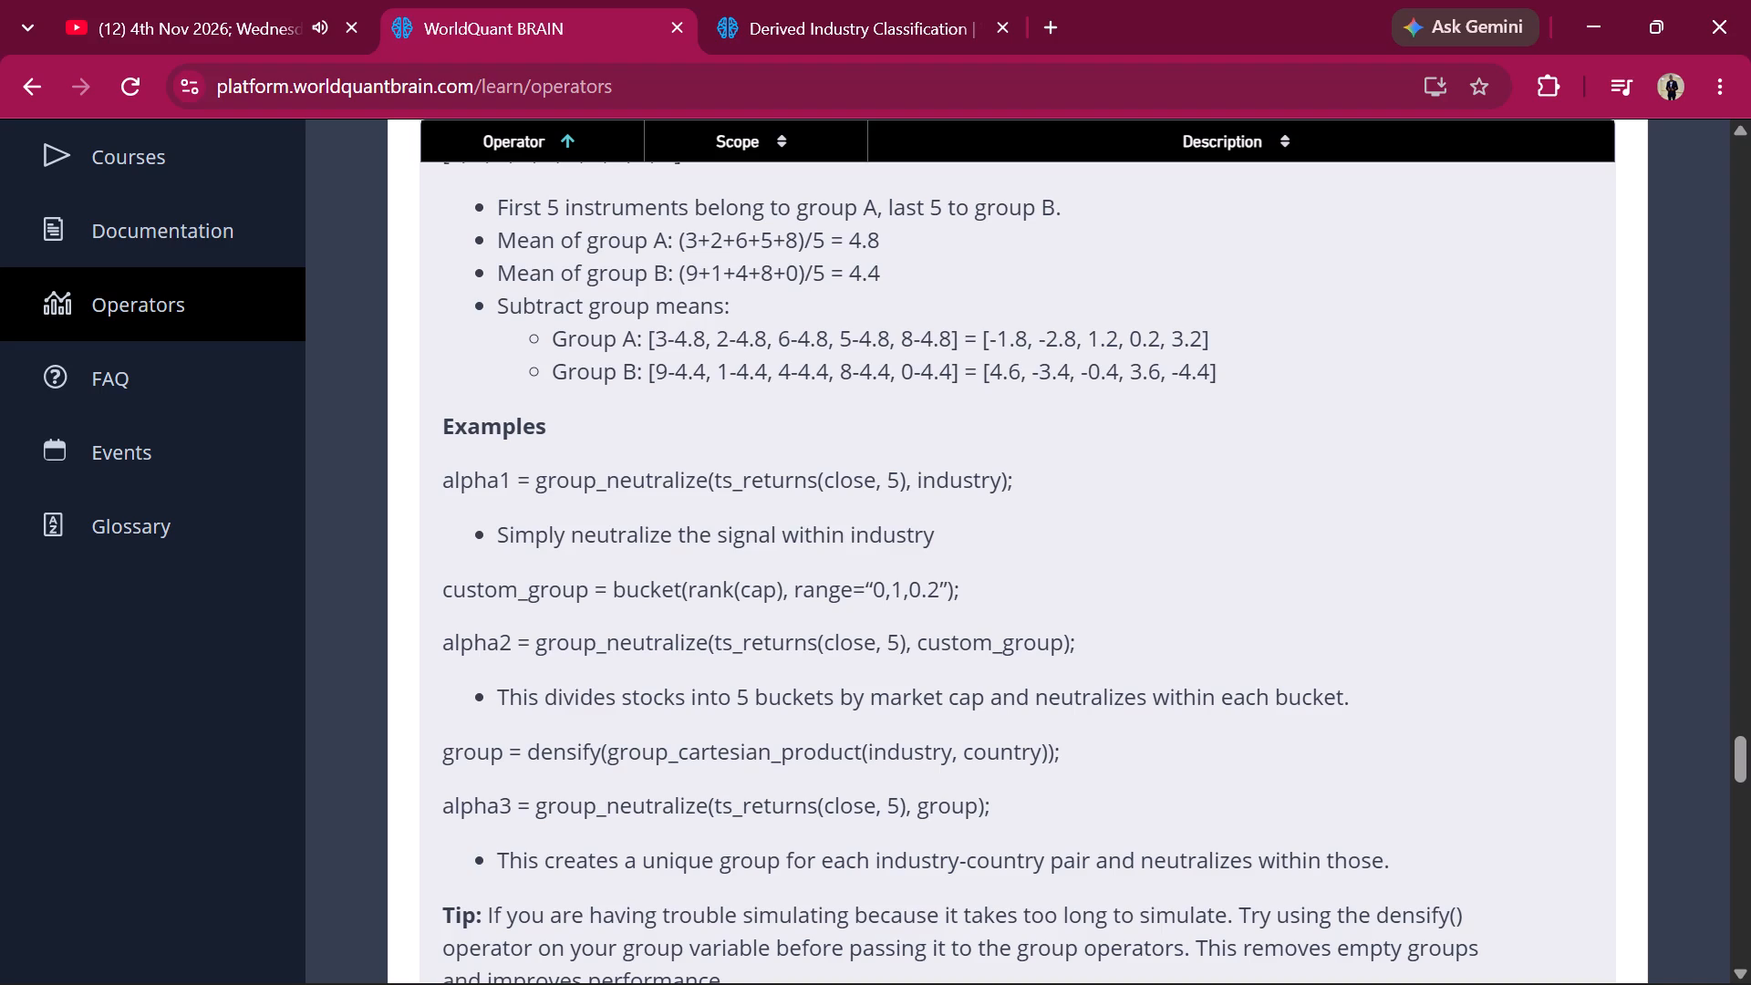
click(776, 852)
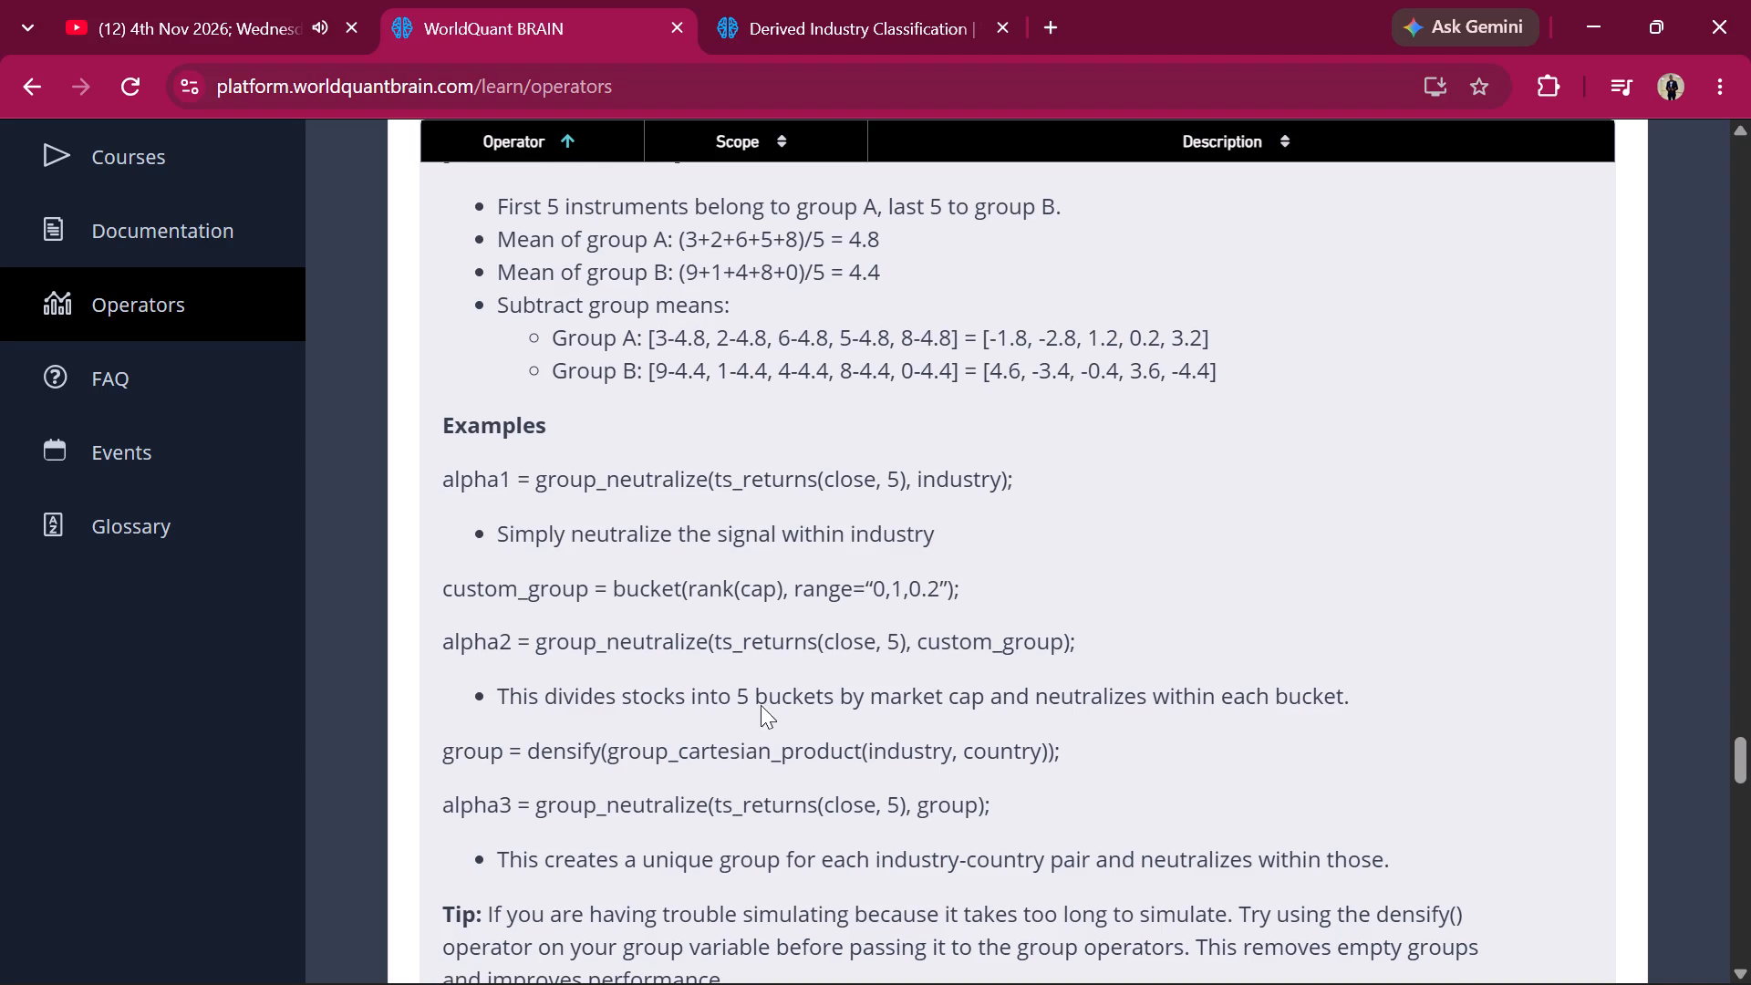
scroll(766, 676, up, 6)
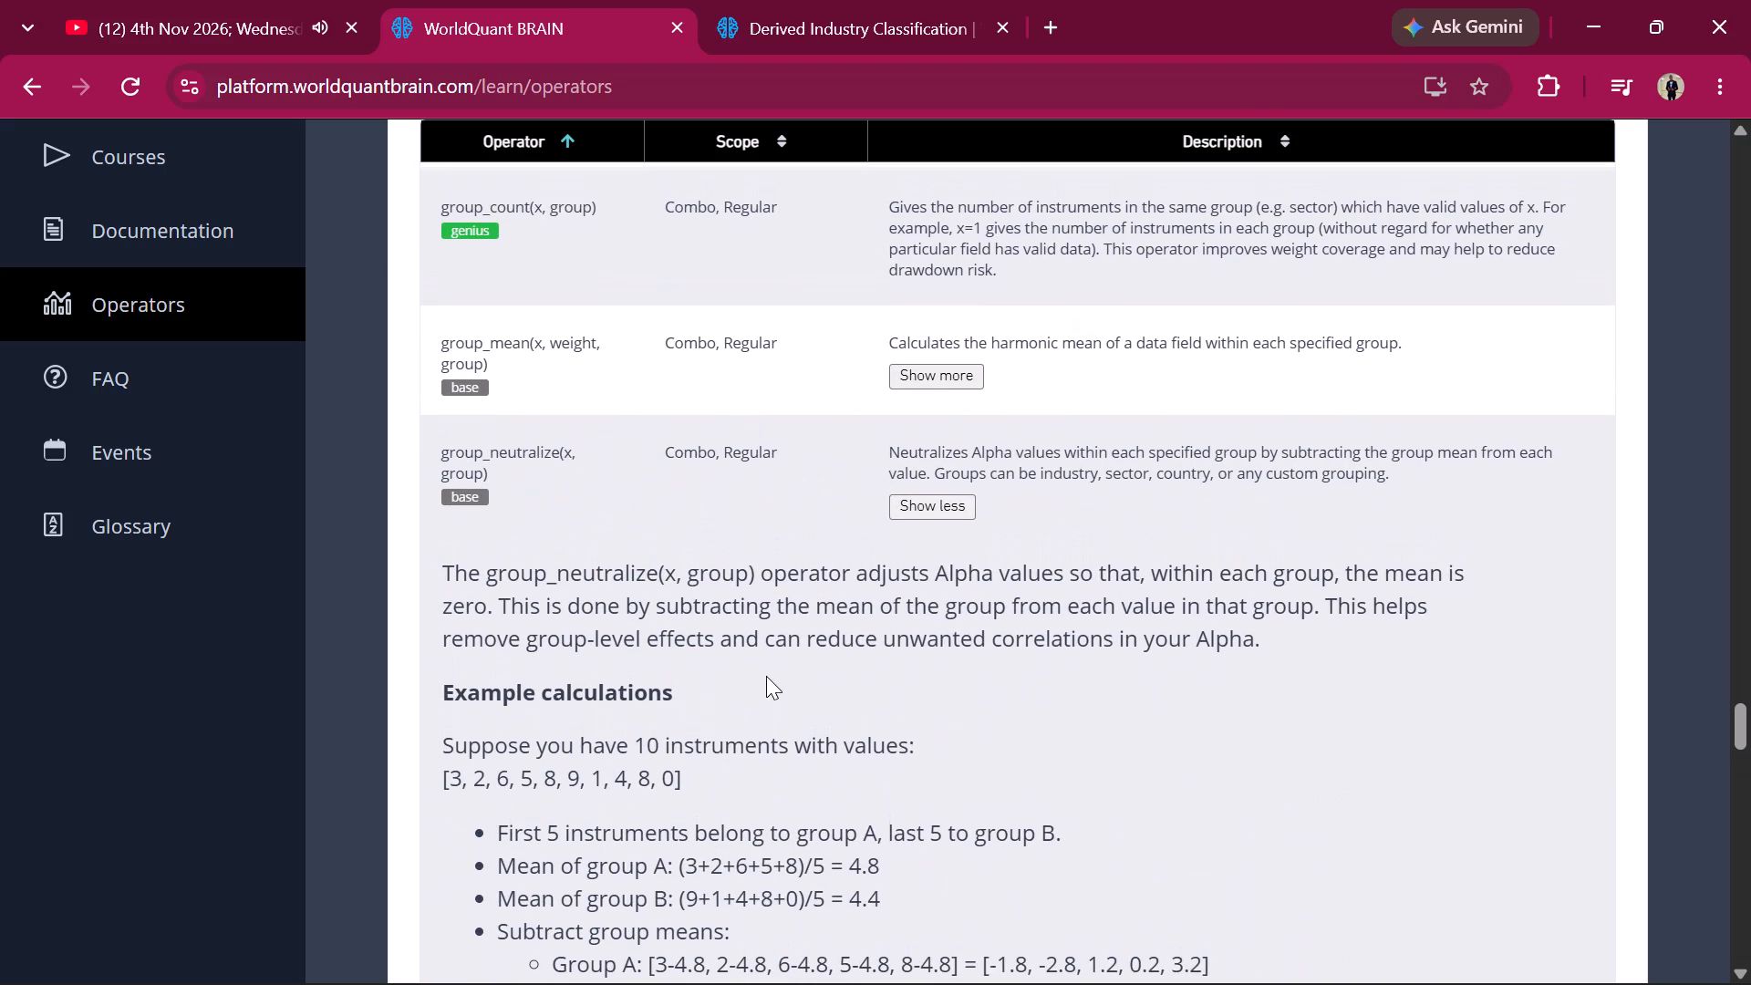
scroll(766, 676, down, 3)
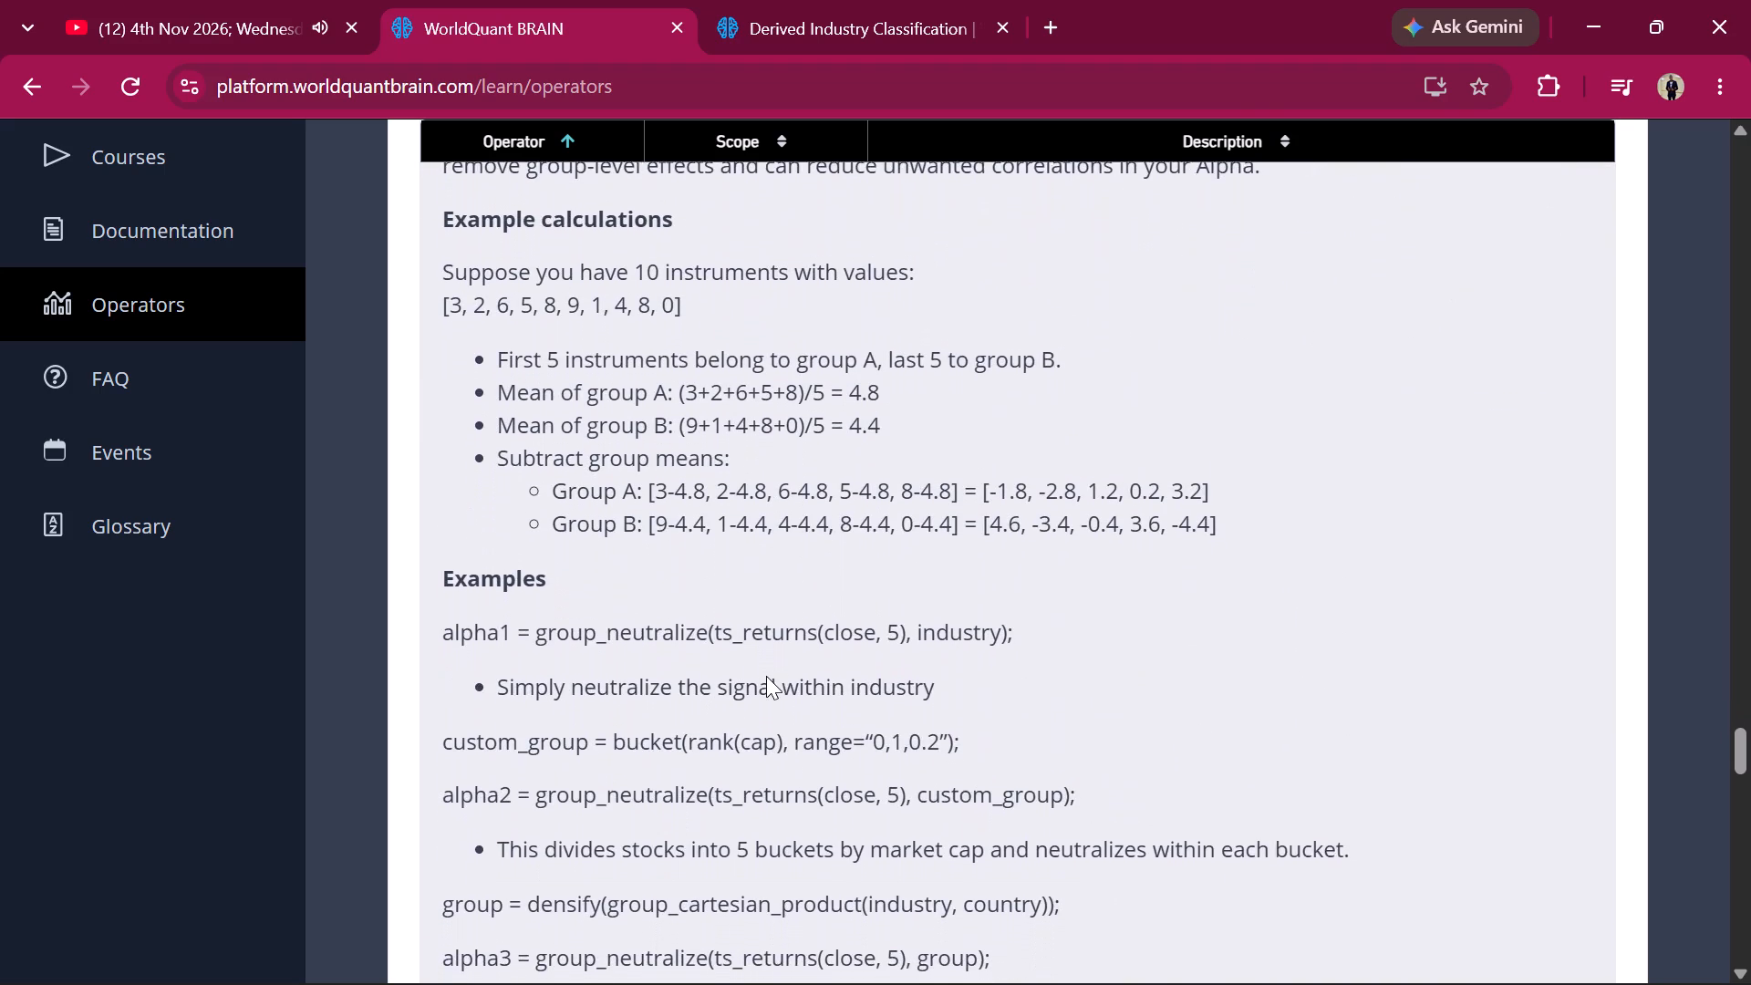
scroll(766, 676, up, 2)
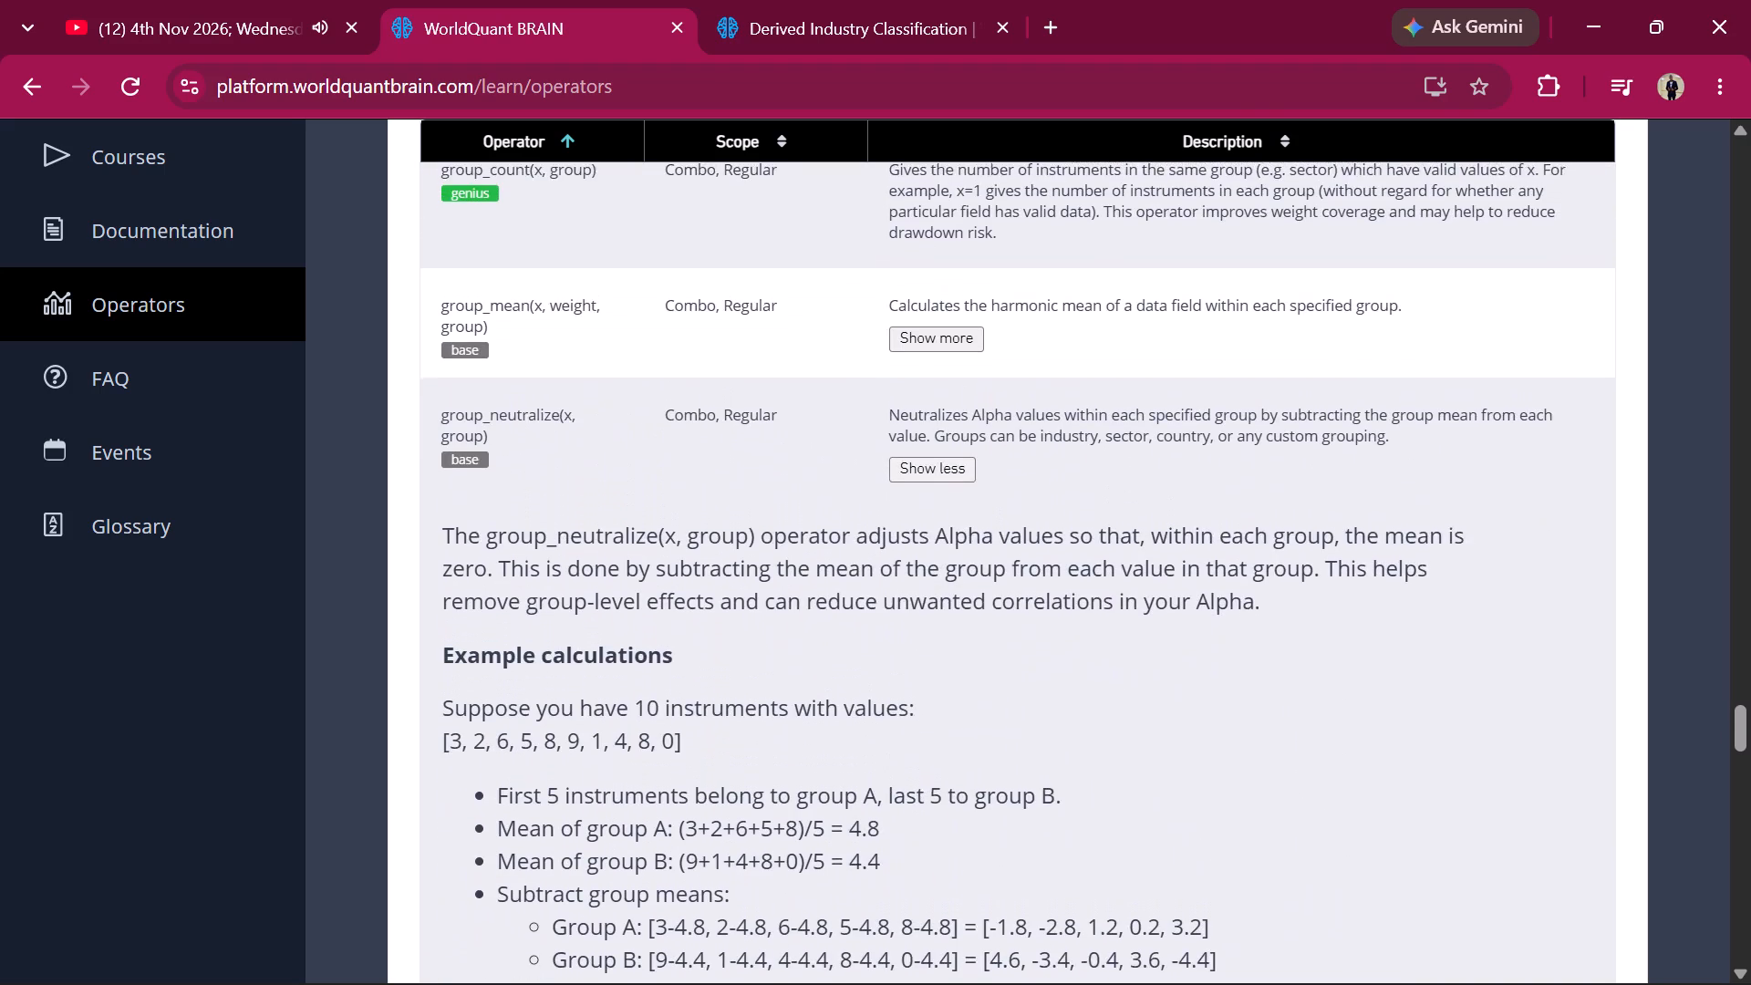
scroll(766, 676, down, 2)
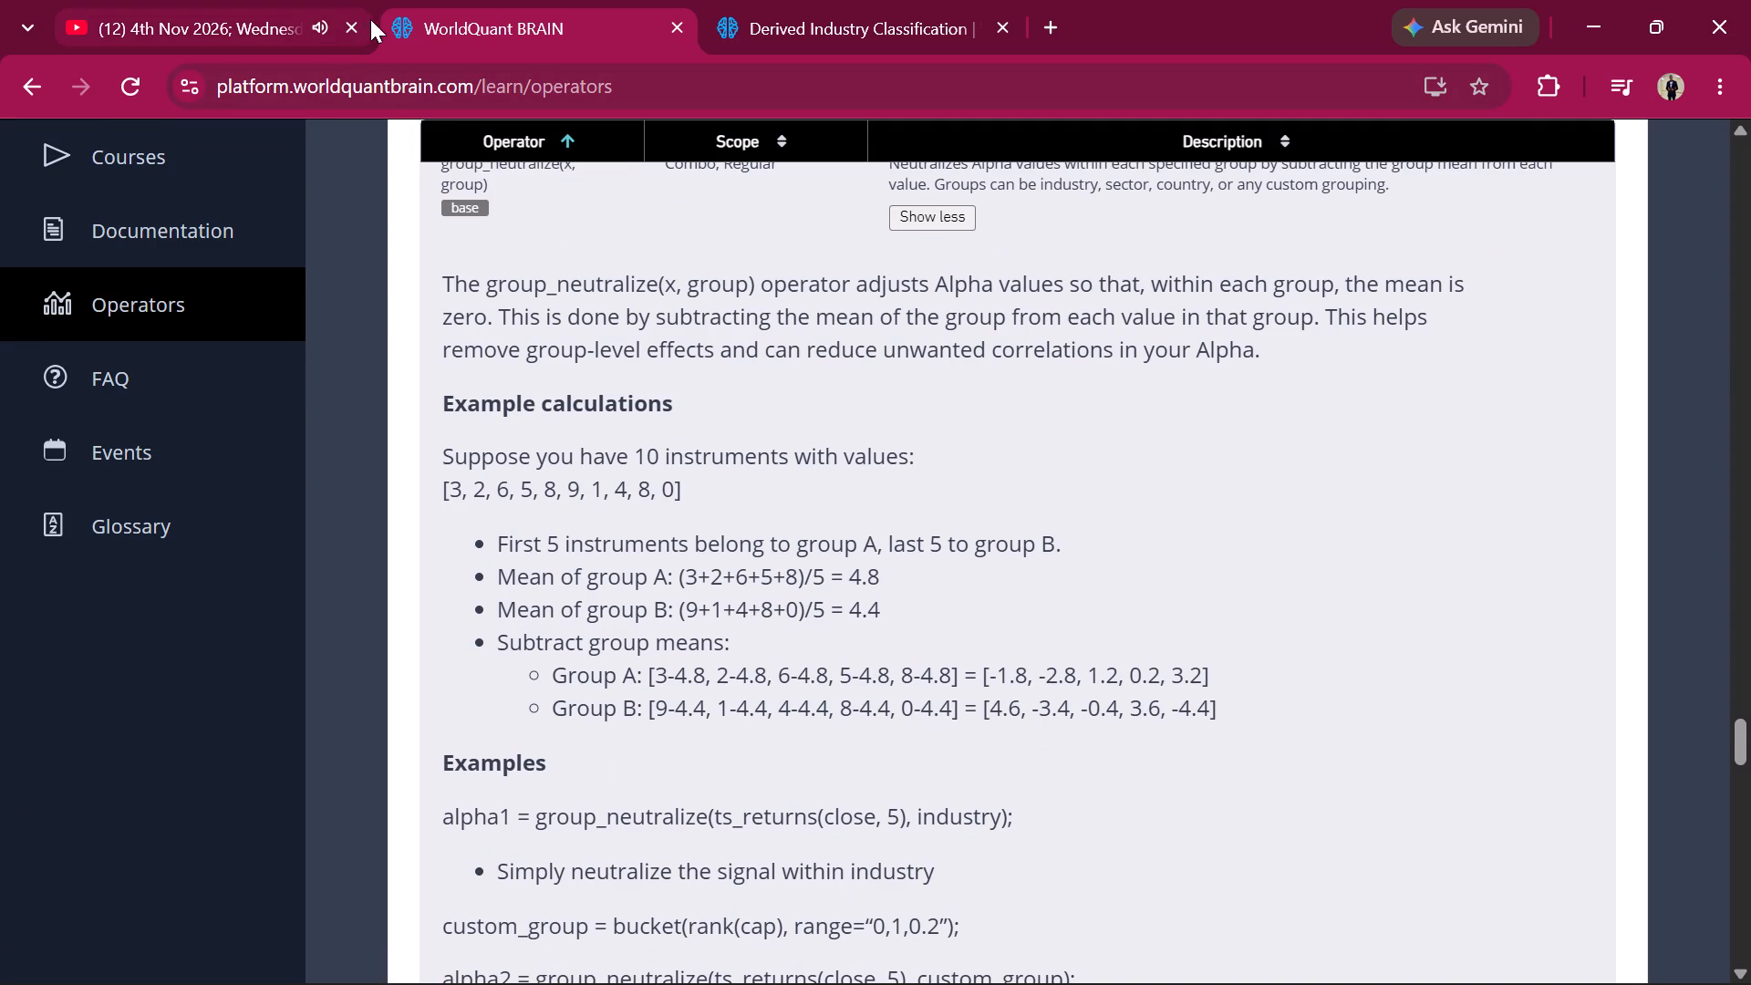
Return to the Simulate page and delete the group_count operator name in front of (sta1_allc2) in Simulation 4.
scroll(541, 173, up, 4)
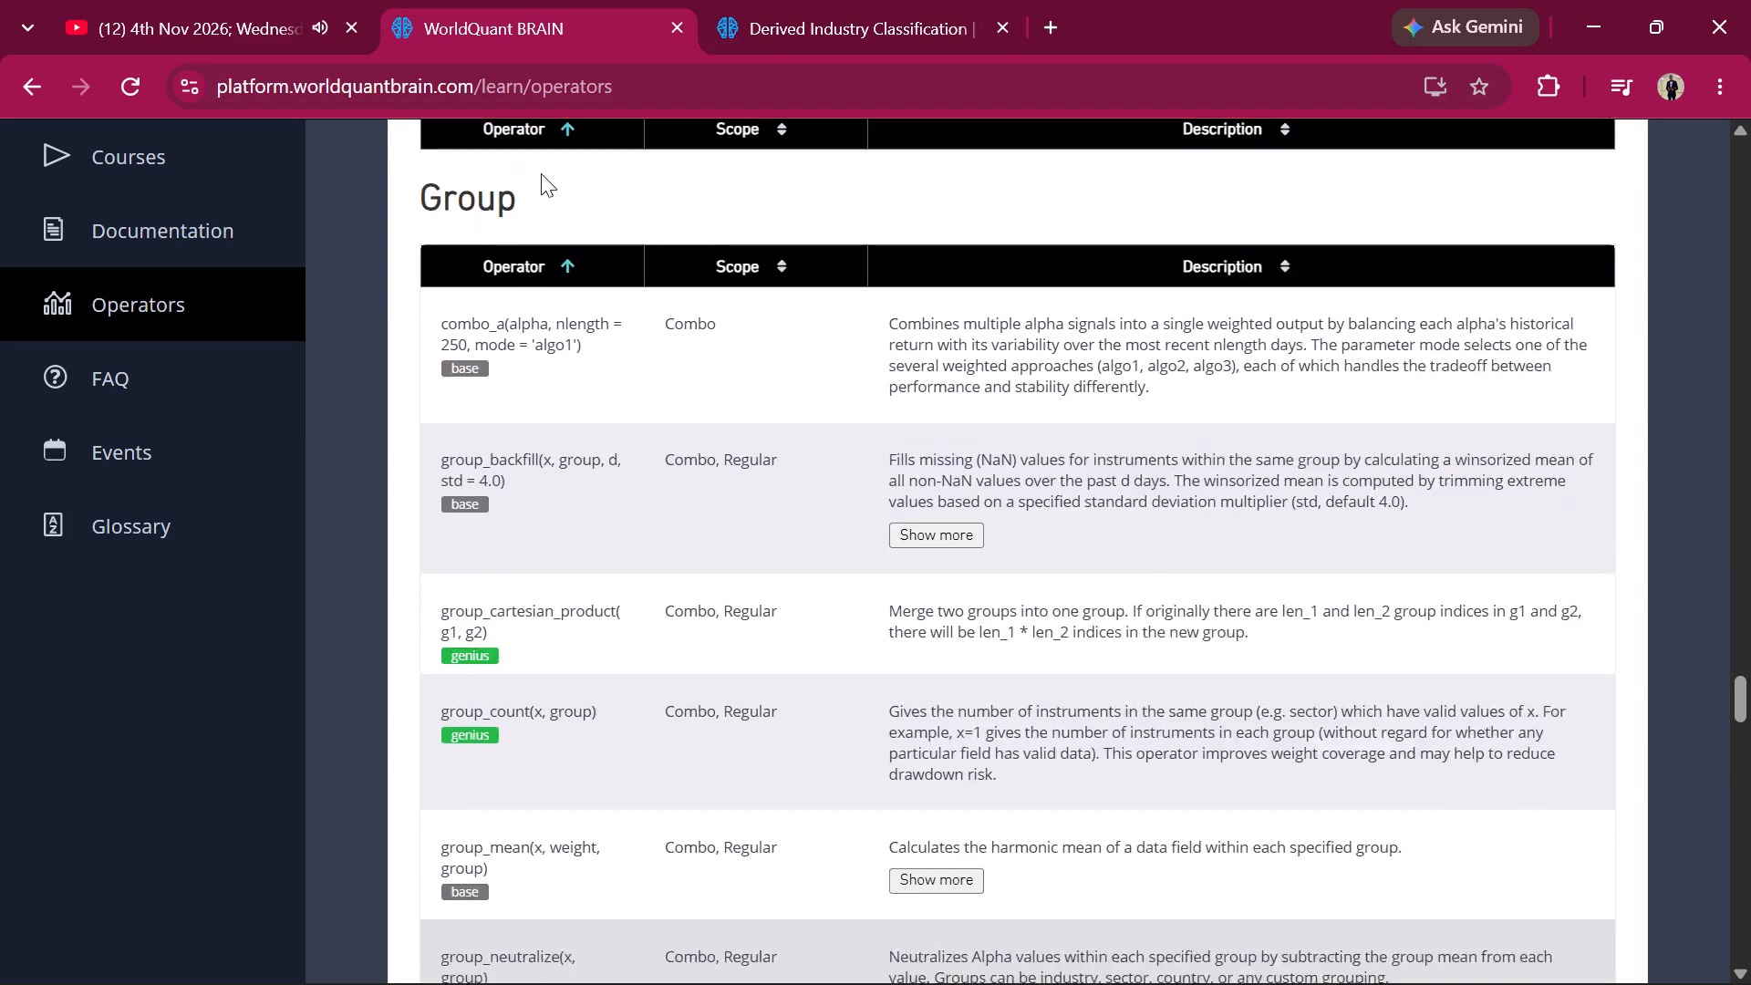
scroll(541, 173, up, 18)
scroll(541, 173, up, 13)
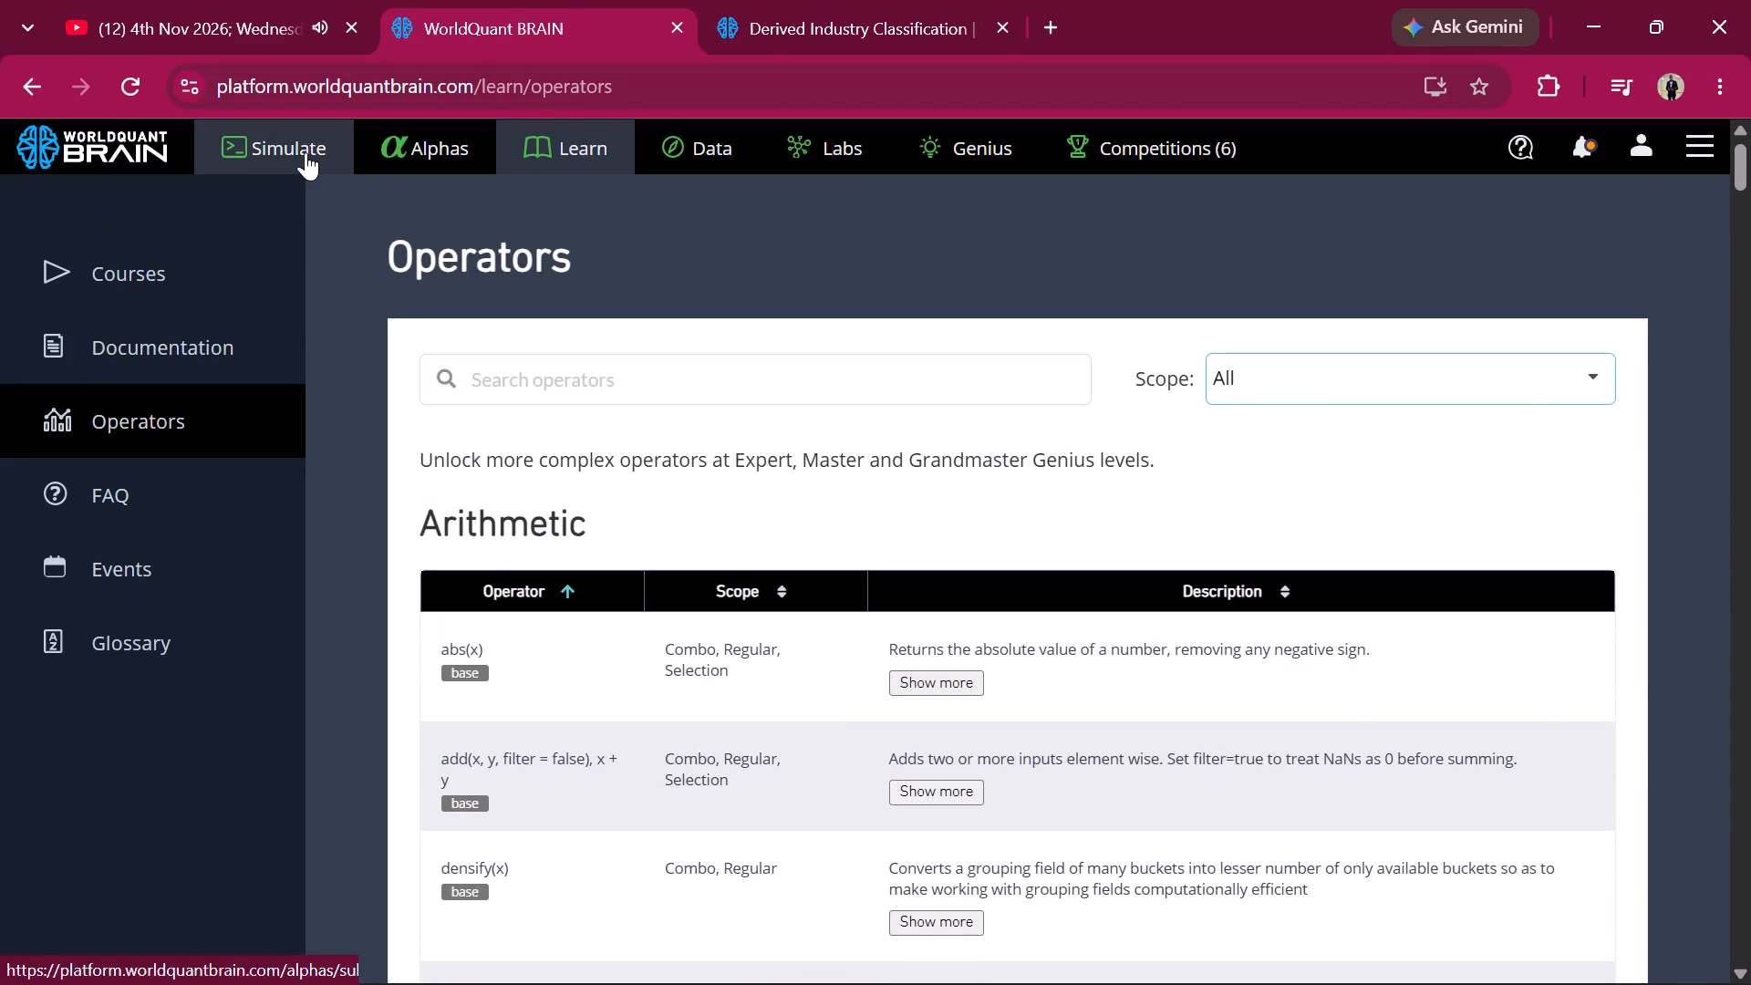
click(295, 152)
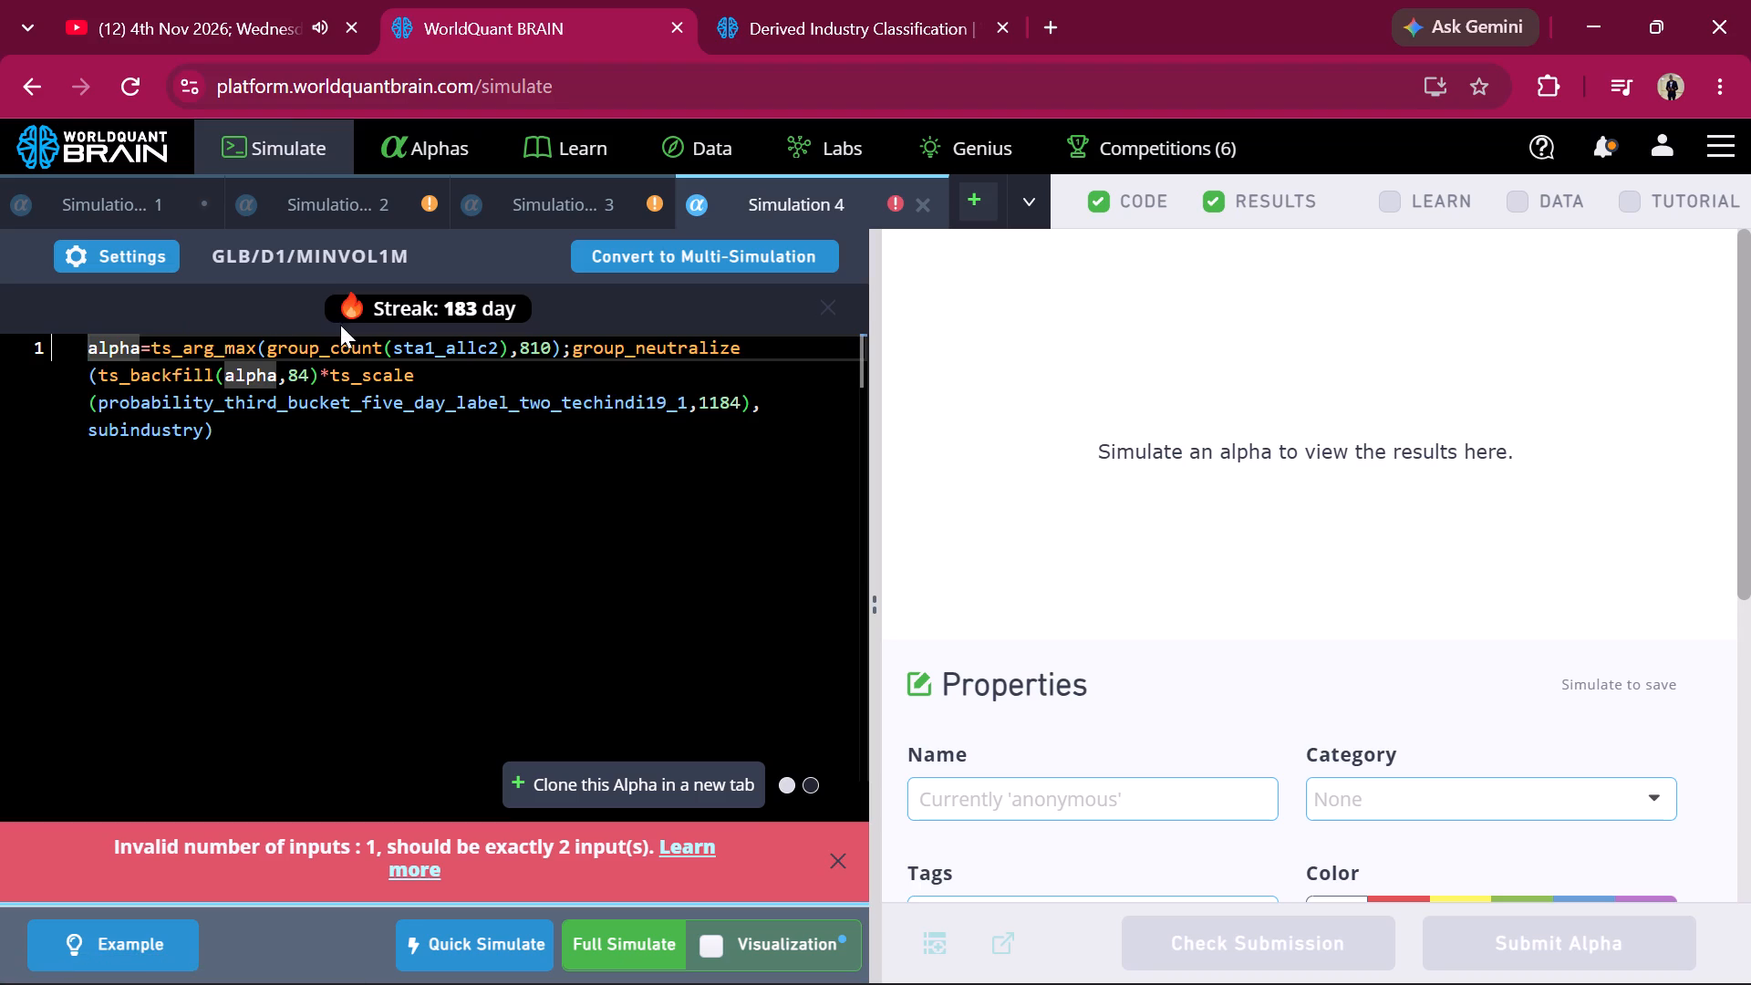
click(381, 350)
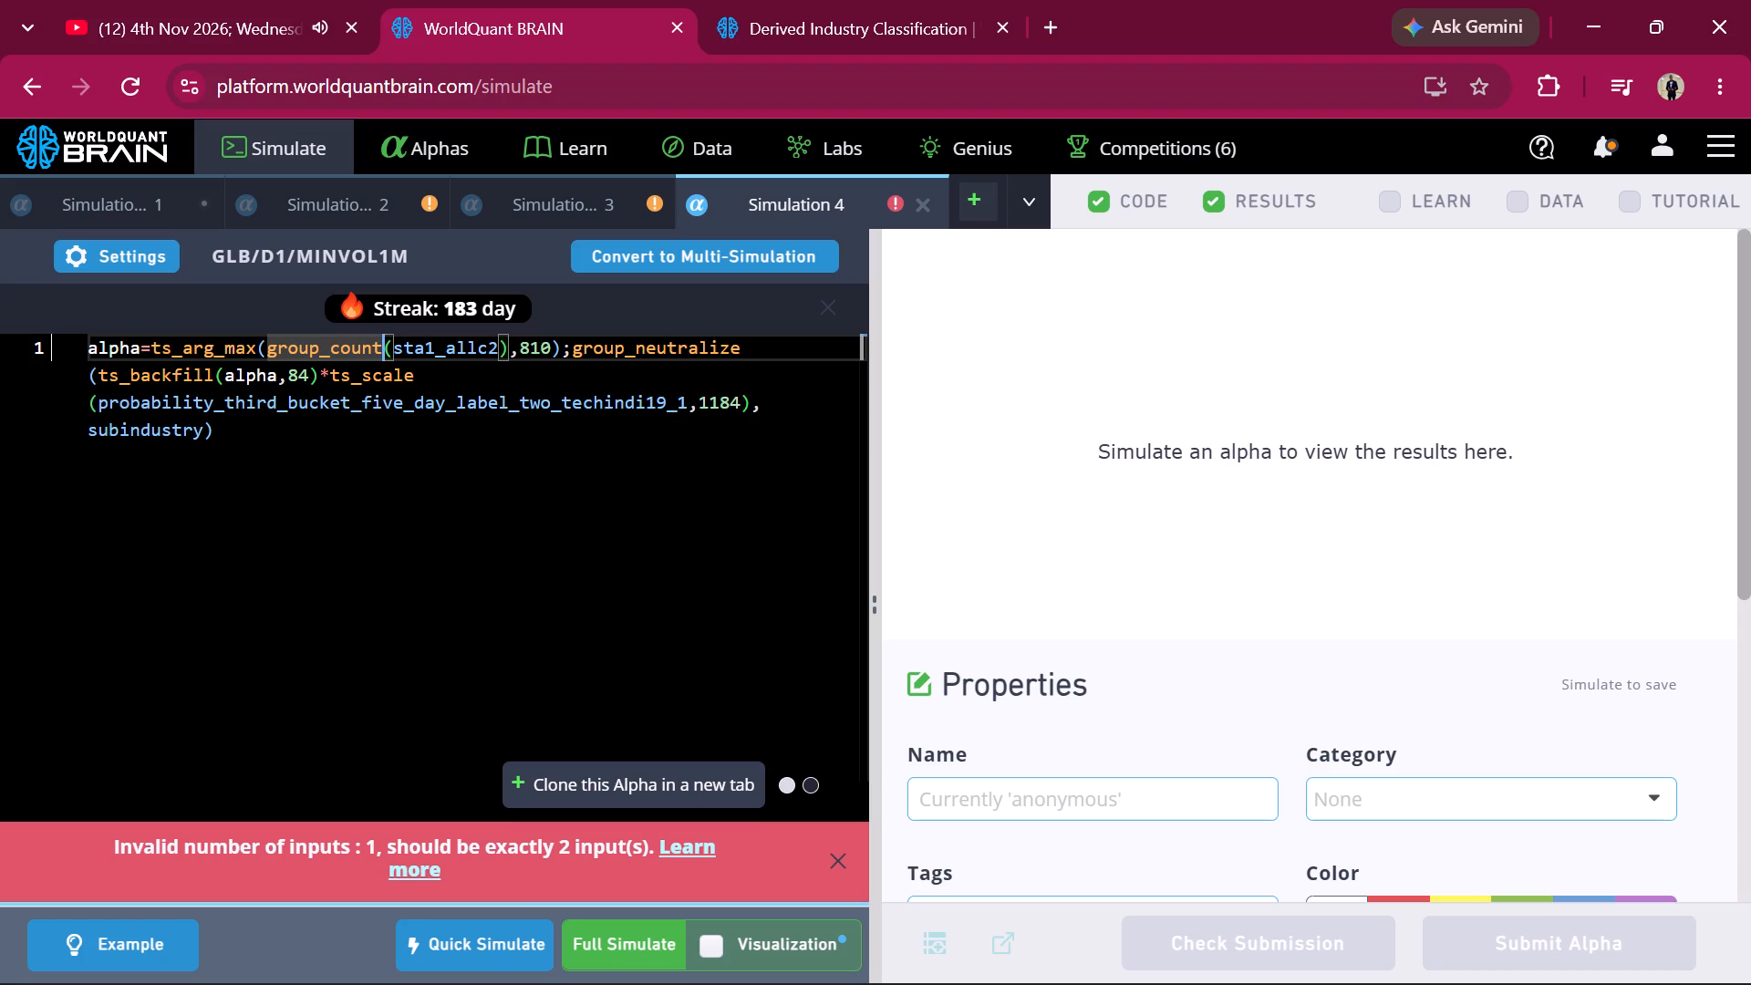
key(BackSpace)
key(BackSpace)
key(BackSpace)
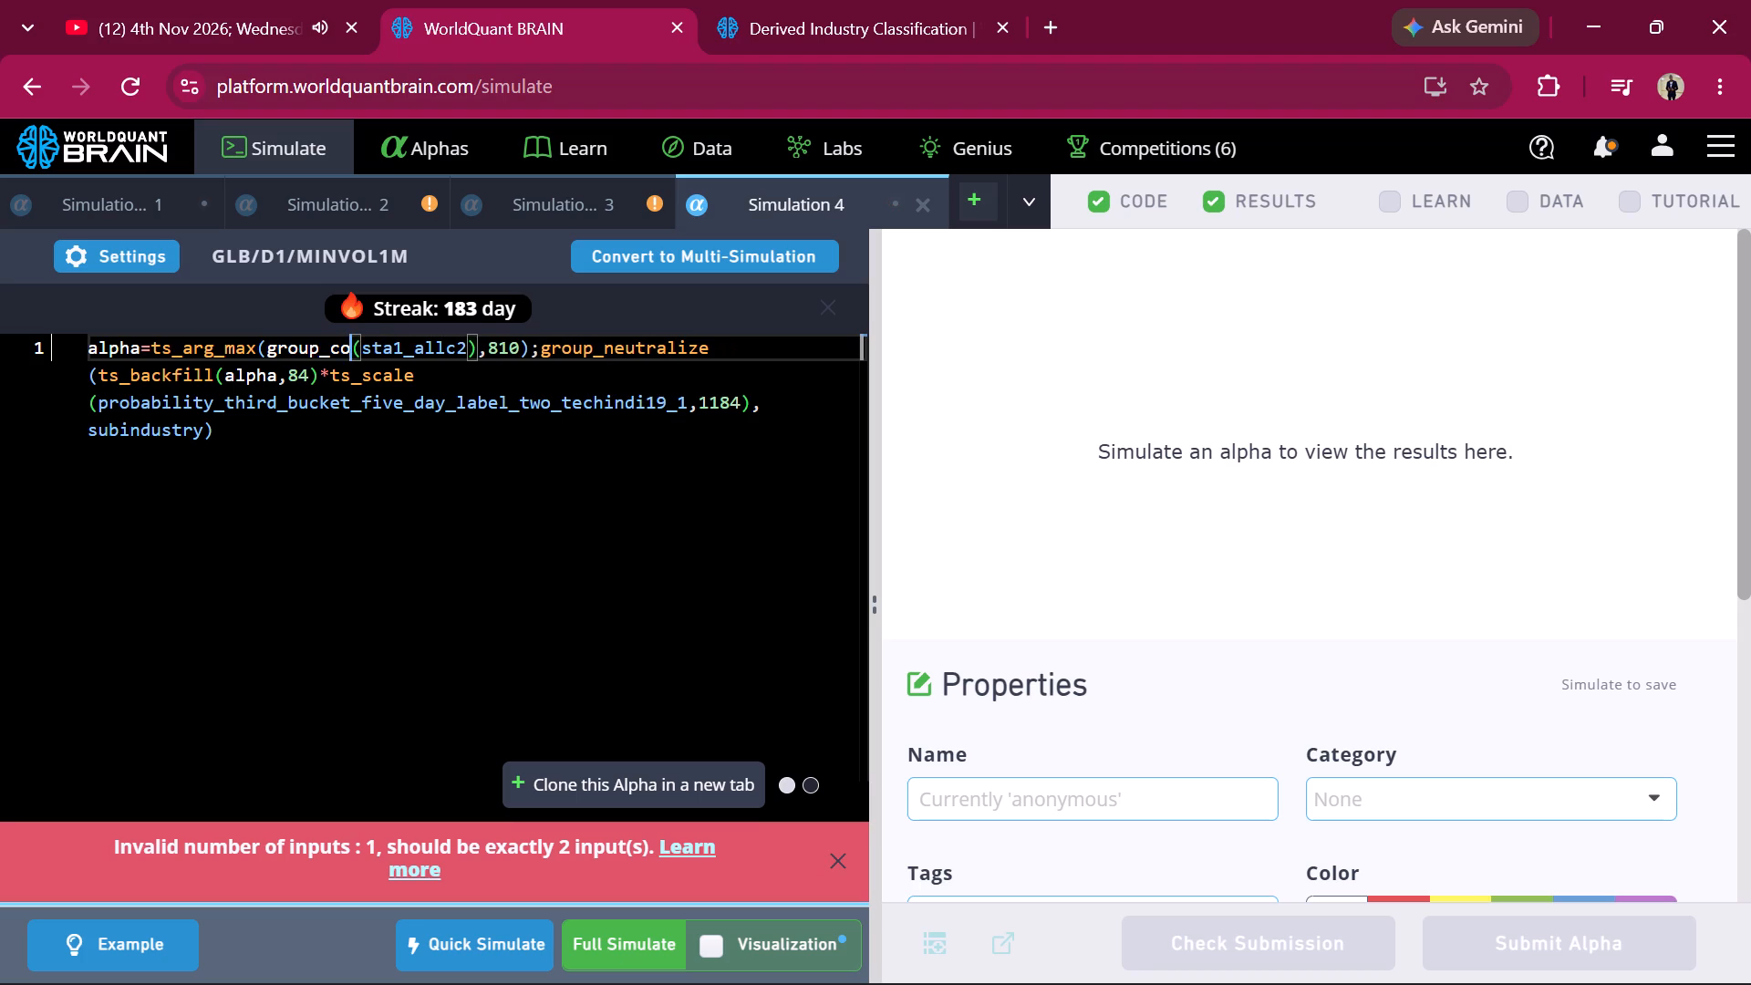
key(BackSpace)
key(BackSpace)
key(BackSpace)
key(BackSpace)
key(BackSpace)
key(BackSpace)
key(BackSpace)
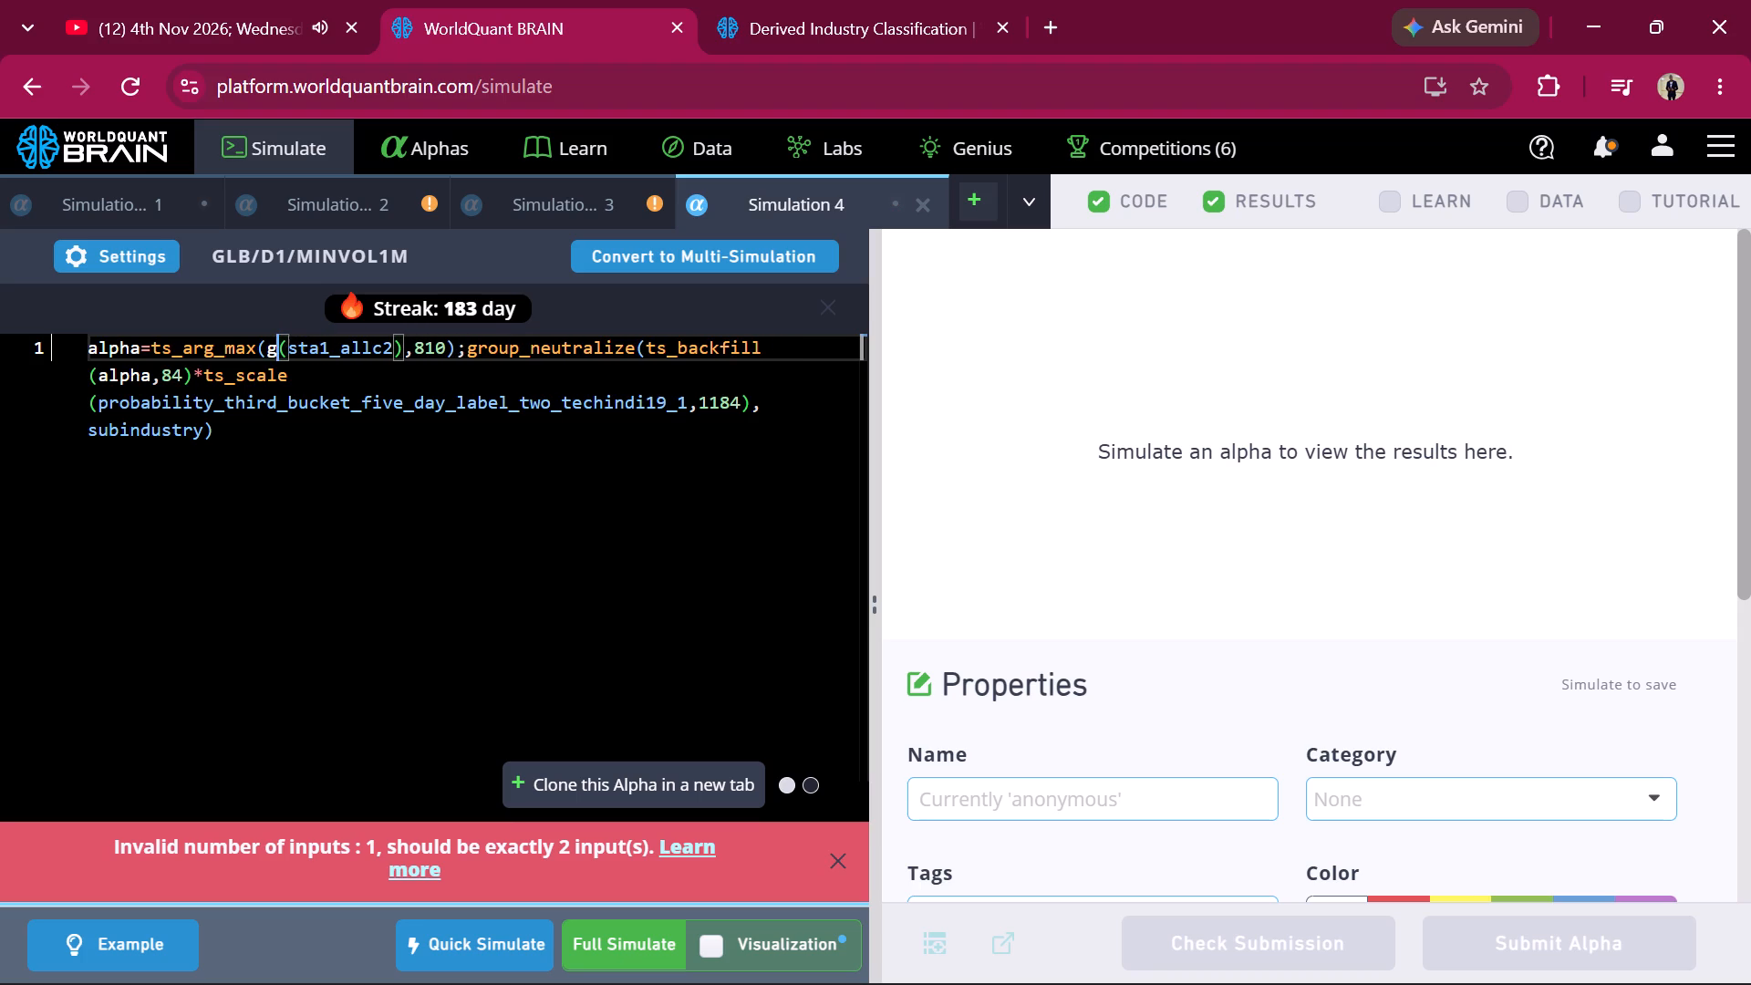
key(BackSpace)
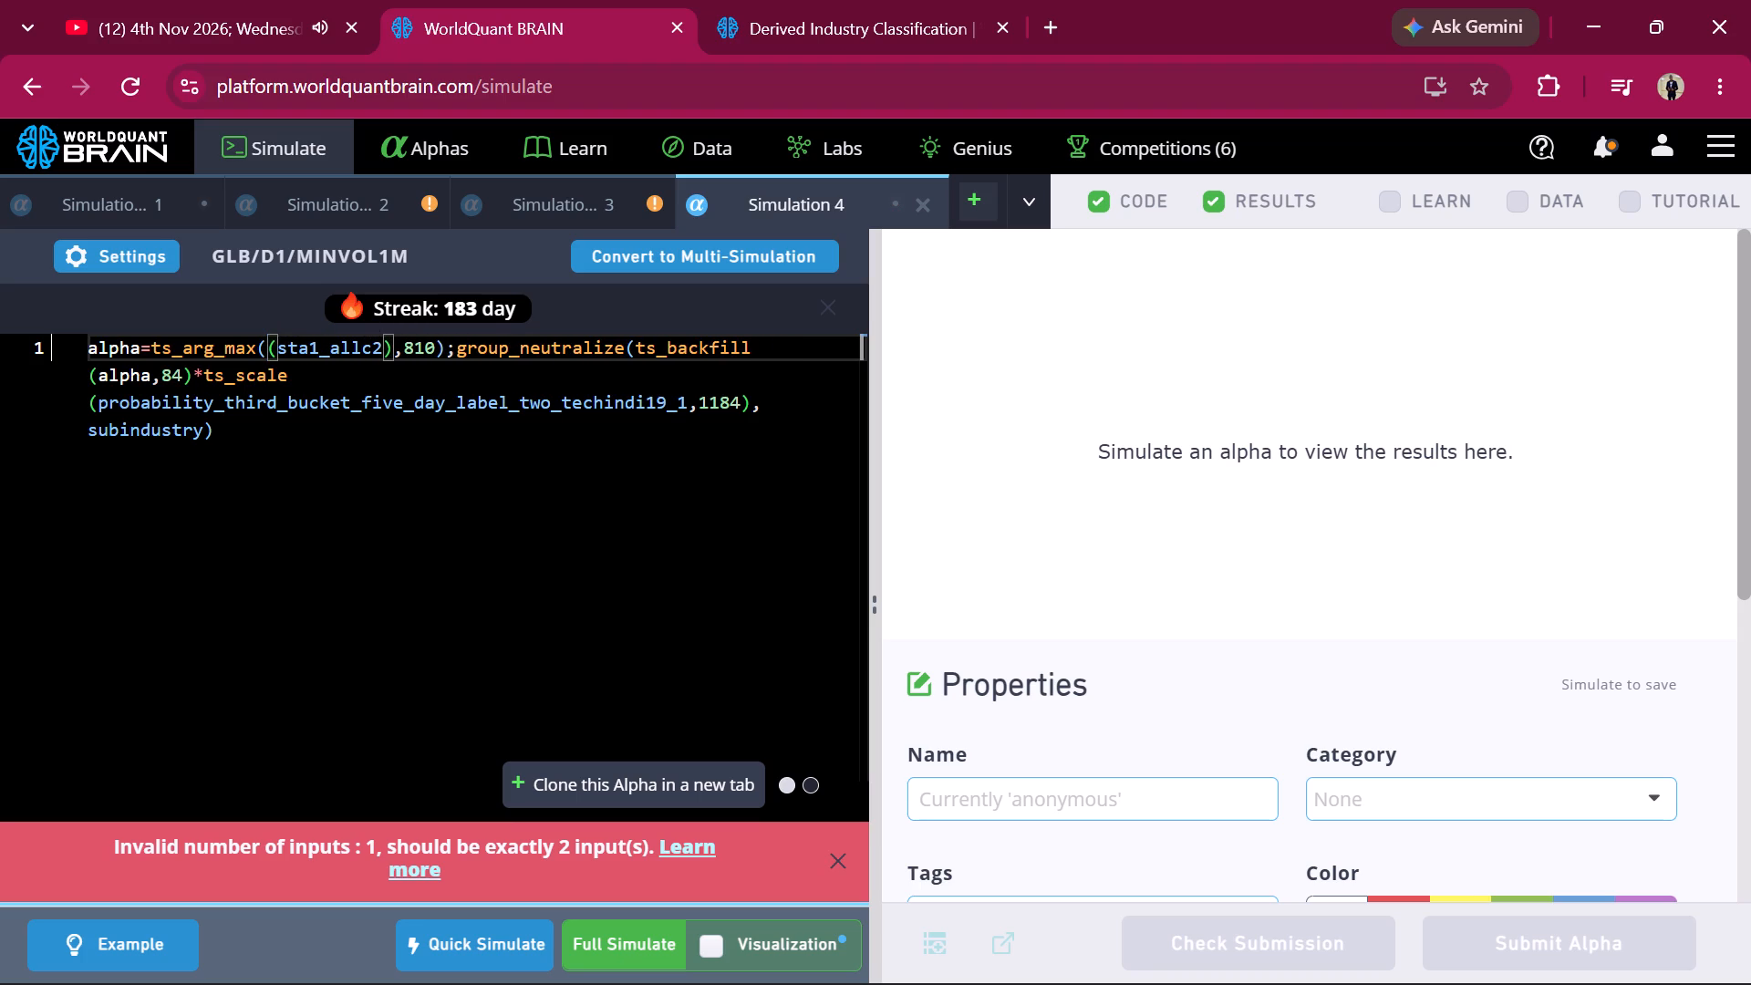
Replace the ts_arg_max operator in the alpha assignment with group_neutralize.
double_click(250, 353)
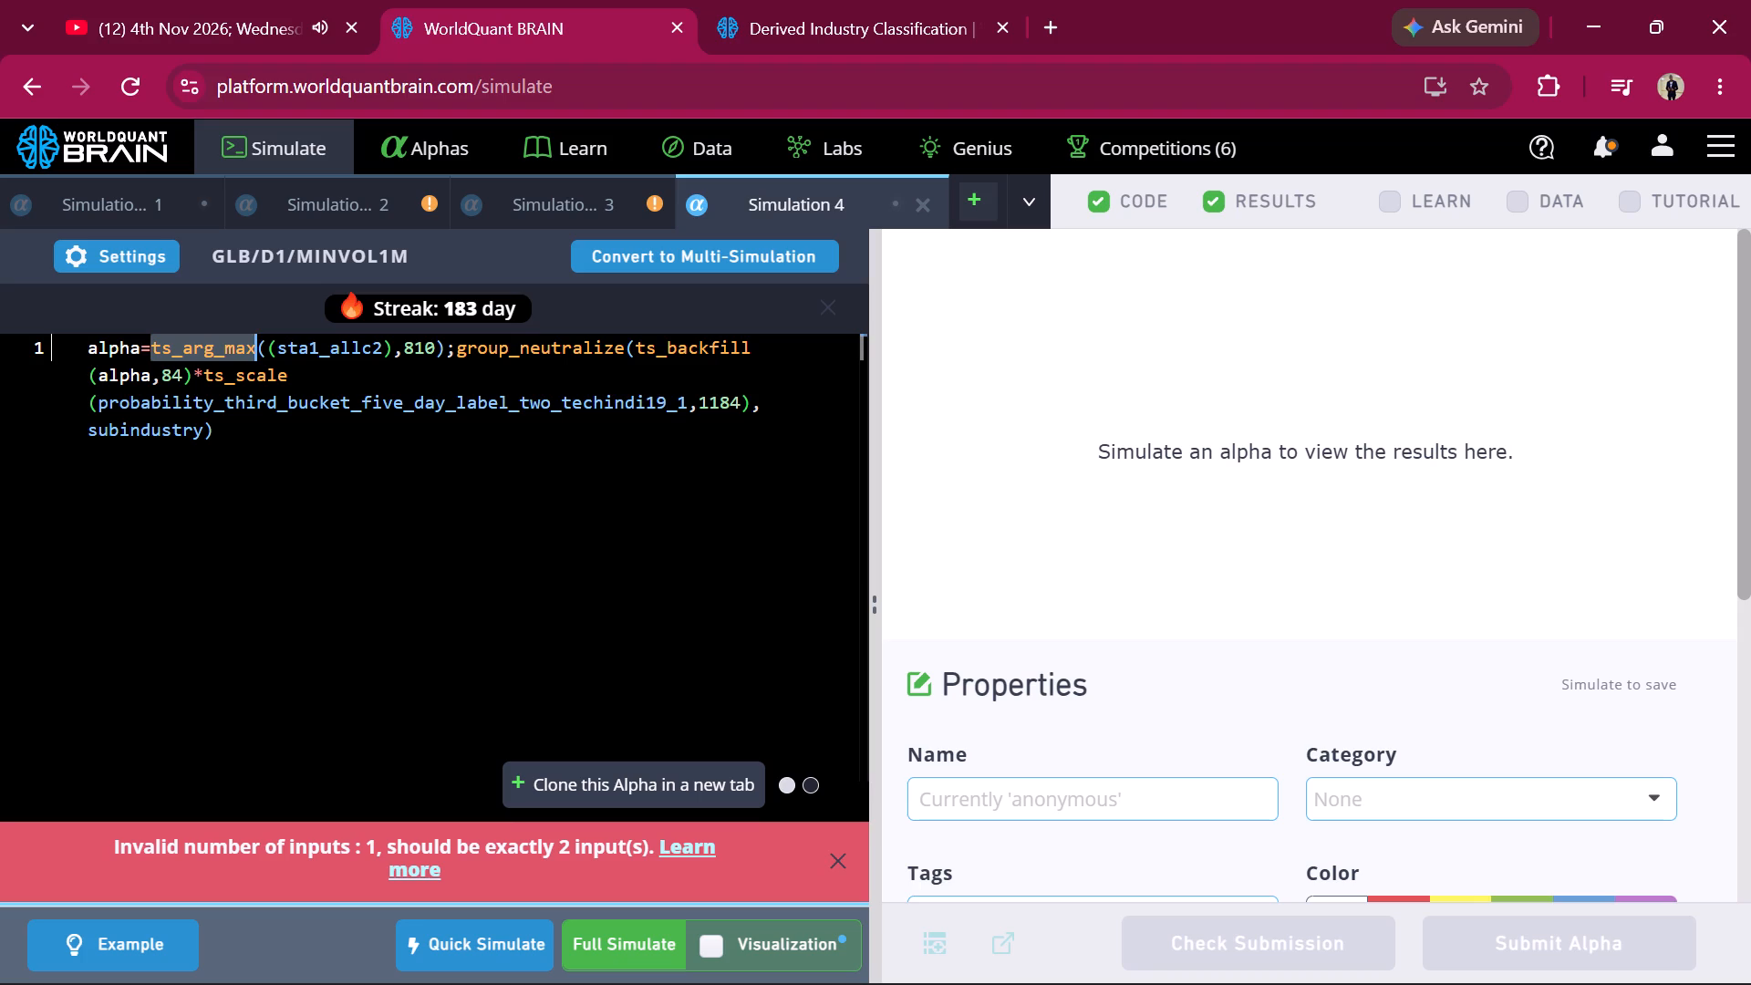
key(BackSpace)
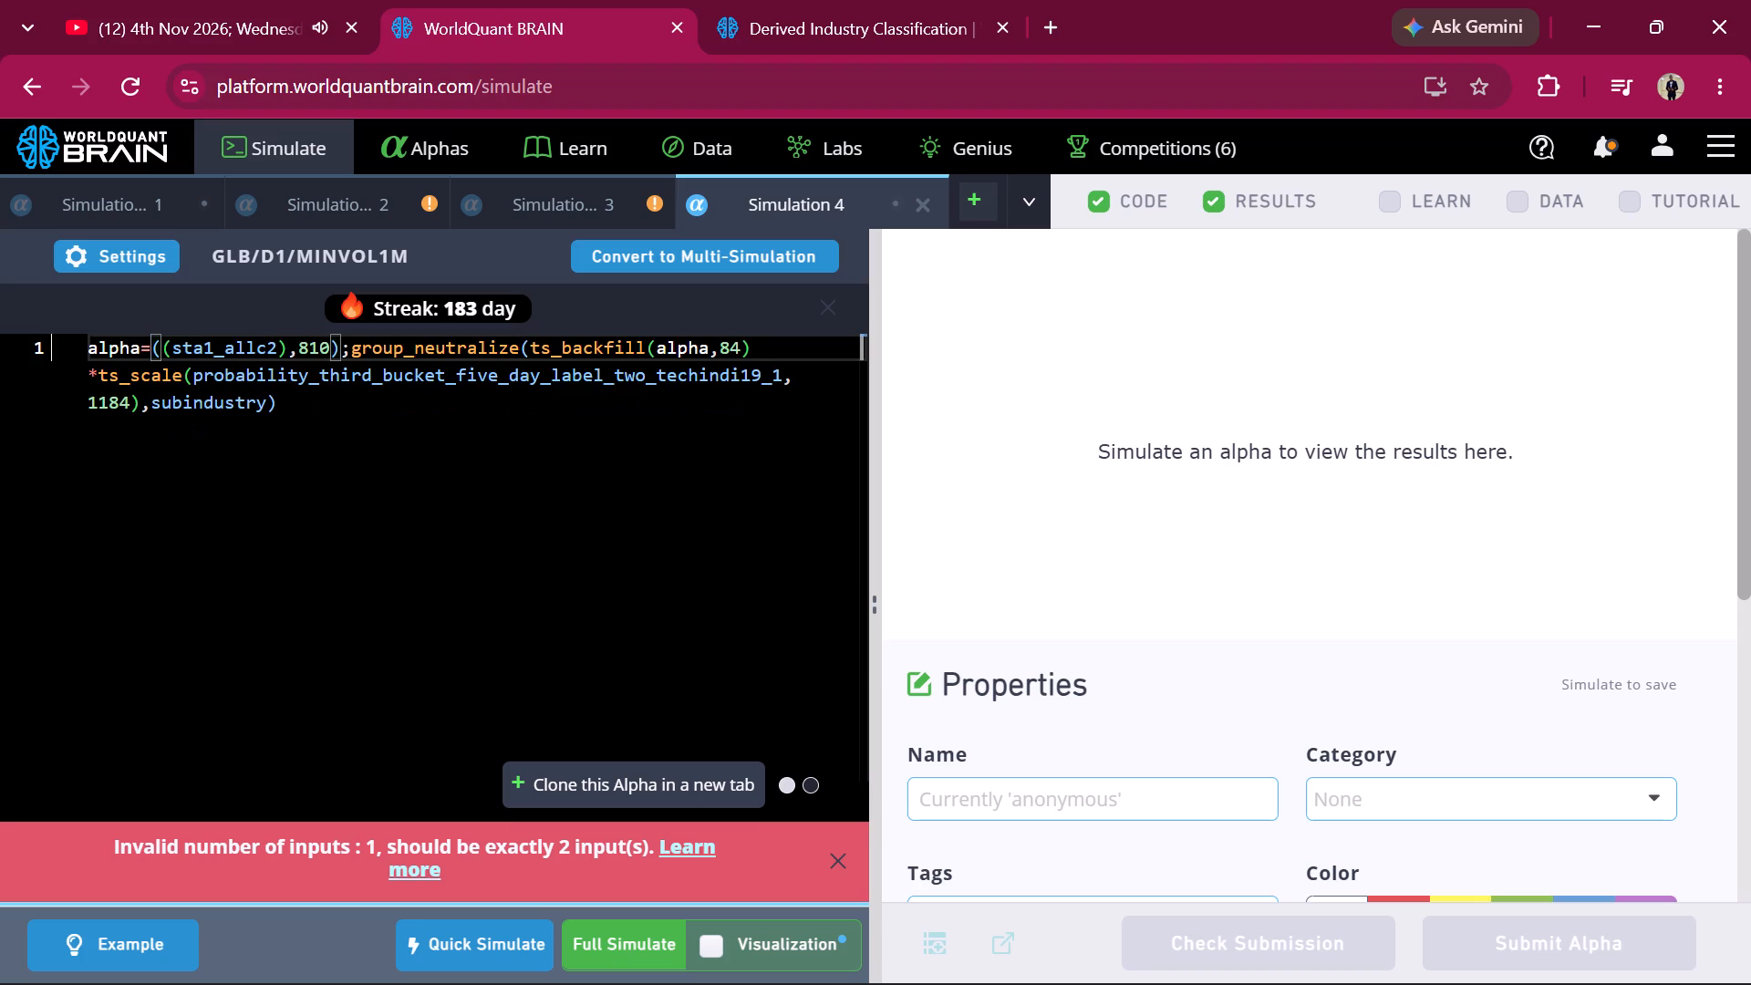
text(gr)
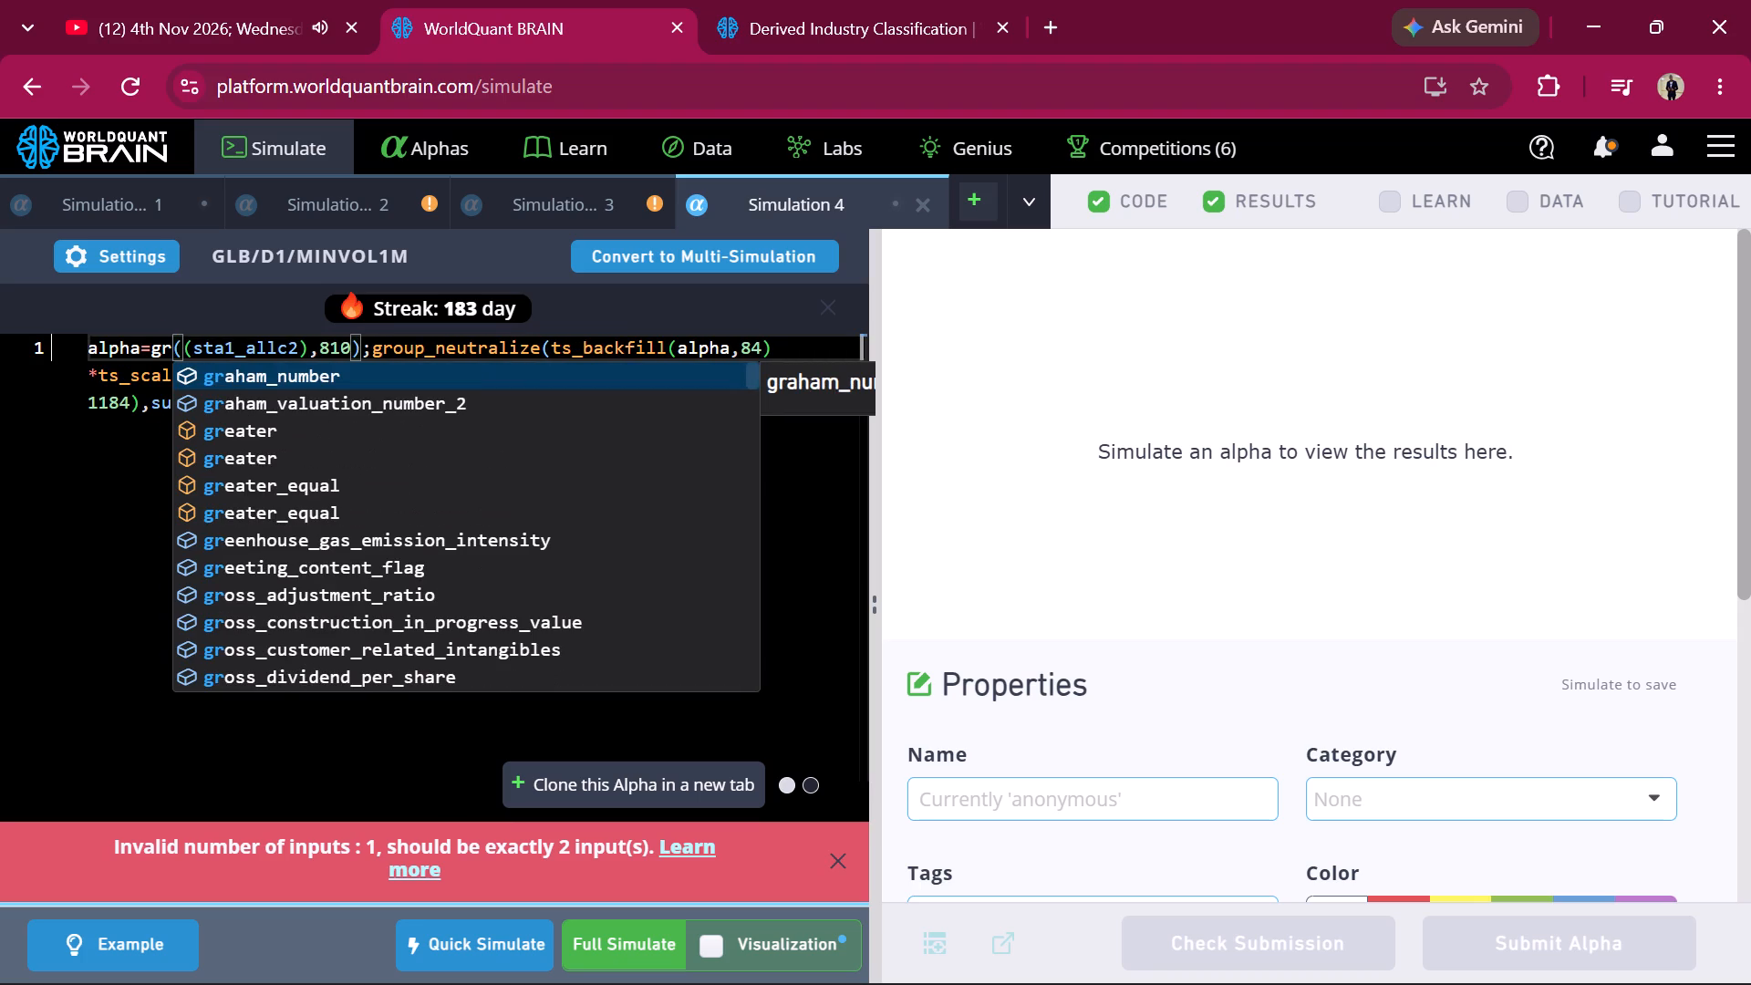
text(ou)
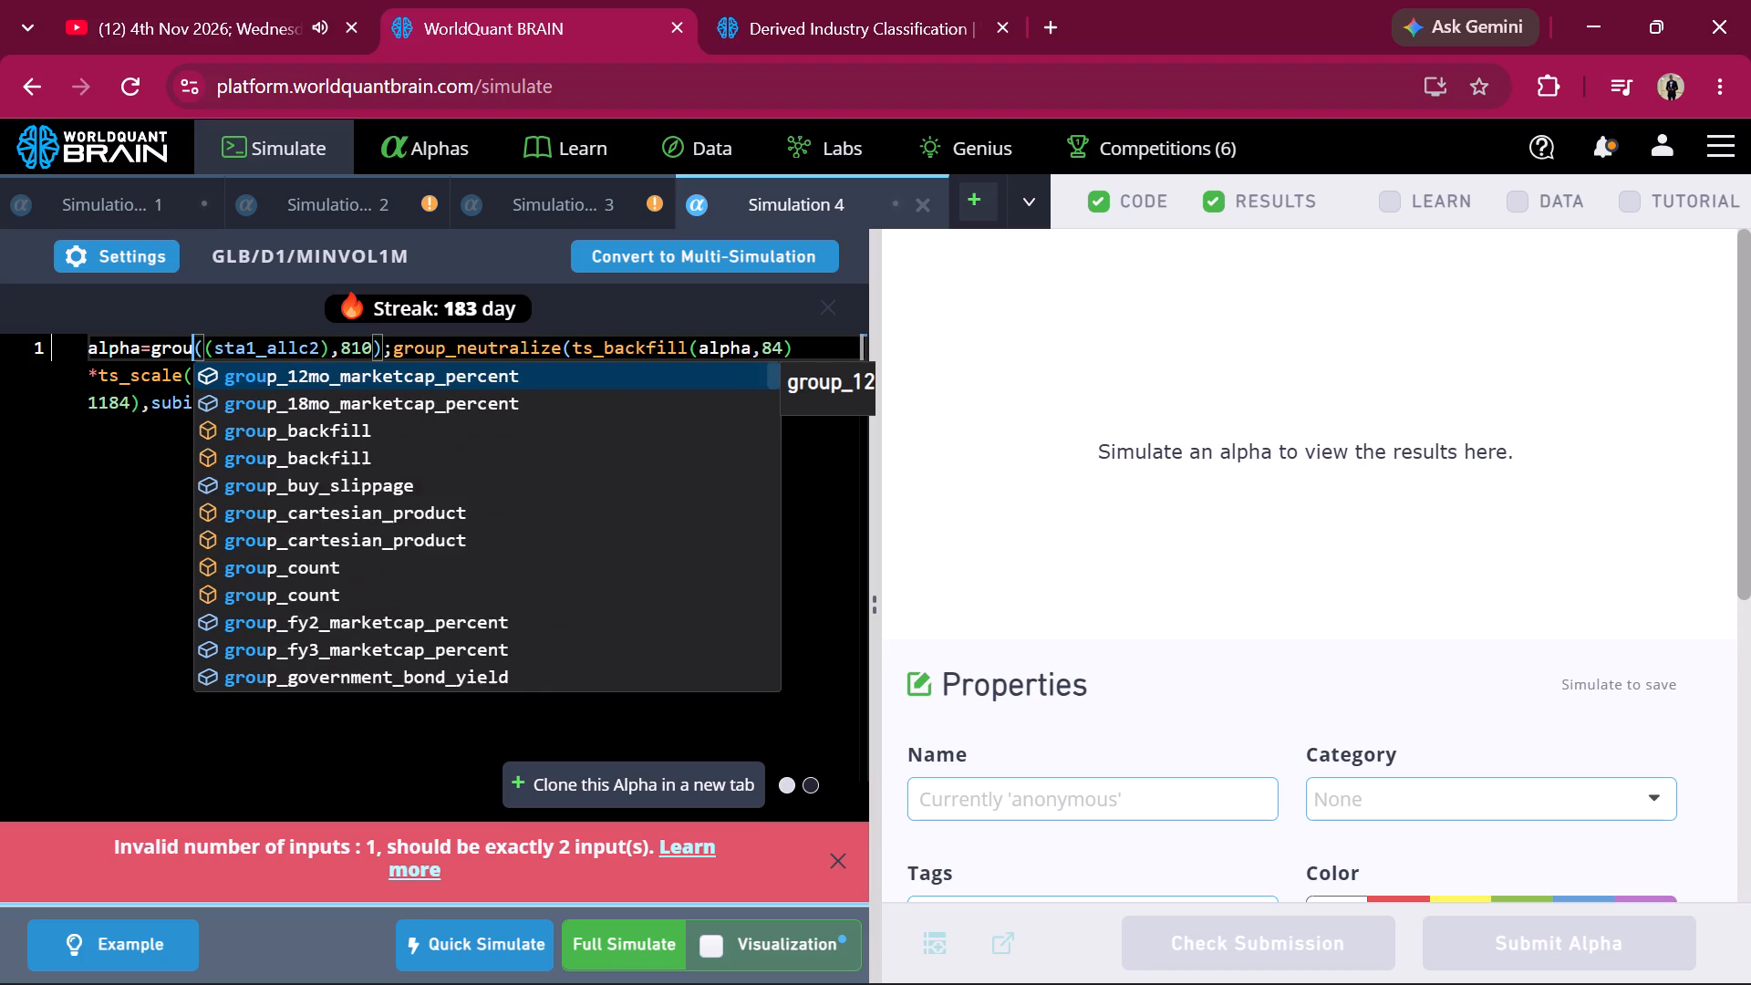
key(p)
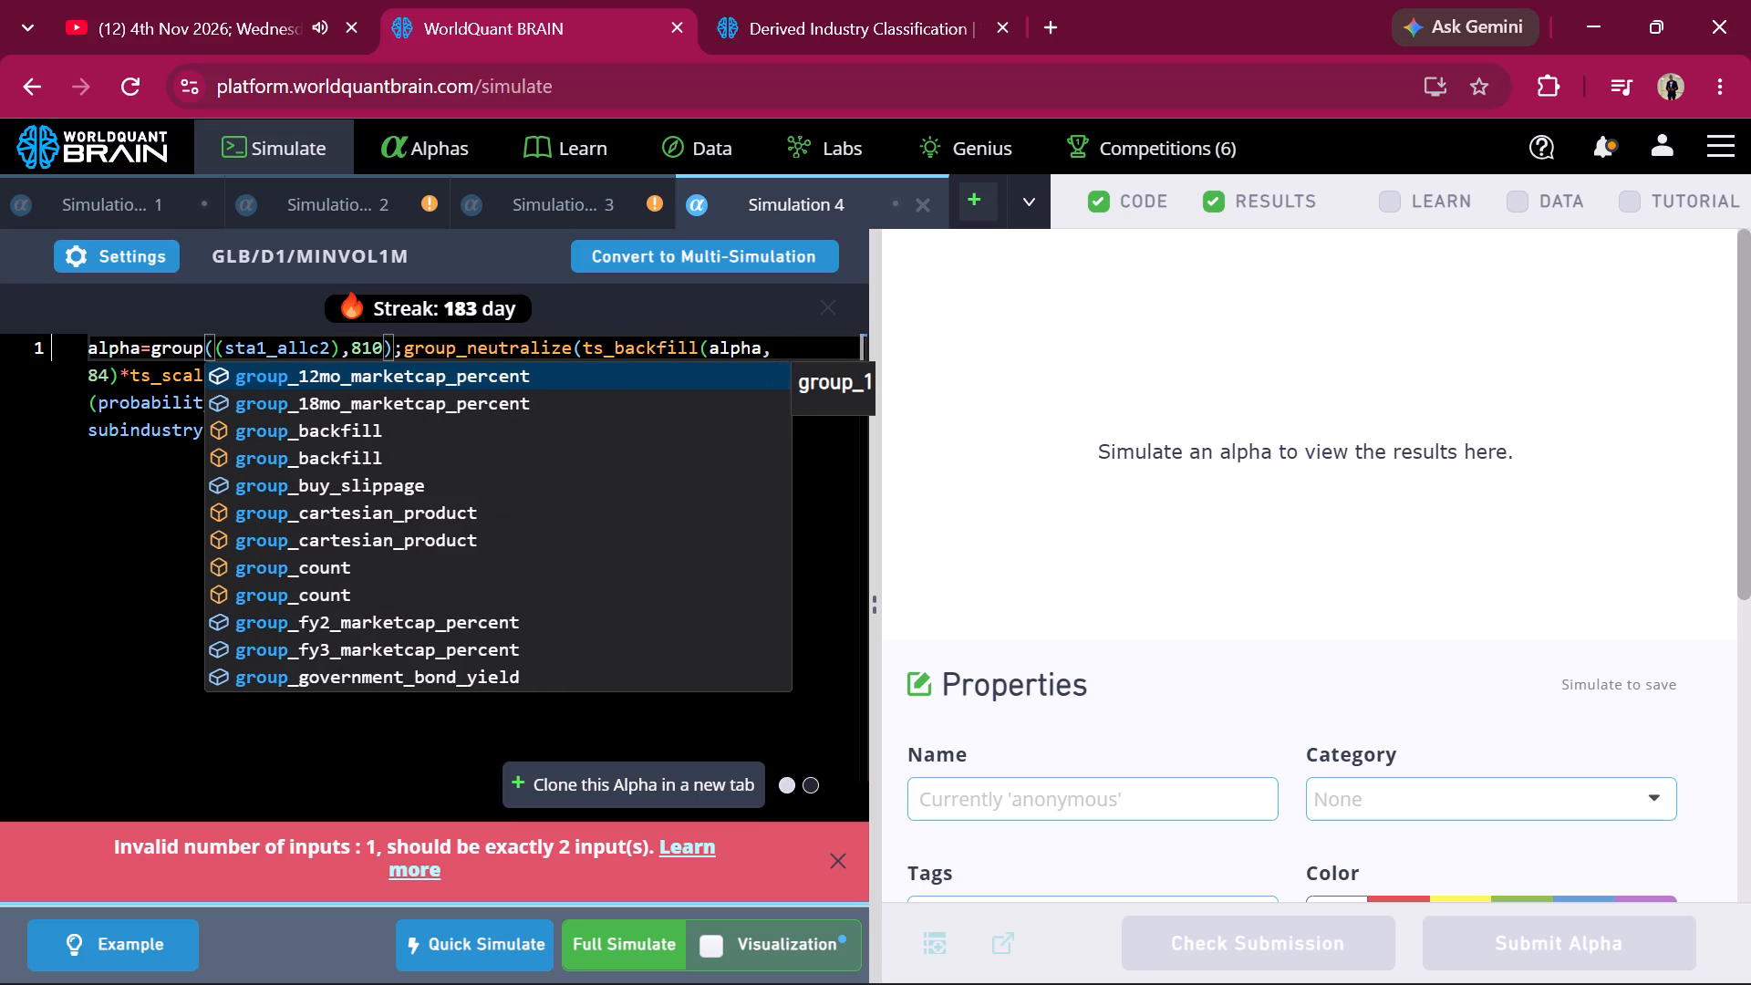
key(shift+underscore)
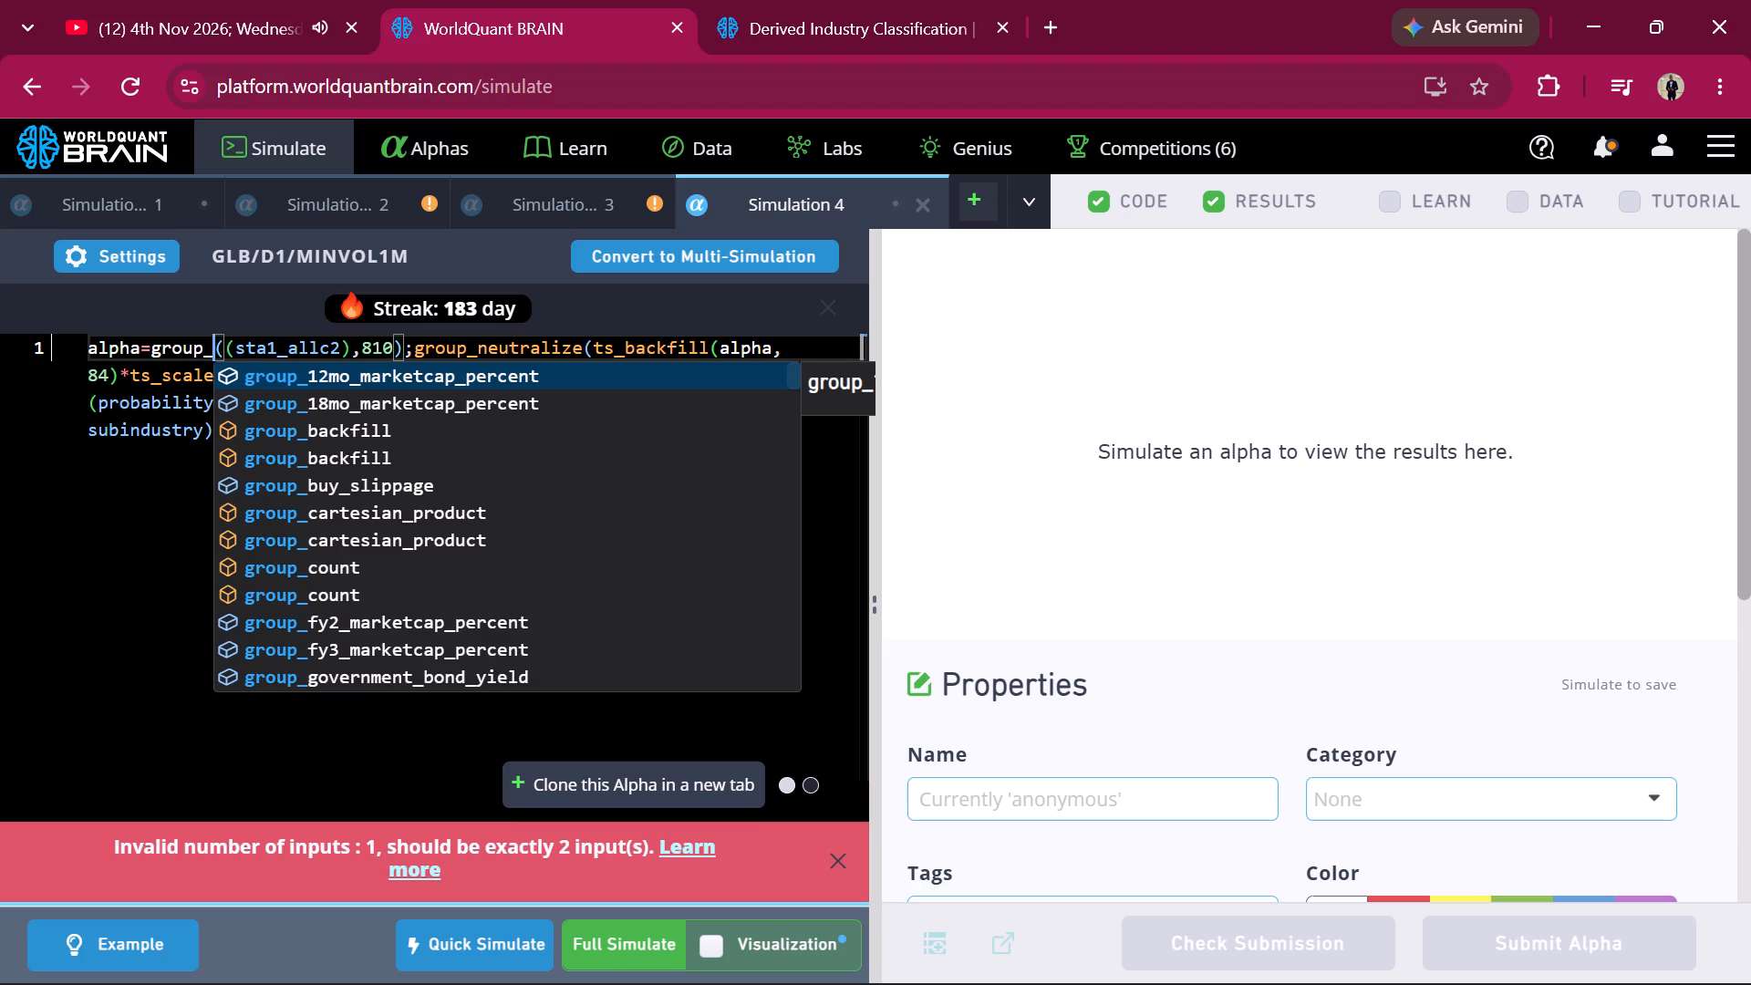
key(n)
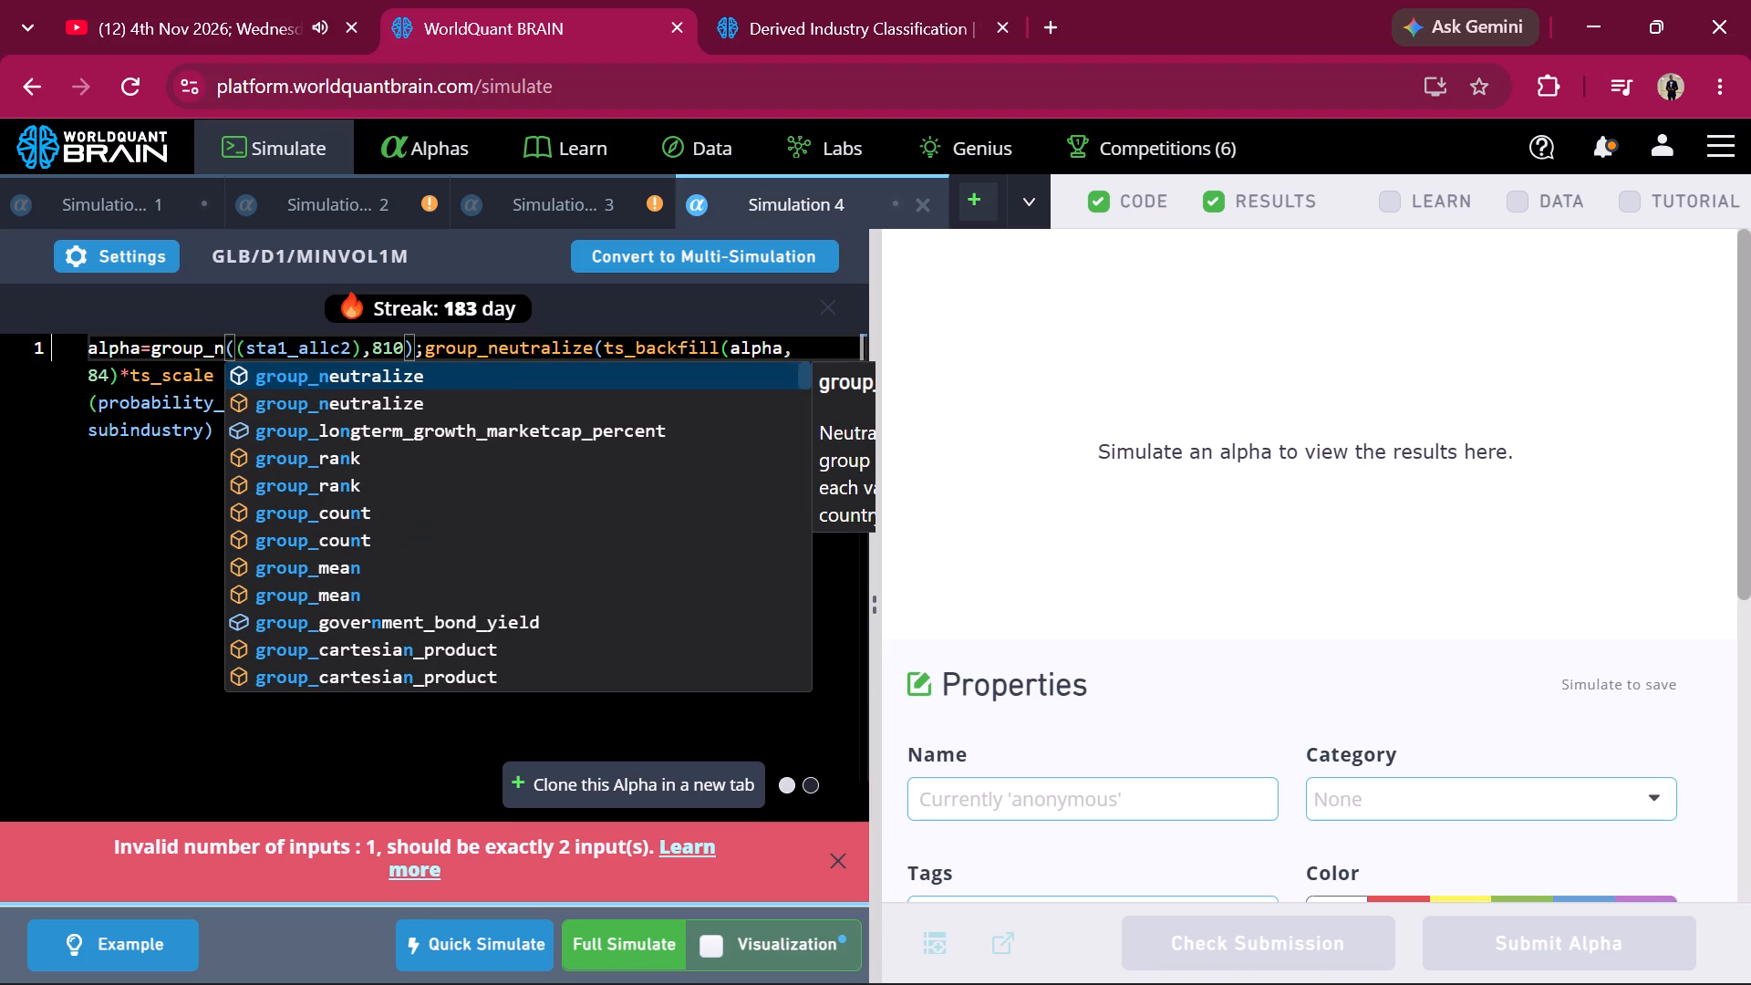
click(429, 389)
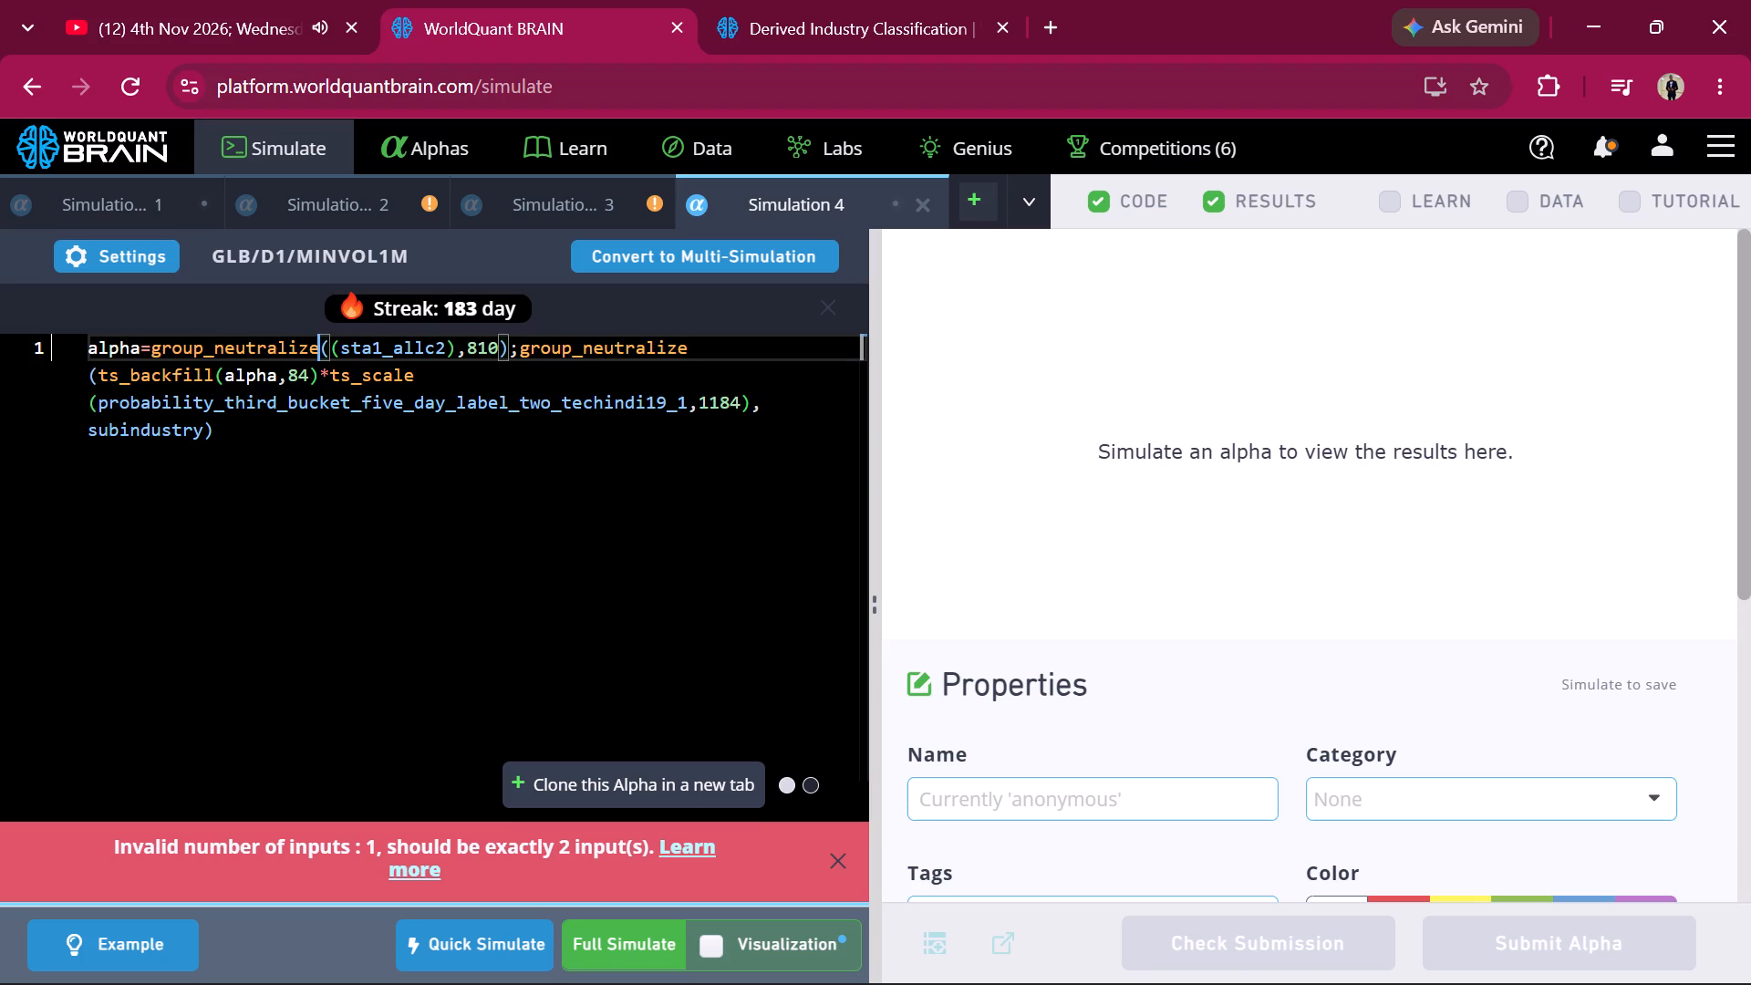
In Simulation 4, wrap sta1_allc2 in the ts_returns operator with 5 as its second input, and run a full simulation.
click(330, 345)
text(ts)
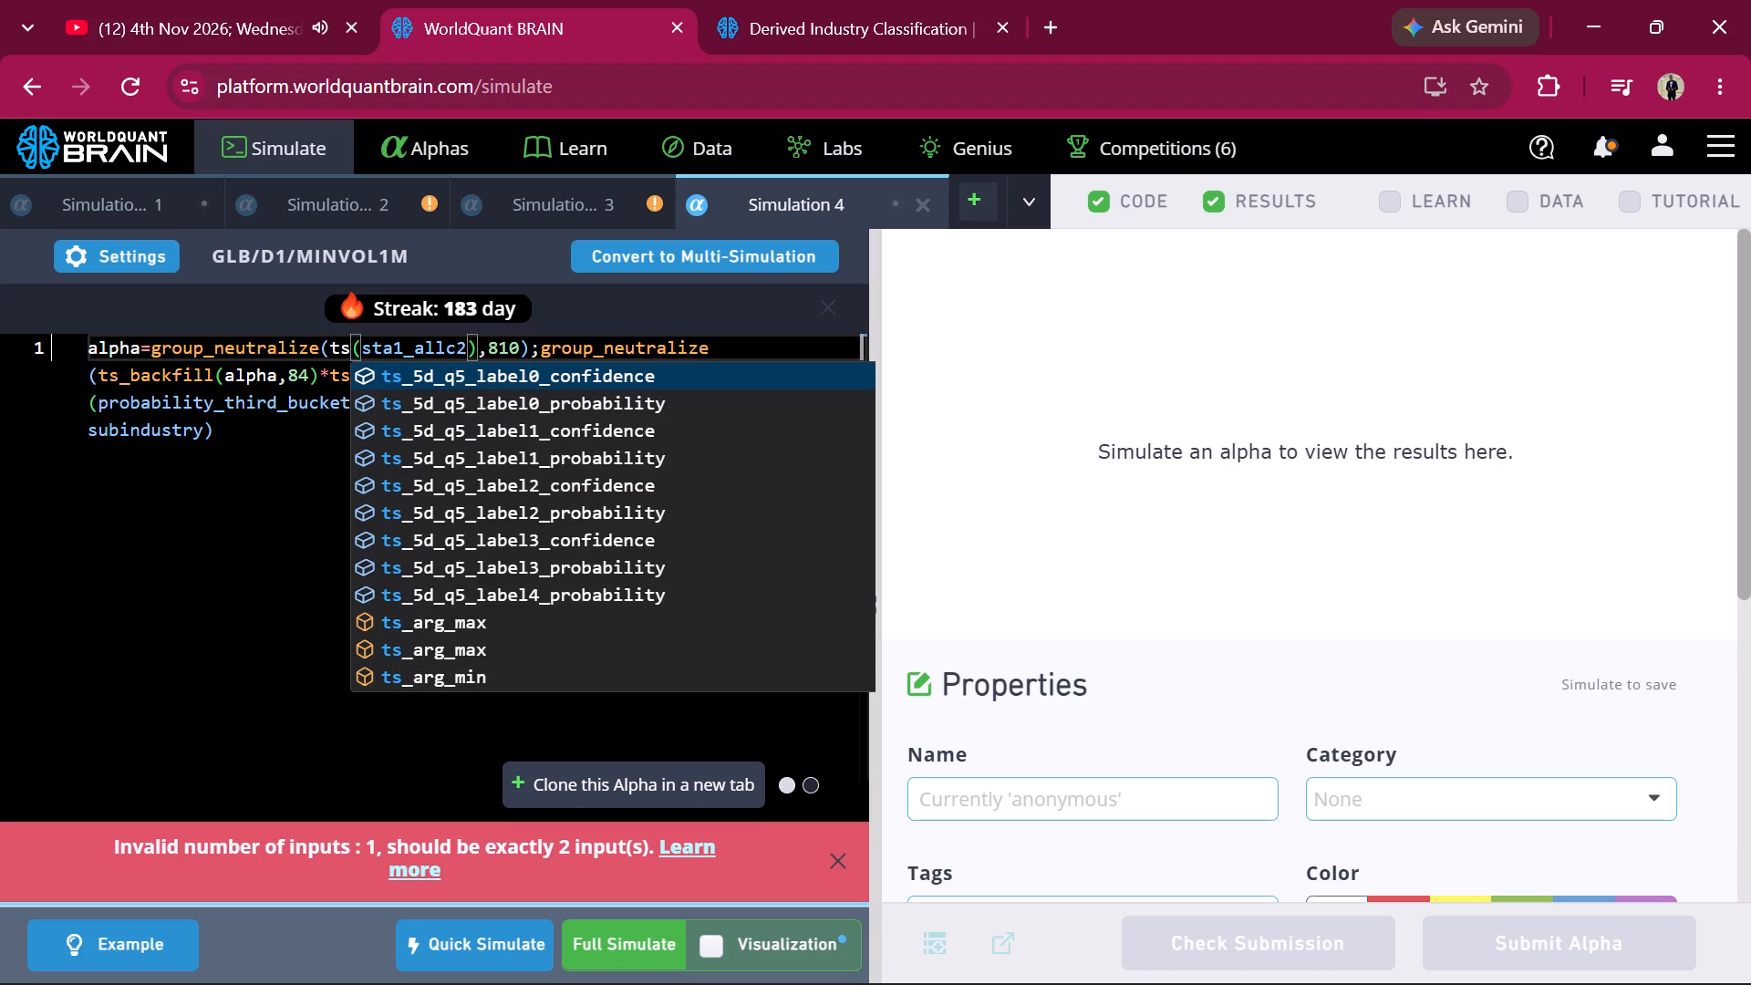
key(shift+underscore)
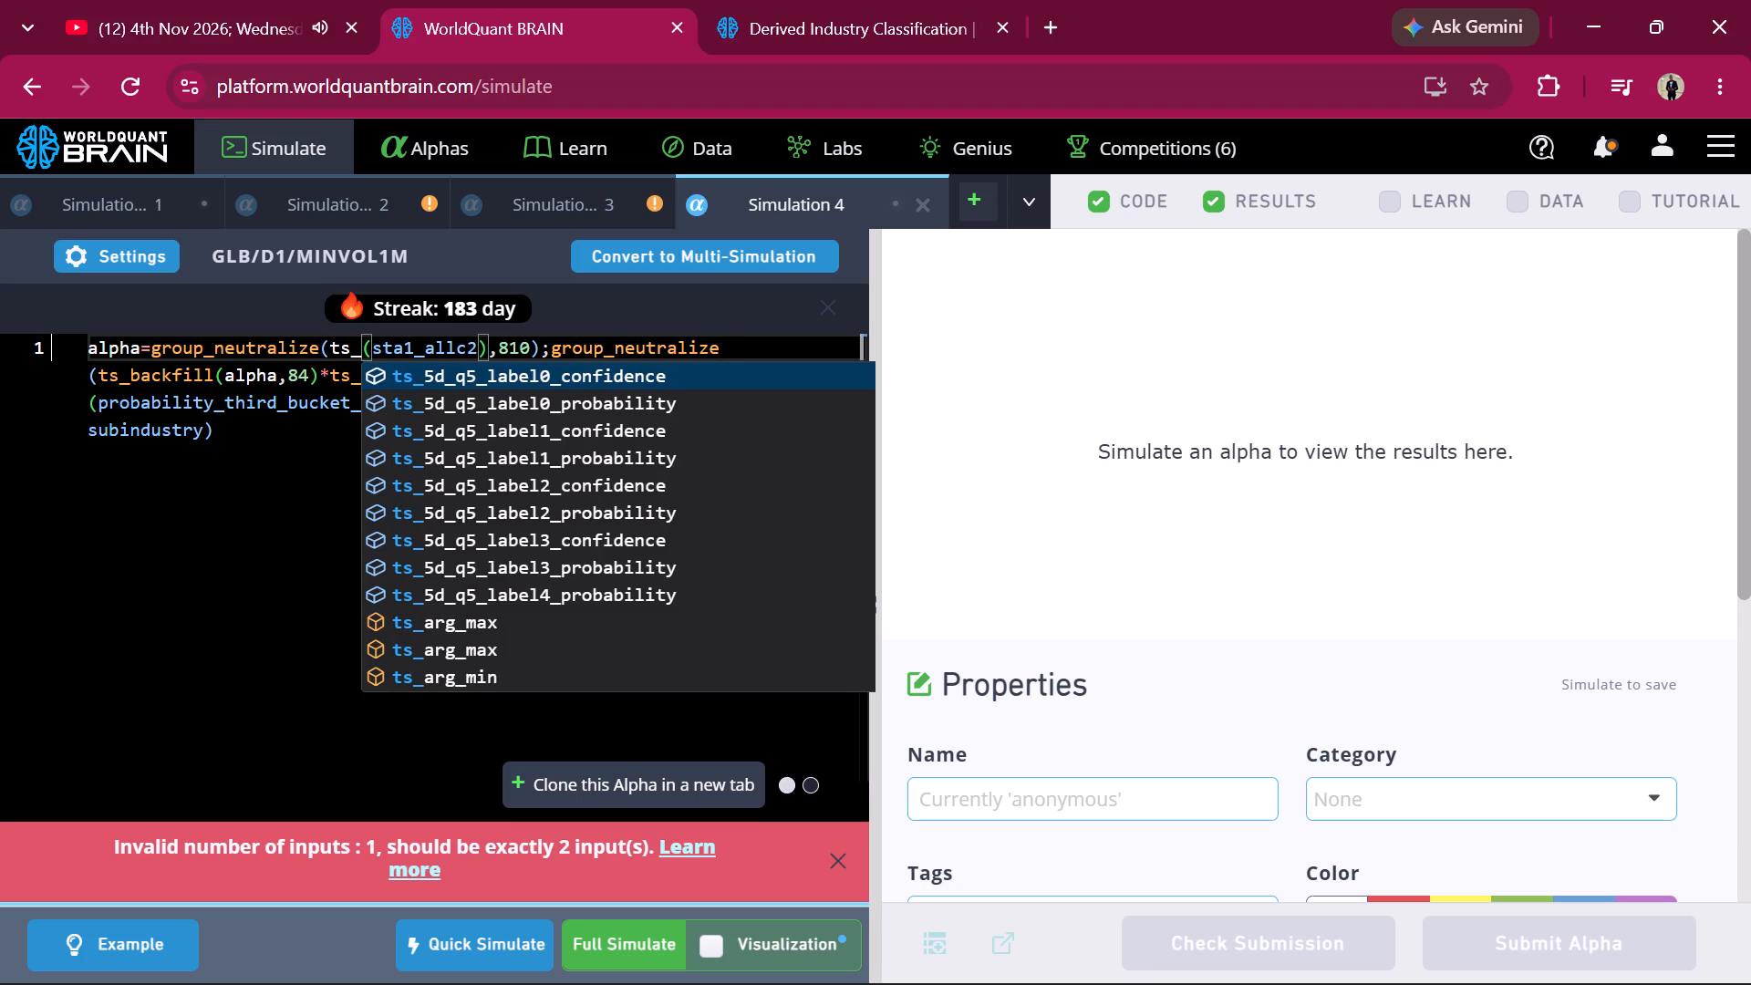
text(re)
text(tu)
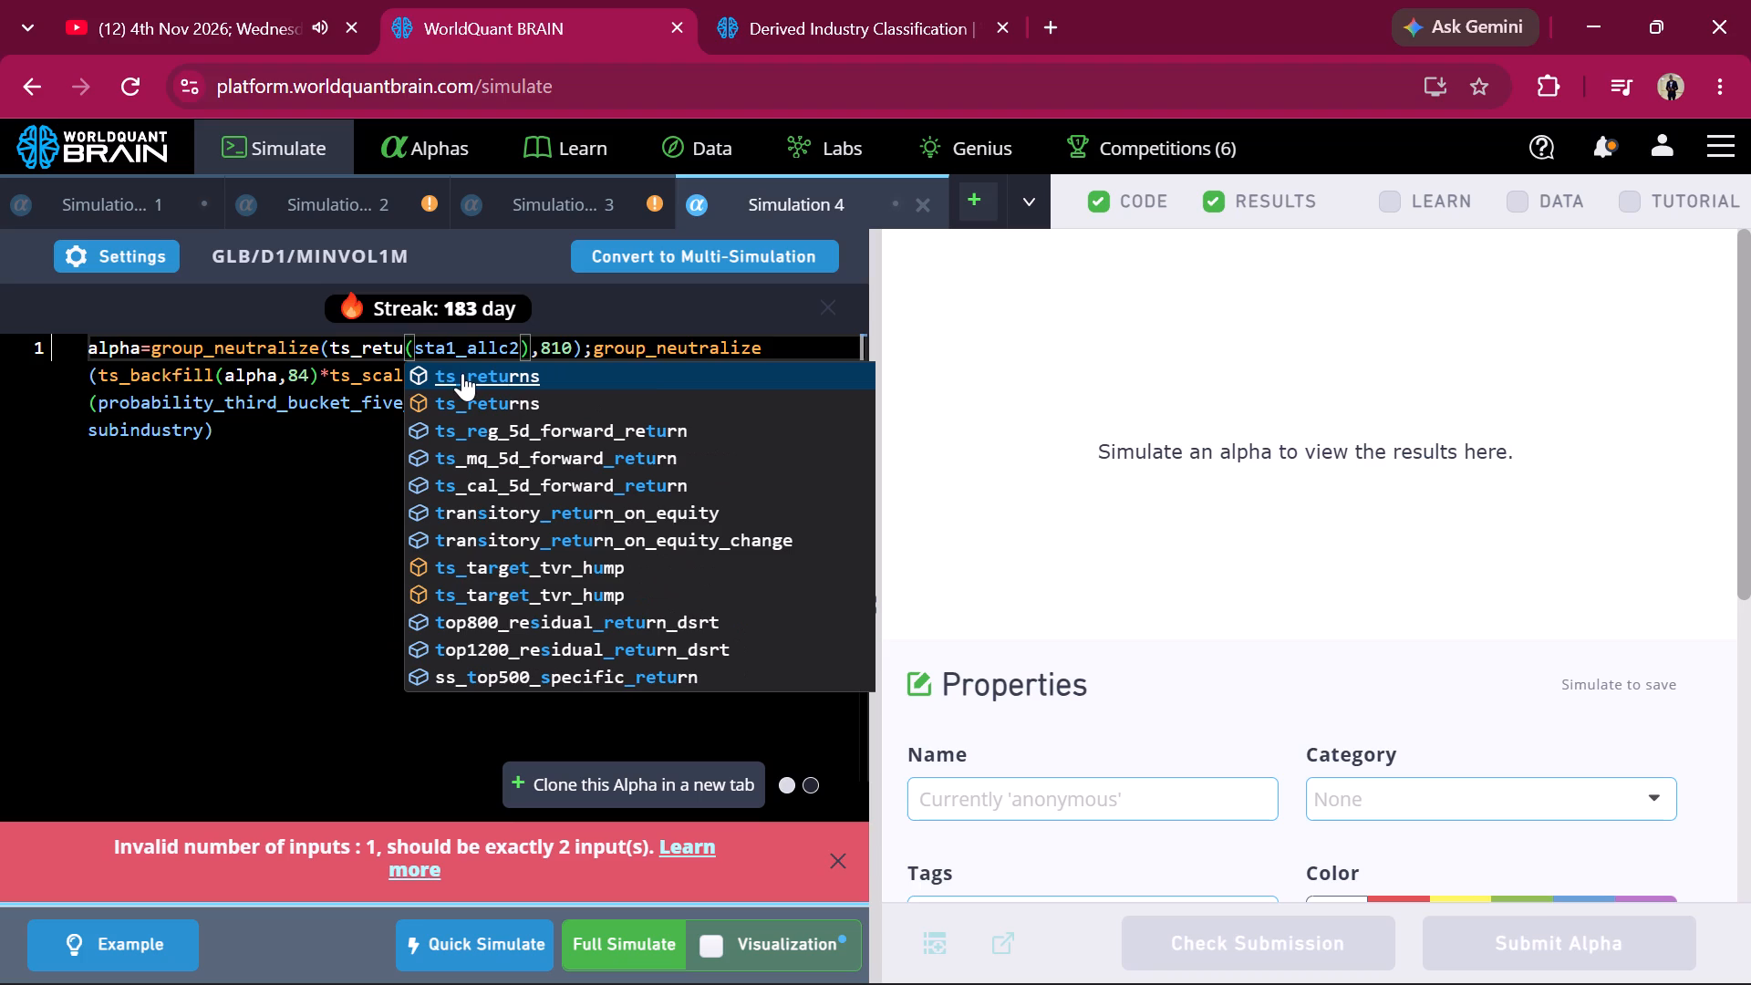
click(462, 373)
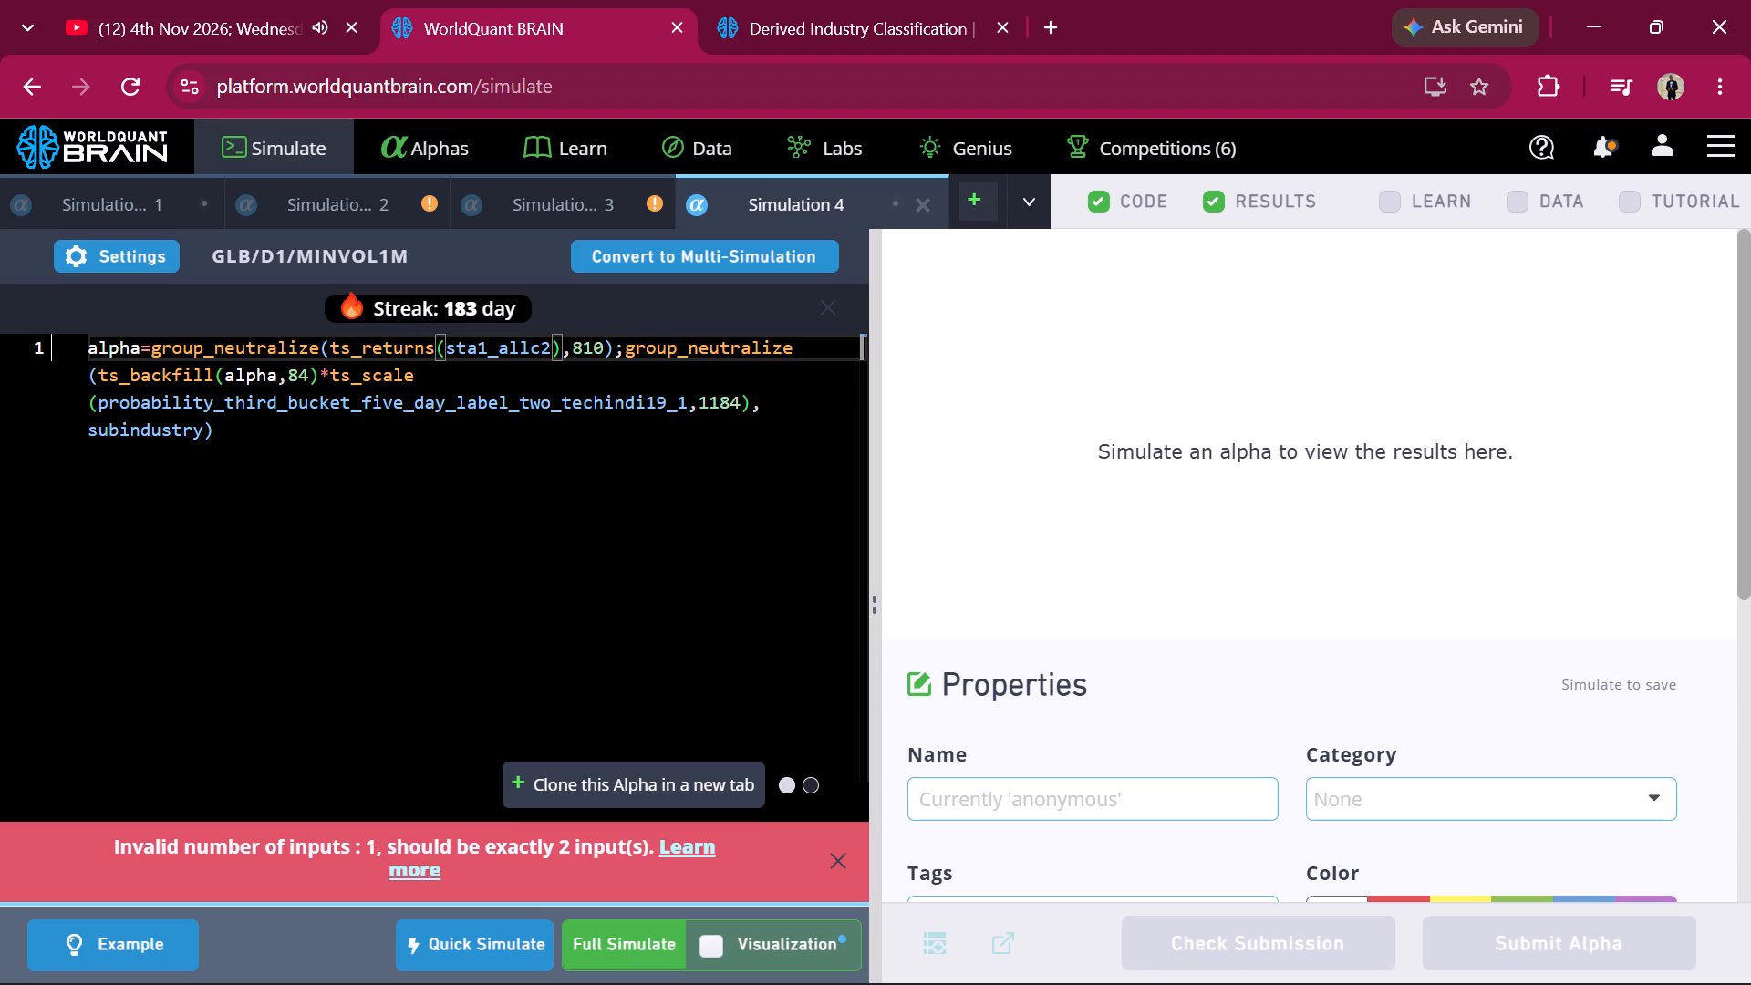
click(555, 355)
click(555, 355)
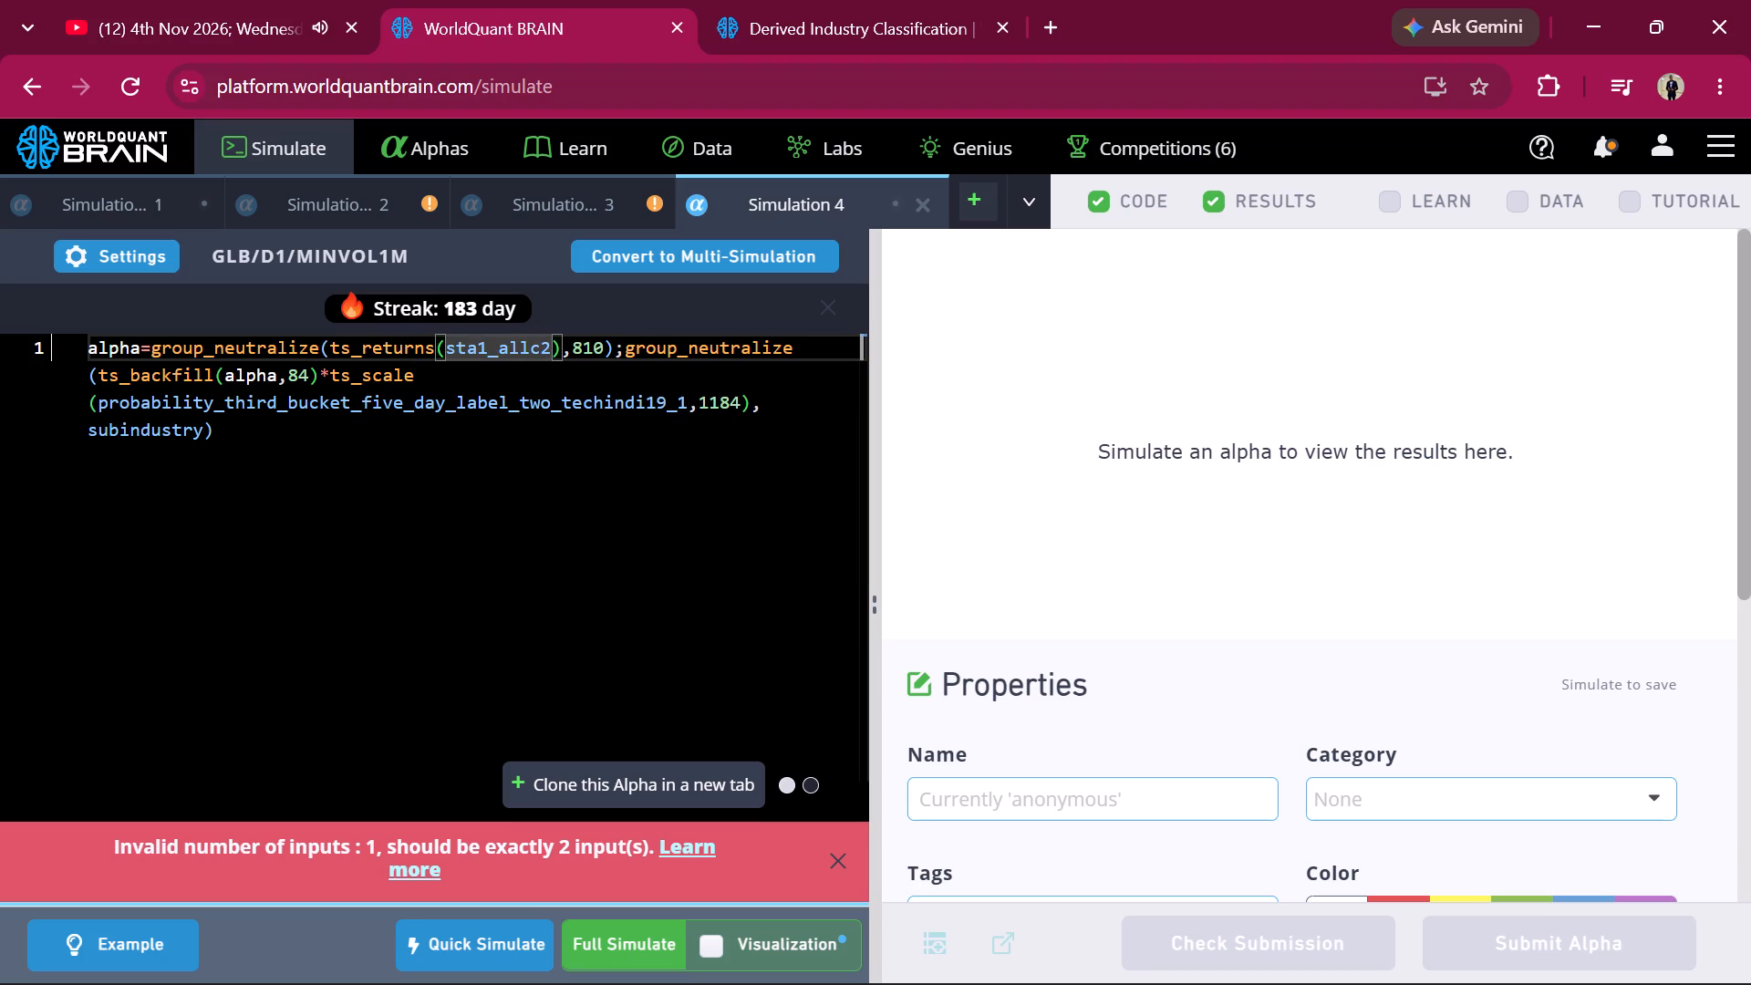
key(comma)
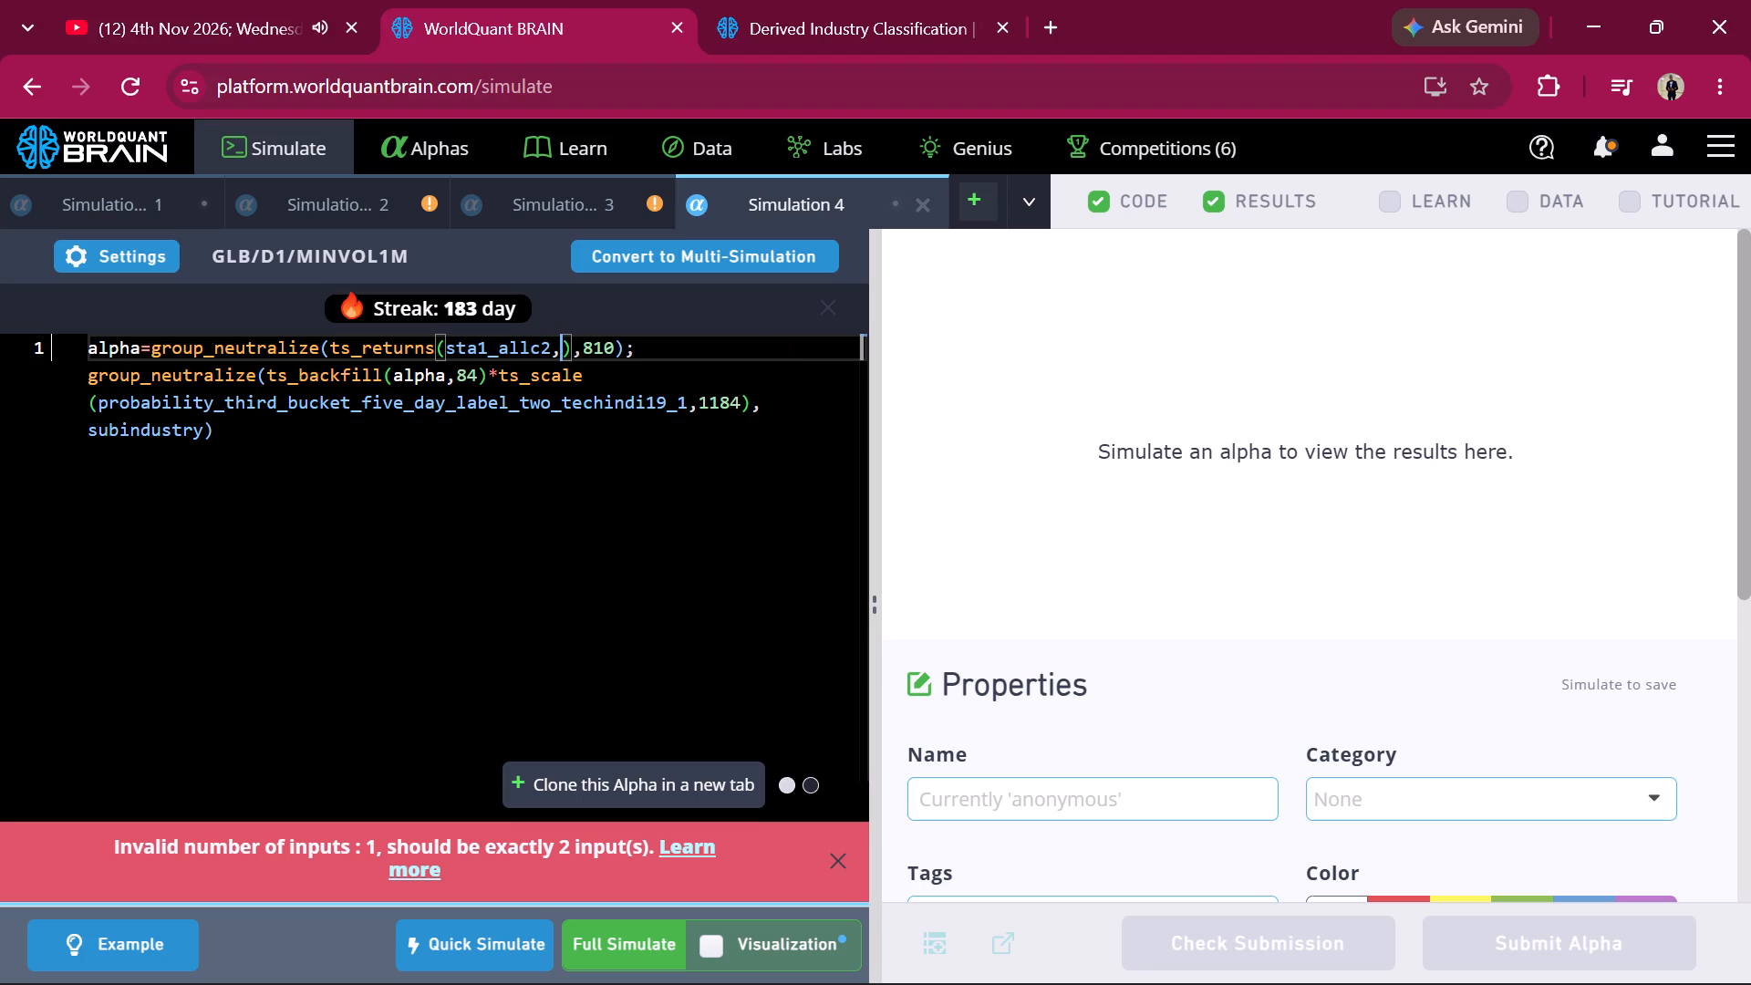
key(5)
click(618, 944)
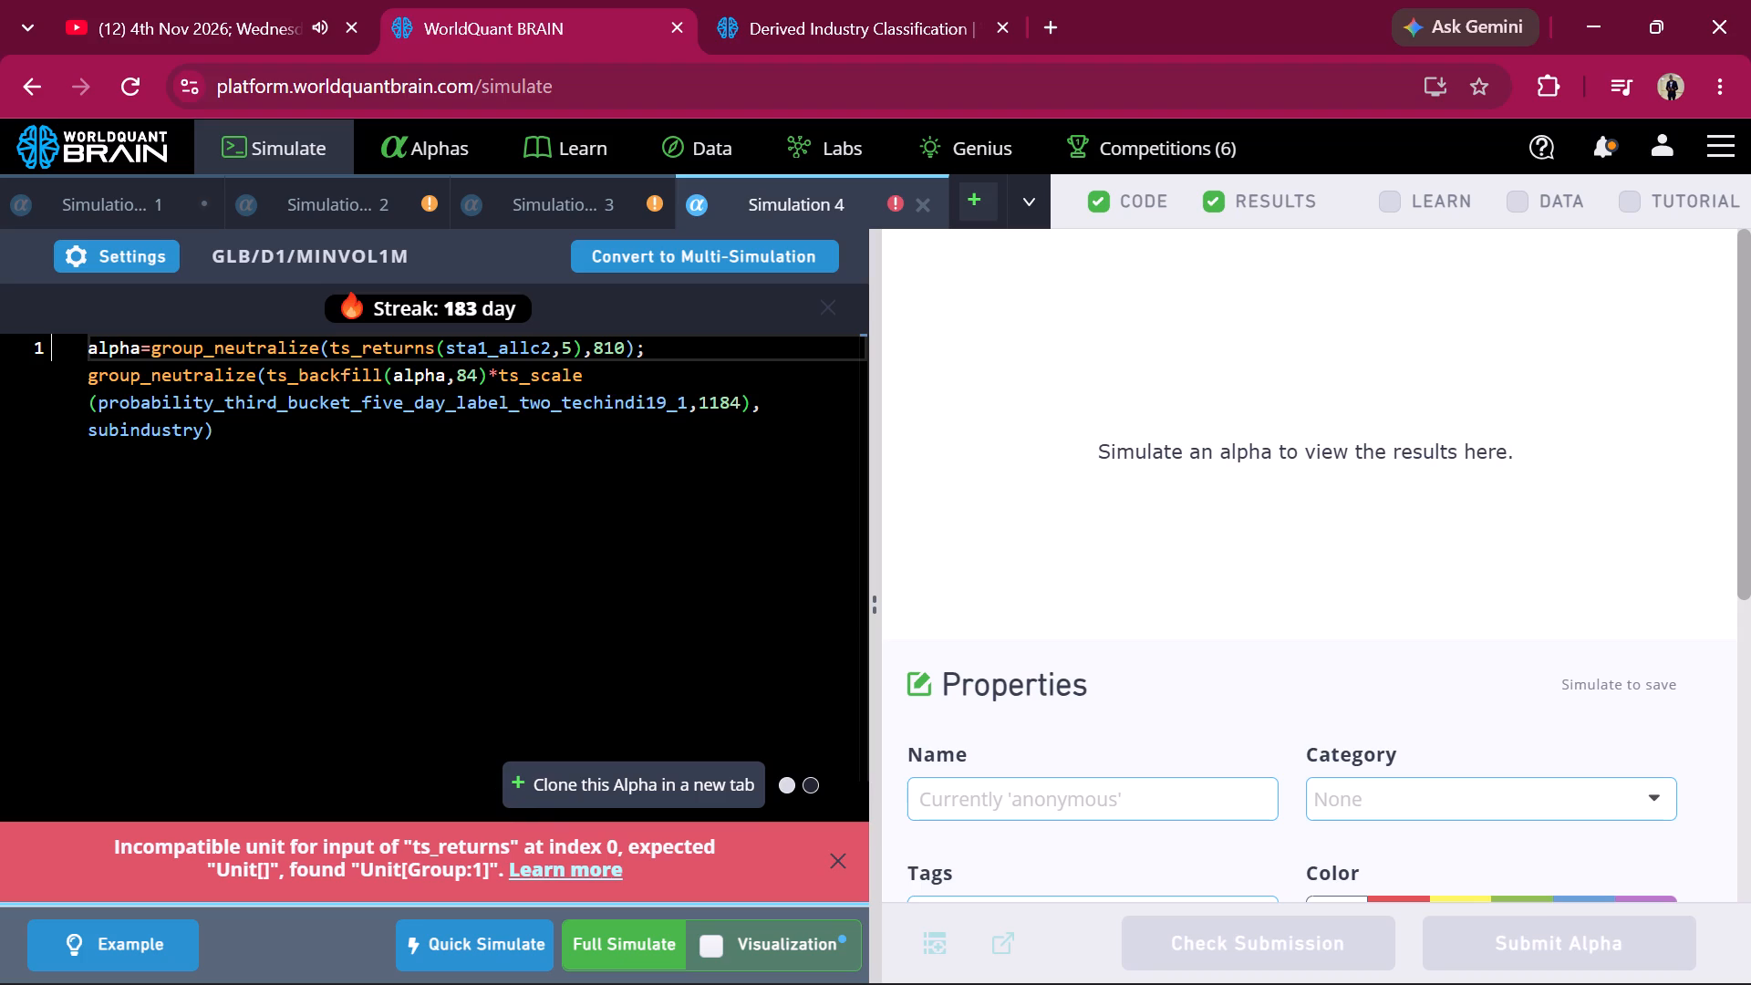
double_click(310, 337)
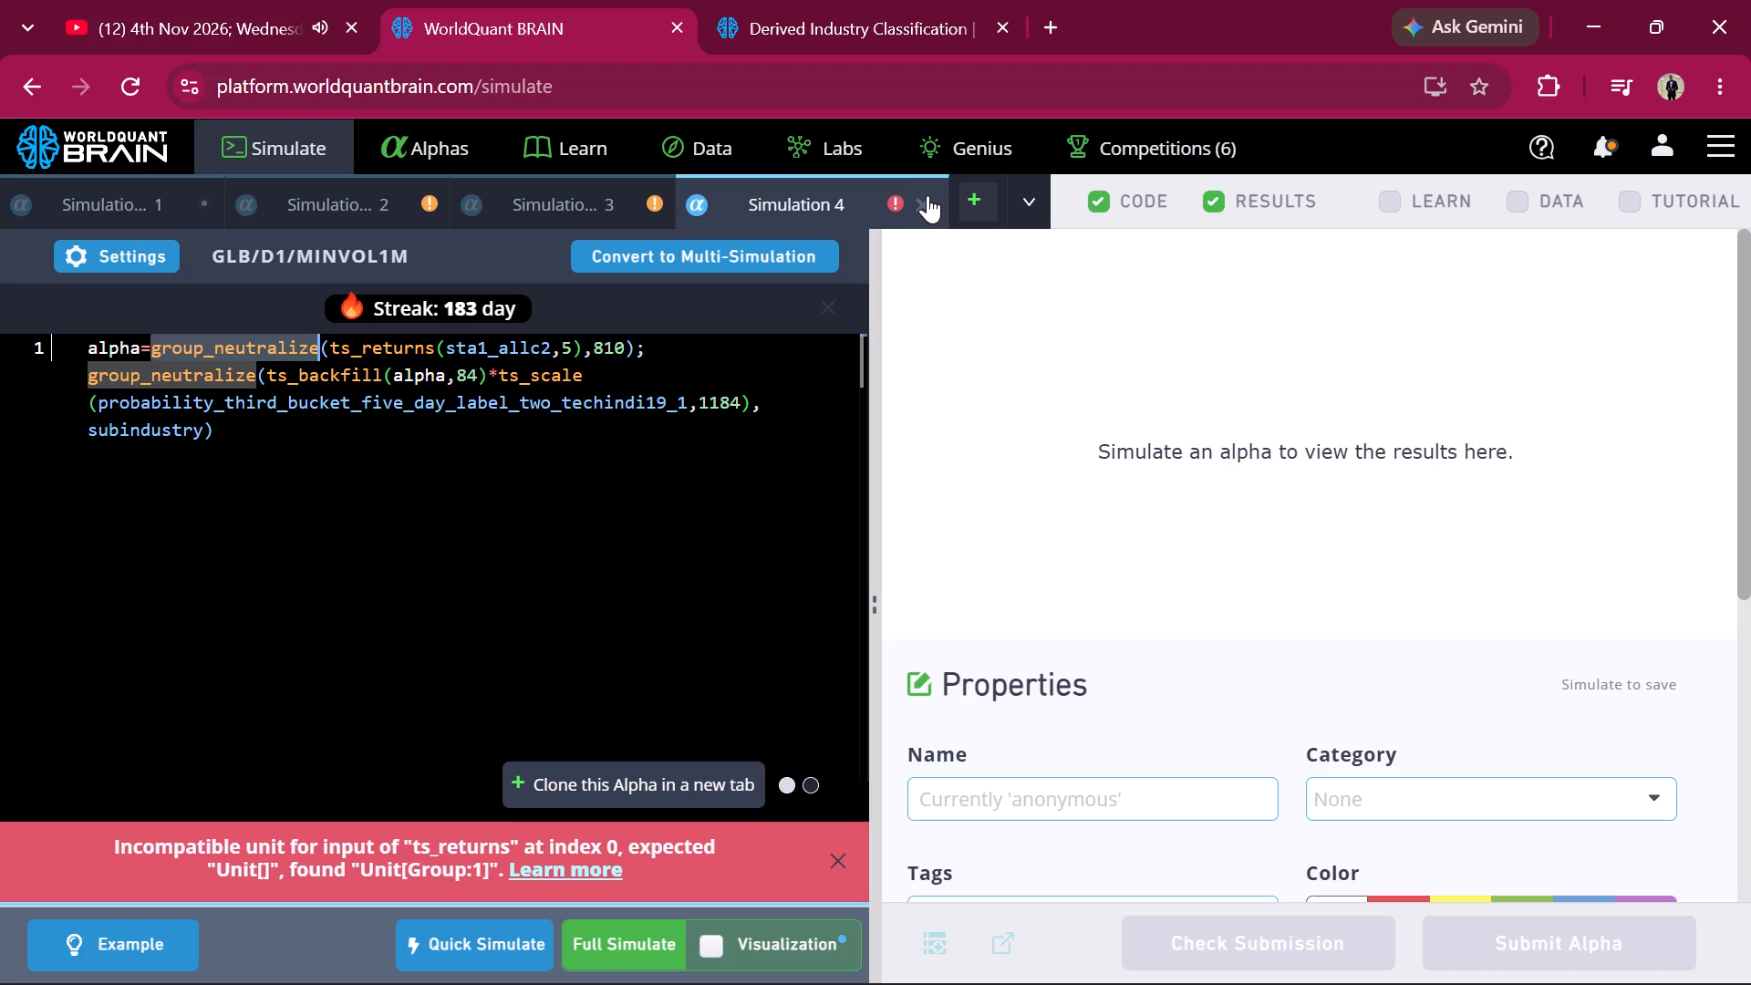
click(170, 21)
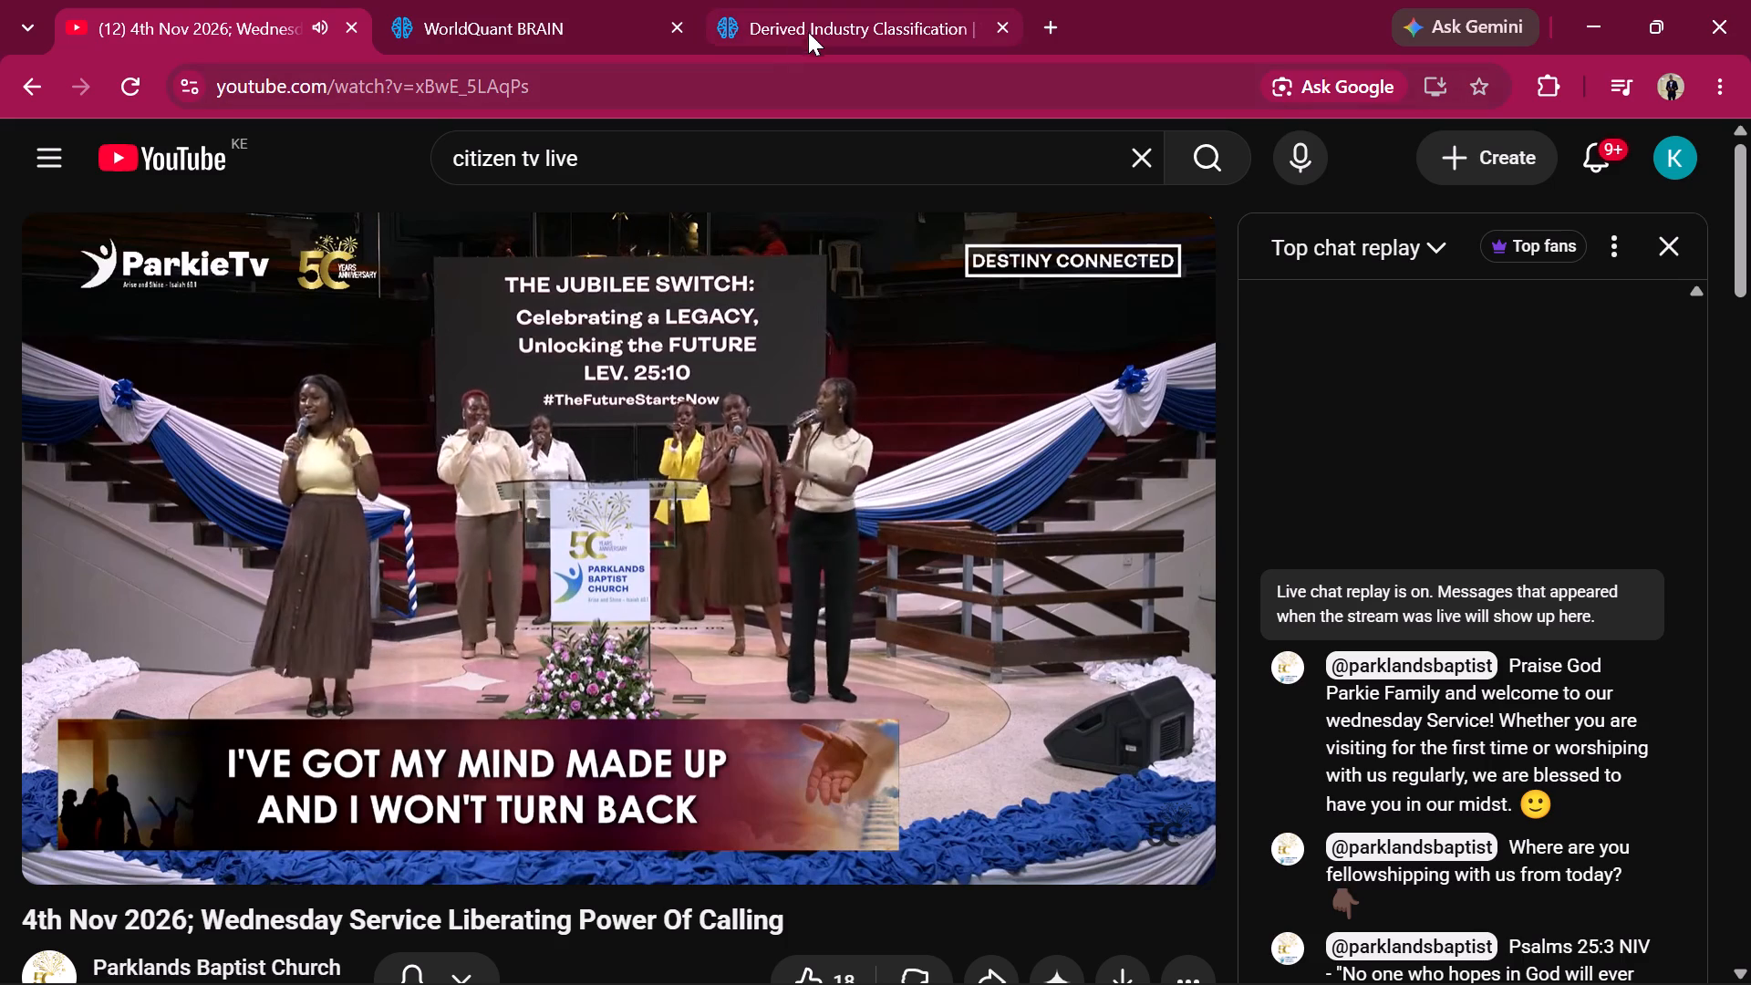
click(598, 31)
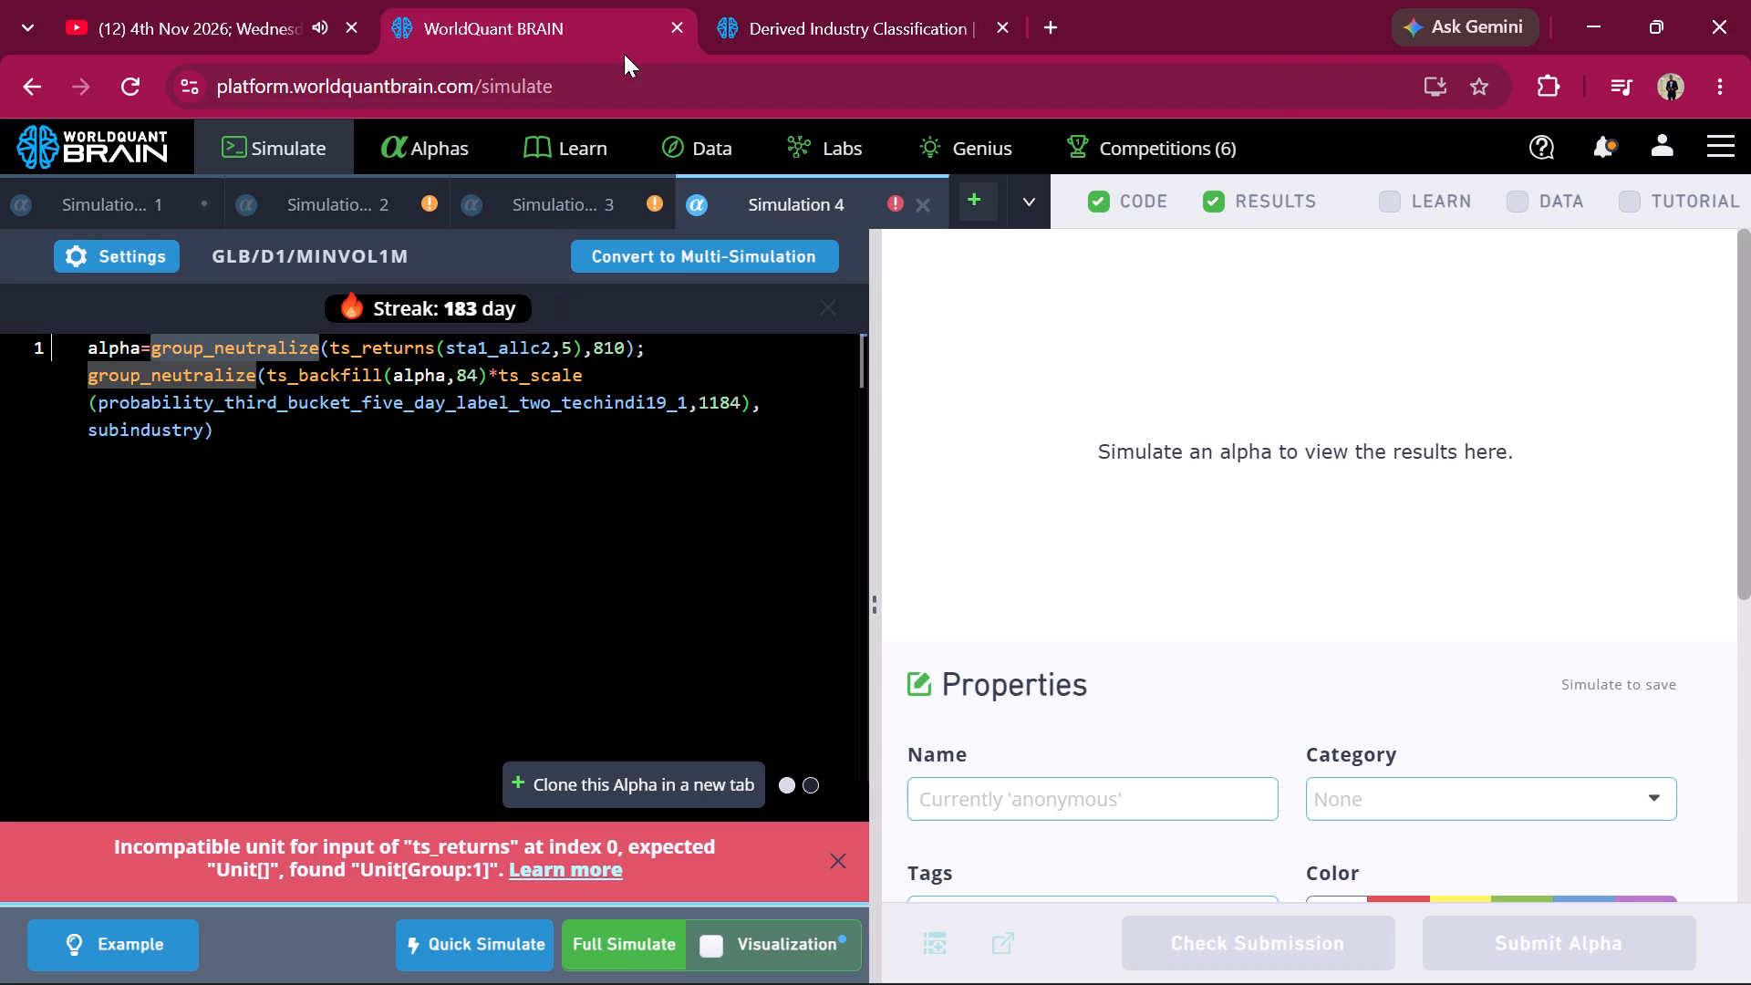
Show the test period for Simulation 3 and examine its IS Summary for the IS period, including the yearly figures.
click(557, 214)
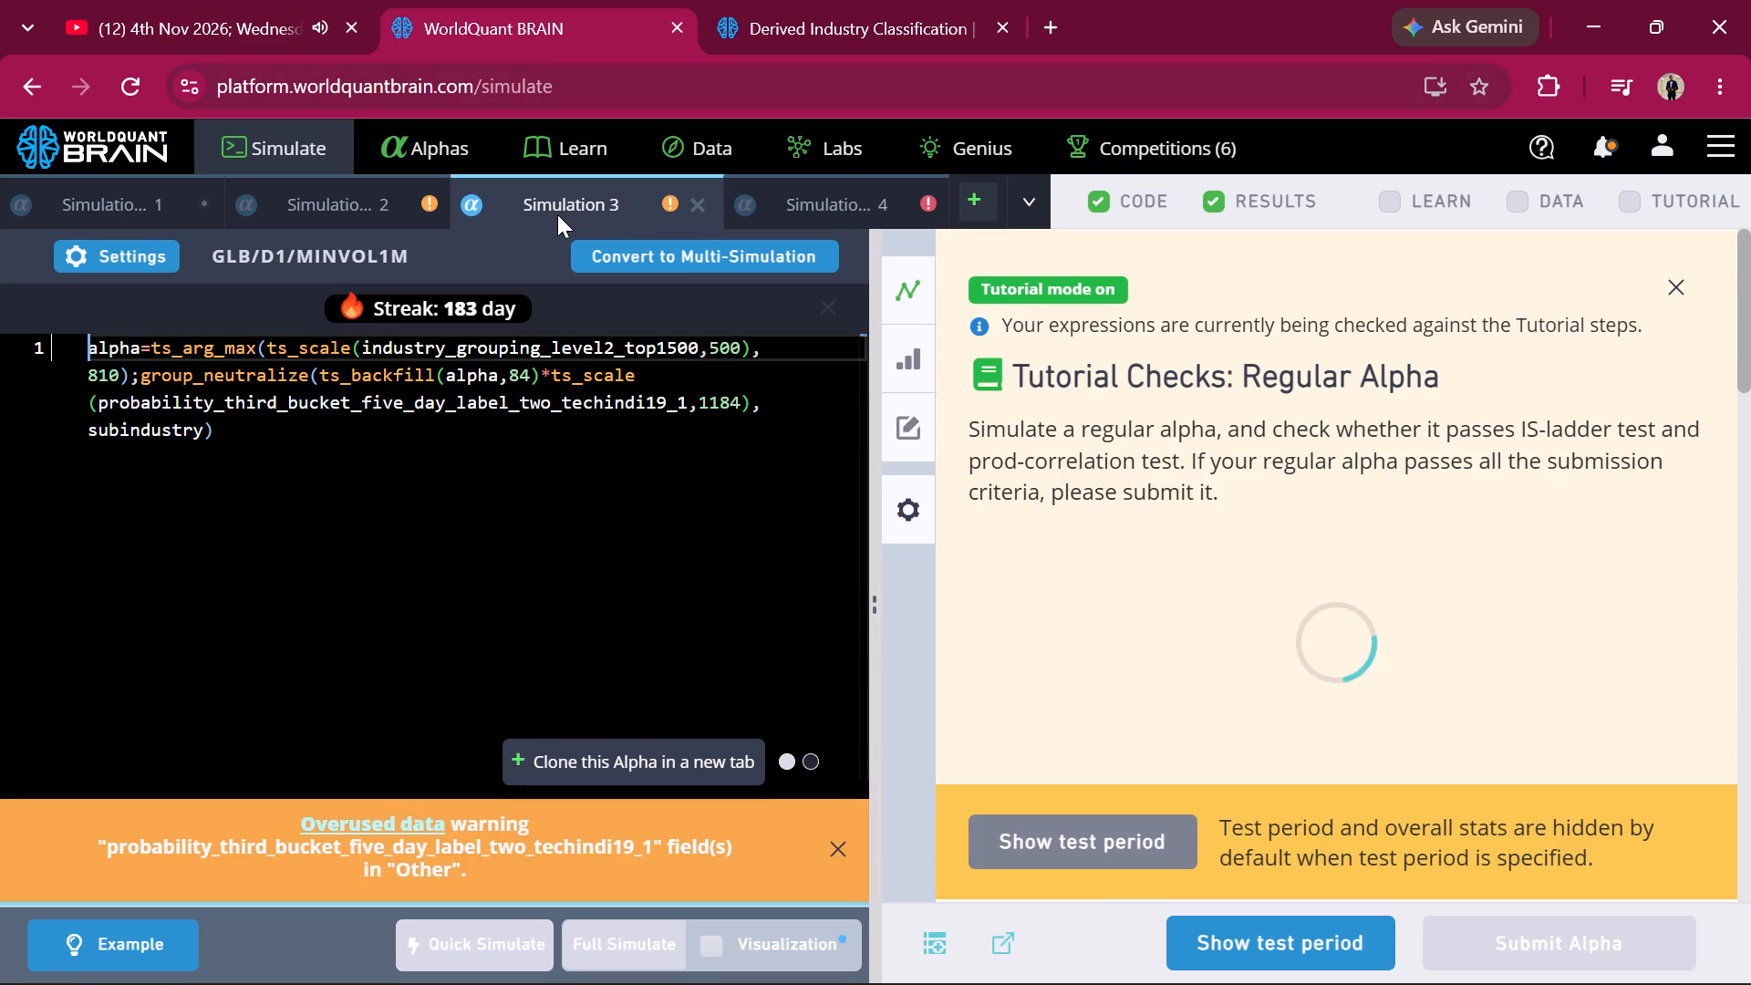
click(1285, 954)
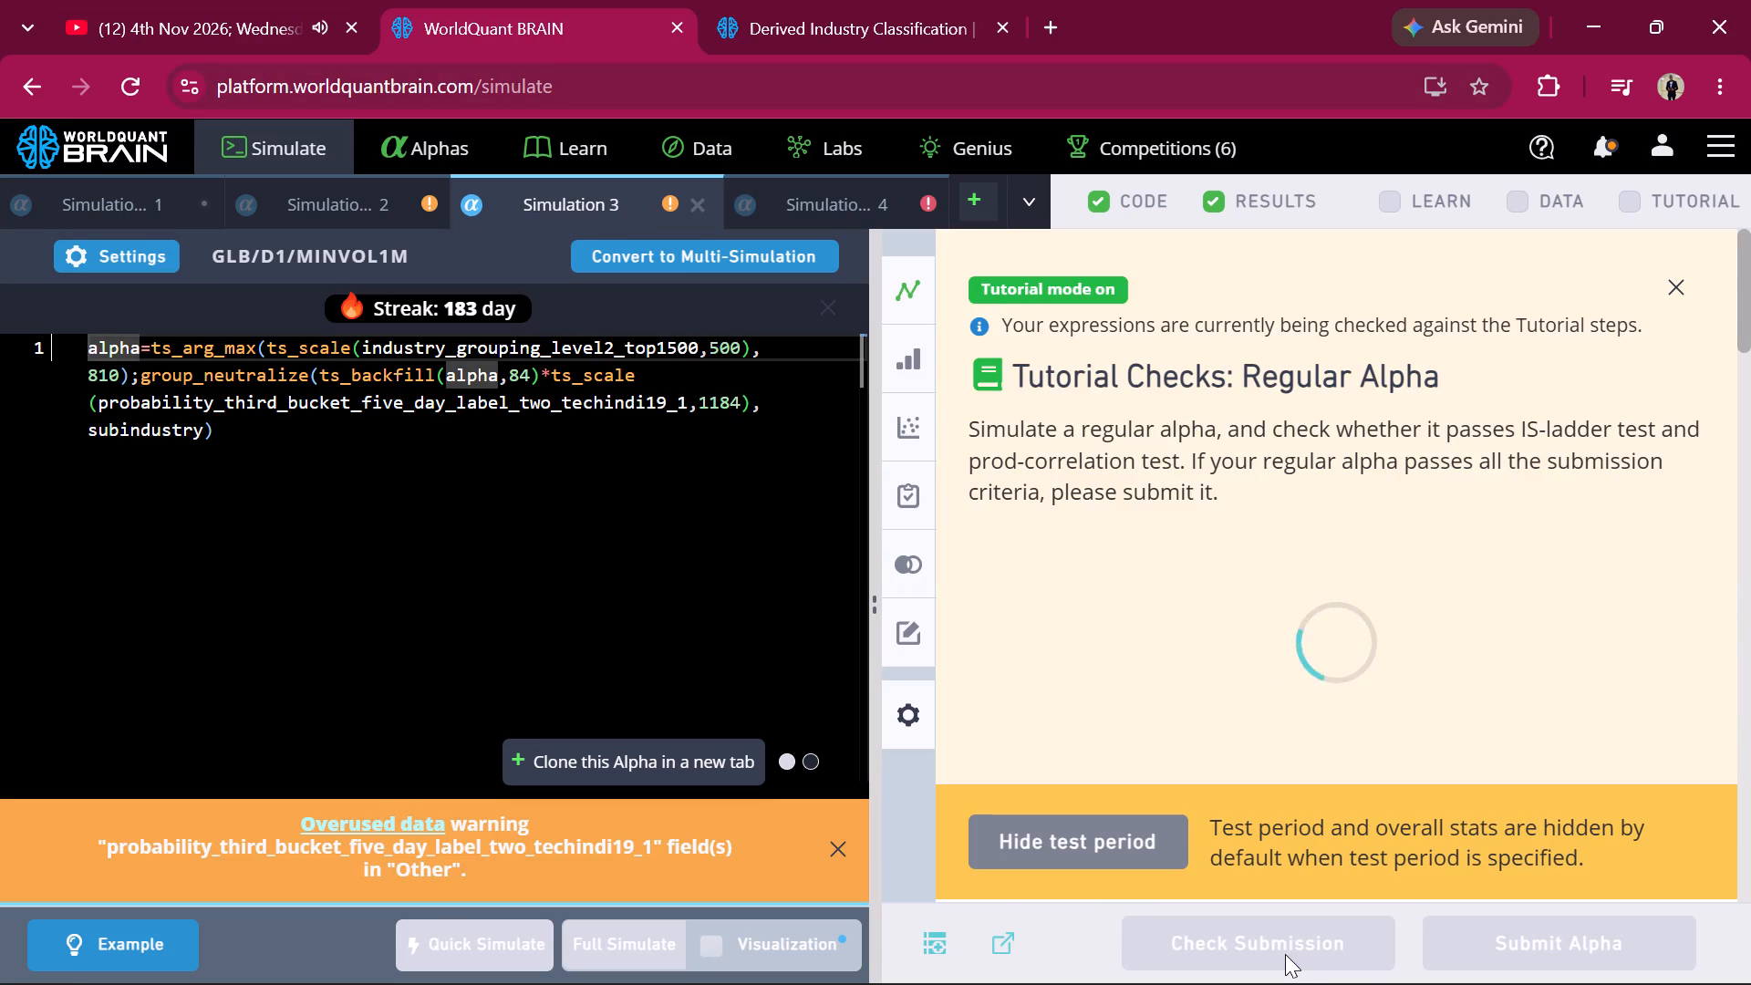
scroll(1218, 525, down, 1)
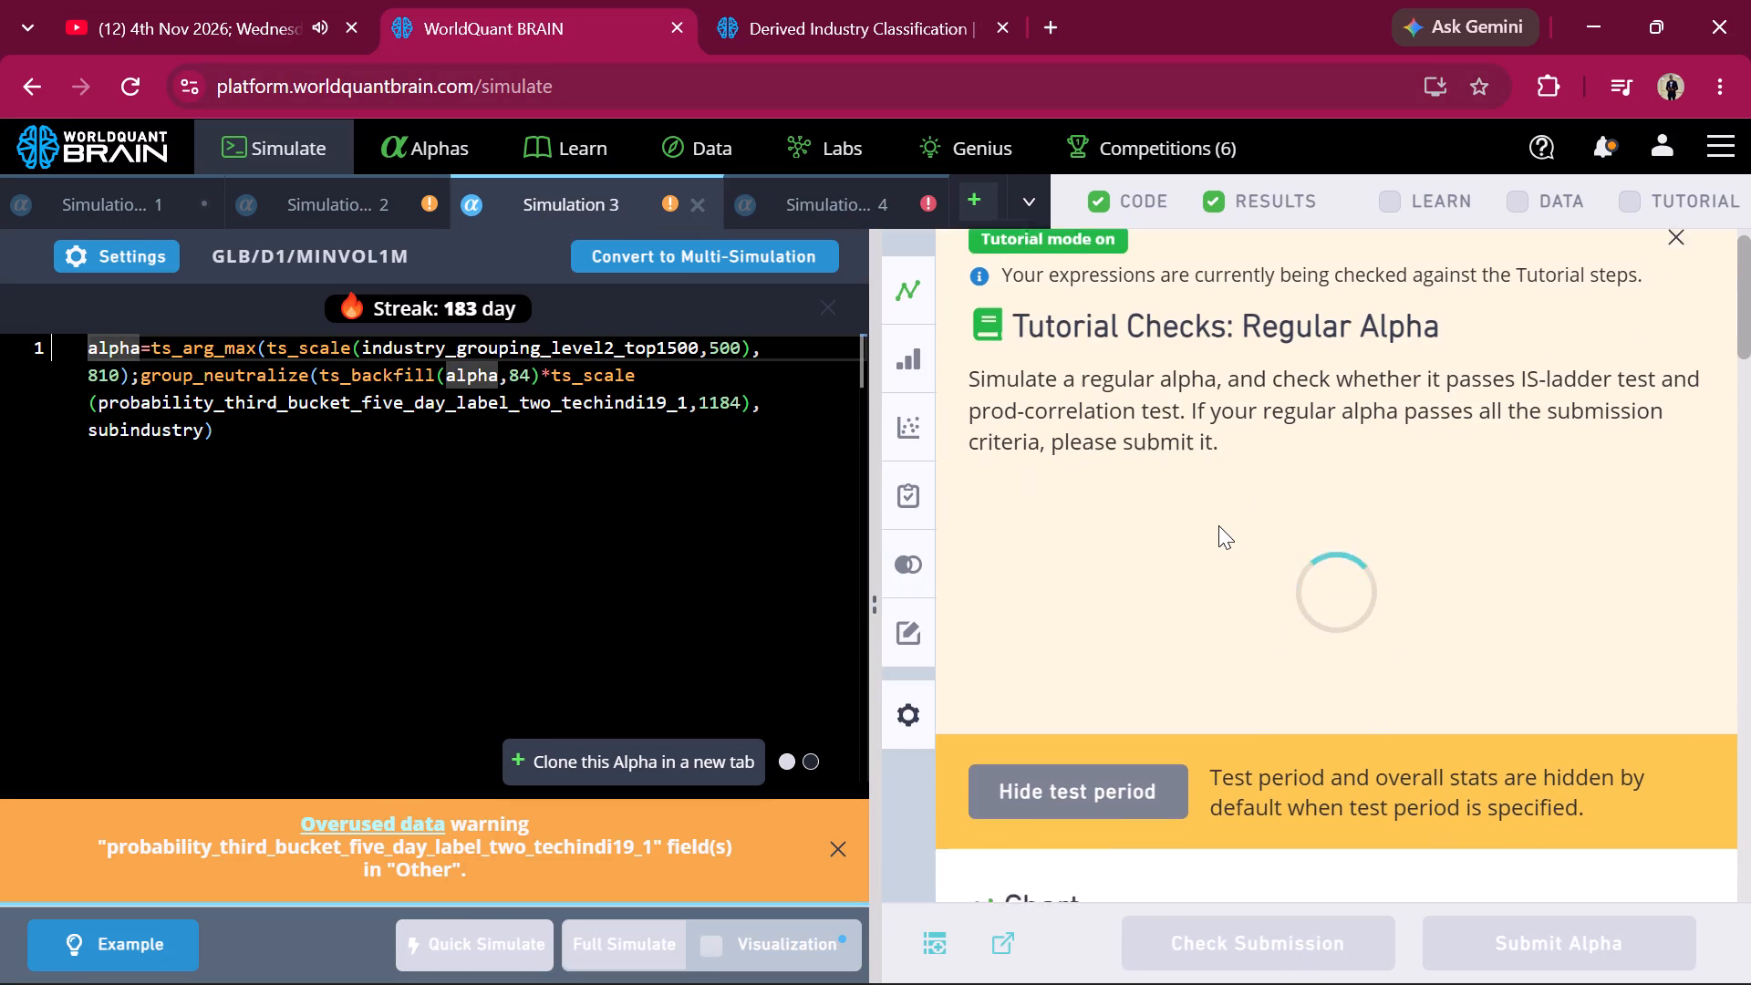
scroll(1218, 525, down, 6)
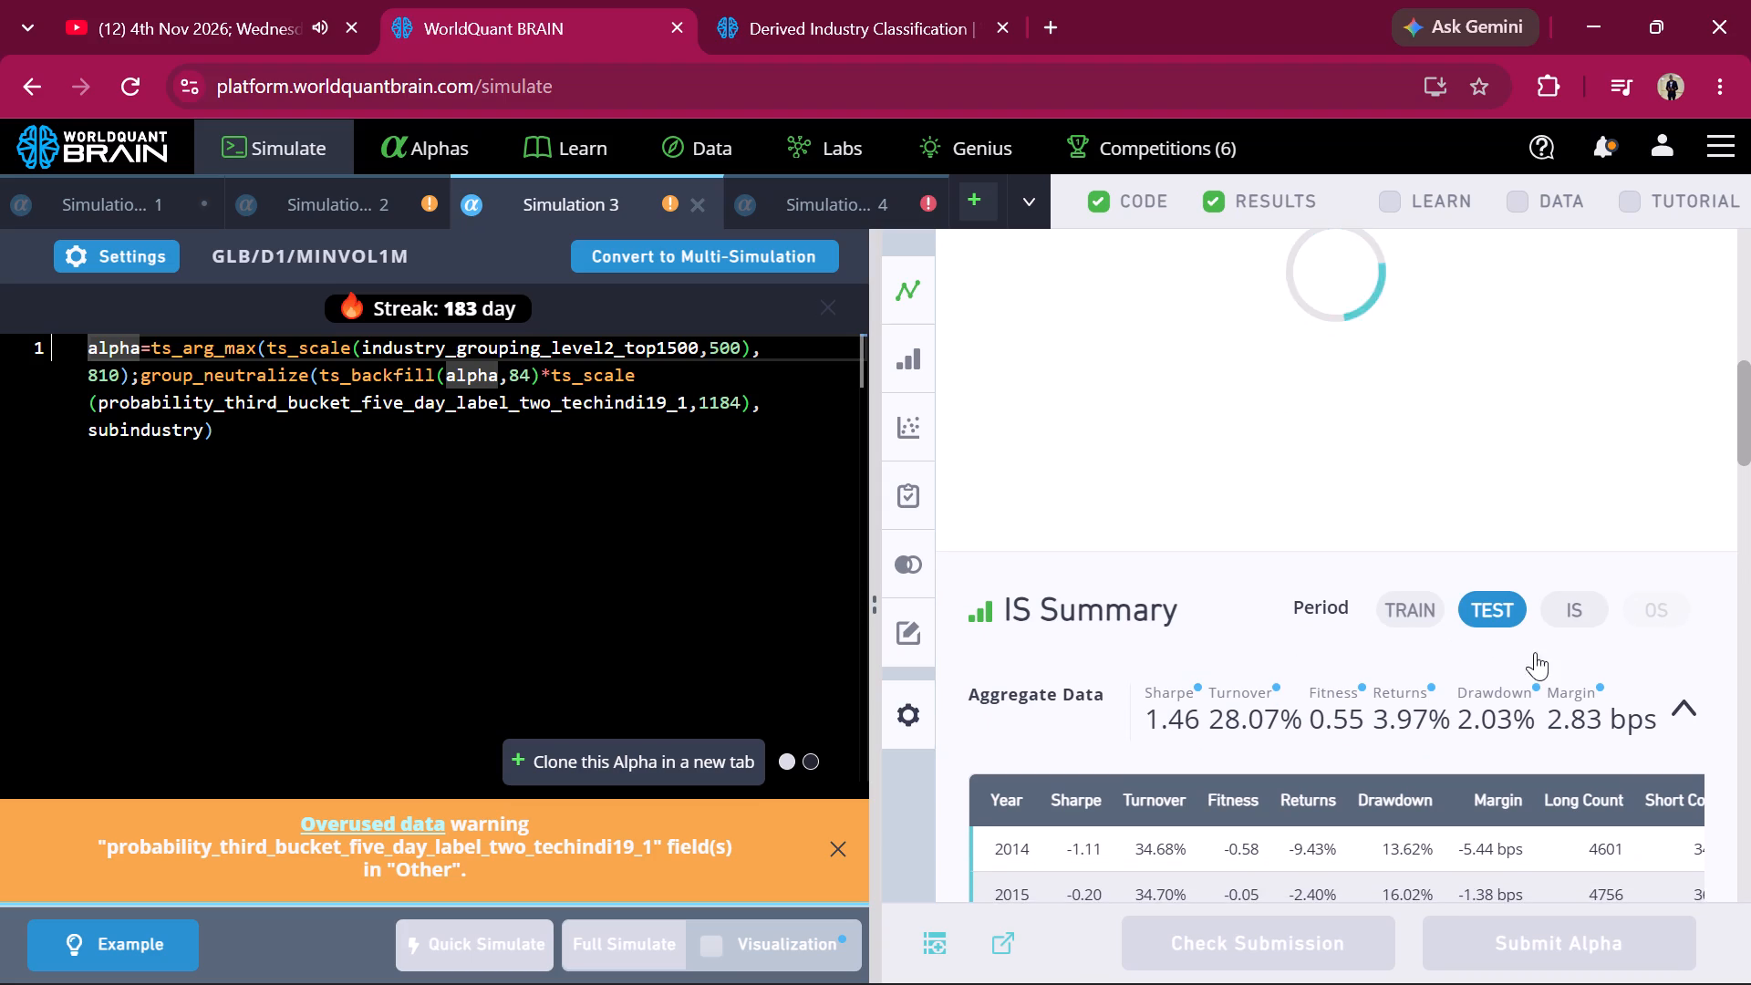
click(1596, 609)
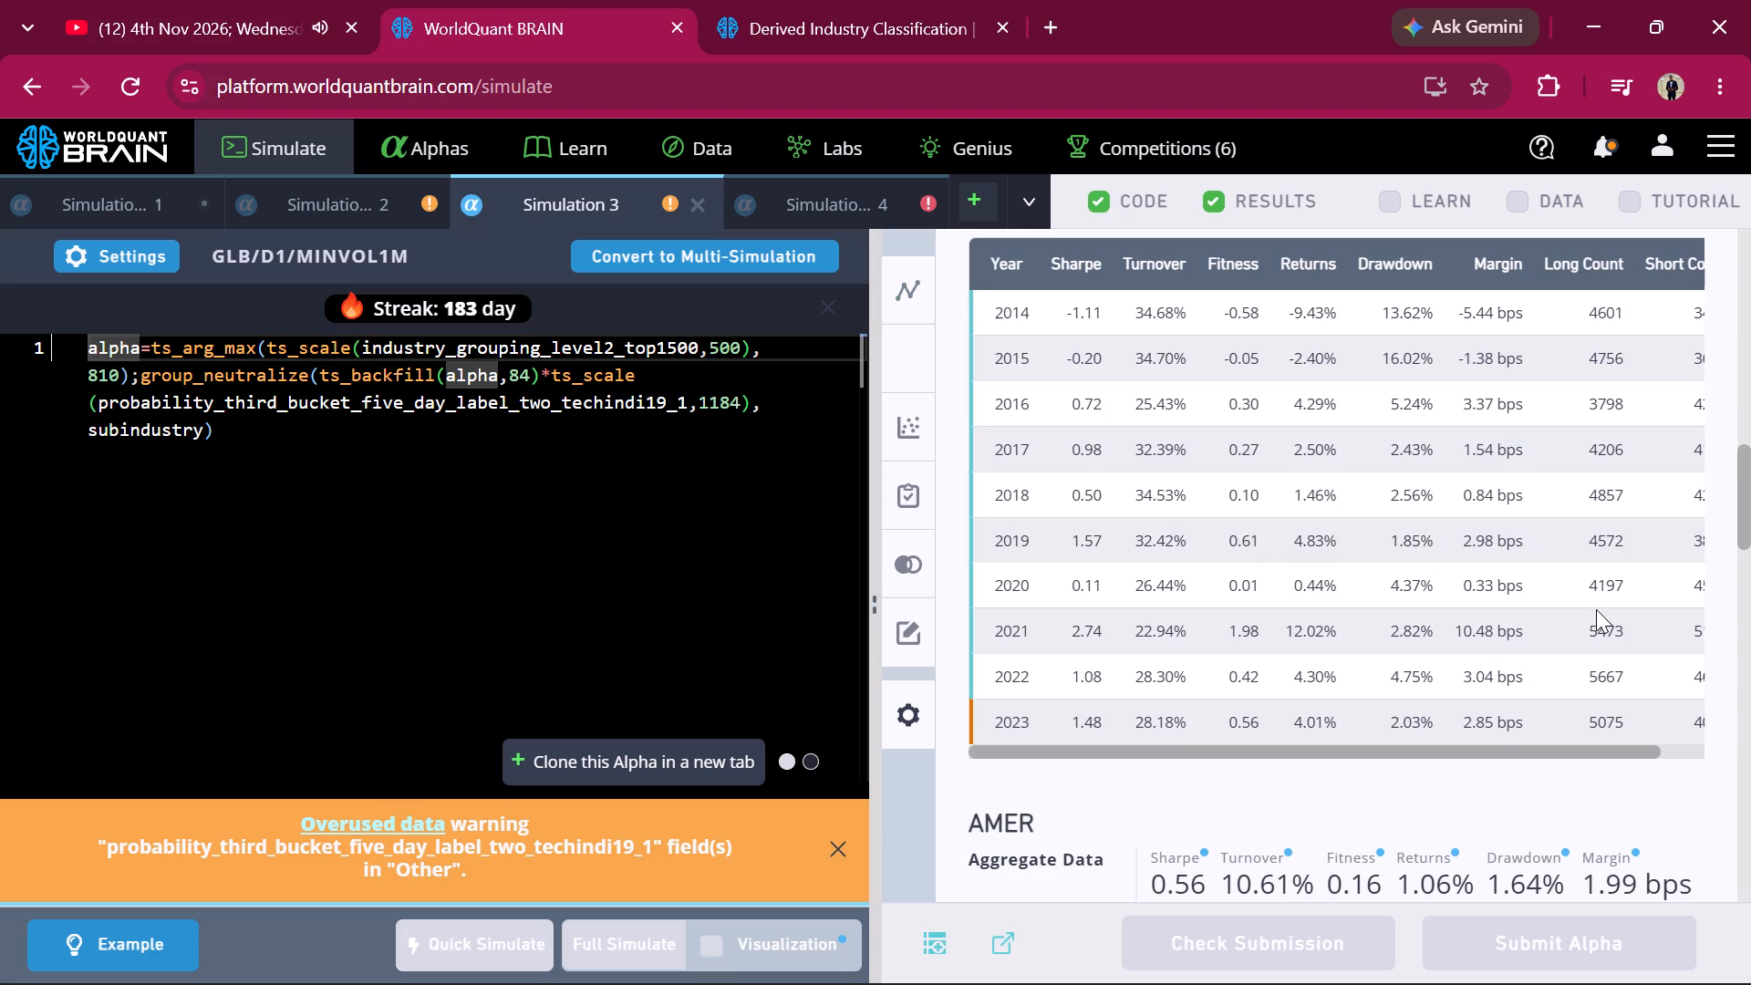
scroll(1509, 518, up, 4)
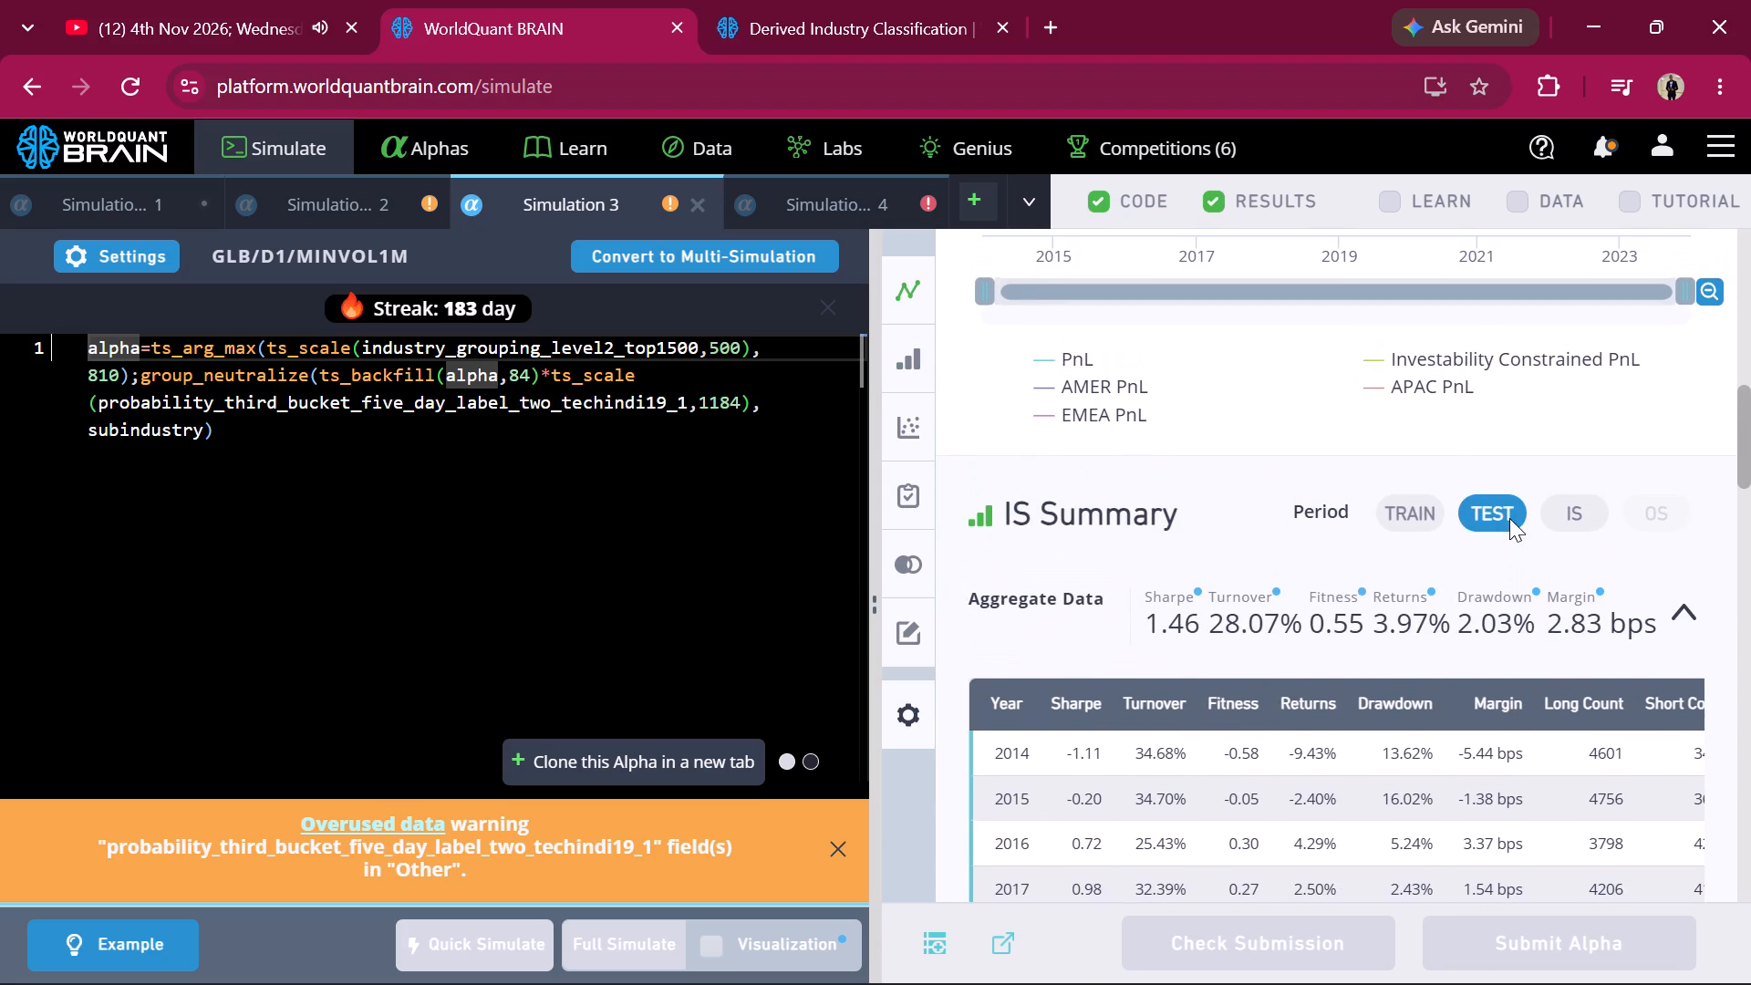
click(1569, 512)
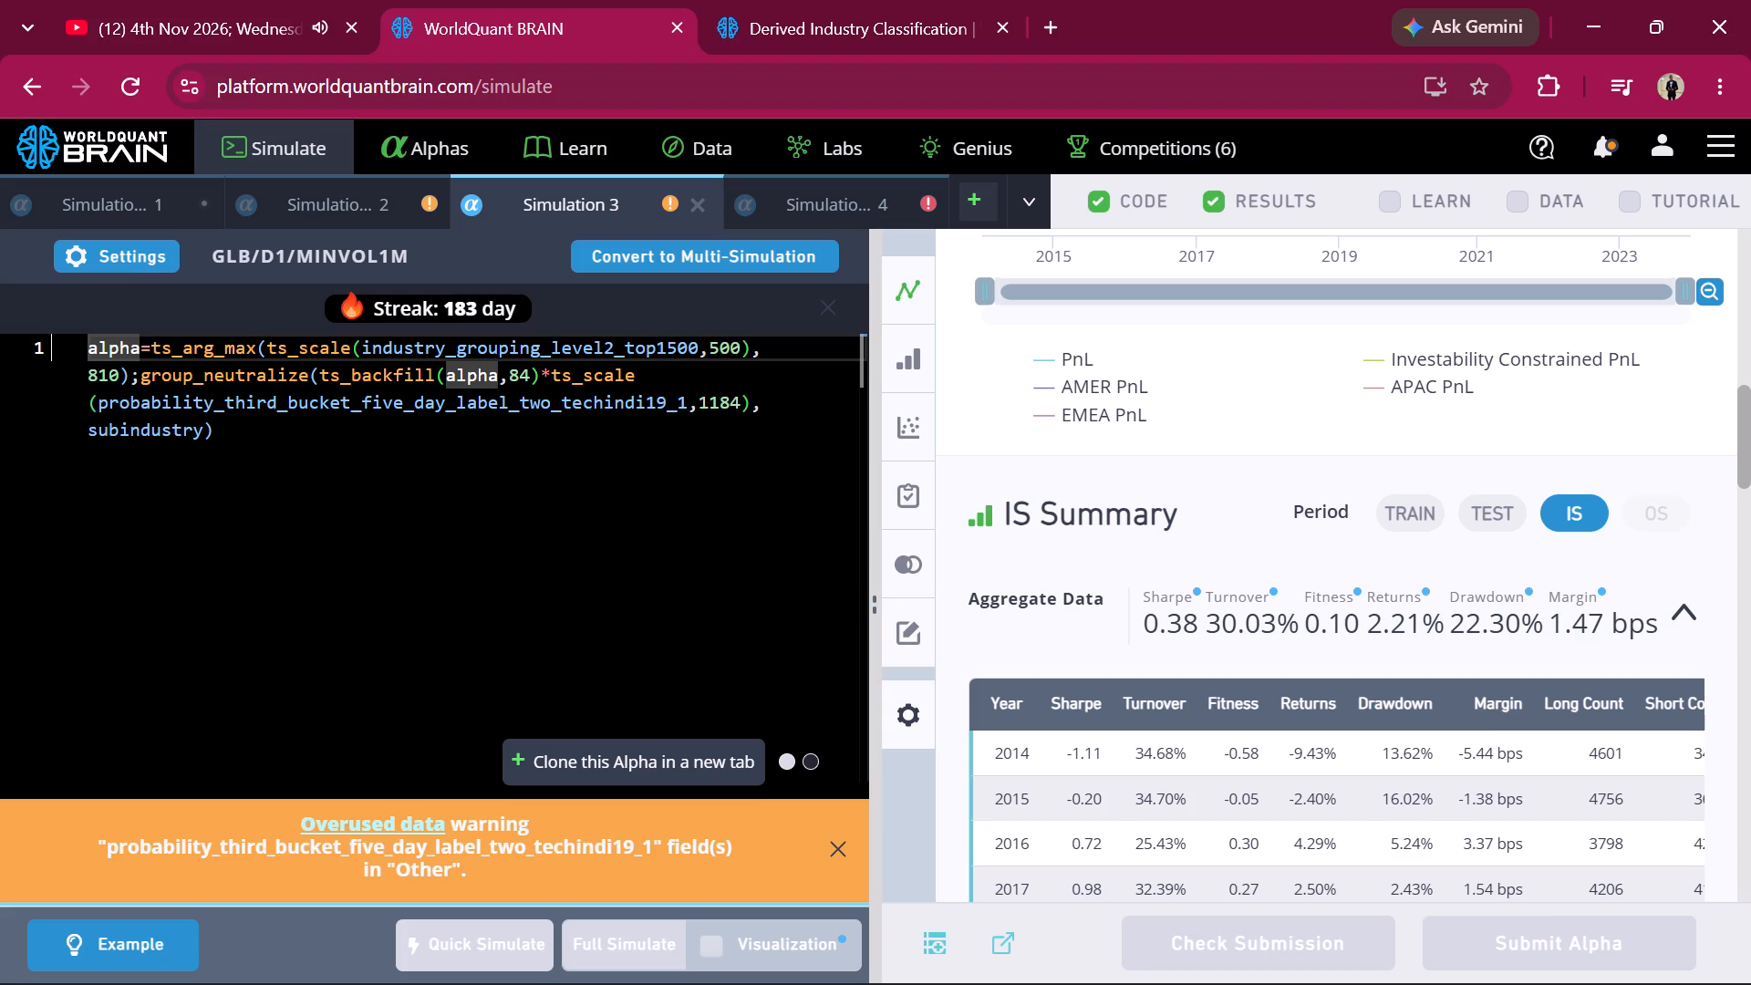
Set Simulation 3's neutralization to Fast Factors, apply the settings and run a full simulation.
click(115, 255)
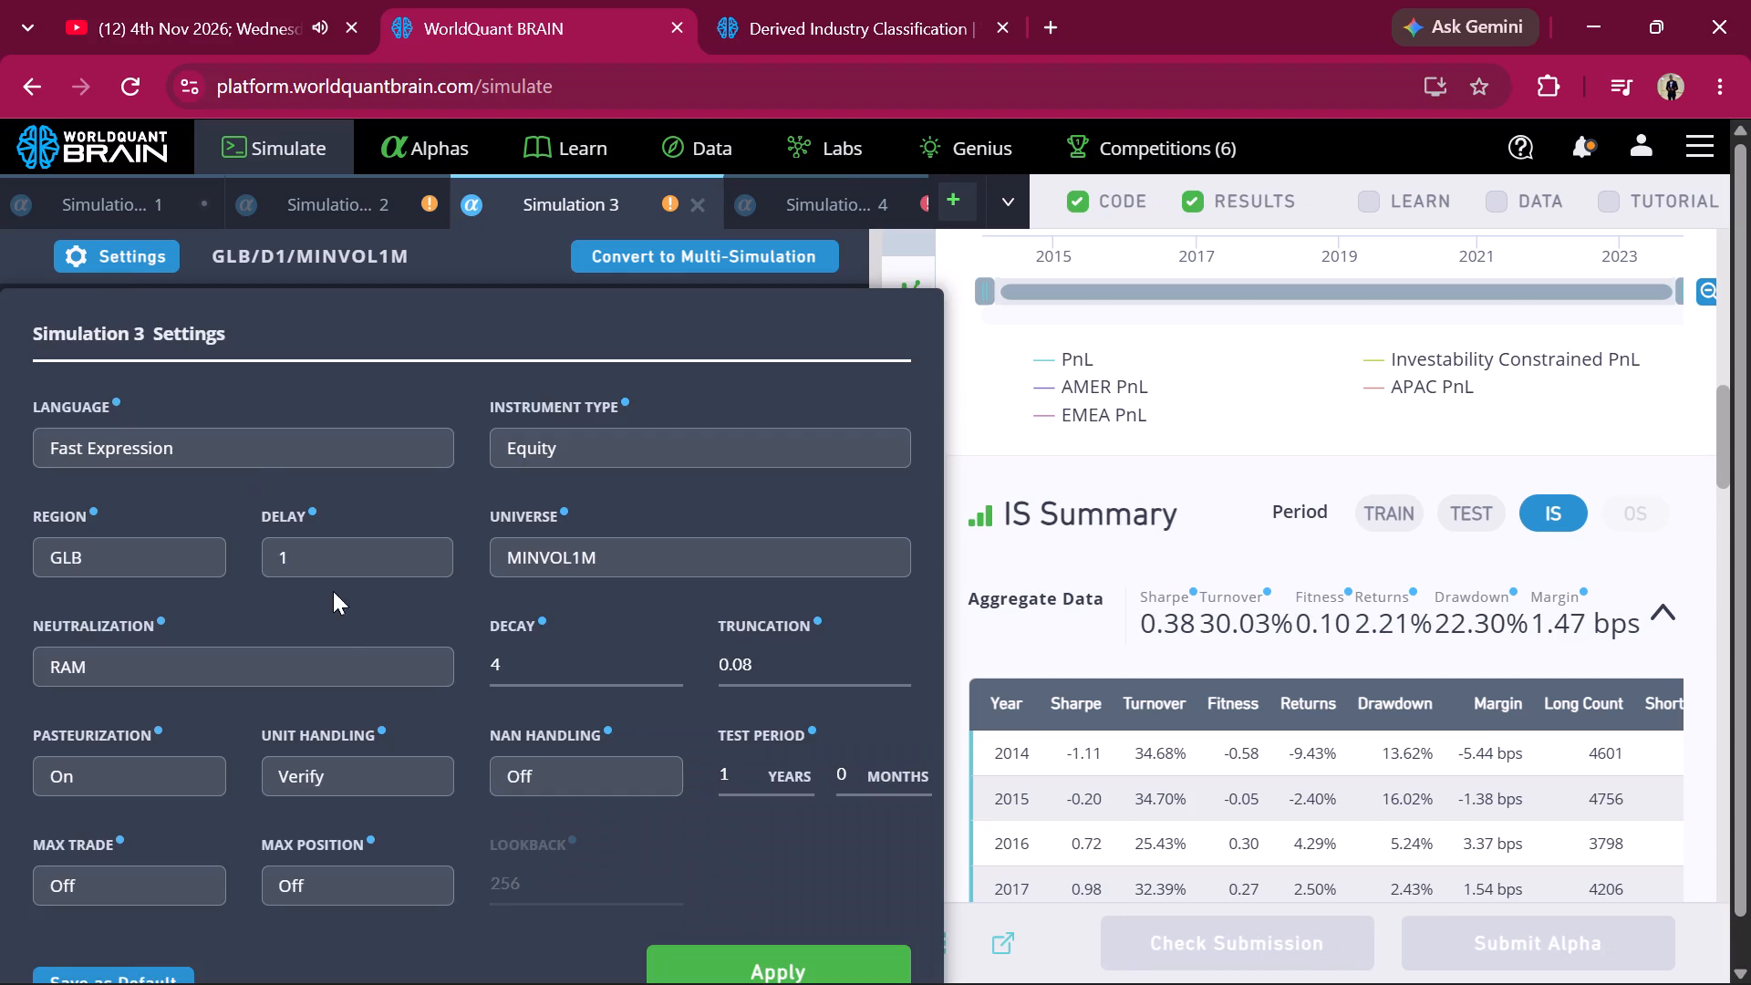
click(300, 666)
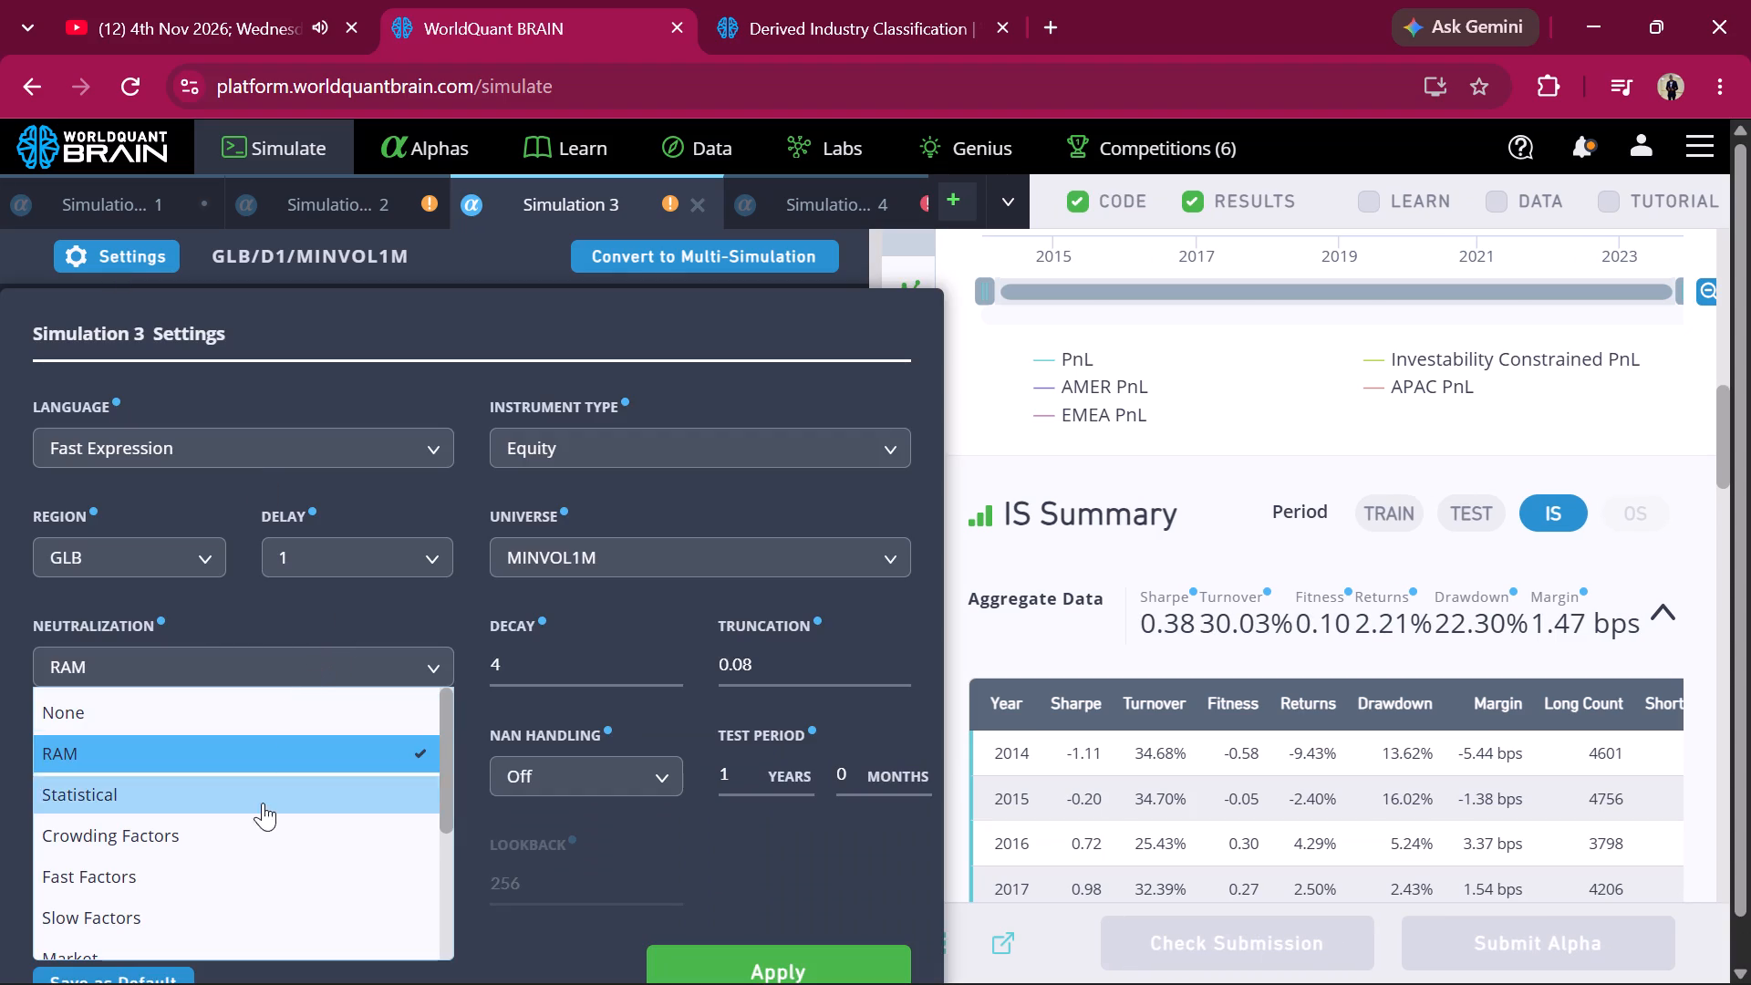
click(197, 870)
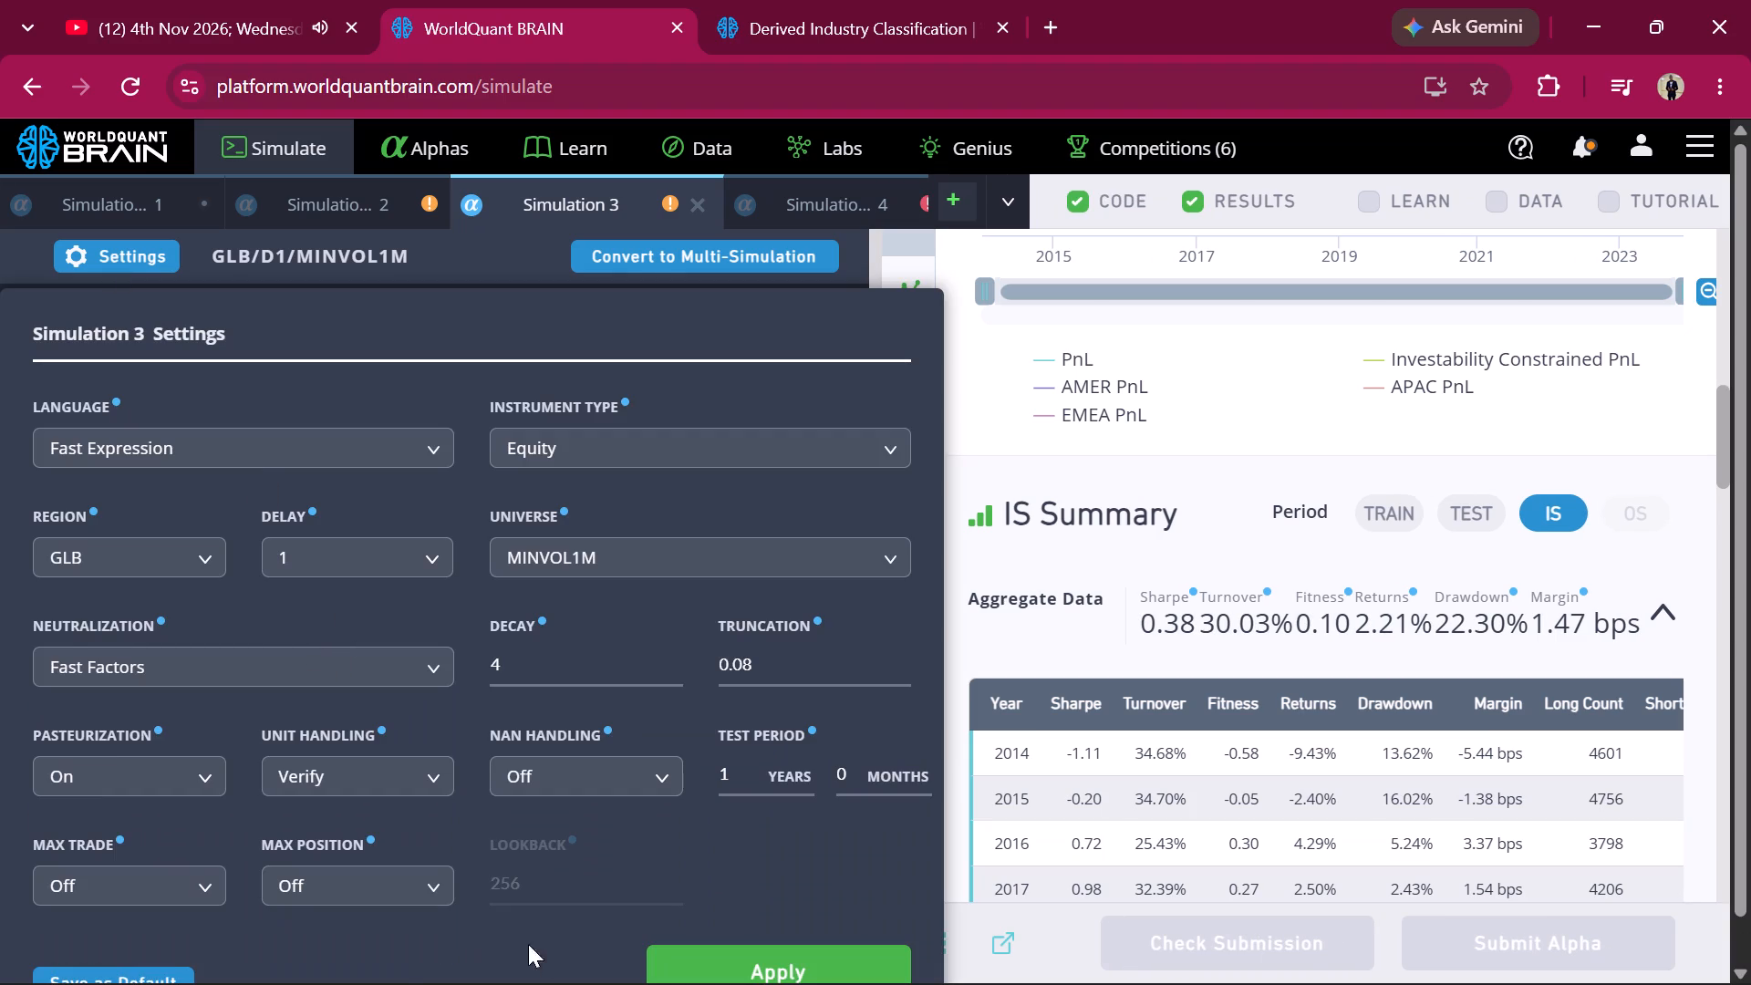
click(699, 967)
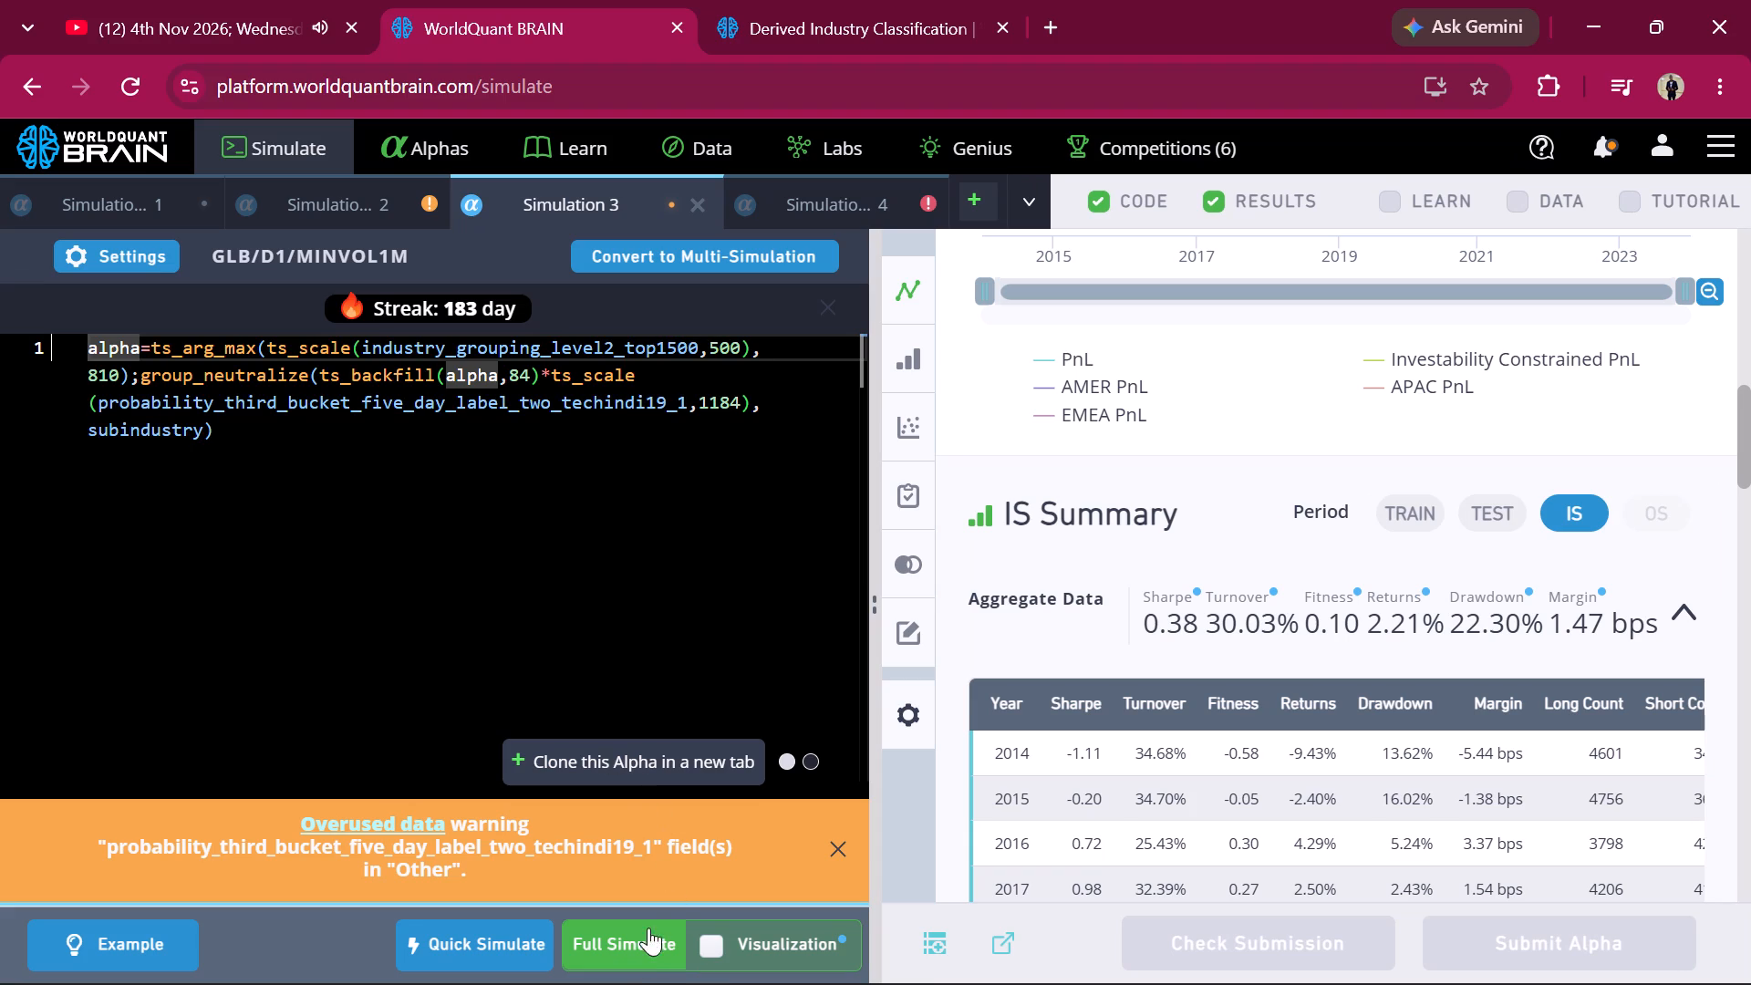
click(645, 962)
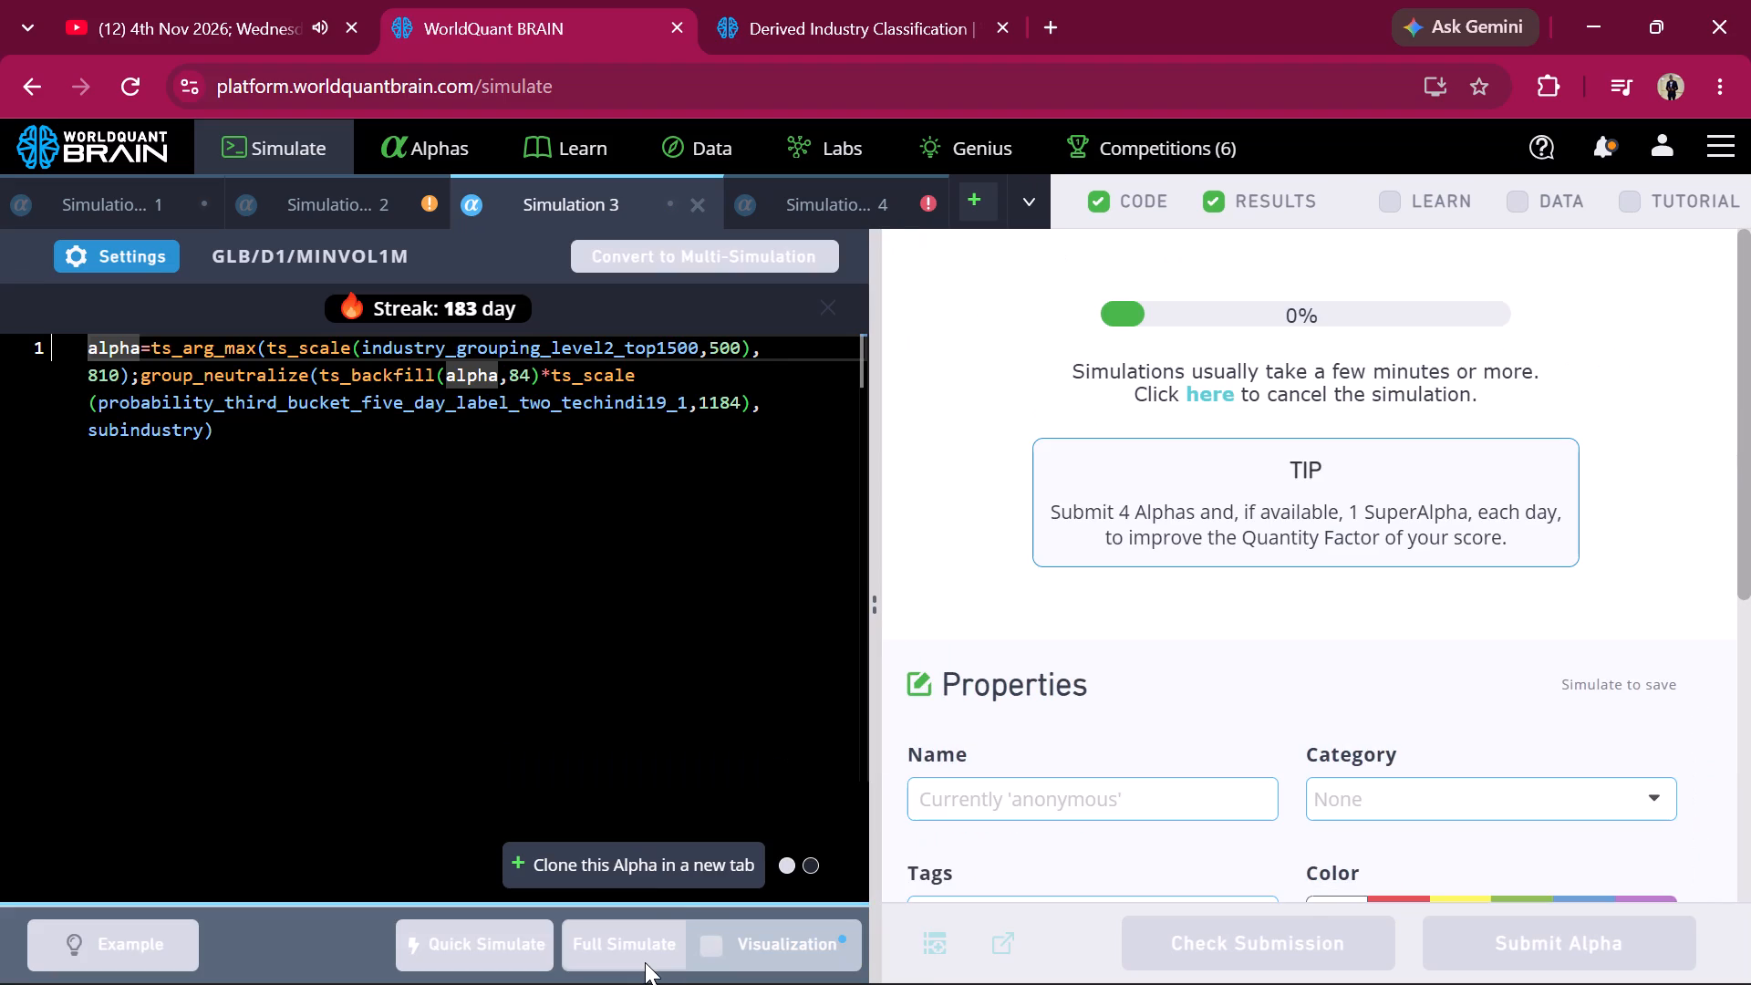
Show the test period for Simulation 2 and examine its IS Summary for the IS period.
click(394, 205)
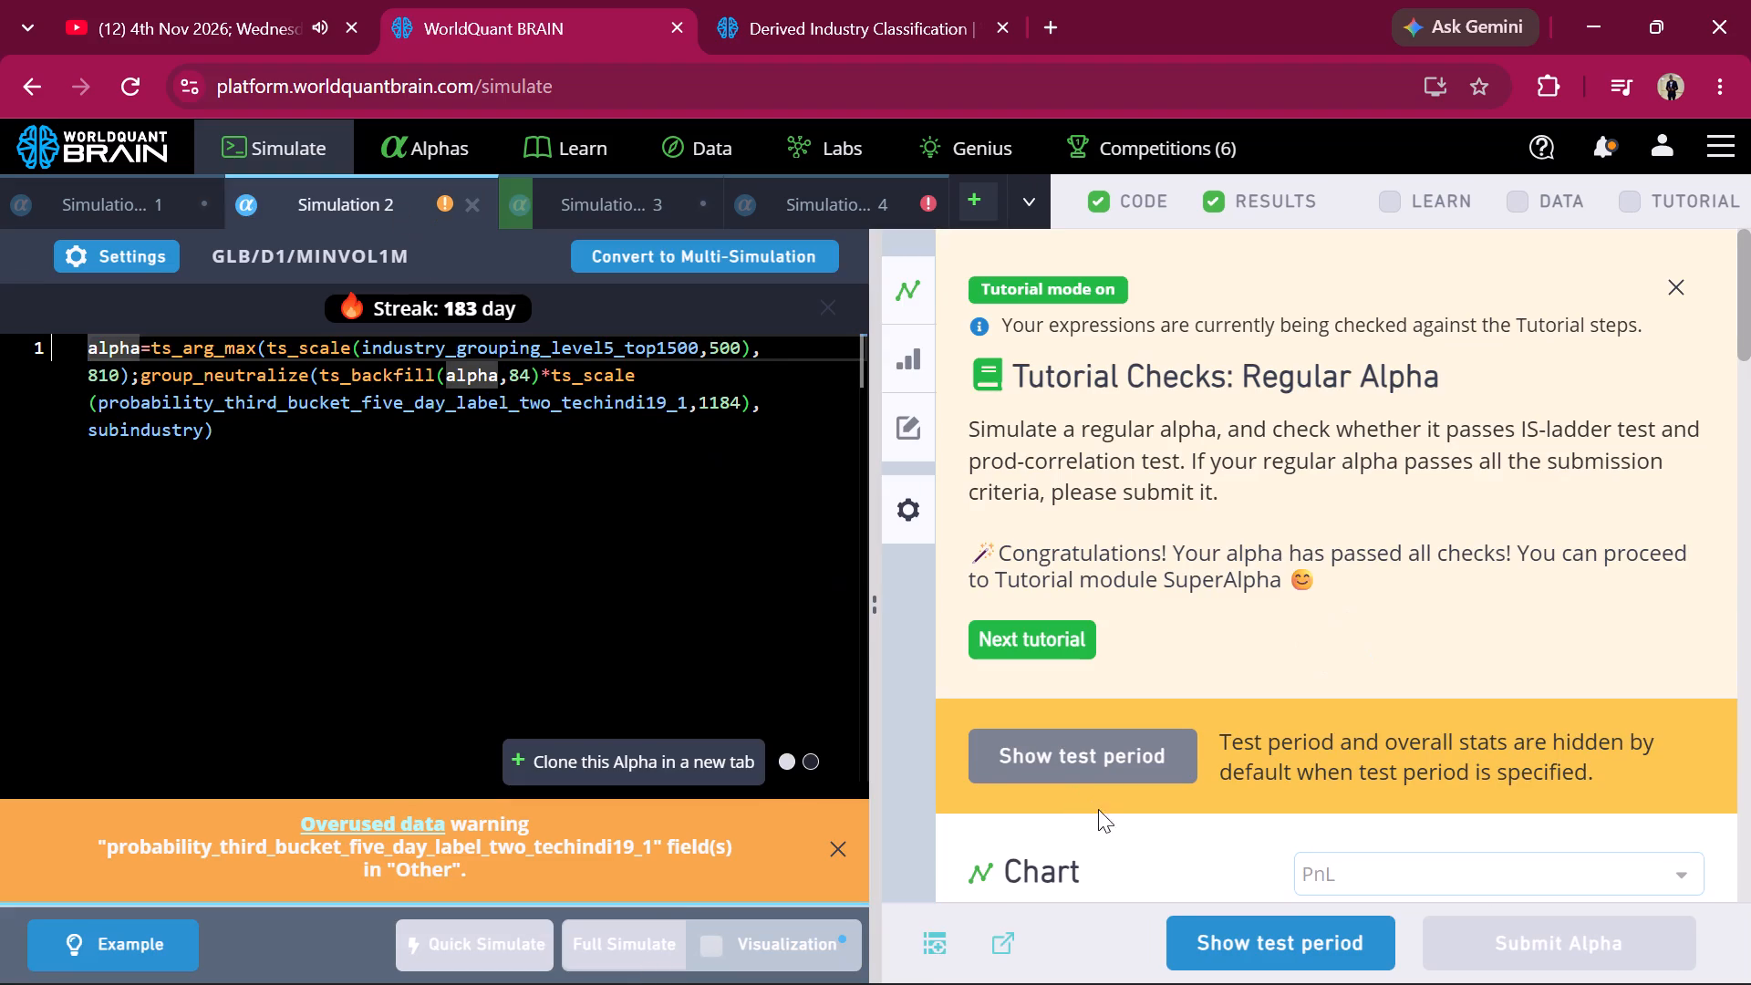
click(1211, 957)
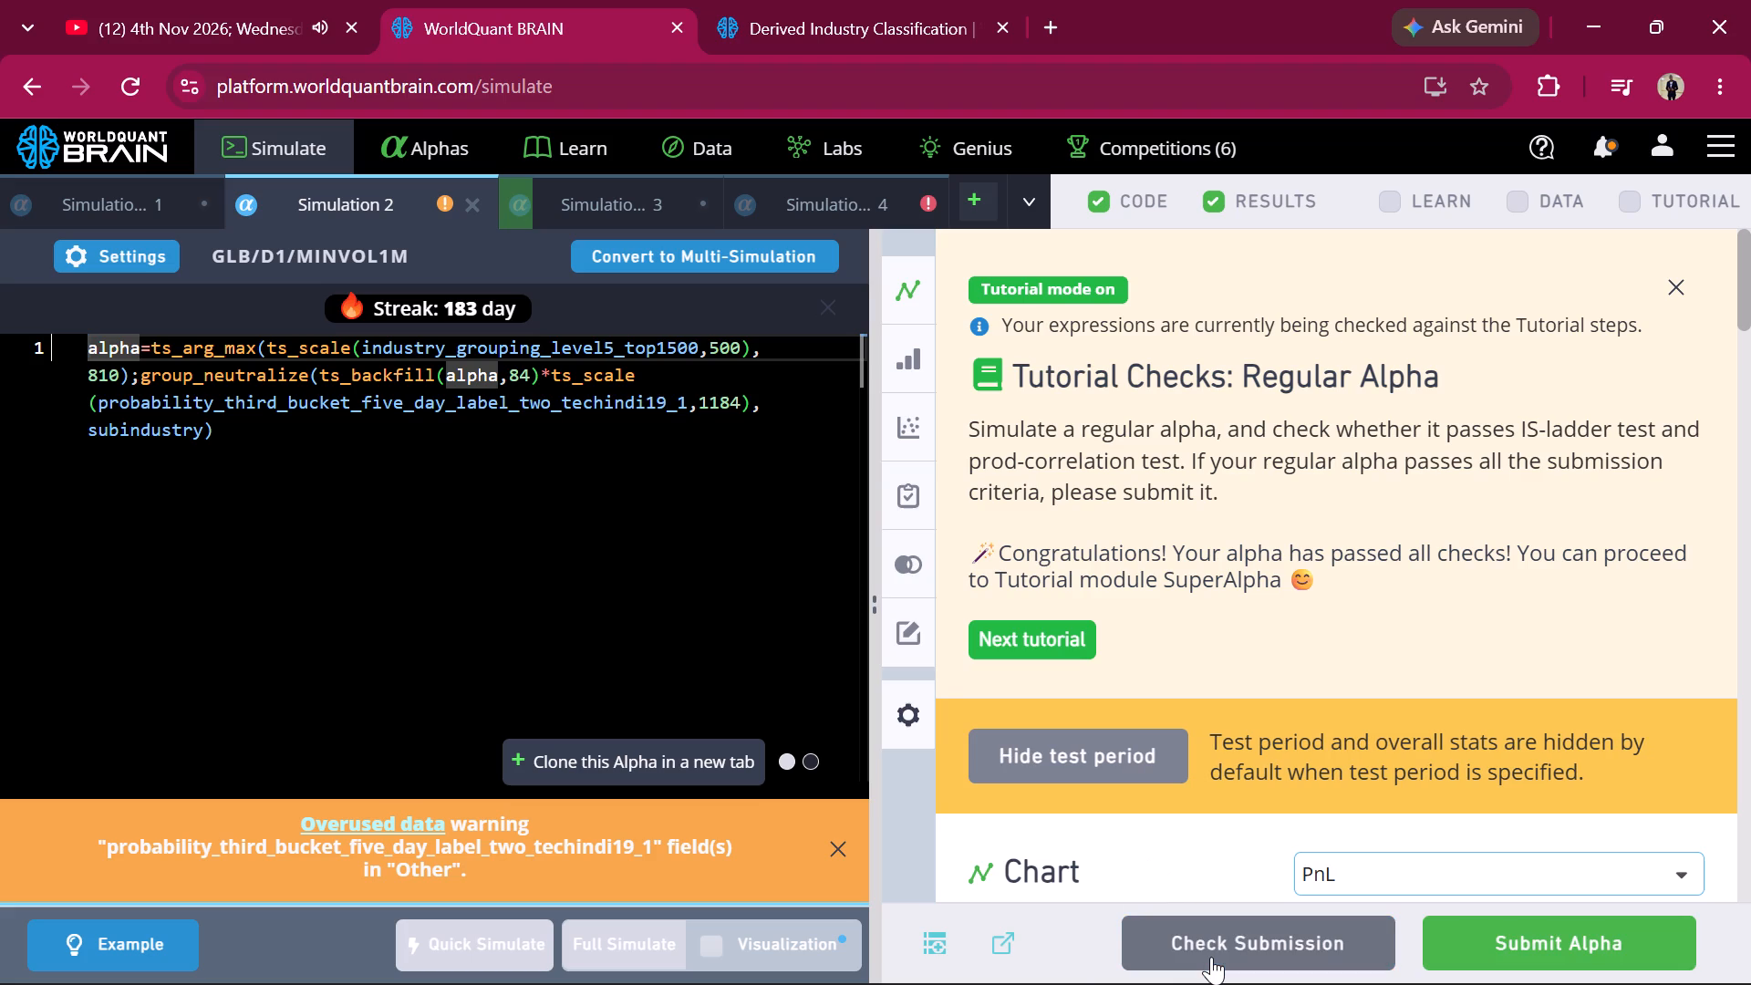
scroll(1328, 517, down, 6)
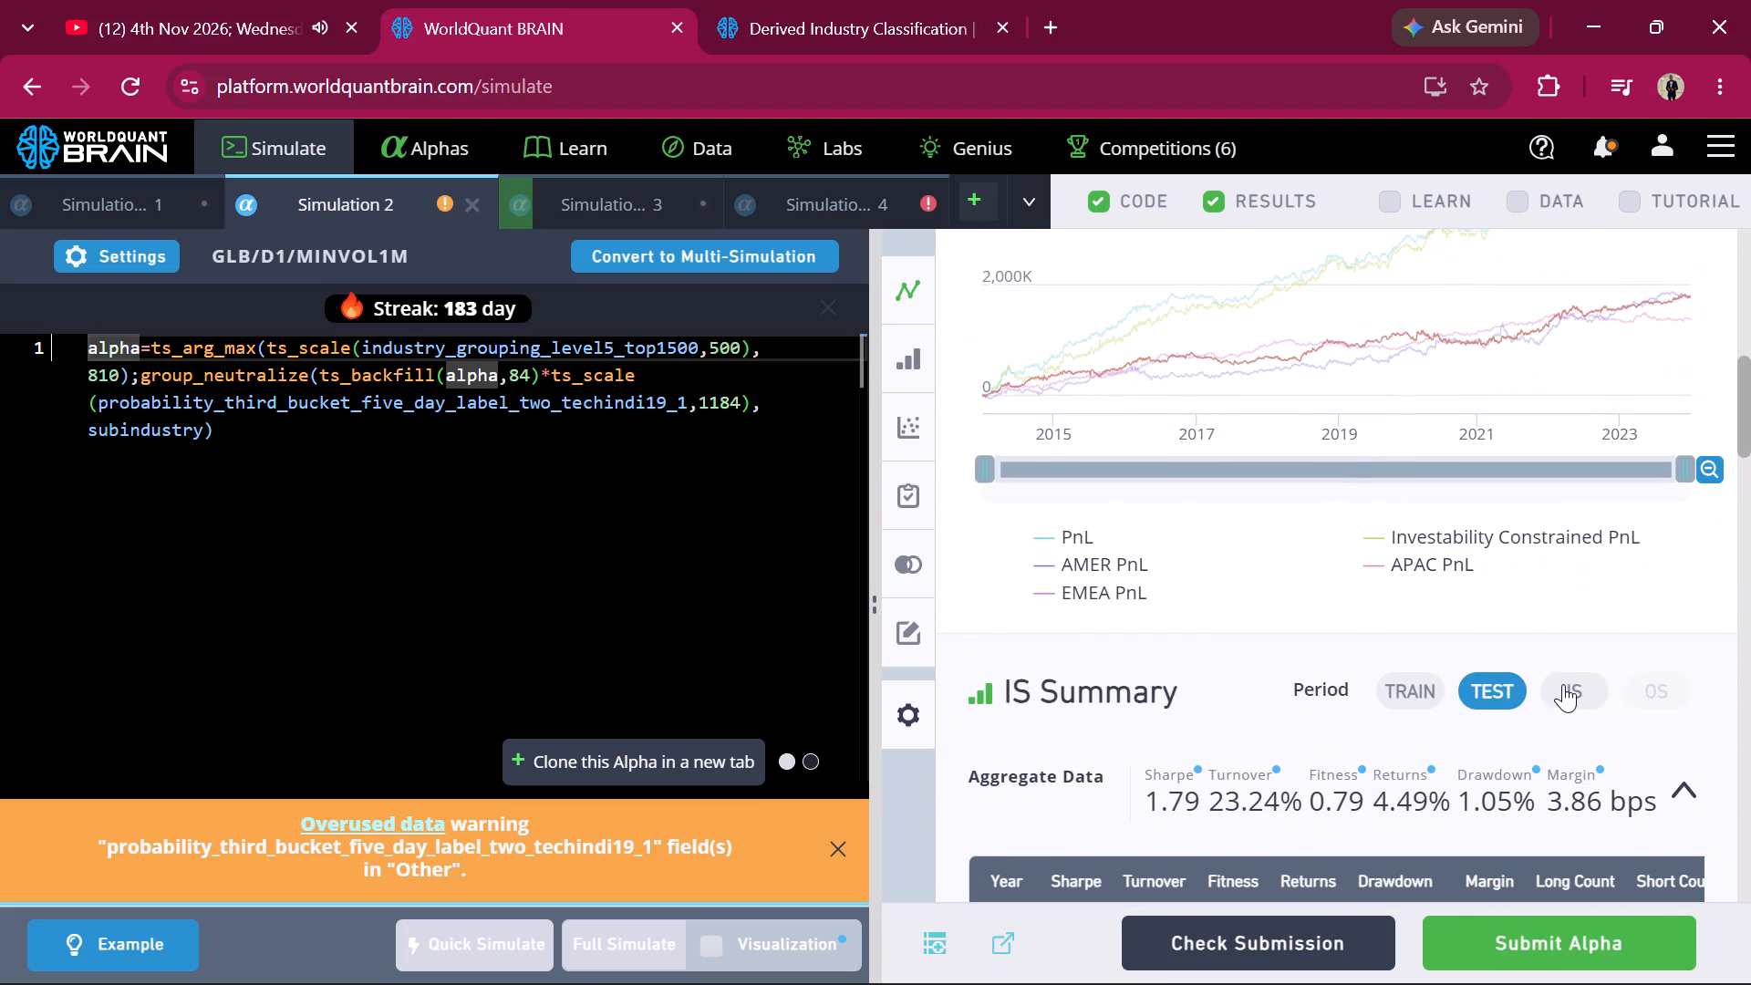
click(1568, 693)
scroll(1568, 693, down, 3)
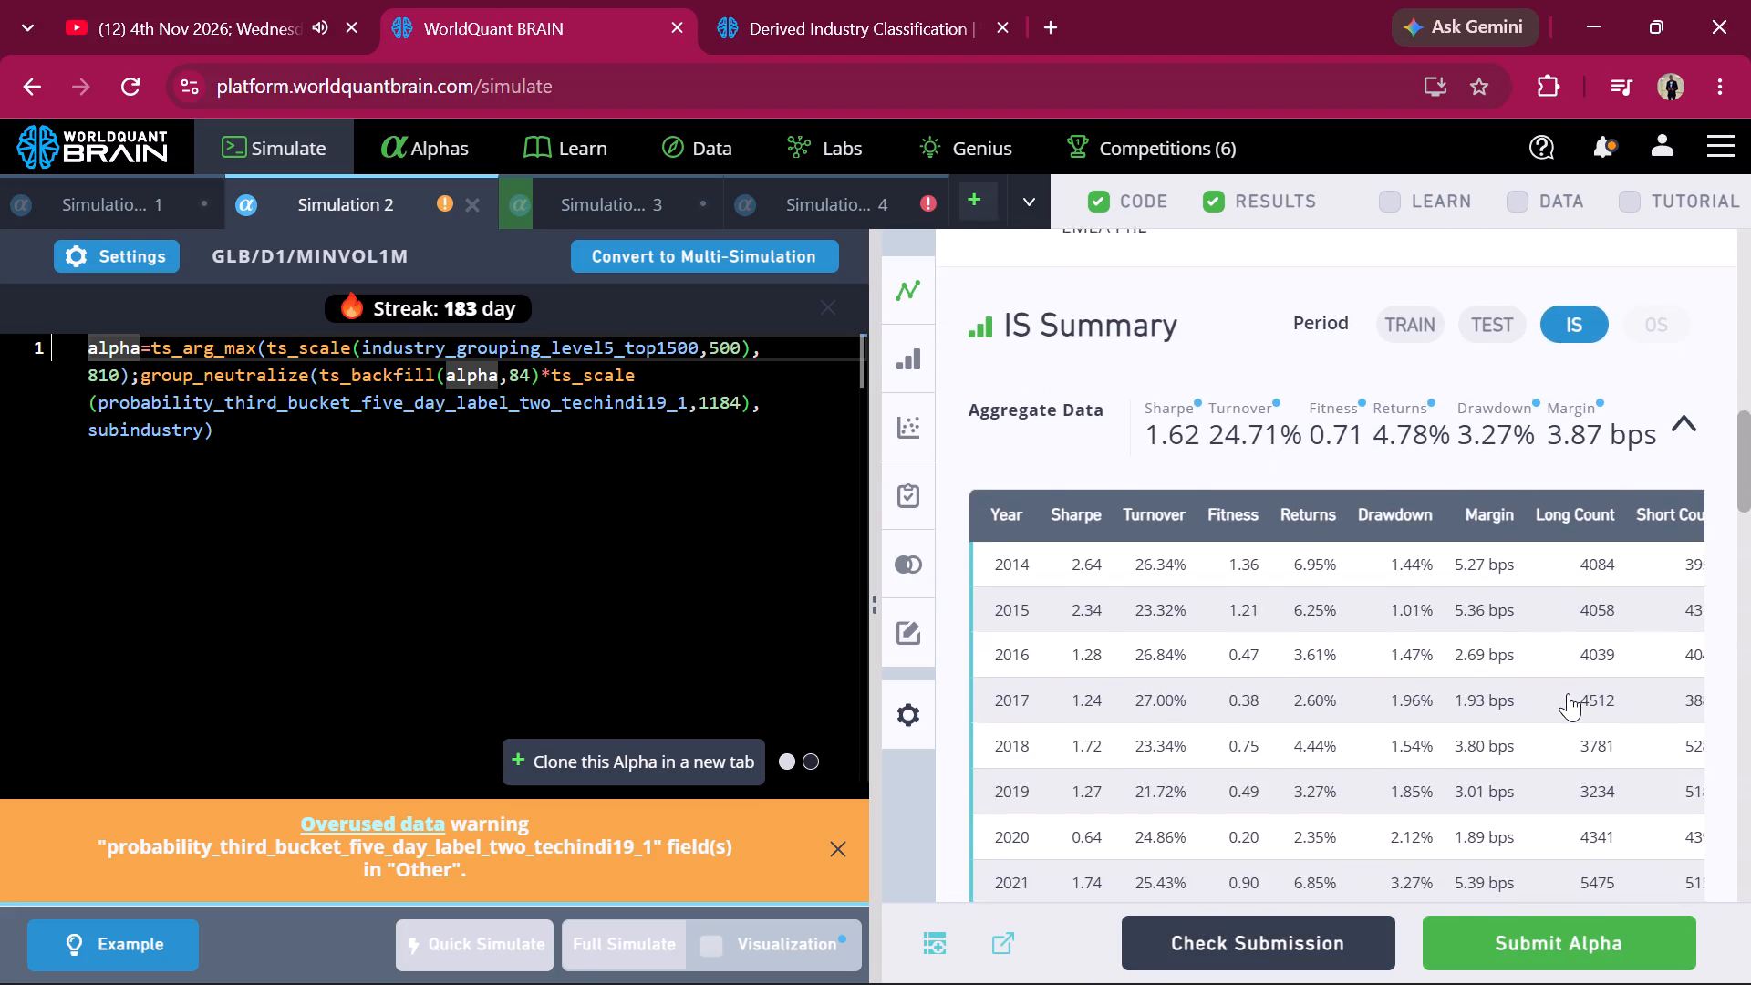
Run the Power Pool, Prod and Self Correlation checks on the Simulation 2 alpha.
scroll(1568, 693, down, 9)
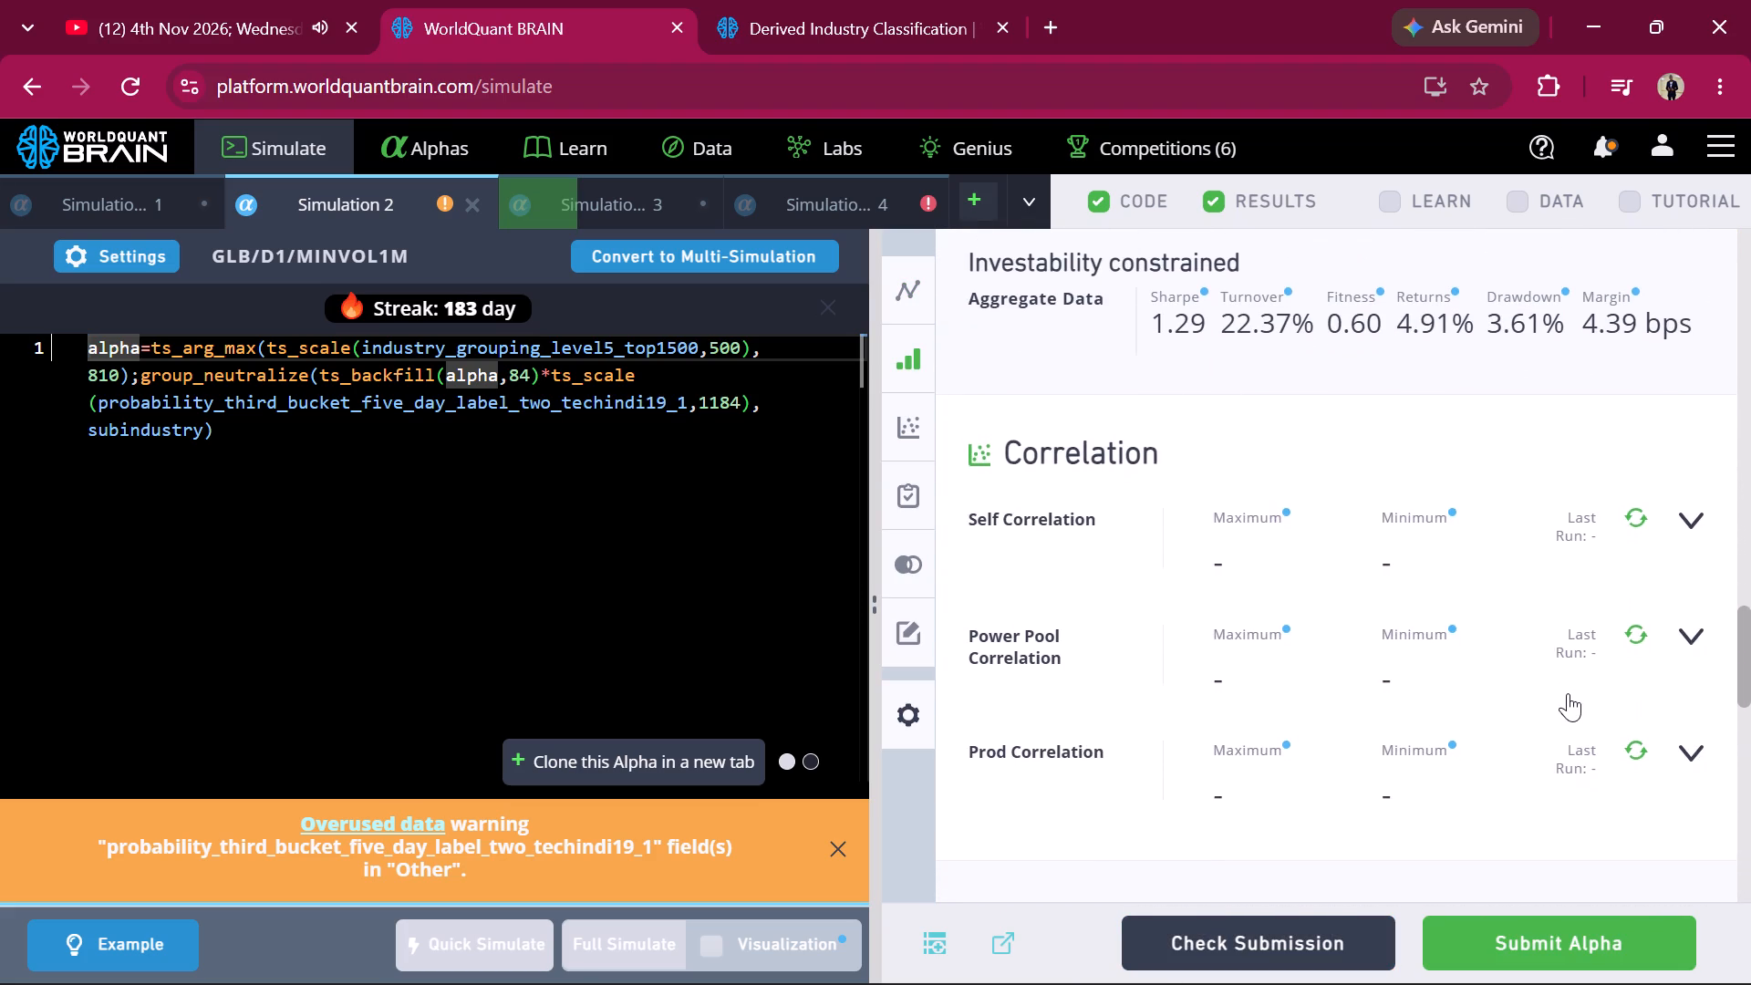
scroll(1568, 693, down, 2)
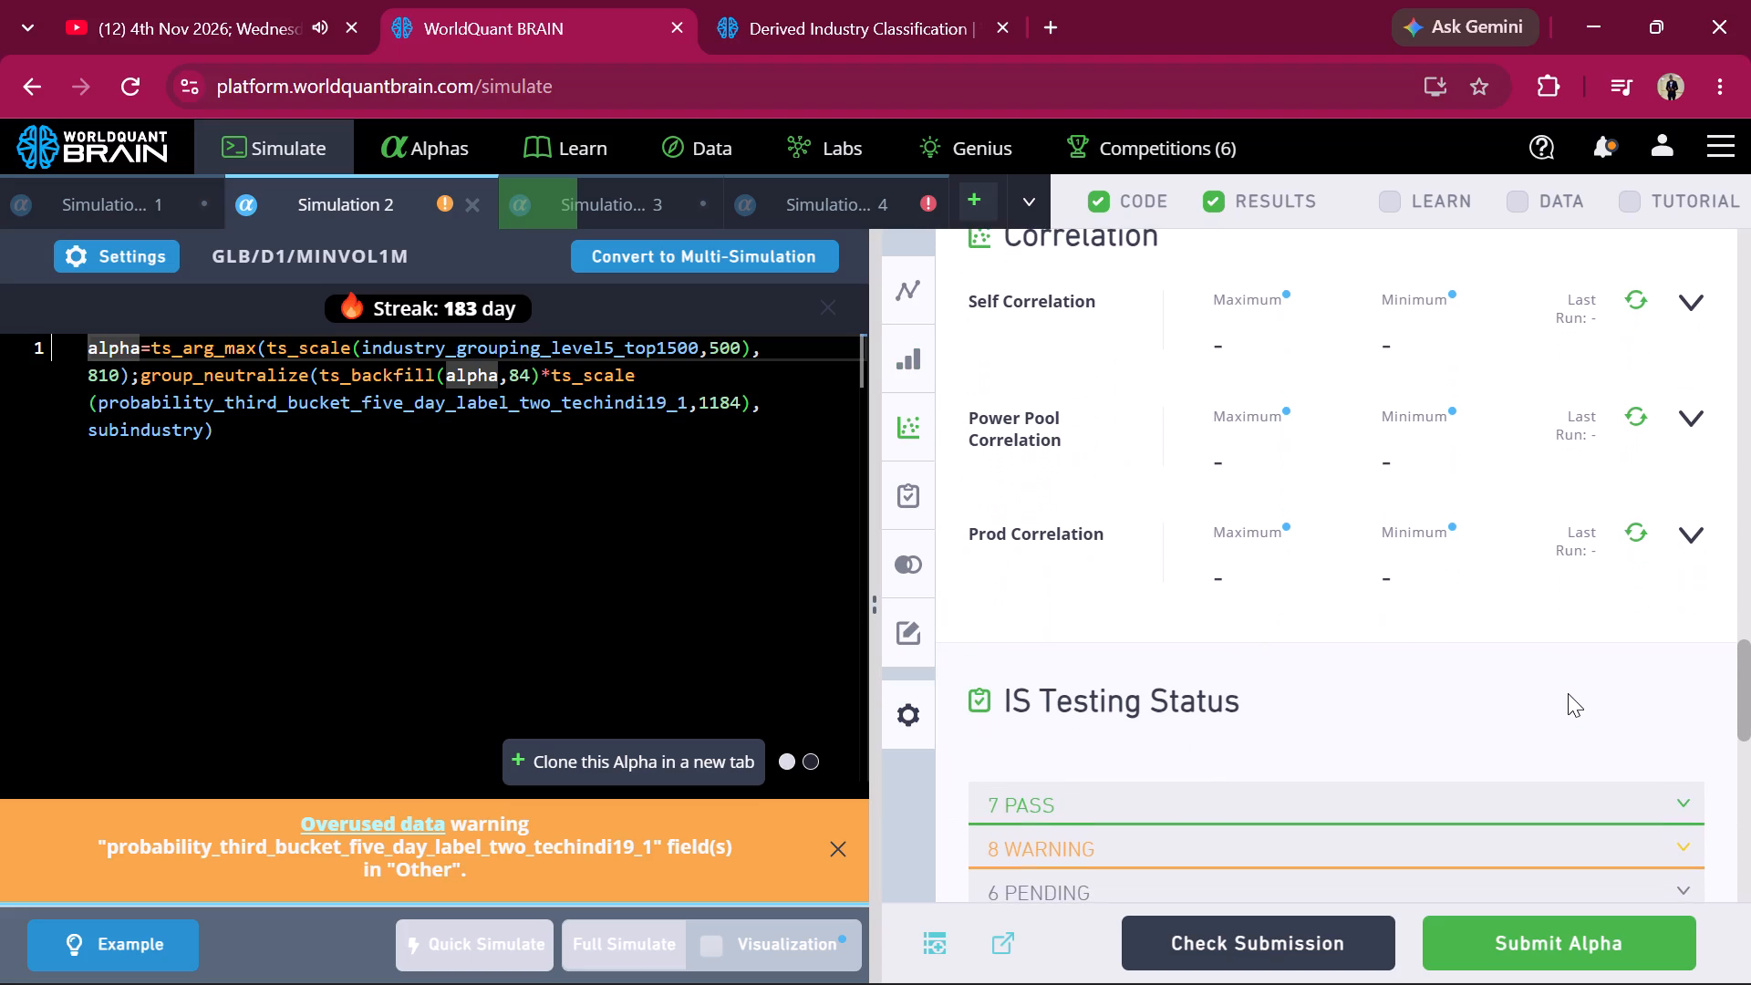
click(1634, 543)
click(1634, 425)
click(1643, 523)
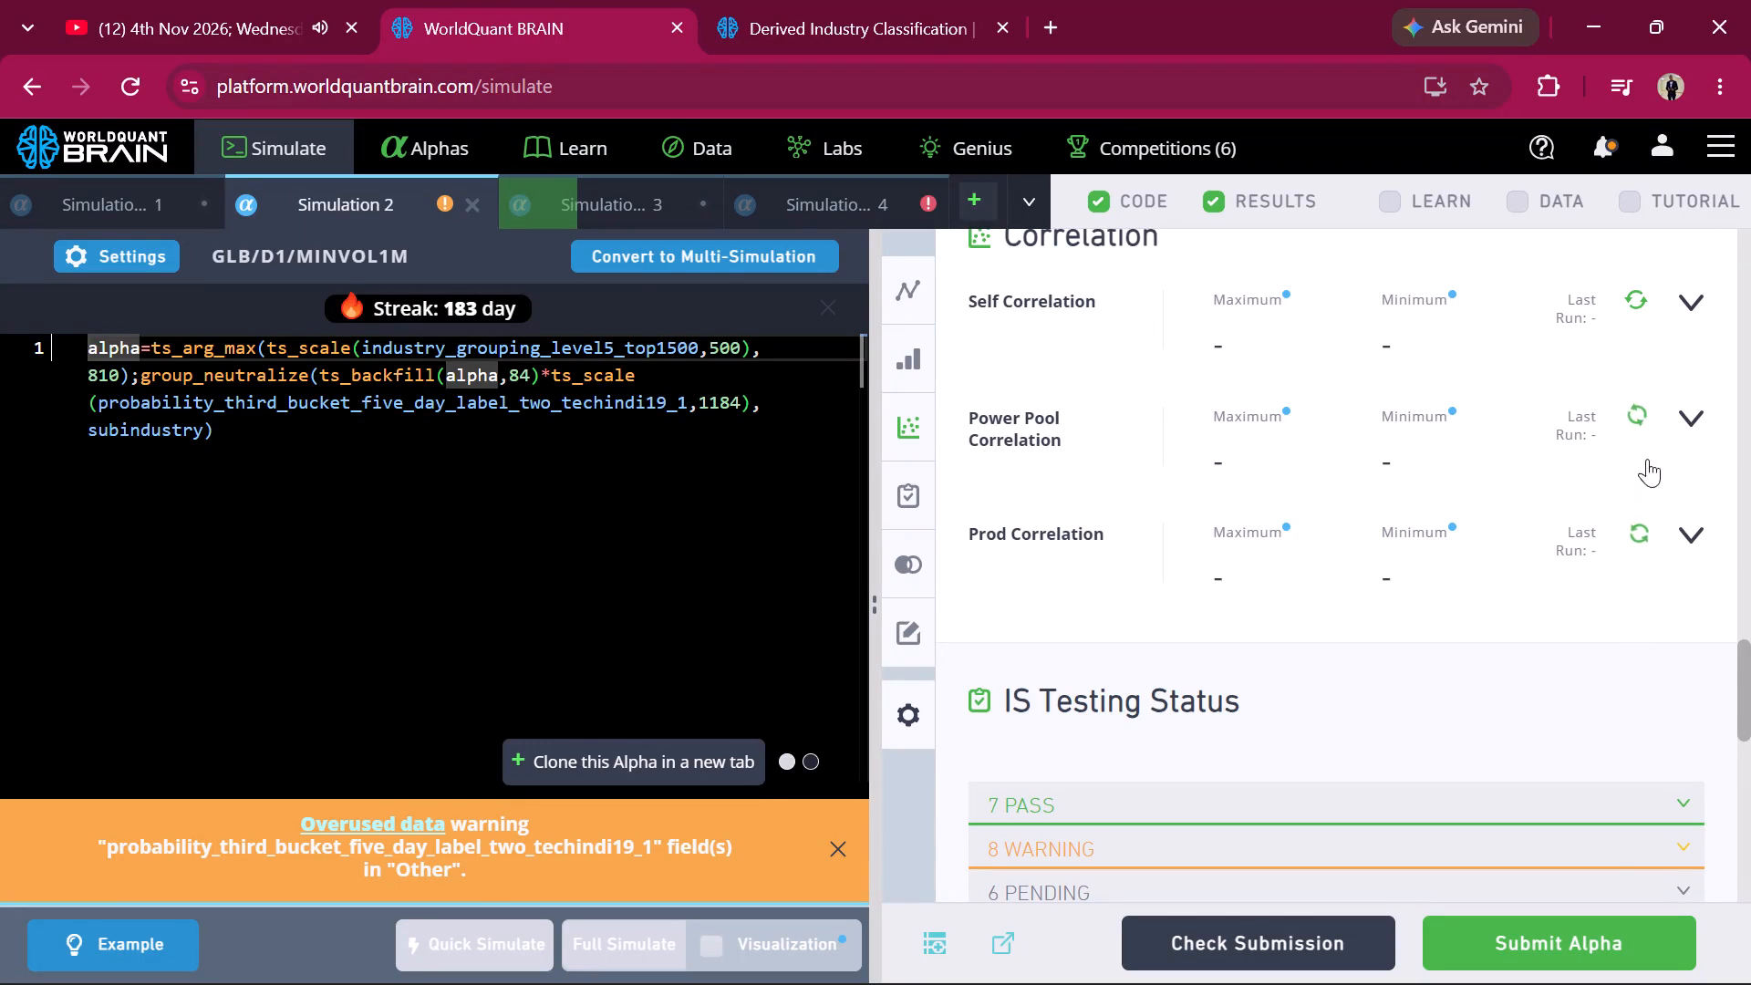
click(1634, 299)
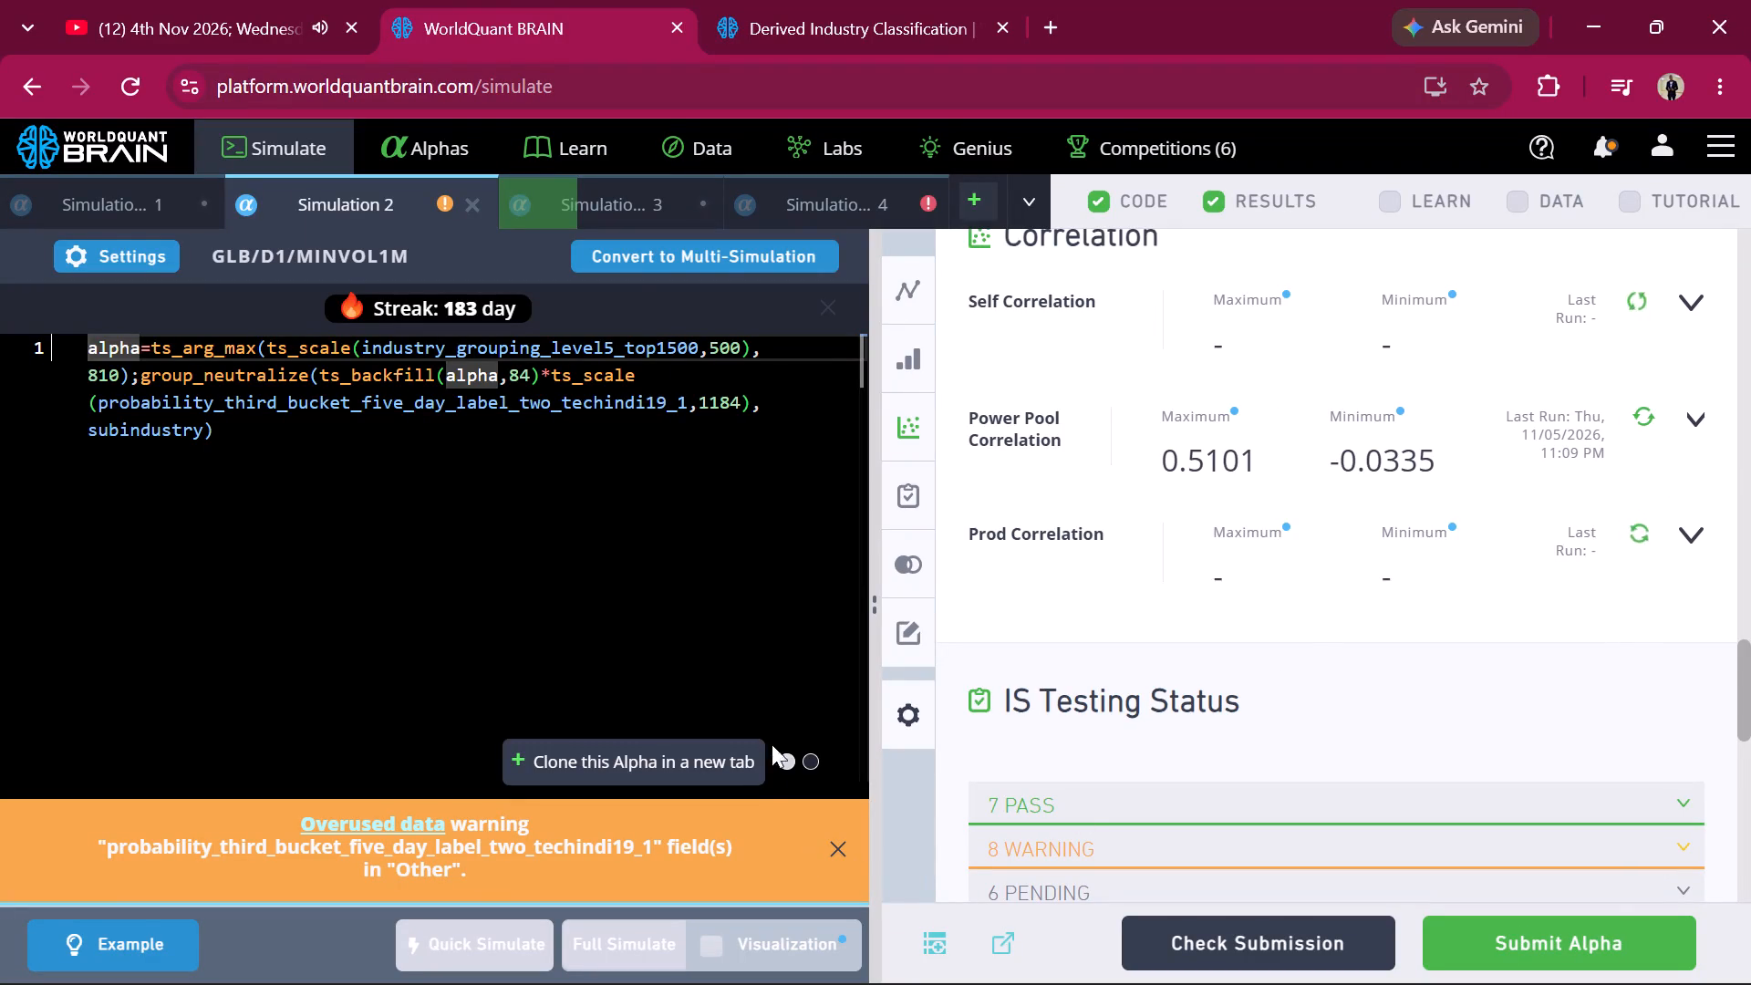
Clone the Simulation 2 alpha in a new tab.
click(708, 774)
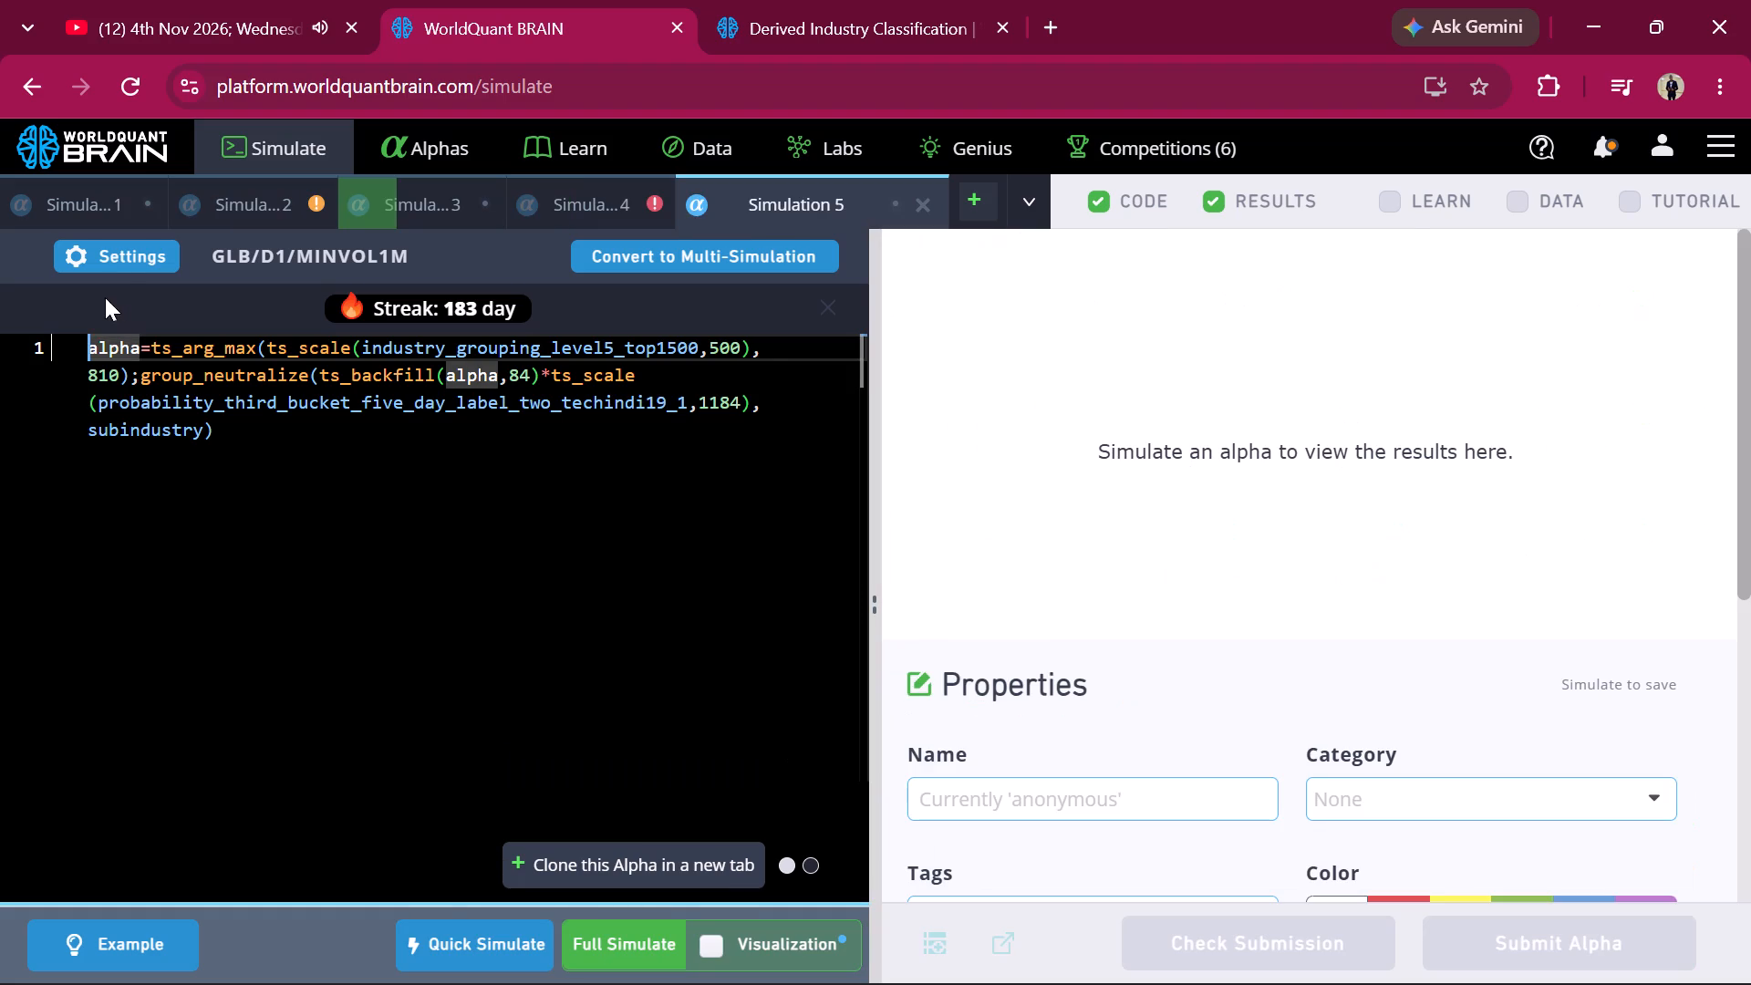
Set Simulation 5's neutralization to Crowding Factors, apply the settings and run a full simulation.
click(123, 251)
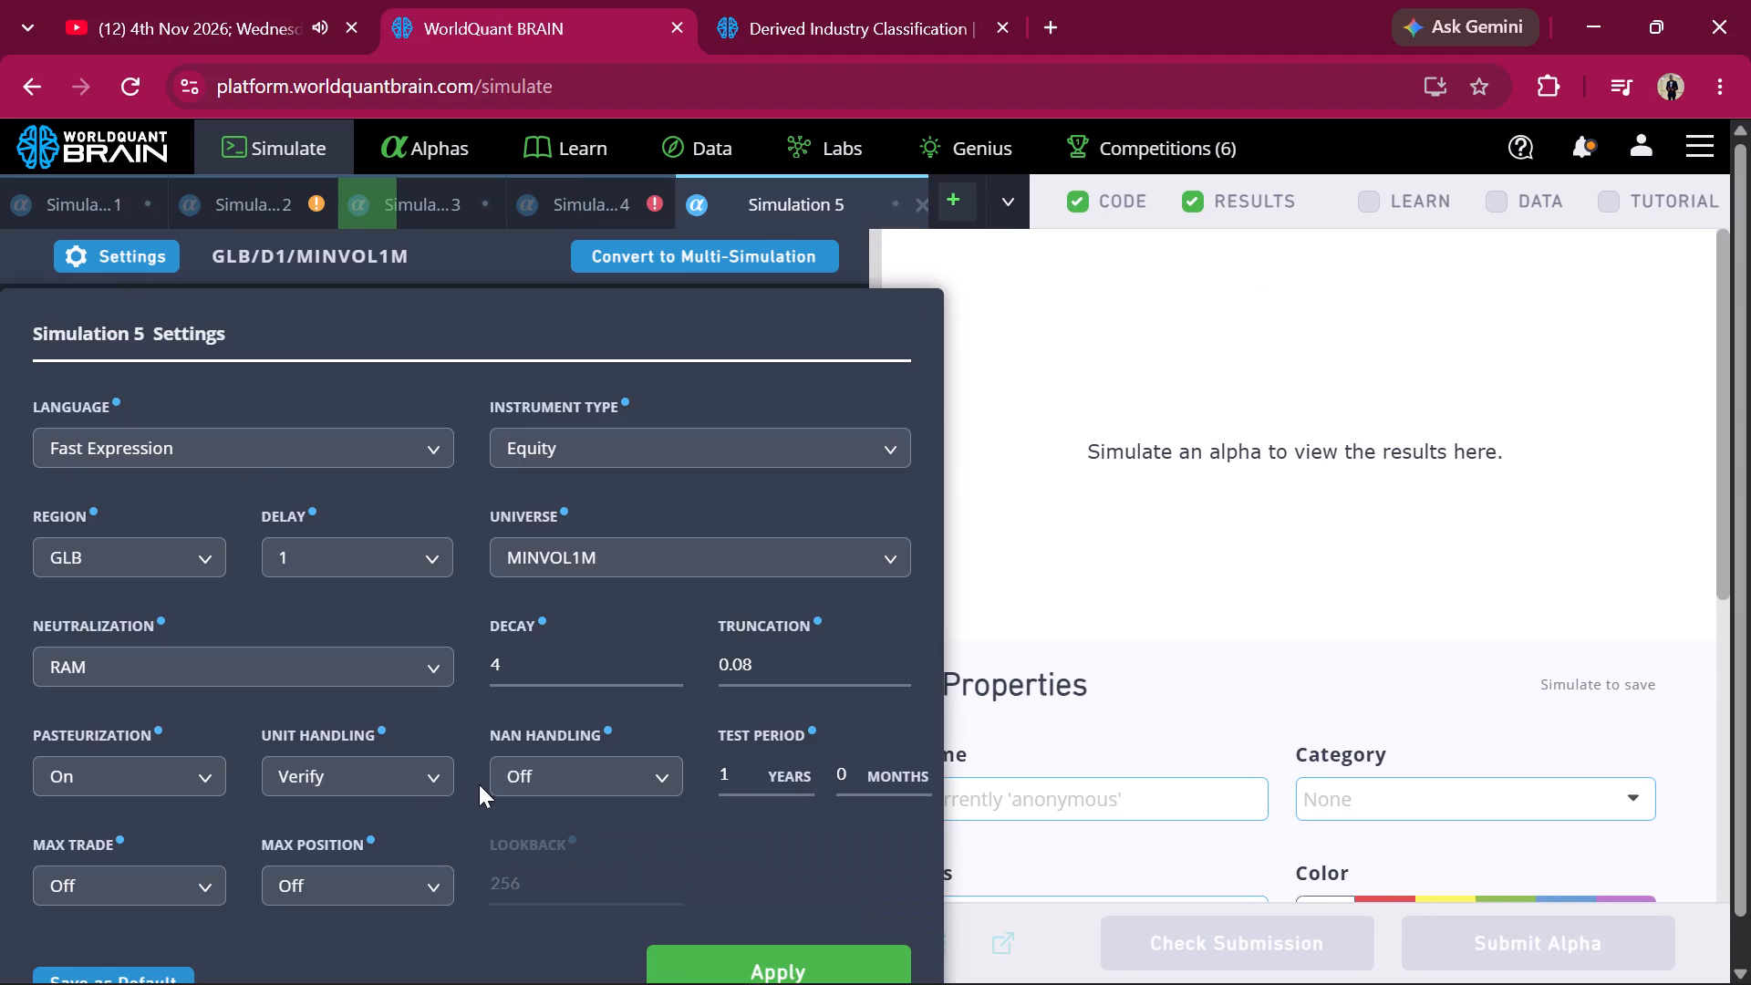
click(368, 658)
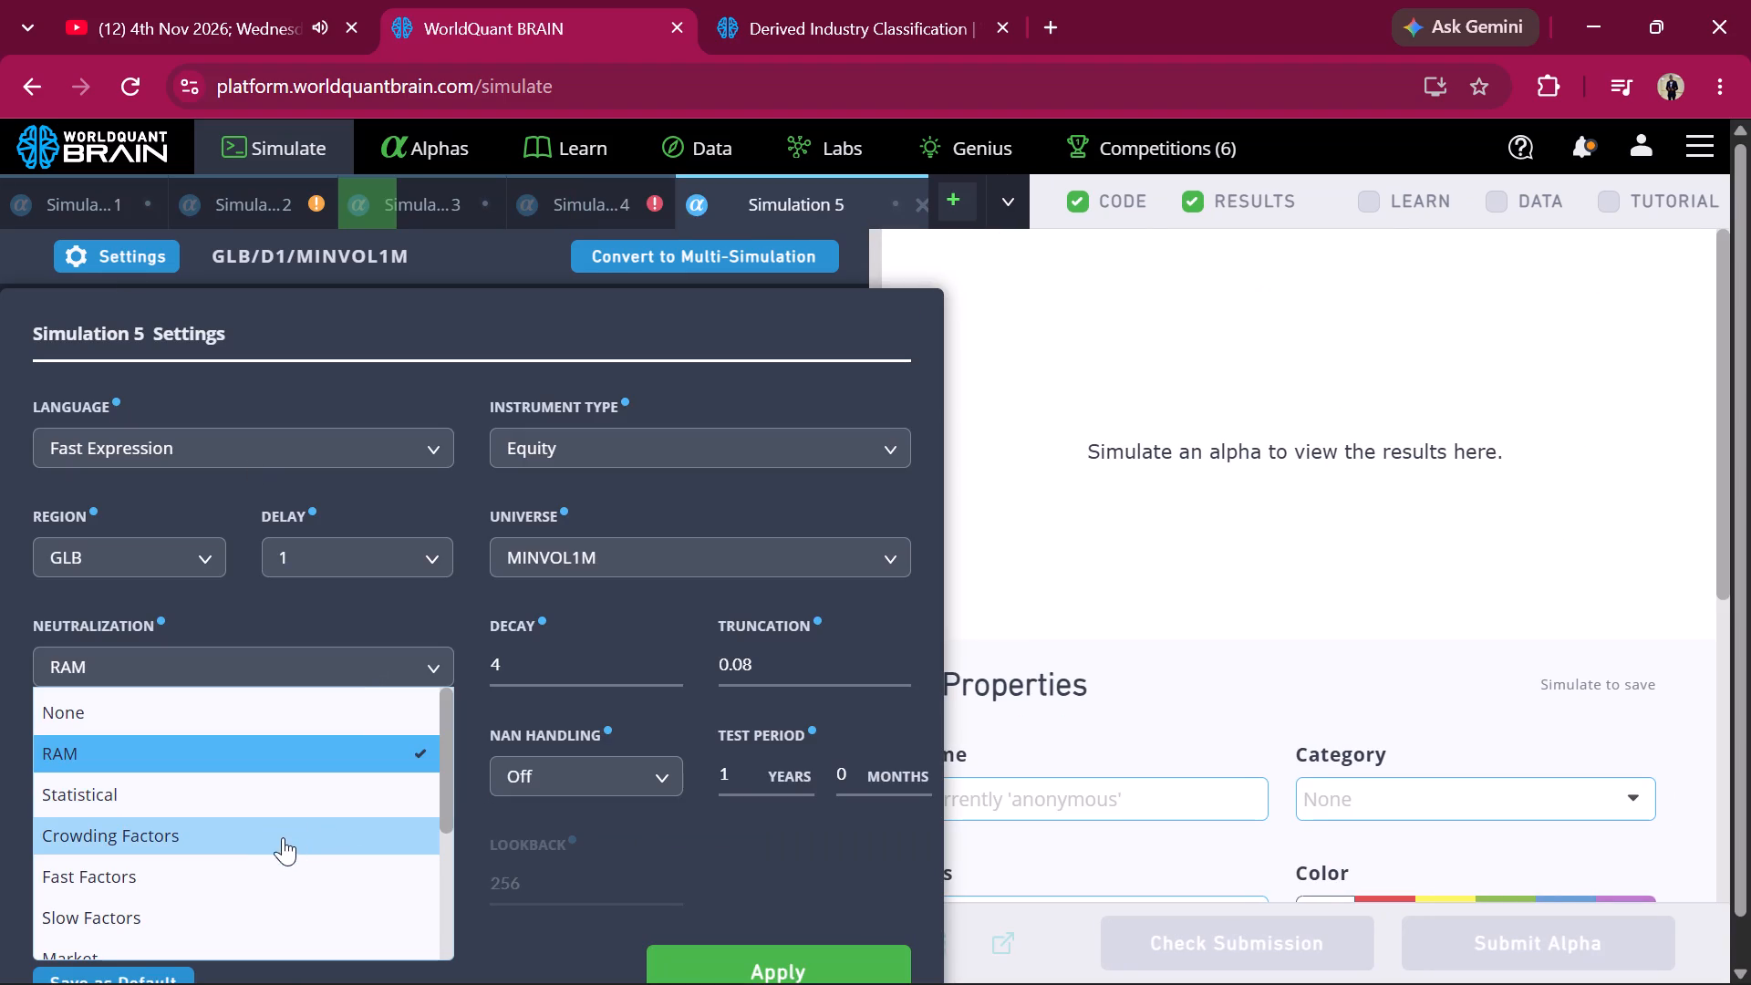
click(274, 845)
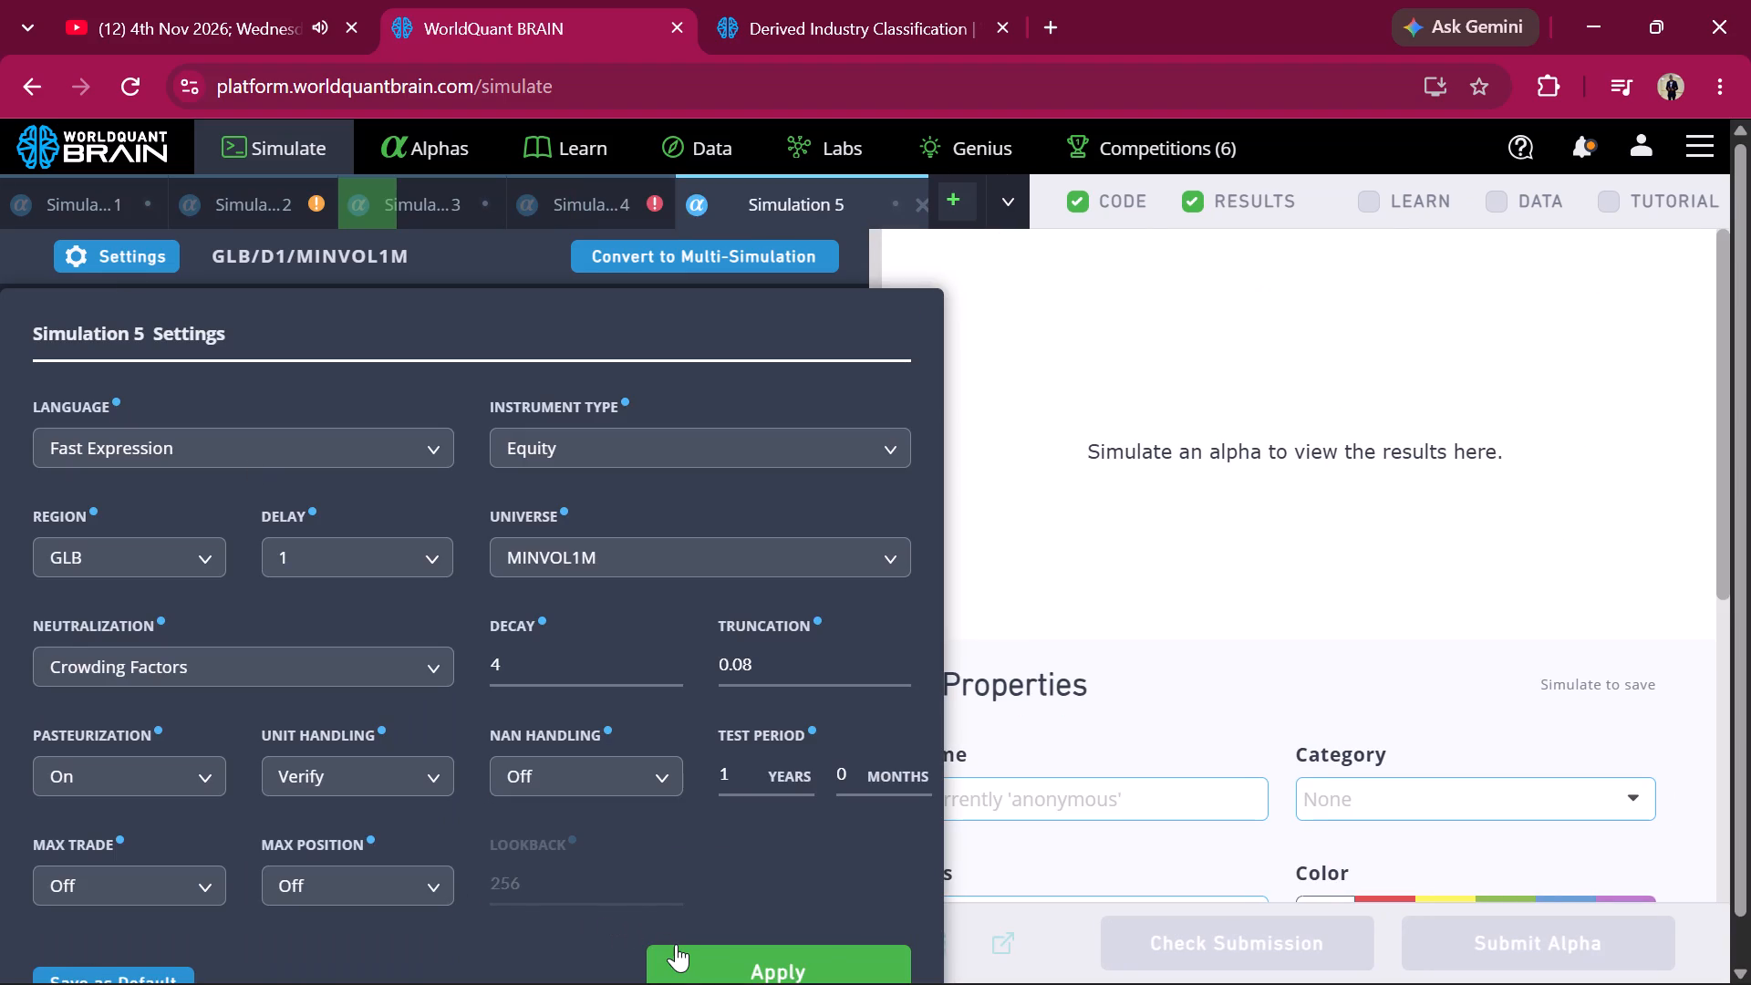
click(679, 960)
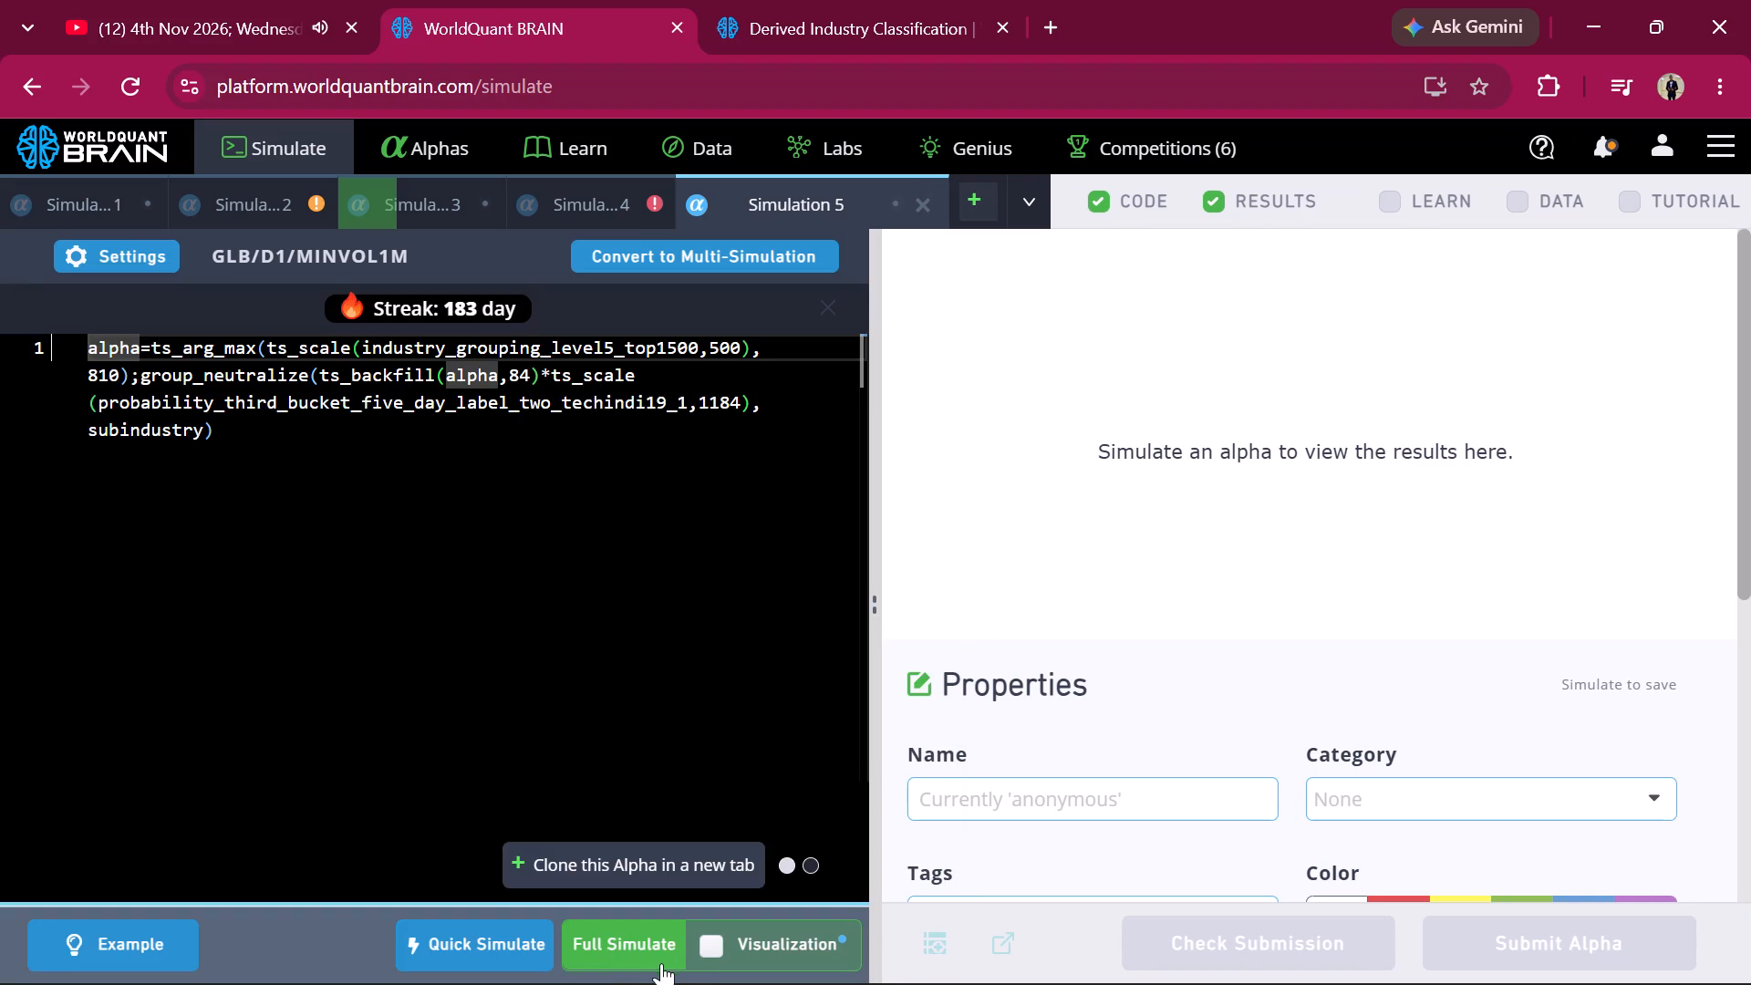
click(619, 961)
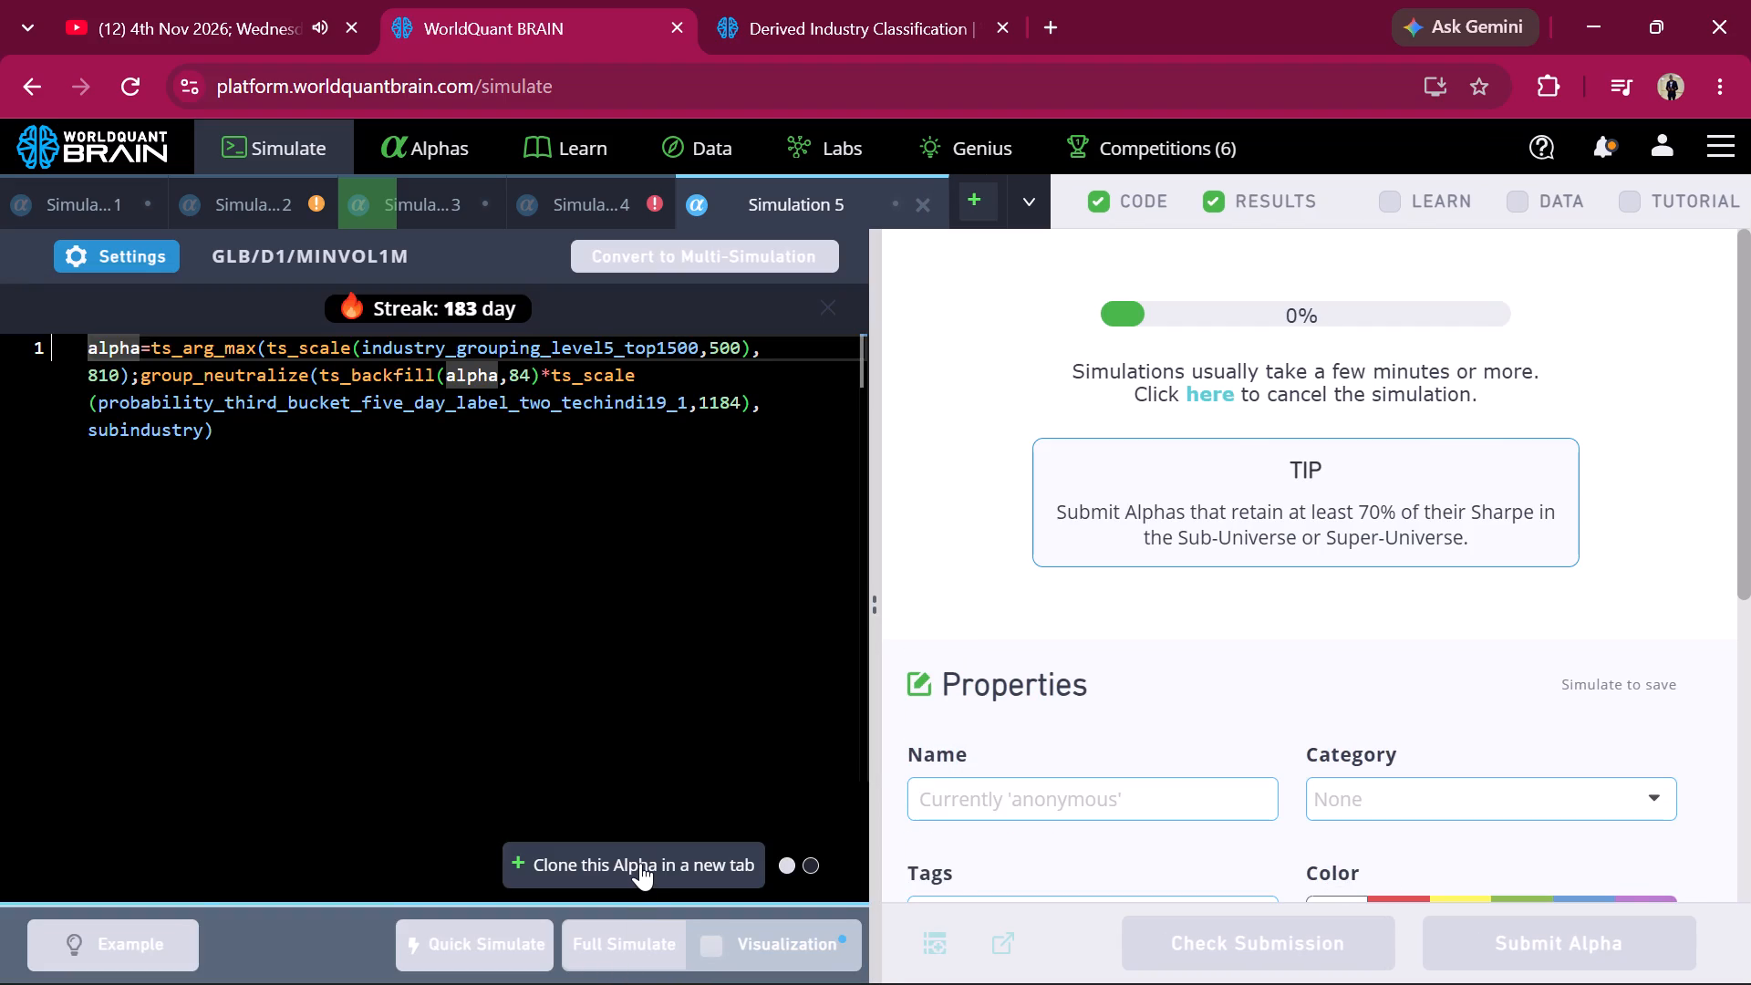
Clone the Simulation 5 alpha in a new tab and run a full simulation with Fast Factors neutralization.
click(640, 863)
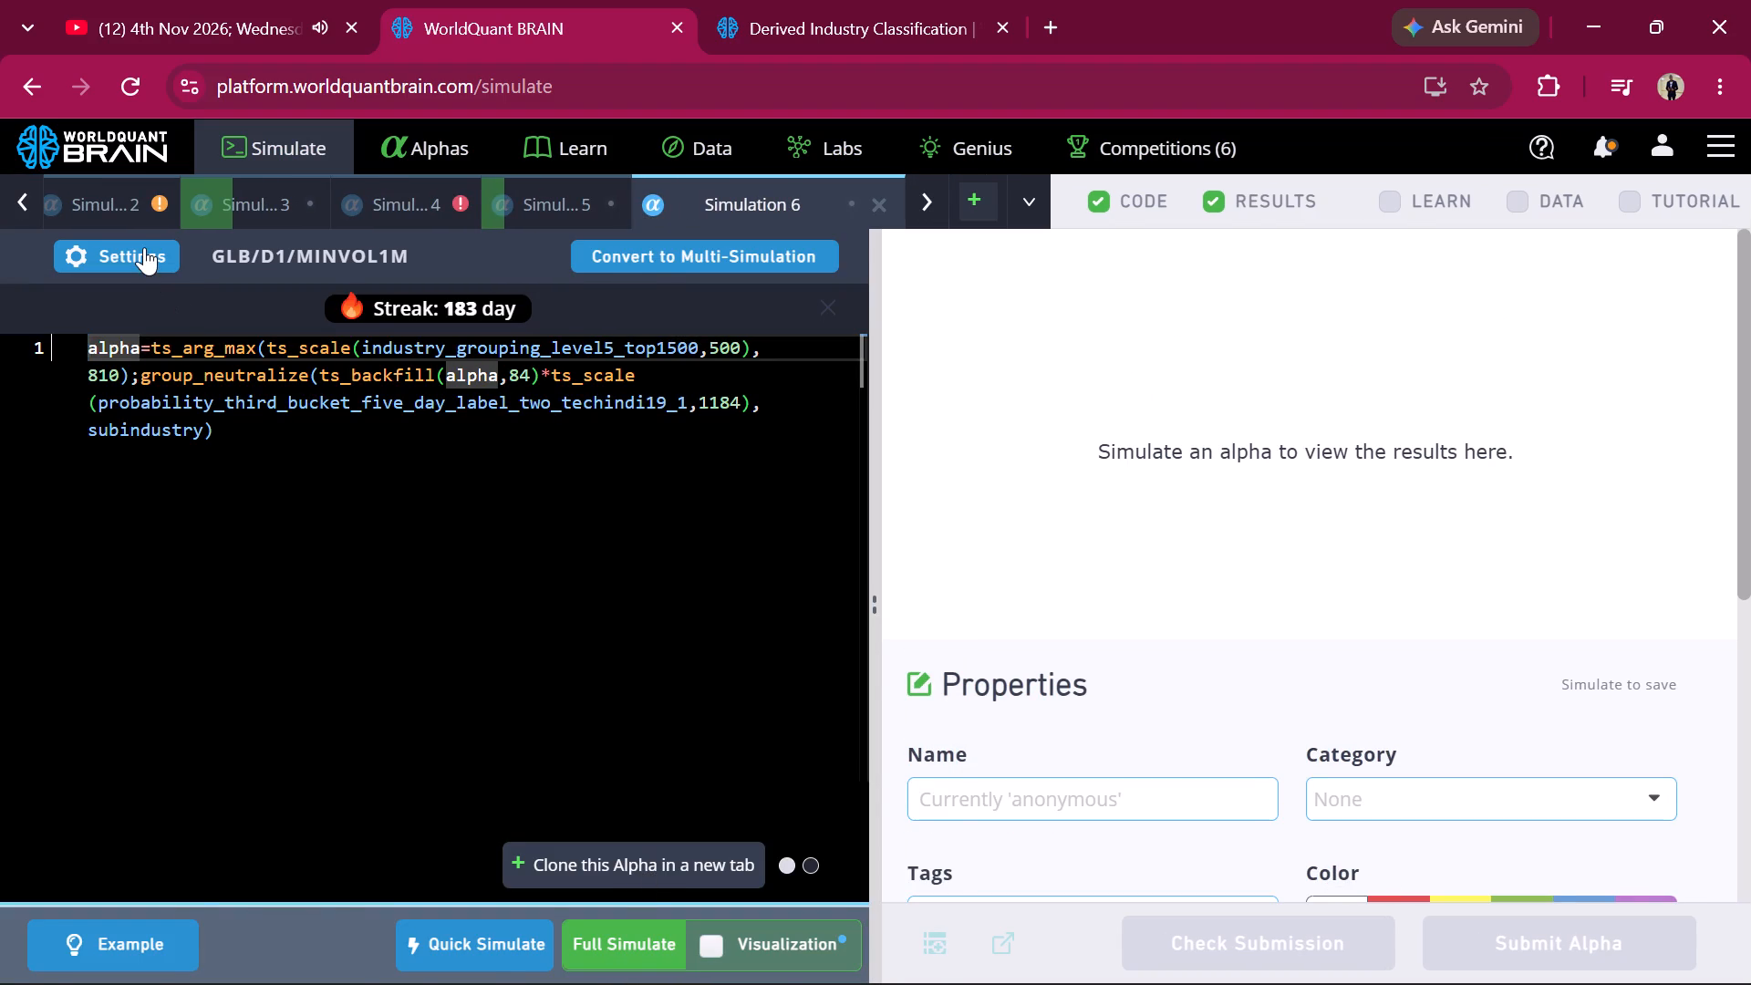
click(144, 247)
click(270, 666)
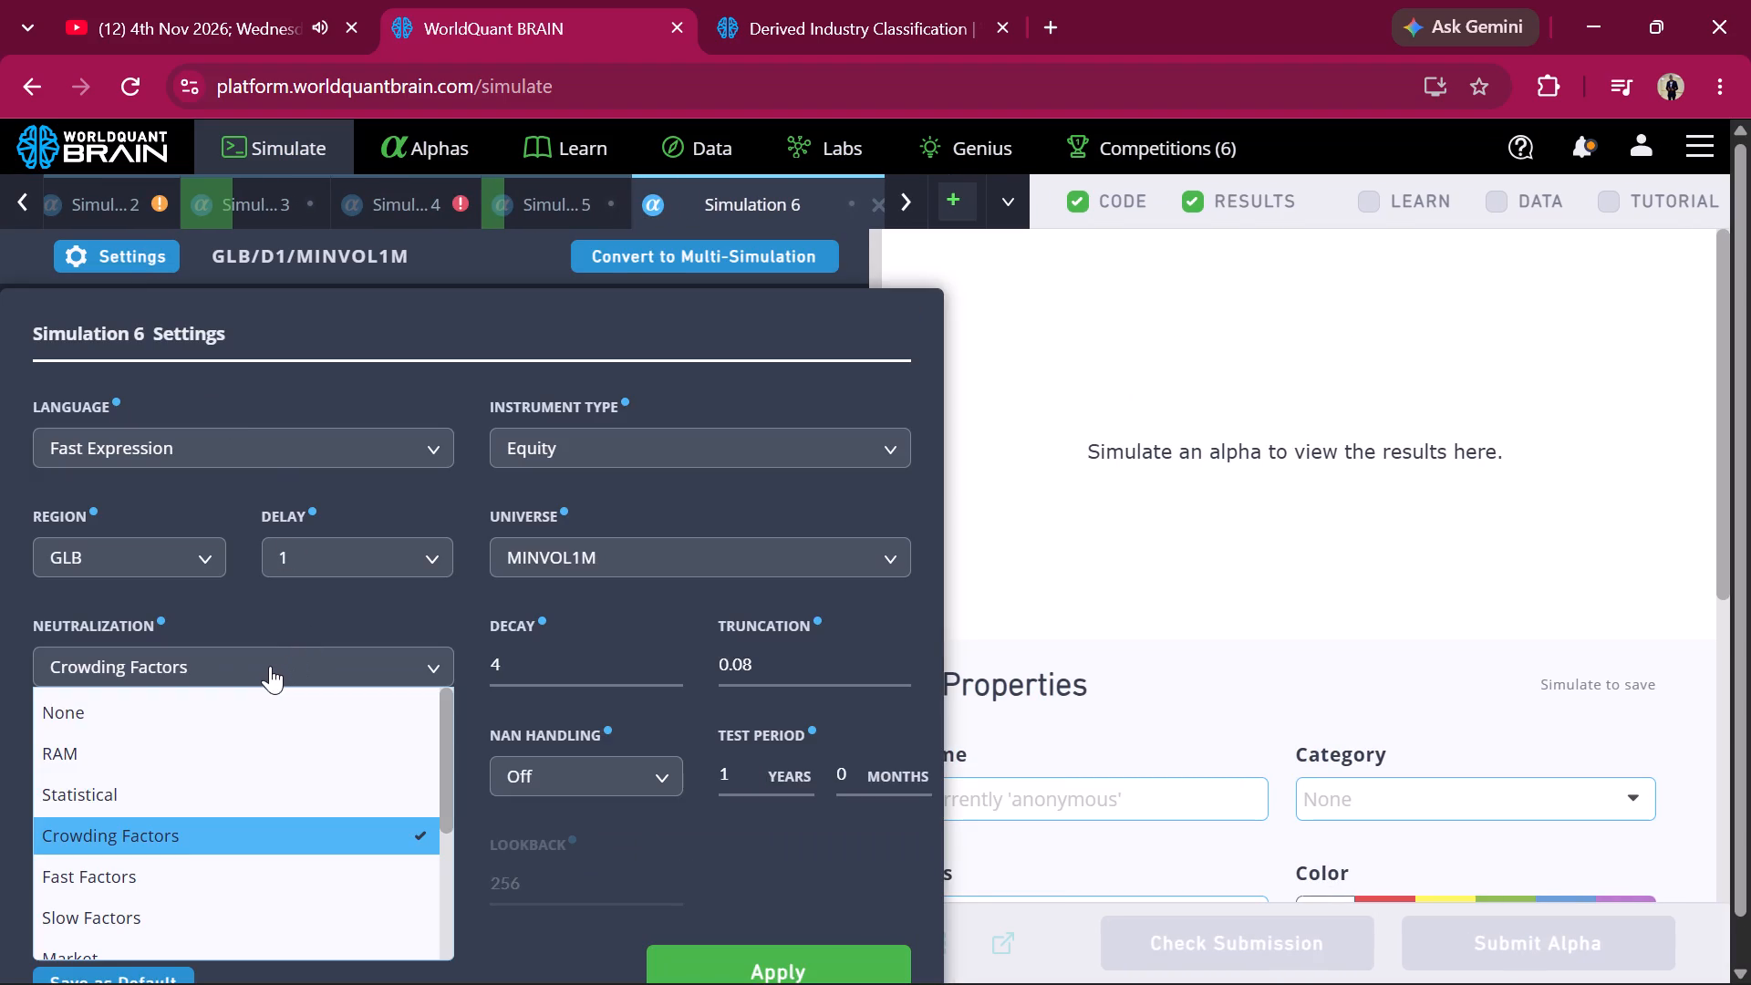
click(119, 895)
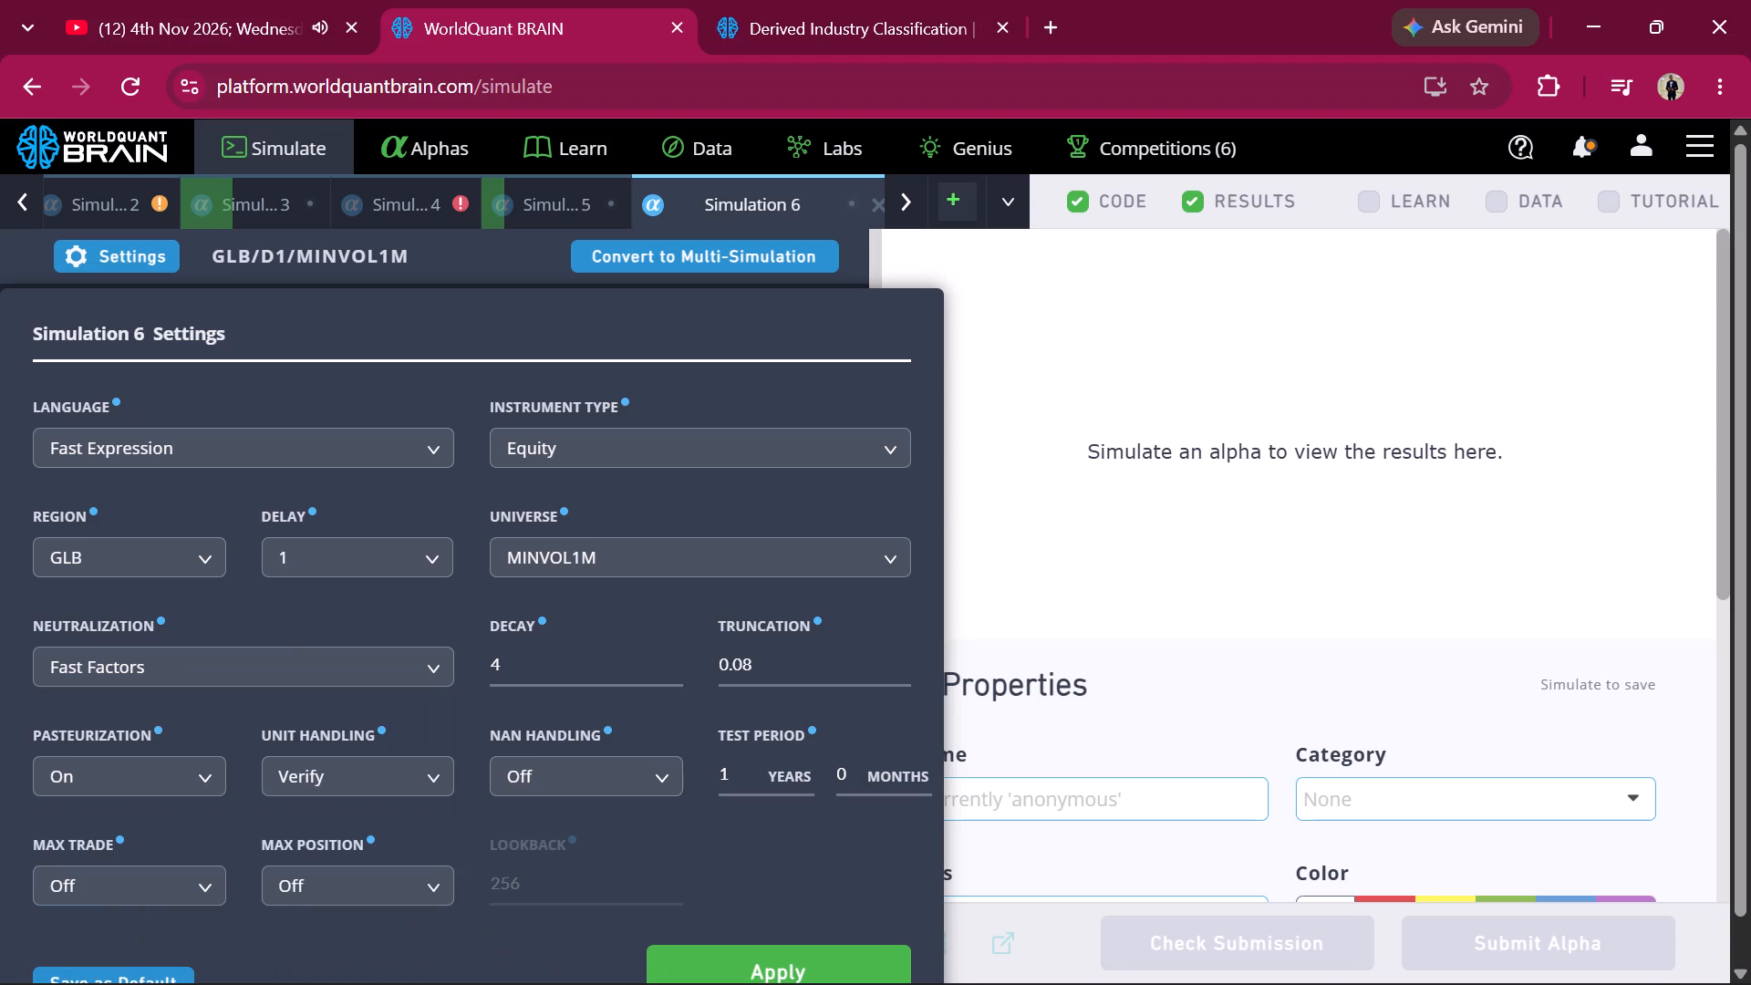
click(691, 958)
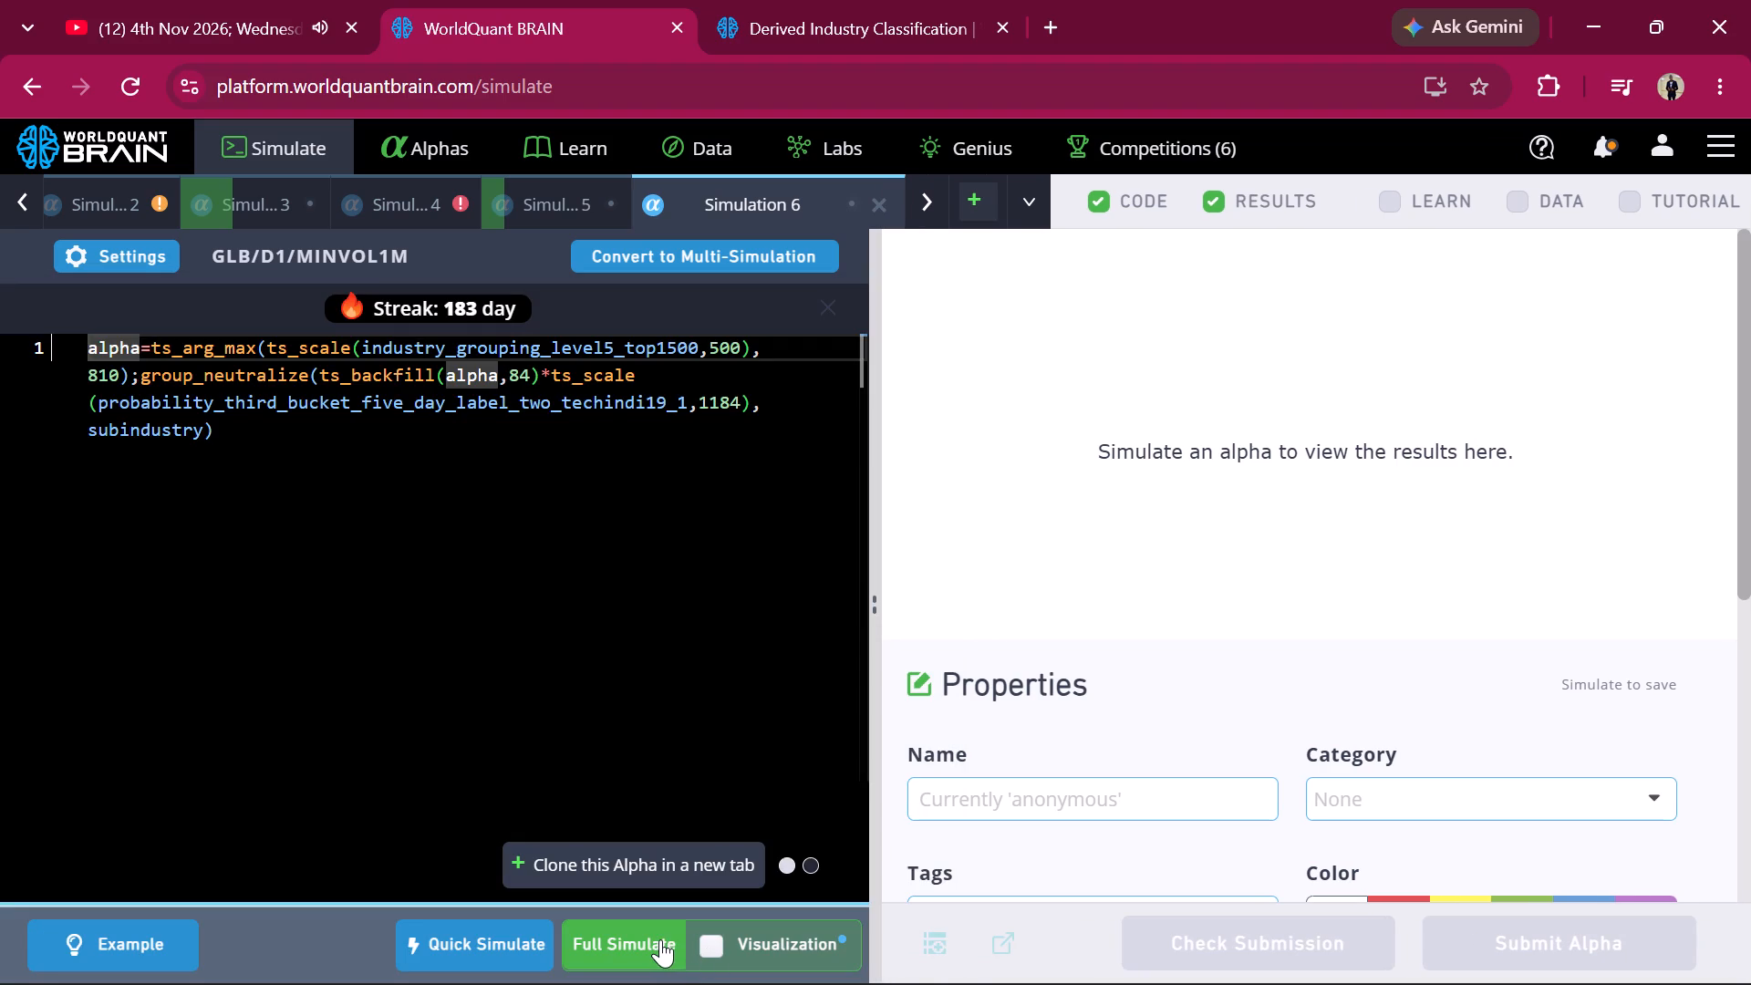
click(660, 939)
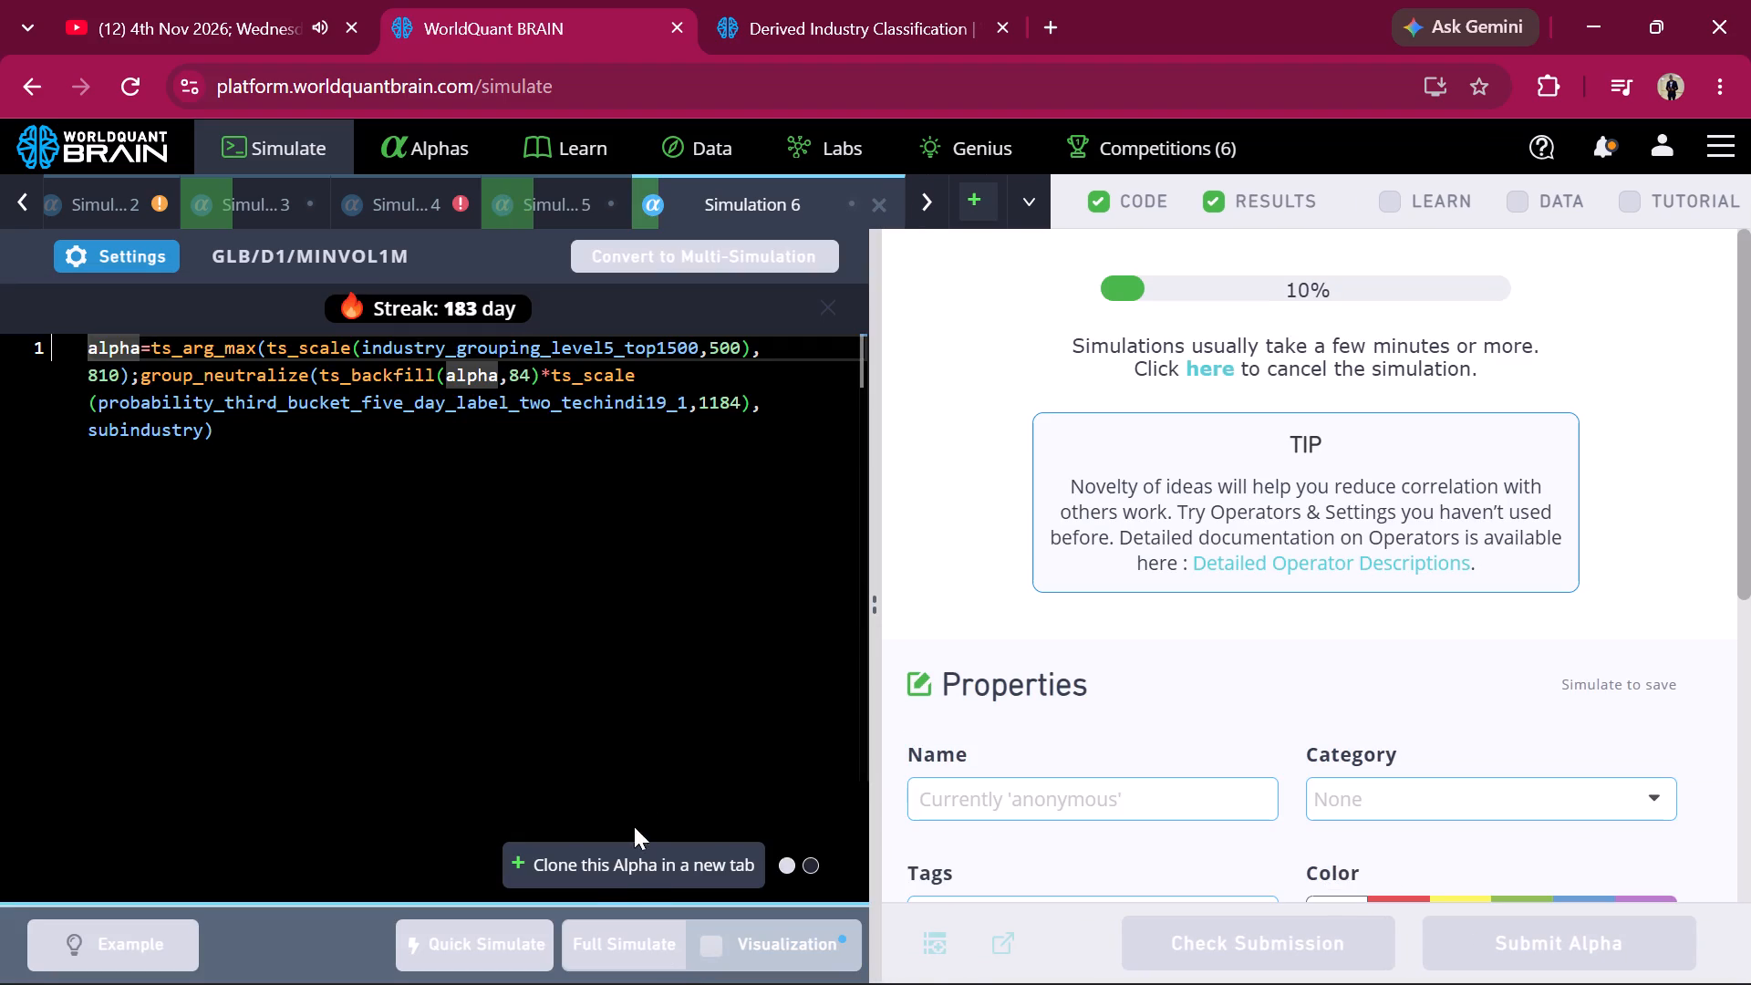
Clone the Simulation 6 alpha in a new tab and run a full simulation with Slow + Fast Factors neutralization.
click(615, 867)
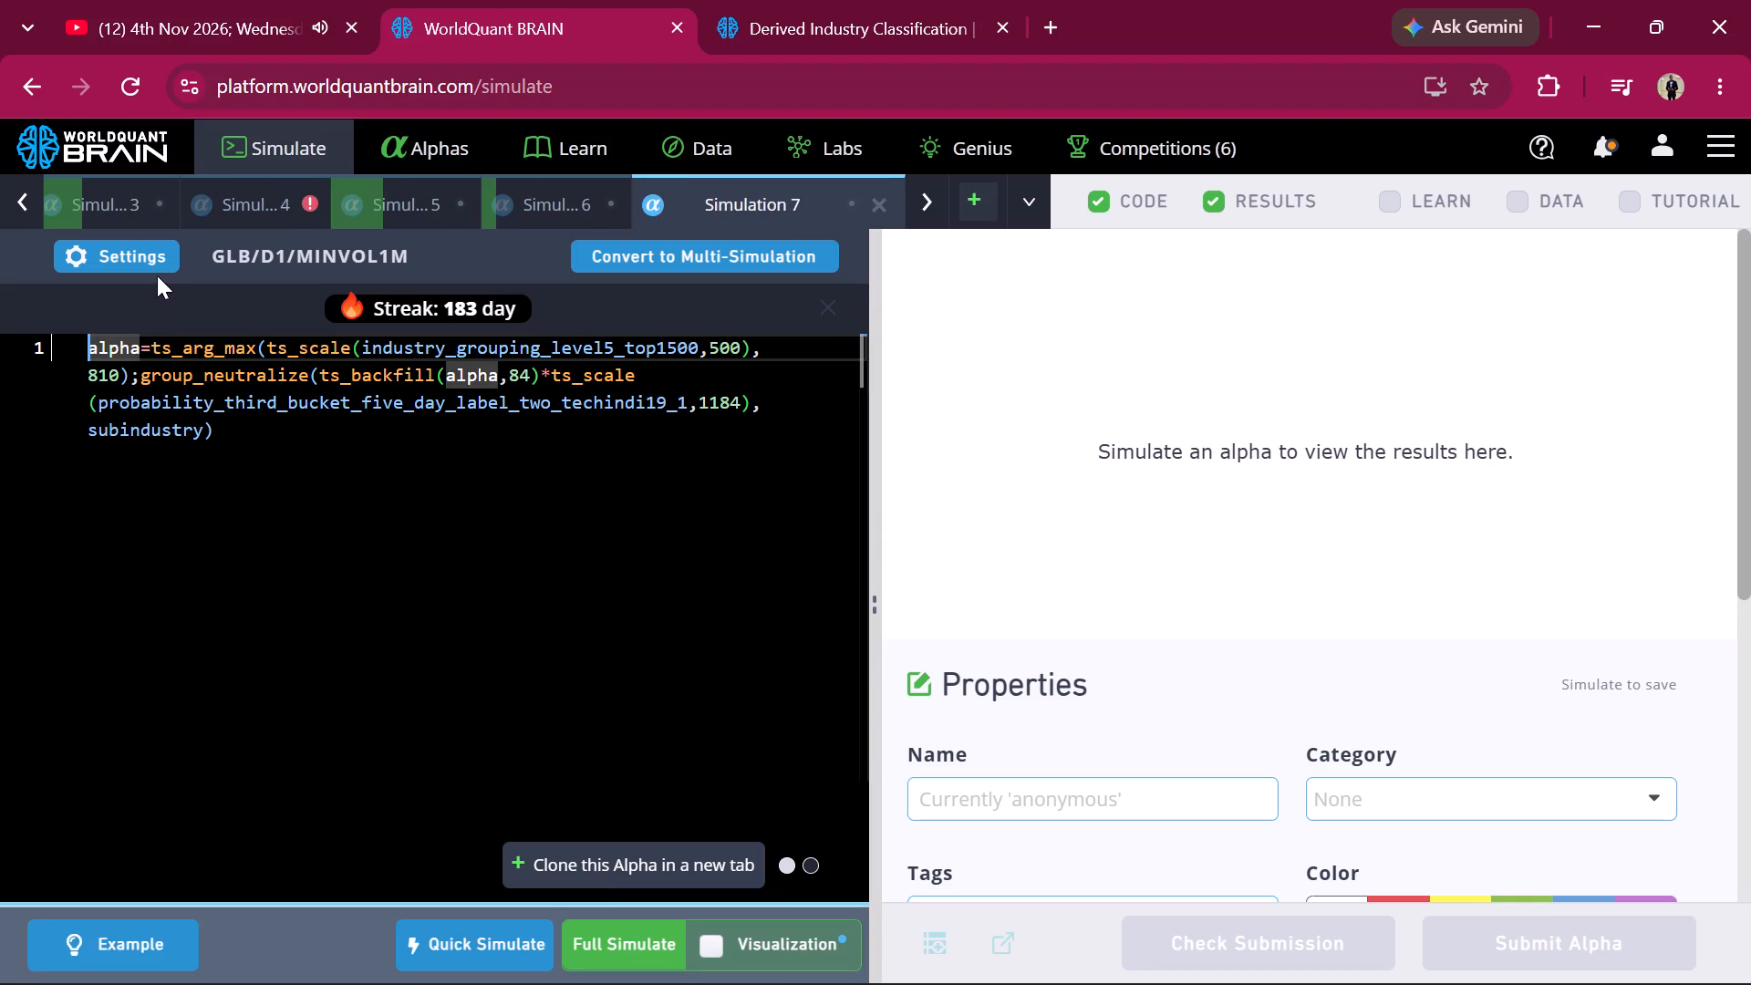
click(157, 264)
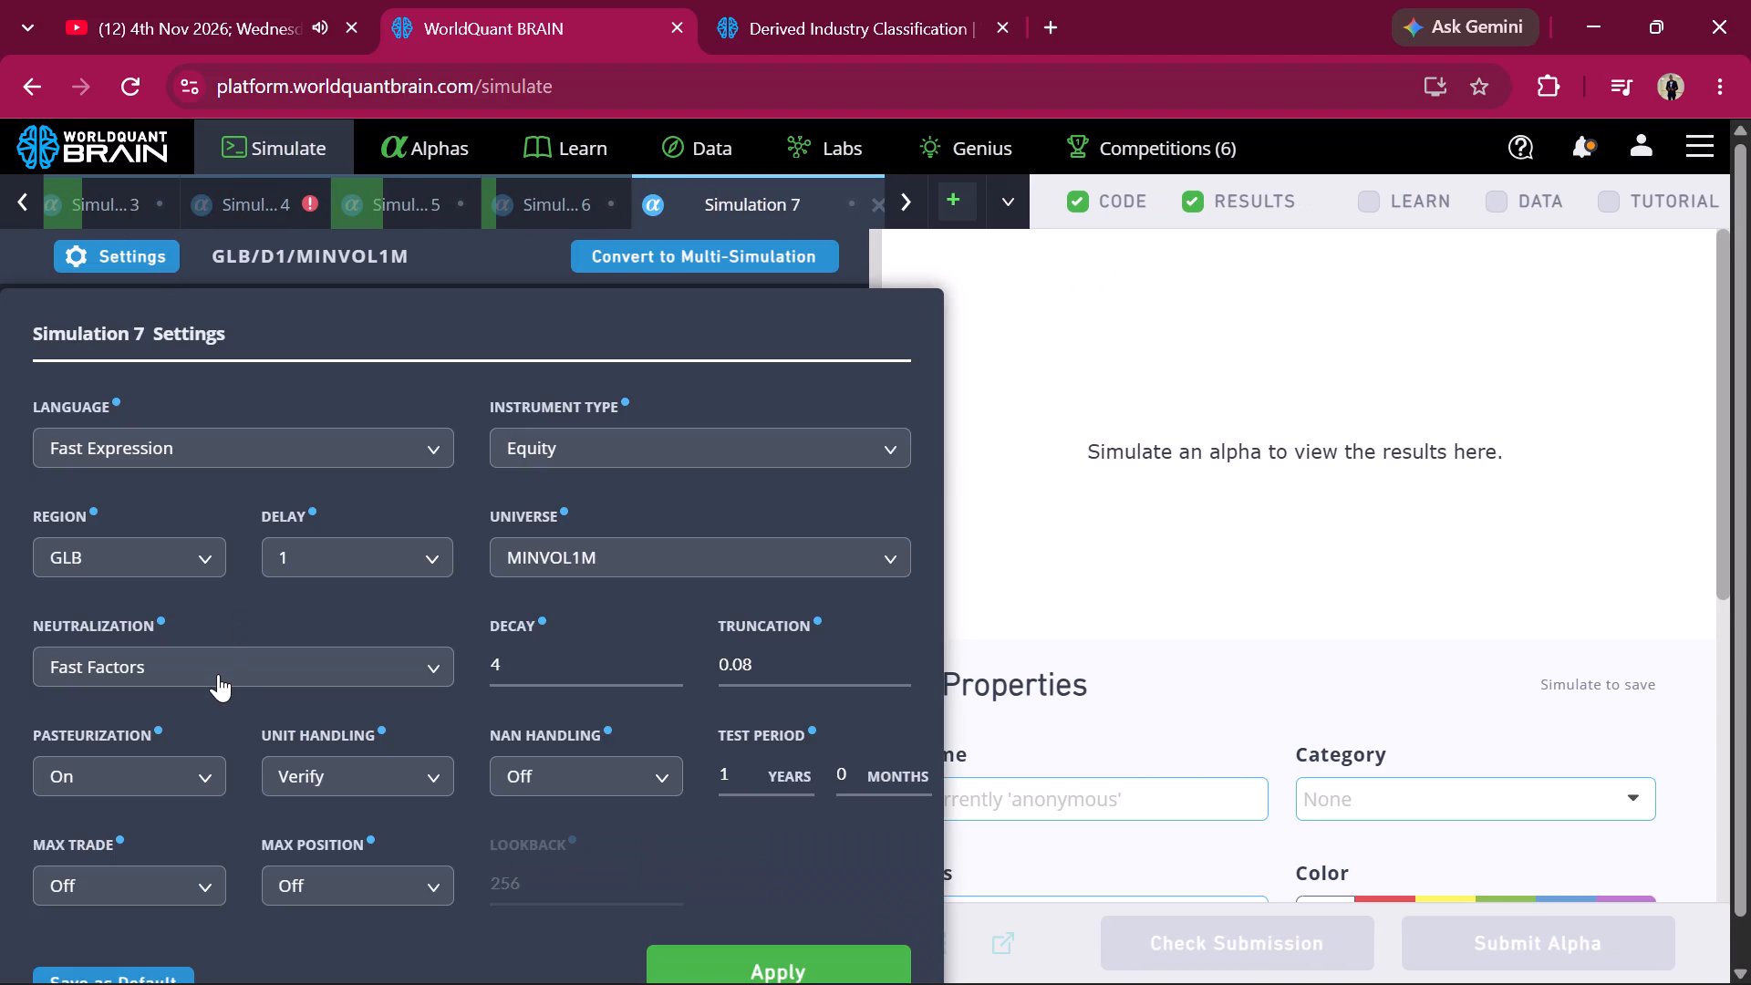
click(218, 674)
scroll(193, 865, down, 2)
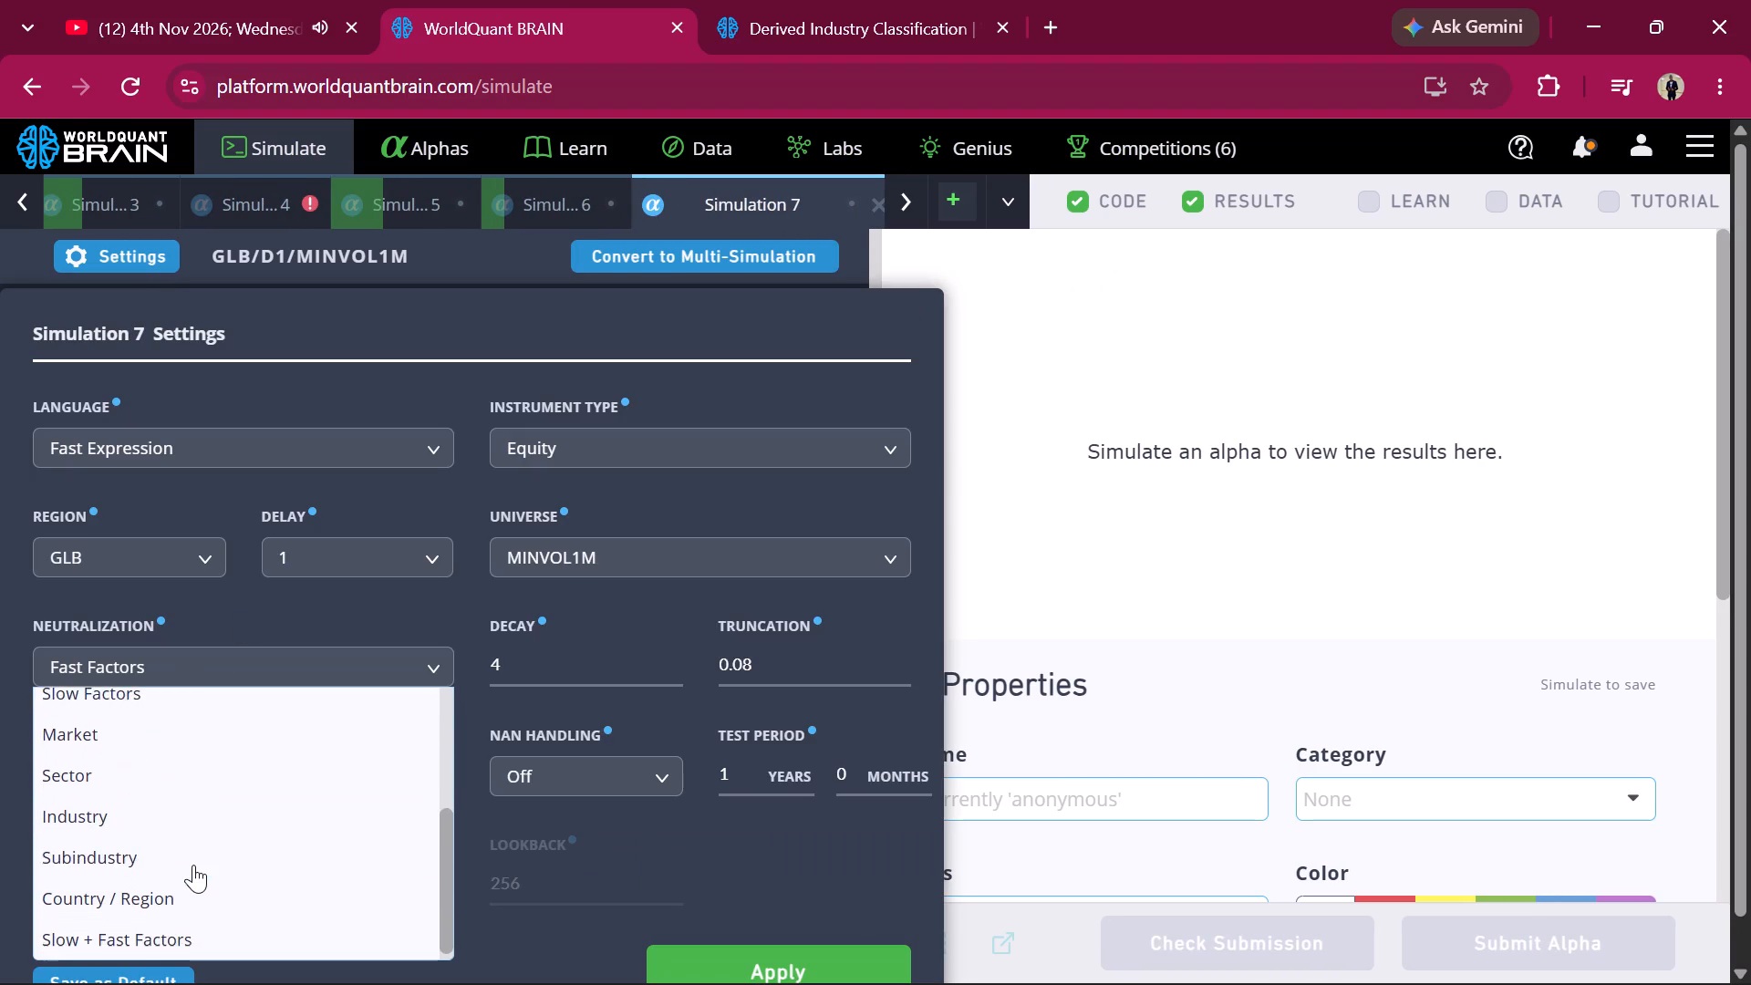
scroll(193, 865, down, 2)
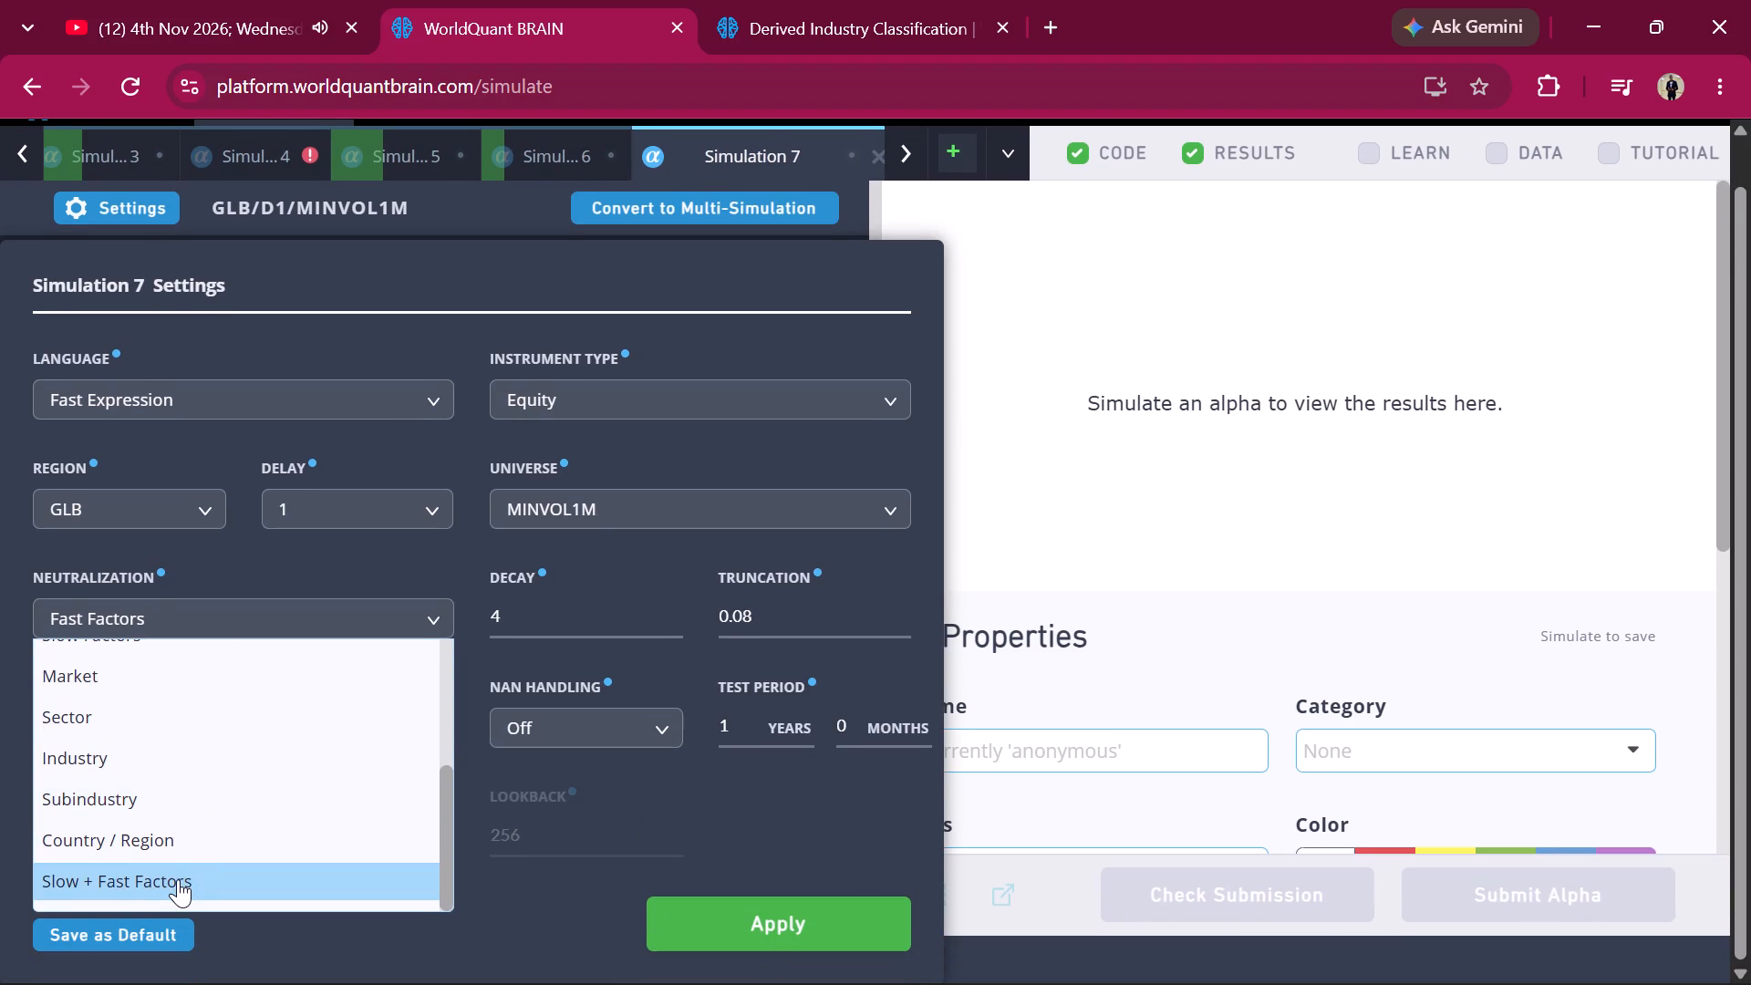
click(178, 879)
click(691, 924)
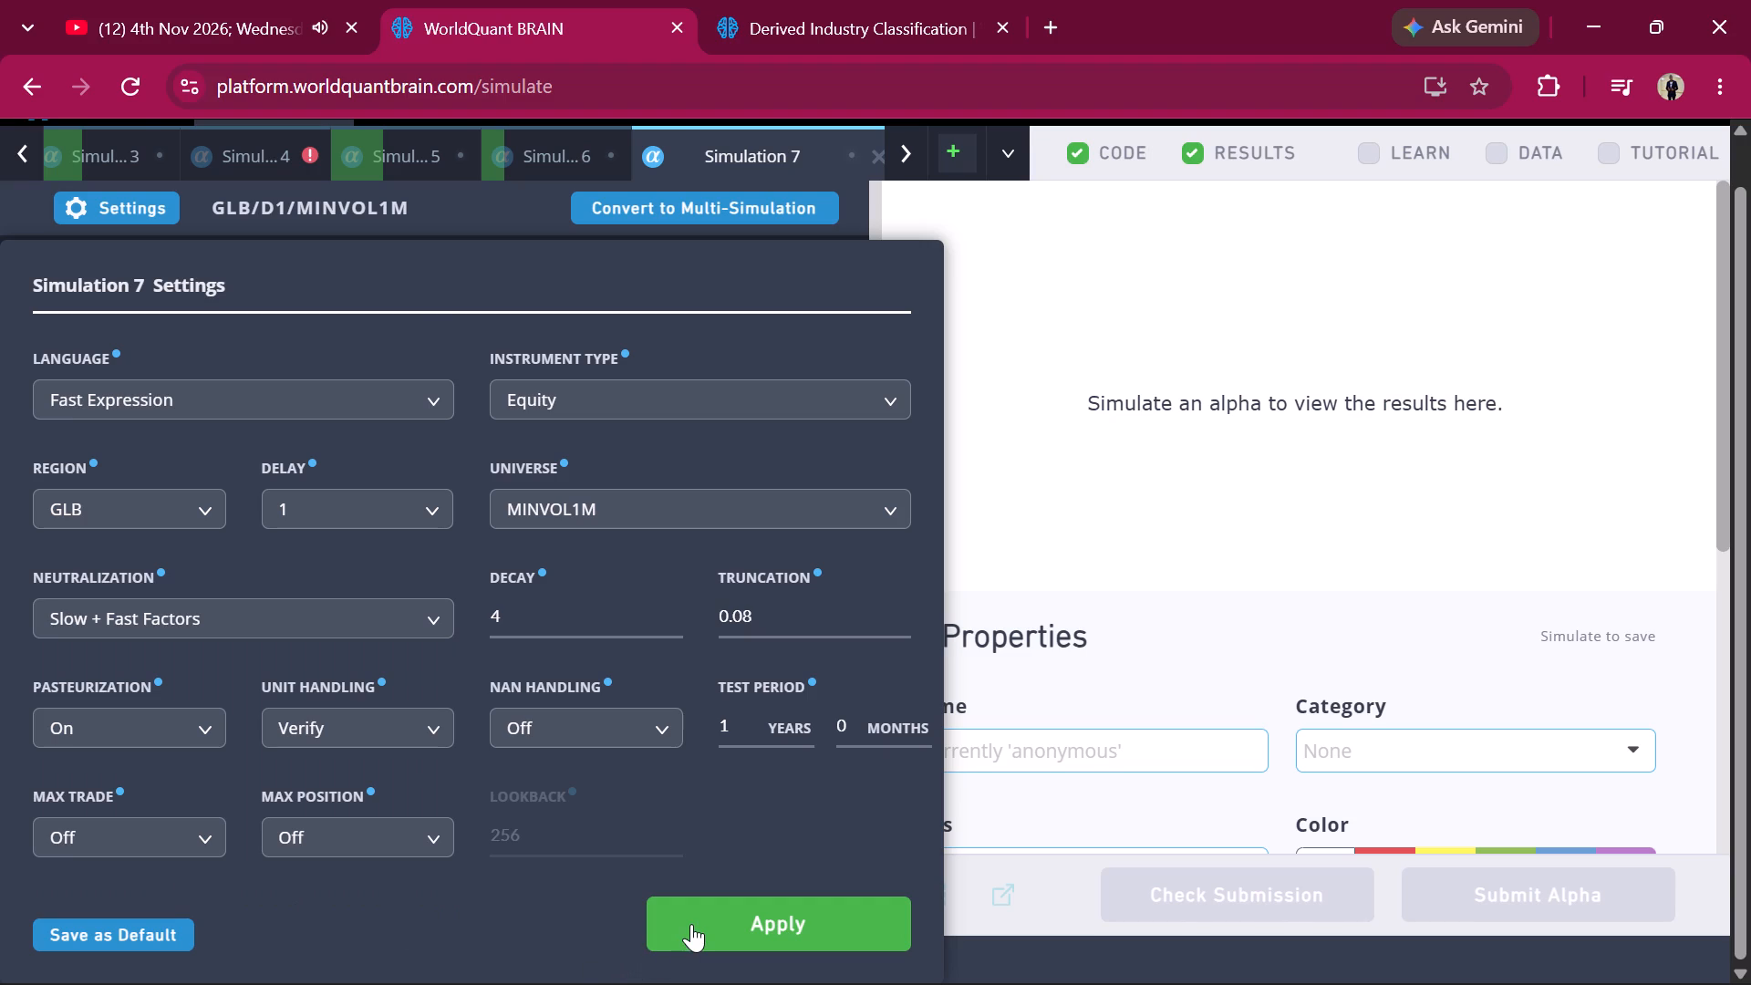
click(622, 949)
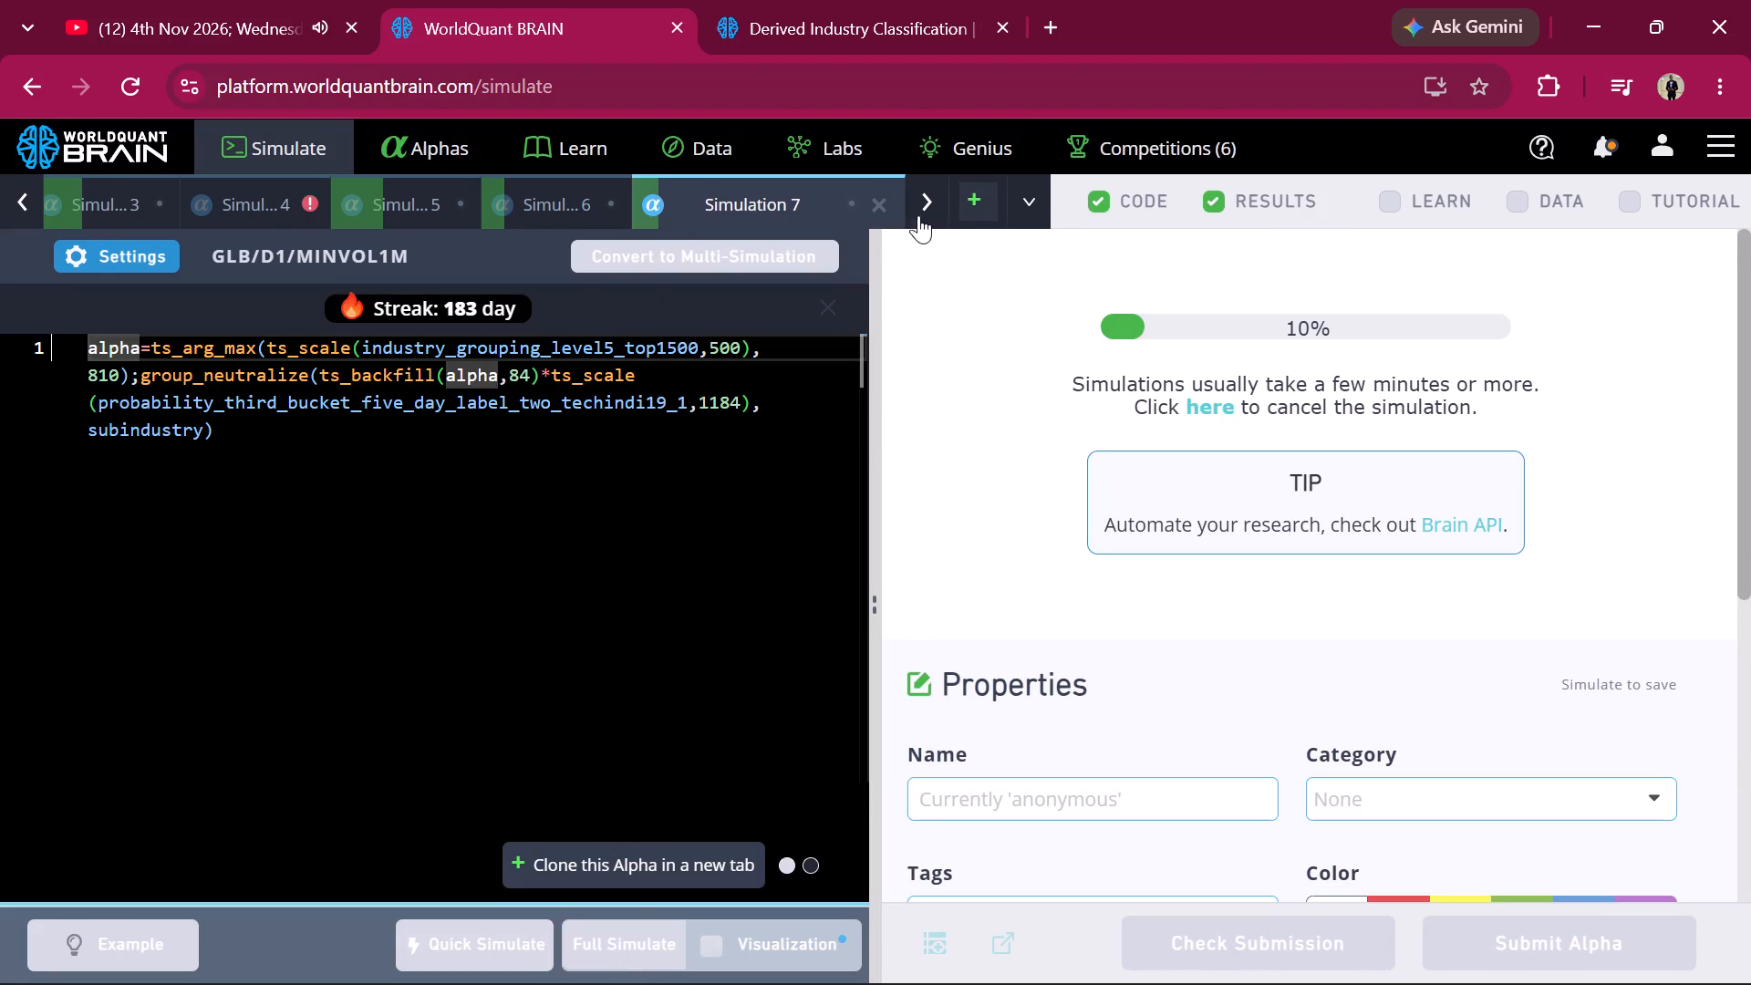
Create a new Super Simulation.
click(982, 200)
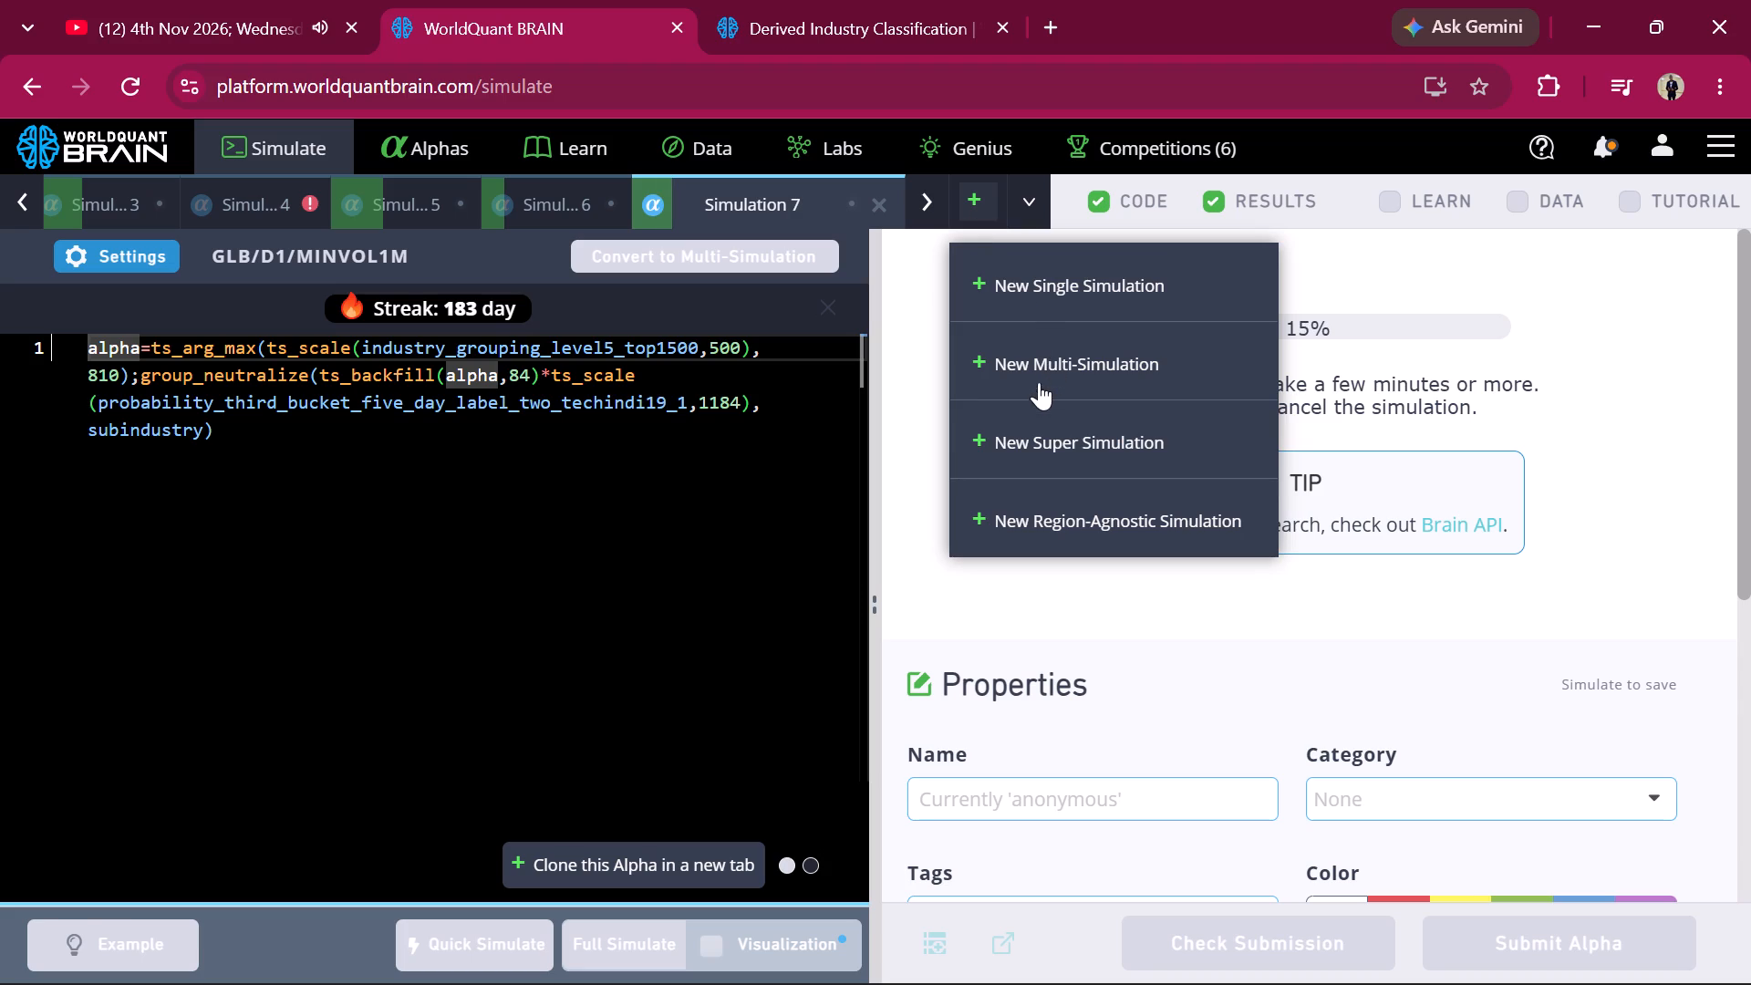
click(1017, 441)
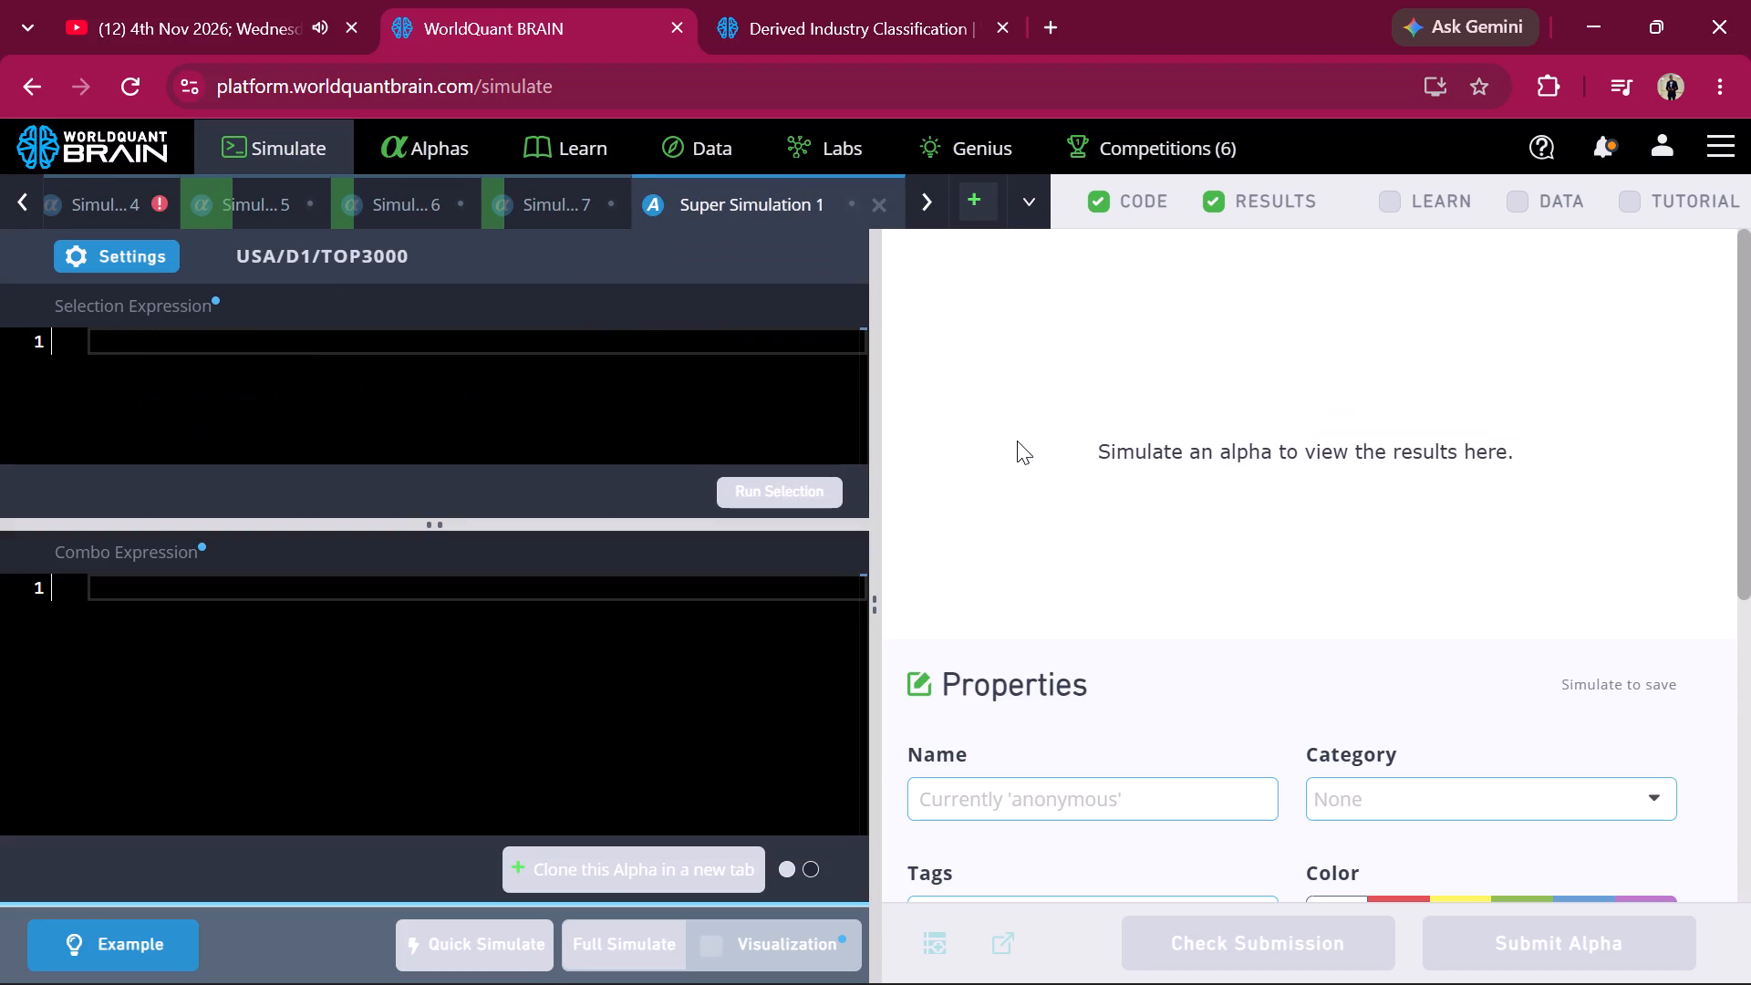
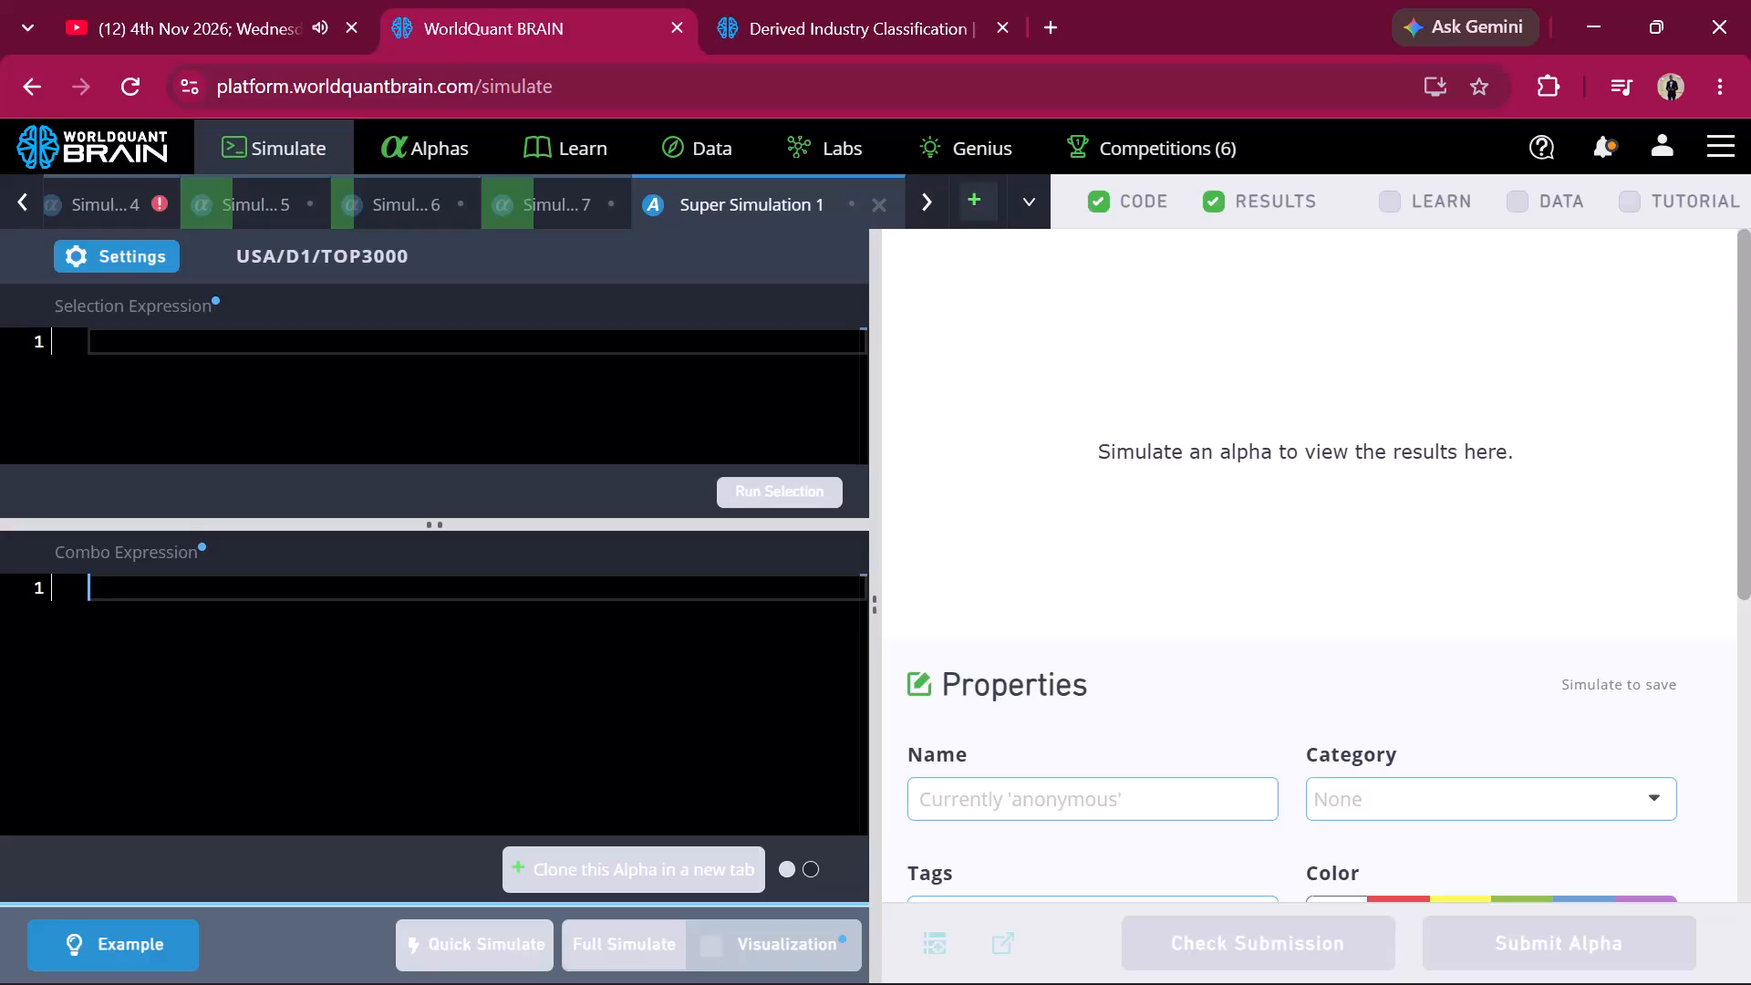
Fill the combo expression with the copied "s = generate_stats(alpha); ts_ir(s.returns, 250) * rank(ts_mean(s.turnover, 120))".
key(ctrl+v)
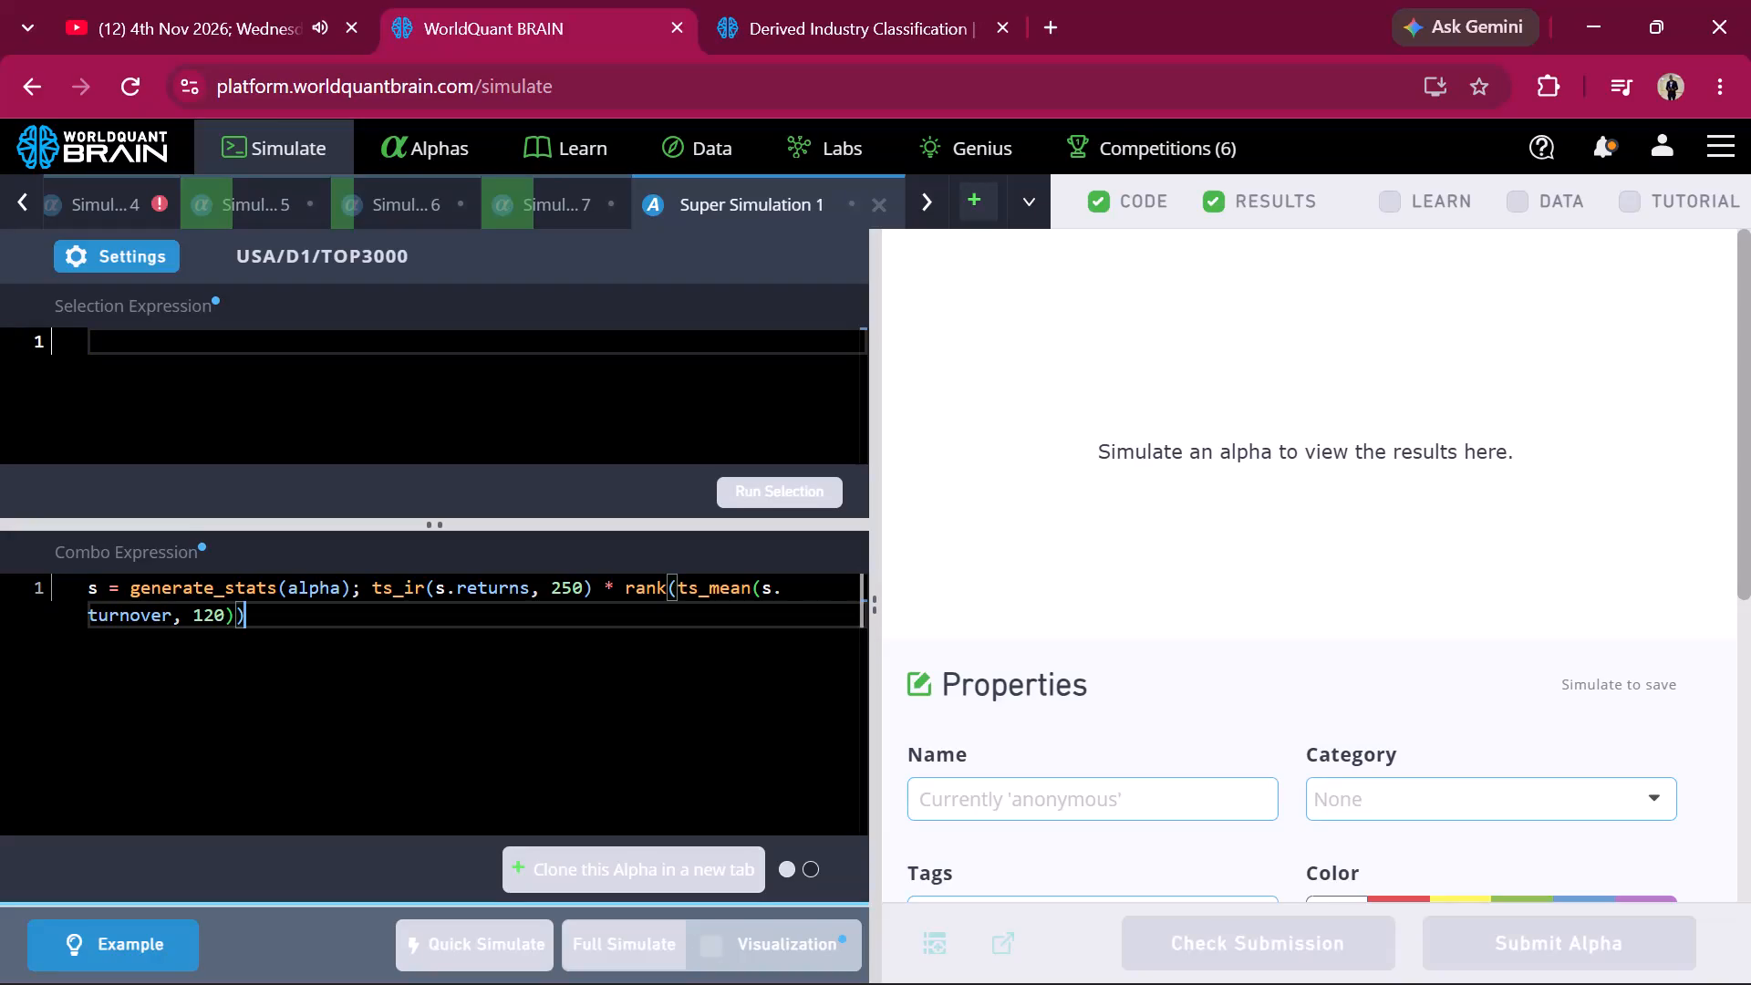
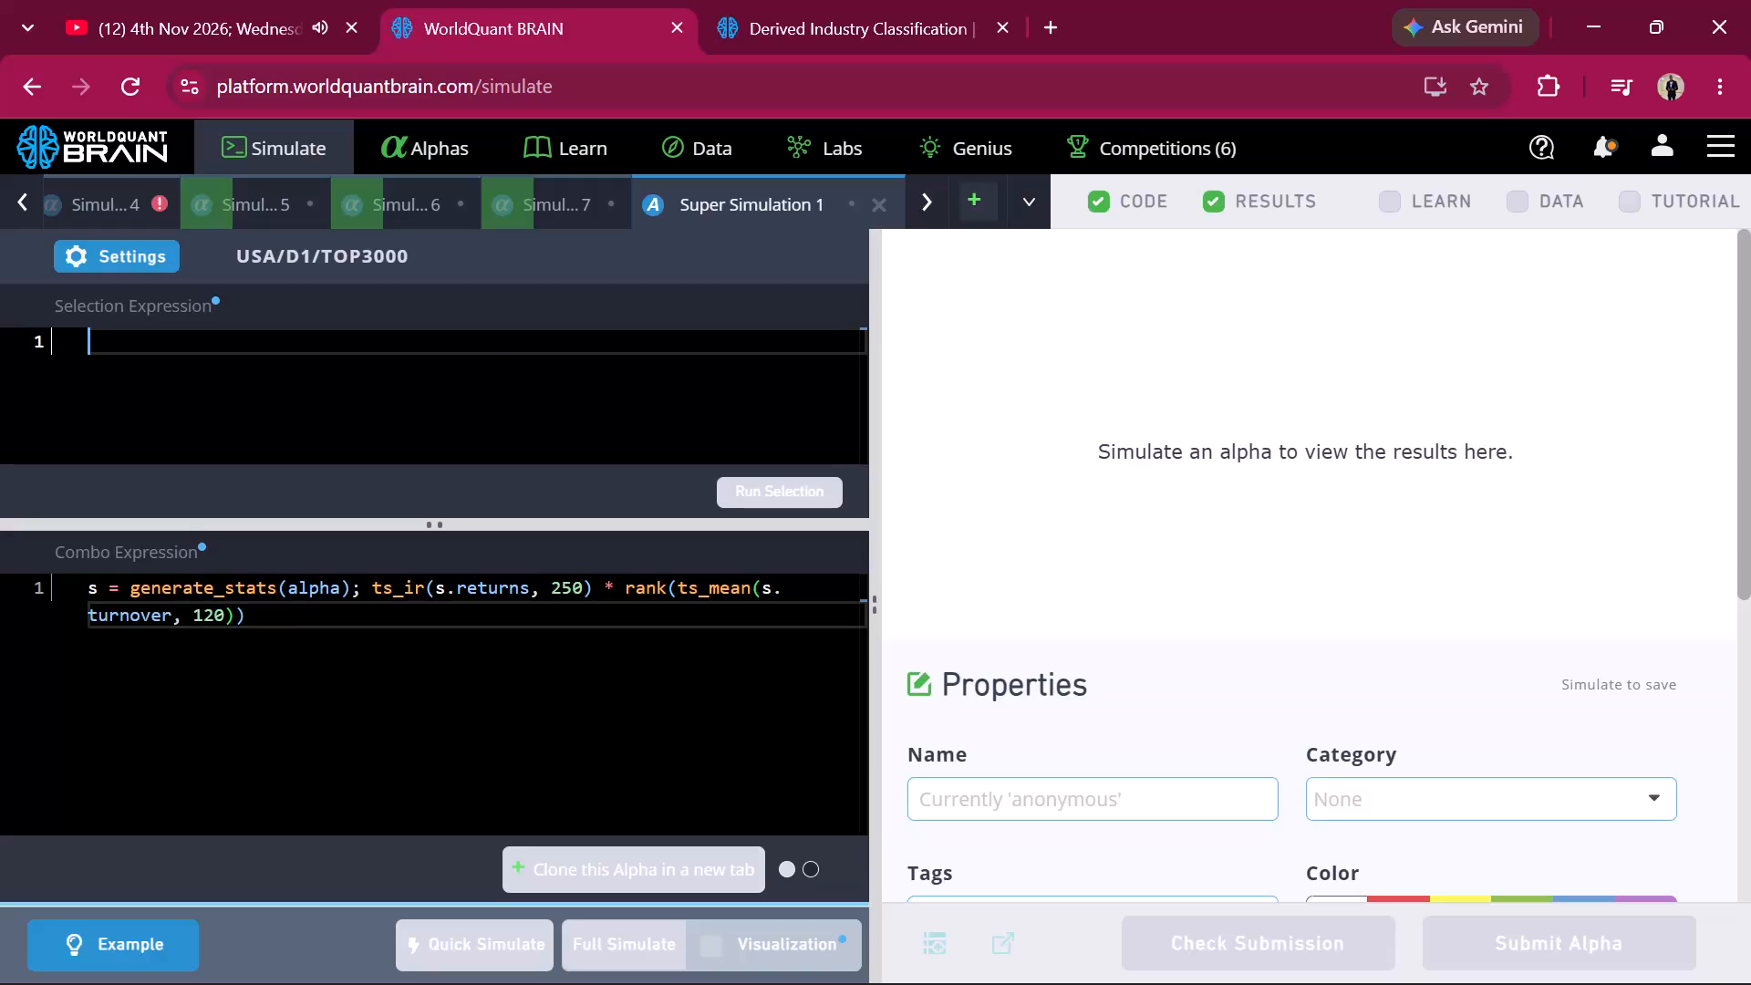
Fill the selection expression with the copied "((operator_count + author_tenure) + sqrt(short_count))" and run the selection.
key(ctrl+v)
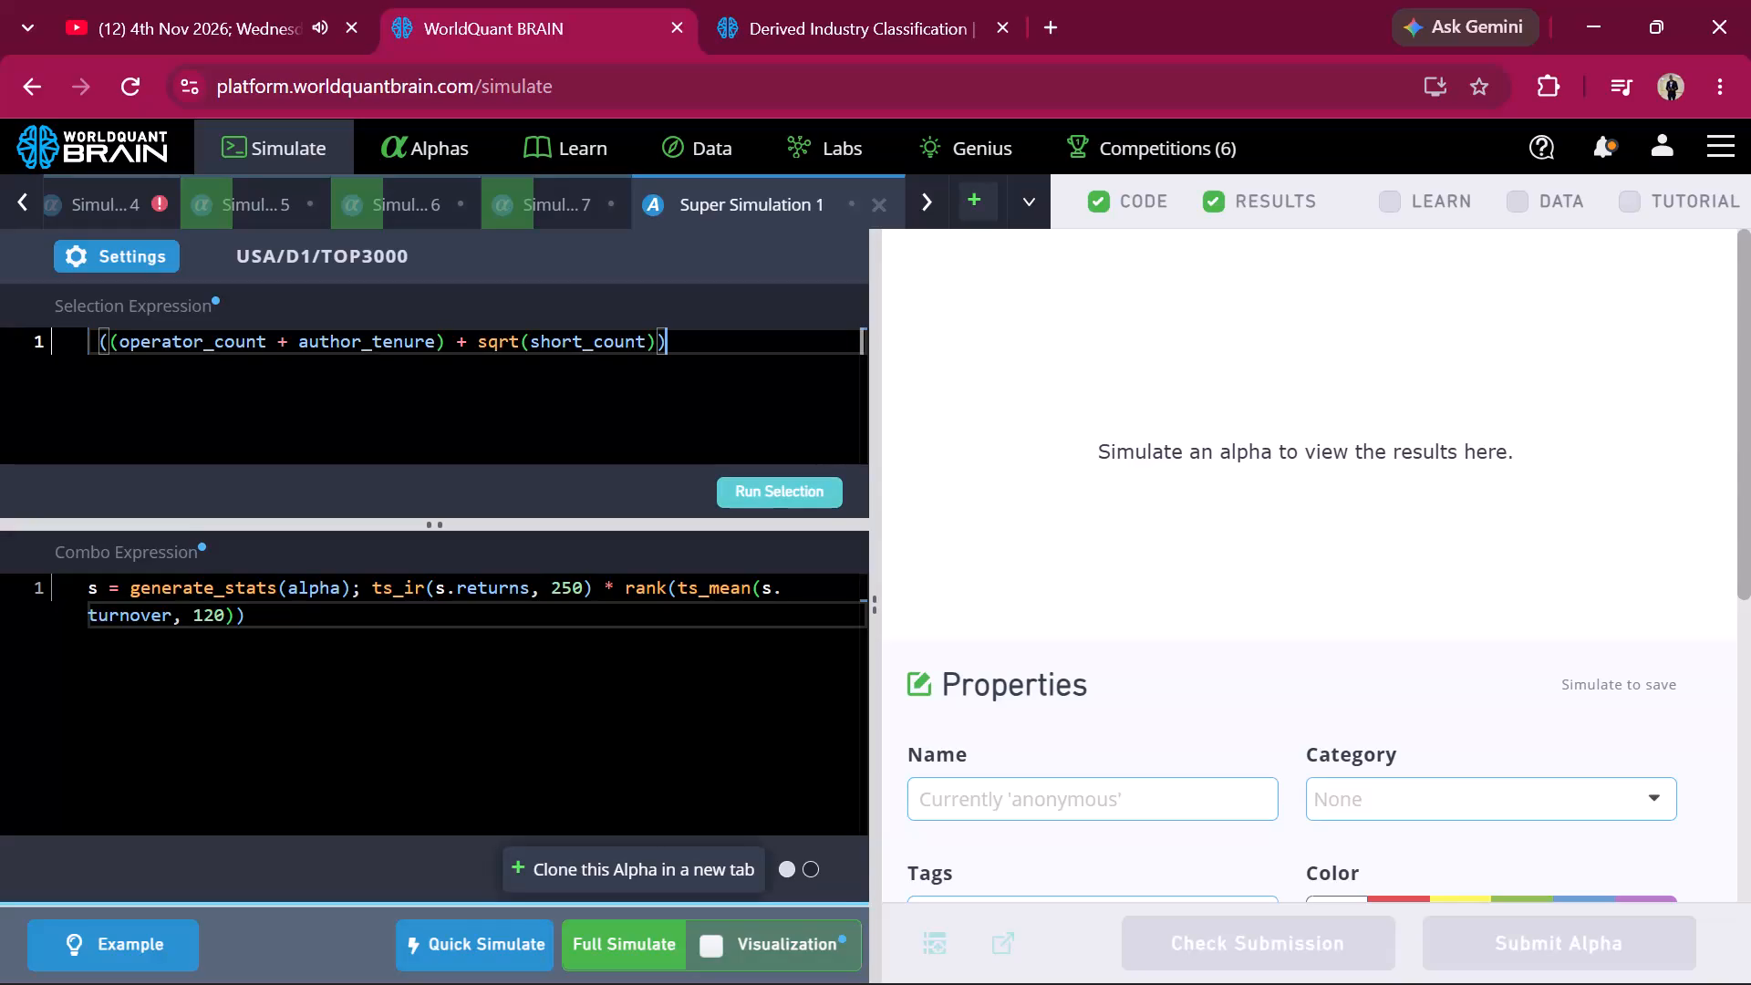
click(755, 488)
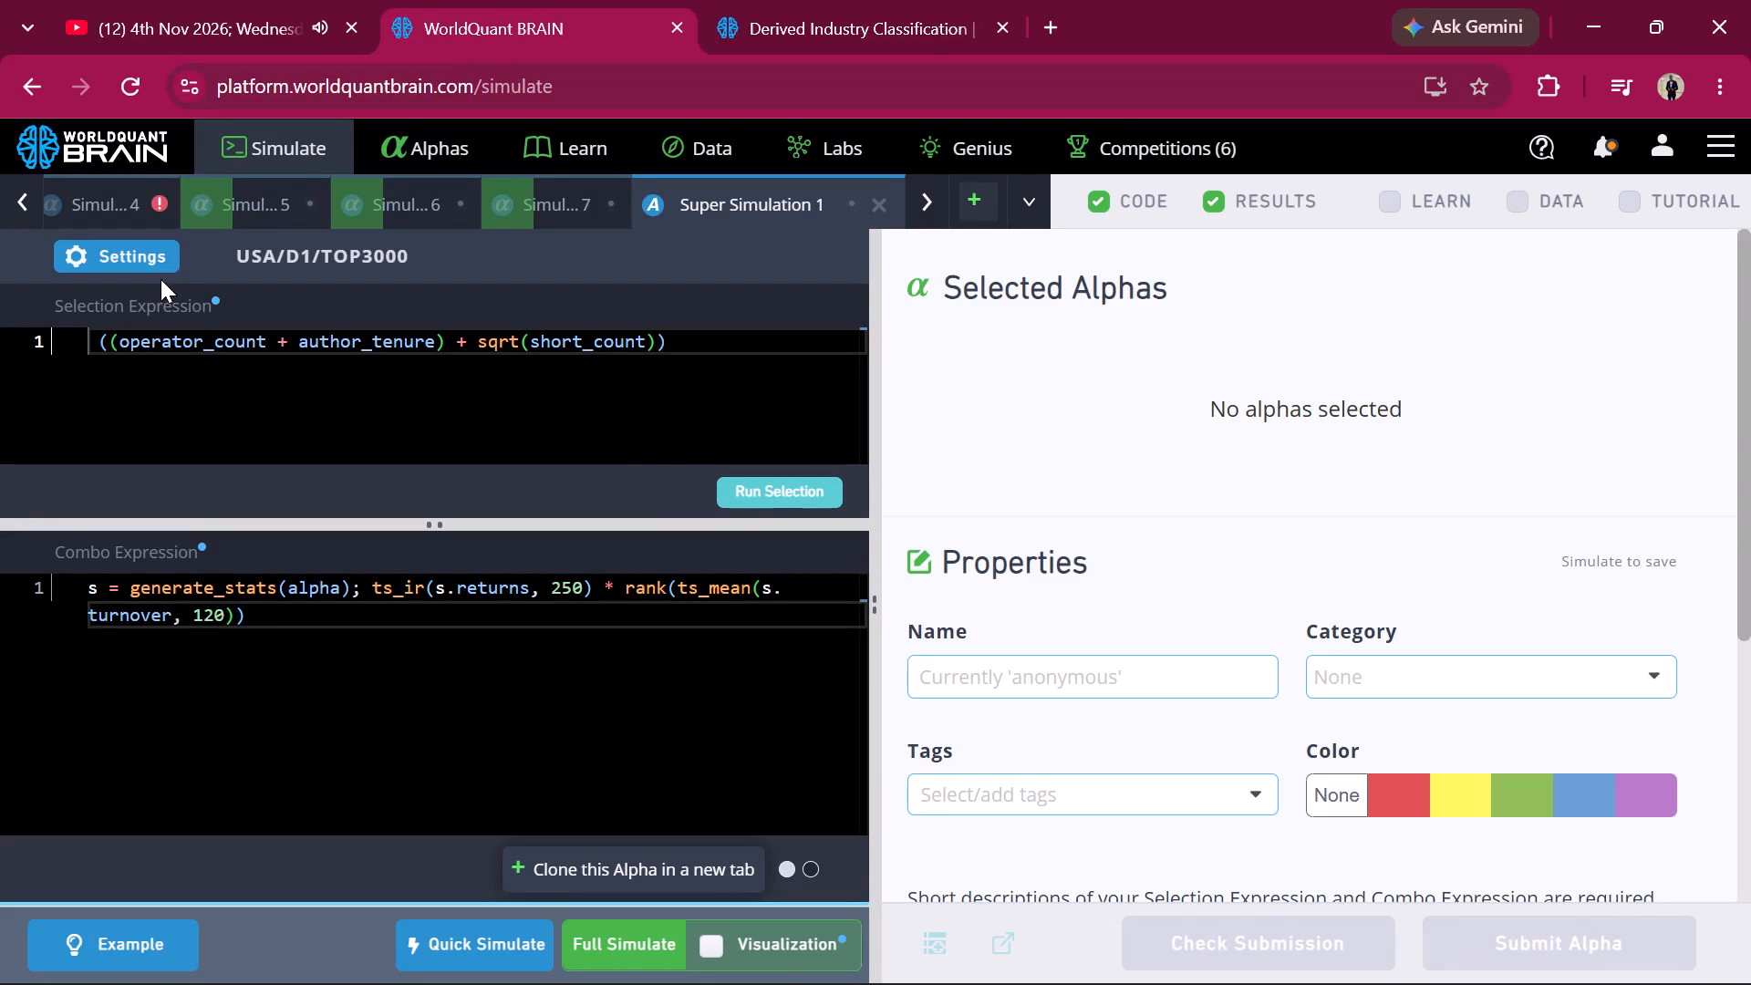
Set the Super Simulation's region to GLB, apply the settings and rerun the selection.
click(150, 249)
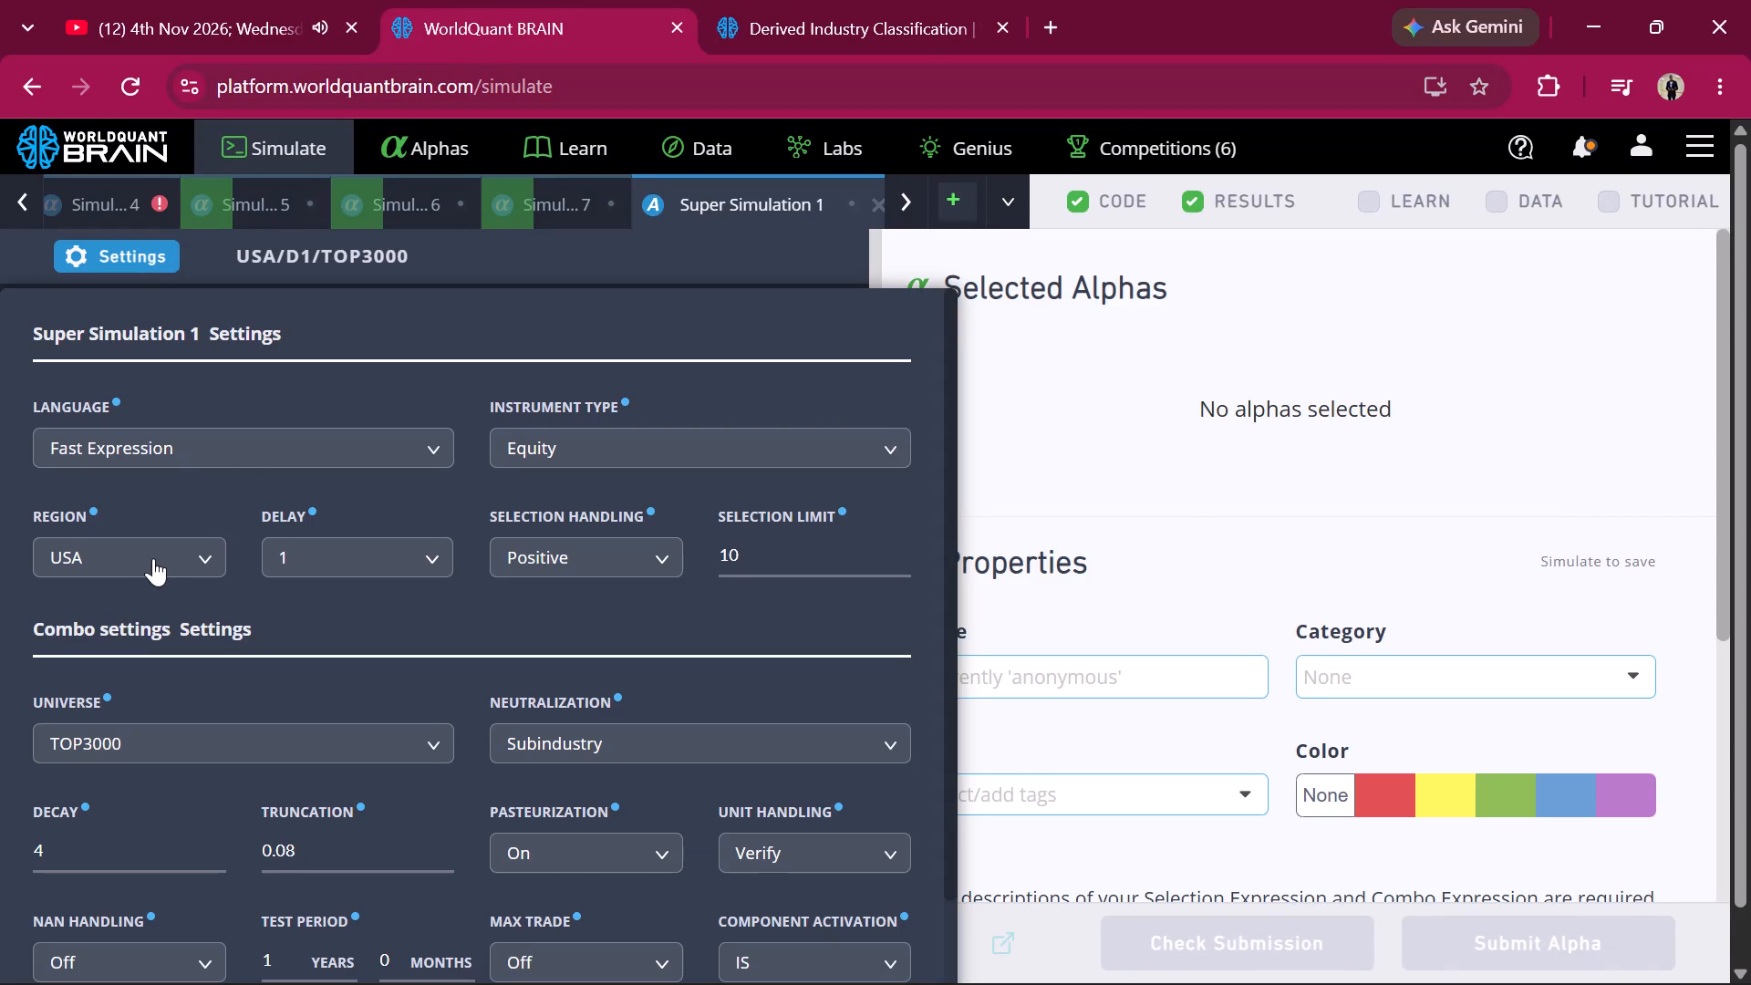
click(145, 561)
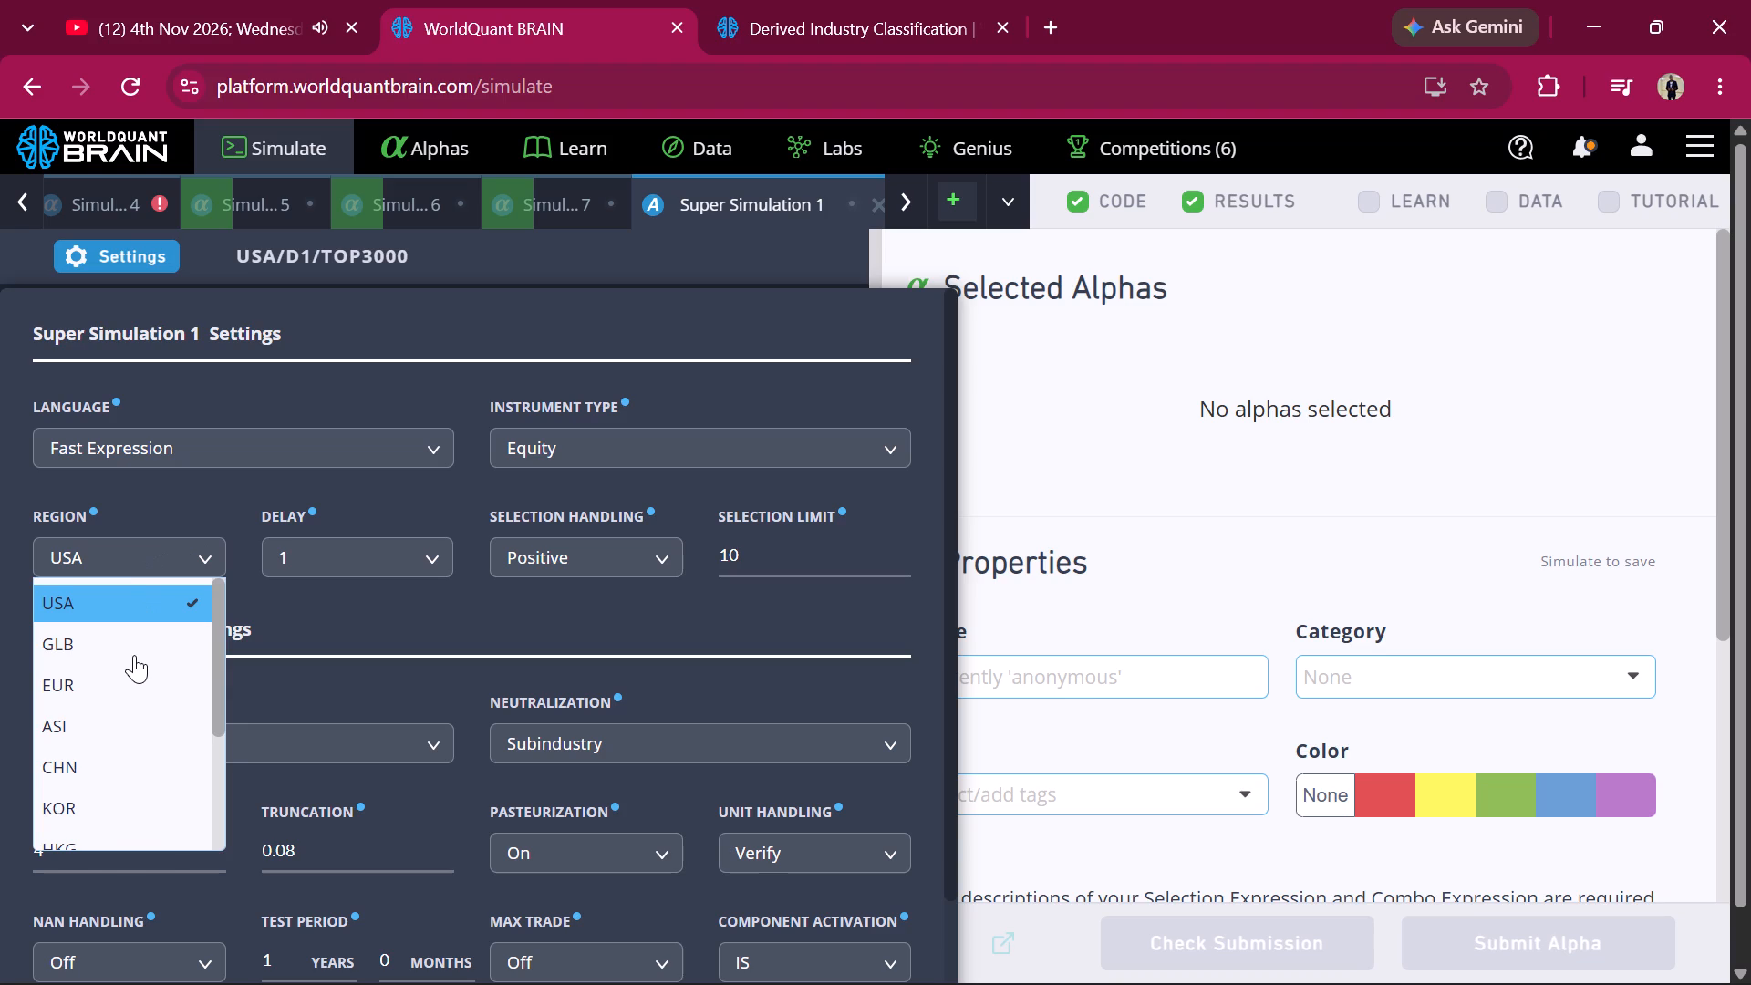
click(134, 655)
scroll(516, 793, down, 3)
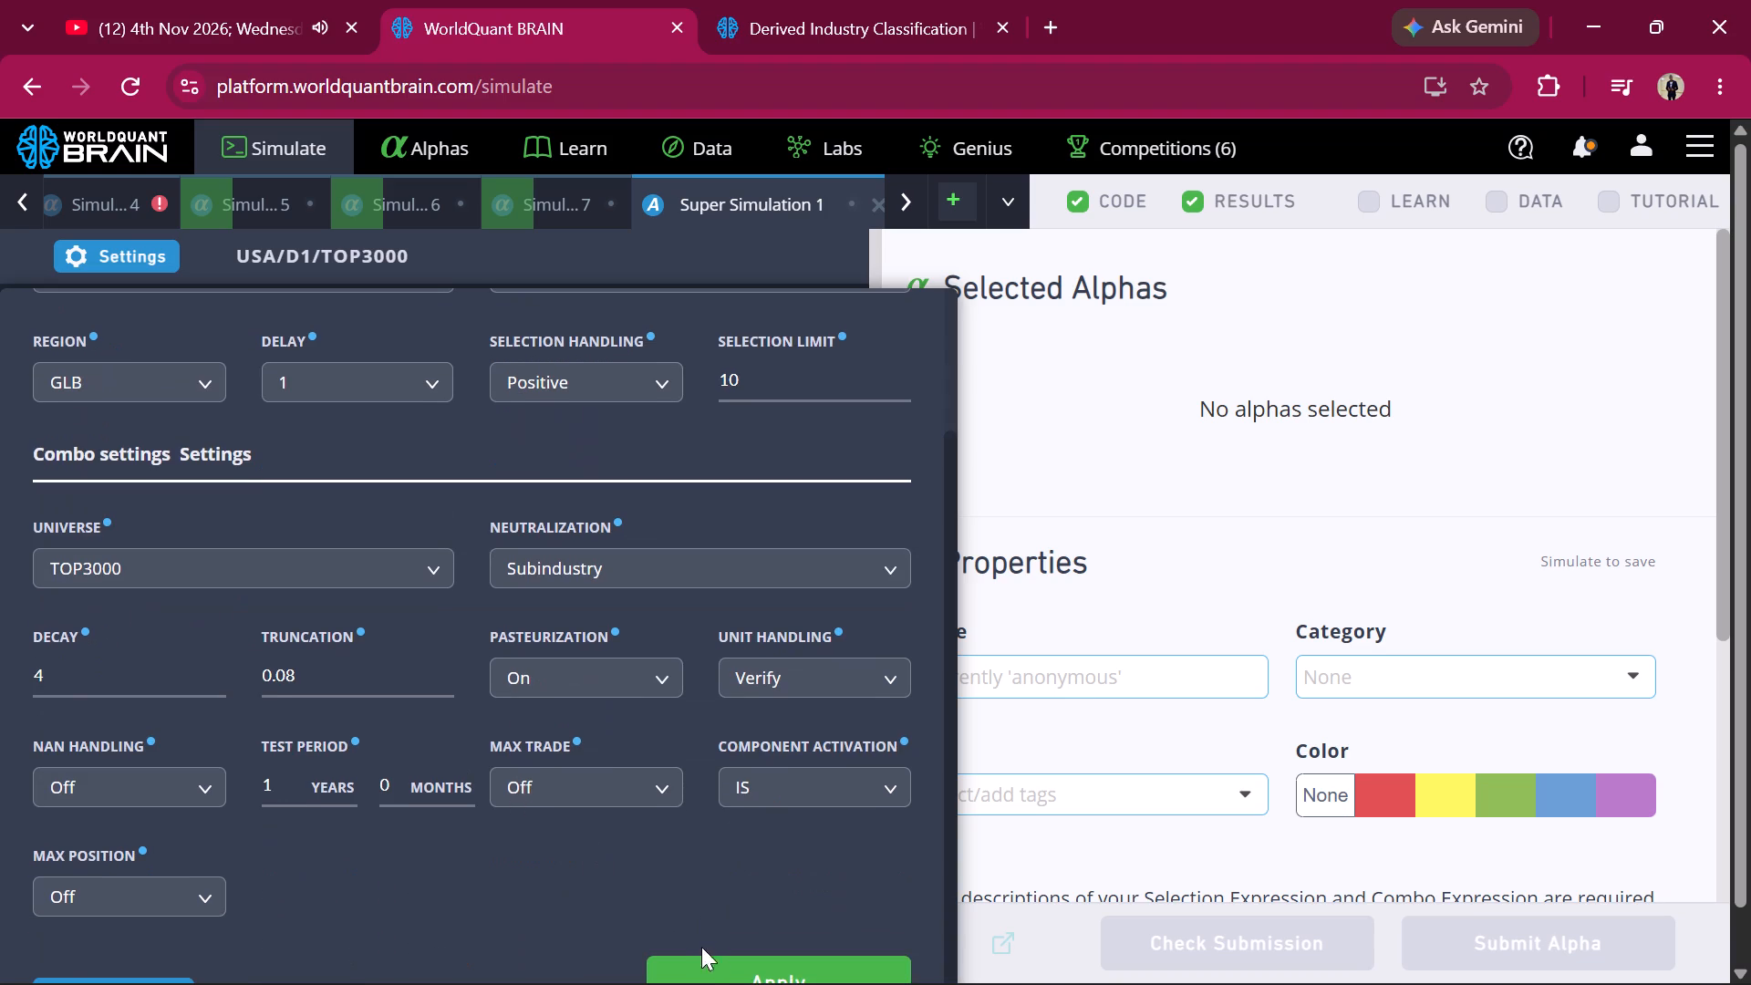
click(701, 966)
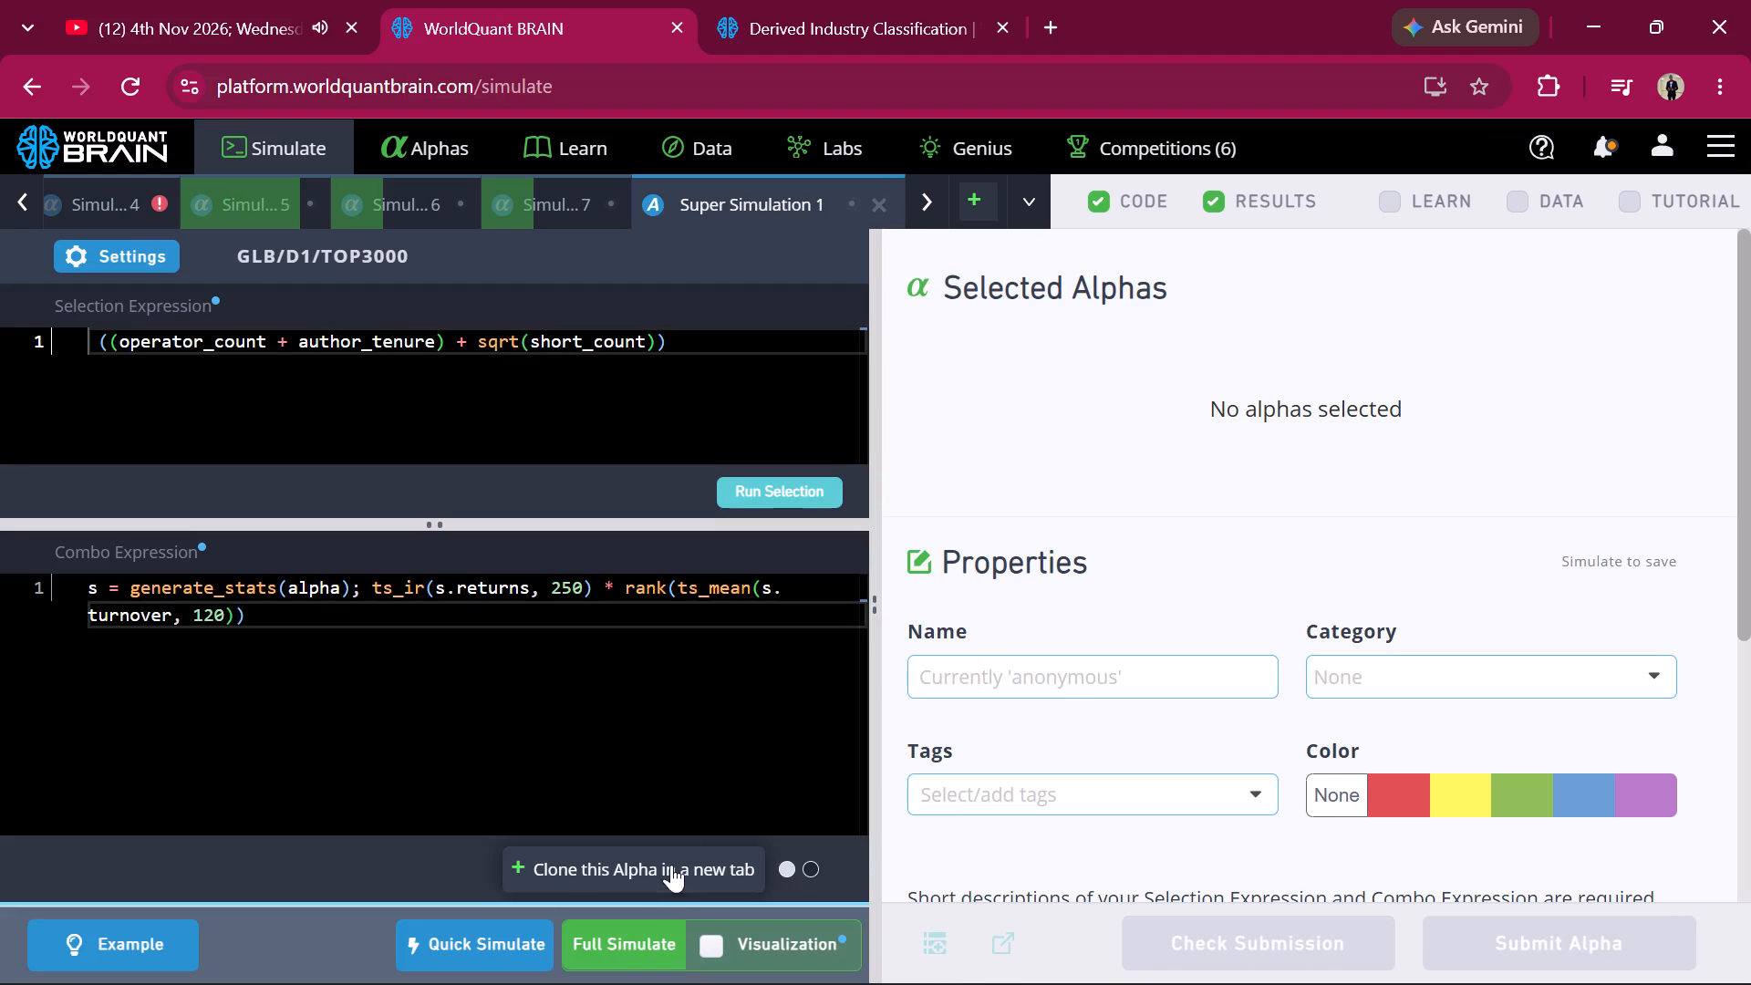
click(771, 497)
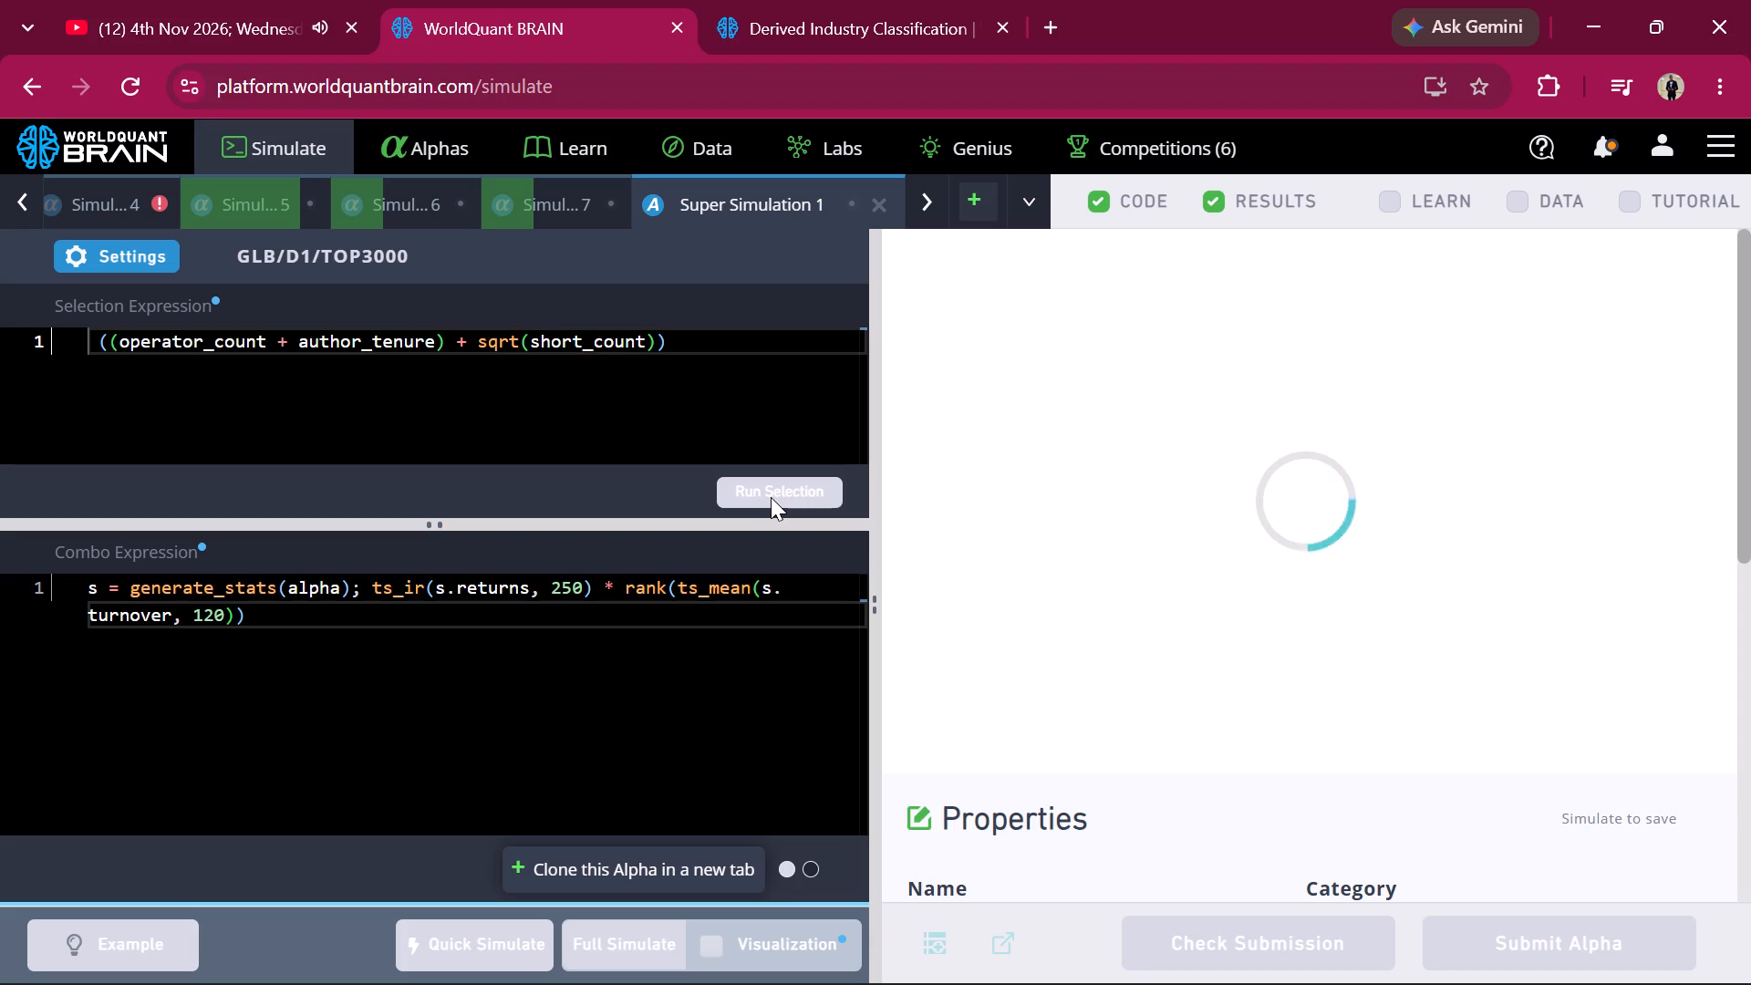
Switch to the open YouTube video.
click(226, 23)
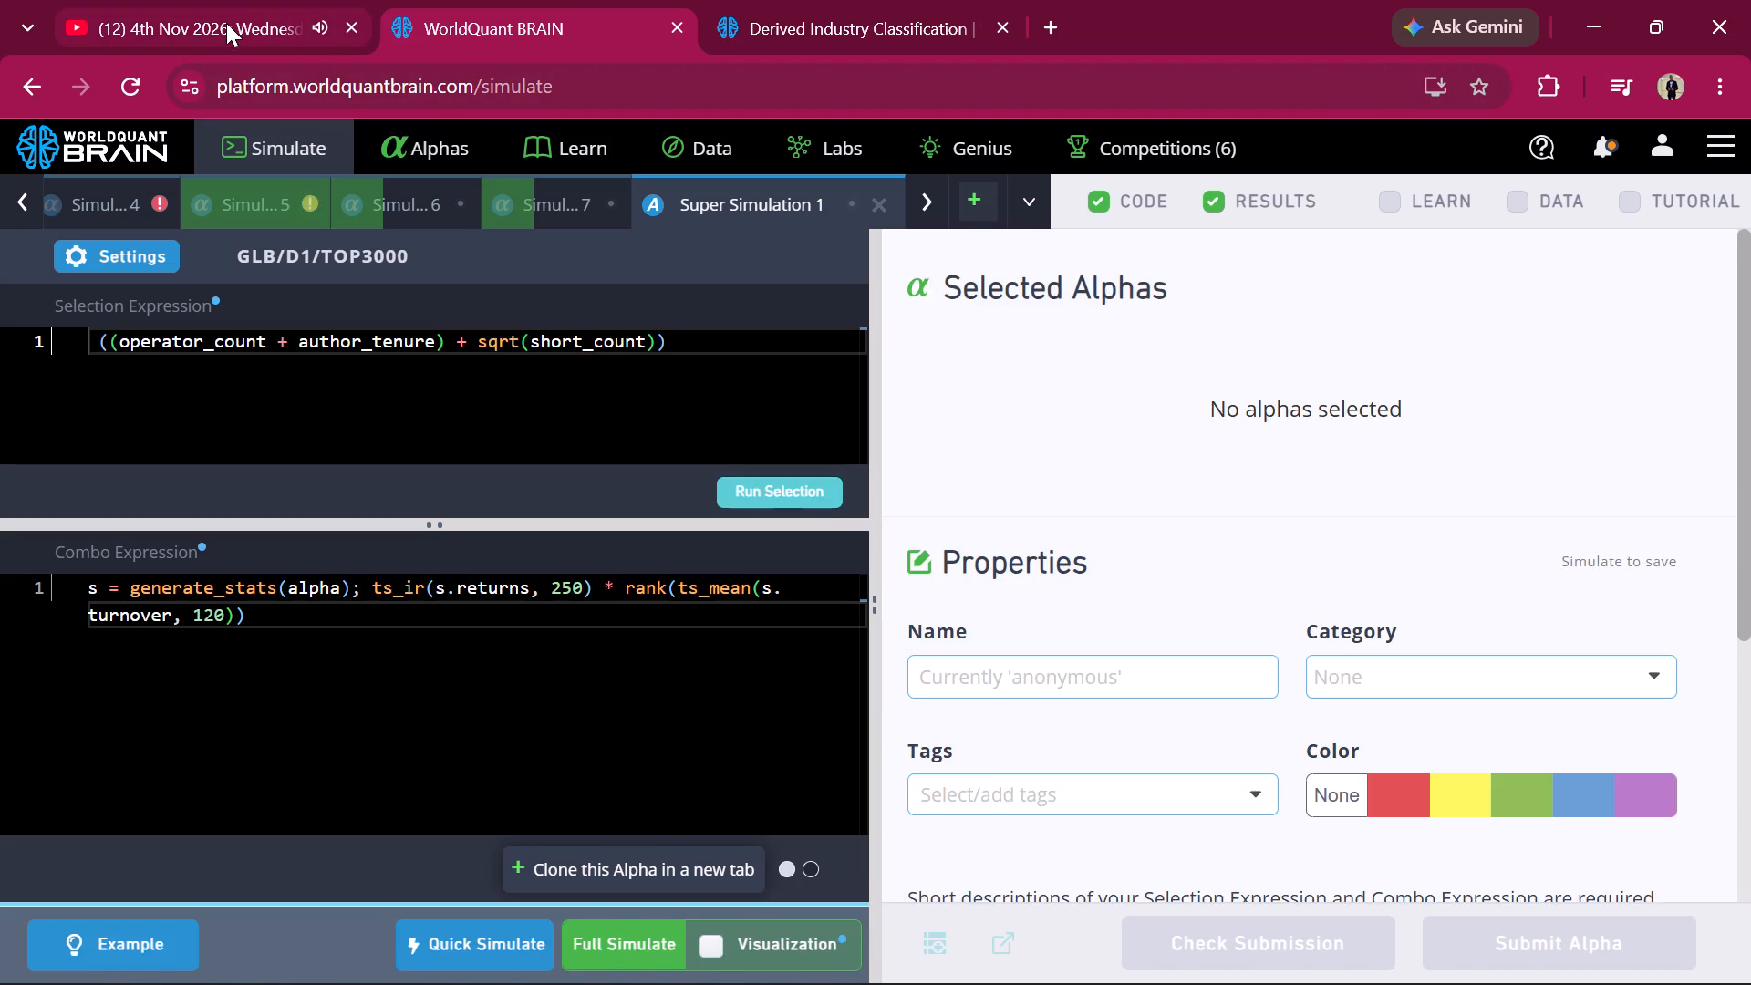
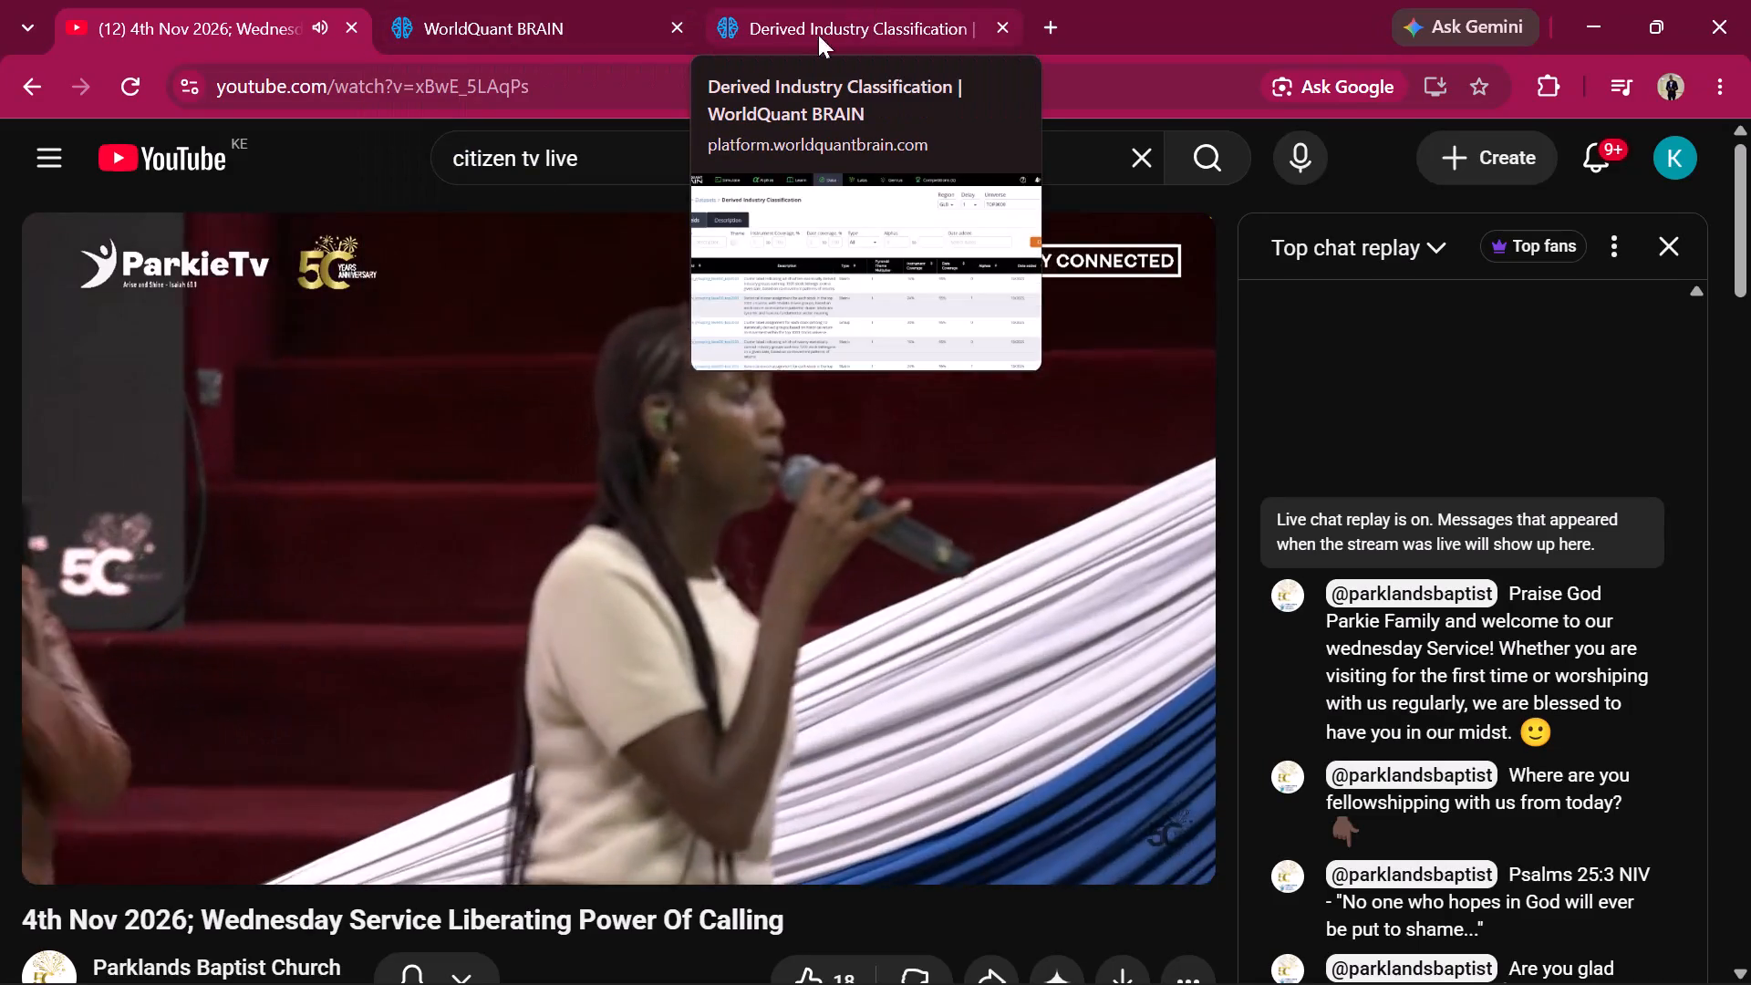
Return to the simulation page and open the settings of Super Simulation 1.
click(494, 31)
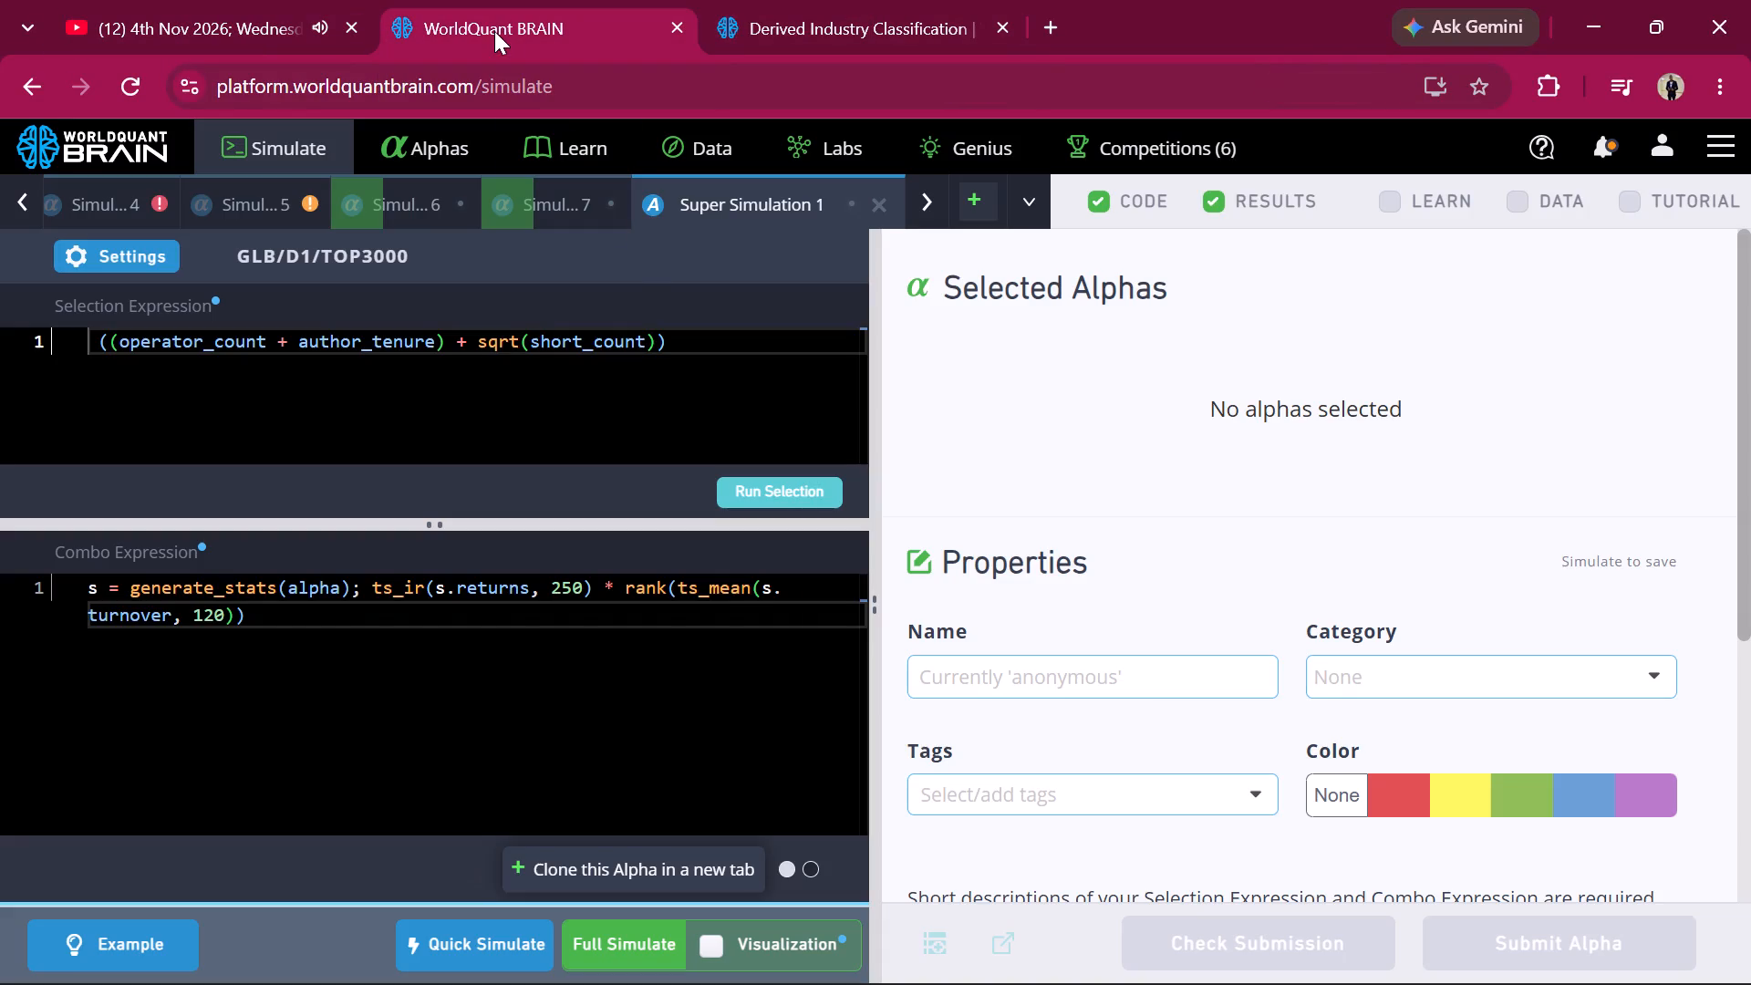
click(152, 247)
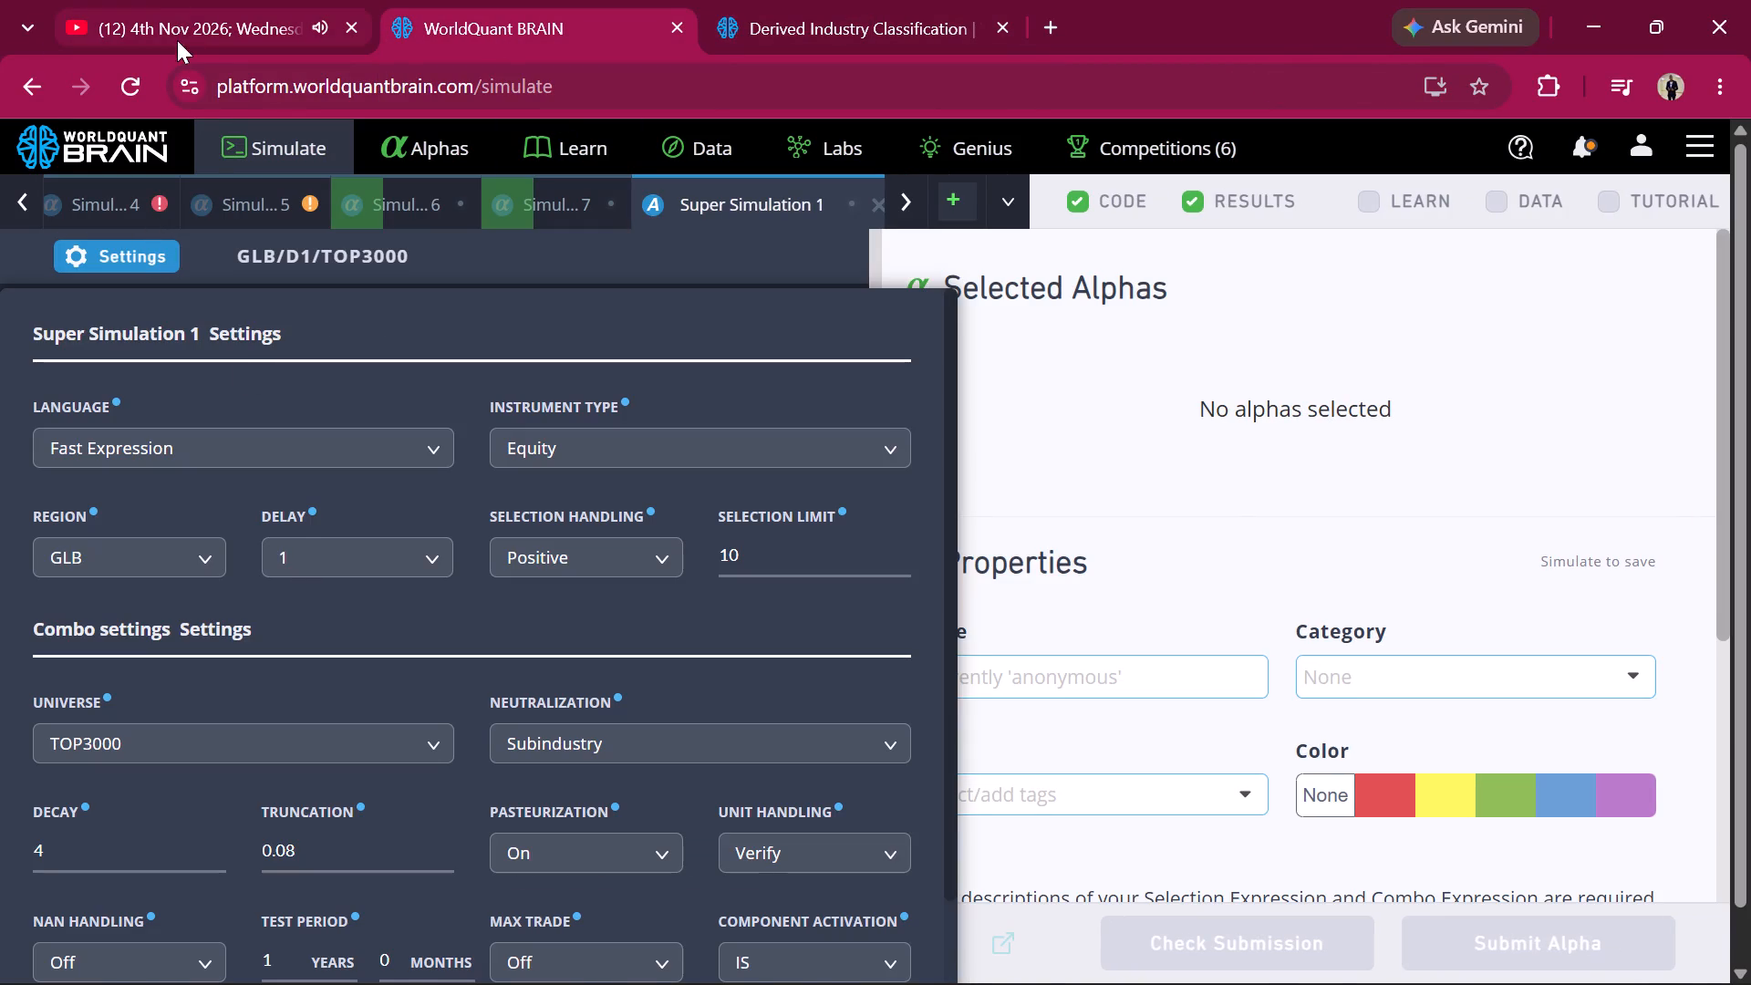
Switch to the open YouTube church service video and rewind it repeatedly to replay earlier parts.
click(181, 0)
key(Left)
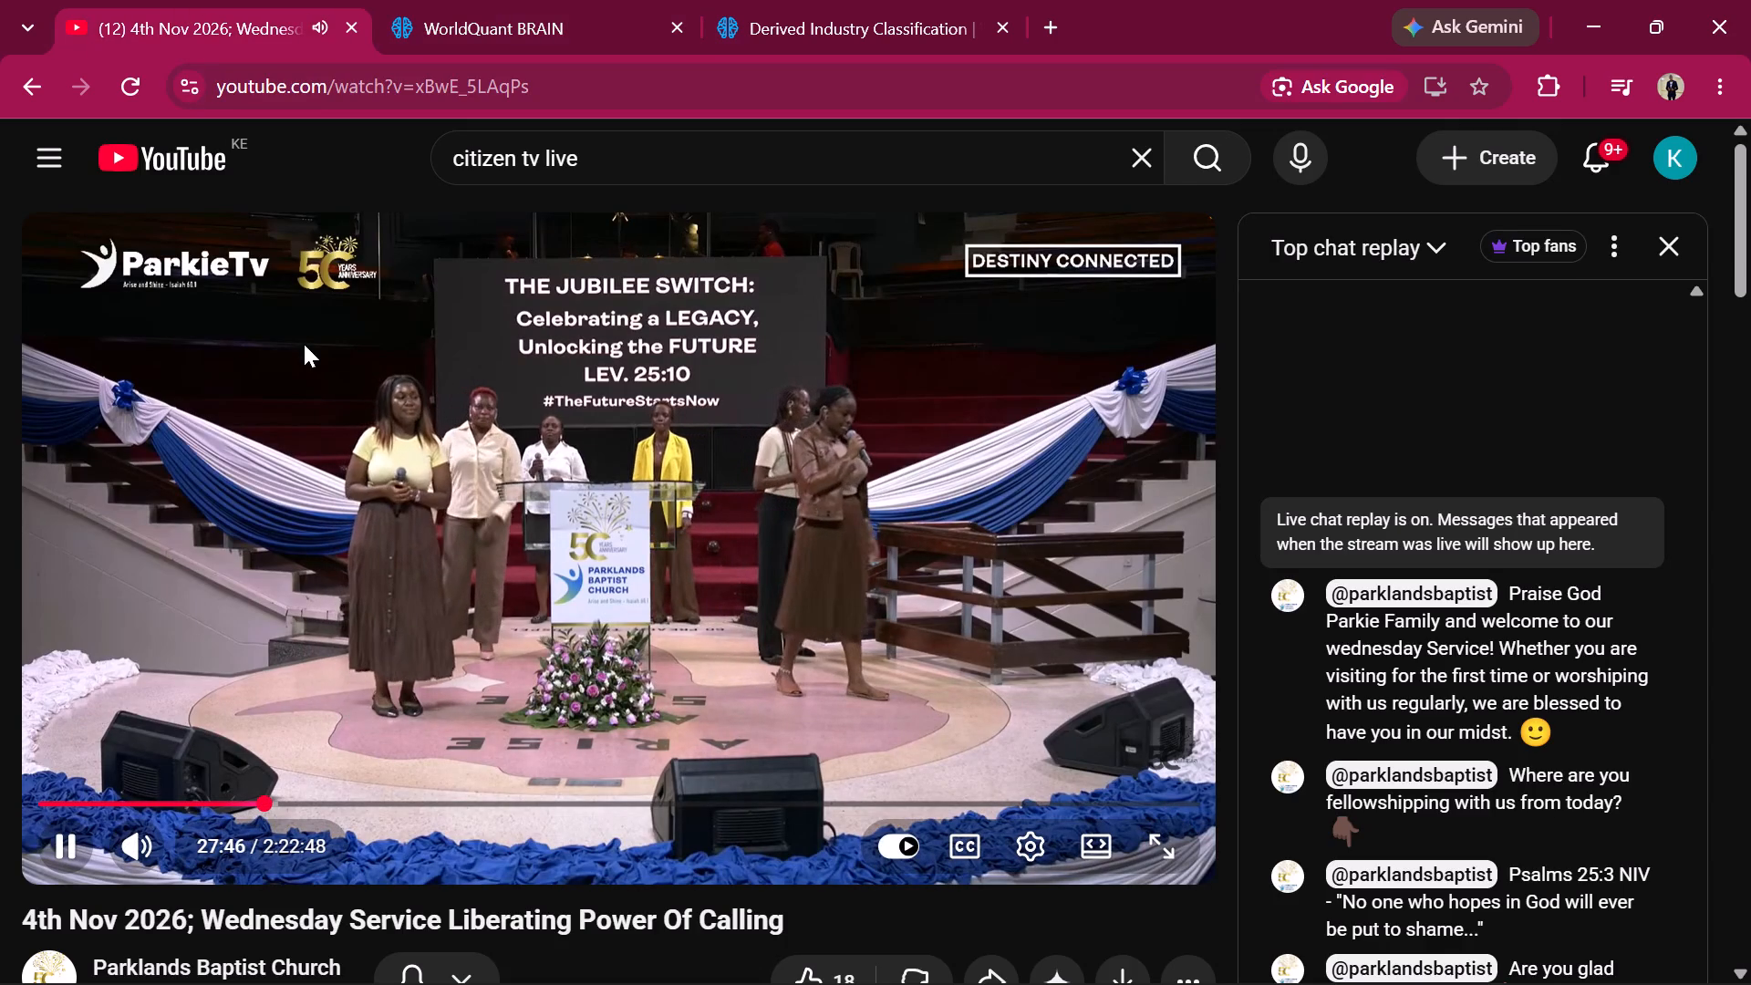
key(Left)
key(Left)
key(Left)
key(Left)
key(Left)
key(Left)
key(Left)
key(Left)
key(Left)
key(Left)
key(Left)
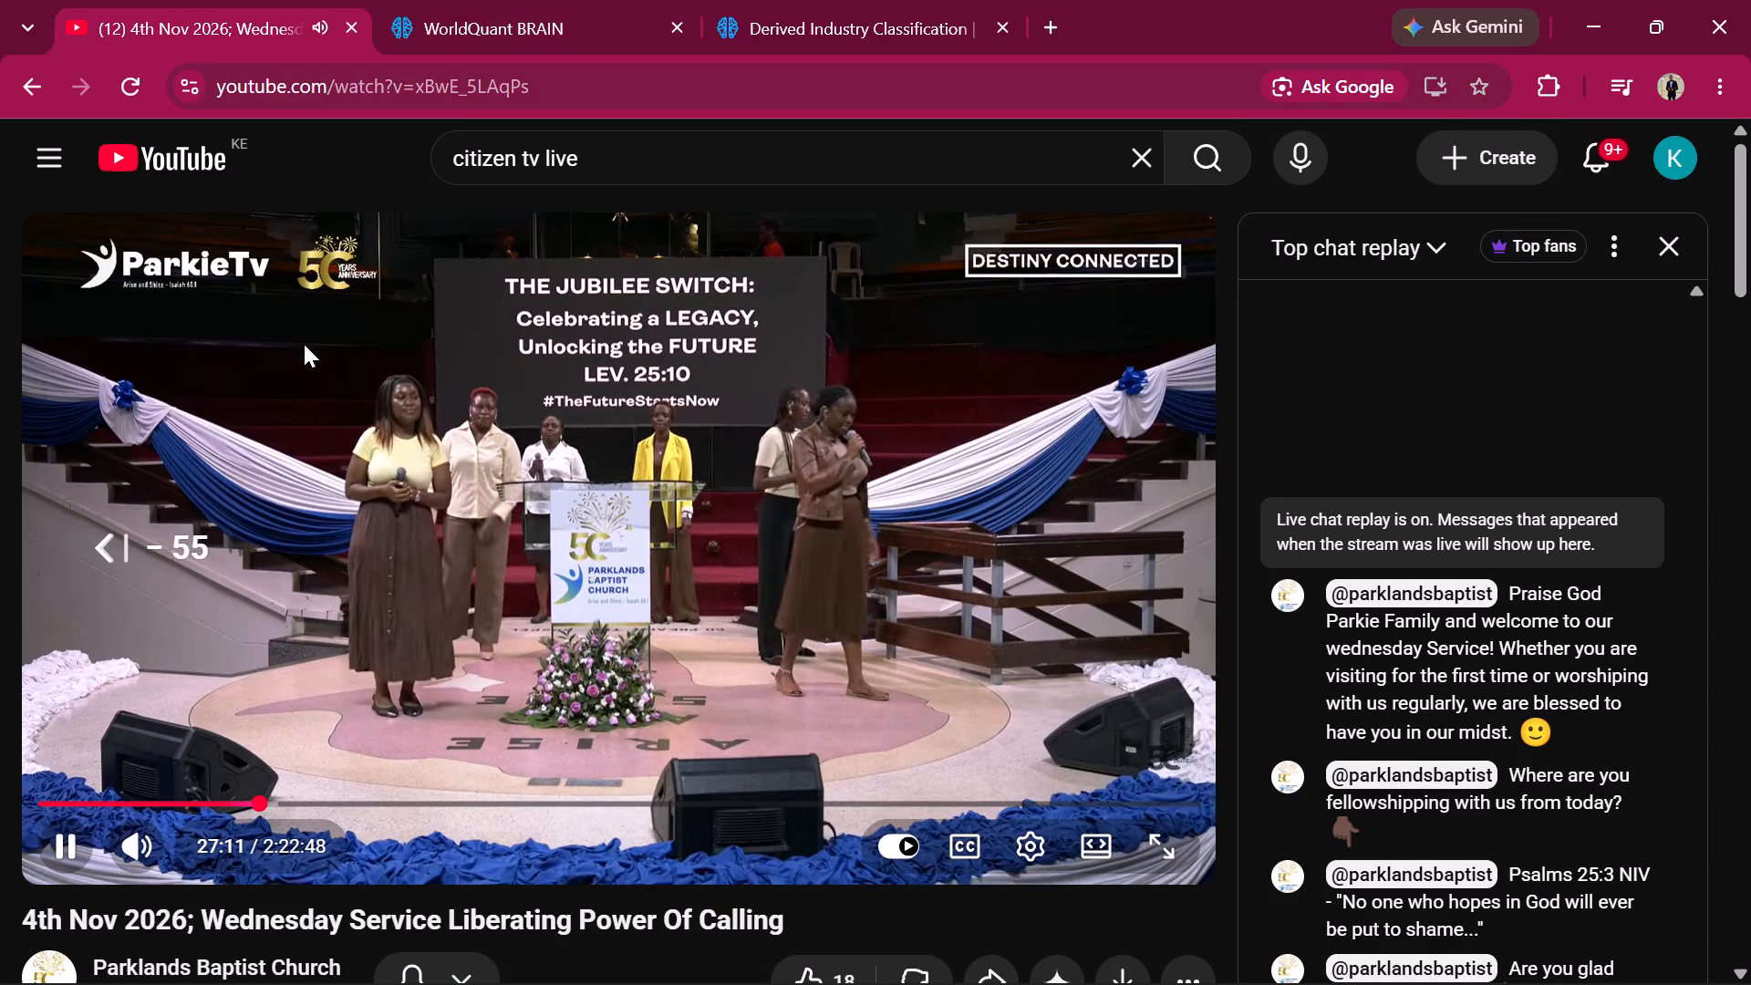
key(Left)
key(Left)
key(Left)
key(Left)
key(Left)
key(Left)
key(Left)
key(Left)
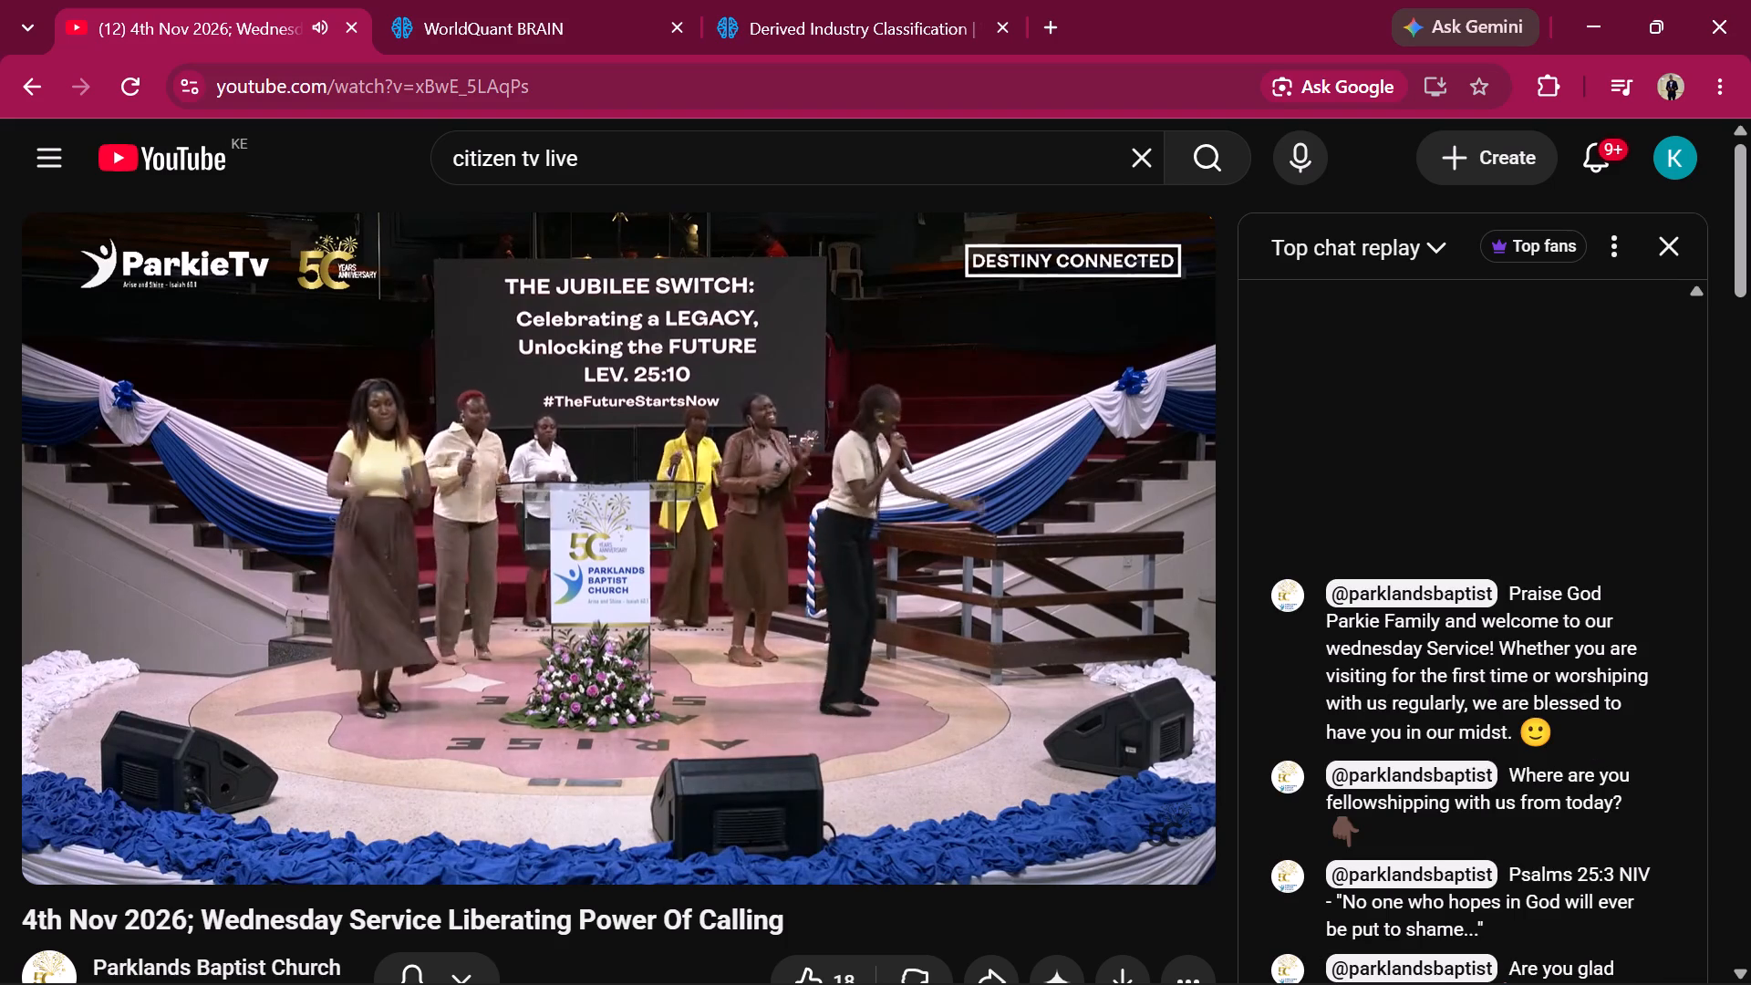
key(Left)
key(Left)
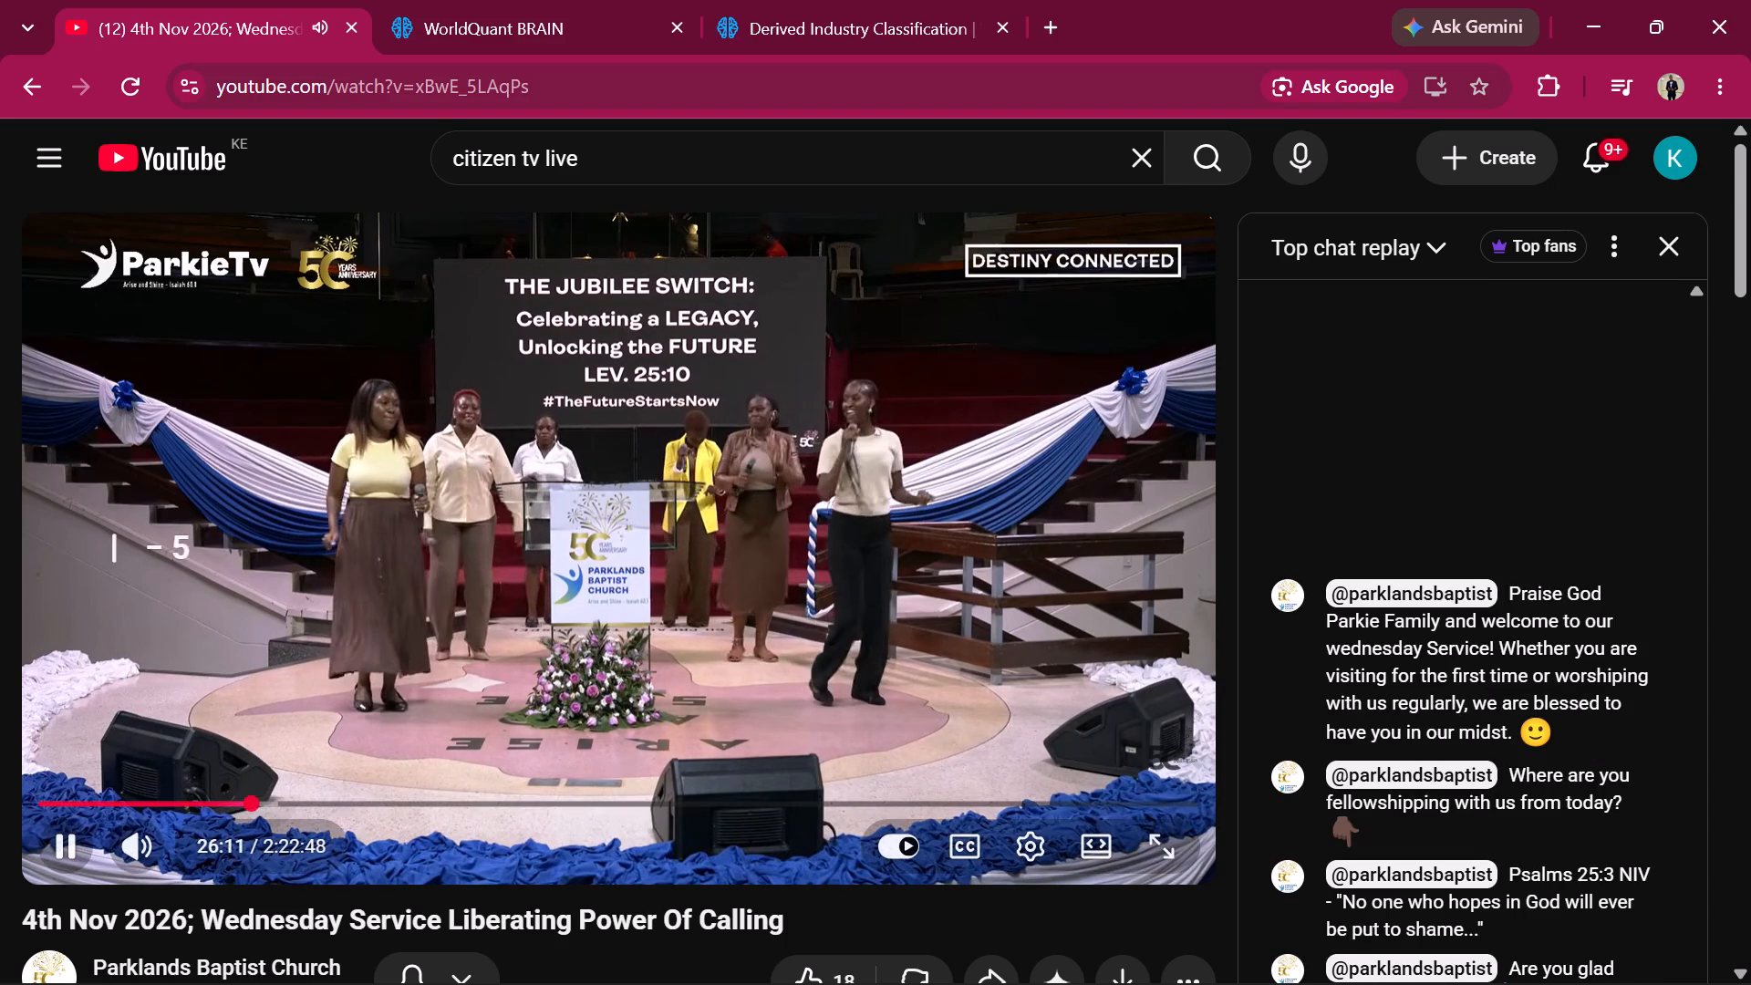
key(Left)
key(Left)
key(Left)
key(Left)
key(Left)
key(Left)
key(Left)
key(Left)
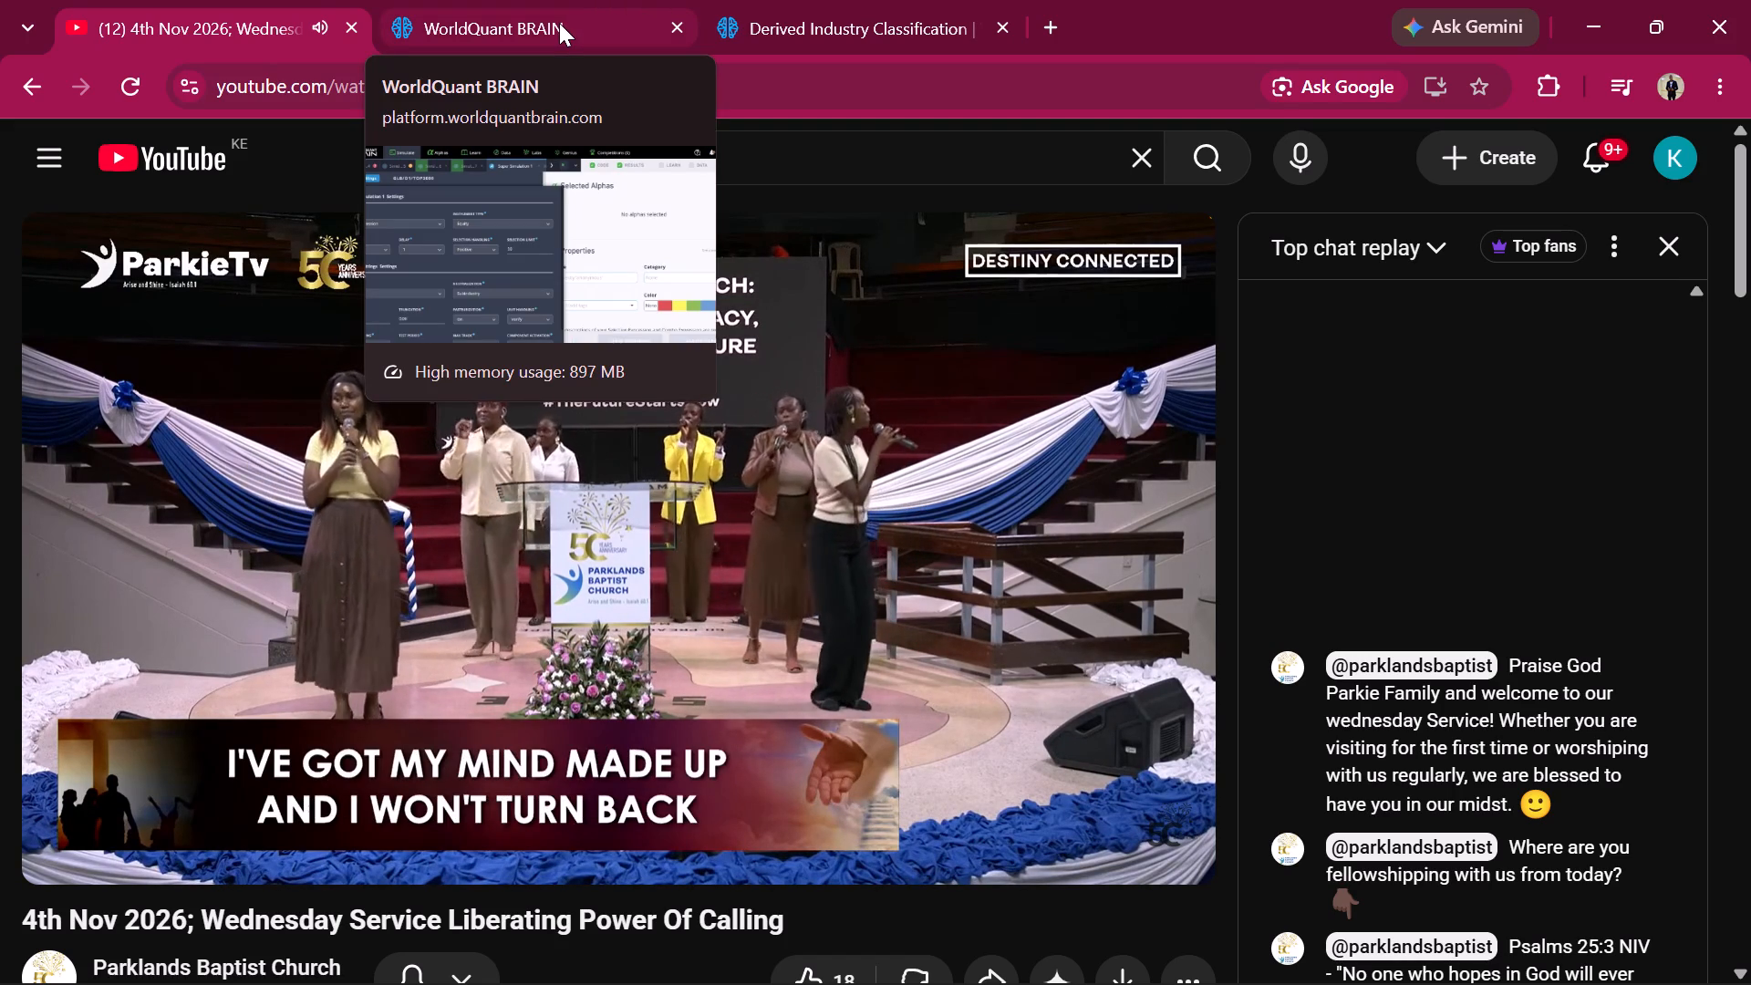
key(Left)
key(Left)
key(Left)
key(Left)
key(Left)
key(Left)
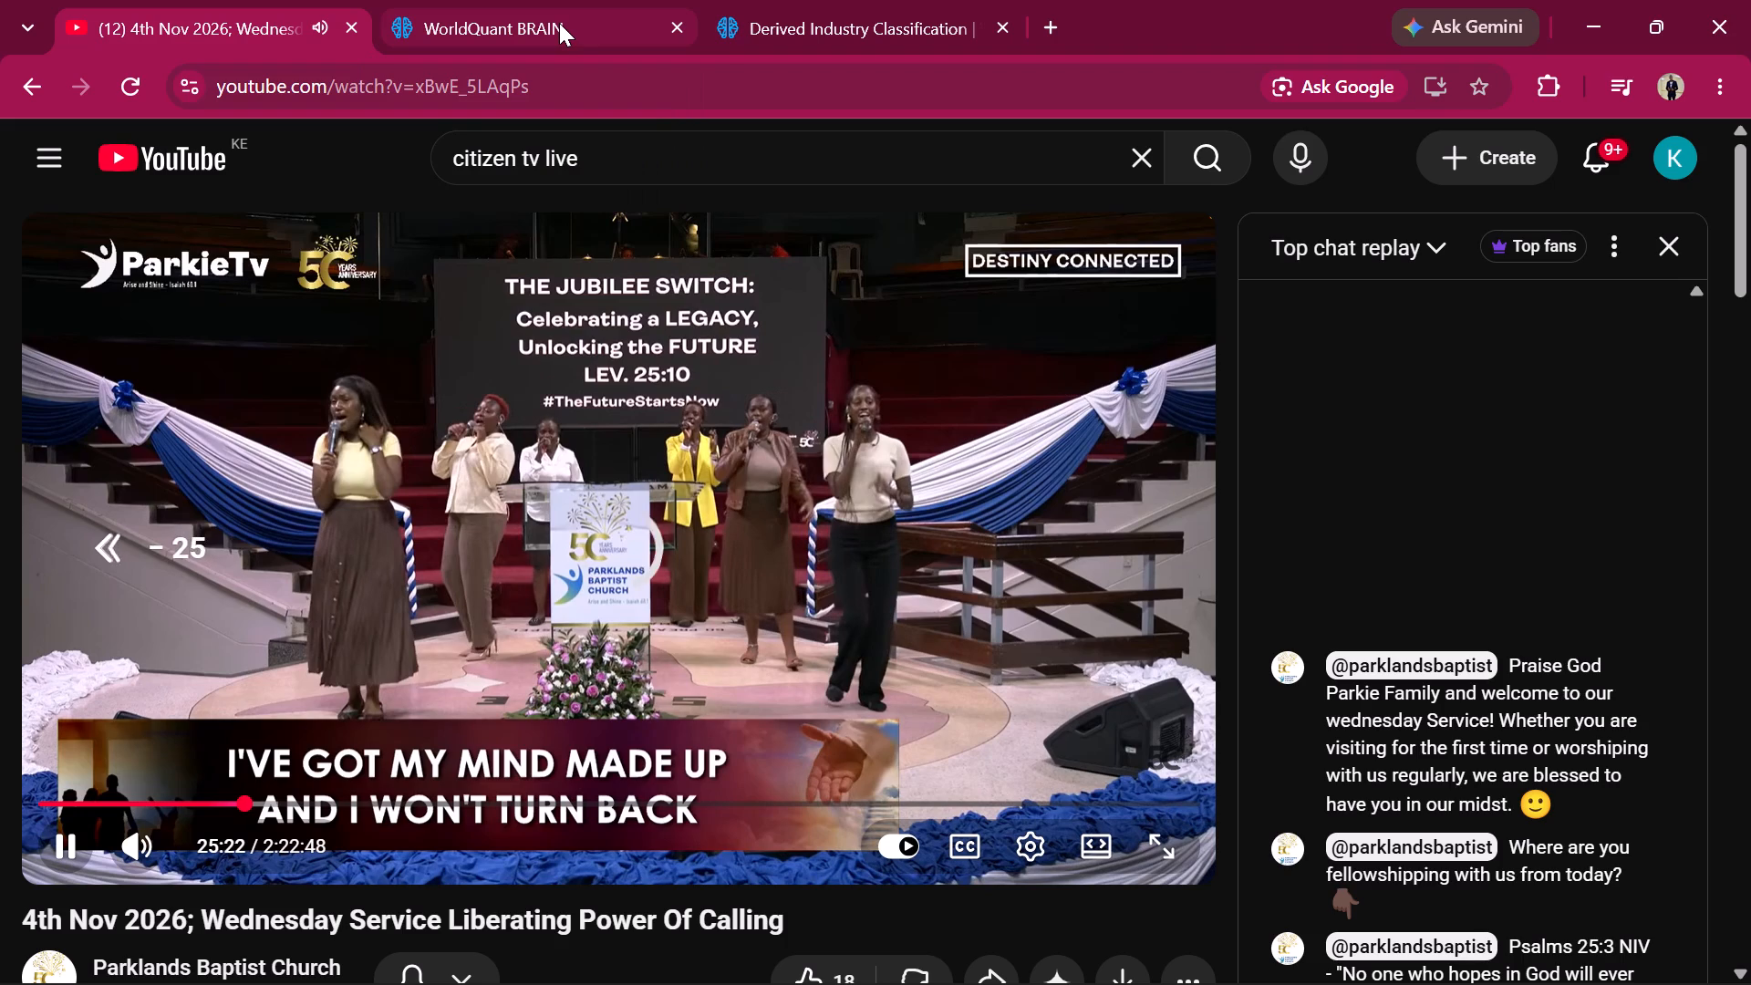
key(Left)
key(Left)
key(Left)
key(Left)
key(Left)
key(Left)
key(Left)
key(Left)
key(Left)
key(Left)
key(Left)
key(Left)
key(Left)
key(Left)
key(Left)
key(Left)
key(Left)
key(Left)
key(Left)
key(Left)
key(Left)
key(Left)
key(Left)
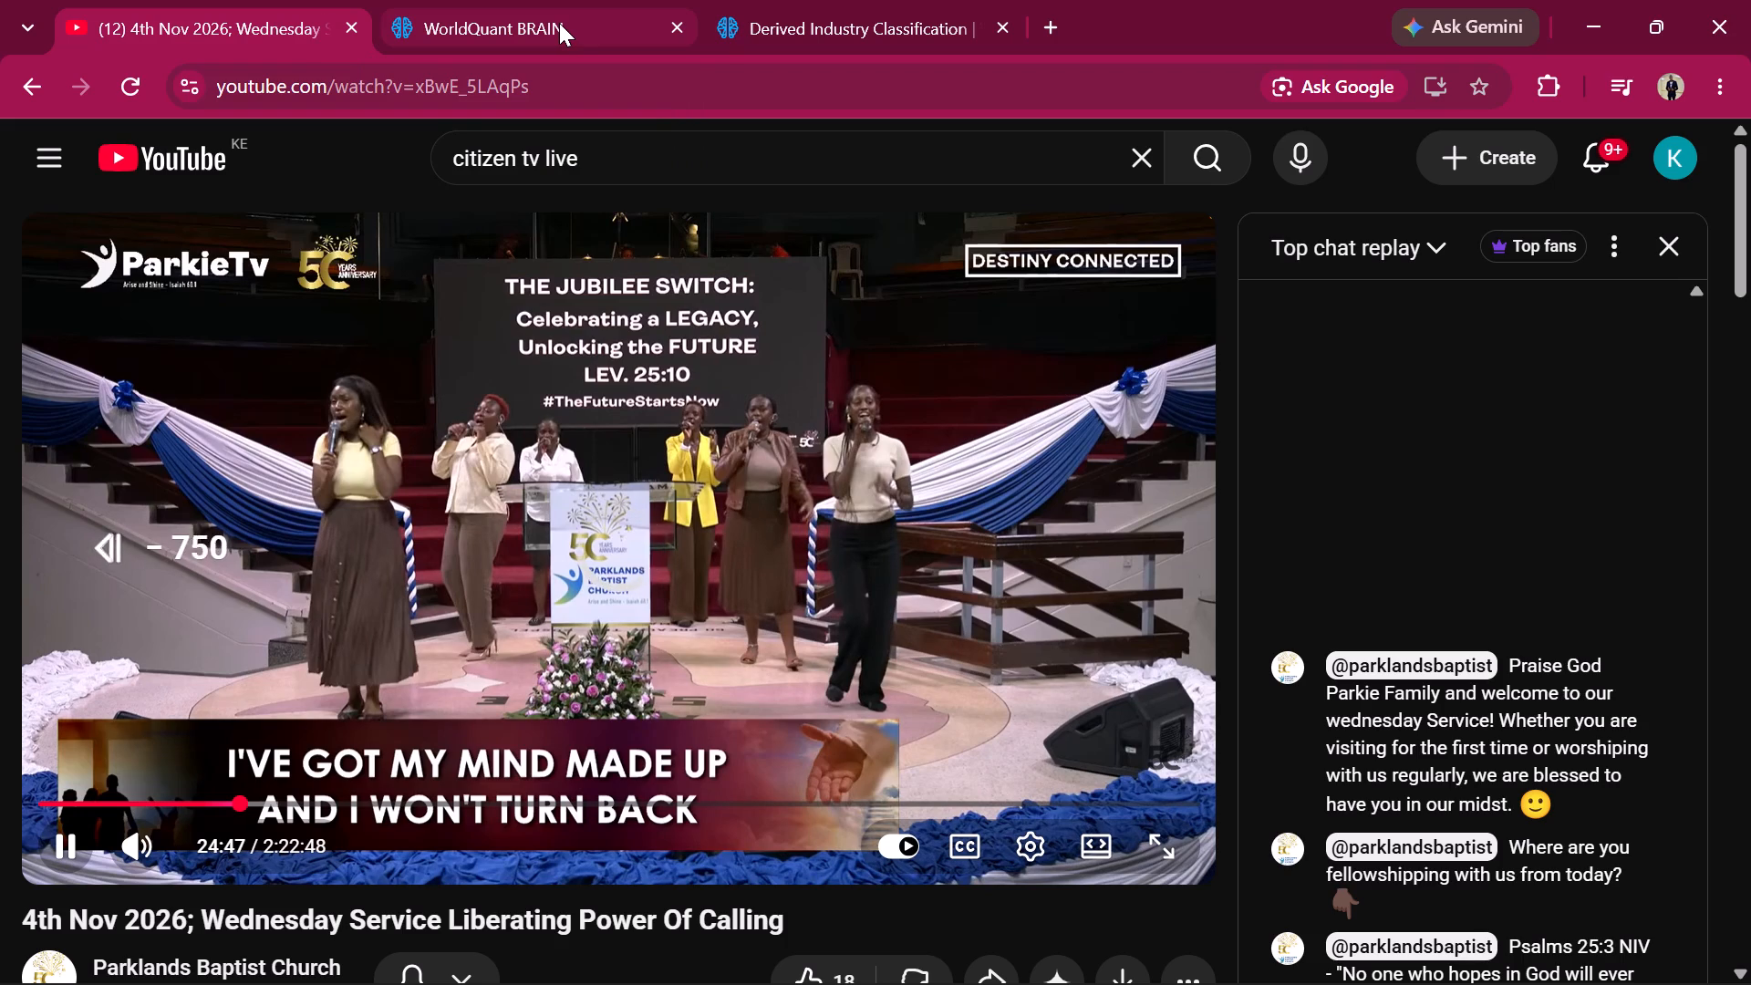
key(Left)
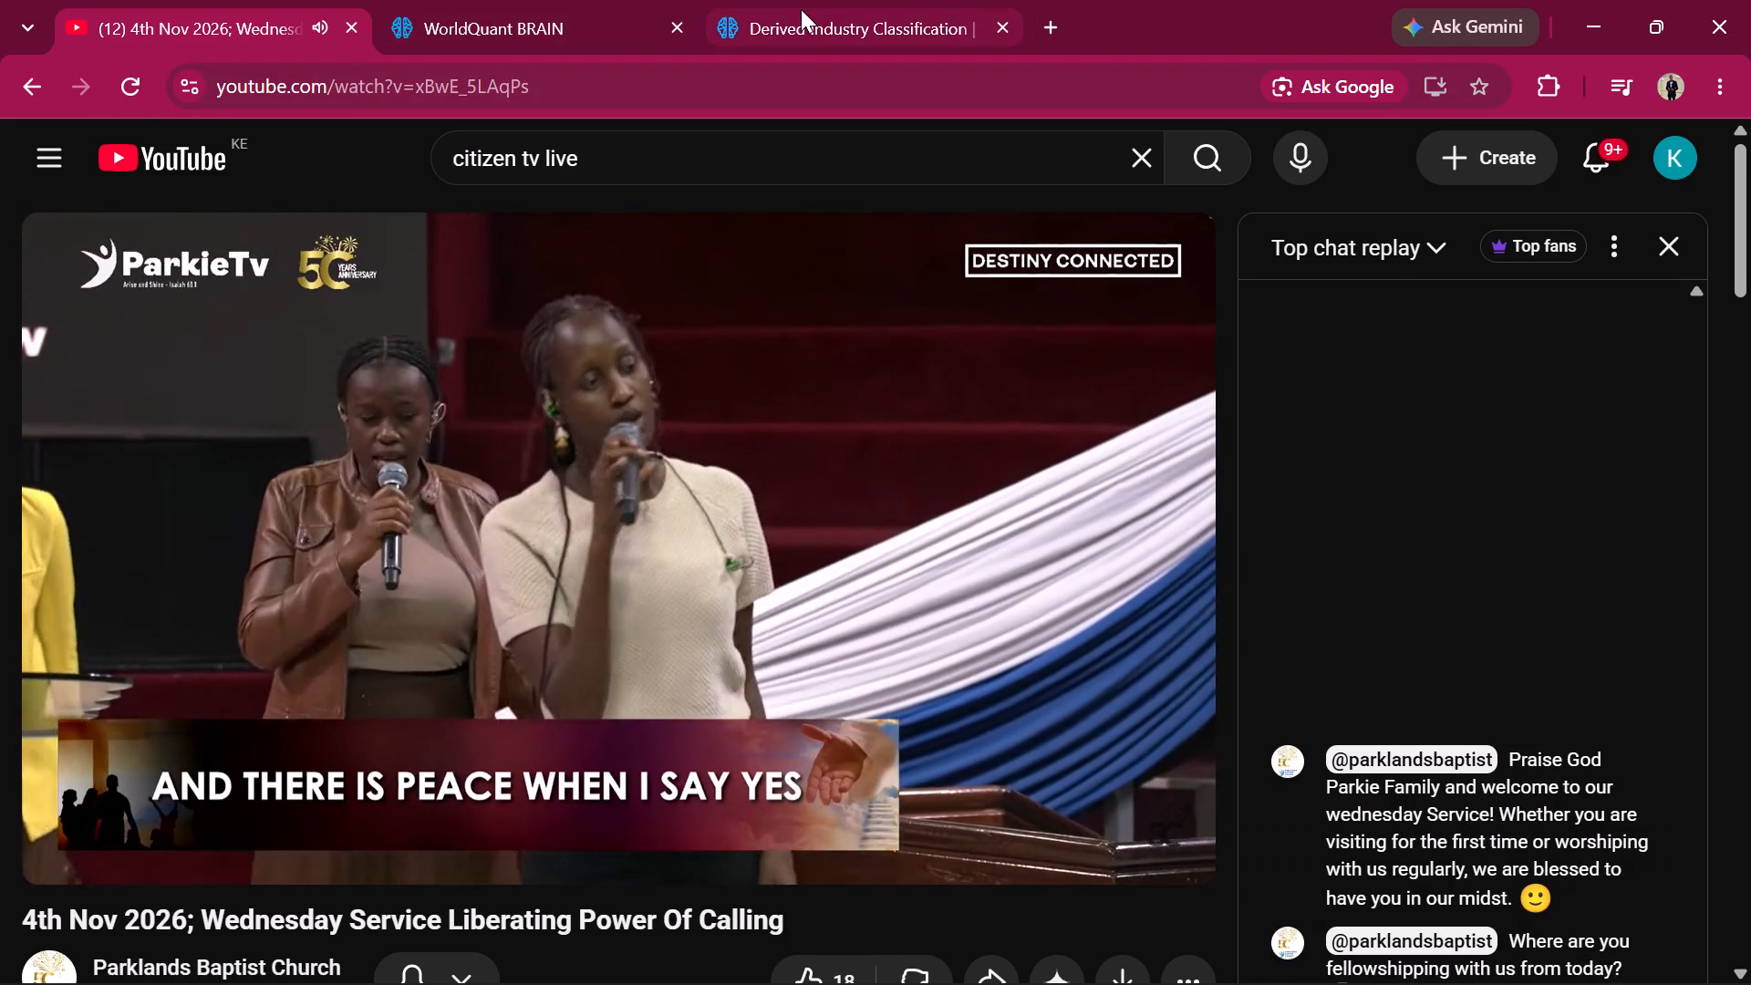
Back in the WorldQuant BRAIN simulation page, set the Super Simulation's region to IND, apply the settings and rerun the selection.
click(801, 9)
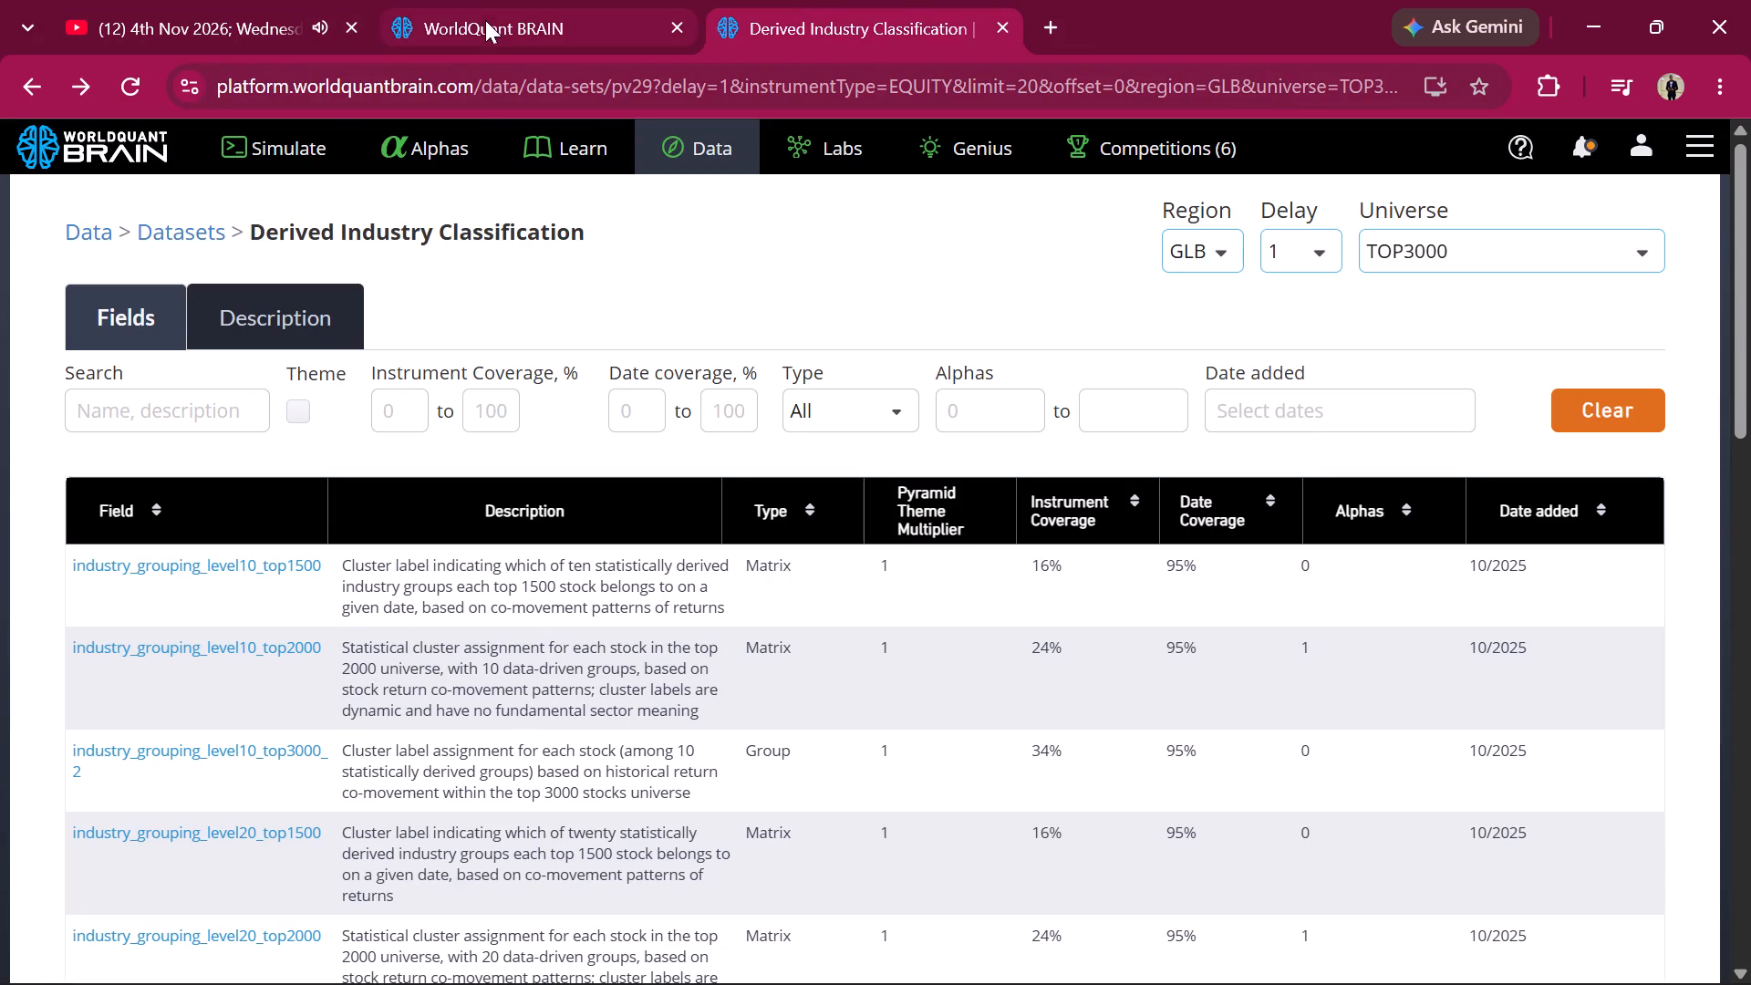
click(485, 16)
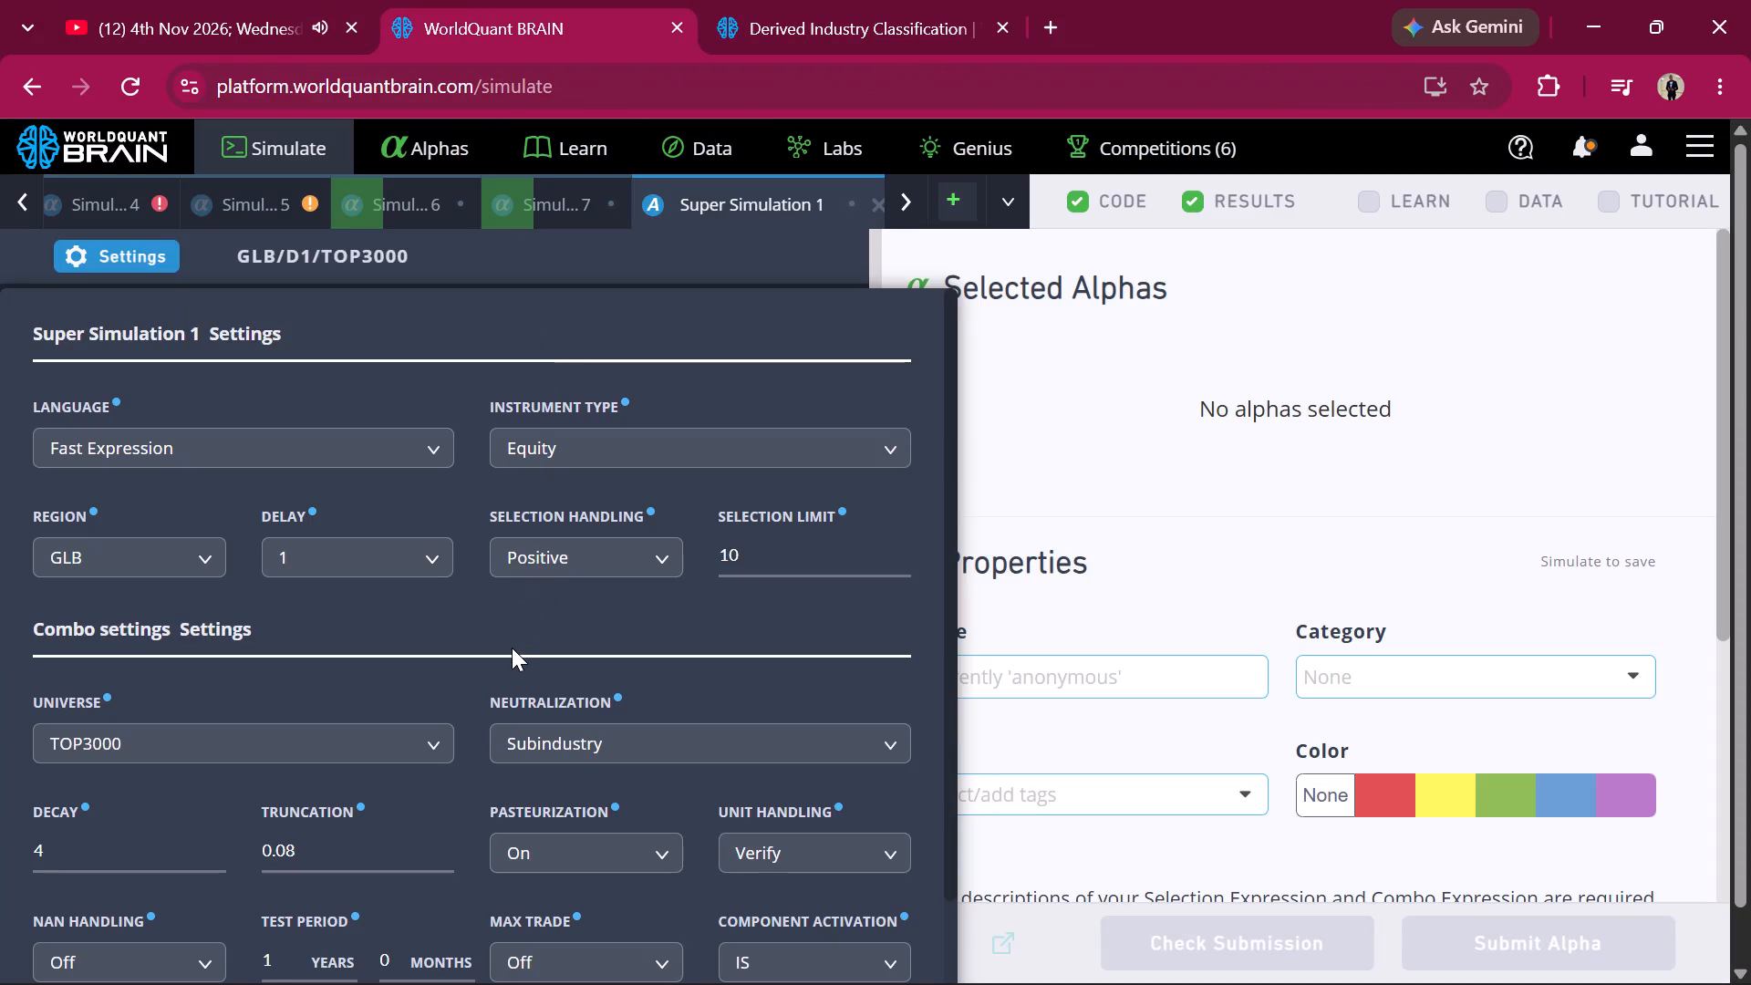
click(201, 553)
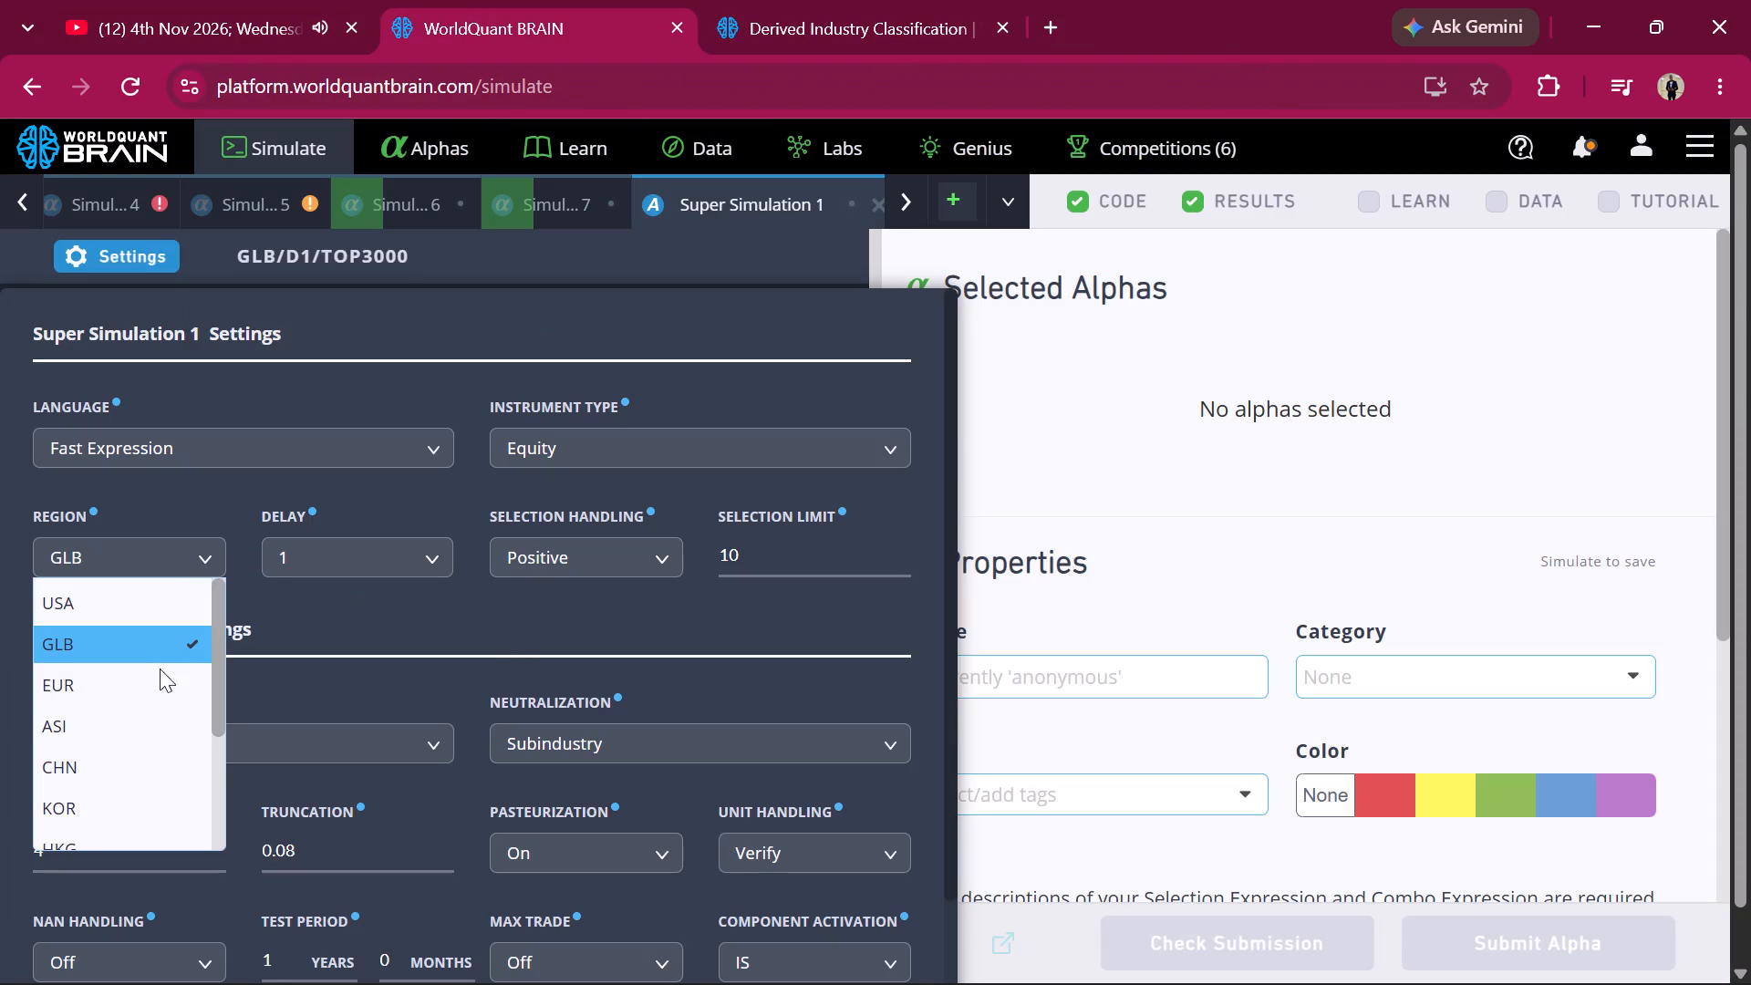
scroll(136, 712, down, 2)
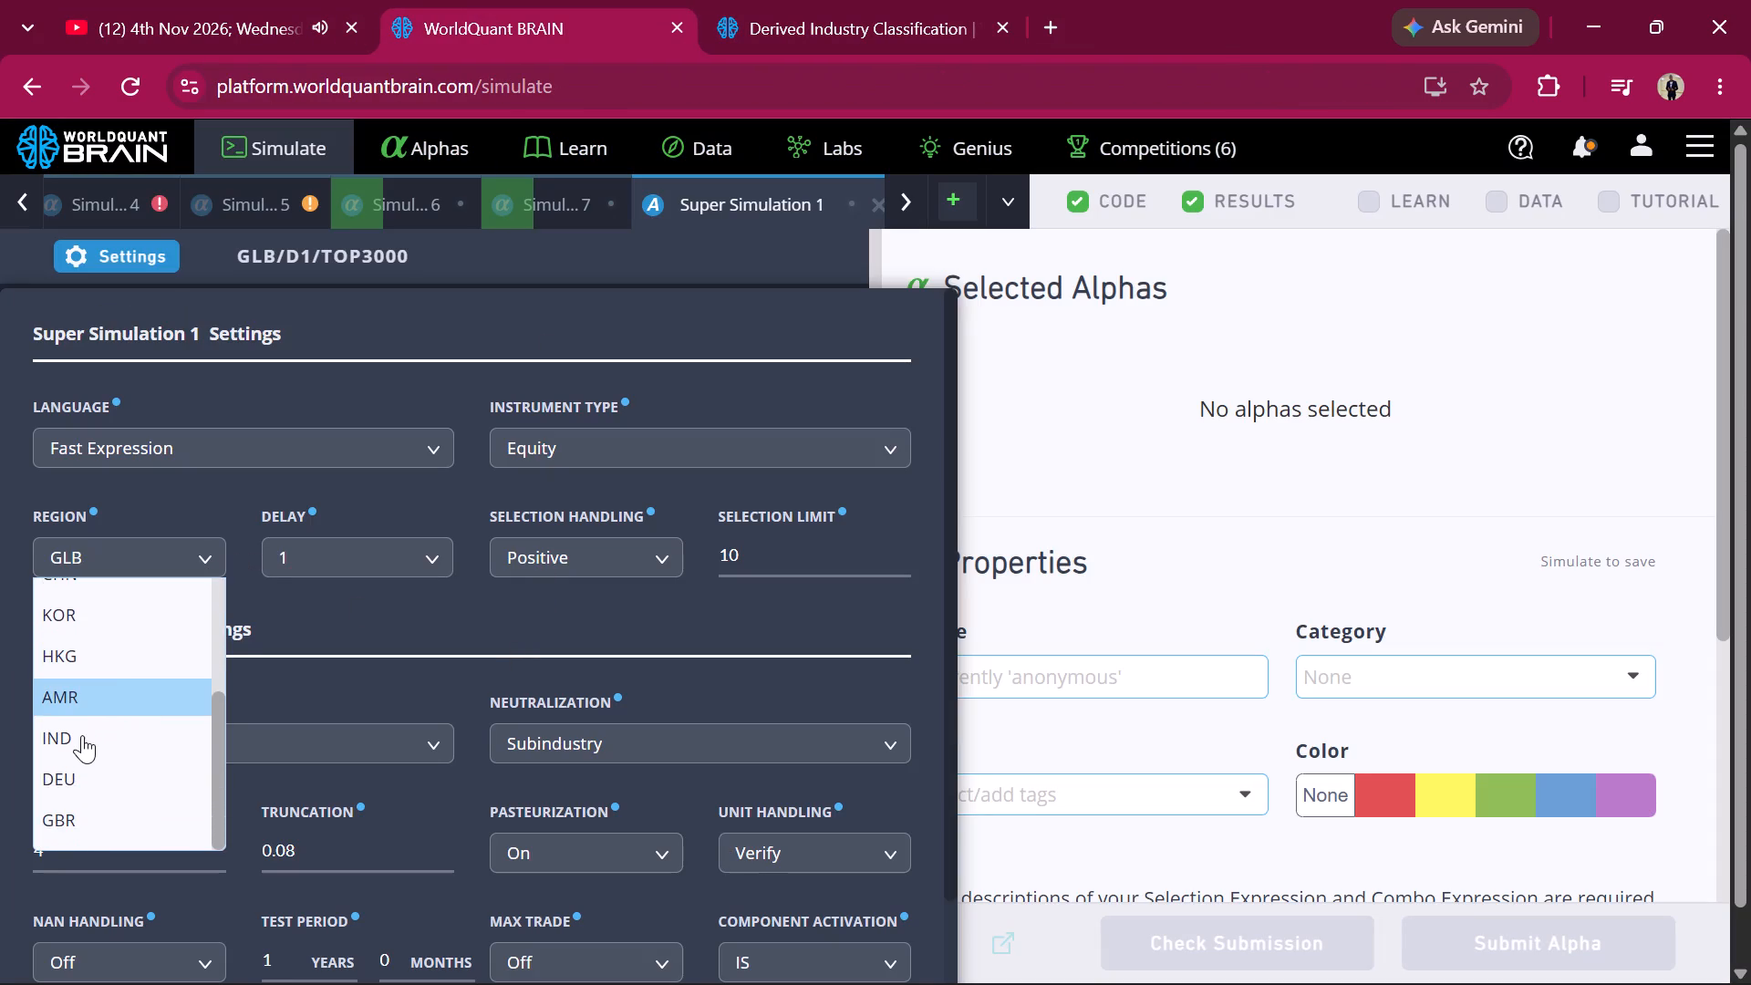
click(82, 735)
scroll(719, 730, down, 5)
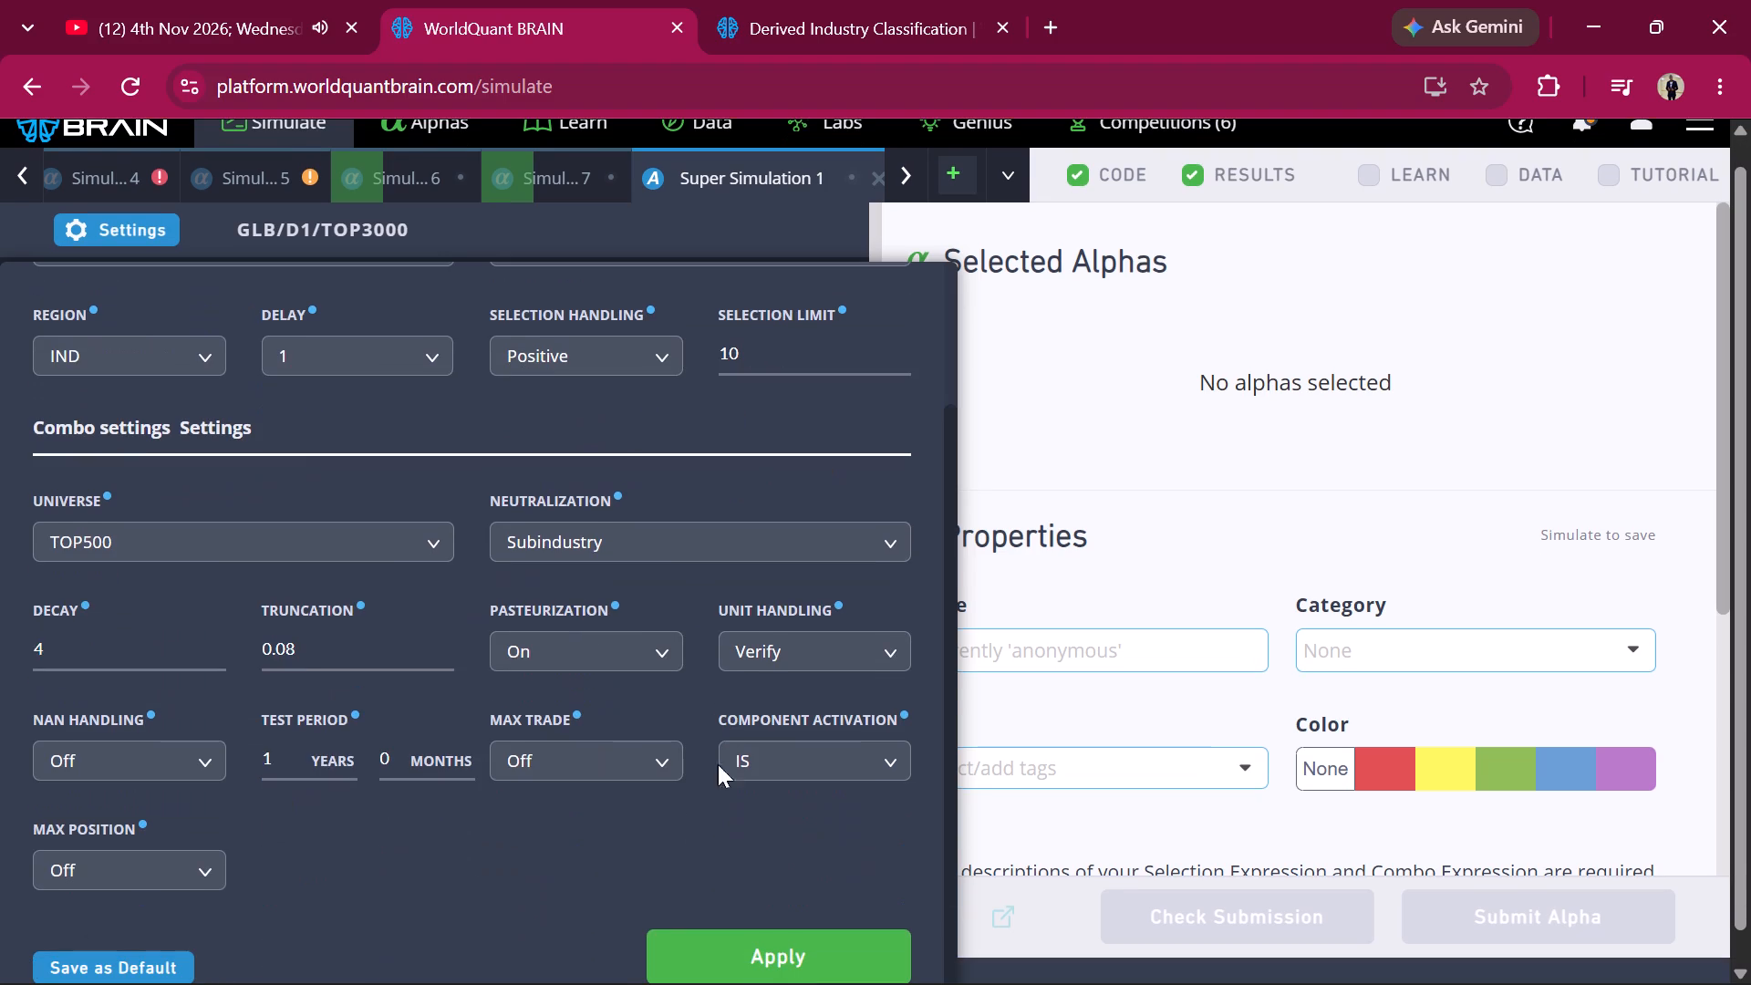
click(671, 932)
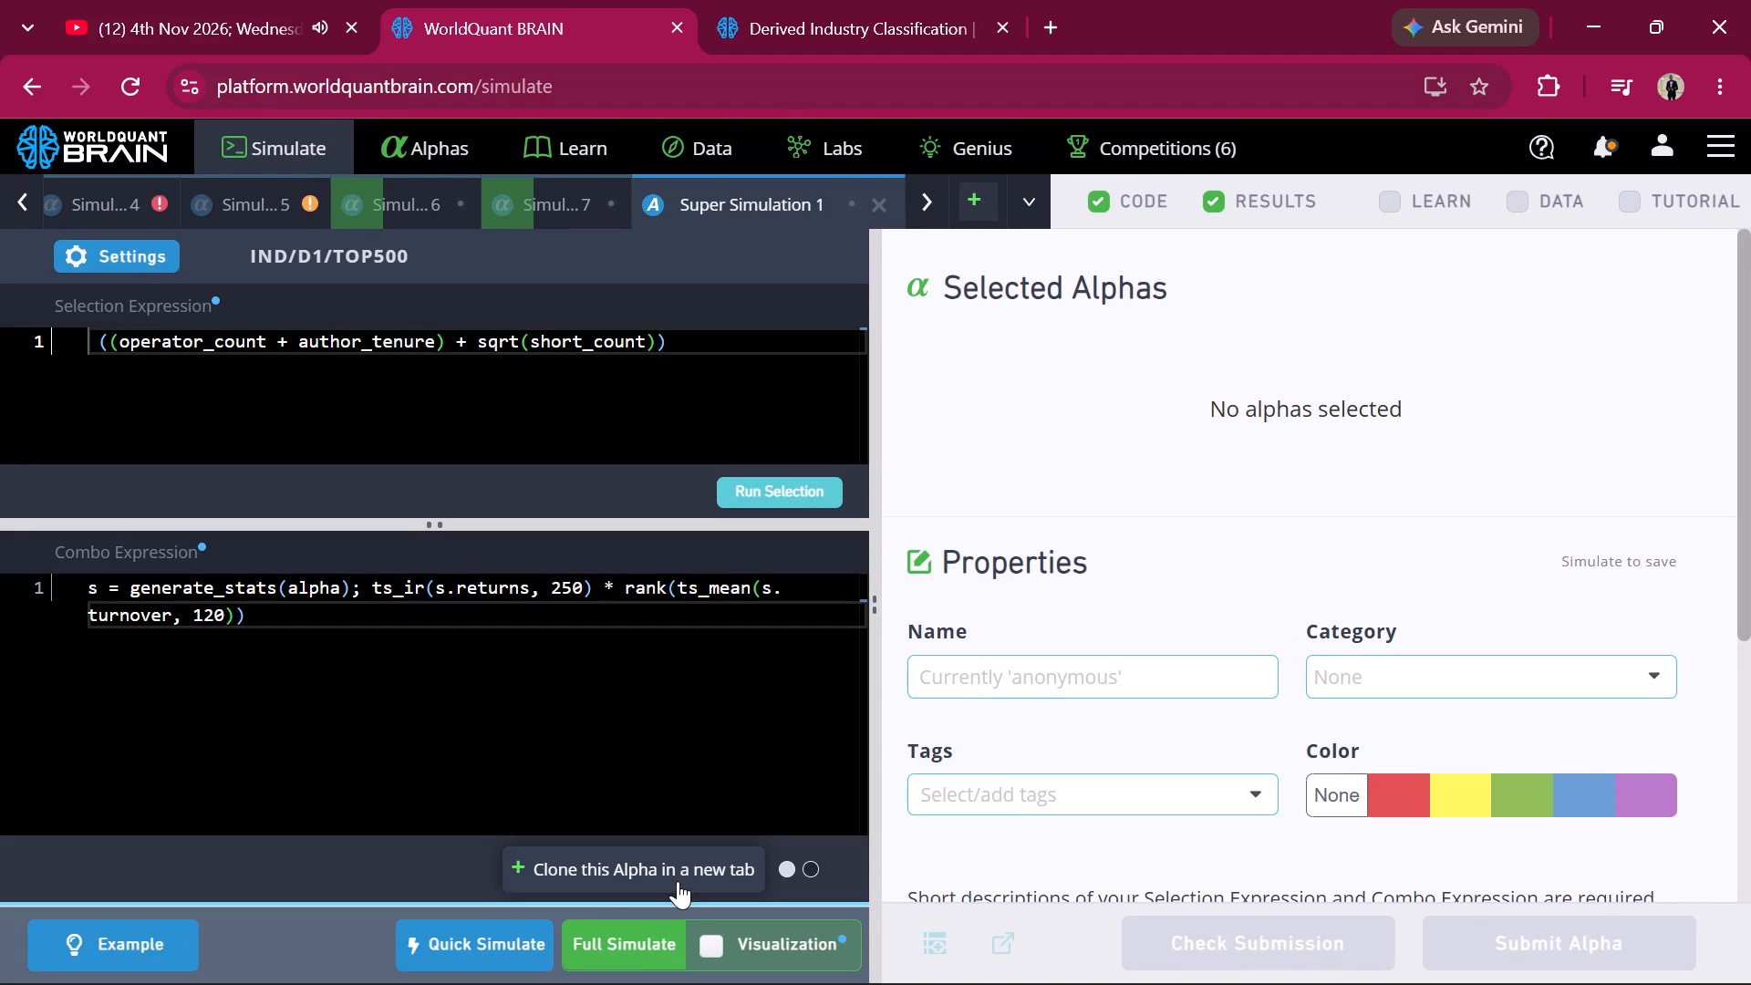
click(762, 497)
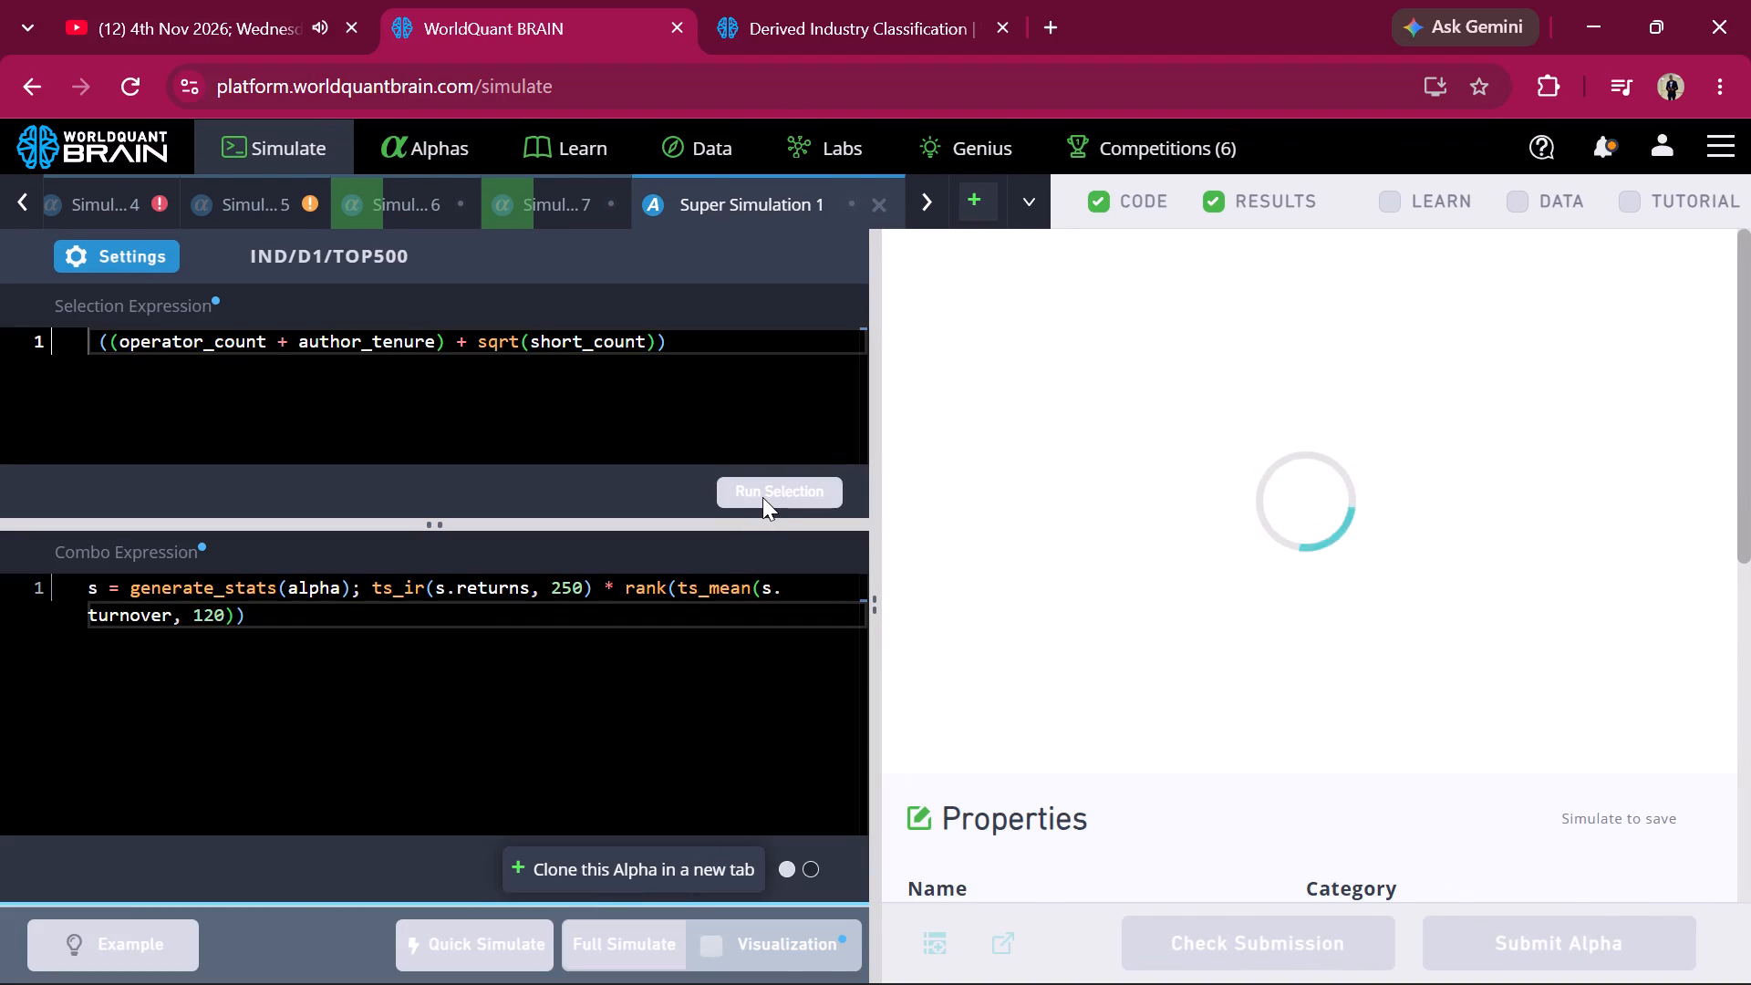
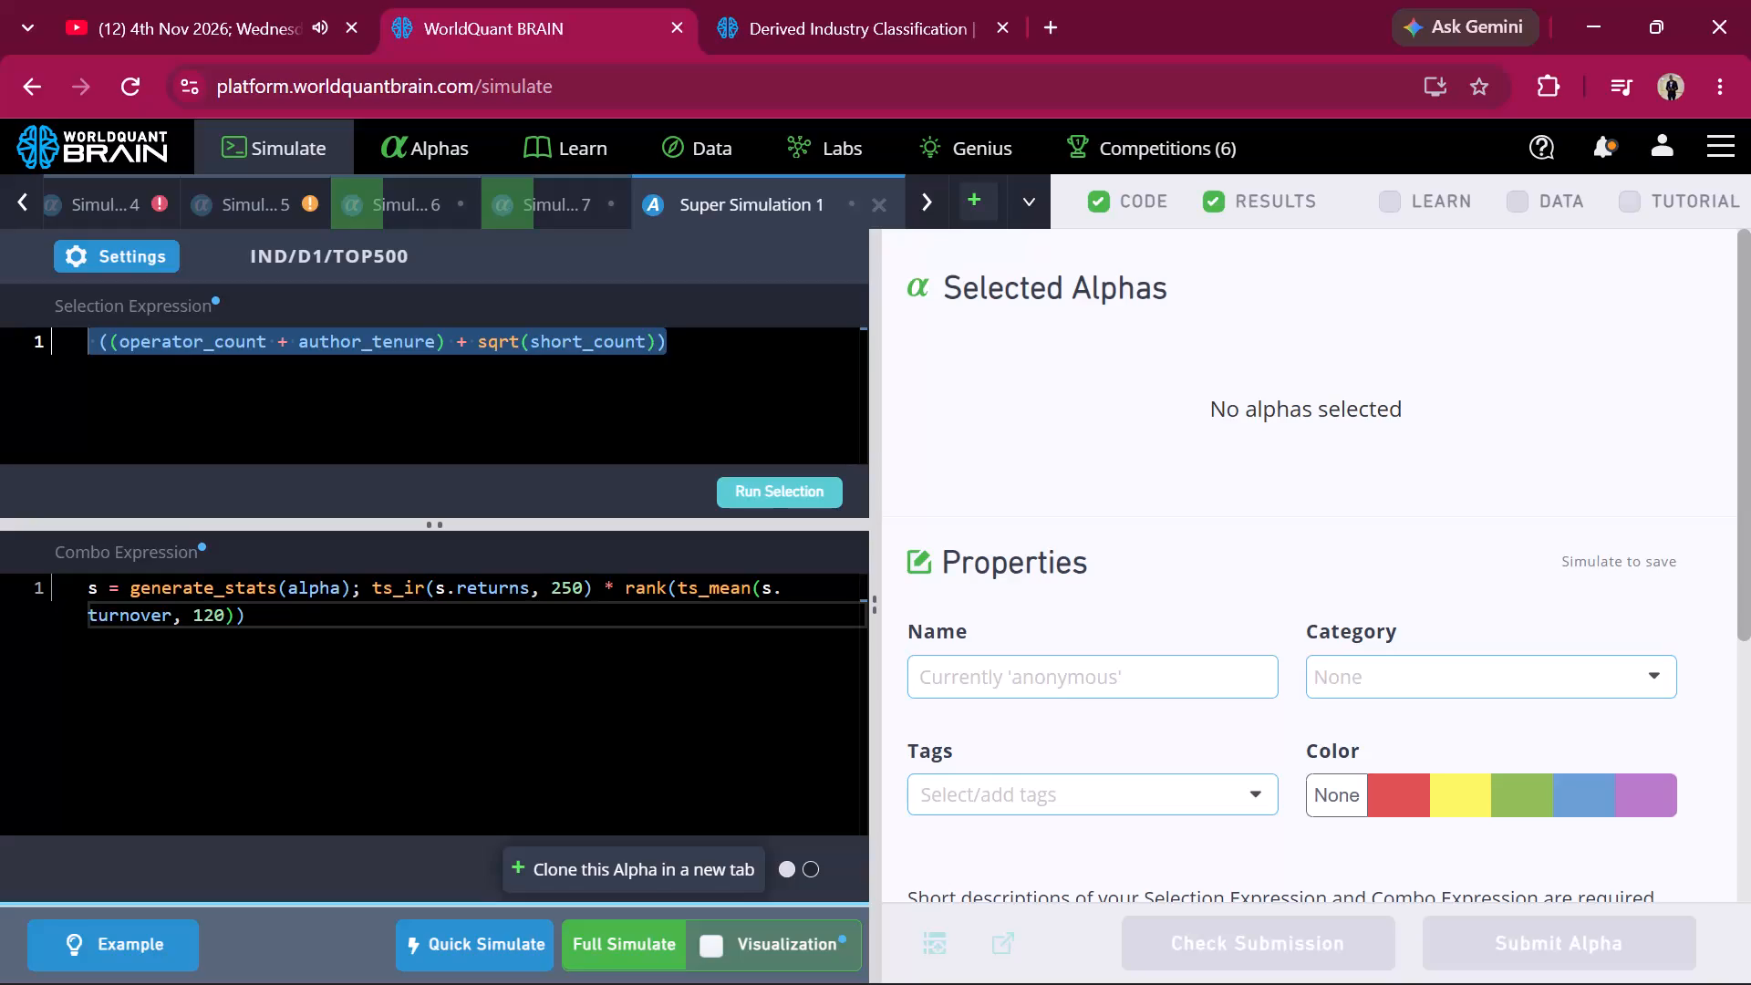
Replace Super Simulation 1's selection expression with (color == "NONE") * (dataset_count), run the selection and start a full simulation.
key(ctrl+v)
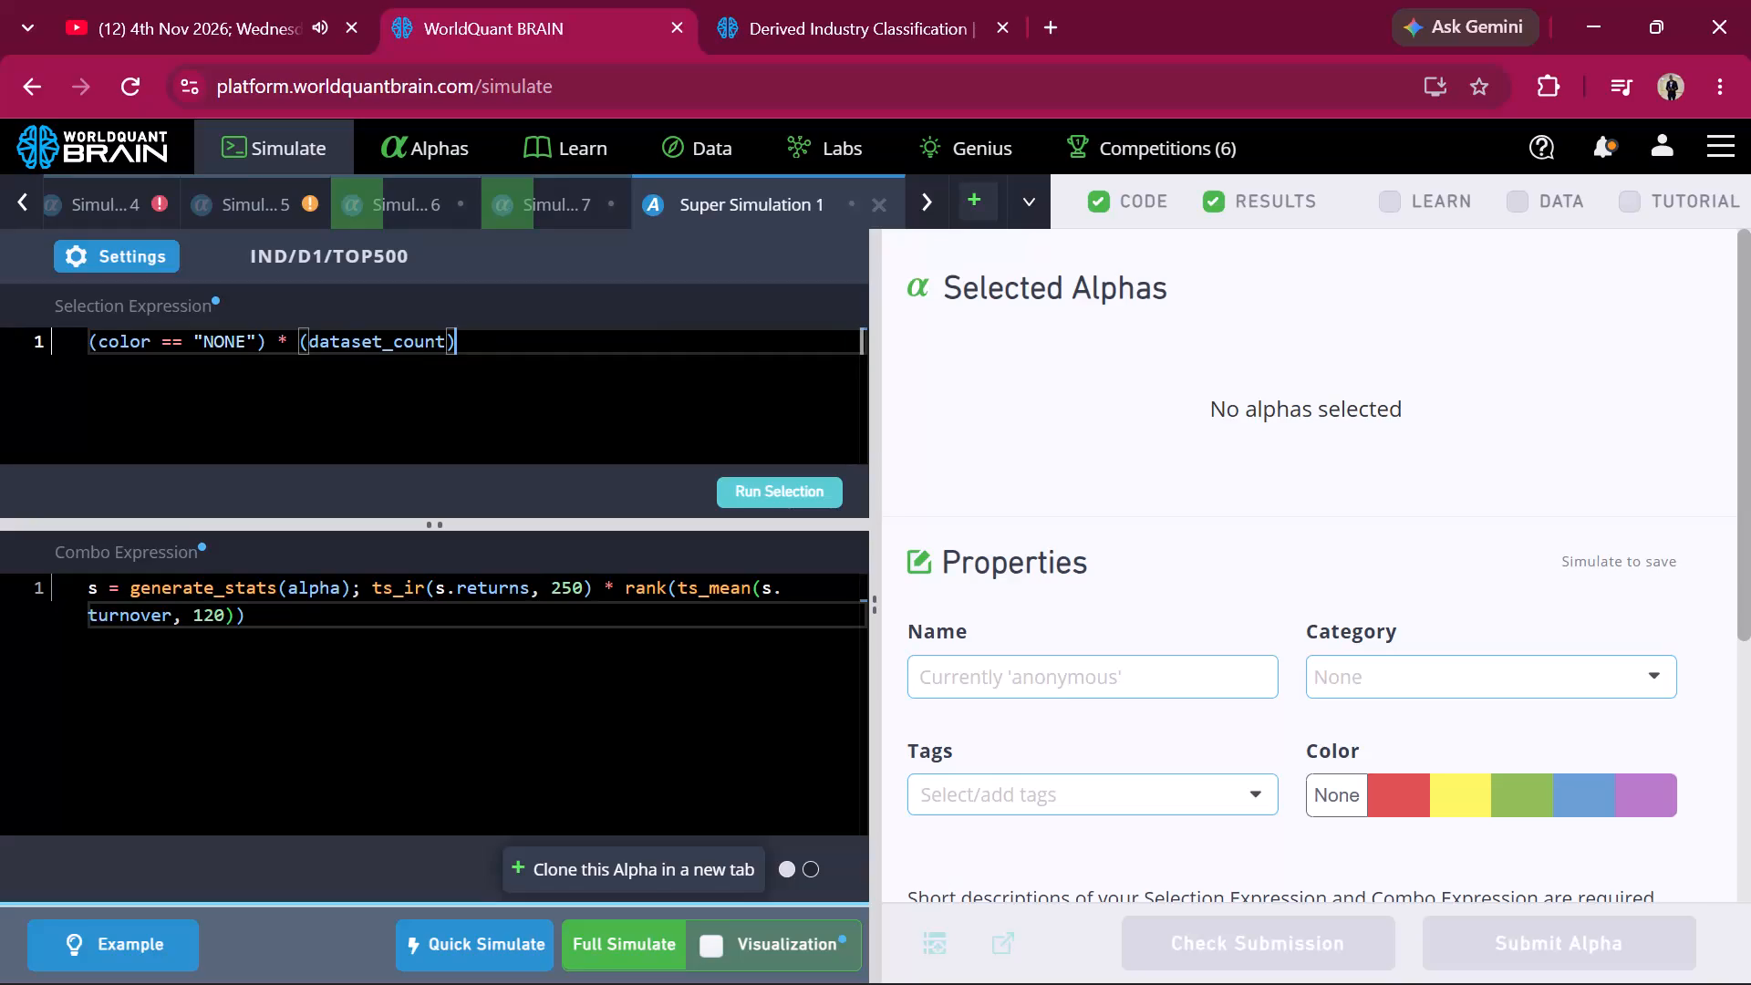
click(808, 492)
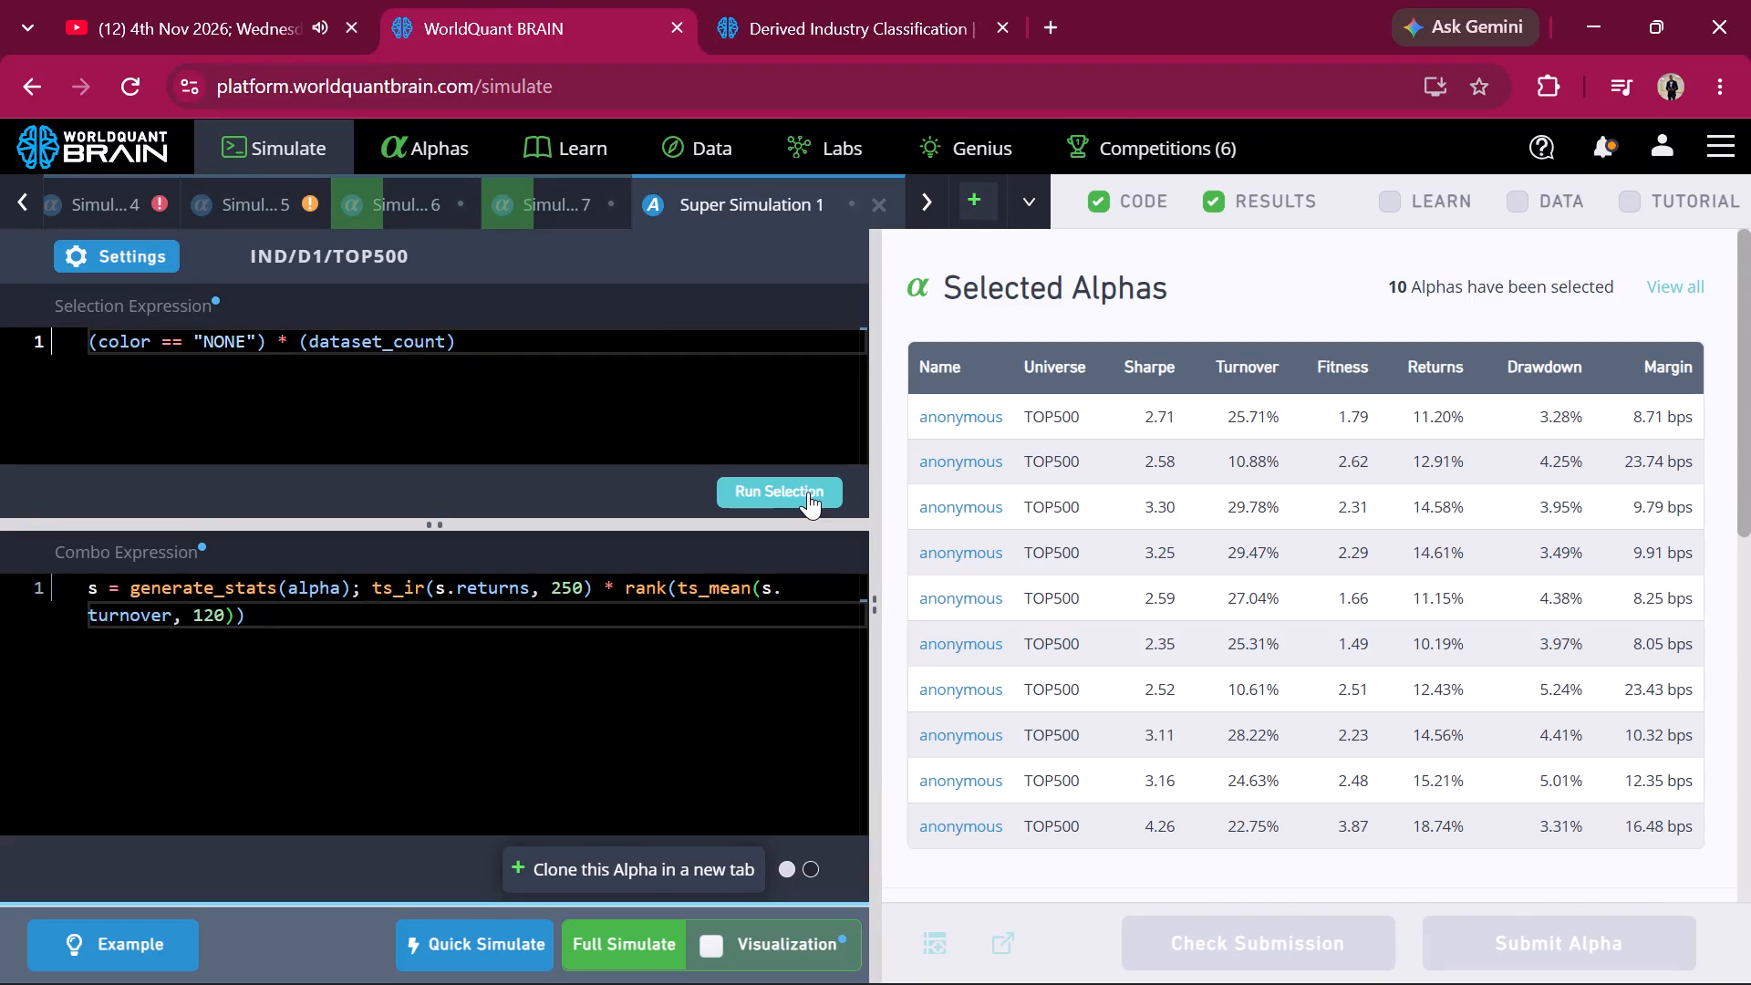
click(654, 950)
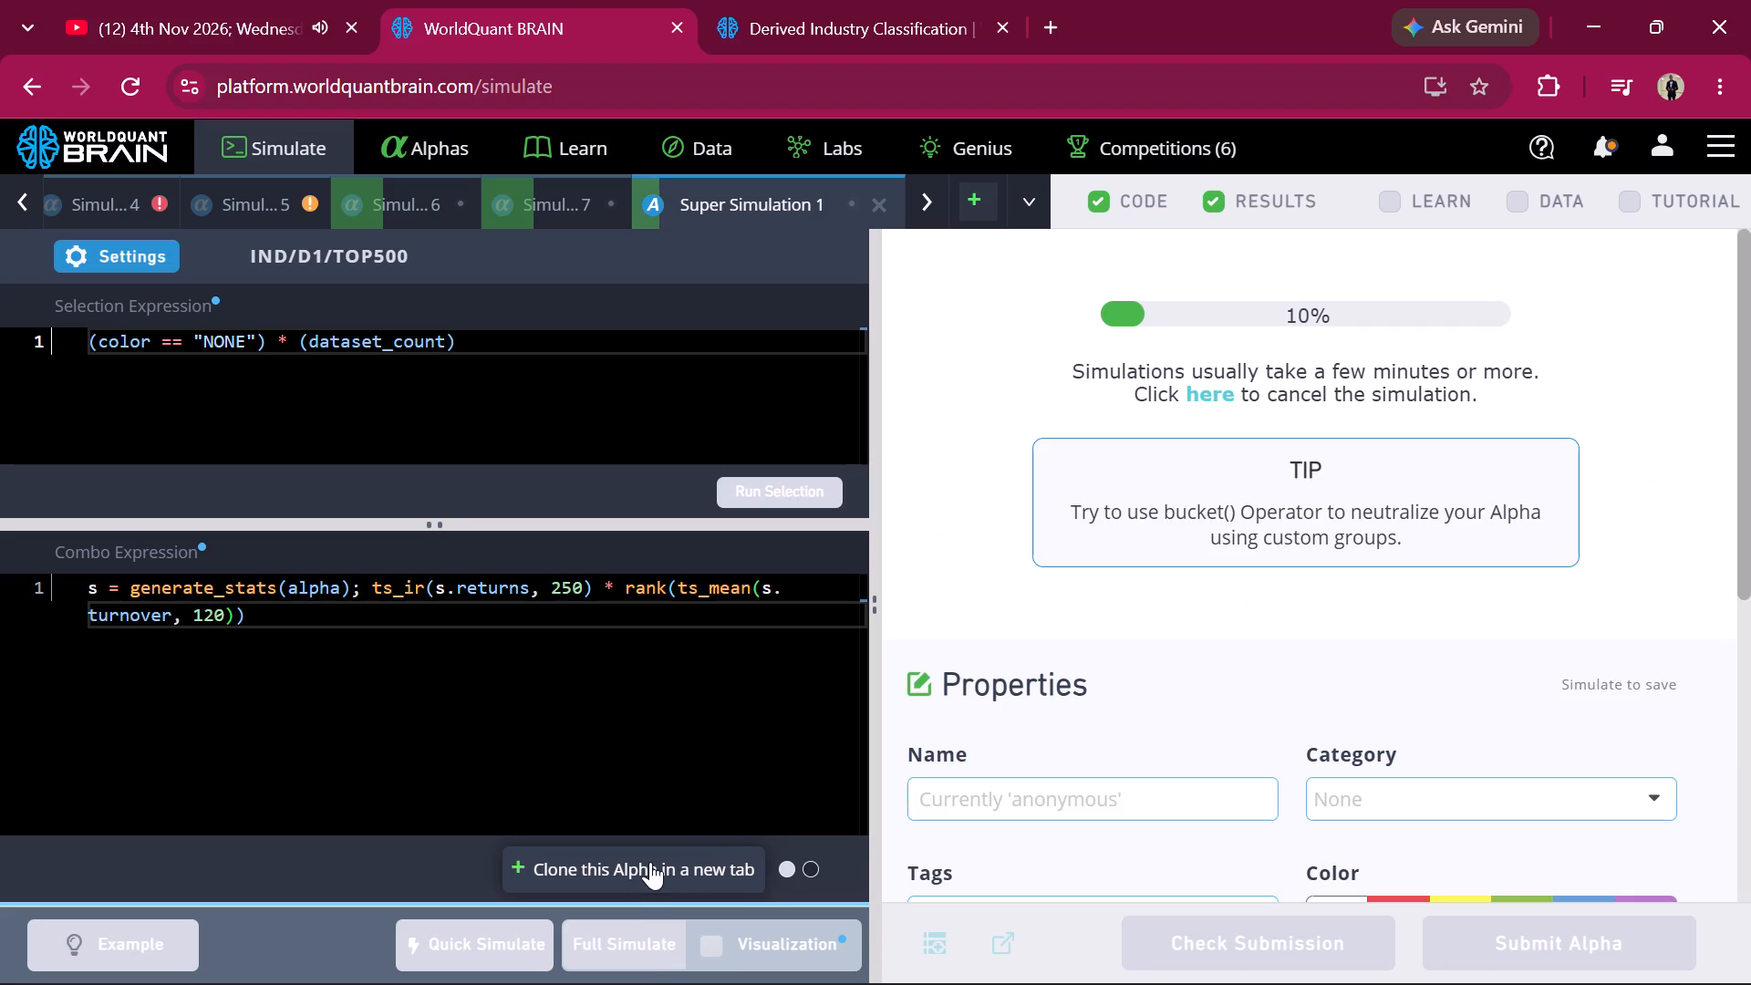
Clone the IND super alpha into a new simulation, set its region to USA, apply the settings and run the selection.
click(652, 862)
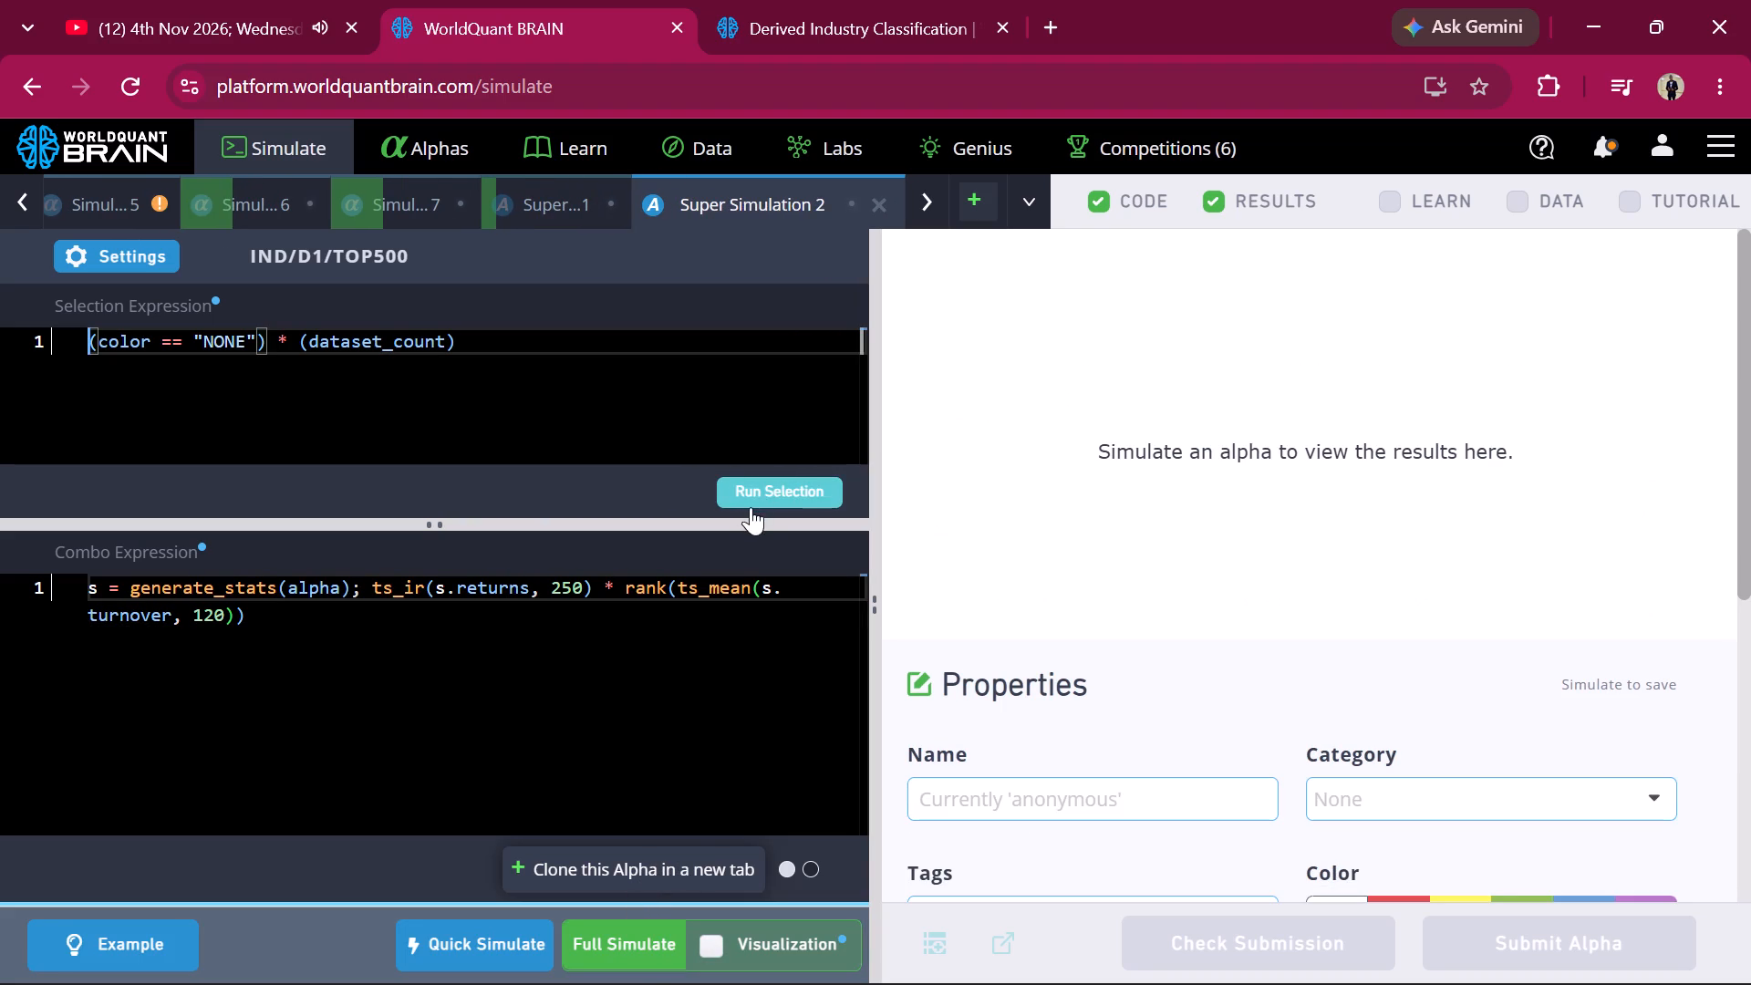
click(163, 244)
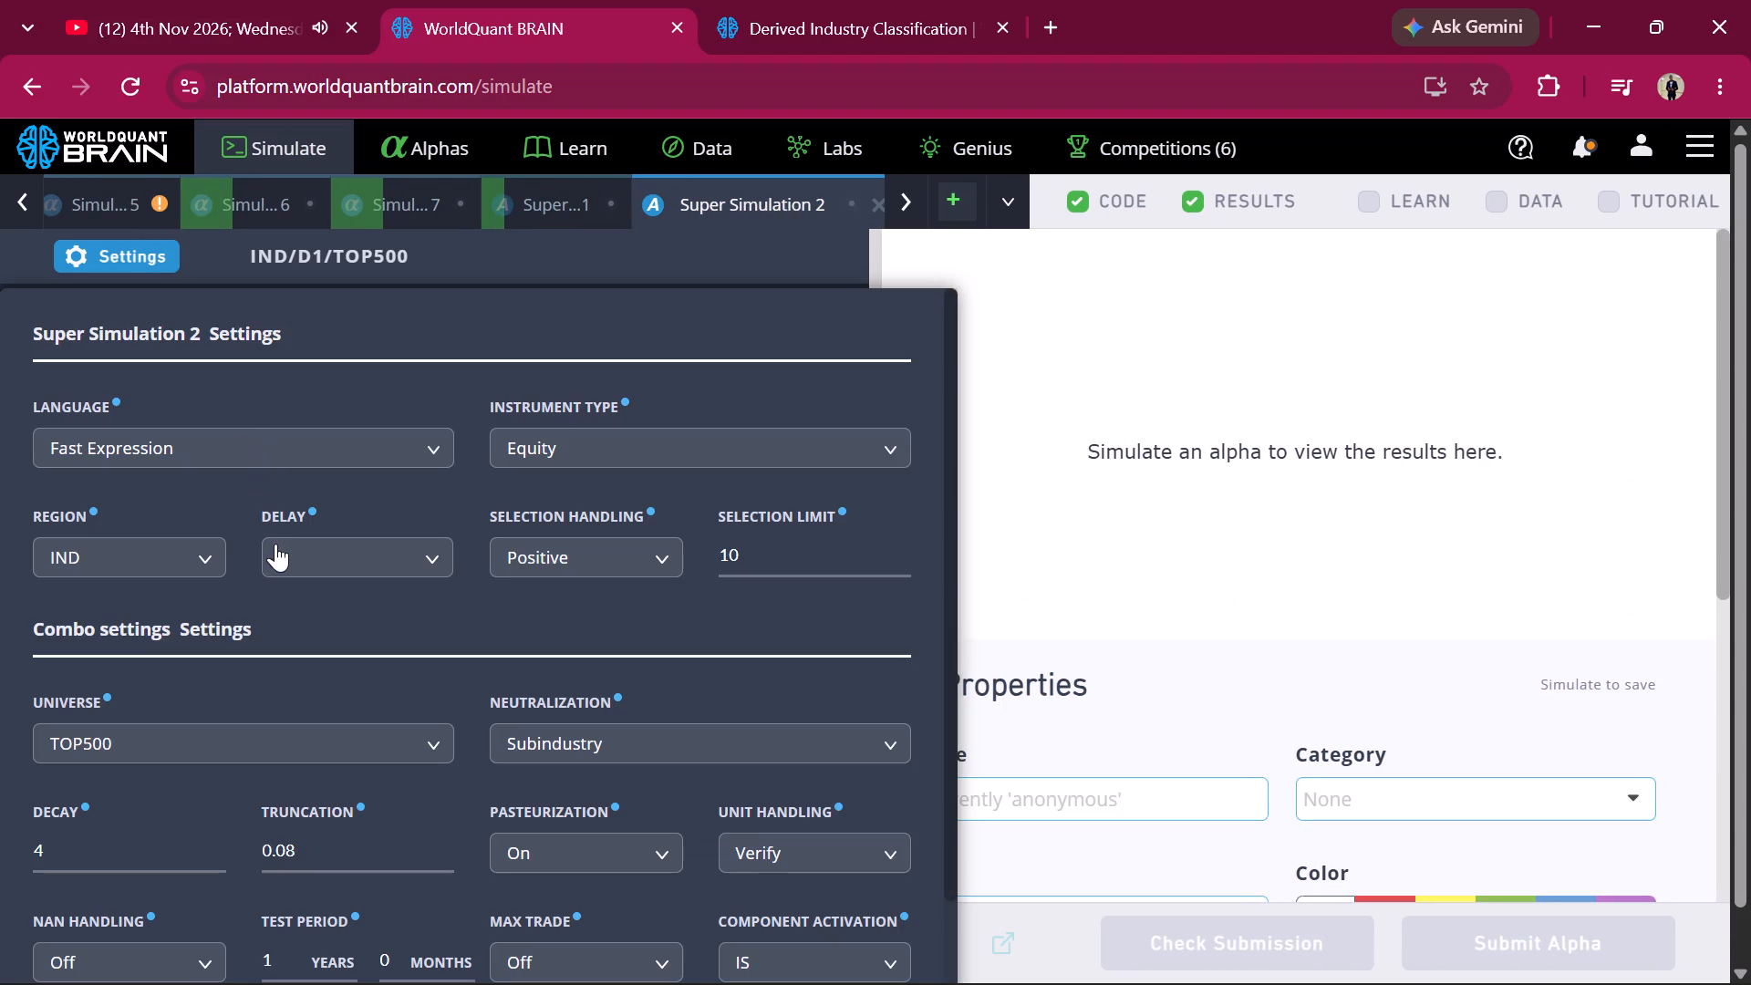
click(213, 556)
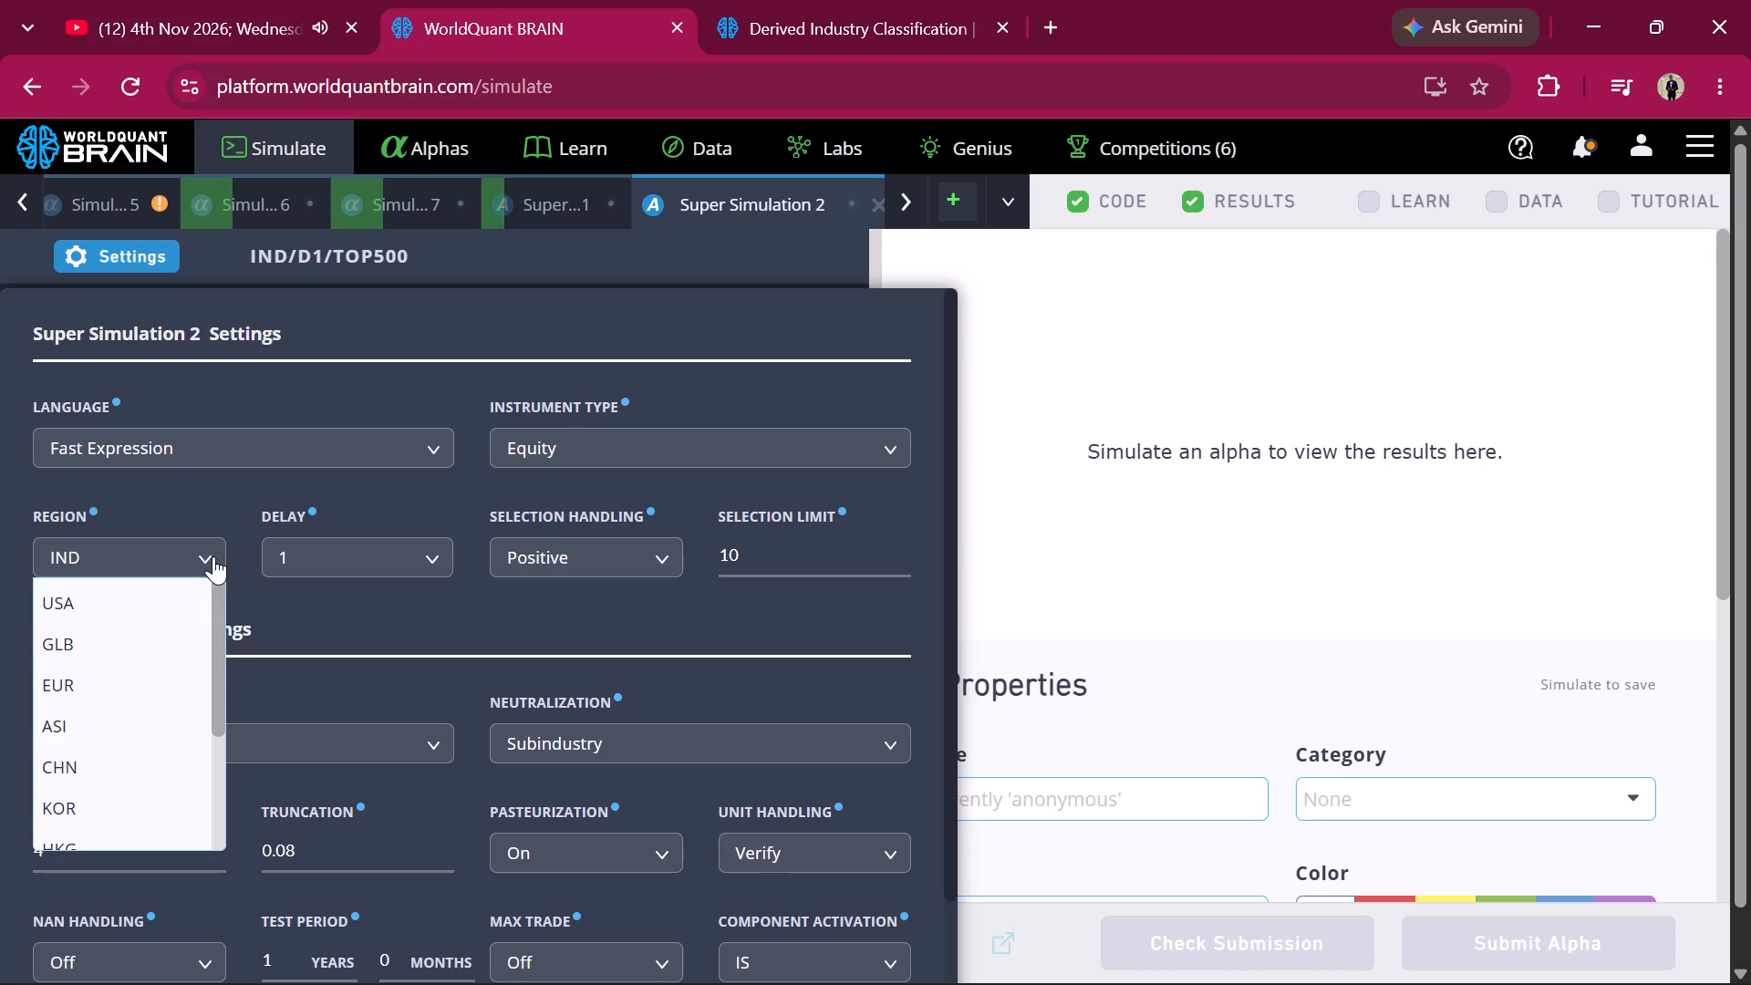
click(138, 617)
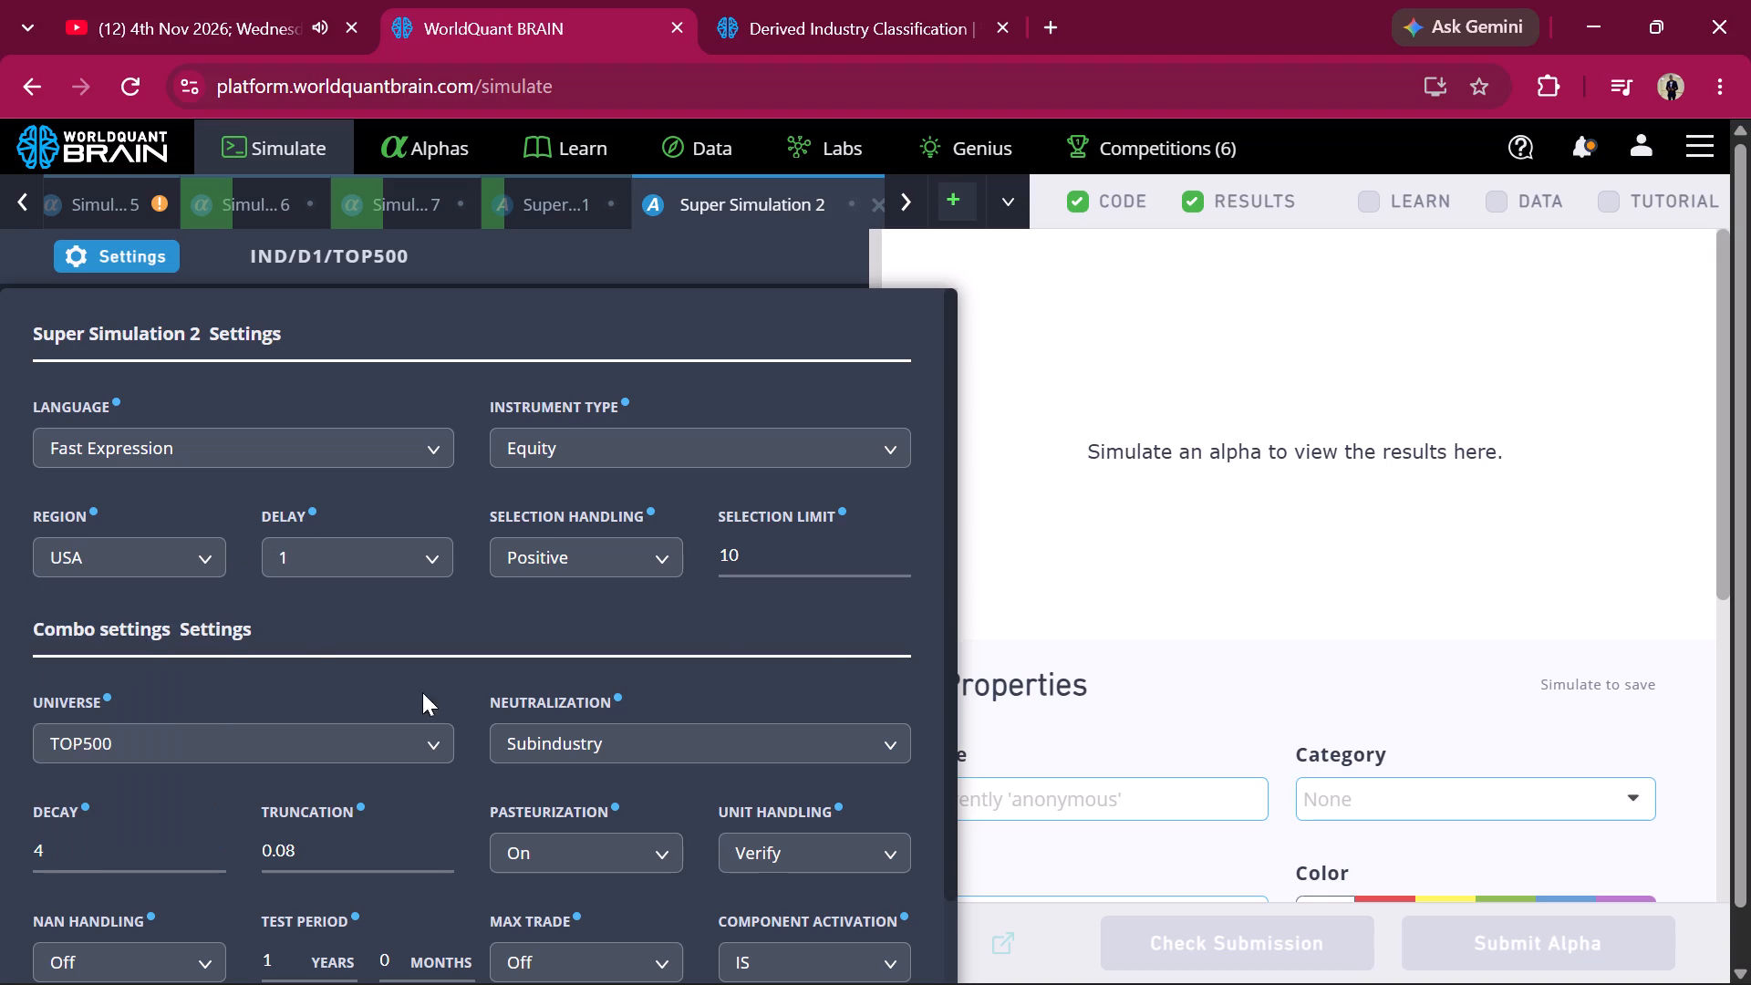
scroll(665, 859, down, 4)
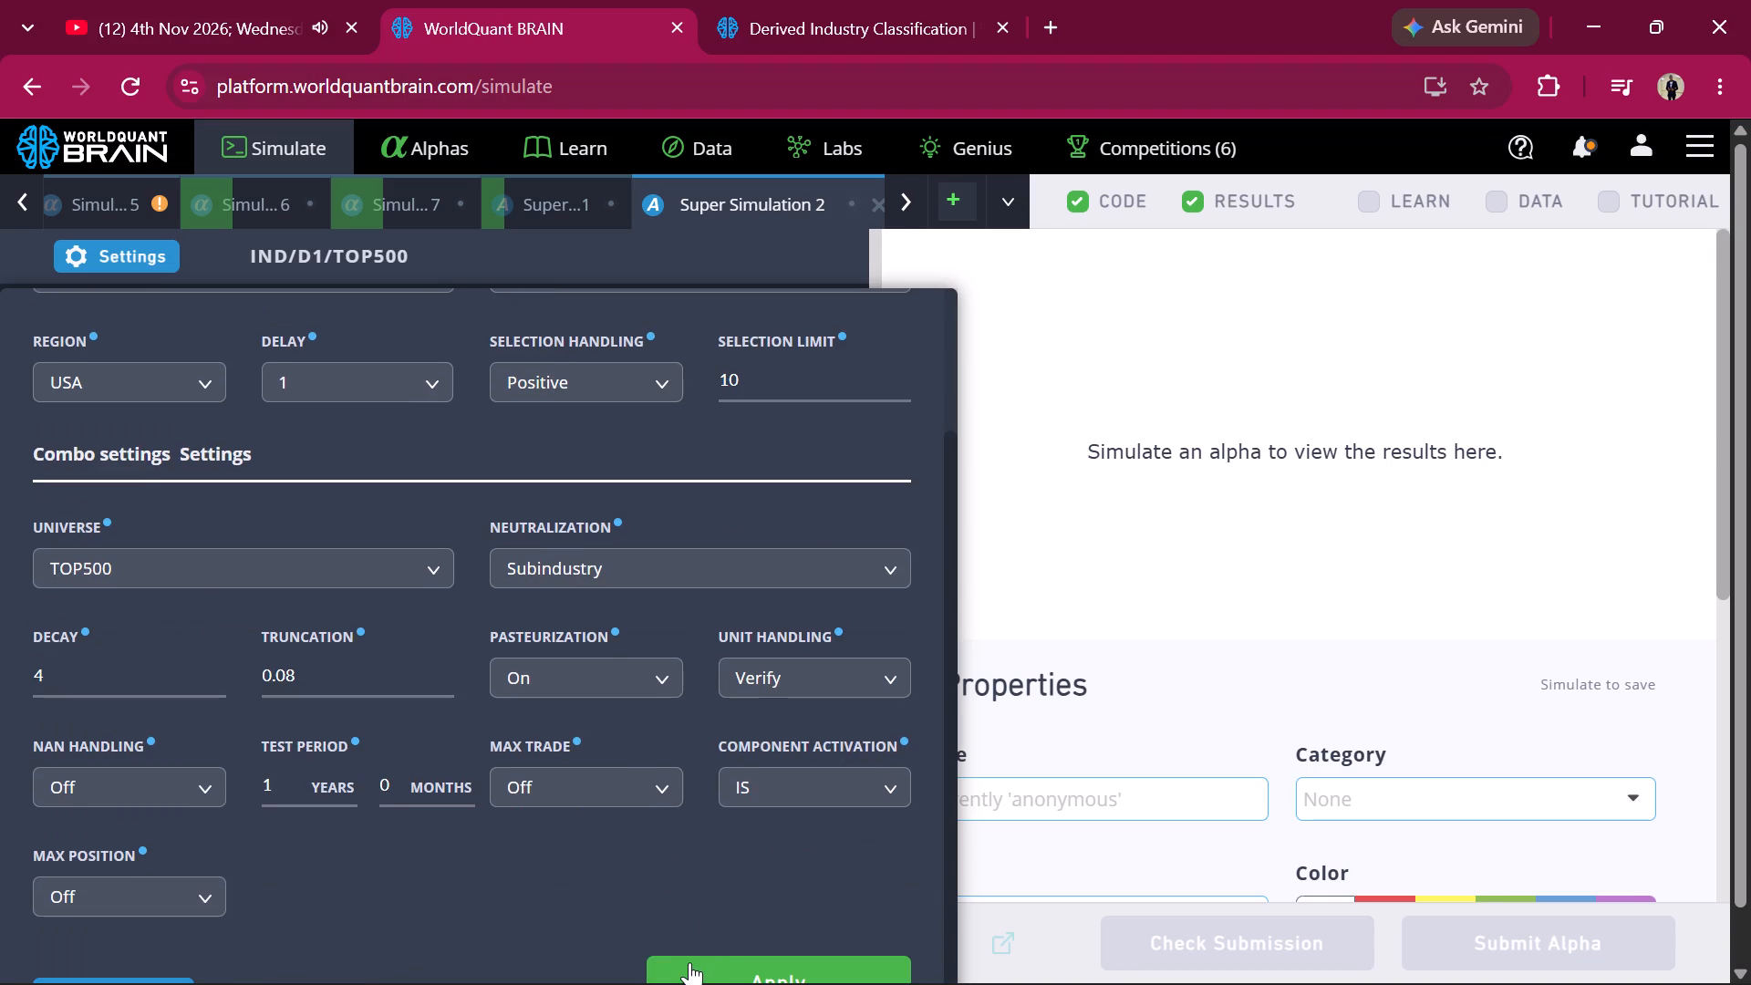
click(689, 962)
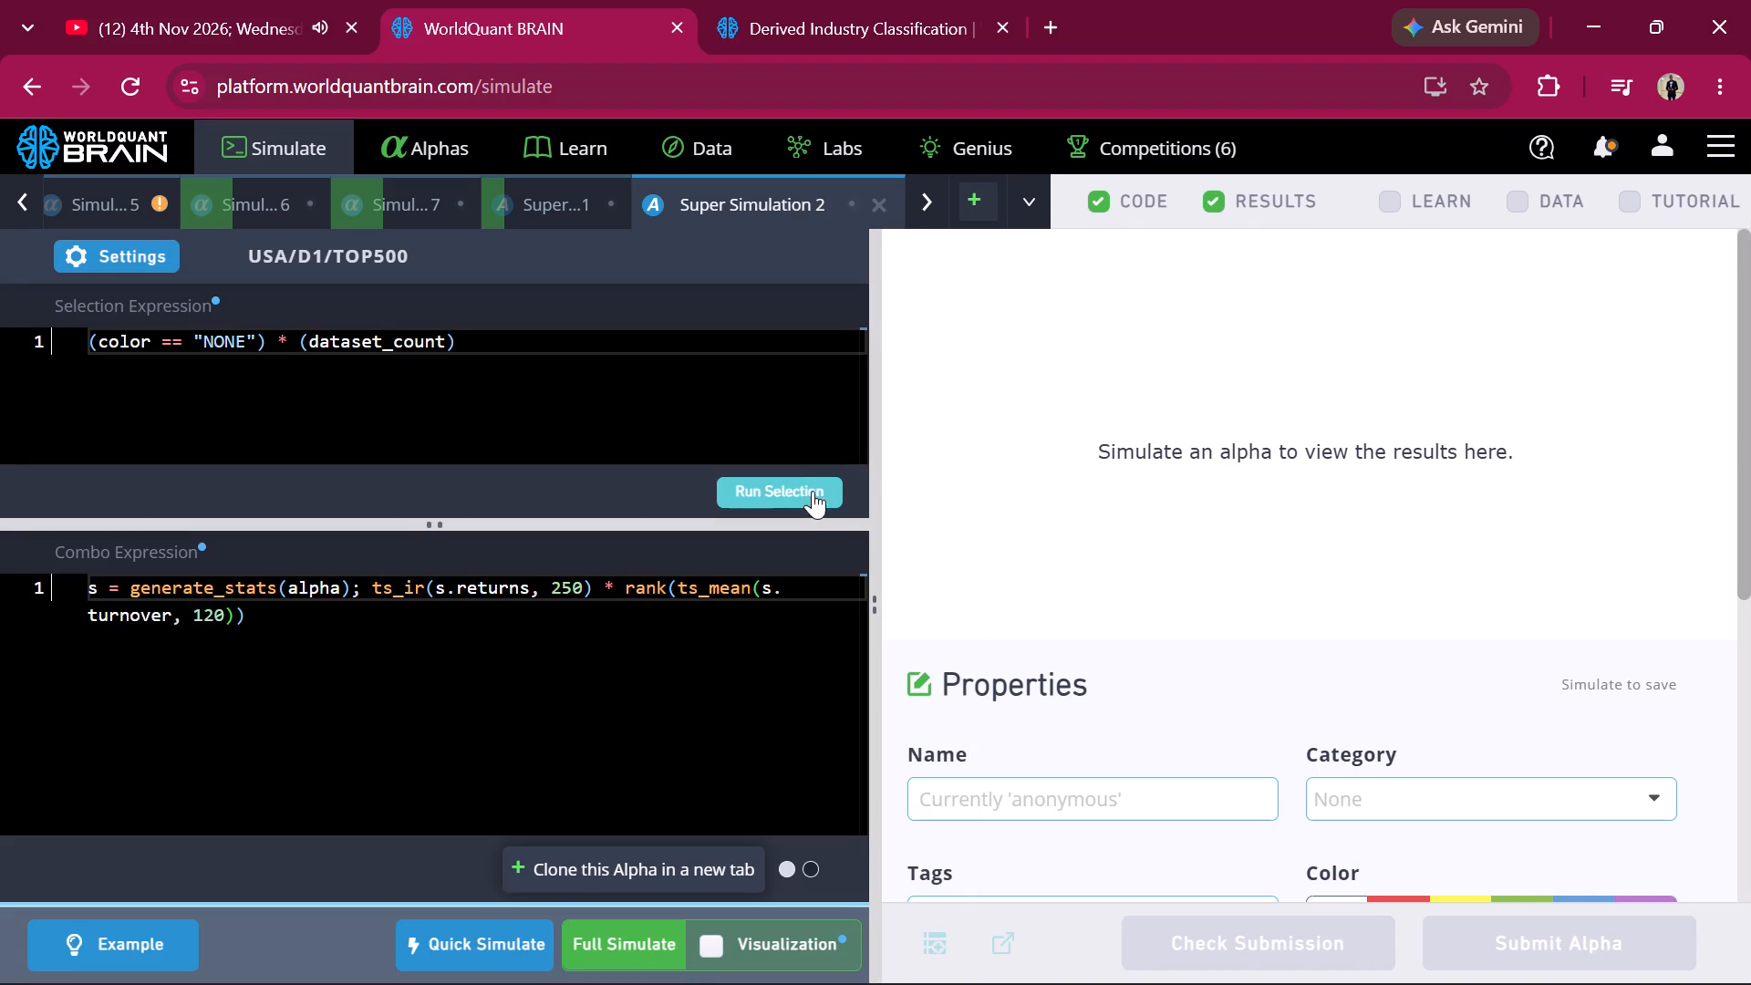
click(763, 492)
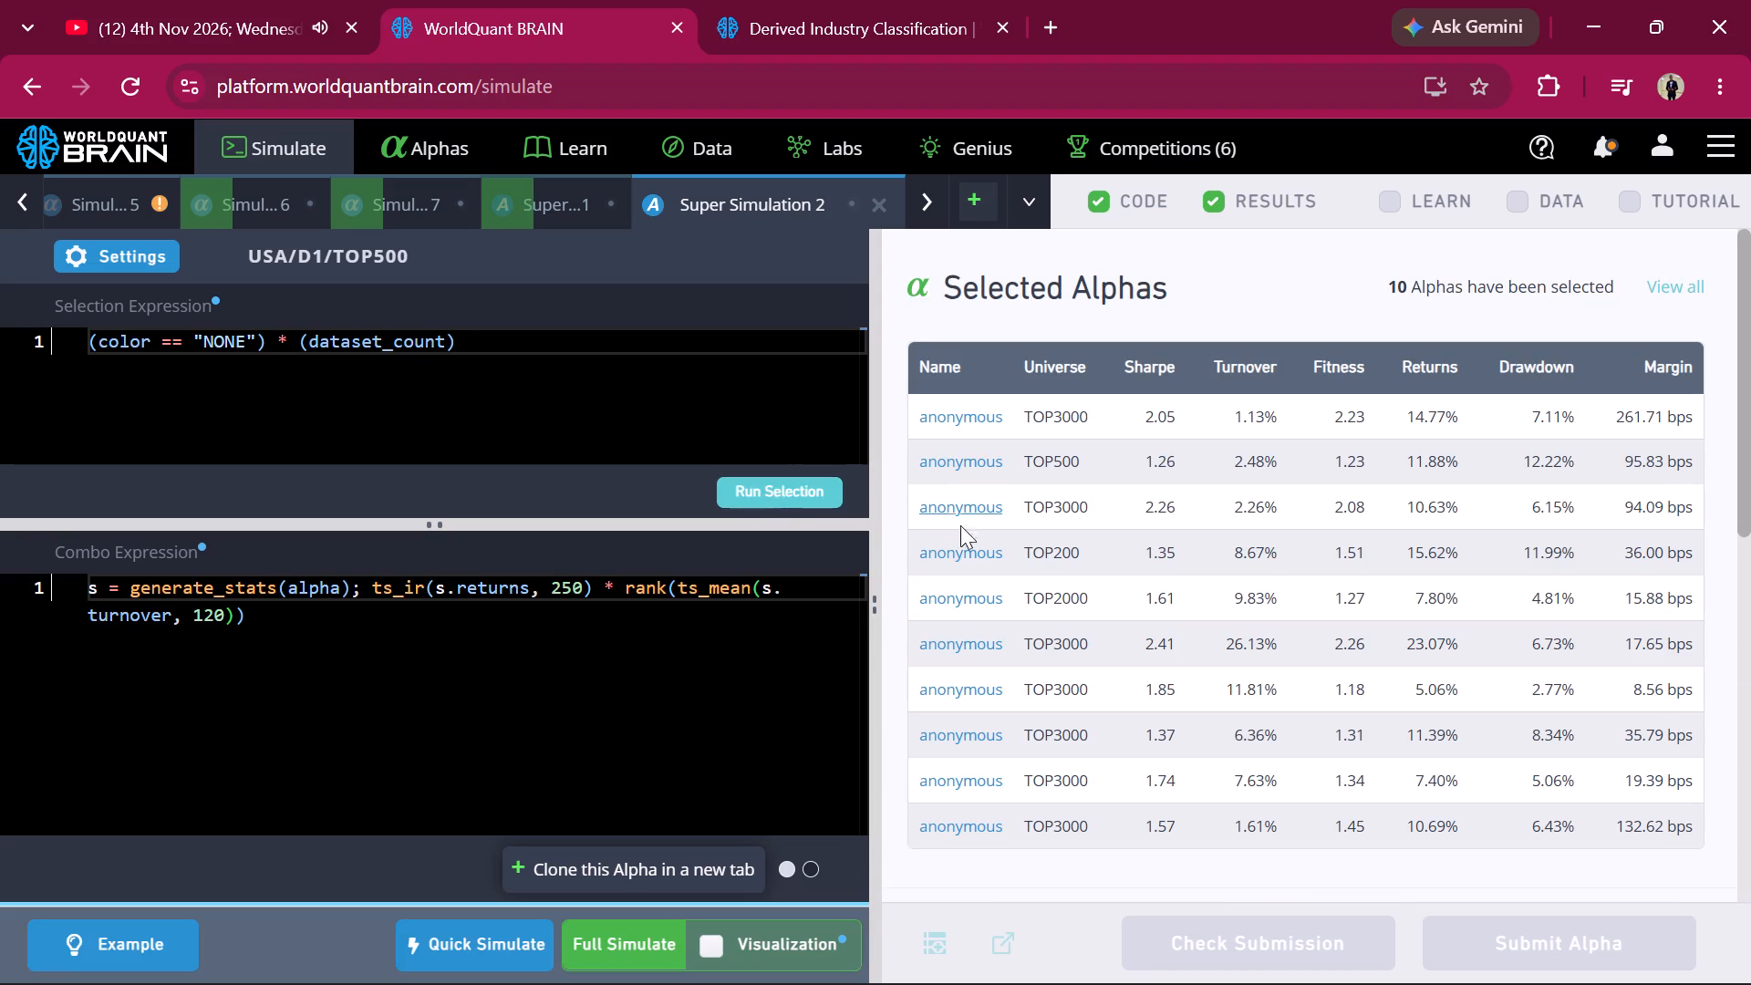
Set the USA super simulation's universe to TOP3000, apply the settings and start a full simulation.
click(88, 245)
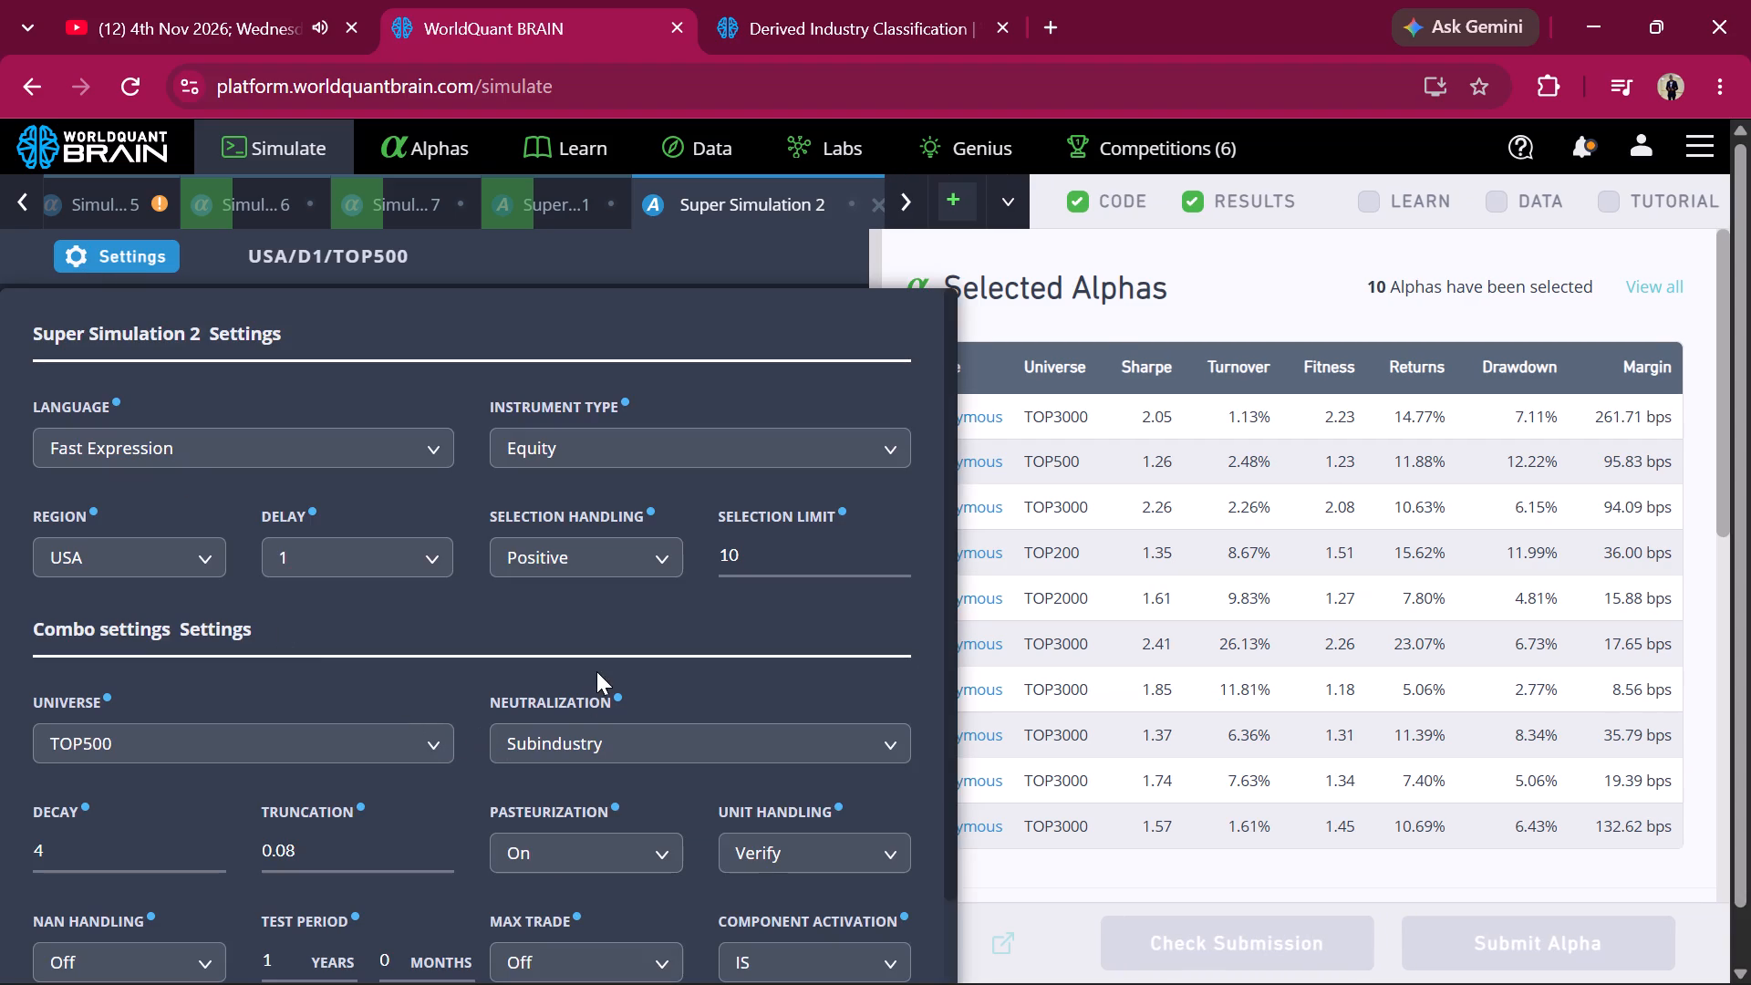
click(401, 740)
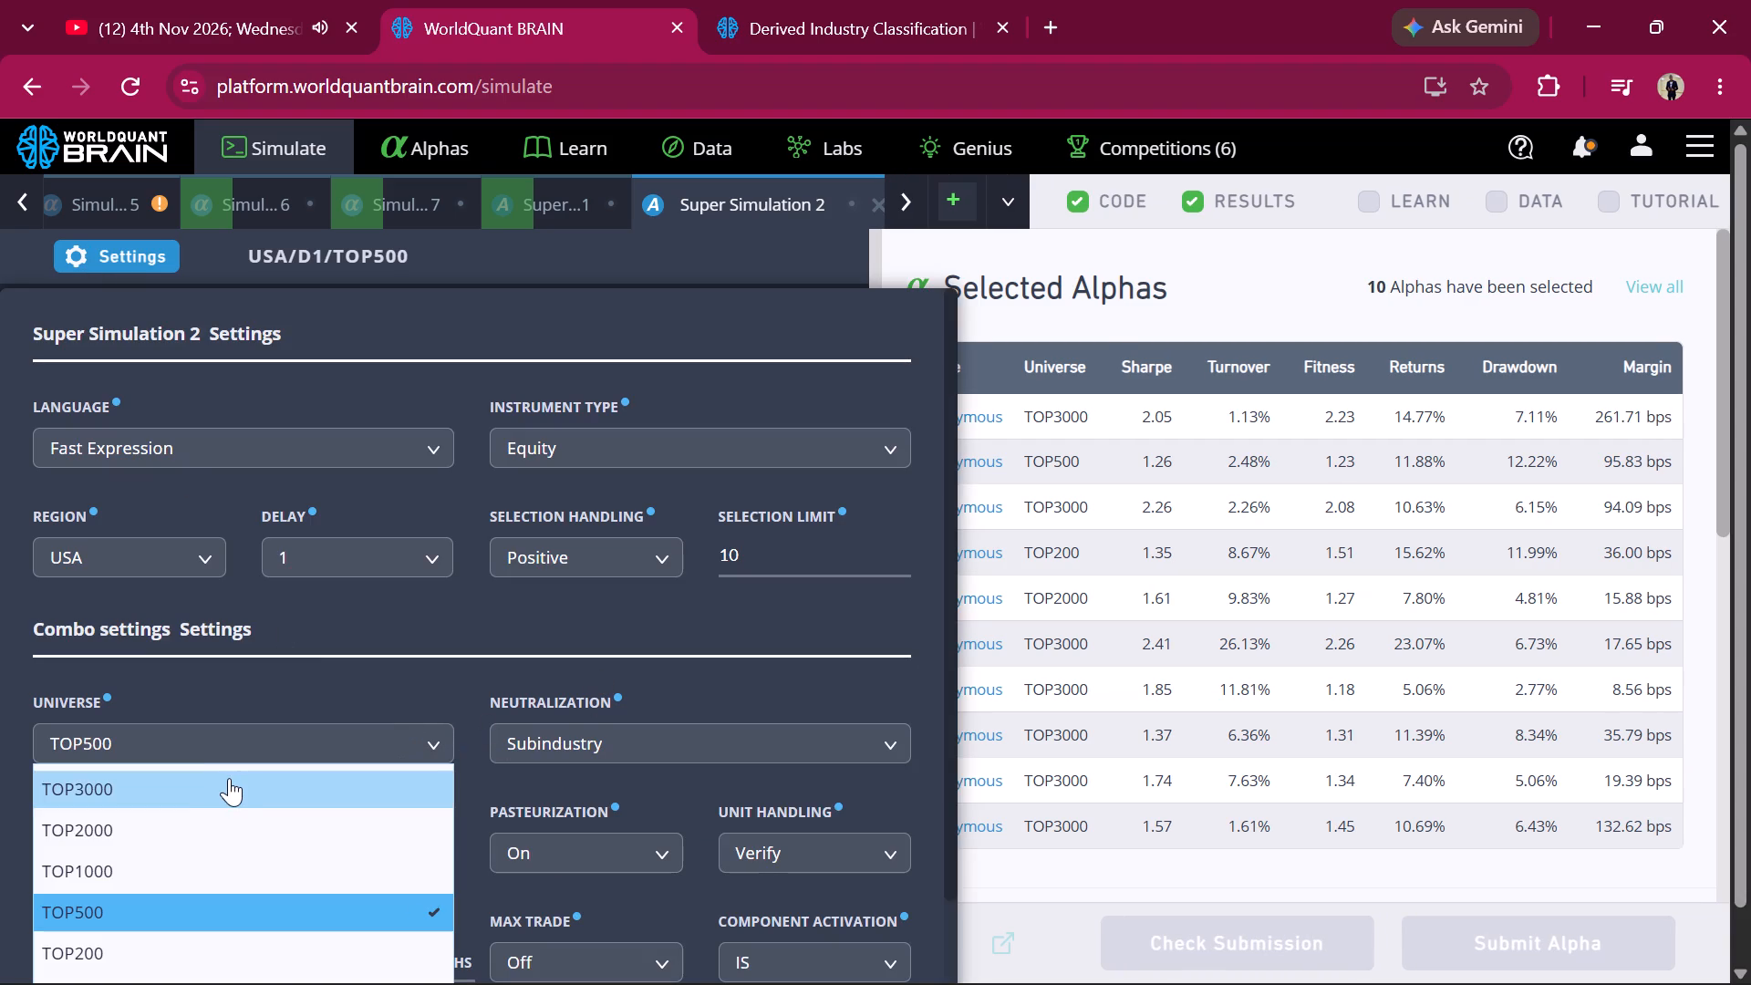
click(205, 783)
scroll(554, 783, down, 3)
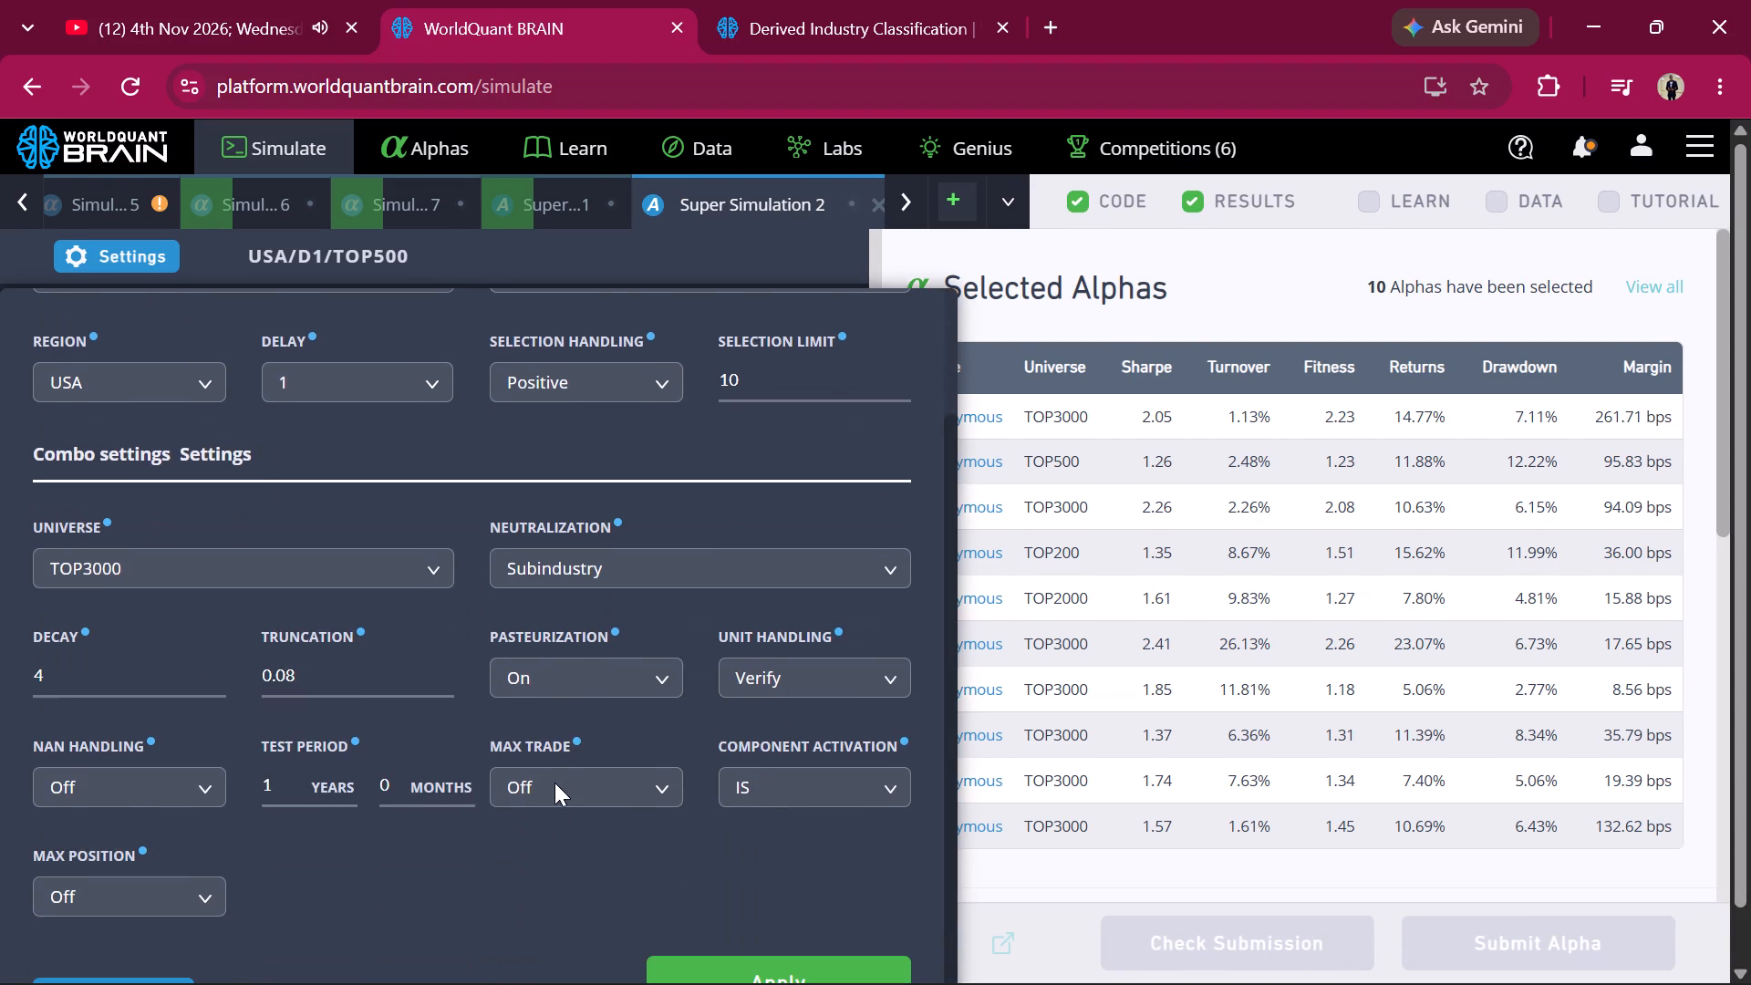
scroll(554, 783, down, 2)
click(708, 913)
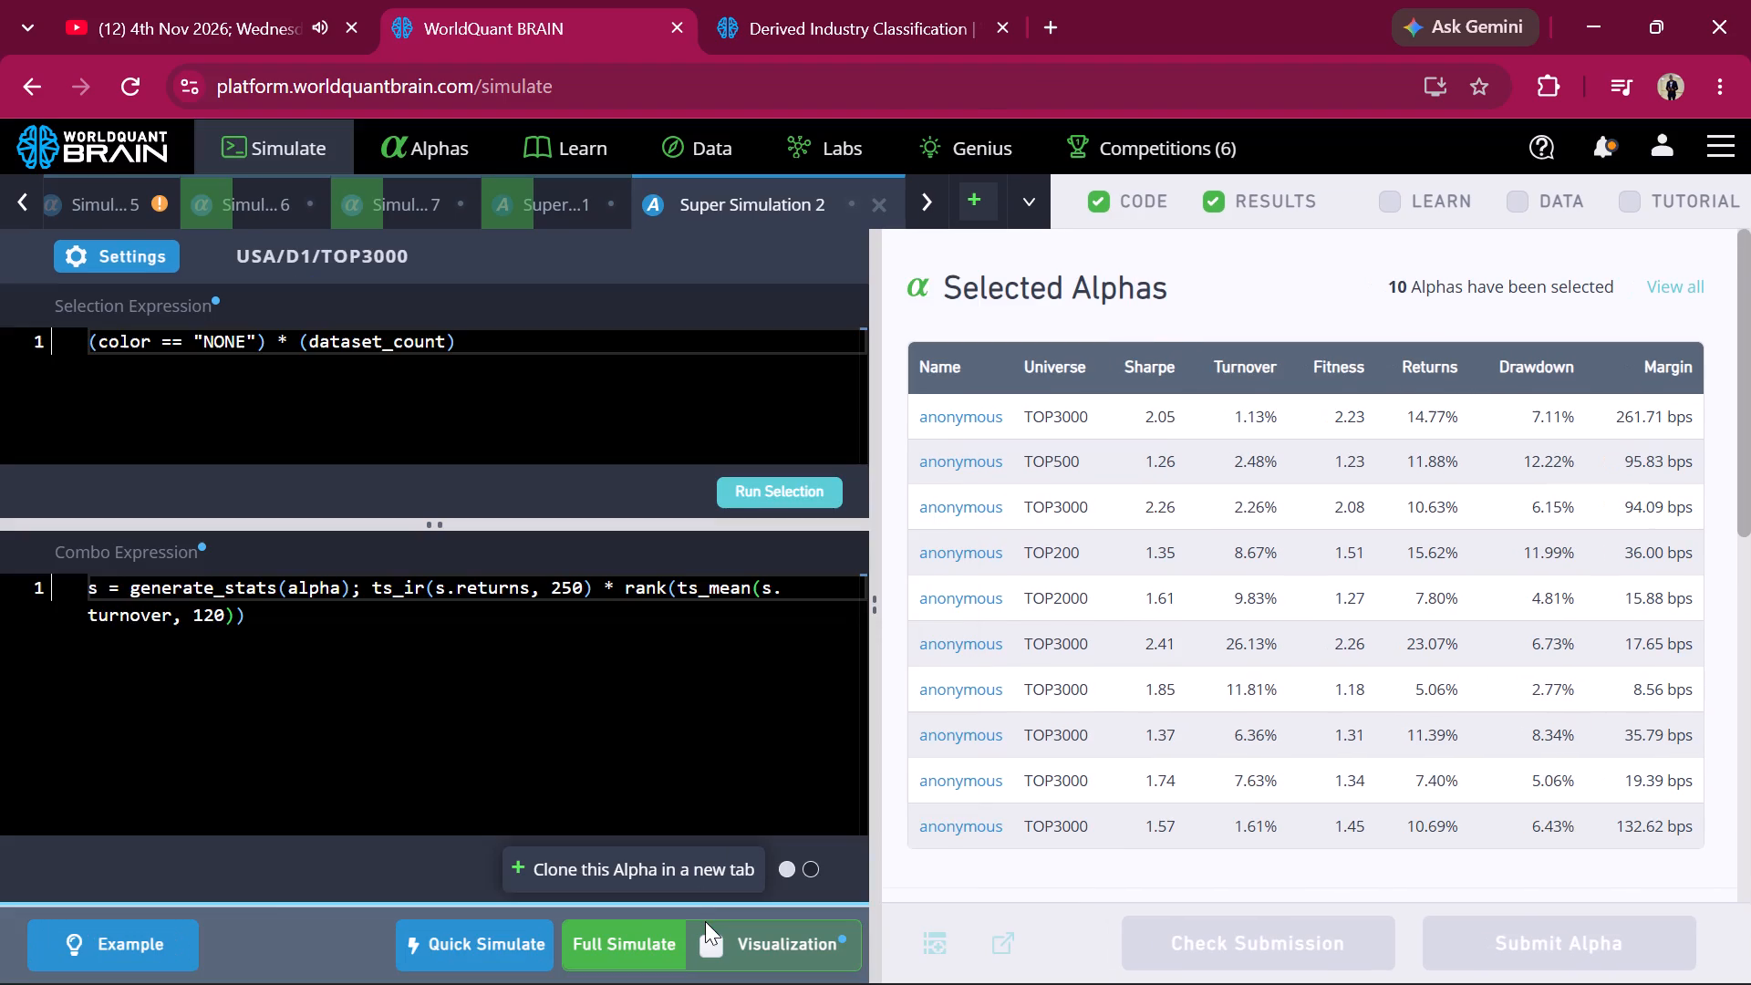
click(596, 939)
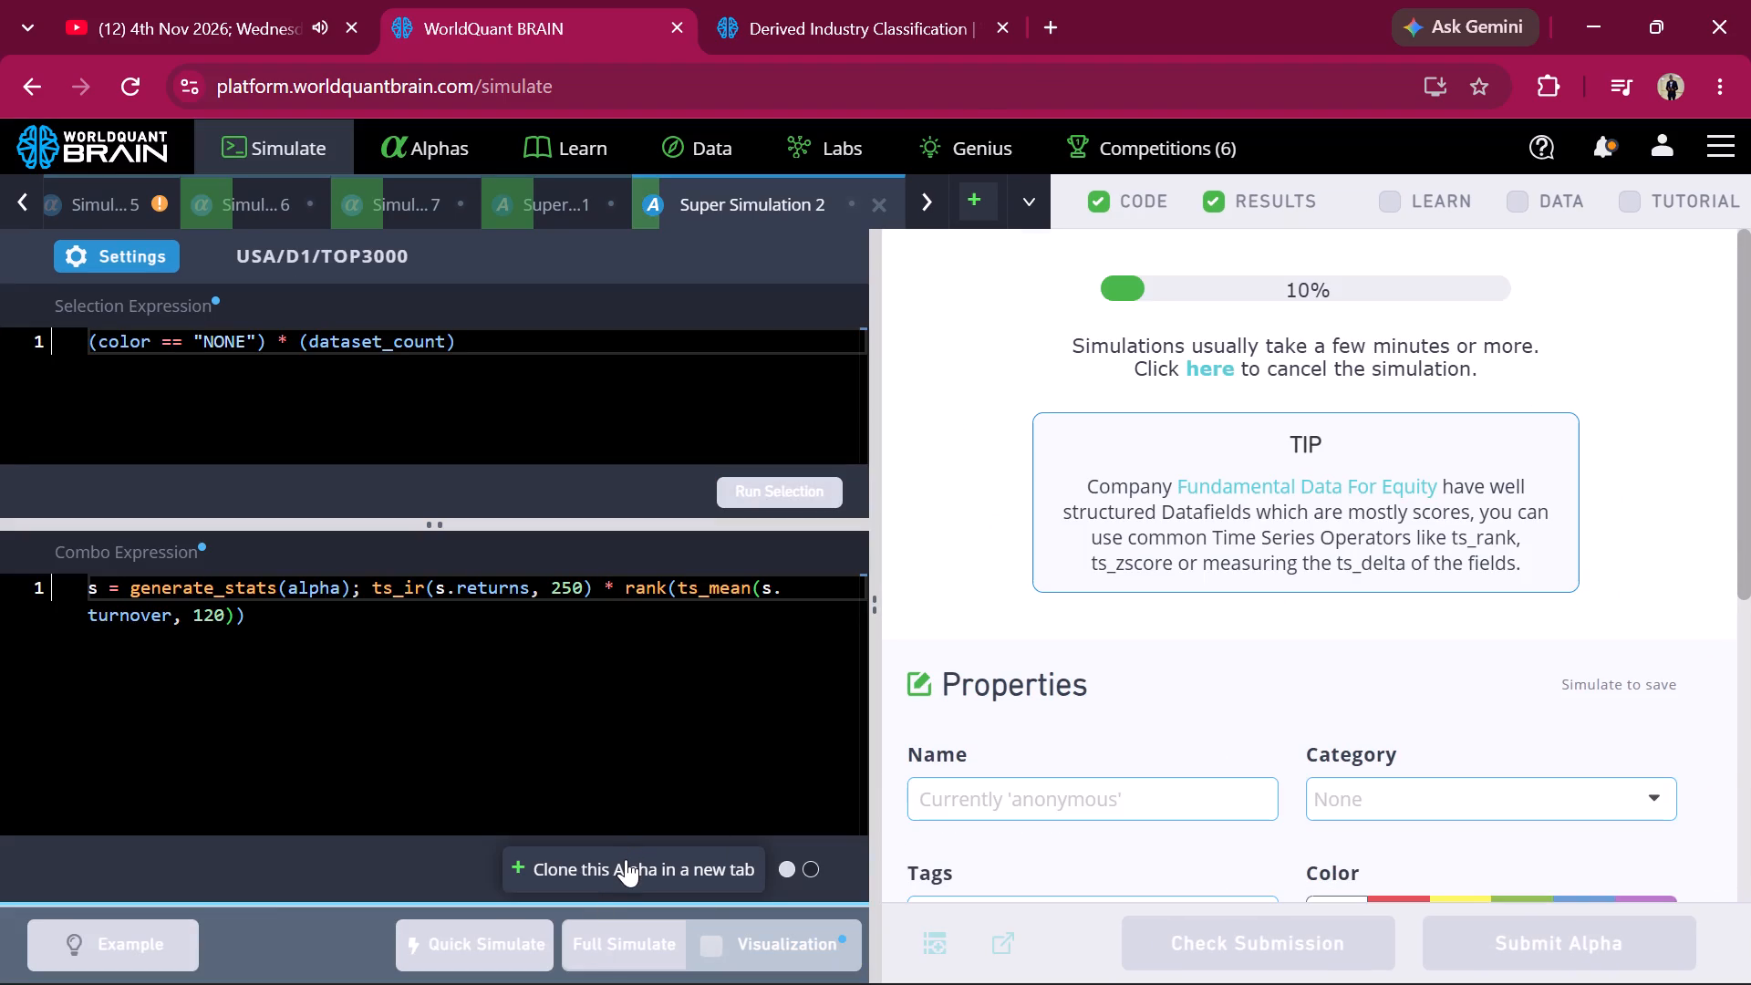
Clone the USA super alpha into a new simulation, set its region to GLB, apply the settings and run the selection.
click(626, 859)
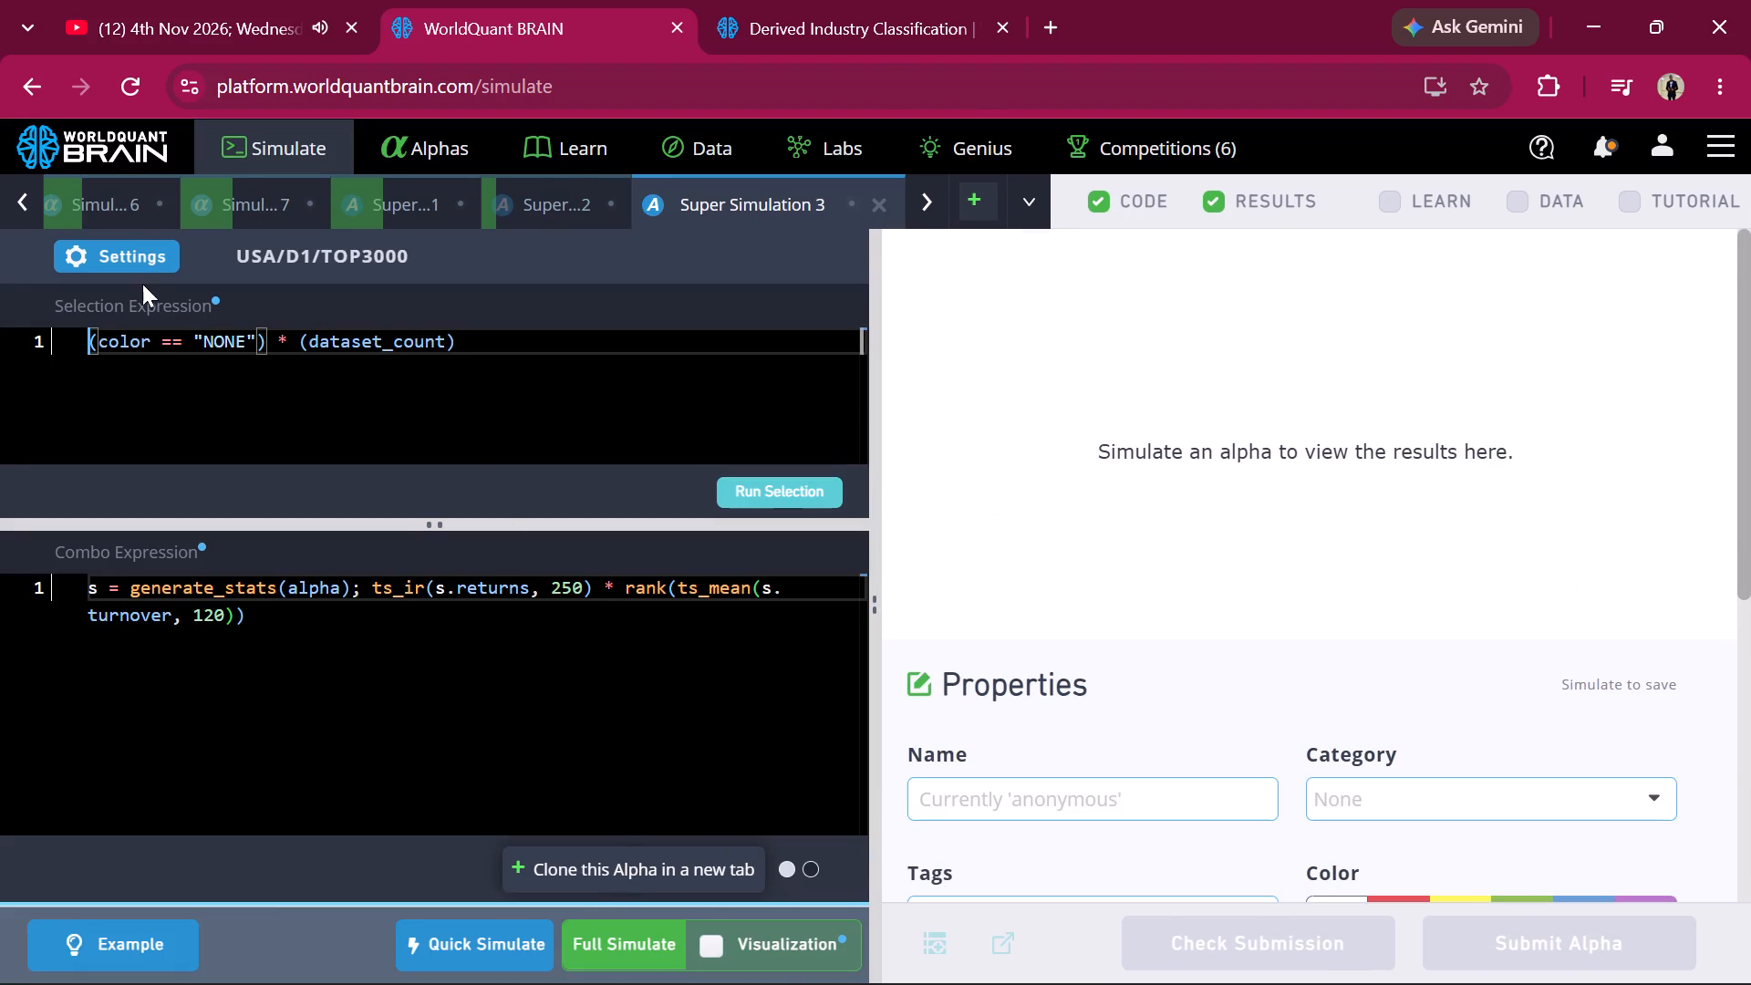
click(145, 250)
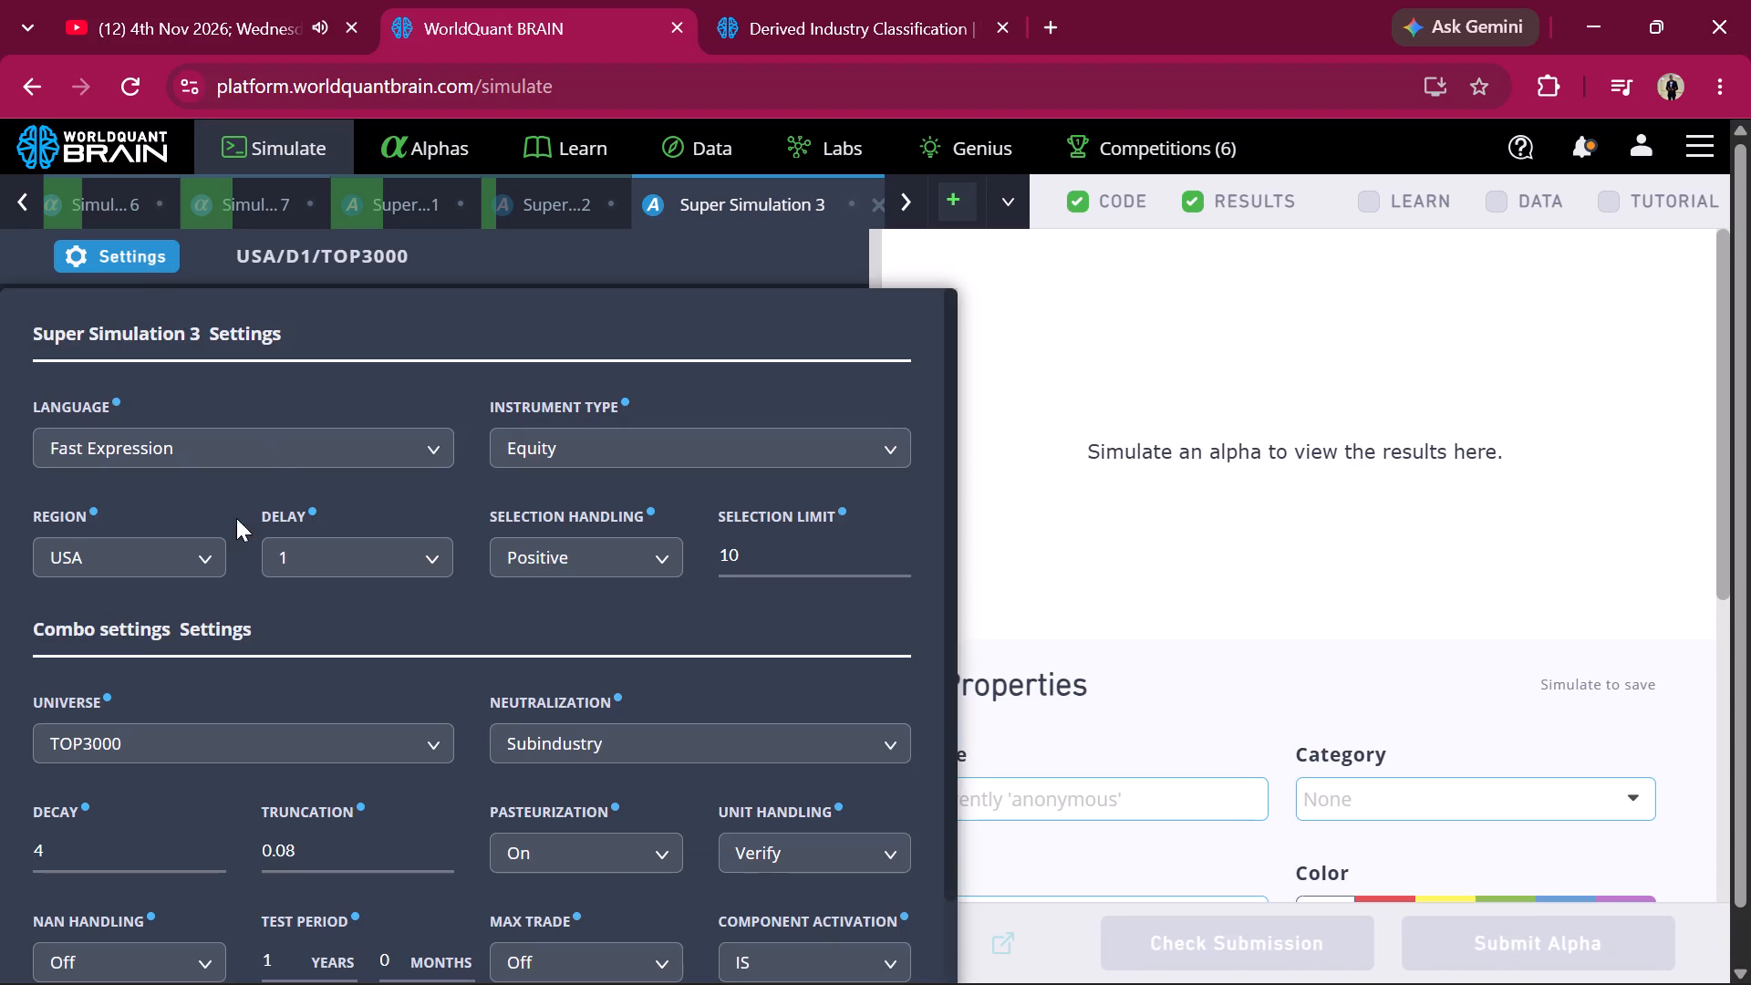
click(174, 551)
click(84, 654)
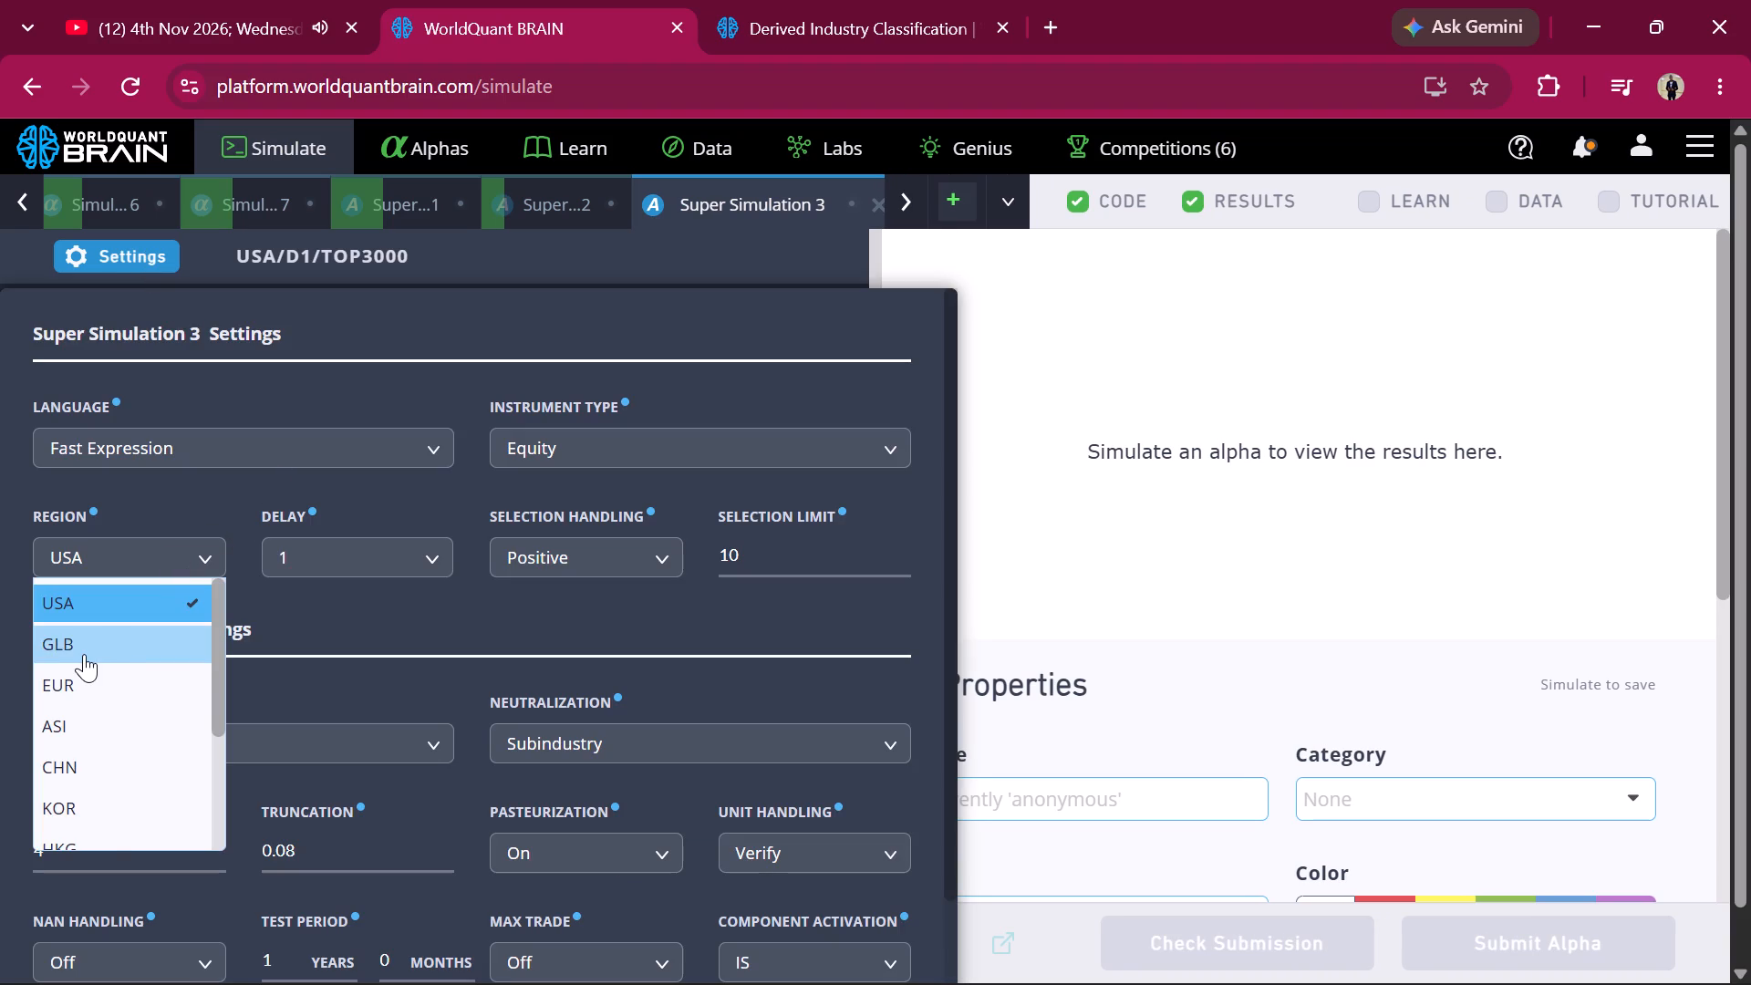
scroll(576, 866, down, 5)
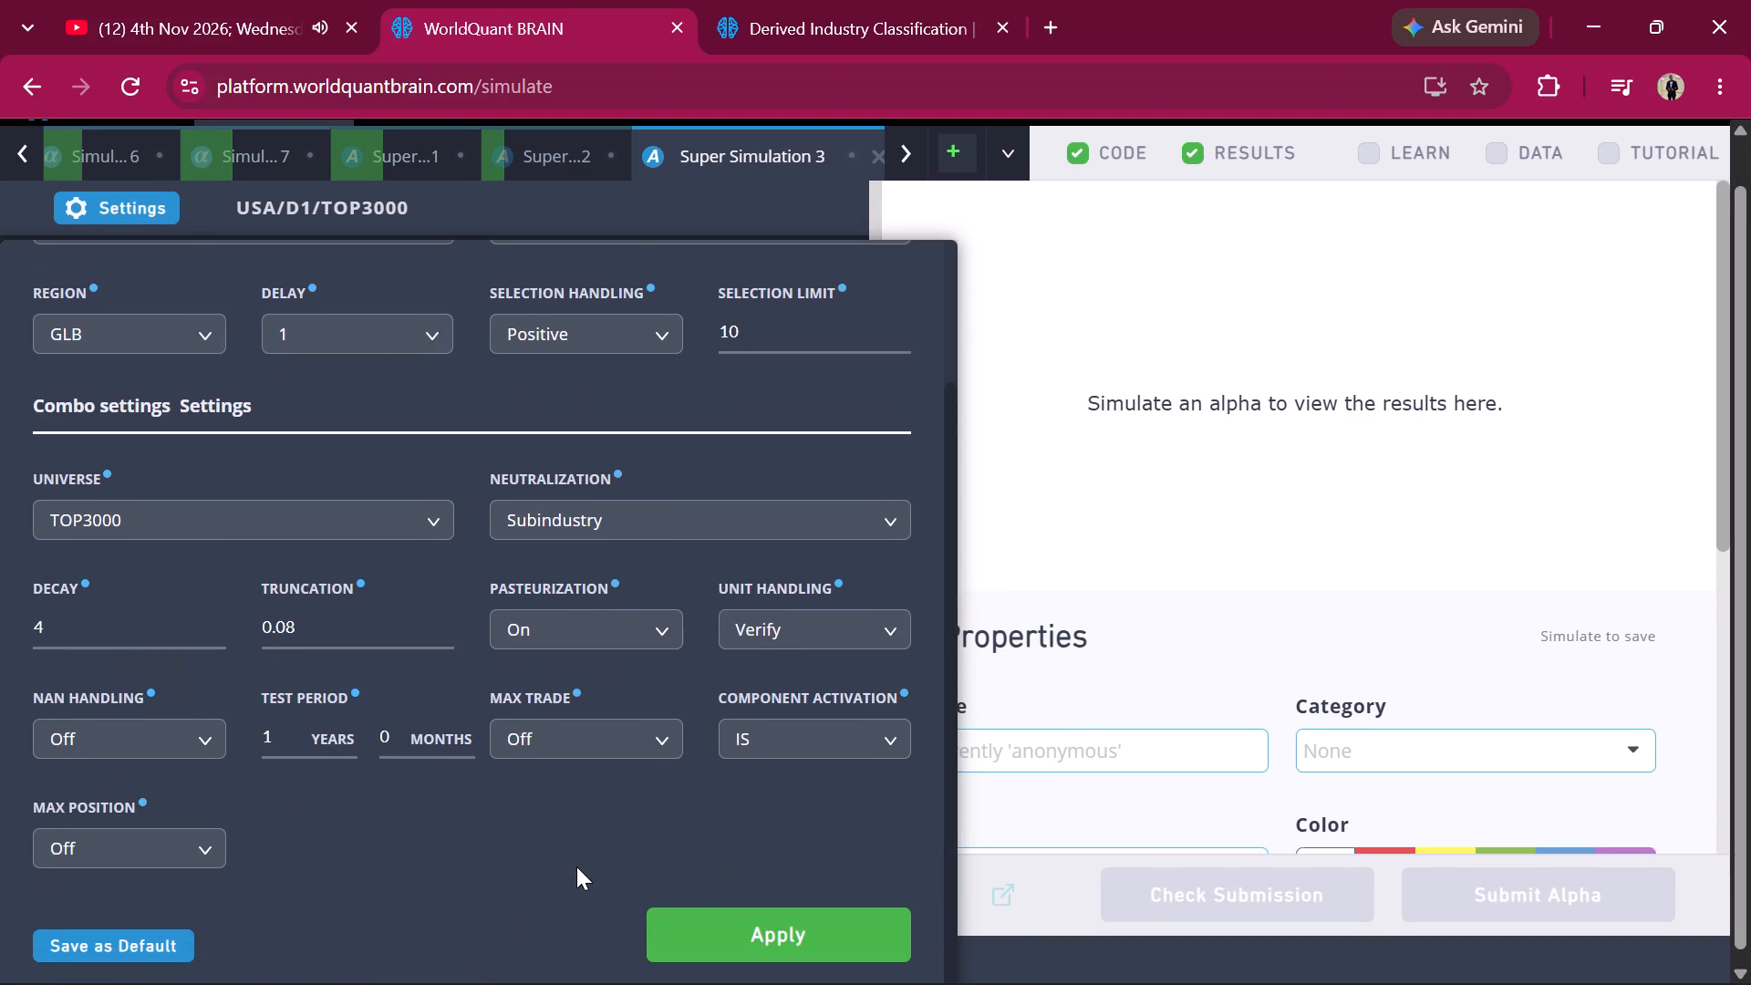
click(678, 930)
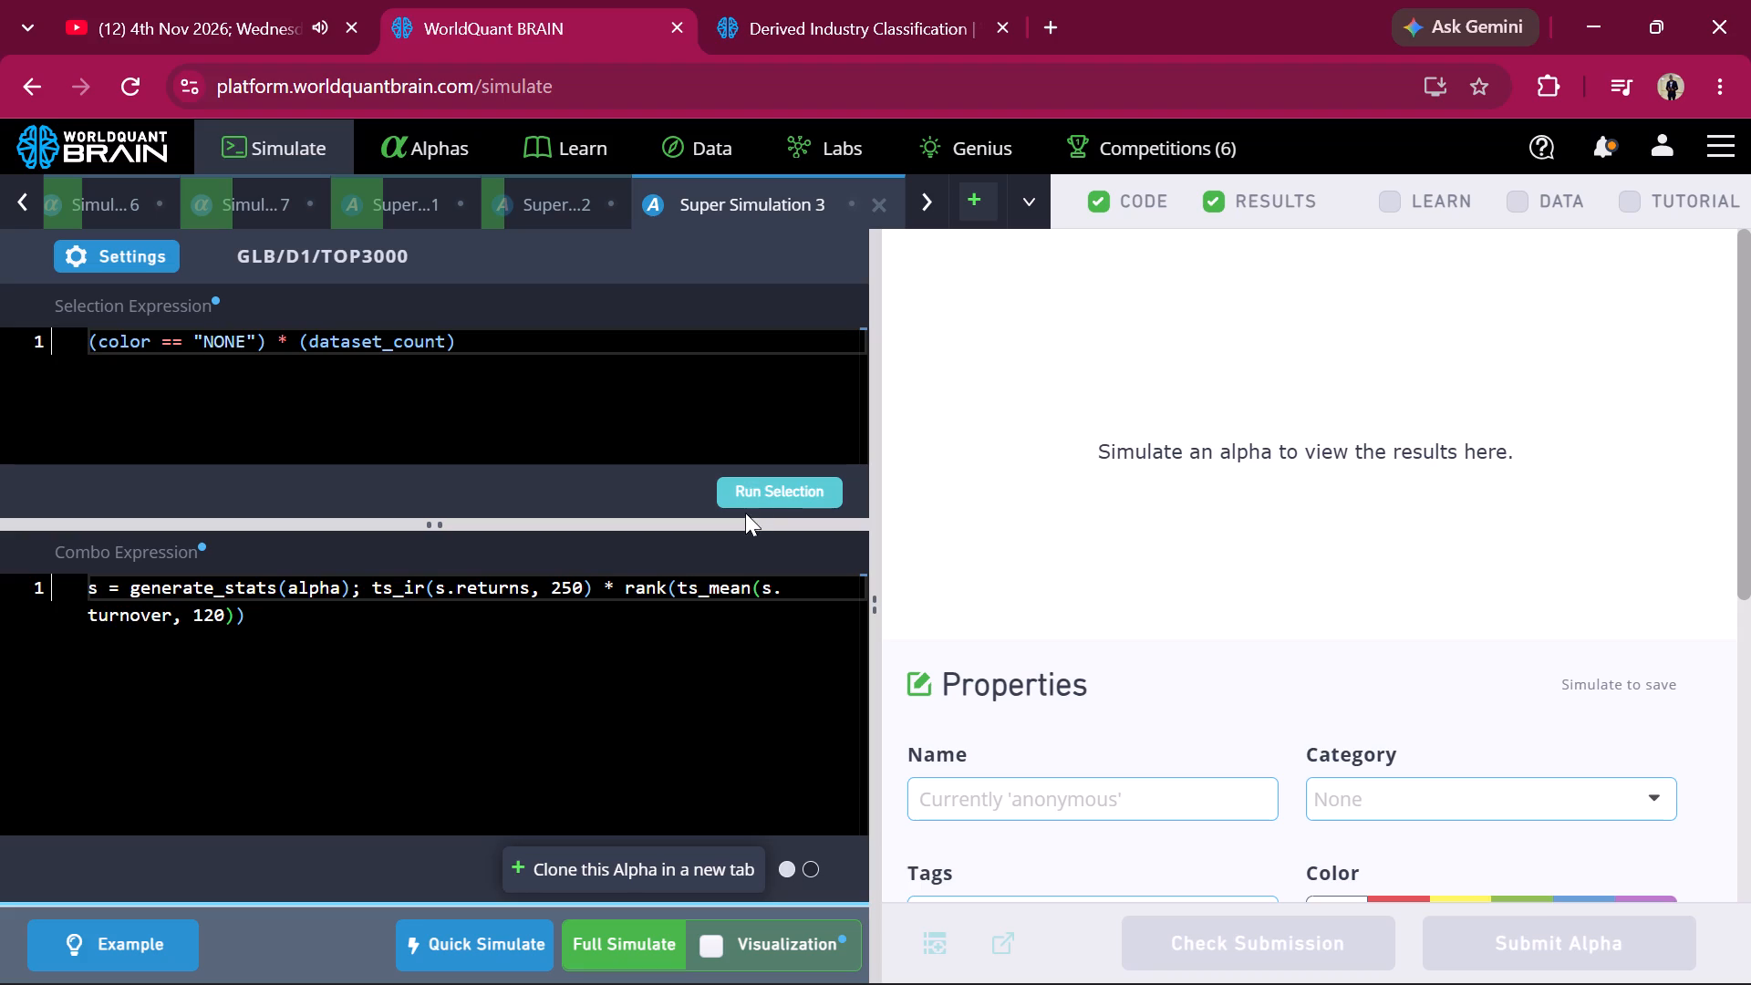
click(745, 483)
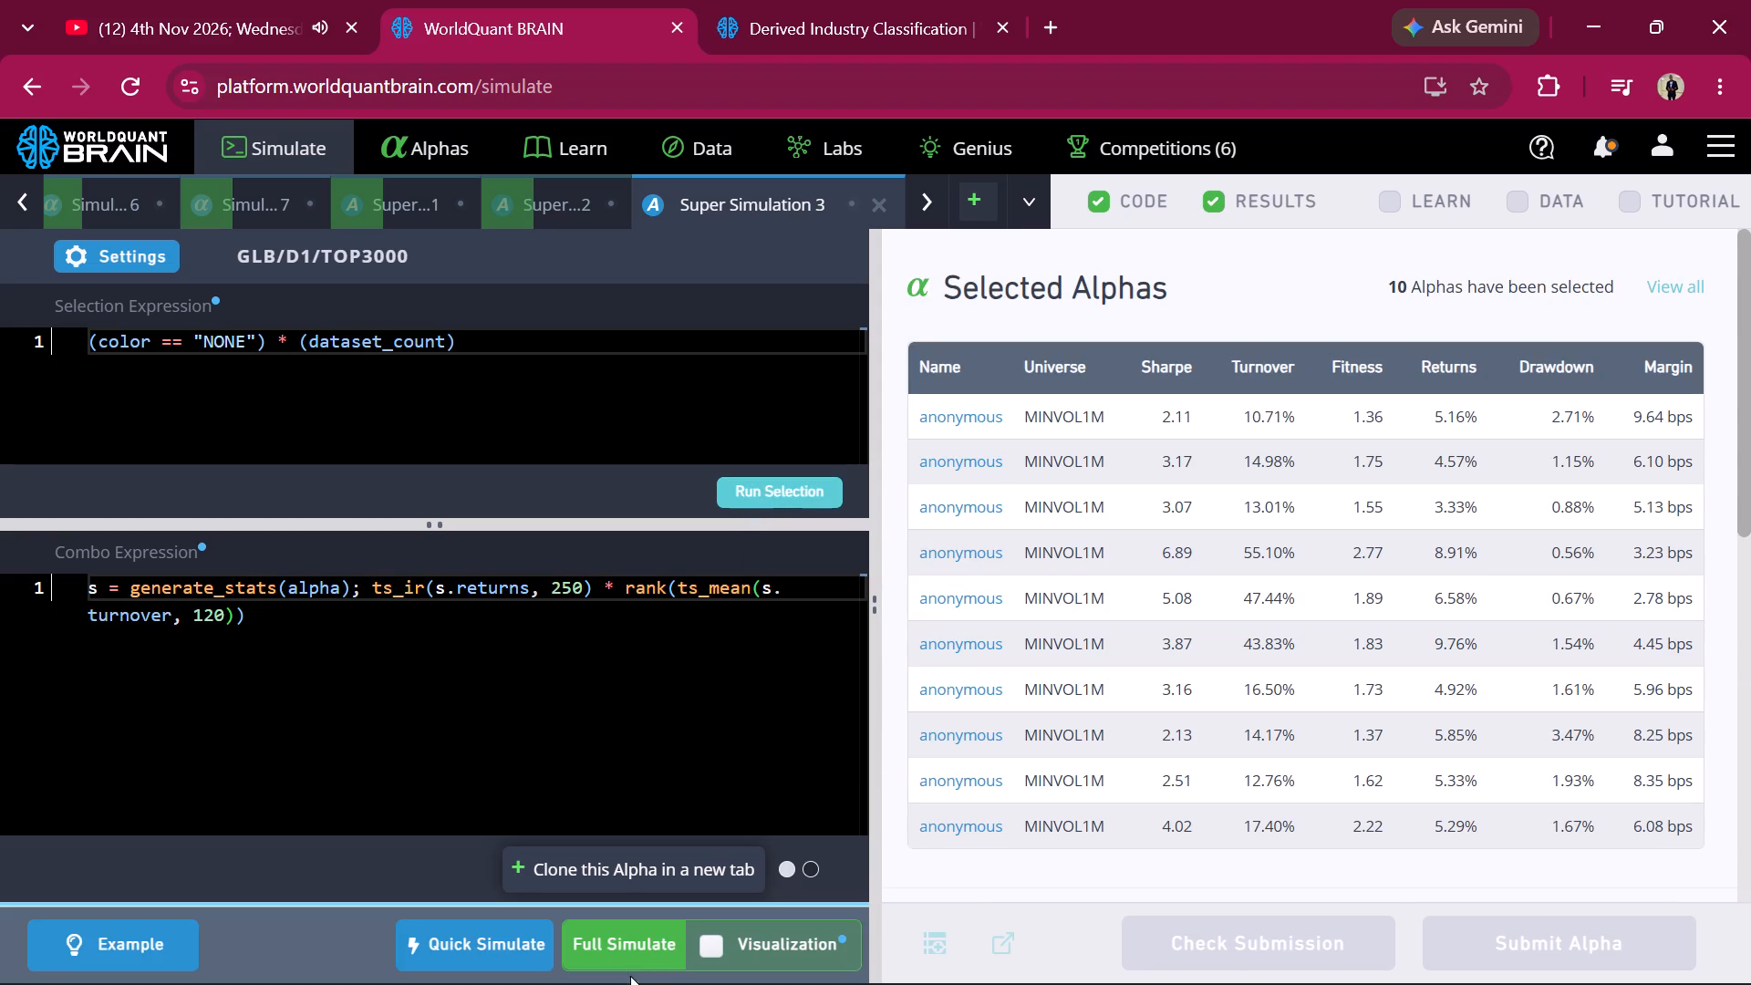
Set the GLB super simulation's neutralization to Slow + Fast Factors and universe to MINVOL1M, apply, and try to start a full simulation.
click(150, 254)
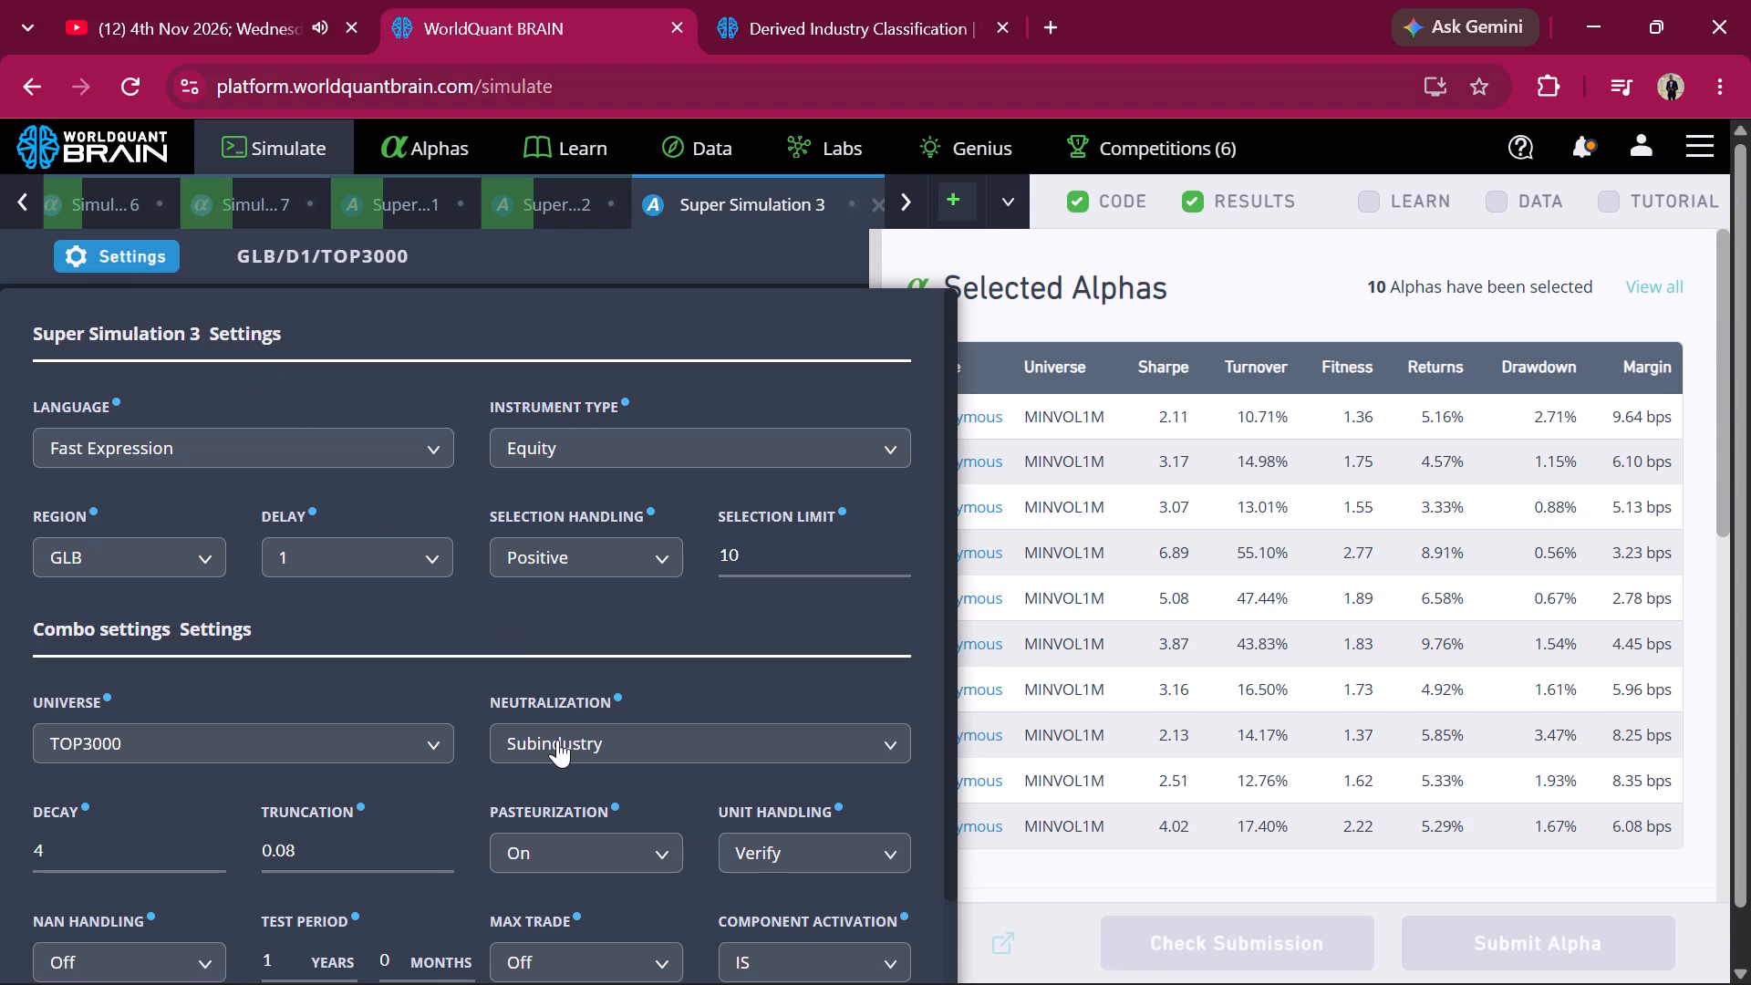
click(557, 740)
scroll(534, 855, down, 5)
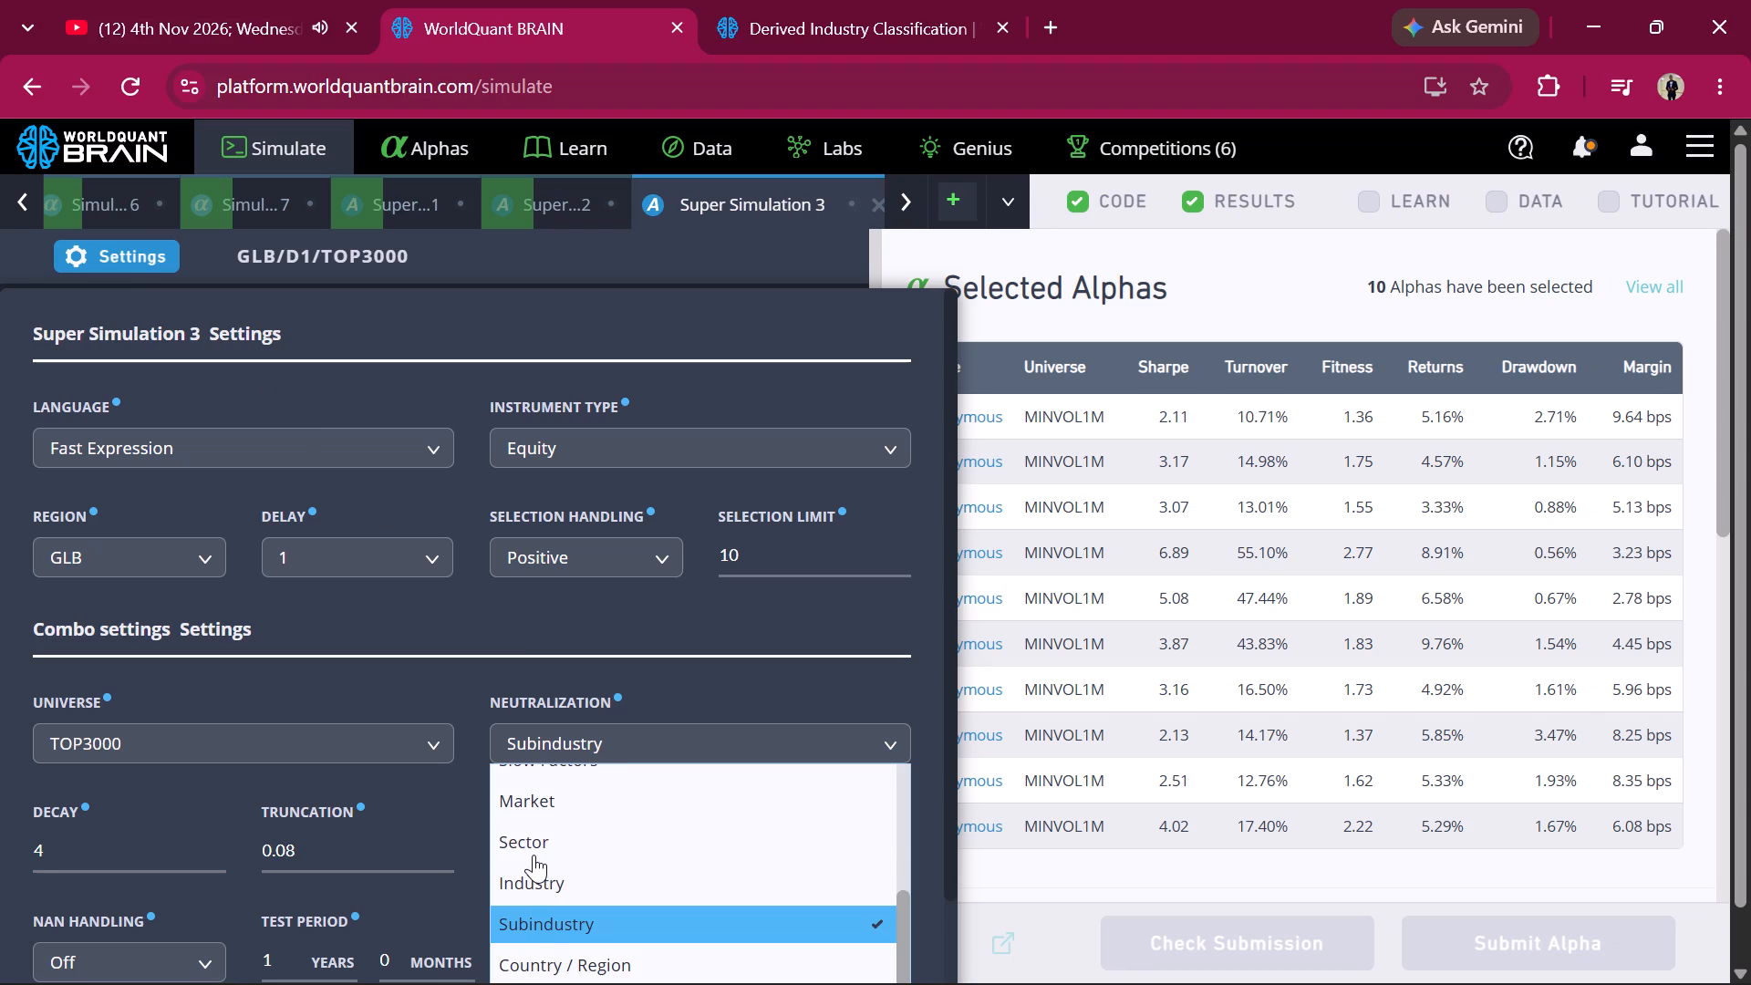
scroll(536, 920, down, 1)
click(562, 951)
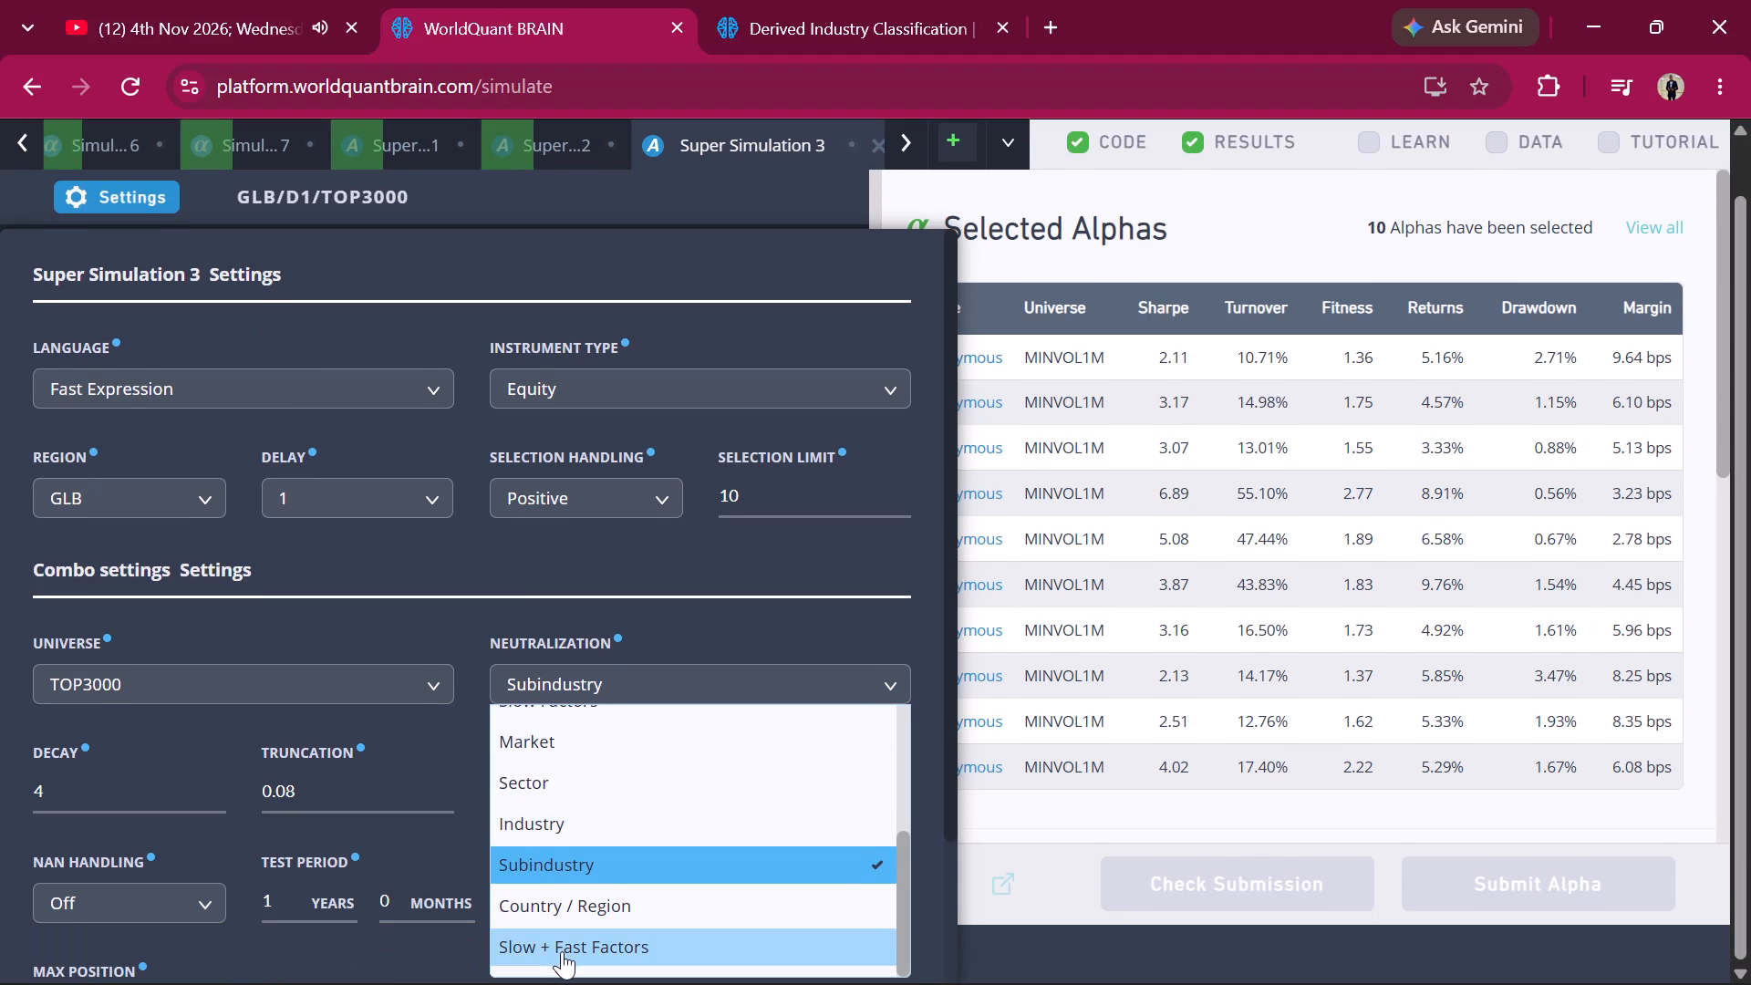
click(378, 688)
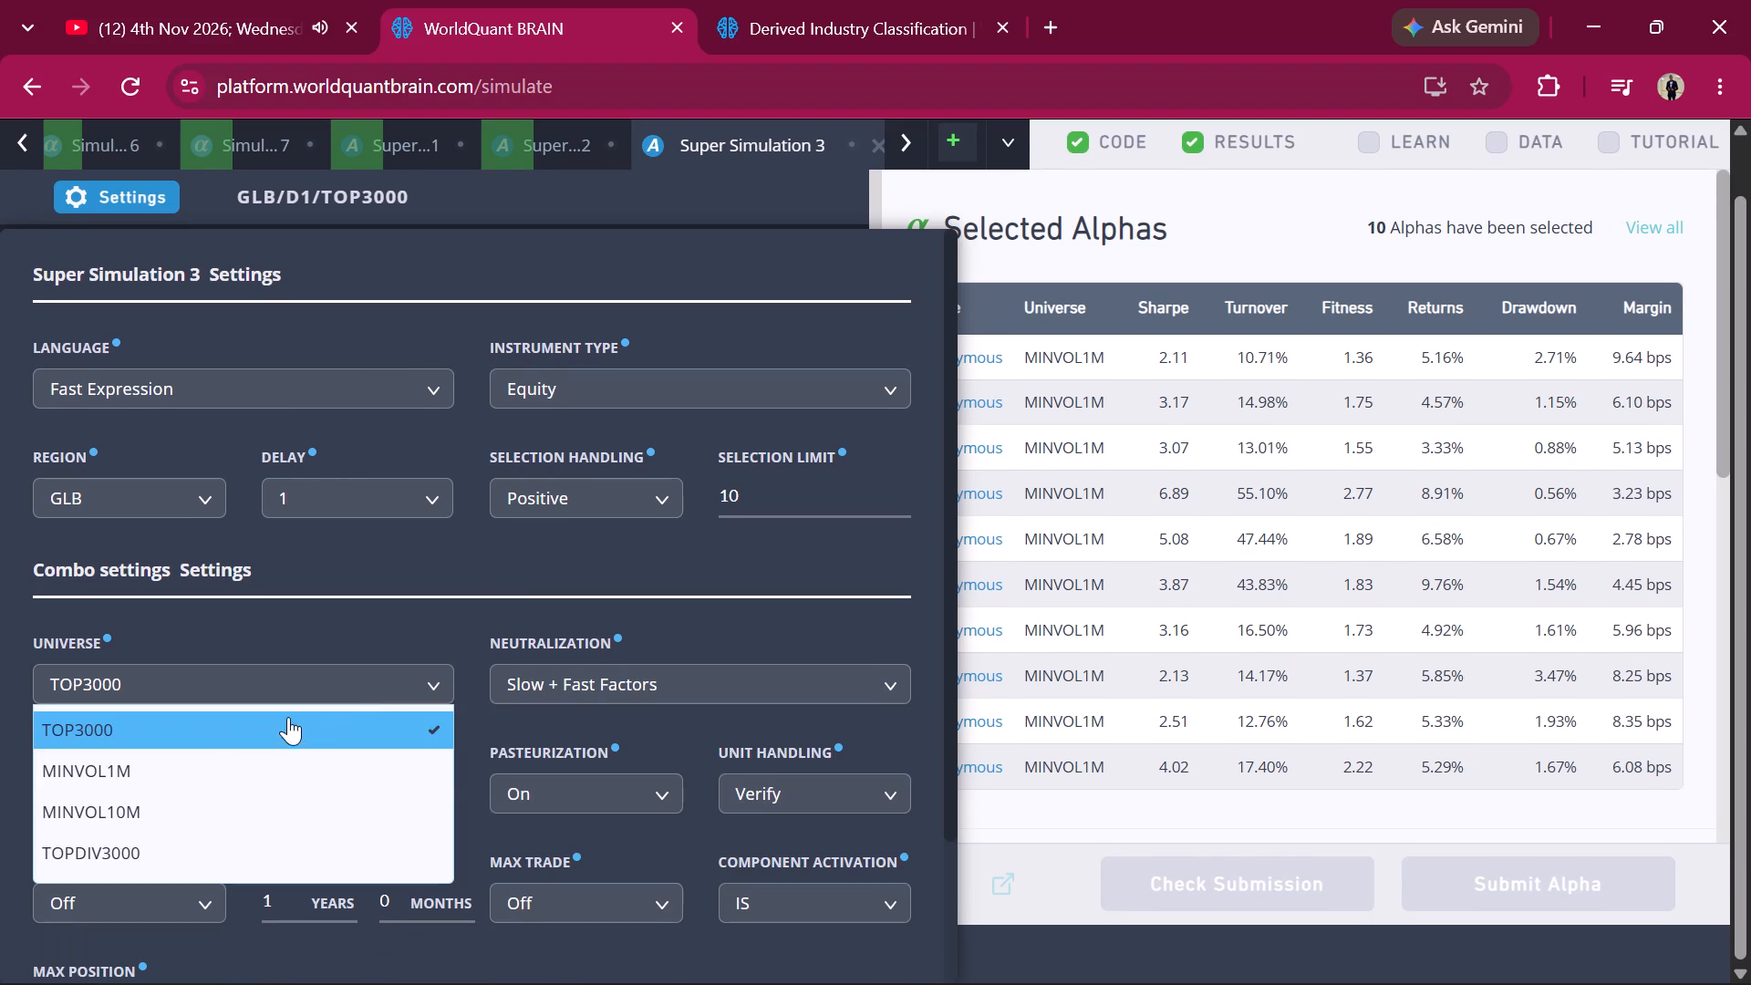
click(178, 771)
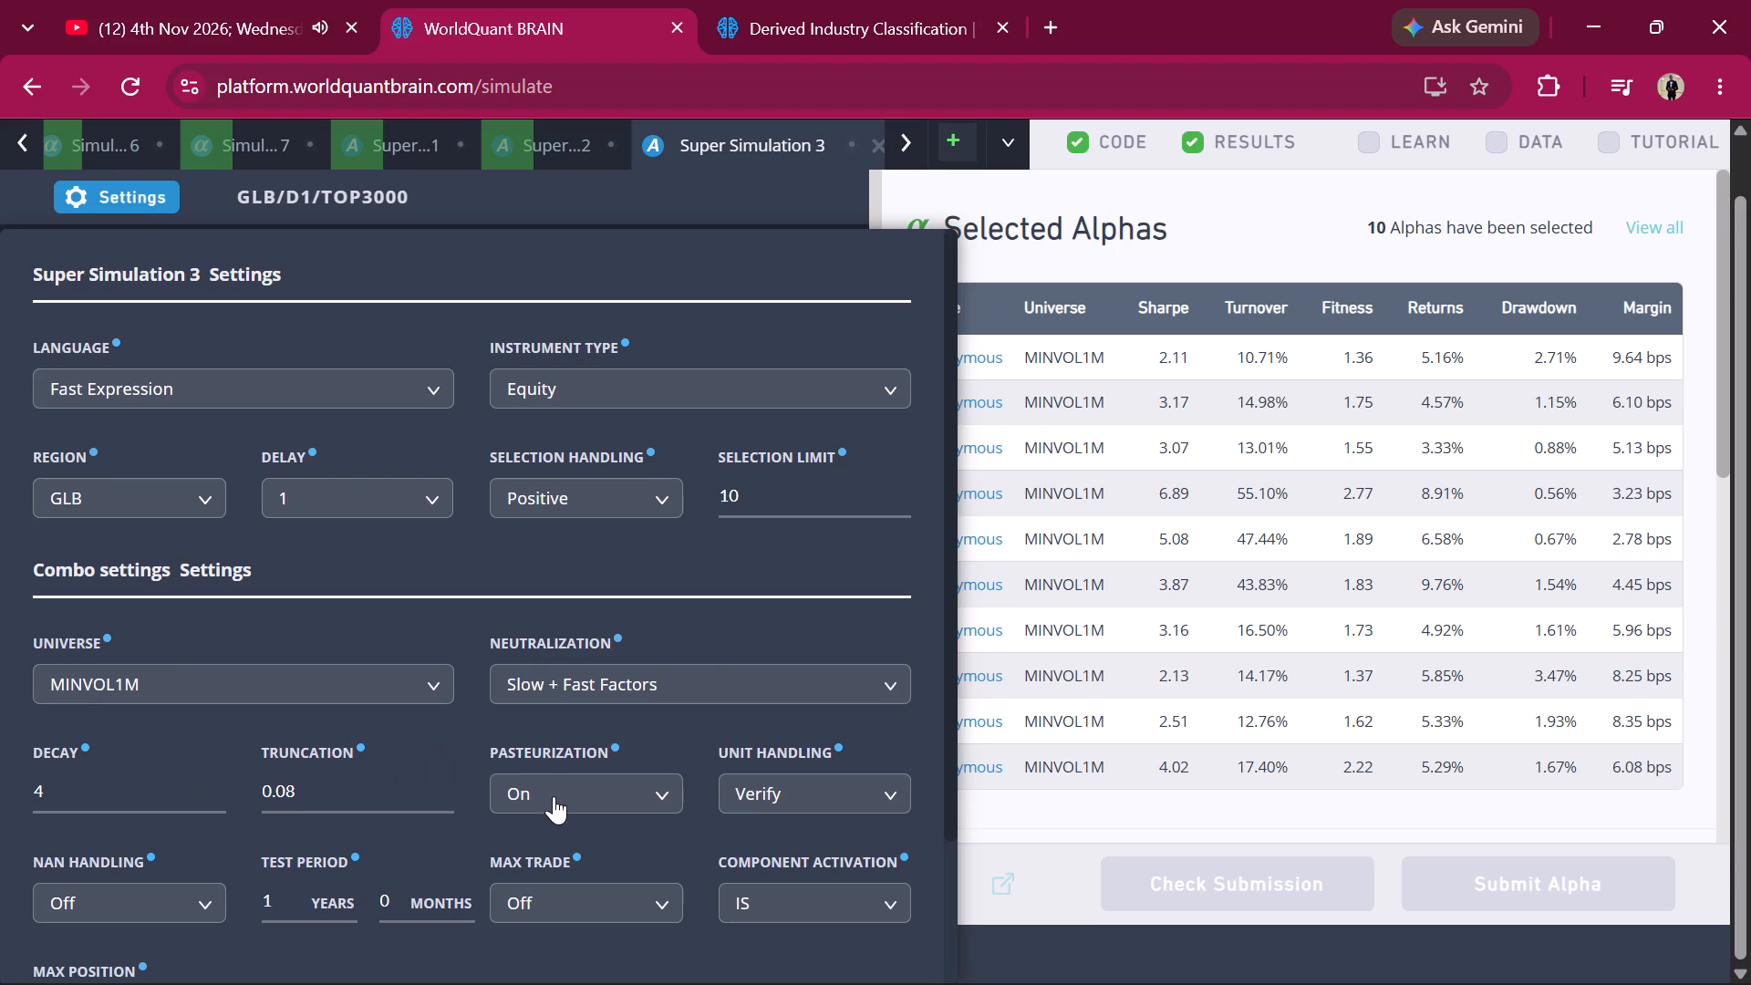
scroll(554, 796, down, 3)
click(698, 915)
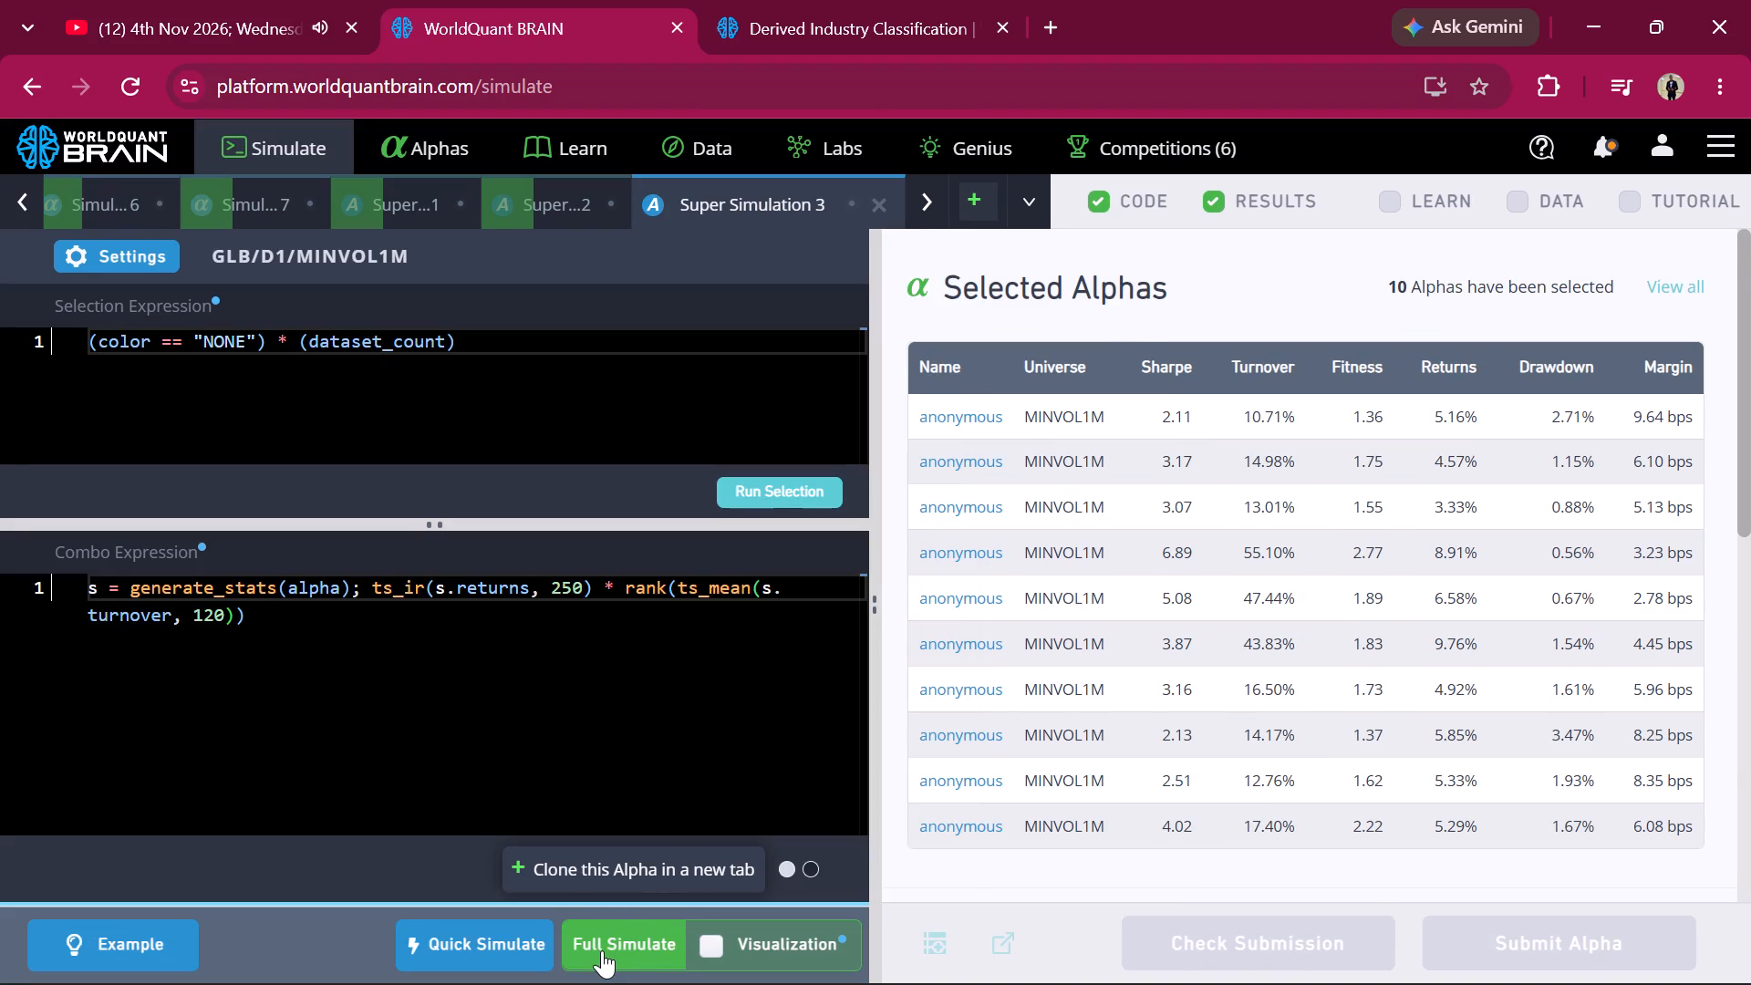
click(602, 950)
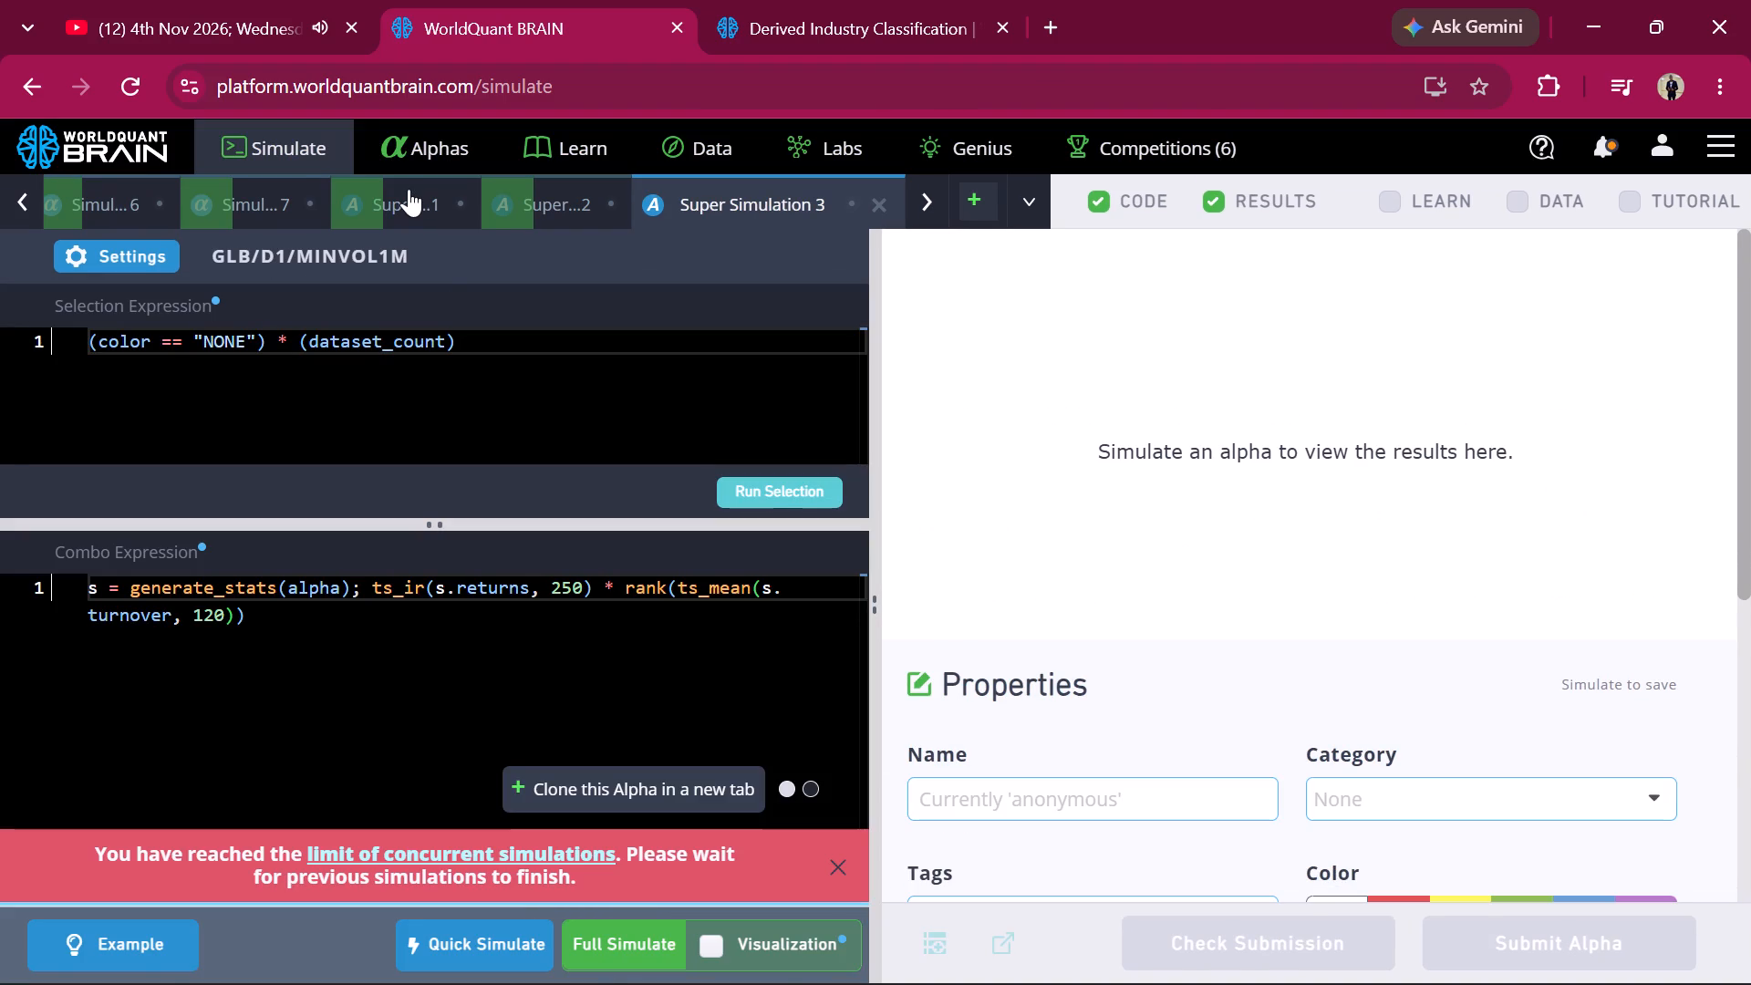
Open Simulation 5, show its test period, and examine the PnL chart, the IS-period yearly summary and the regional aggregate data.
scroll(274, 204, right, 2)
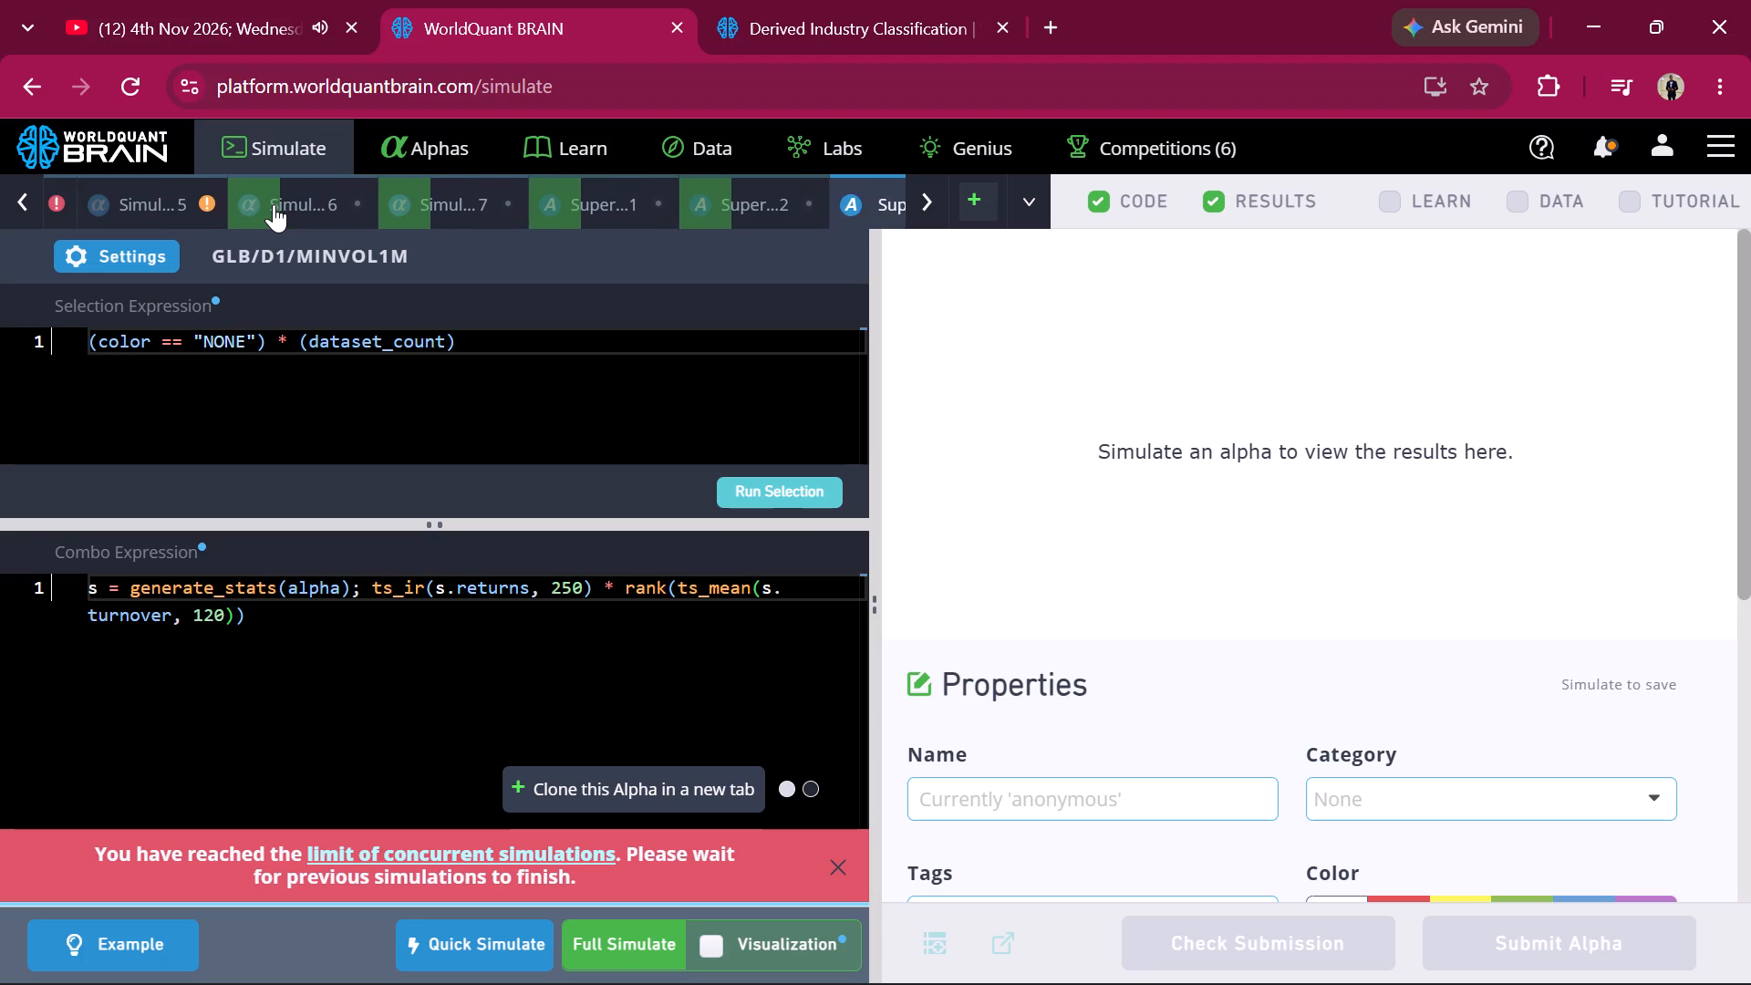
scroll(274, 204, right, 1)
click(274, 204)
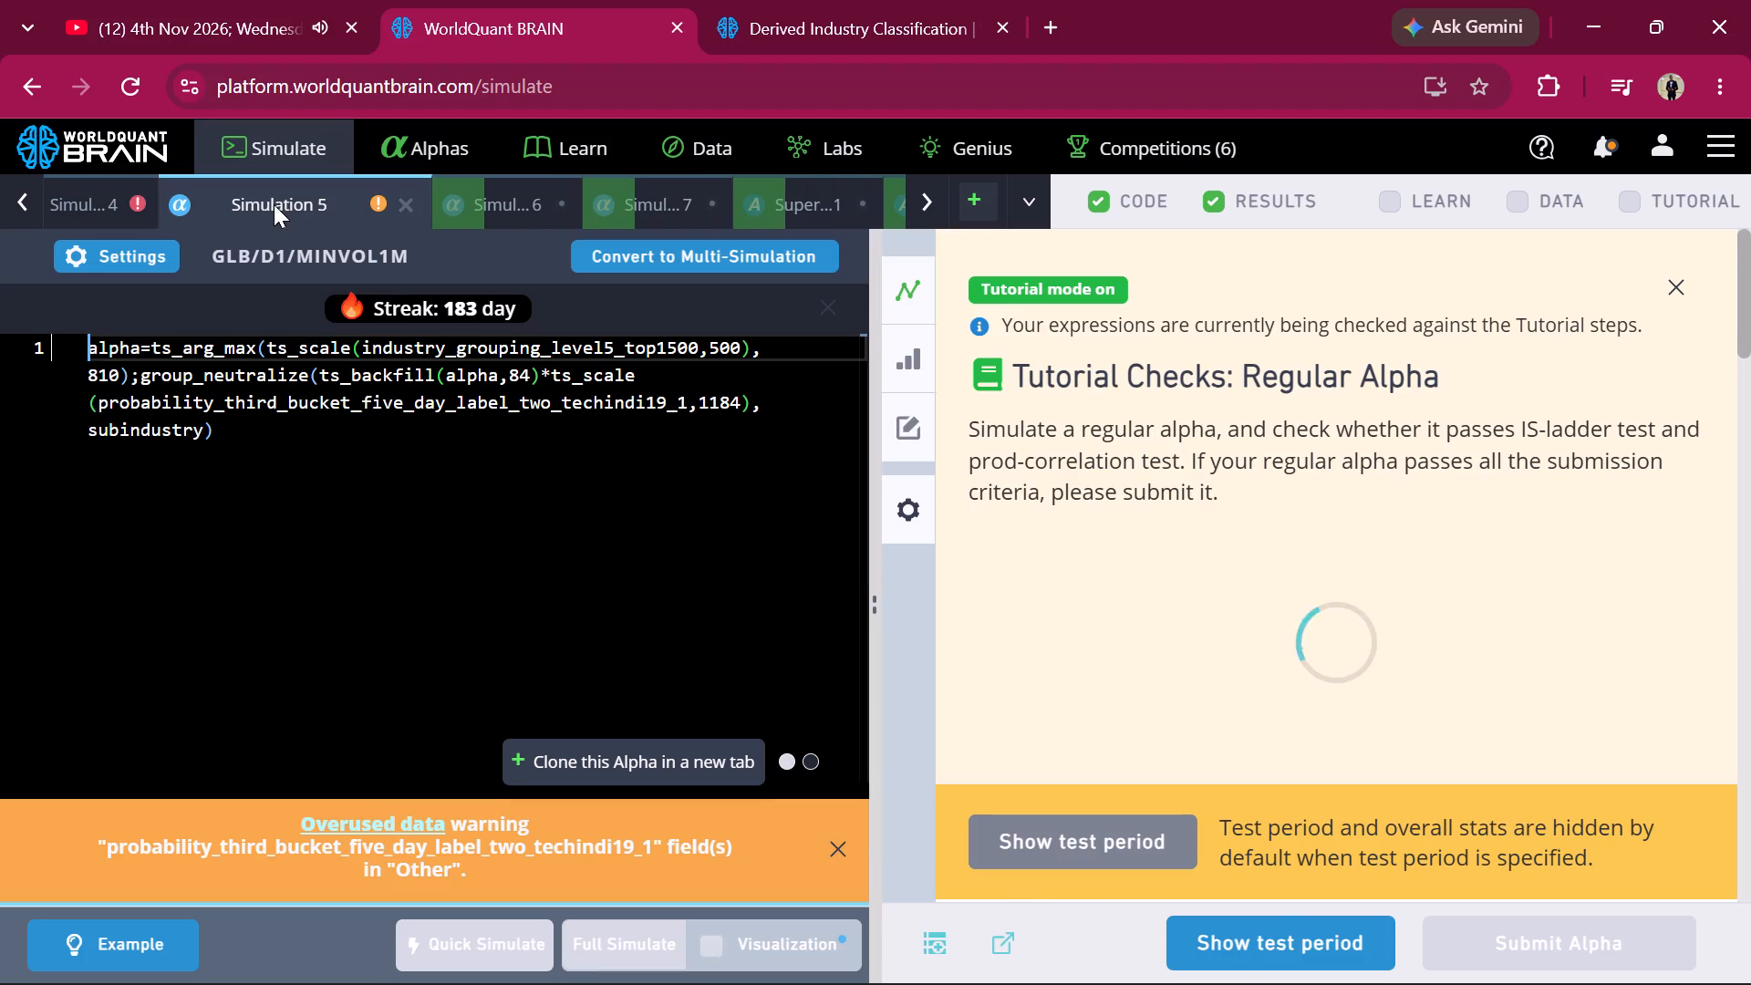
click(1257, 935)
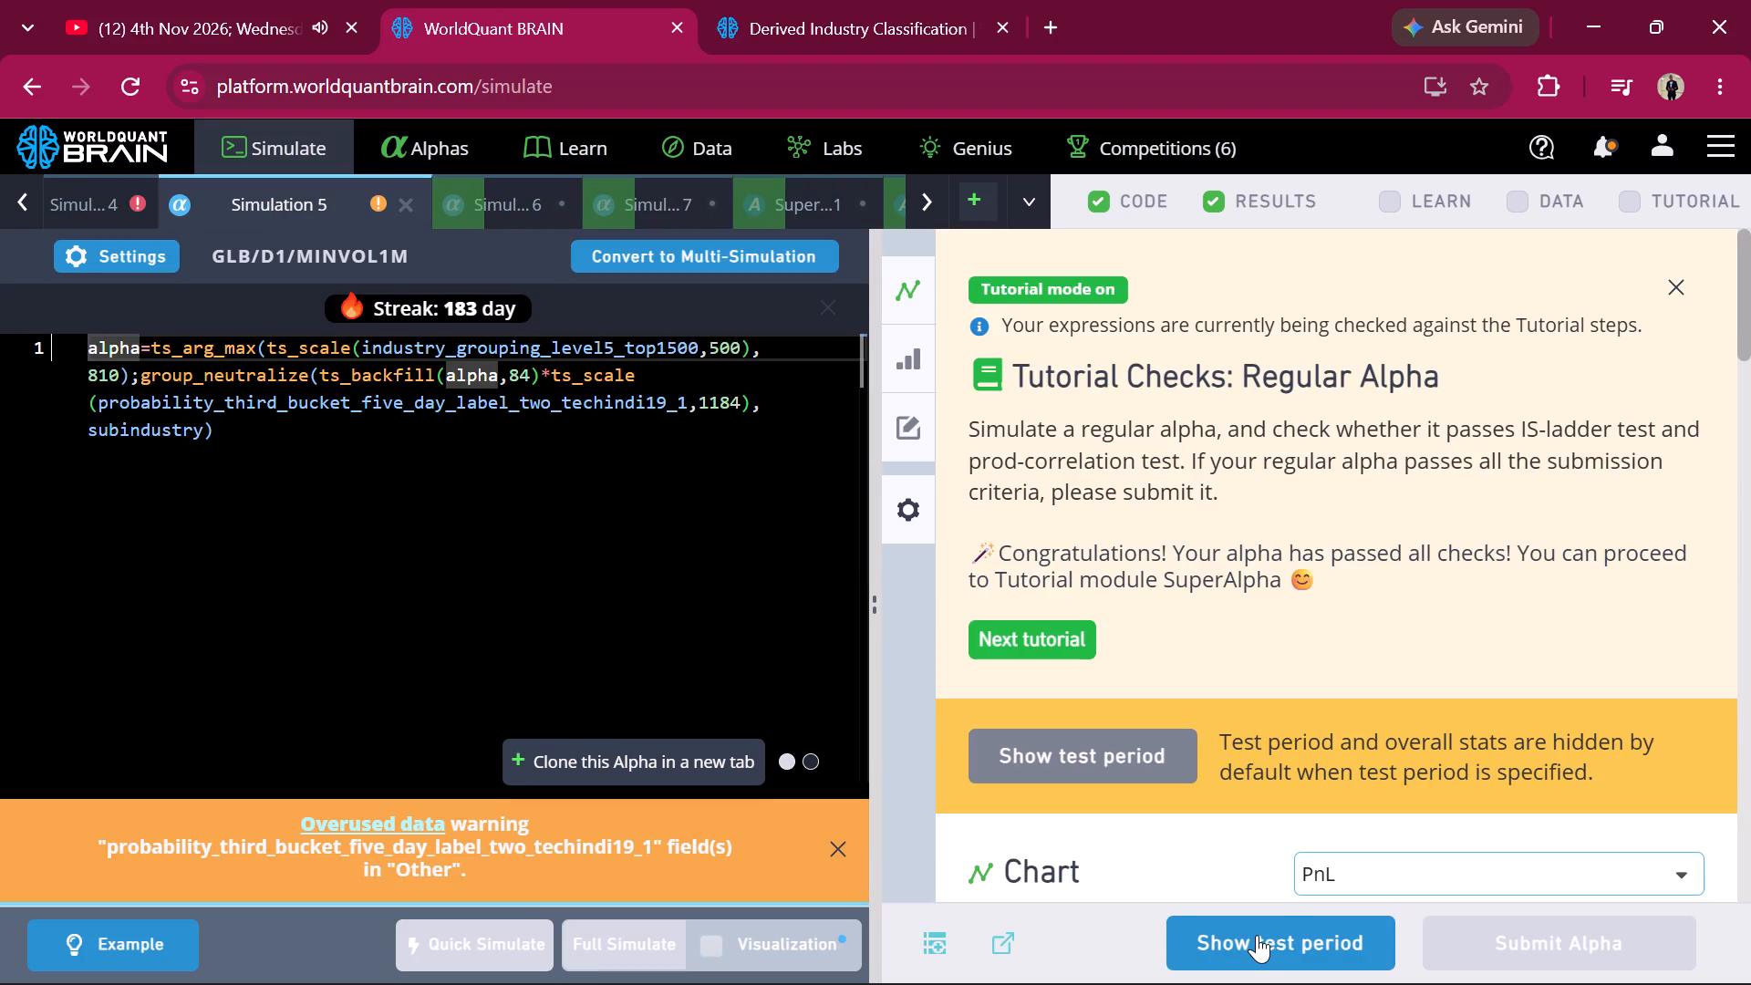
scroll(1427, 531, down, 4)
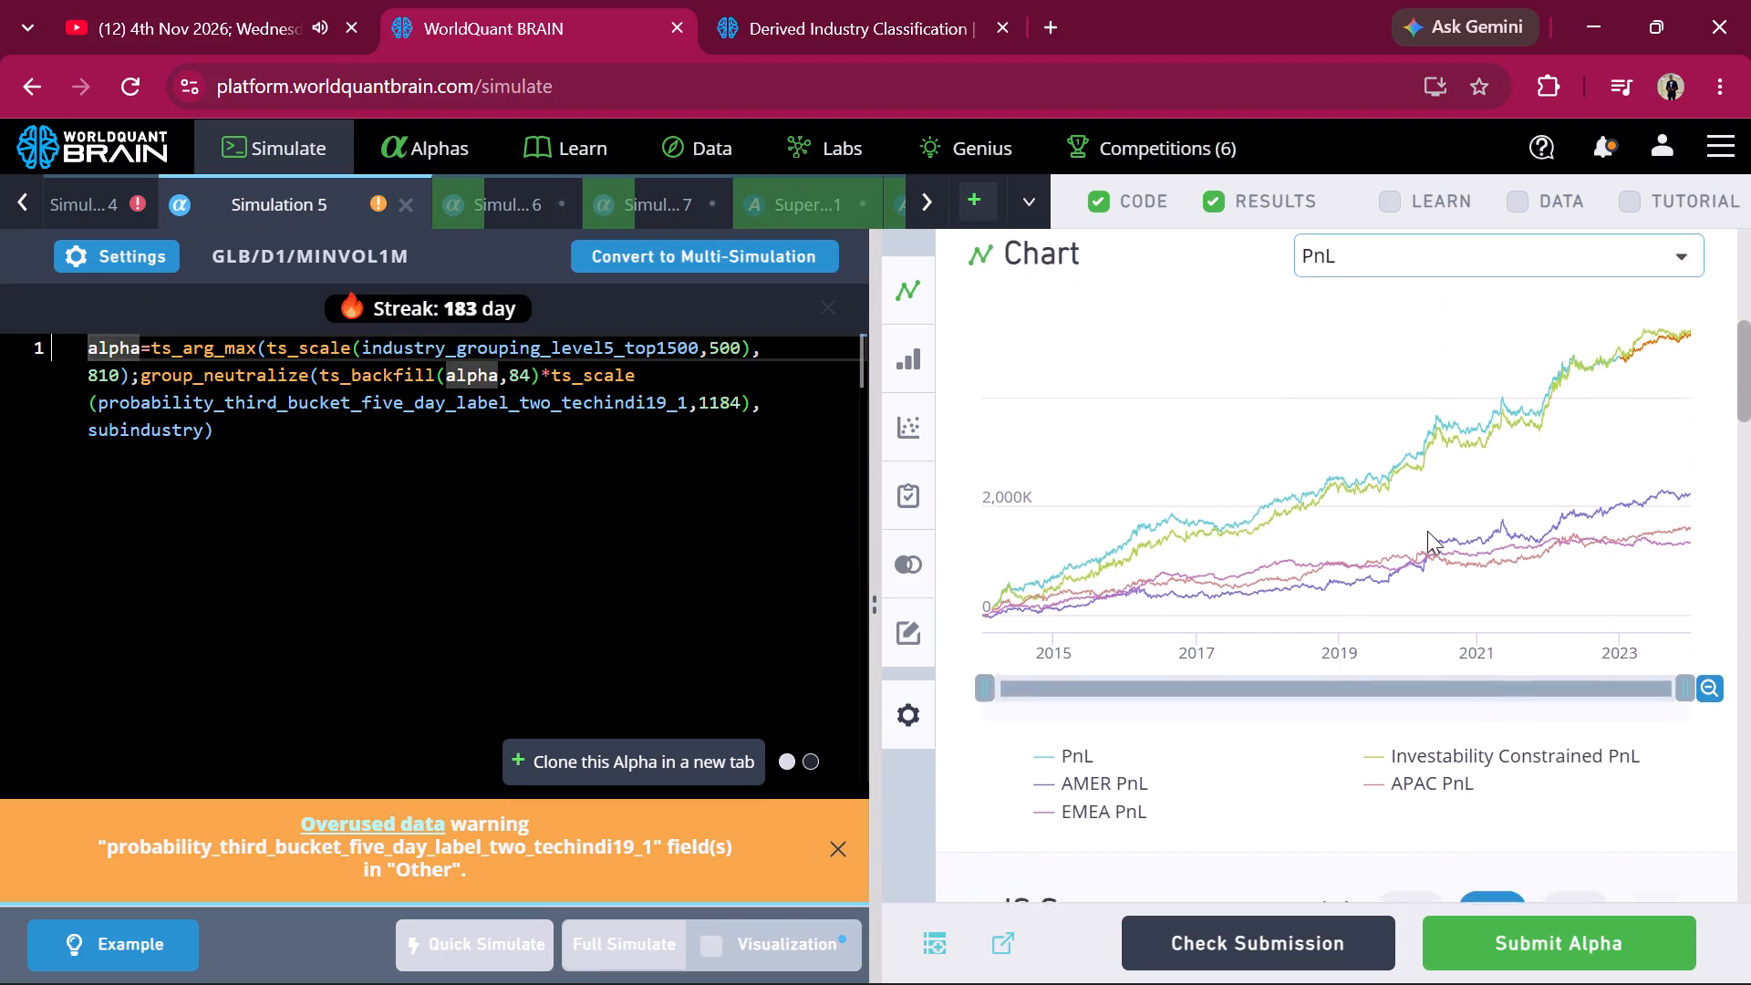
scroll(1427, 531, down, 2)
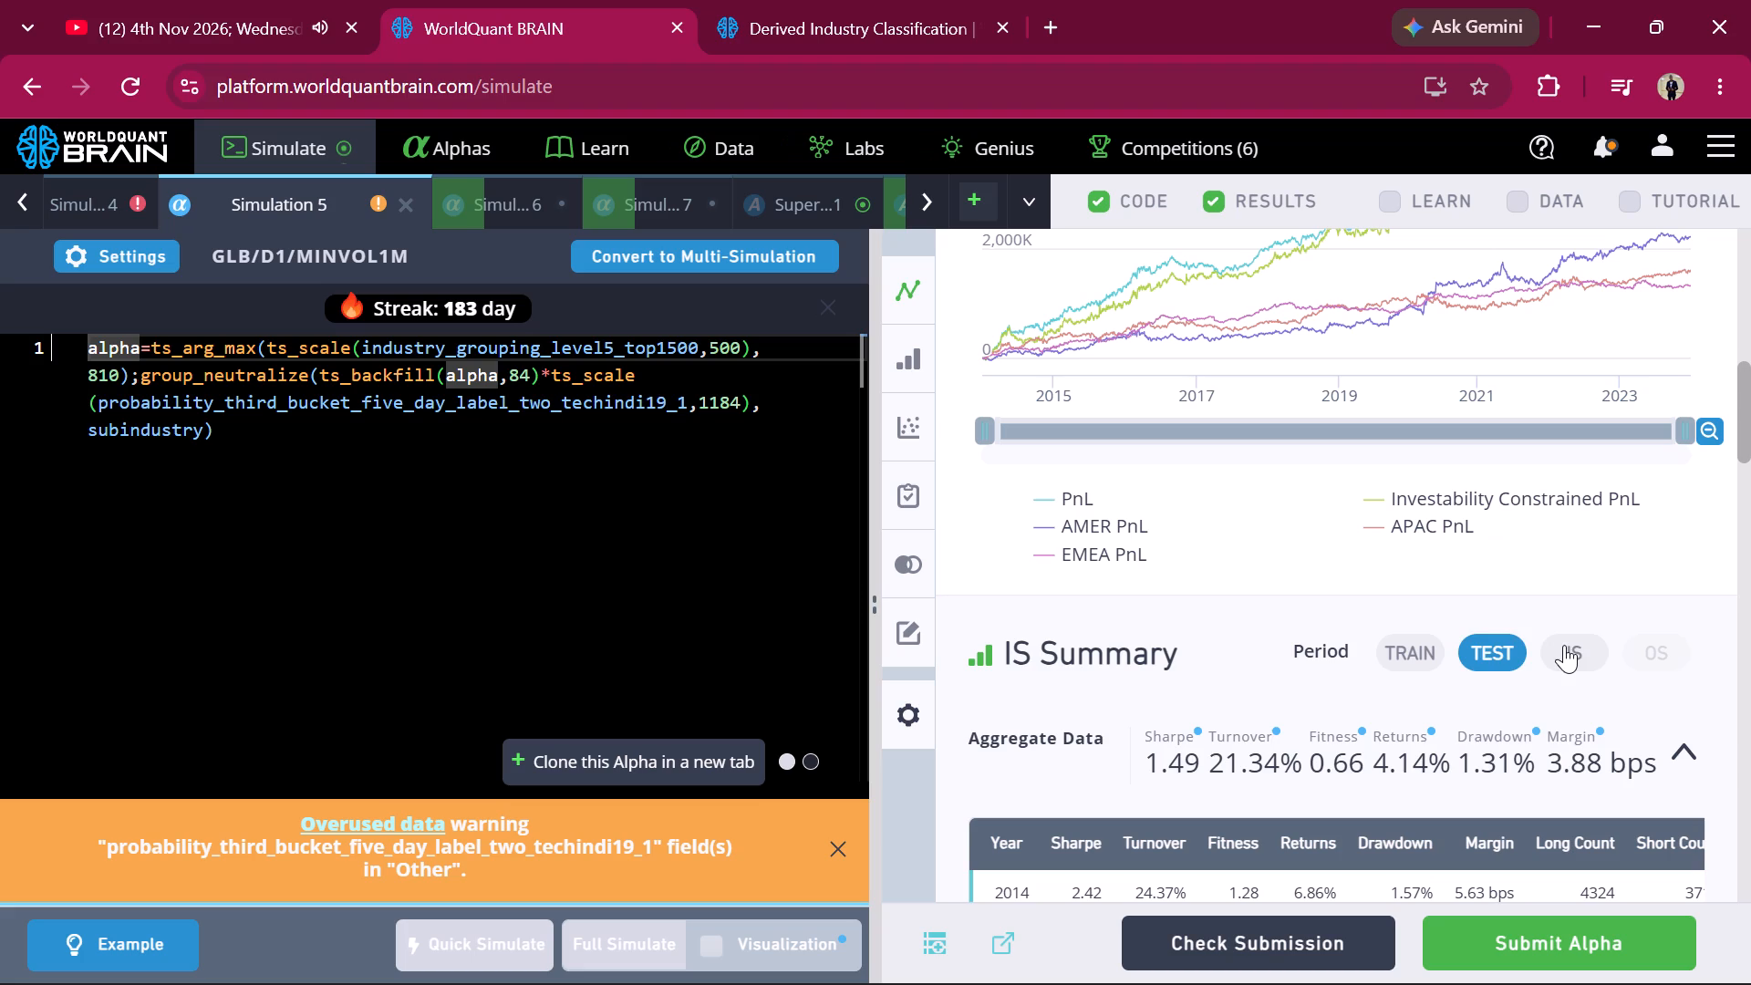
click(1564, 645)
scroll(1564, 645, down, 4)
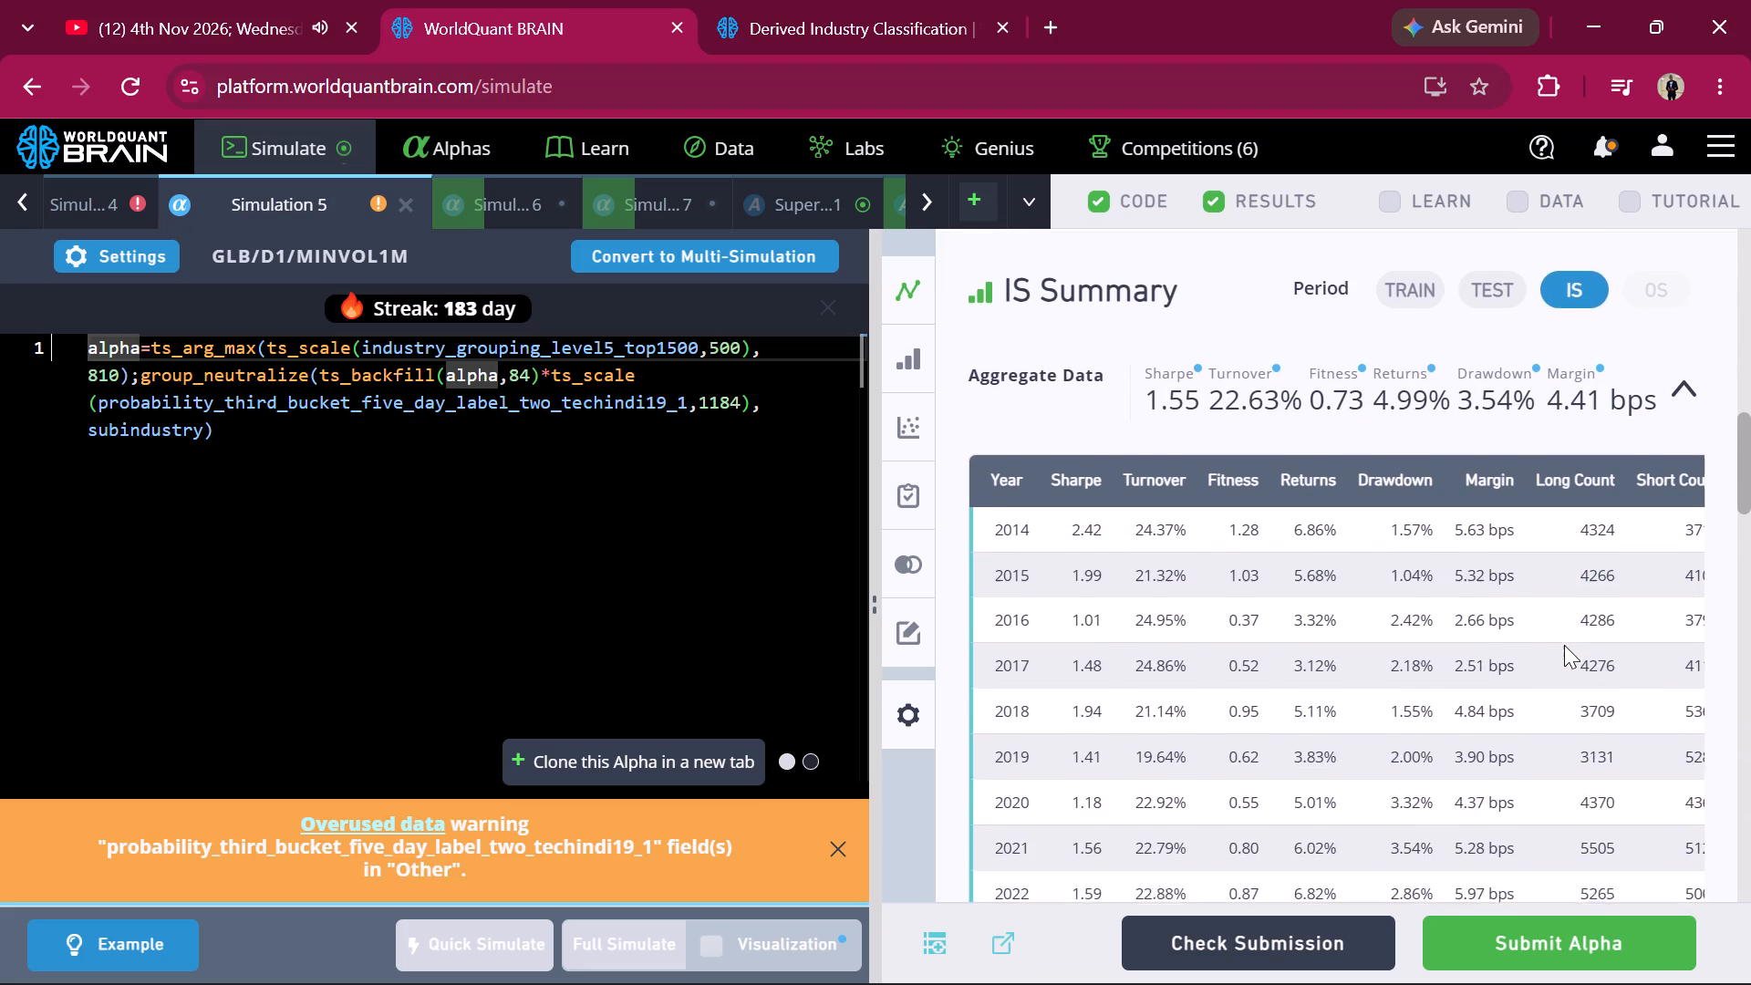
scroll(1564, 645, down, 4)
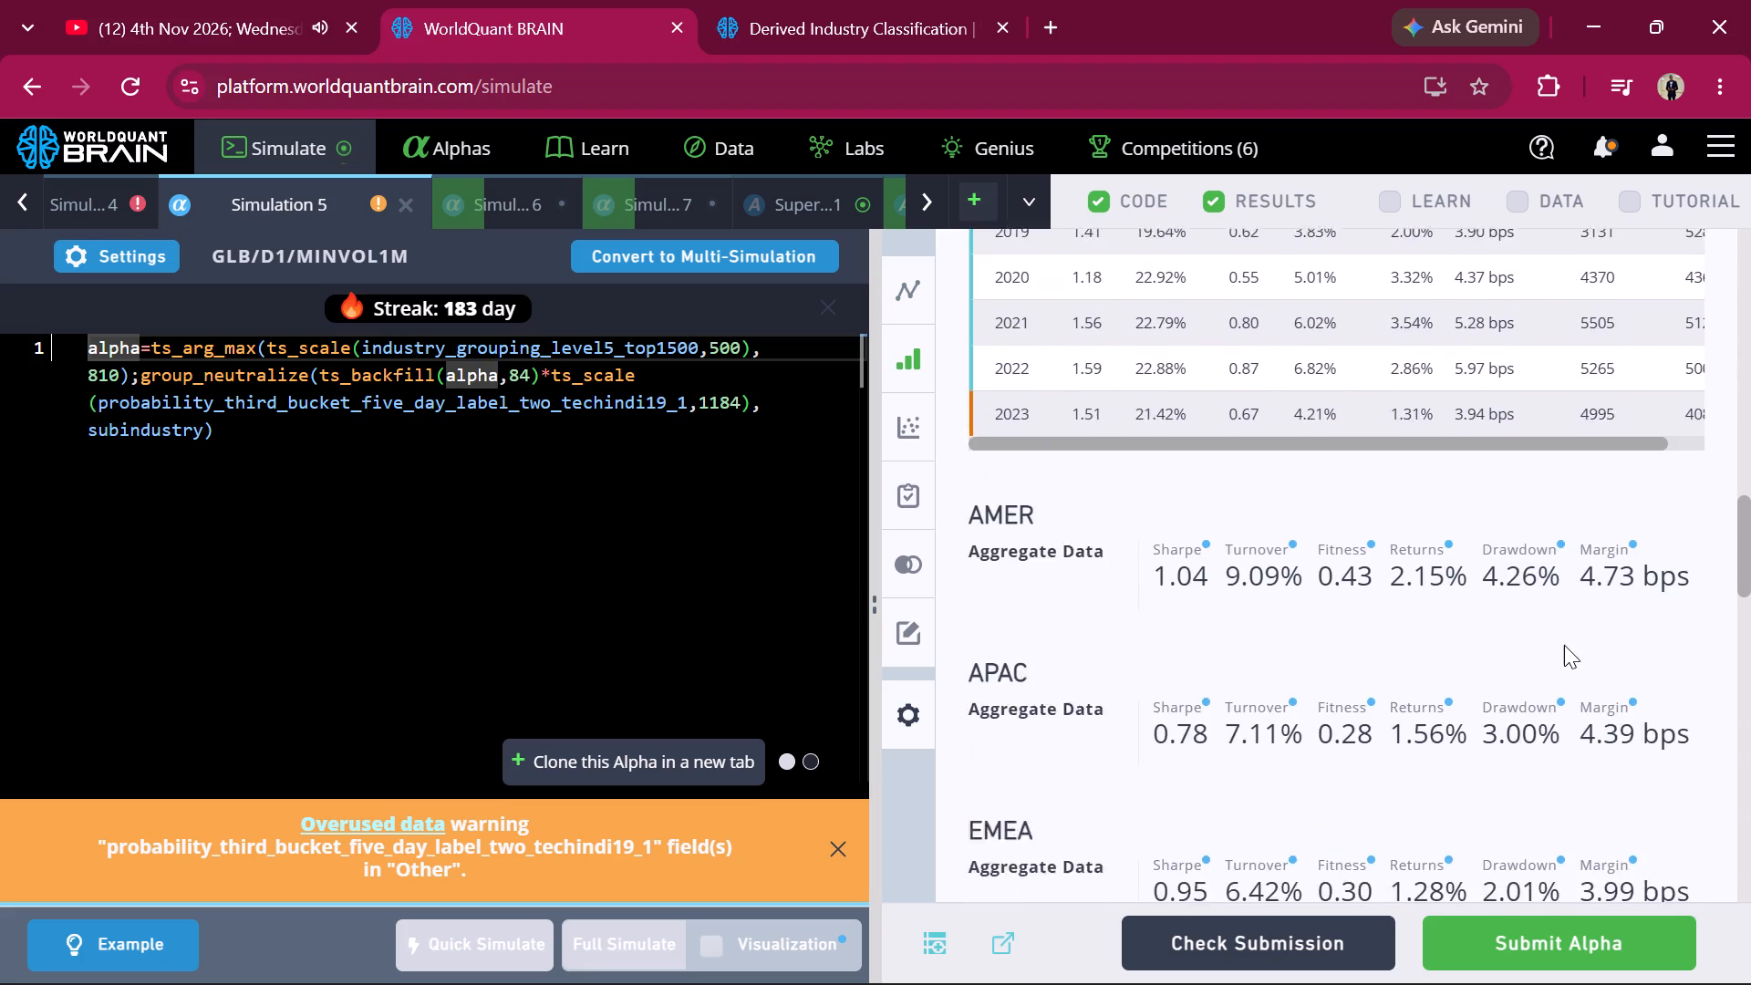
Clone the Simulation 5 alpha into a new simulation, set its neutralization to Subindustry, apply the settings and start a full simulation.
scroll(1564, 645, down, 3)
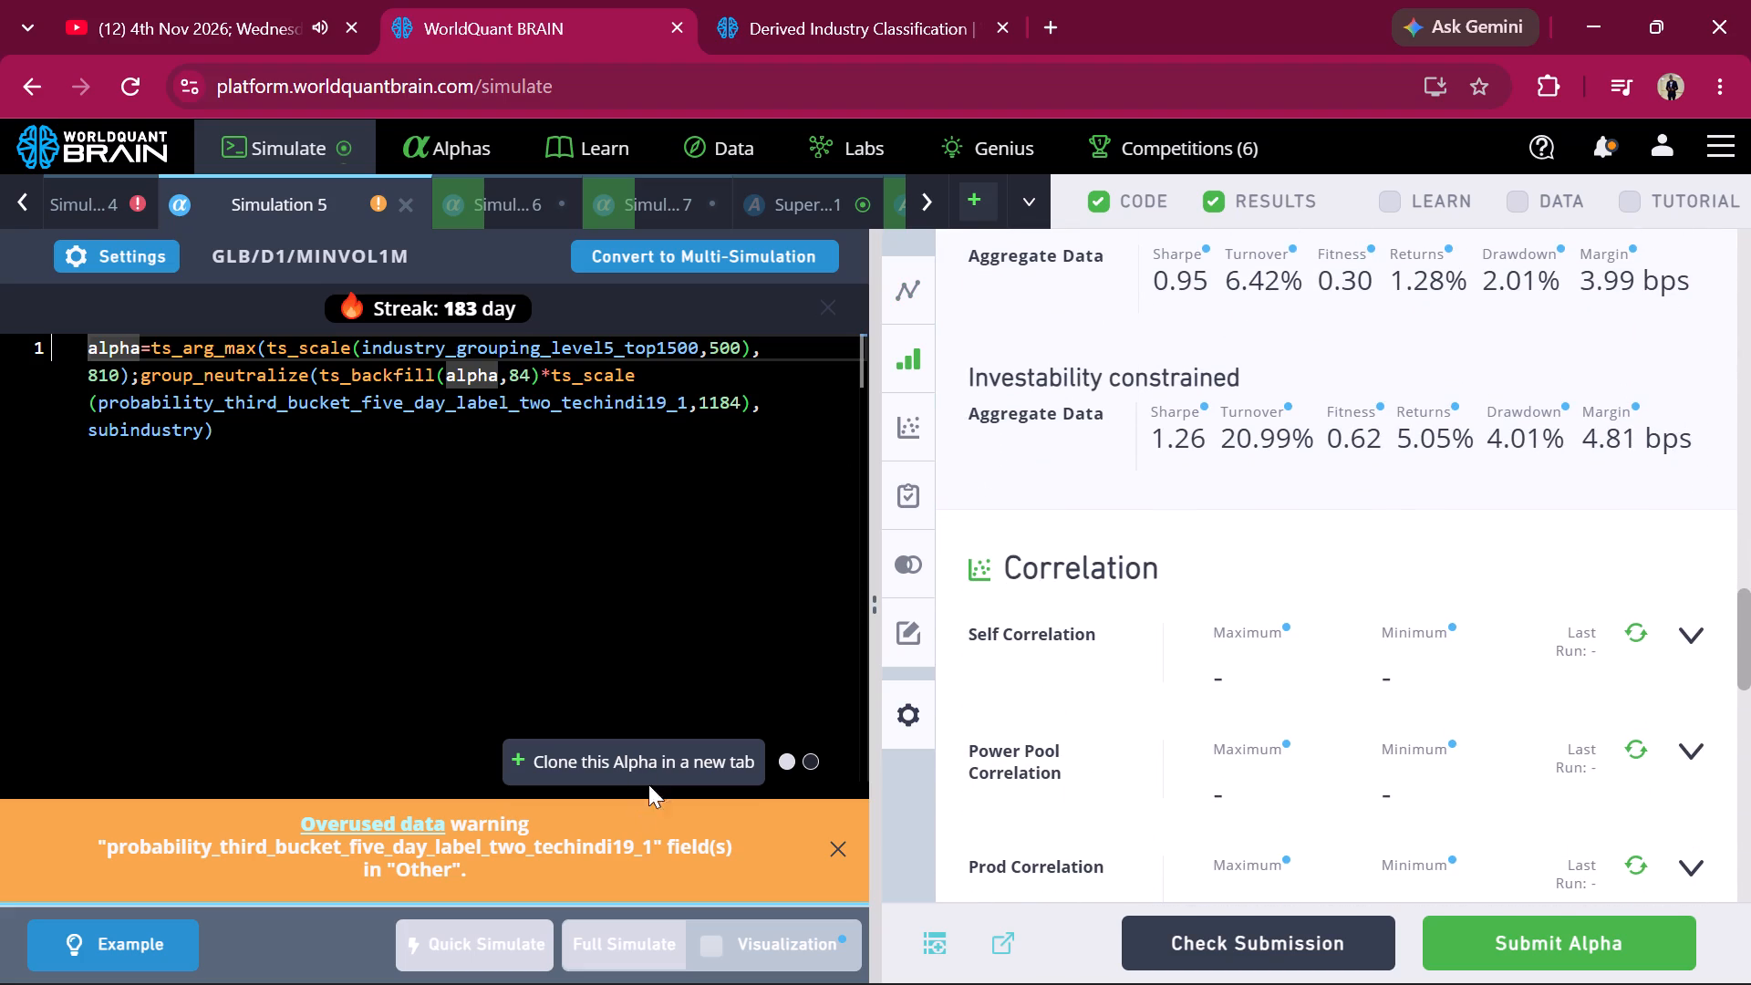
click(658, 751)
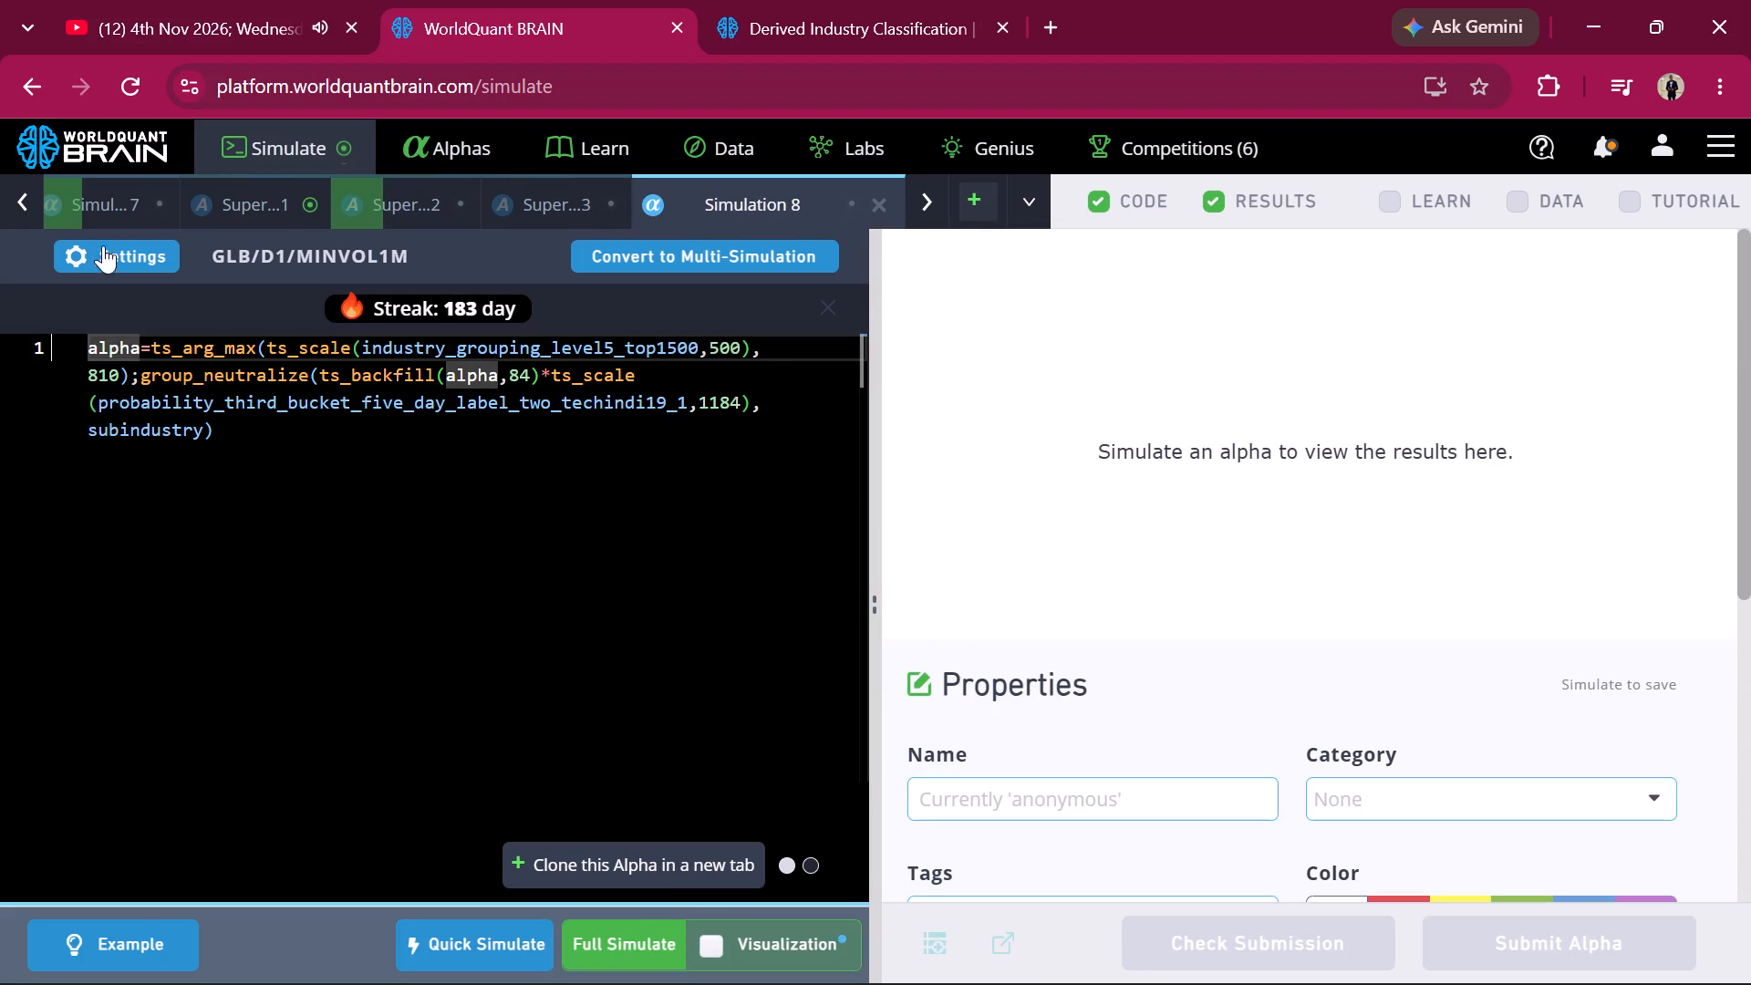
click(108, 250)
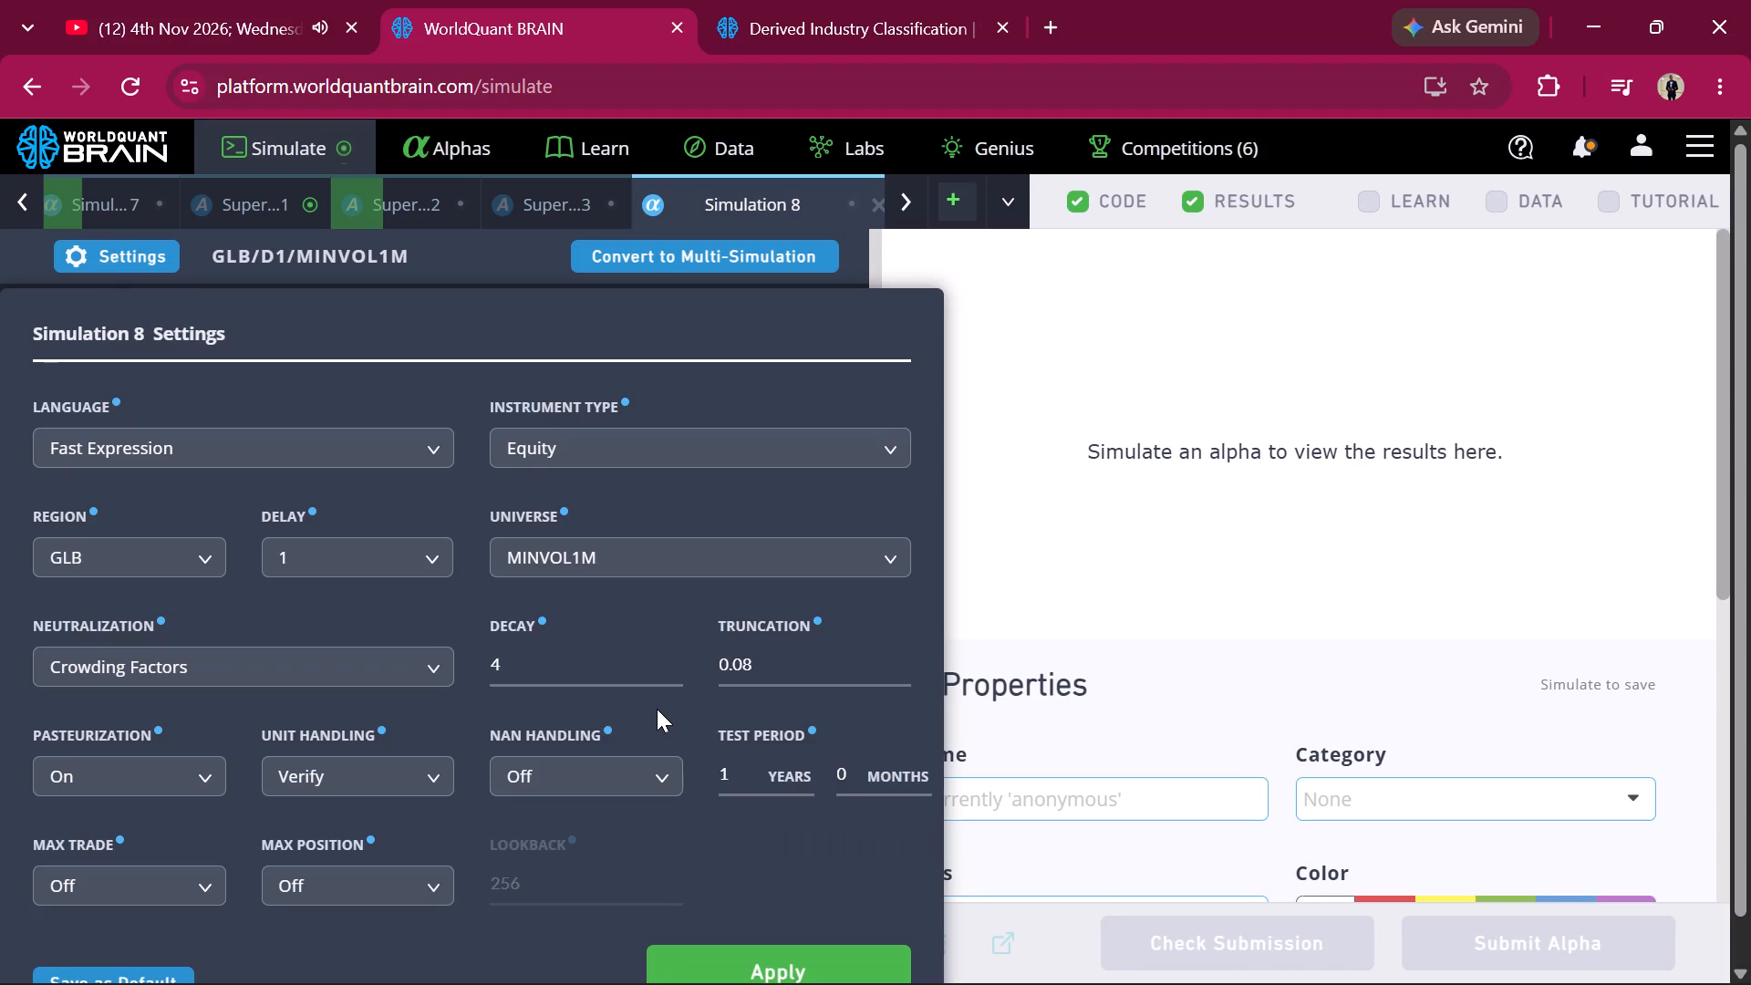
click(401, 666)
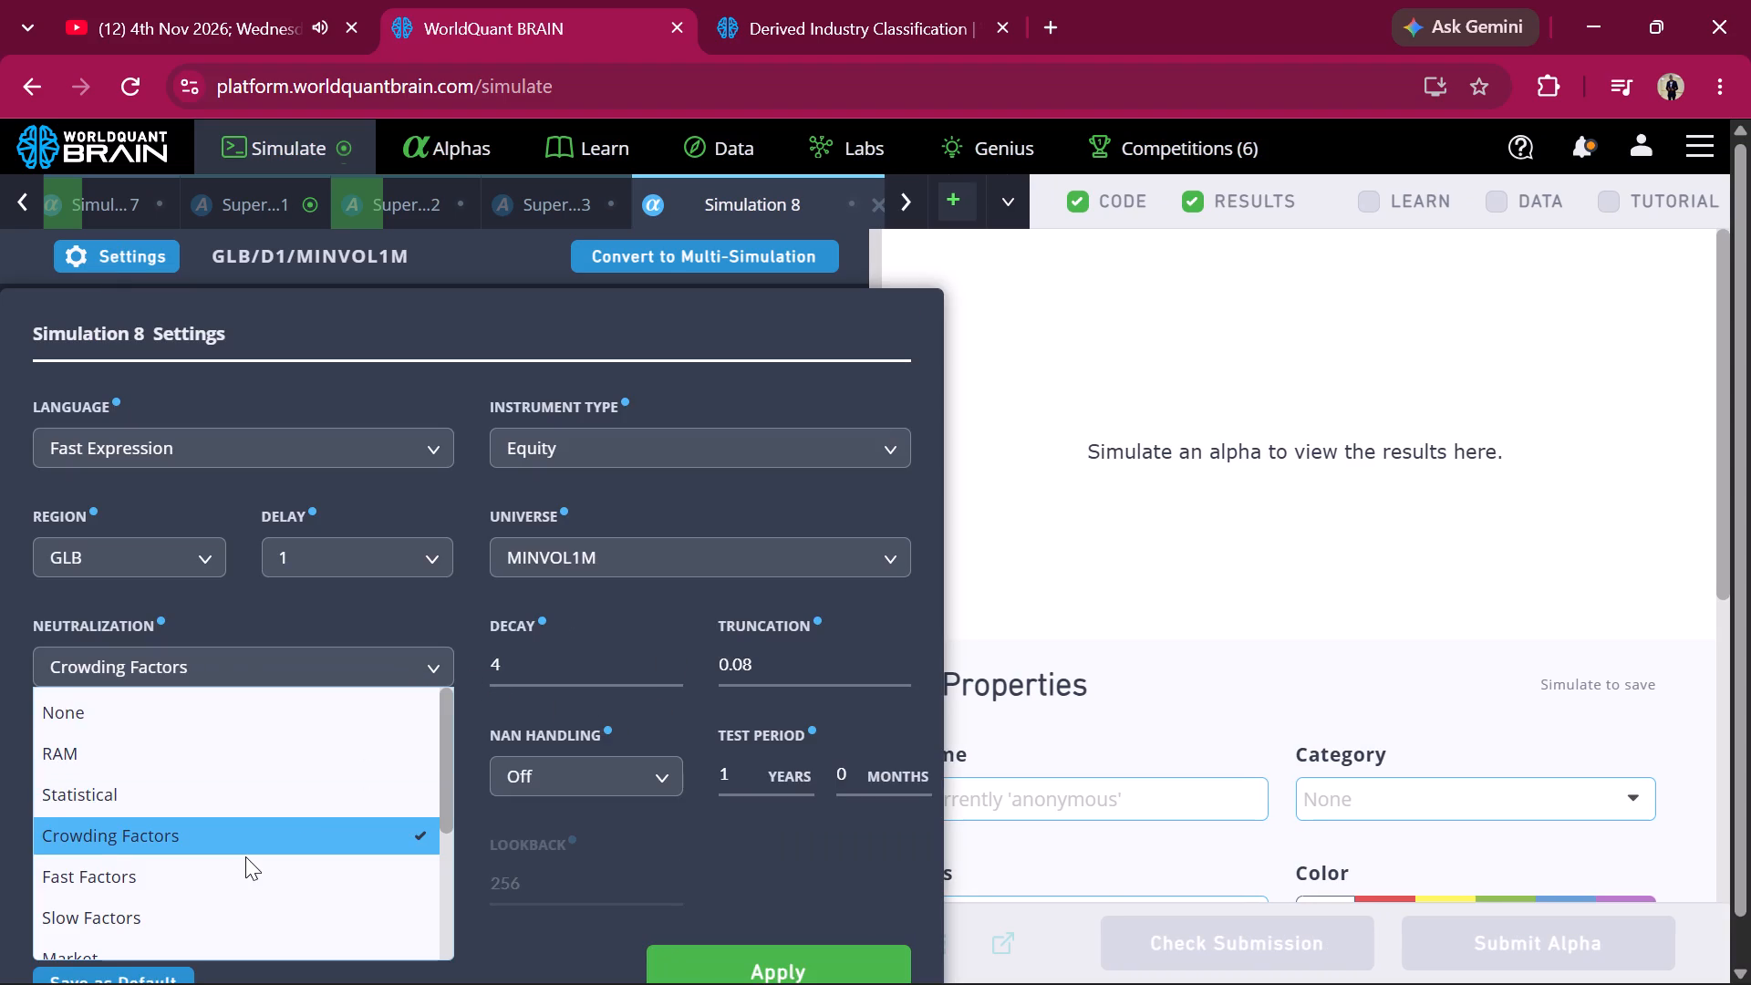
scroll(245, 856, down, 3)
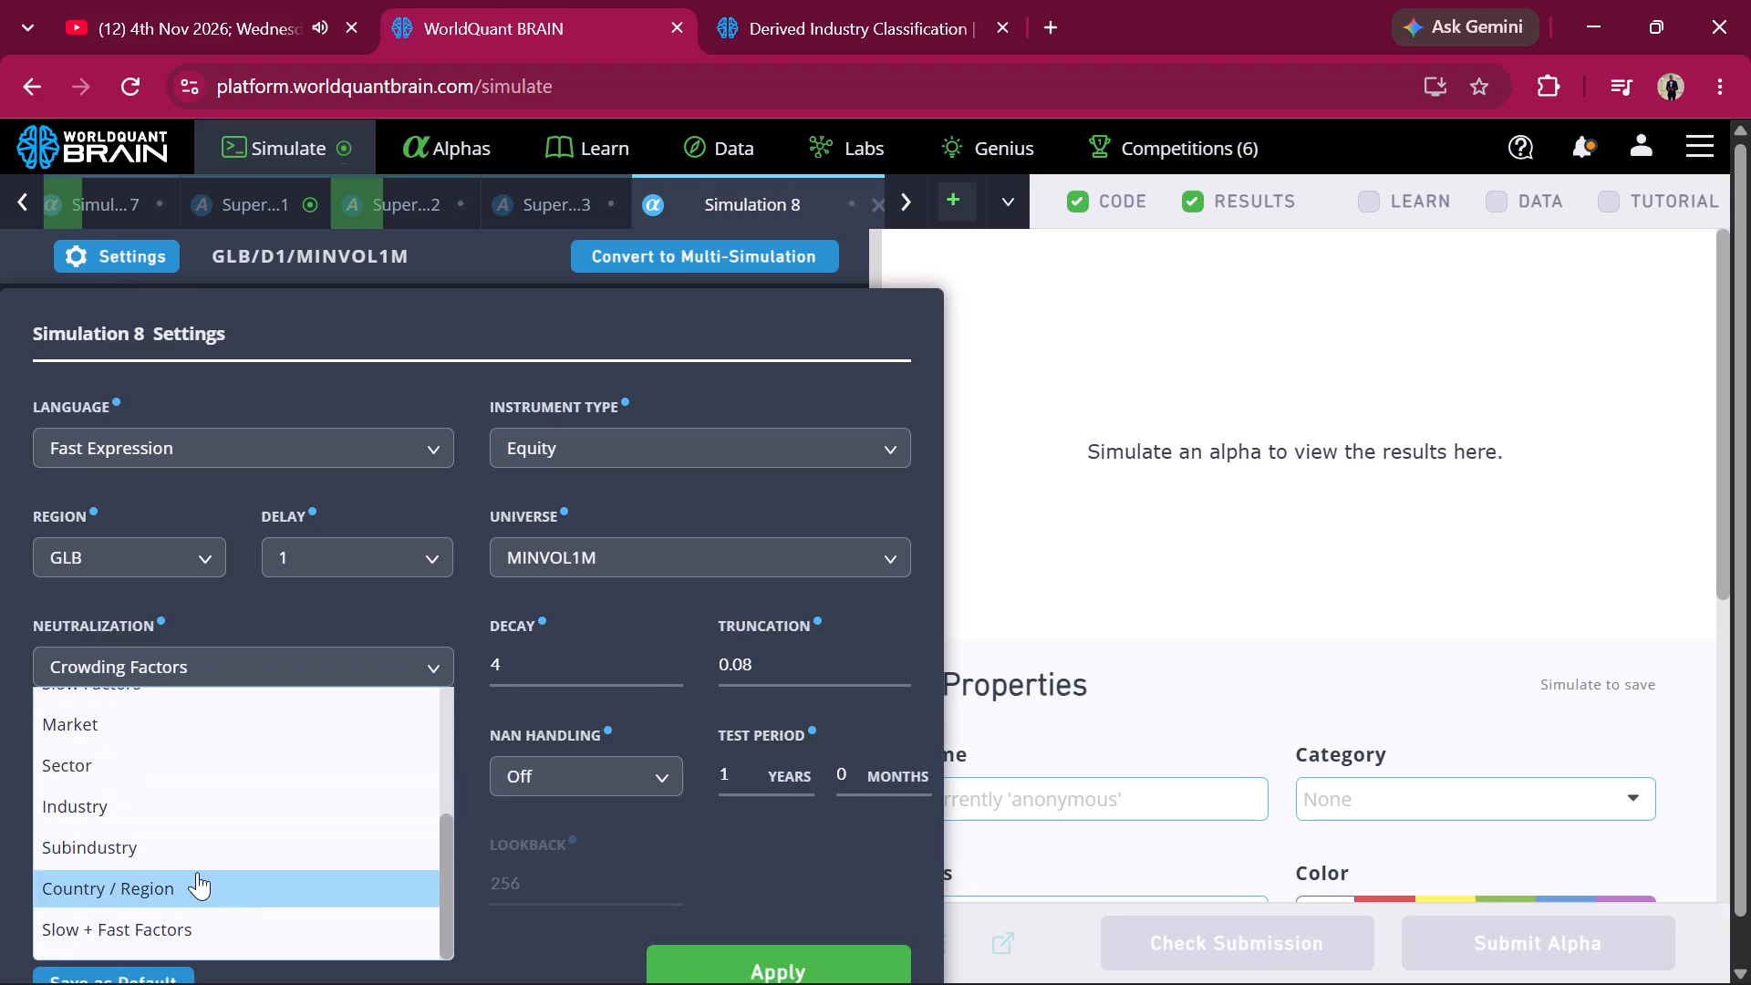
click(197, 859)
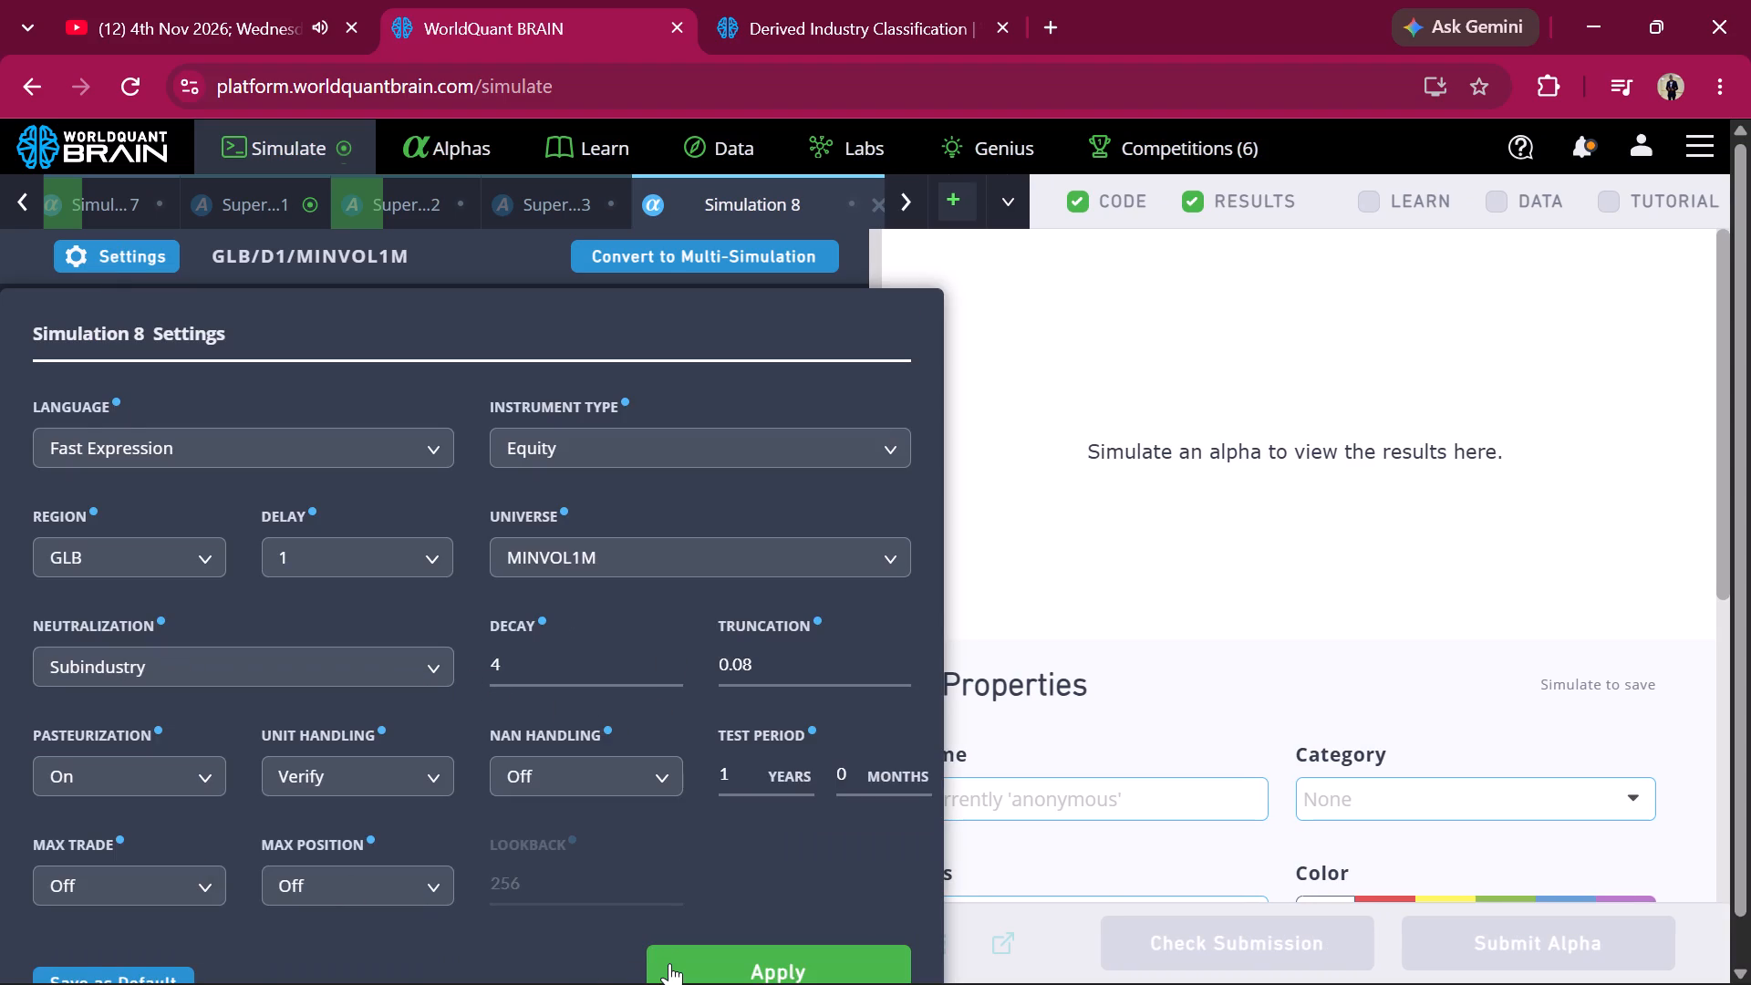
click(669, 963)
click(647, 959)
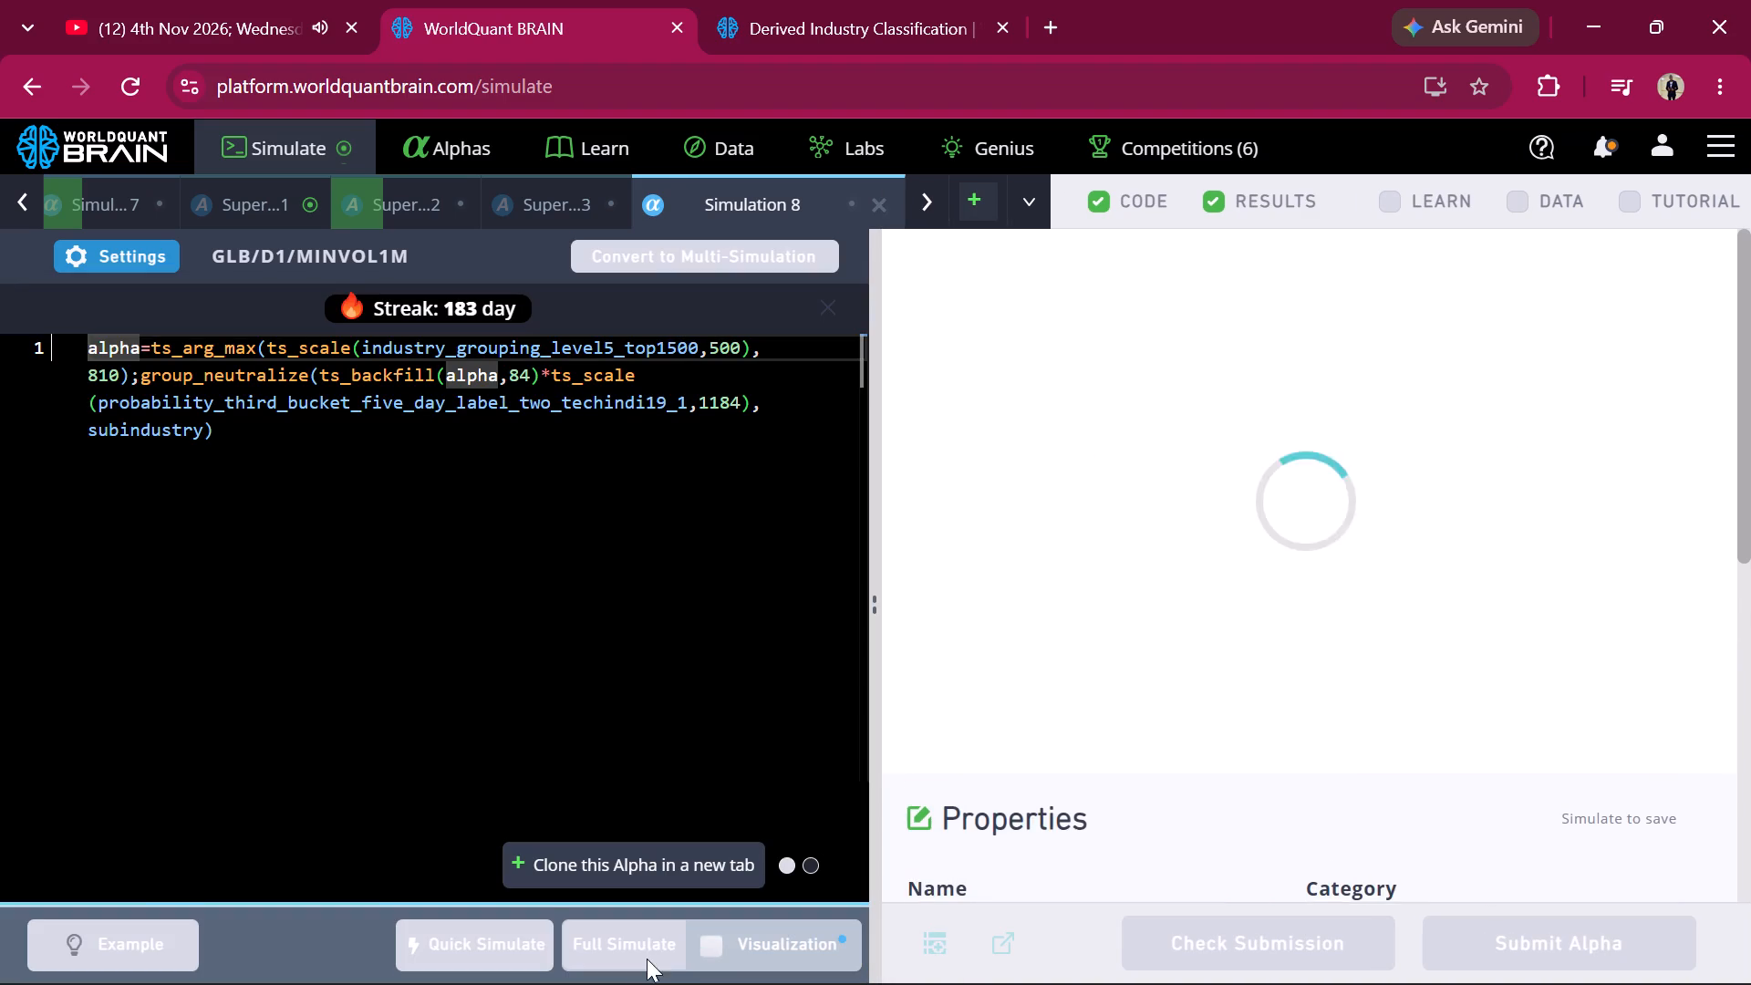
Return to Super Simulation 3 for GLB and start its full simulation again.
click(557, 202)
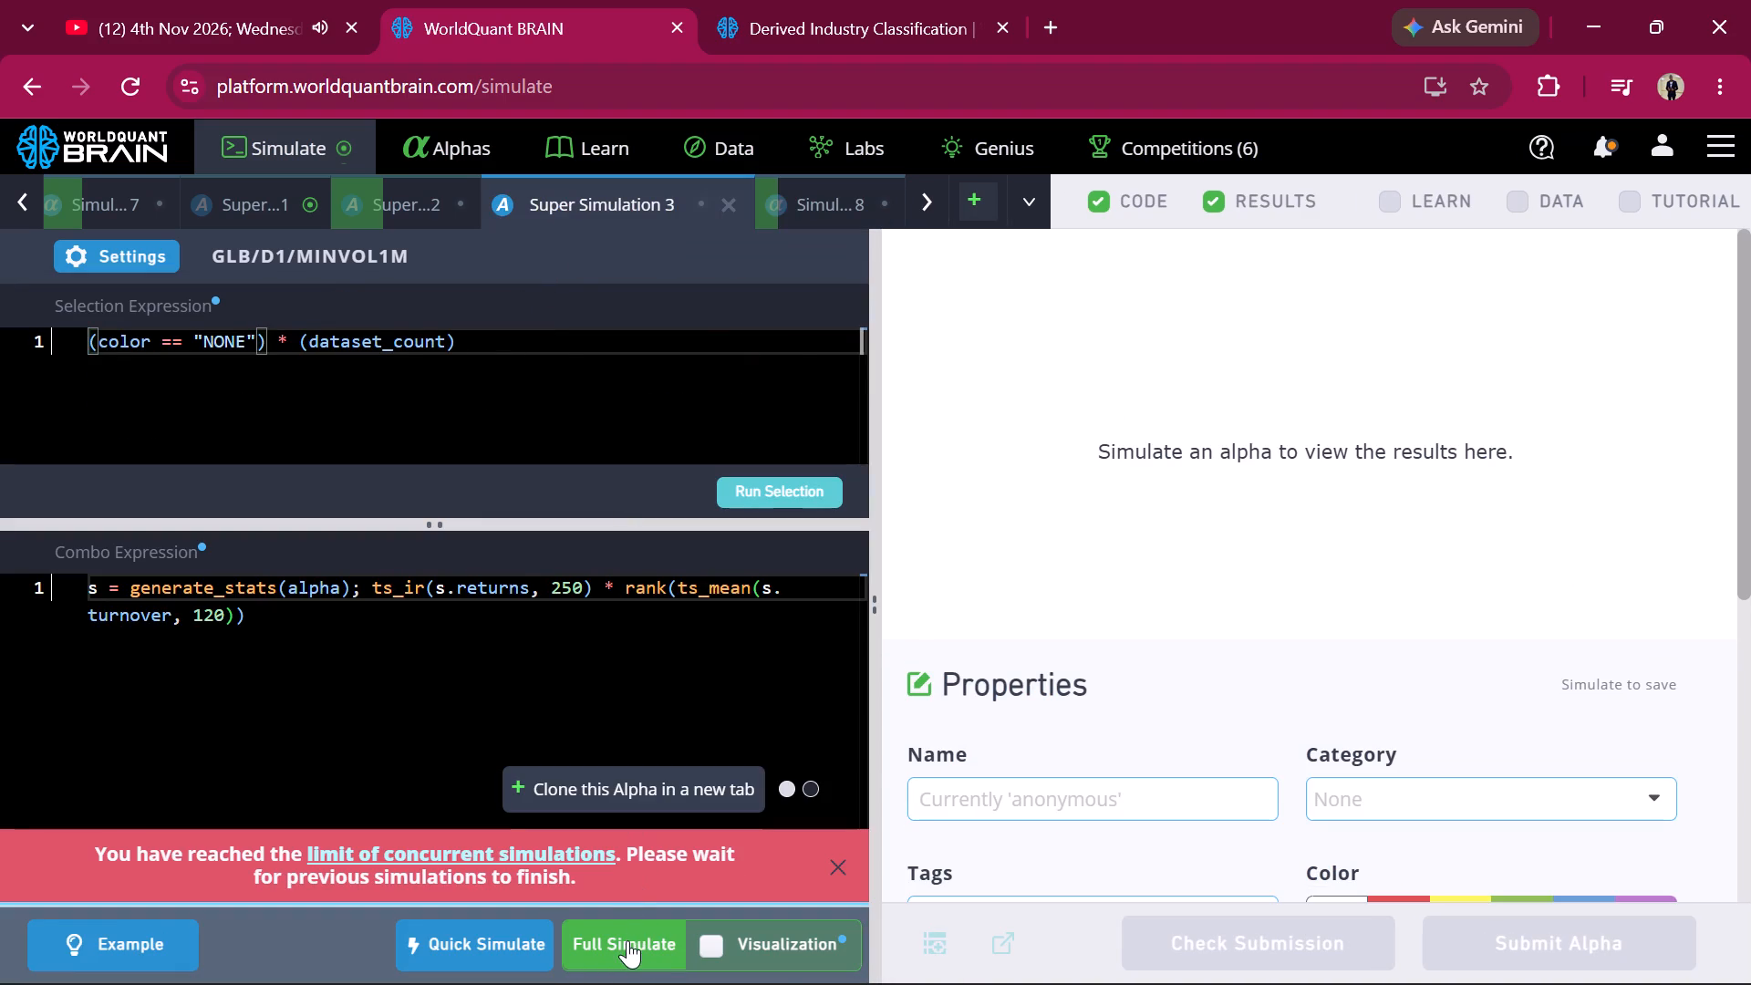
click(627, 942)
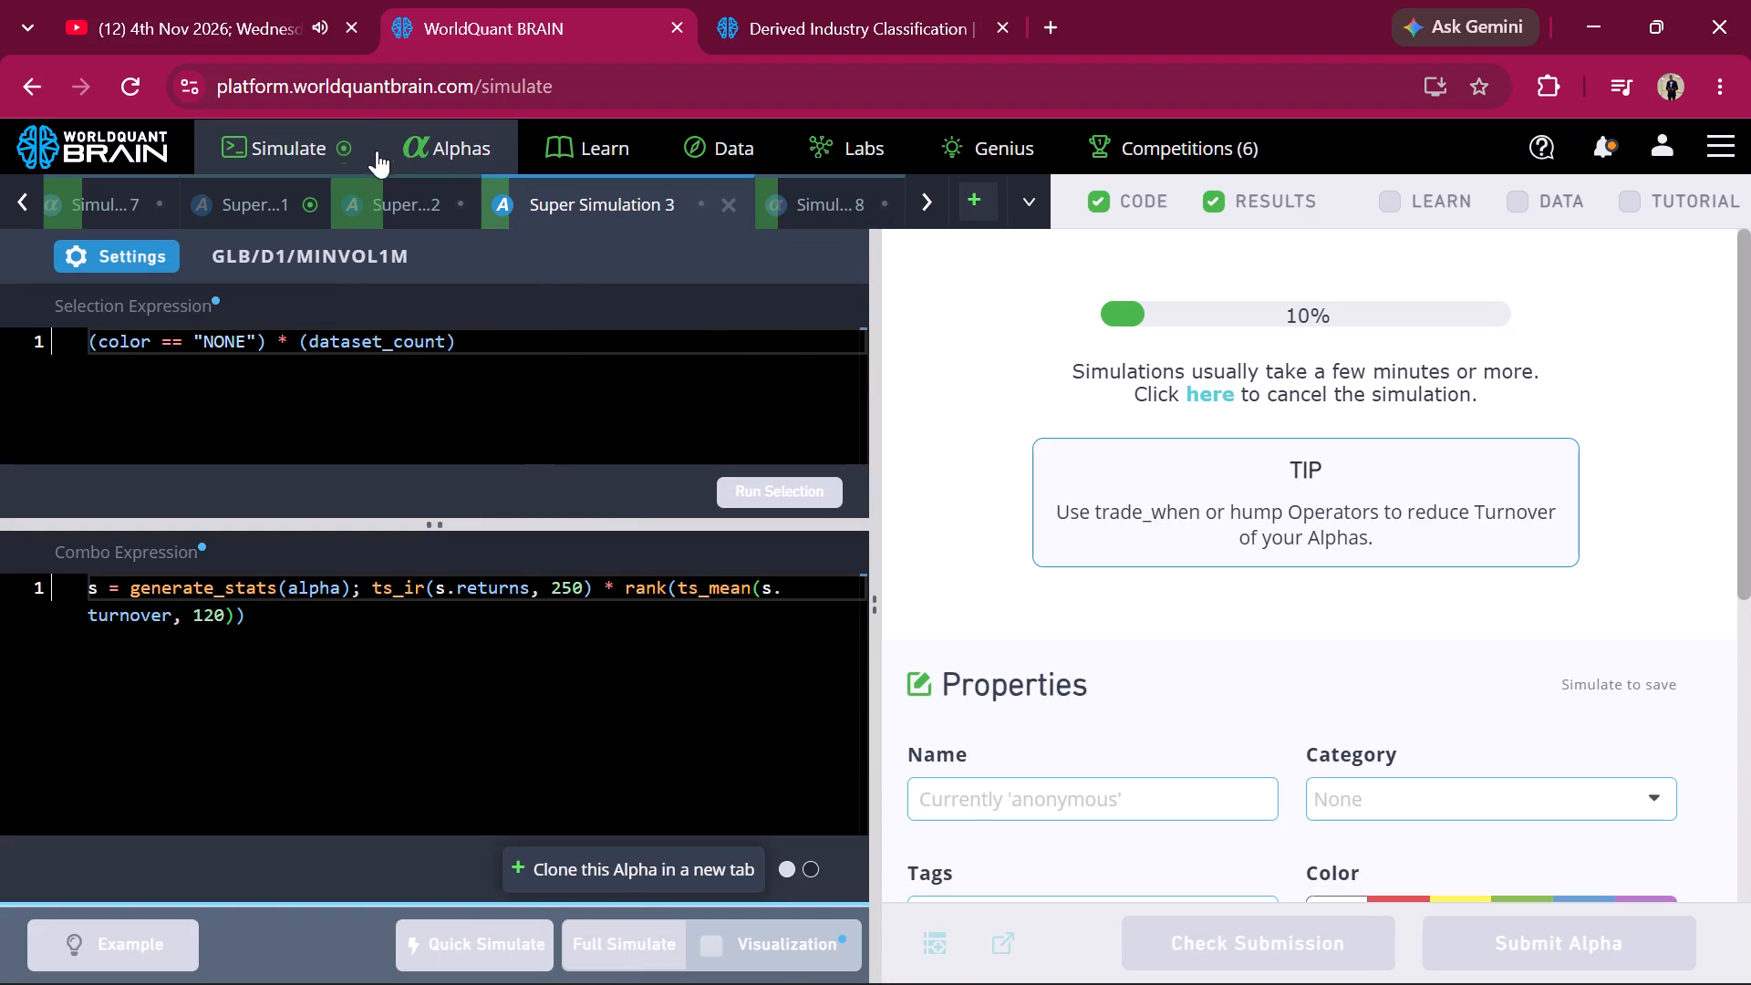
Open Super Simulation 1, show its test period, and examine the PnL chart, IS-period yearly summary and failed submission checks.
click(275, 200)
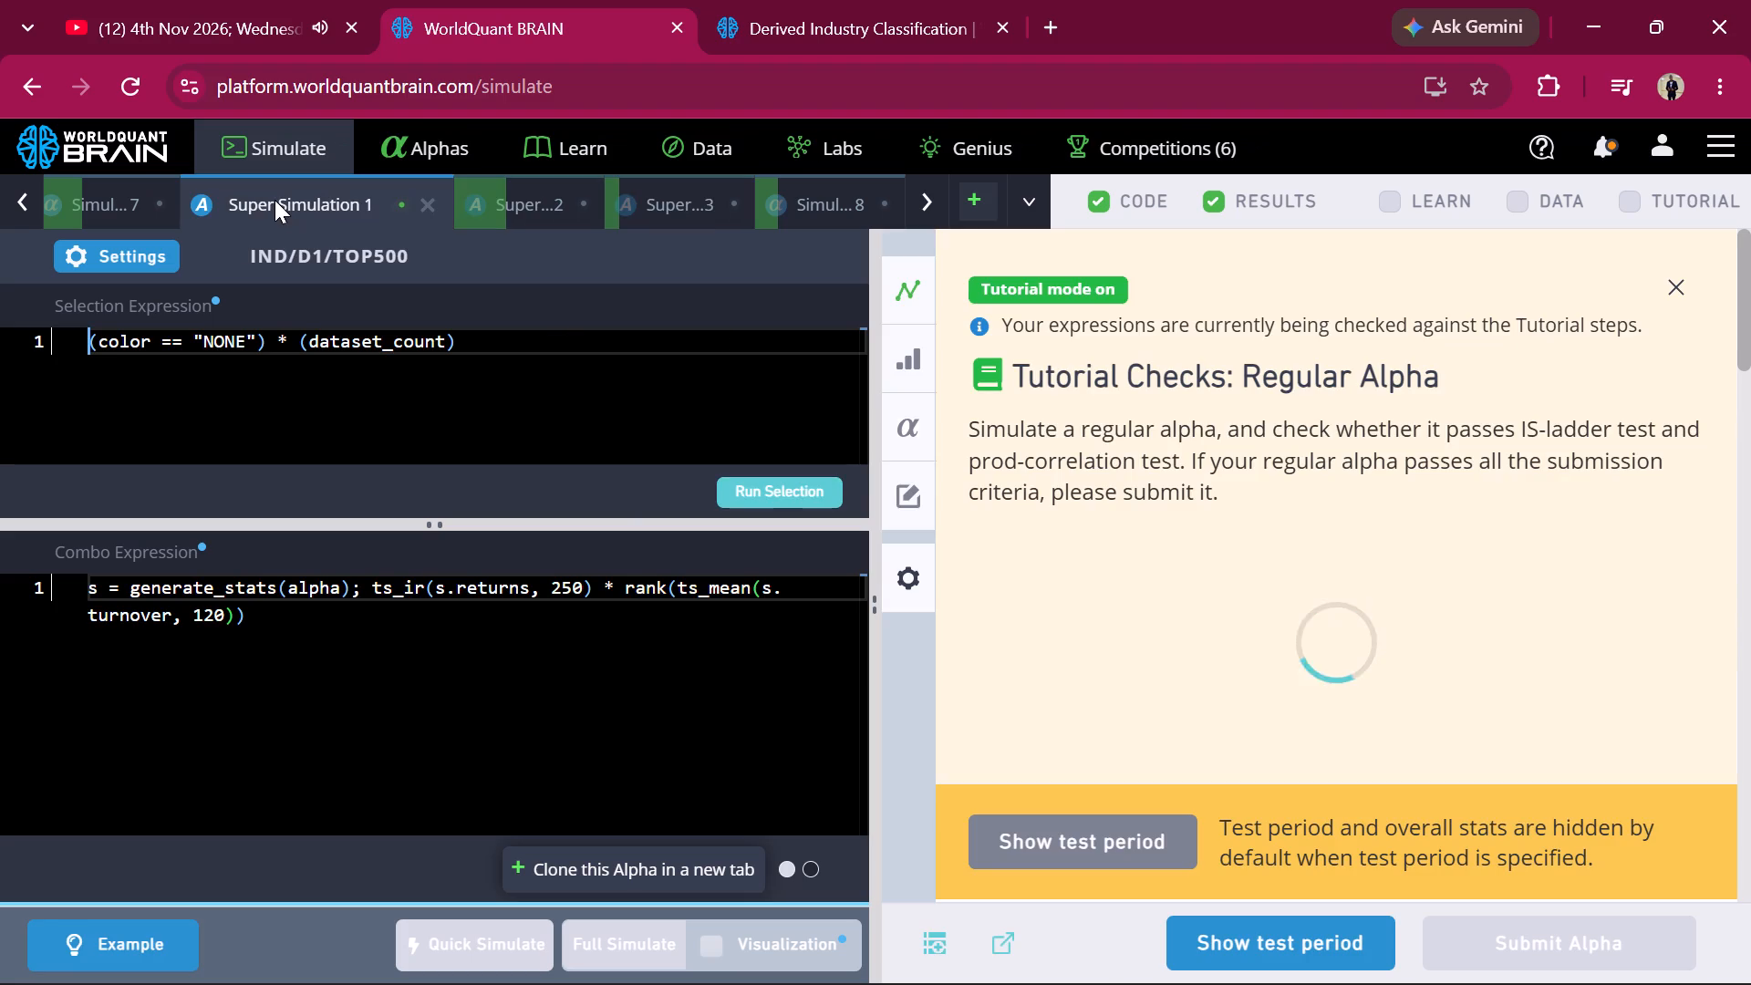
click(1291, 959)
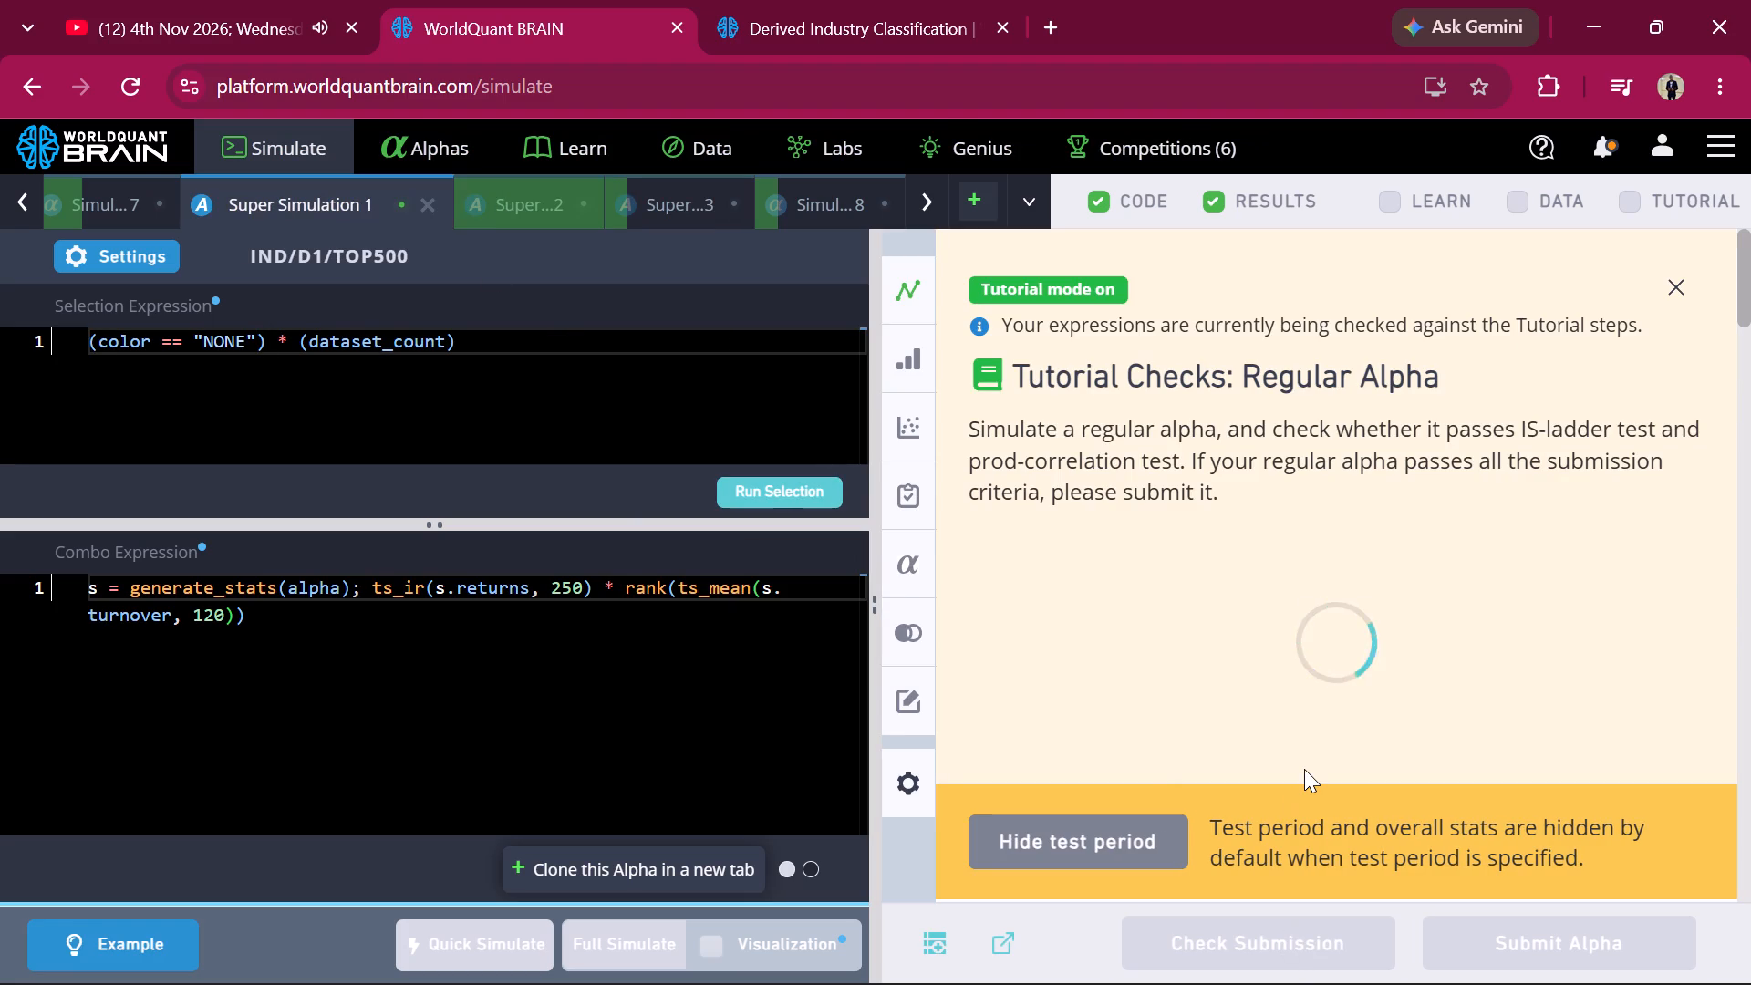
scroll(1328, 698, down, 3)
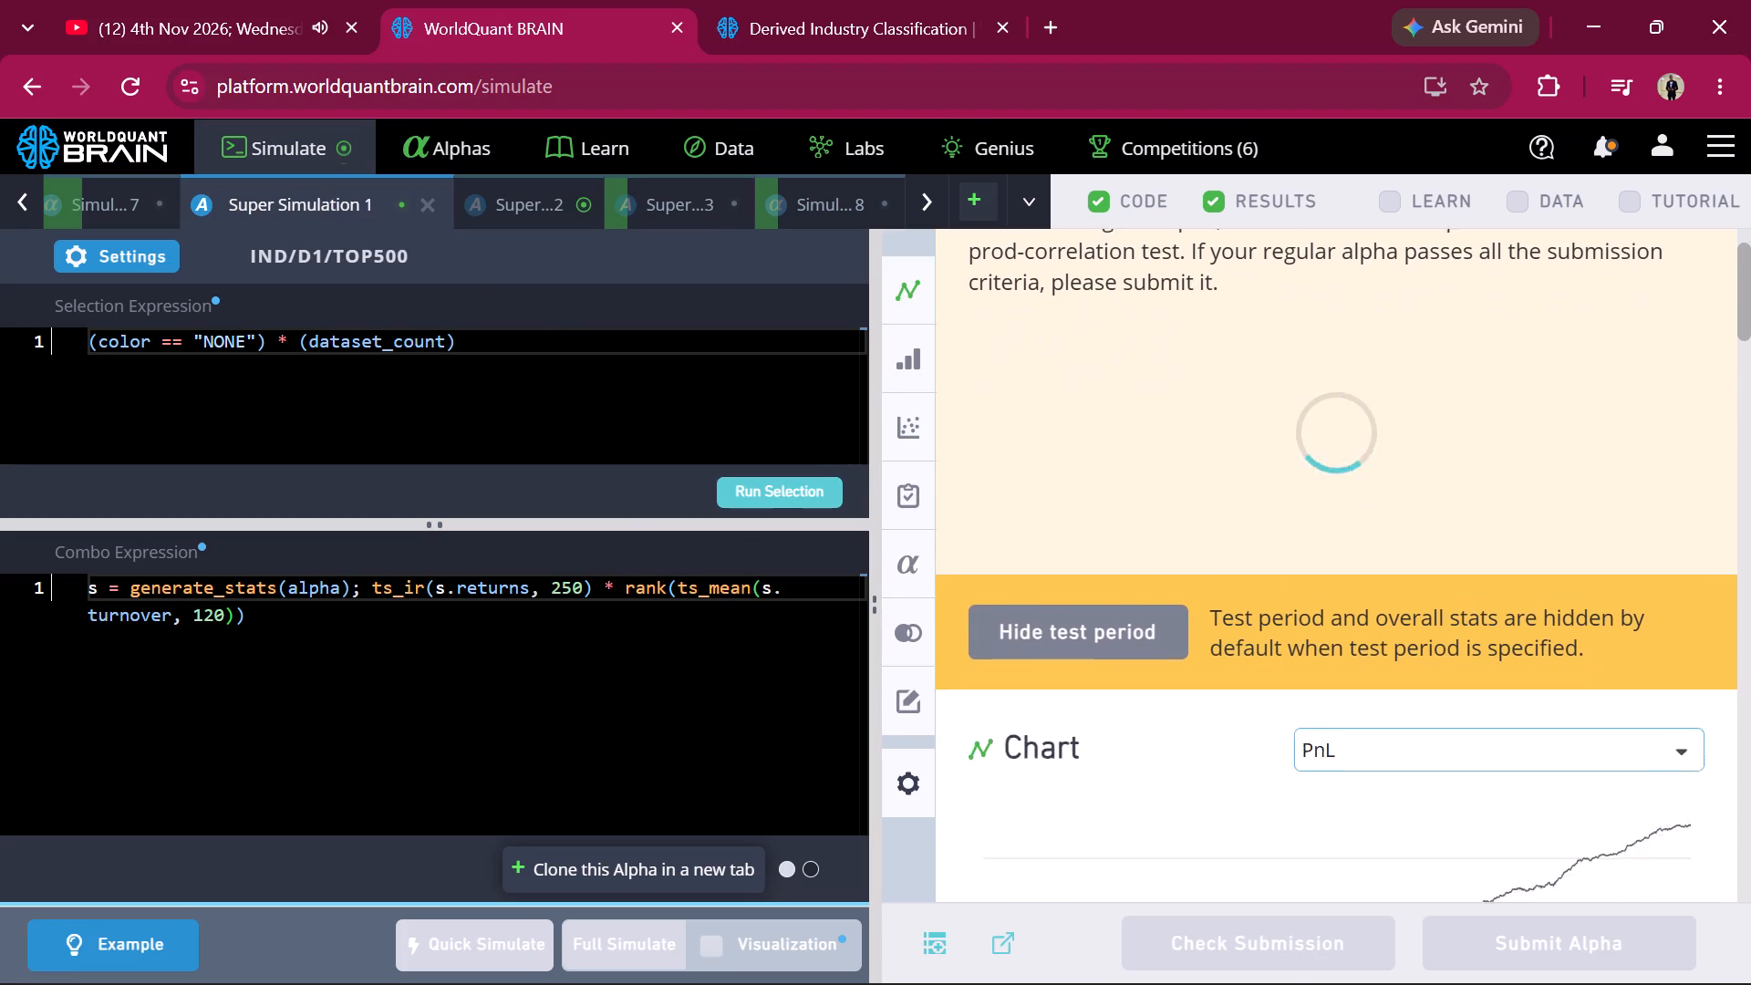
scroll(1328, 698, down, 5)
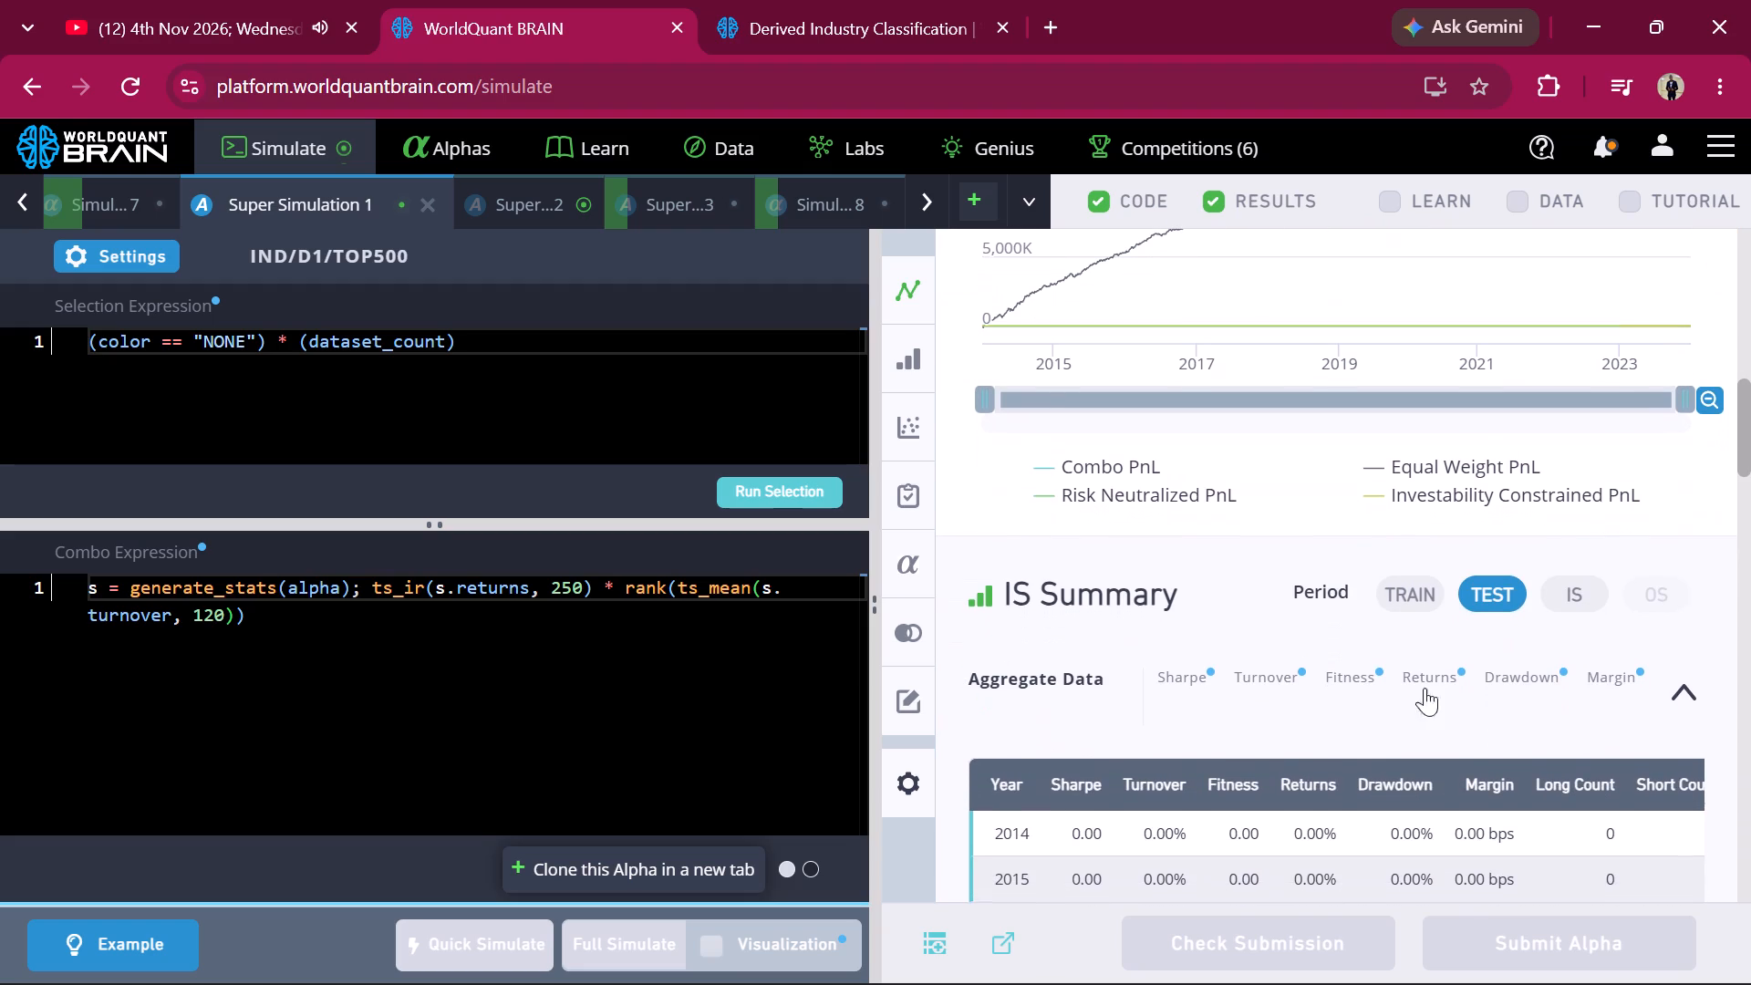
click(1574, 592)
scroll(1574, 592, down, 4)
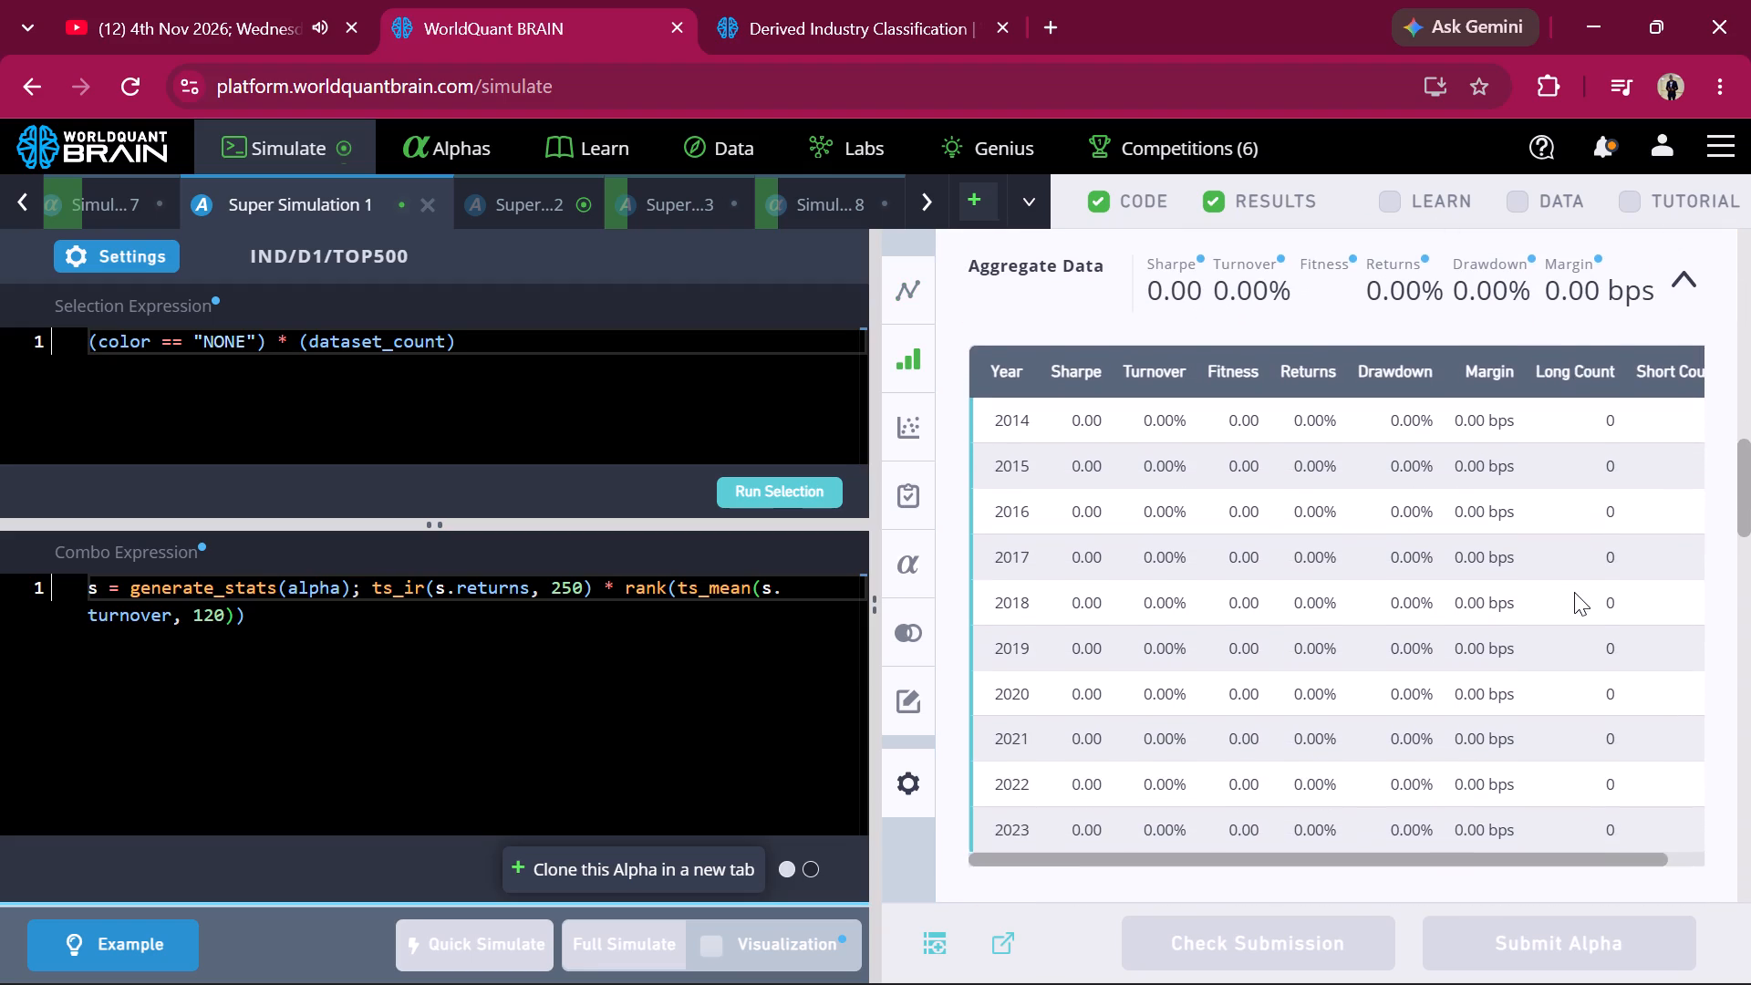
scroll(1574, 592, down, 8)
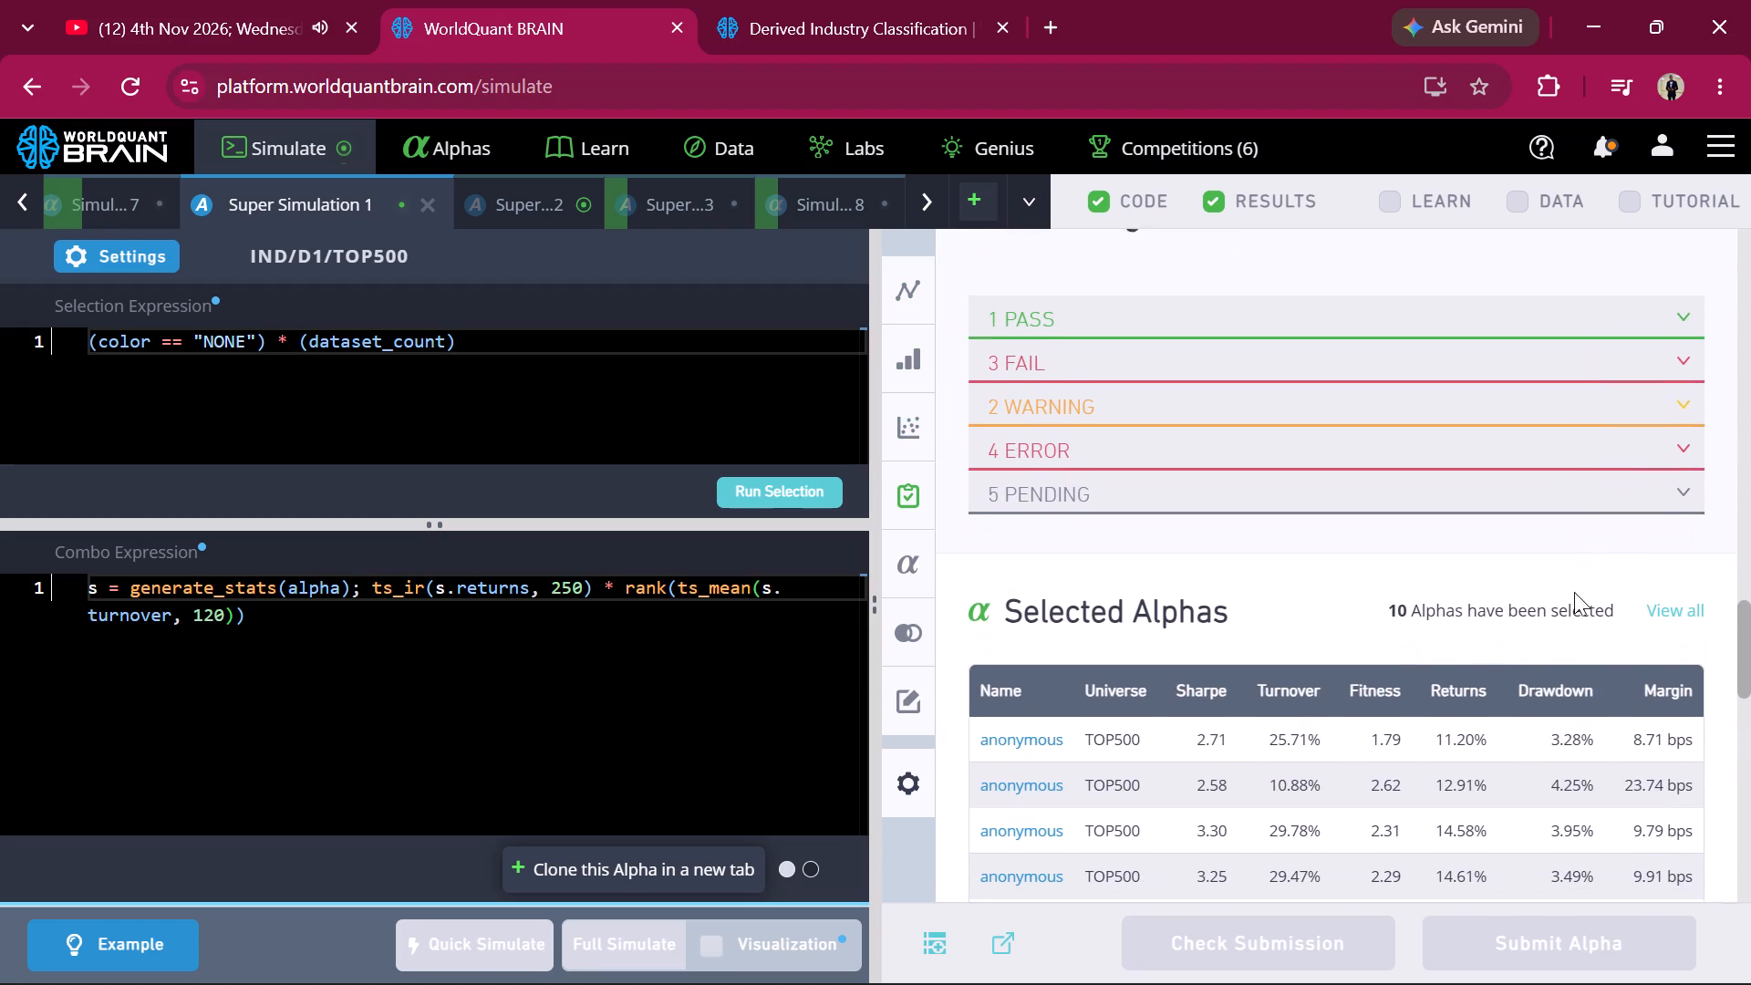
click(1013, 349)
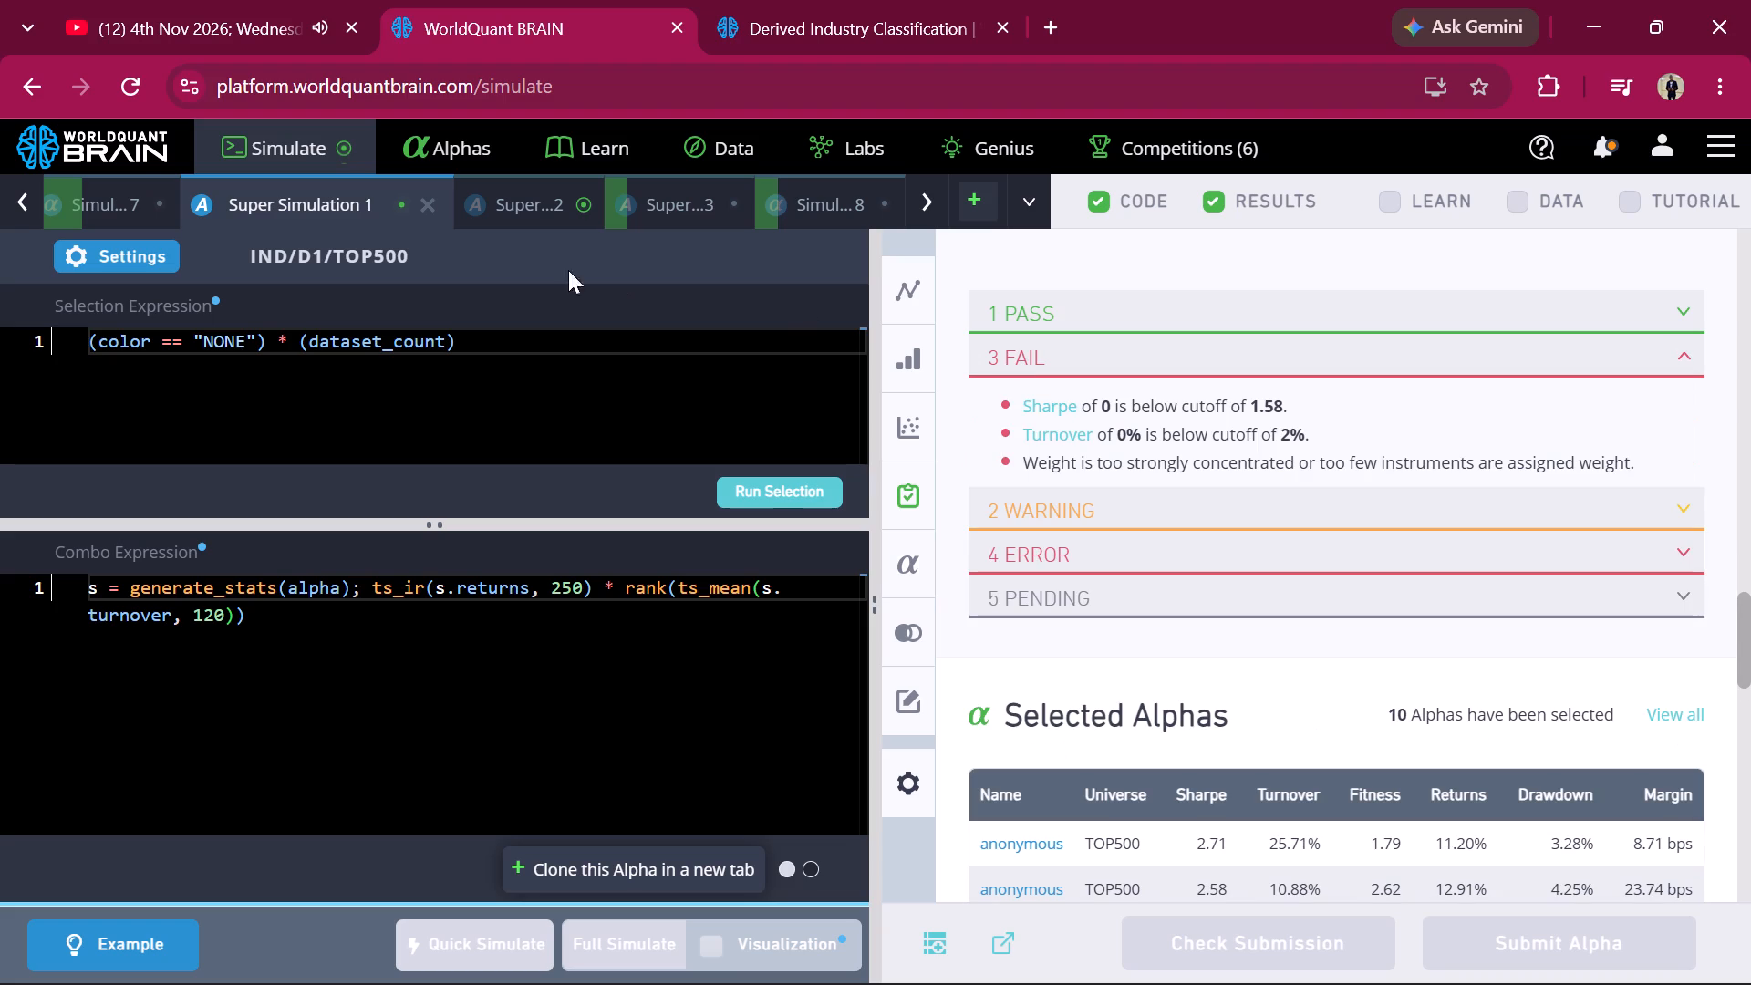
Open Super Simulation 2, show its test period, and examine its testing status, yearly summary and PnL chart.
click(565, 198)
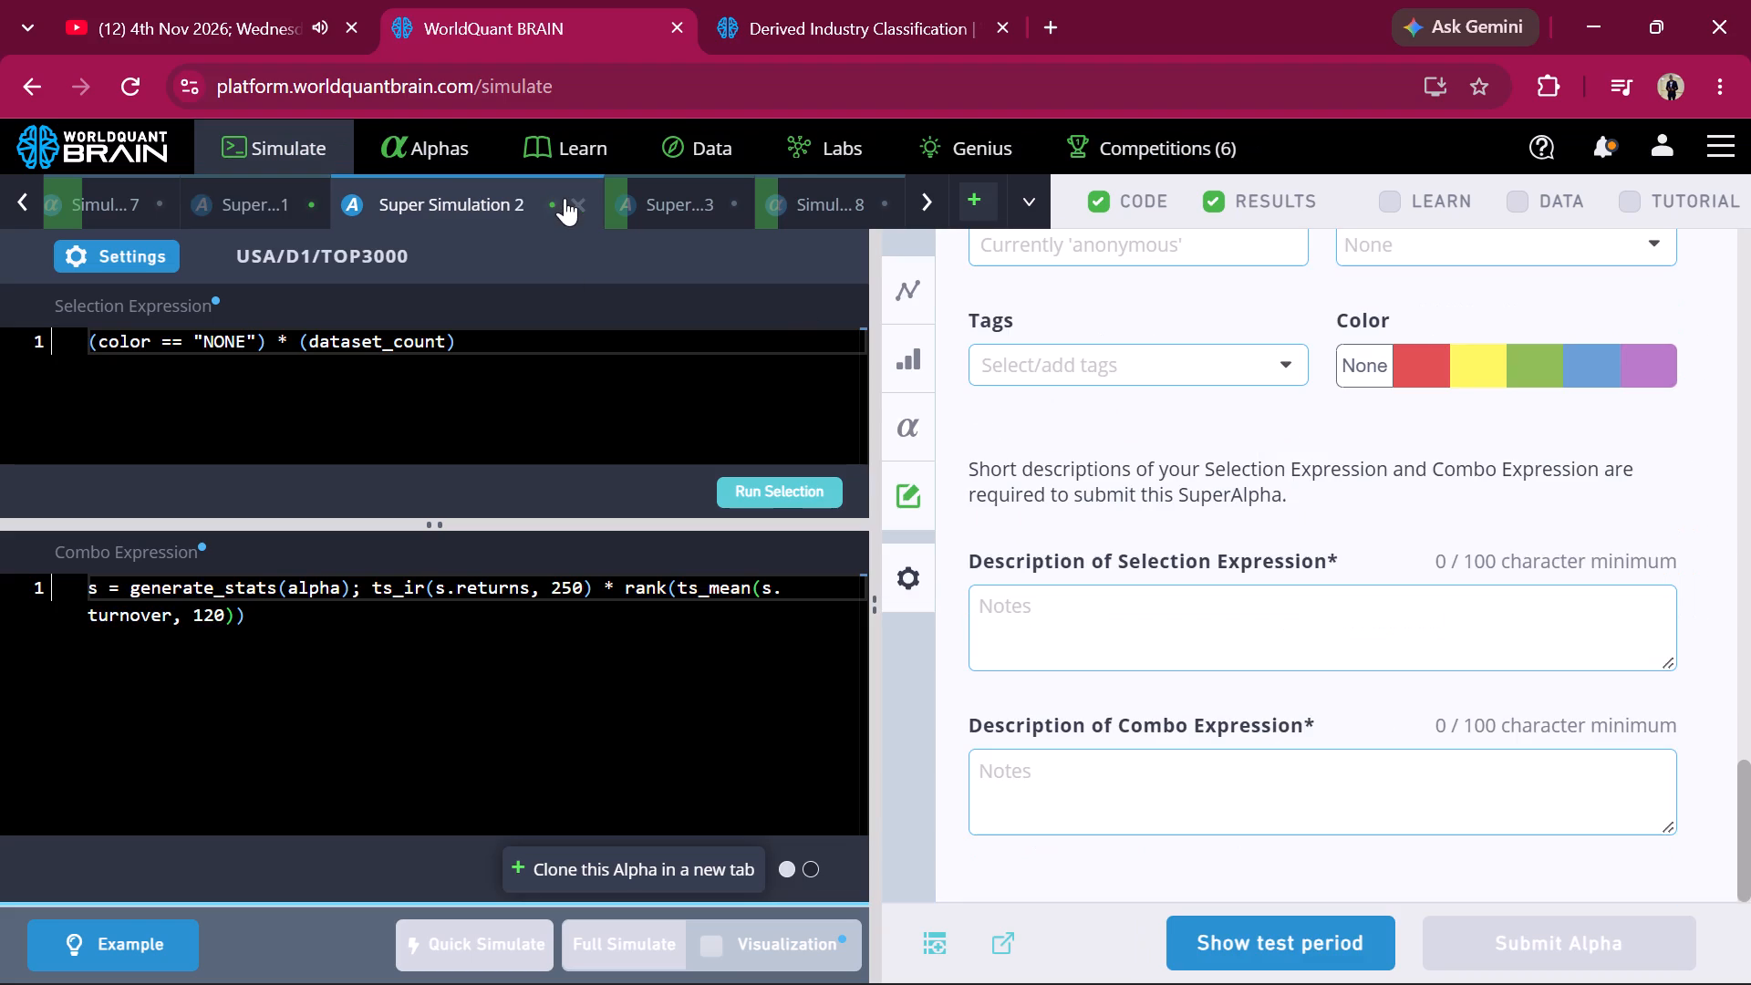
click(1211, 949)
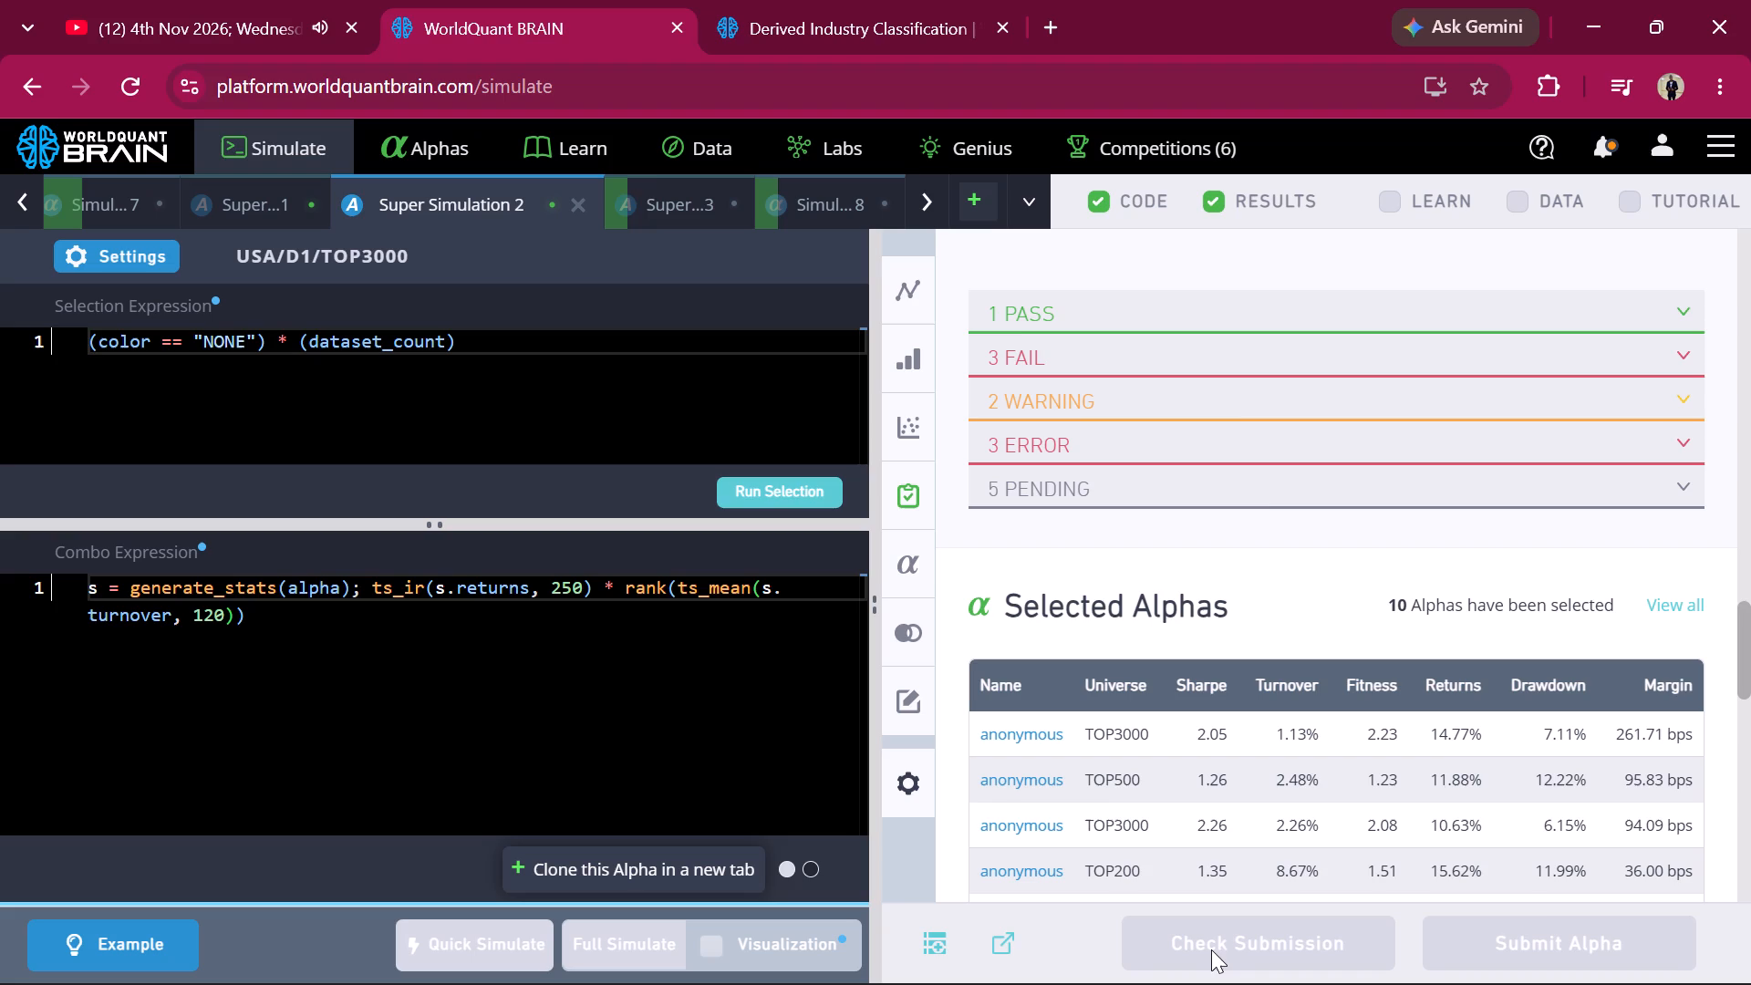
scroll(1236, 414, up, 7)
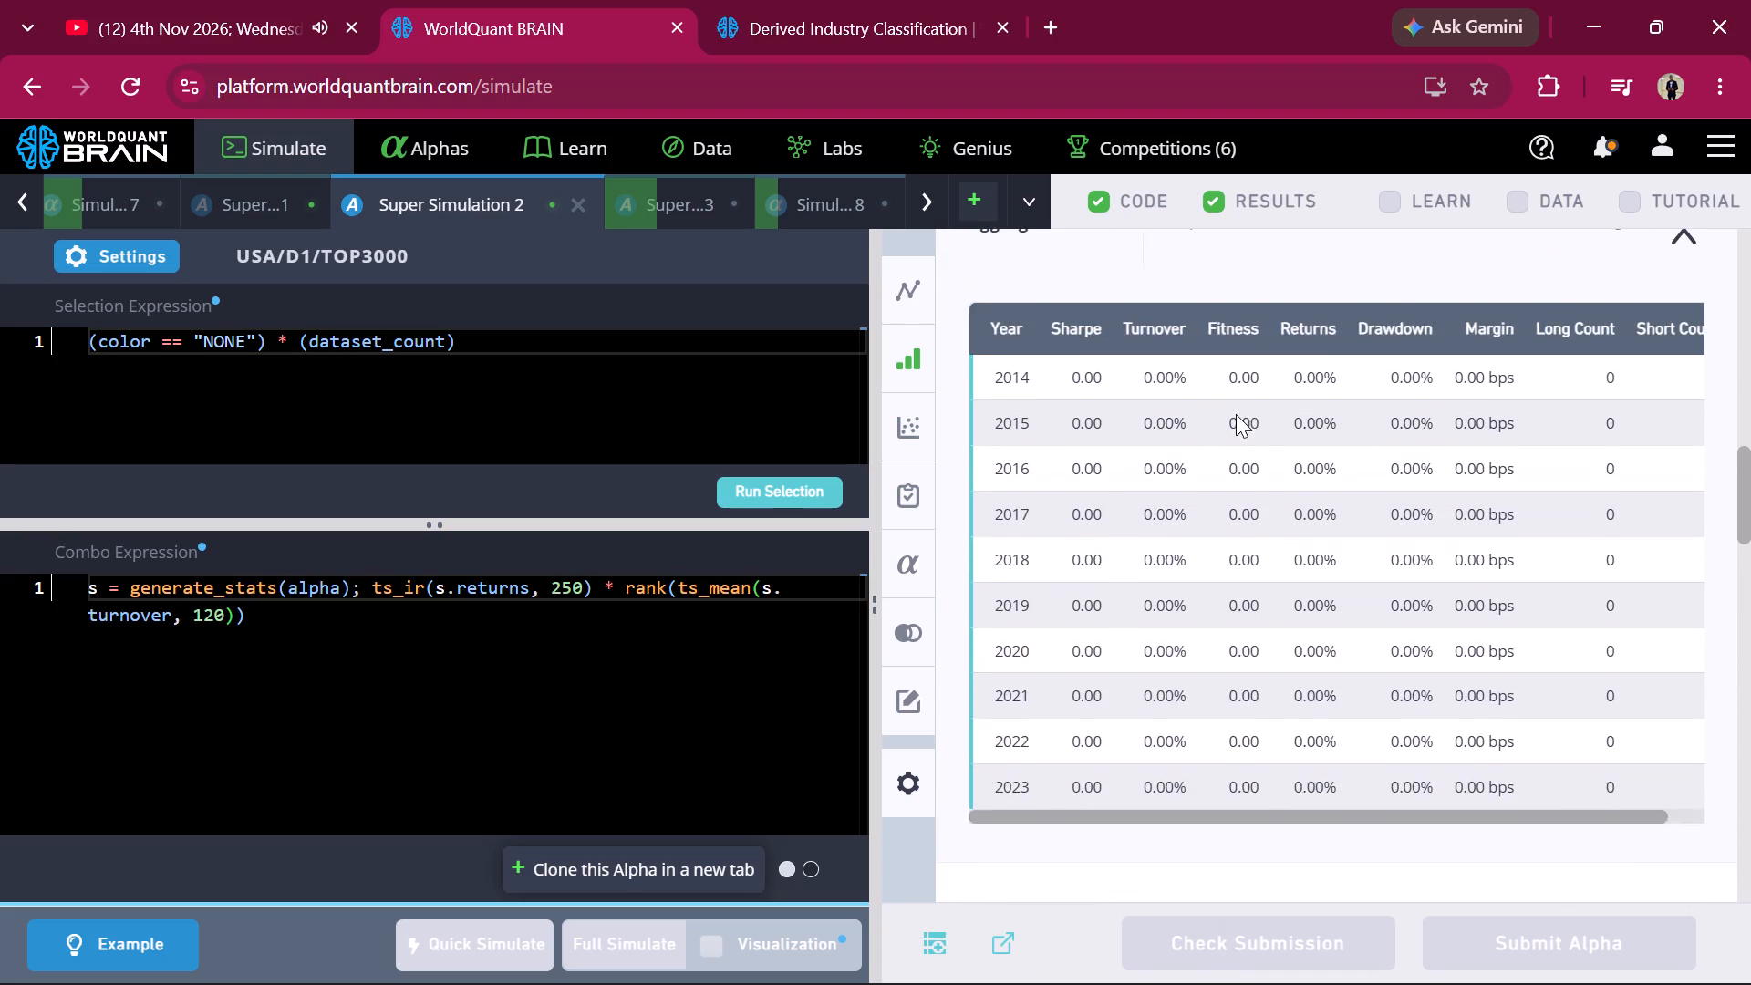
scroll(1236, 414, up, 5)
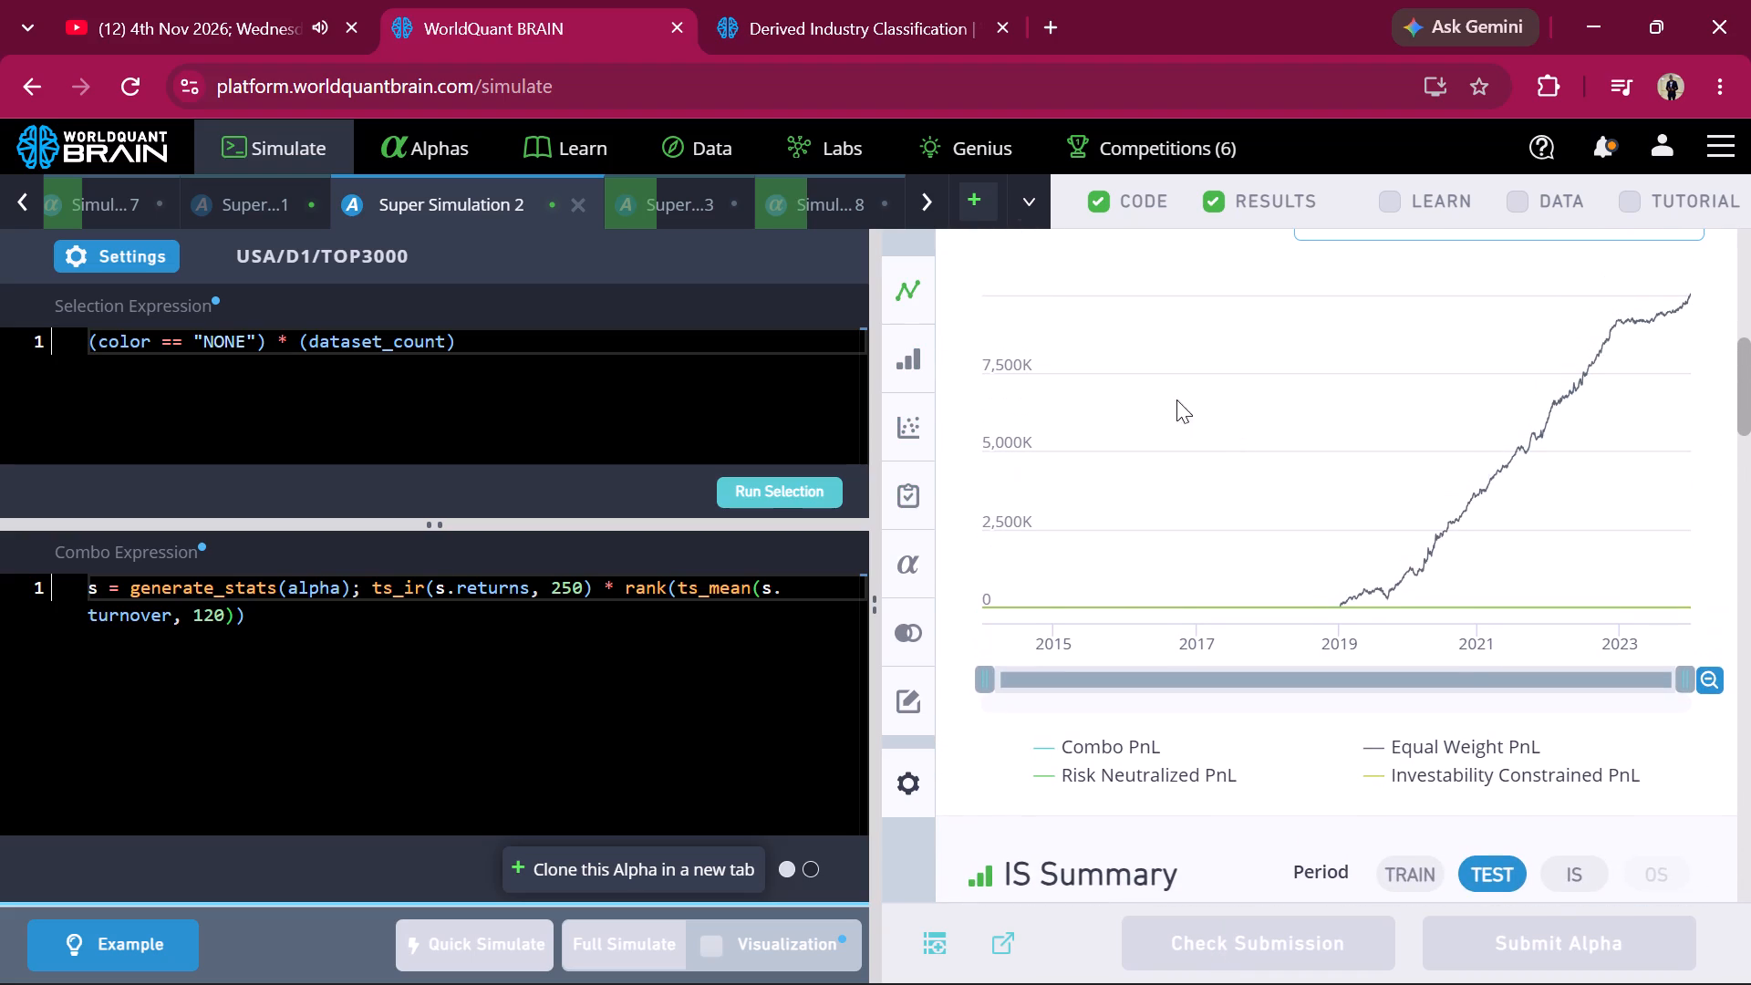
scroll(529, 192, left, 2)
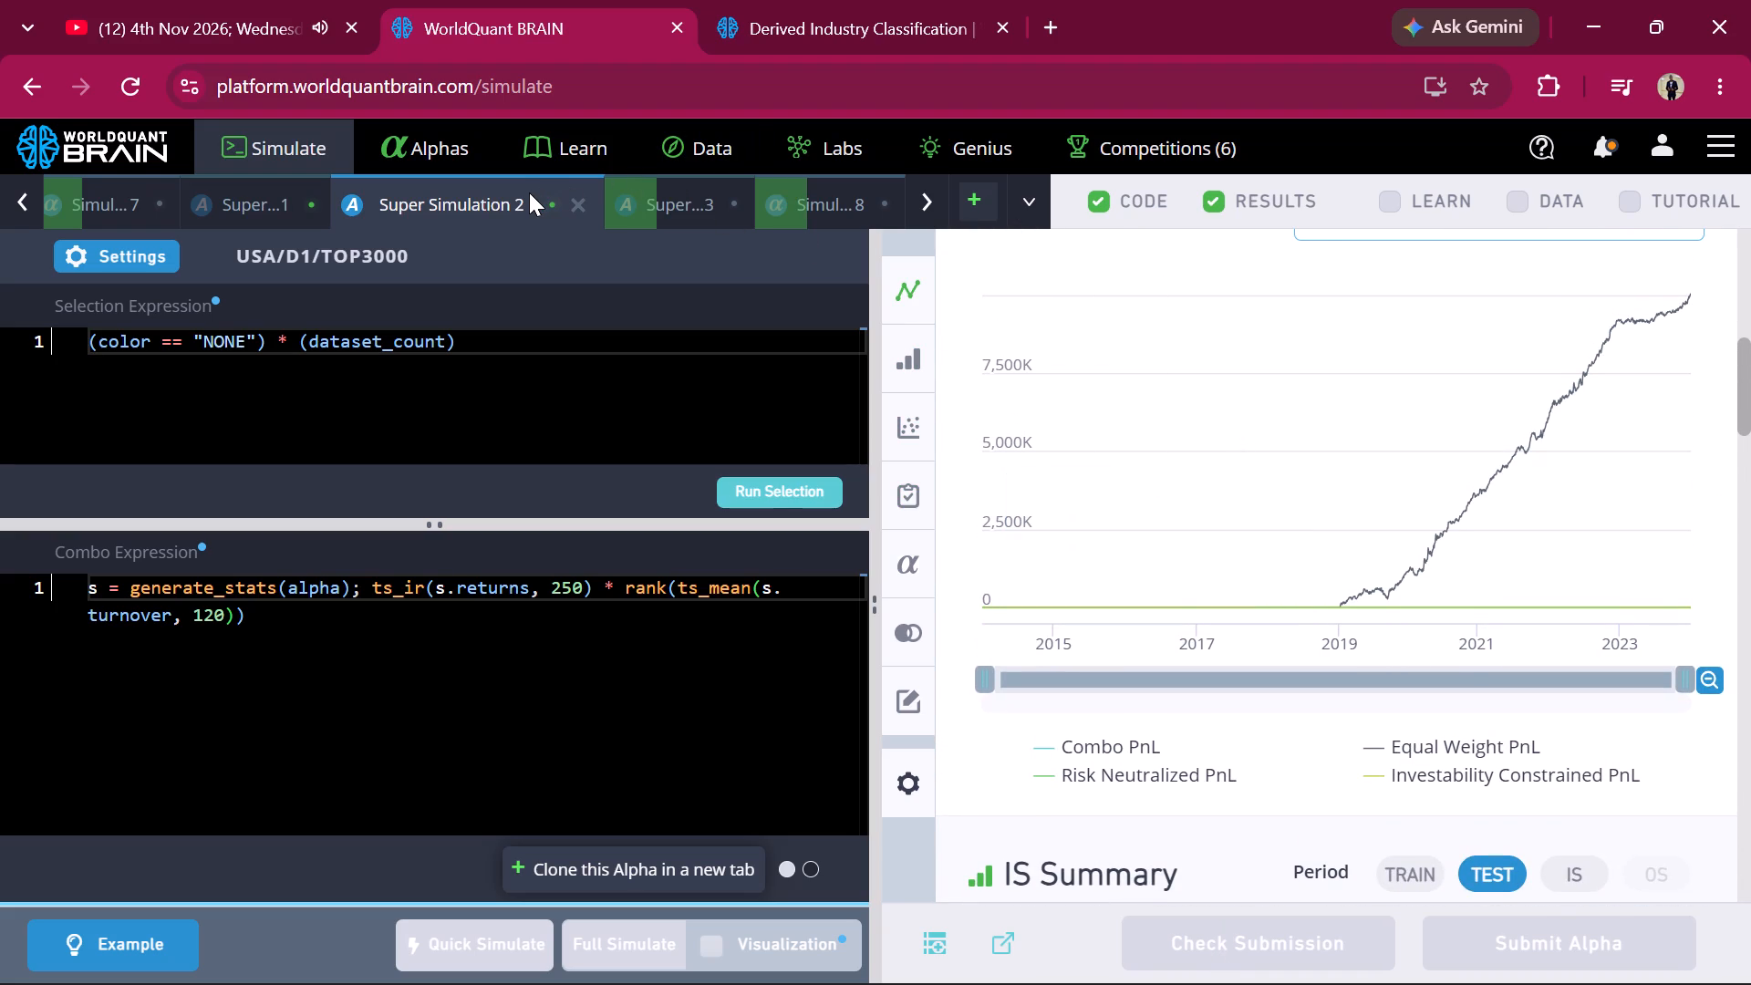
scroll(529, 192, right, 2)
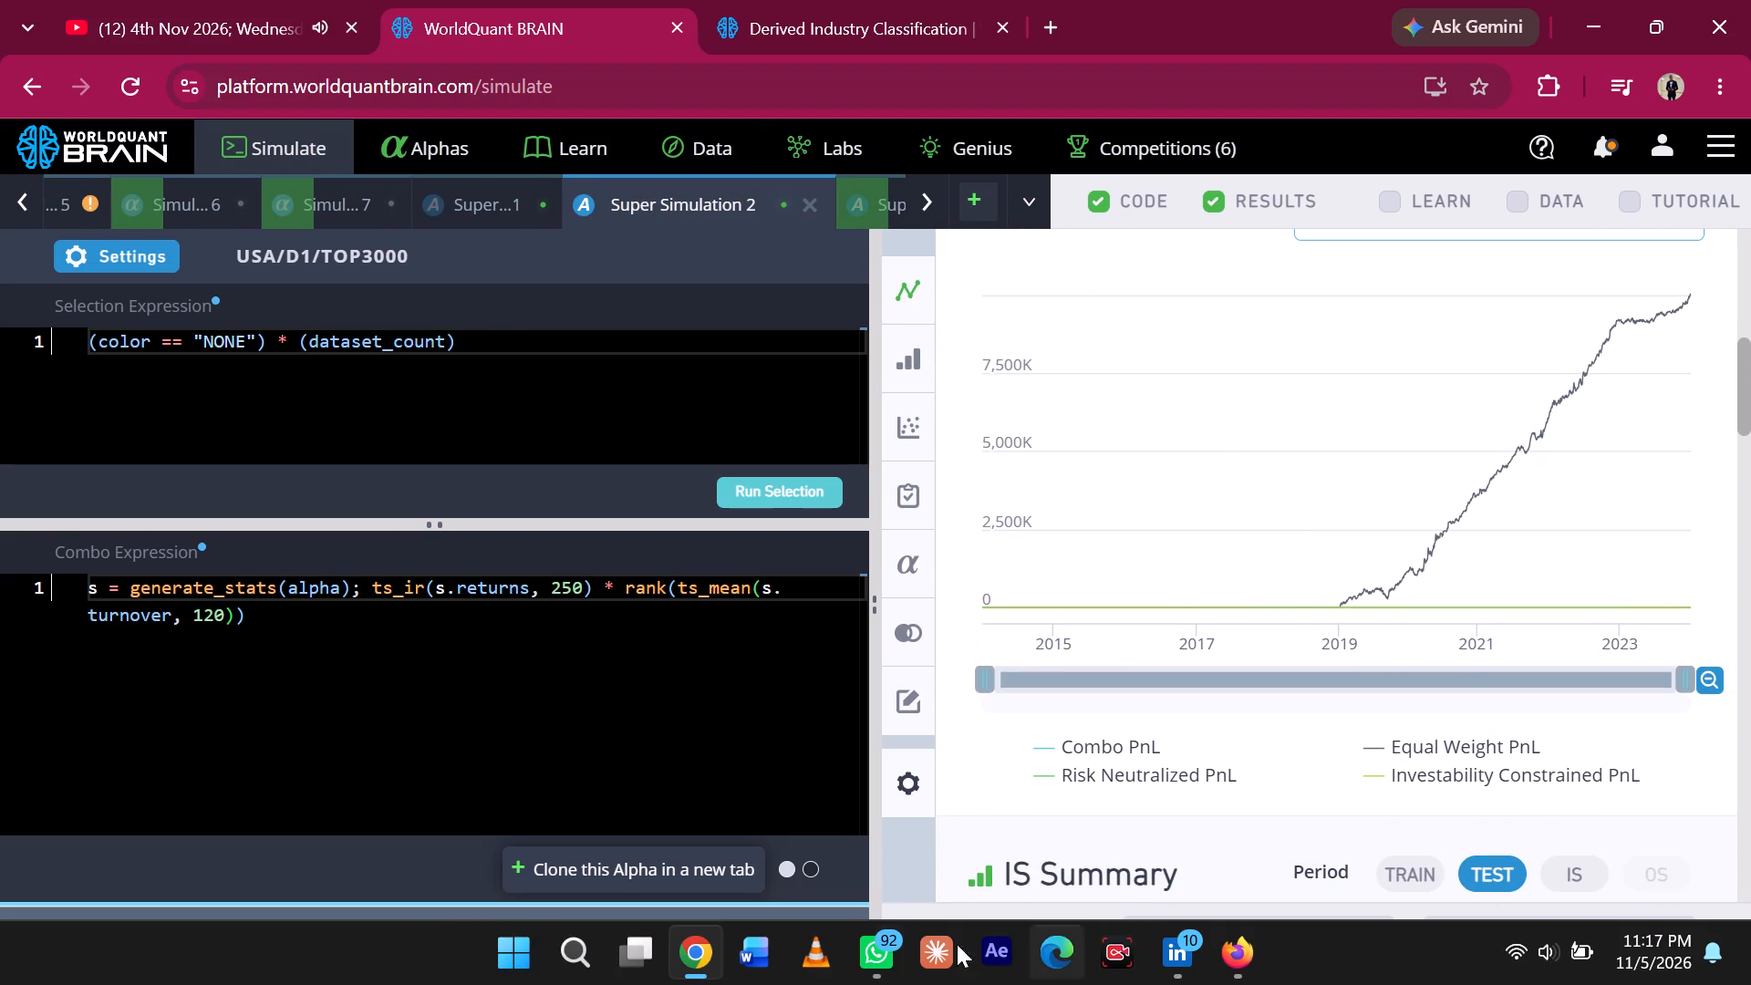
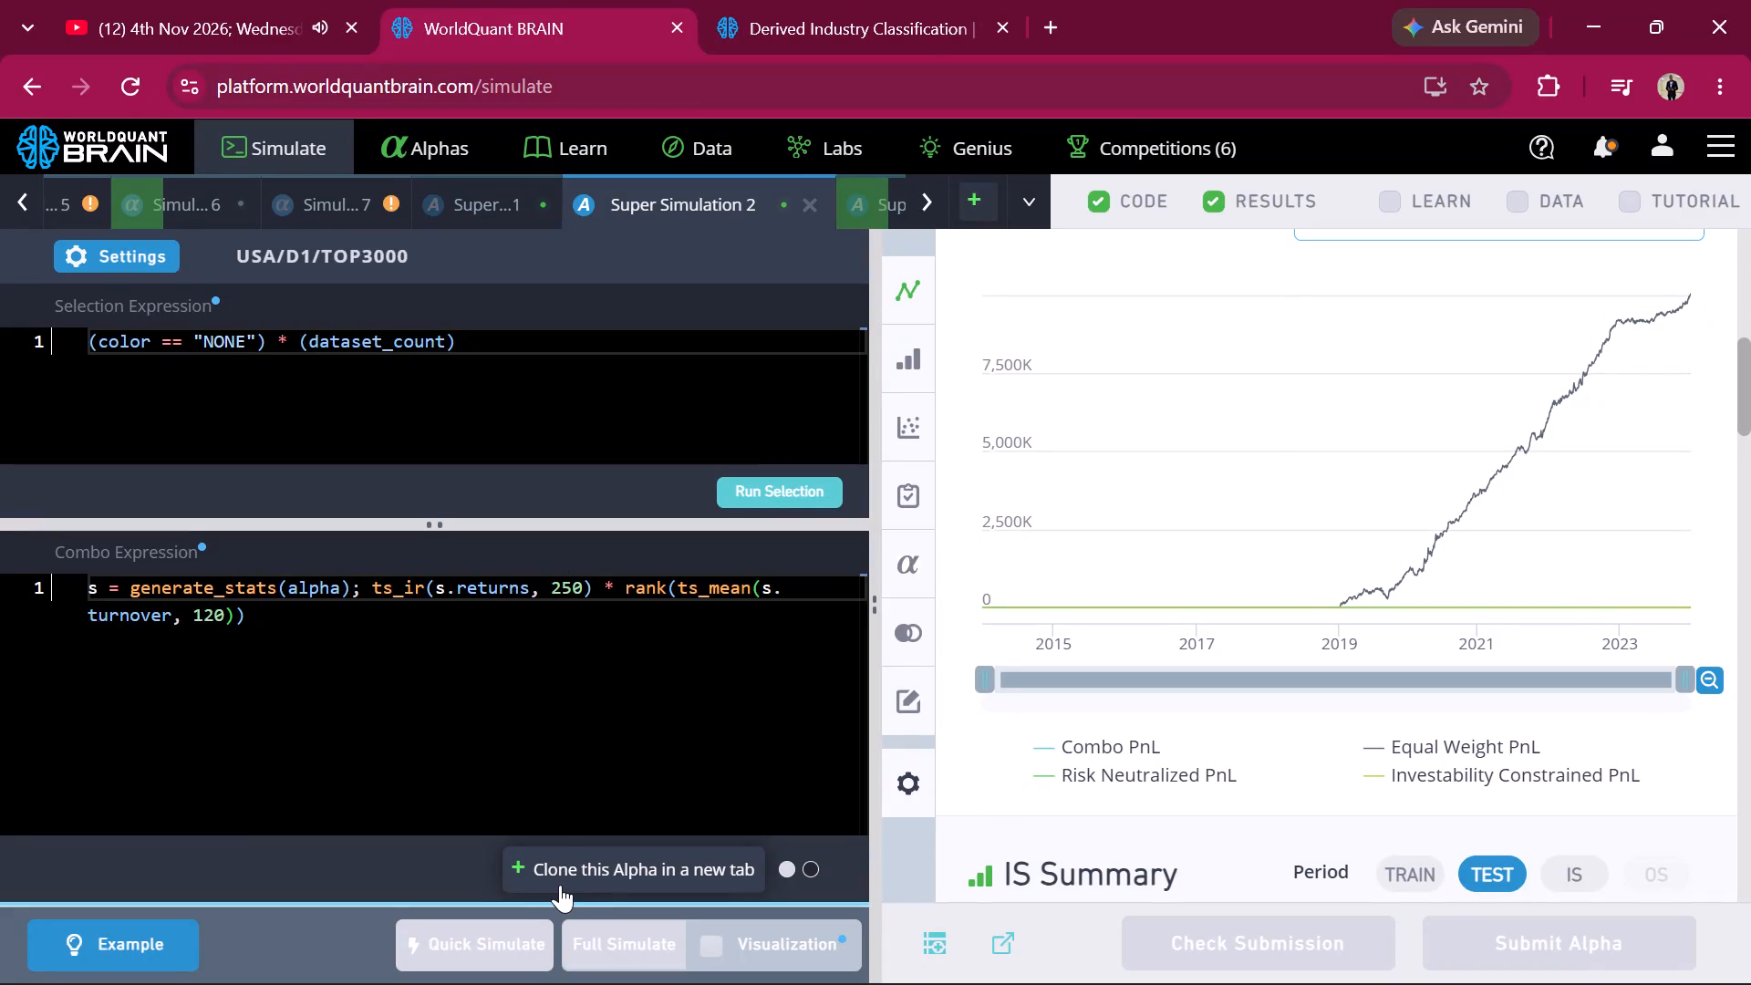
Clone the Super Simulation 2 alpha, replace its selection expression with (favorite || favorite) * (2.57 + ((sign(datacategory_count) + 1.94) + (abs(short_count) / author_fitness))), and run the selection.
click(560, 884)
double_click(496, 362)
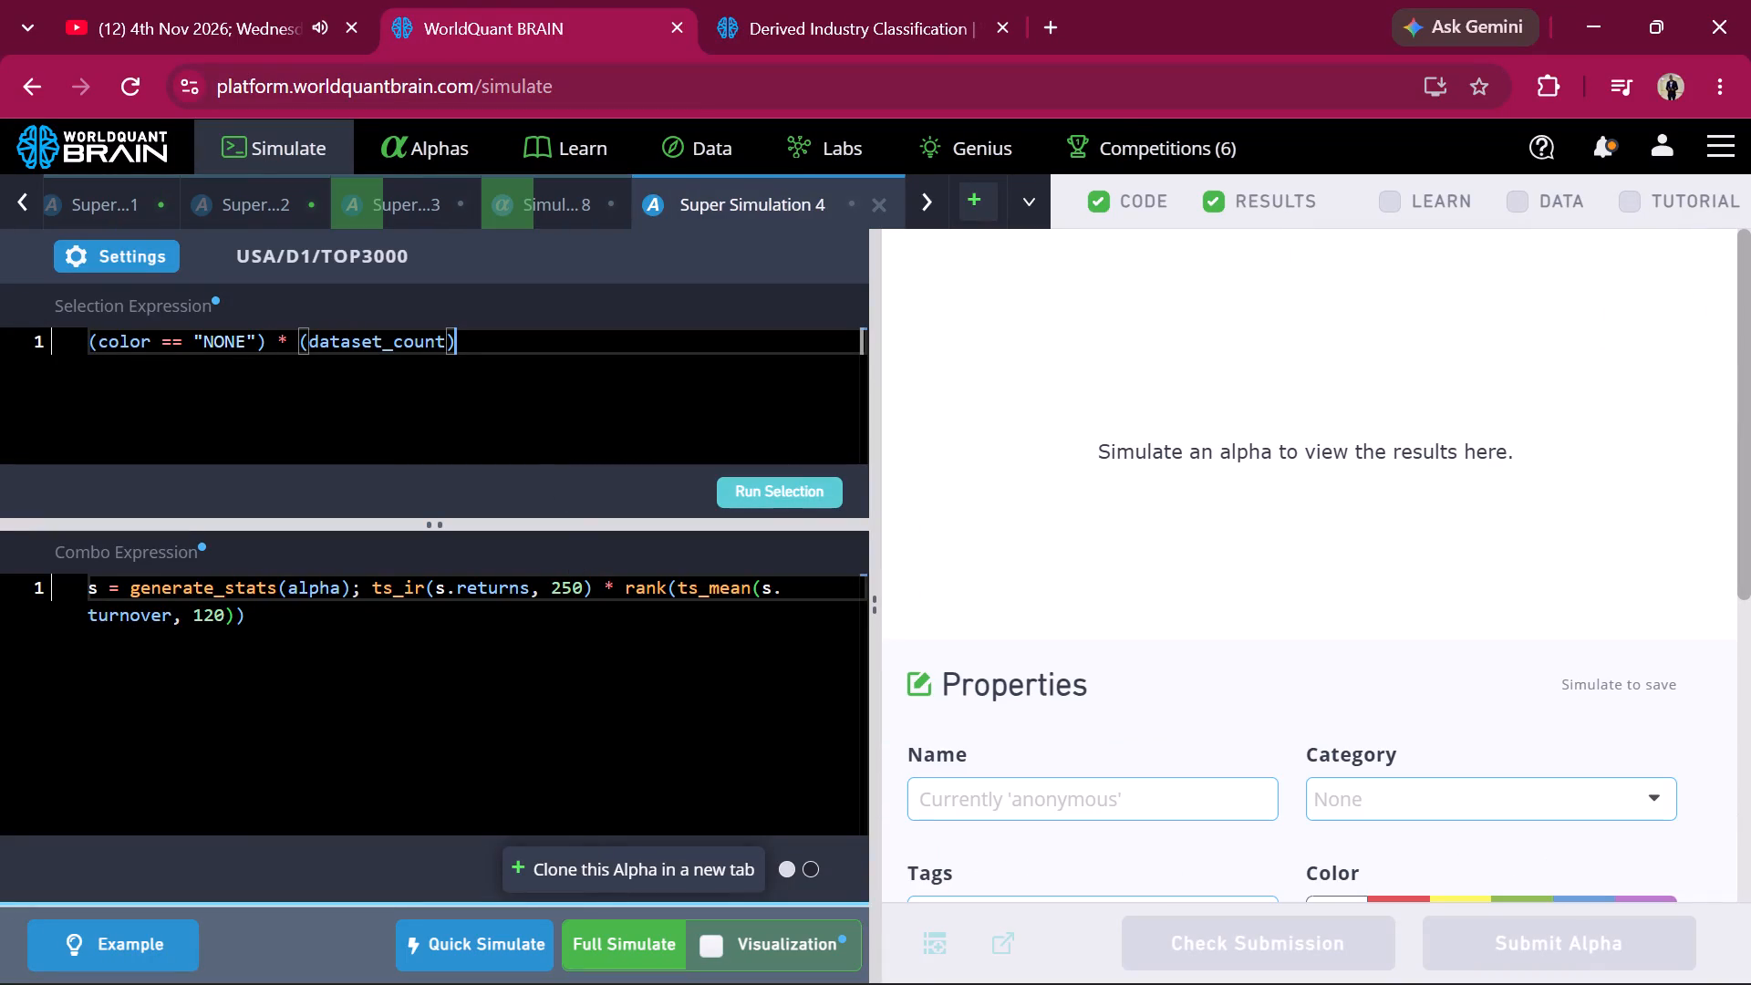
double_click(476, 345)
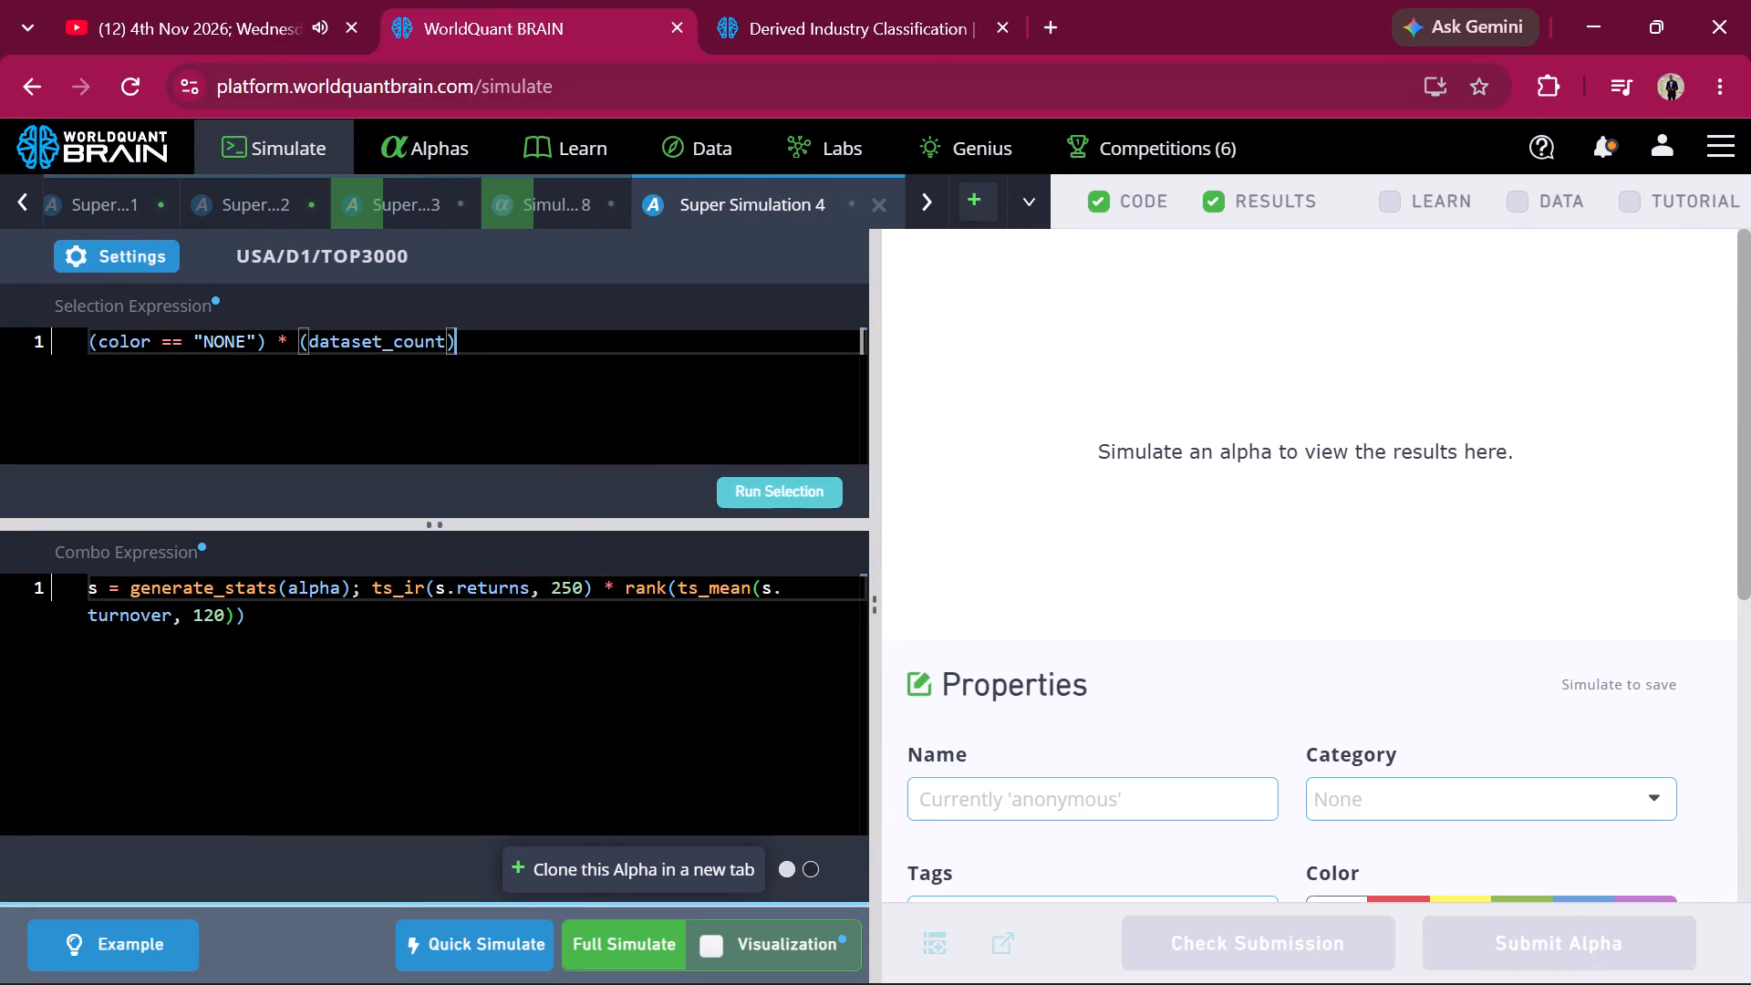
triple_click(476, 345)
key(ctrl+v)
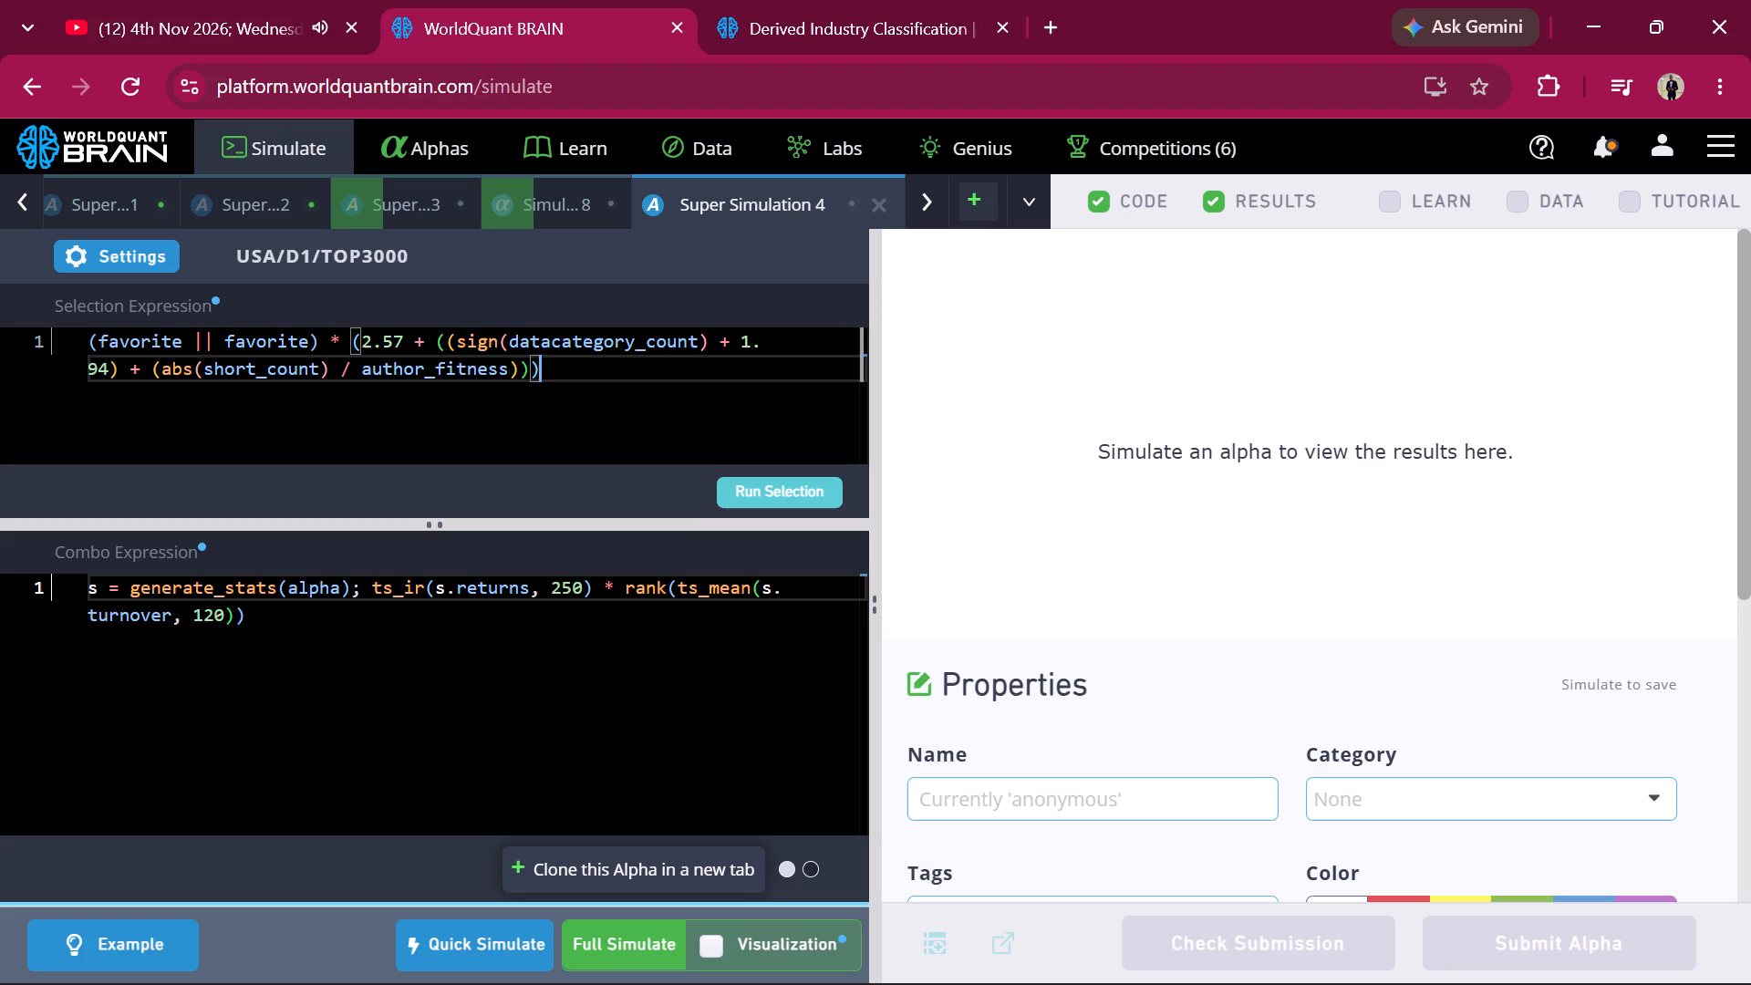
click(743, 494)
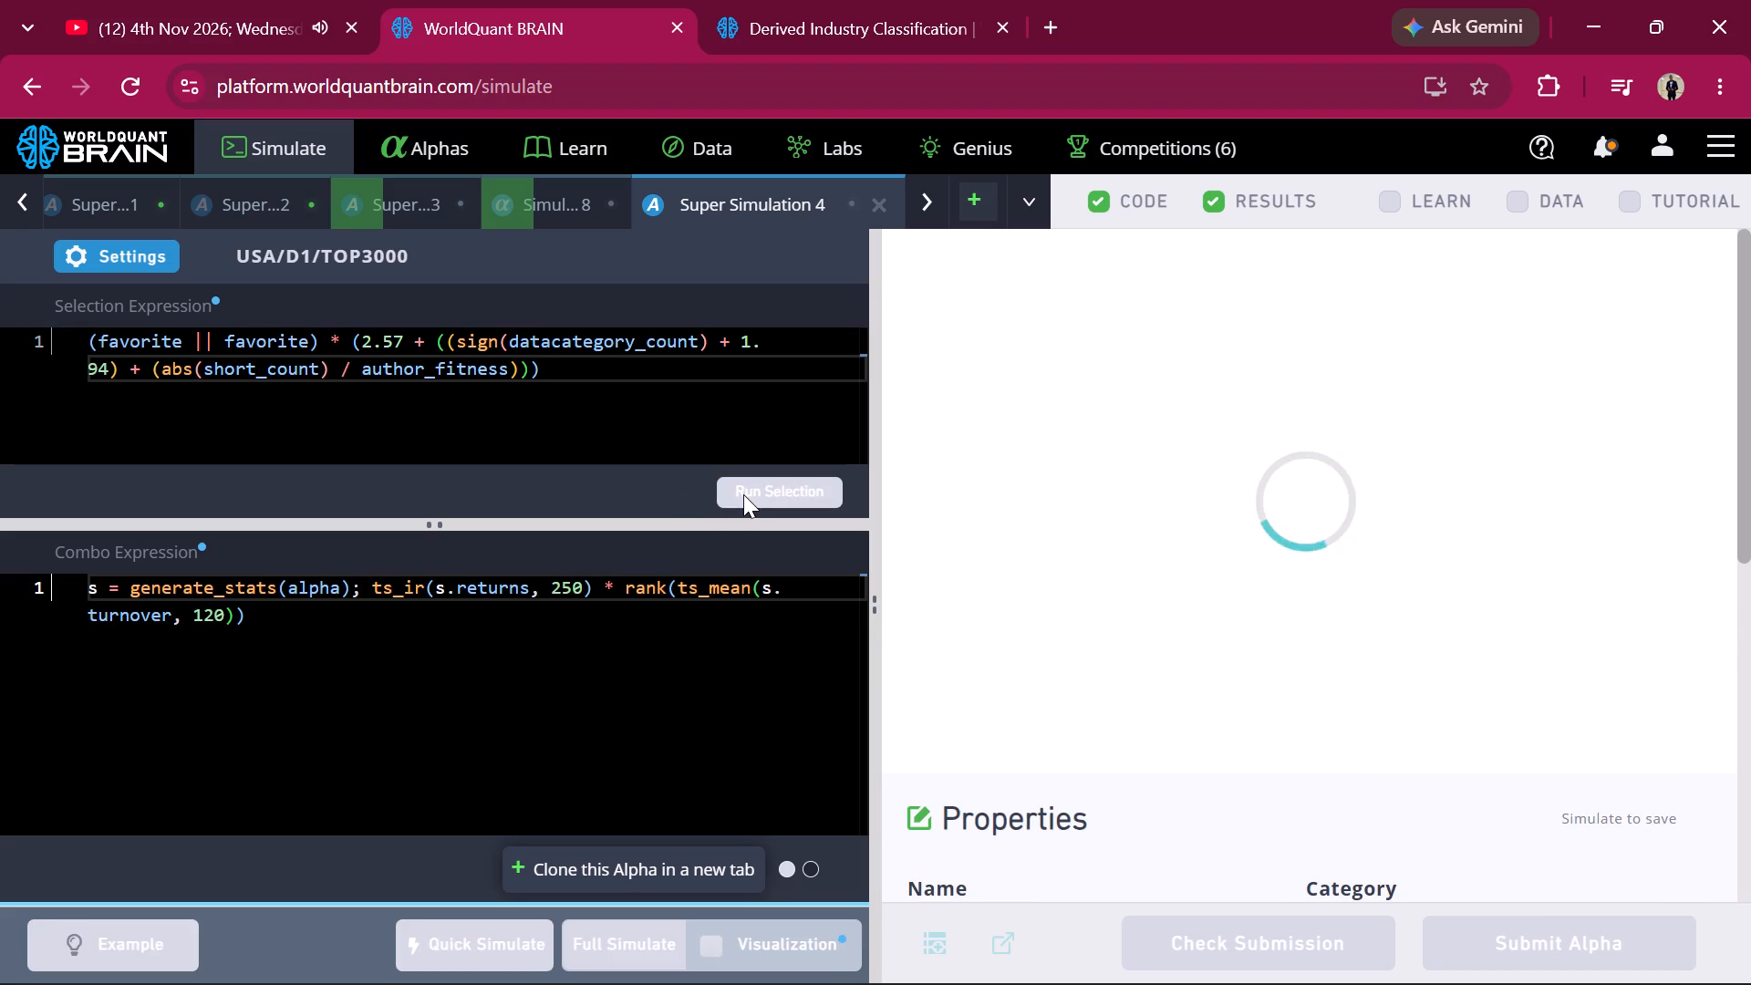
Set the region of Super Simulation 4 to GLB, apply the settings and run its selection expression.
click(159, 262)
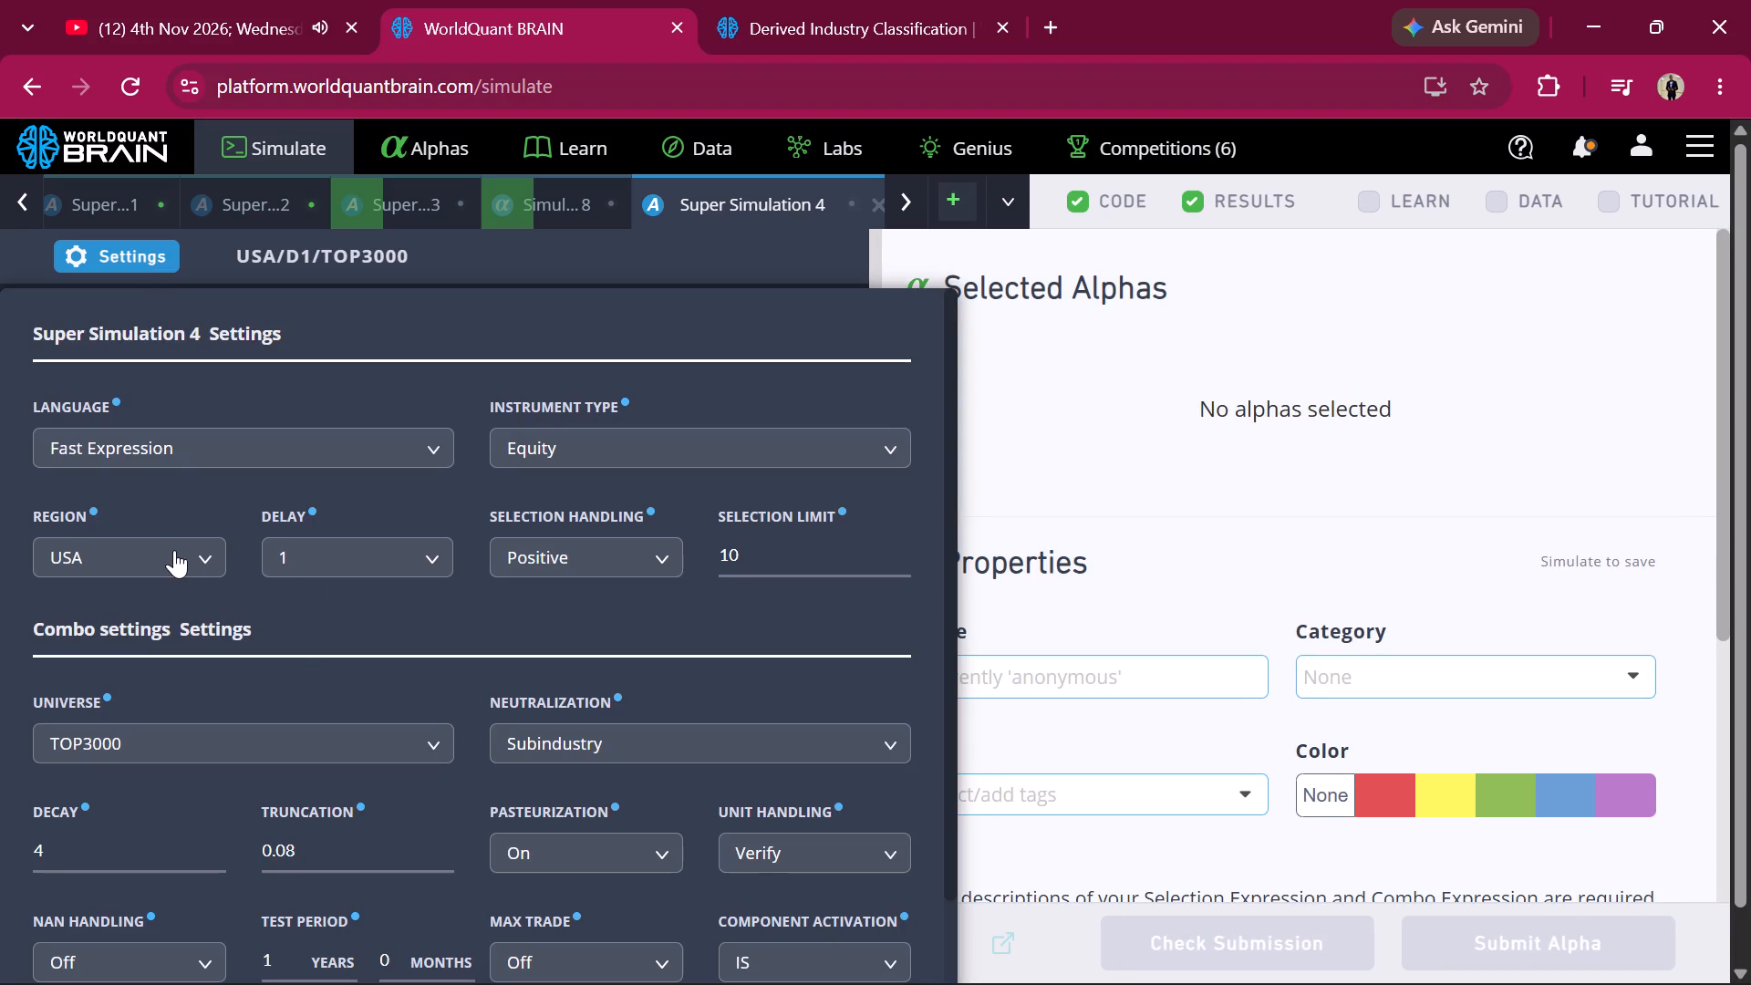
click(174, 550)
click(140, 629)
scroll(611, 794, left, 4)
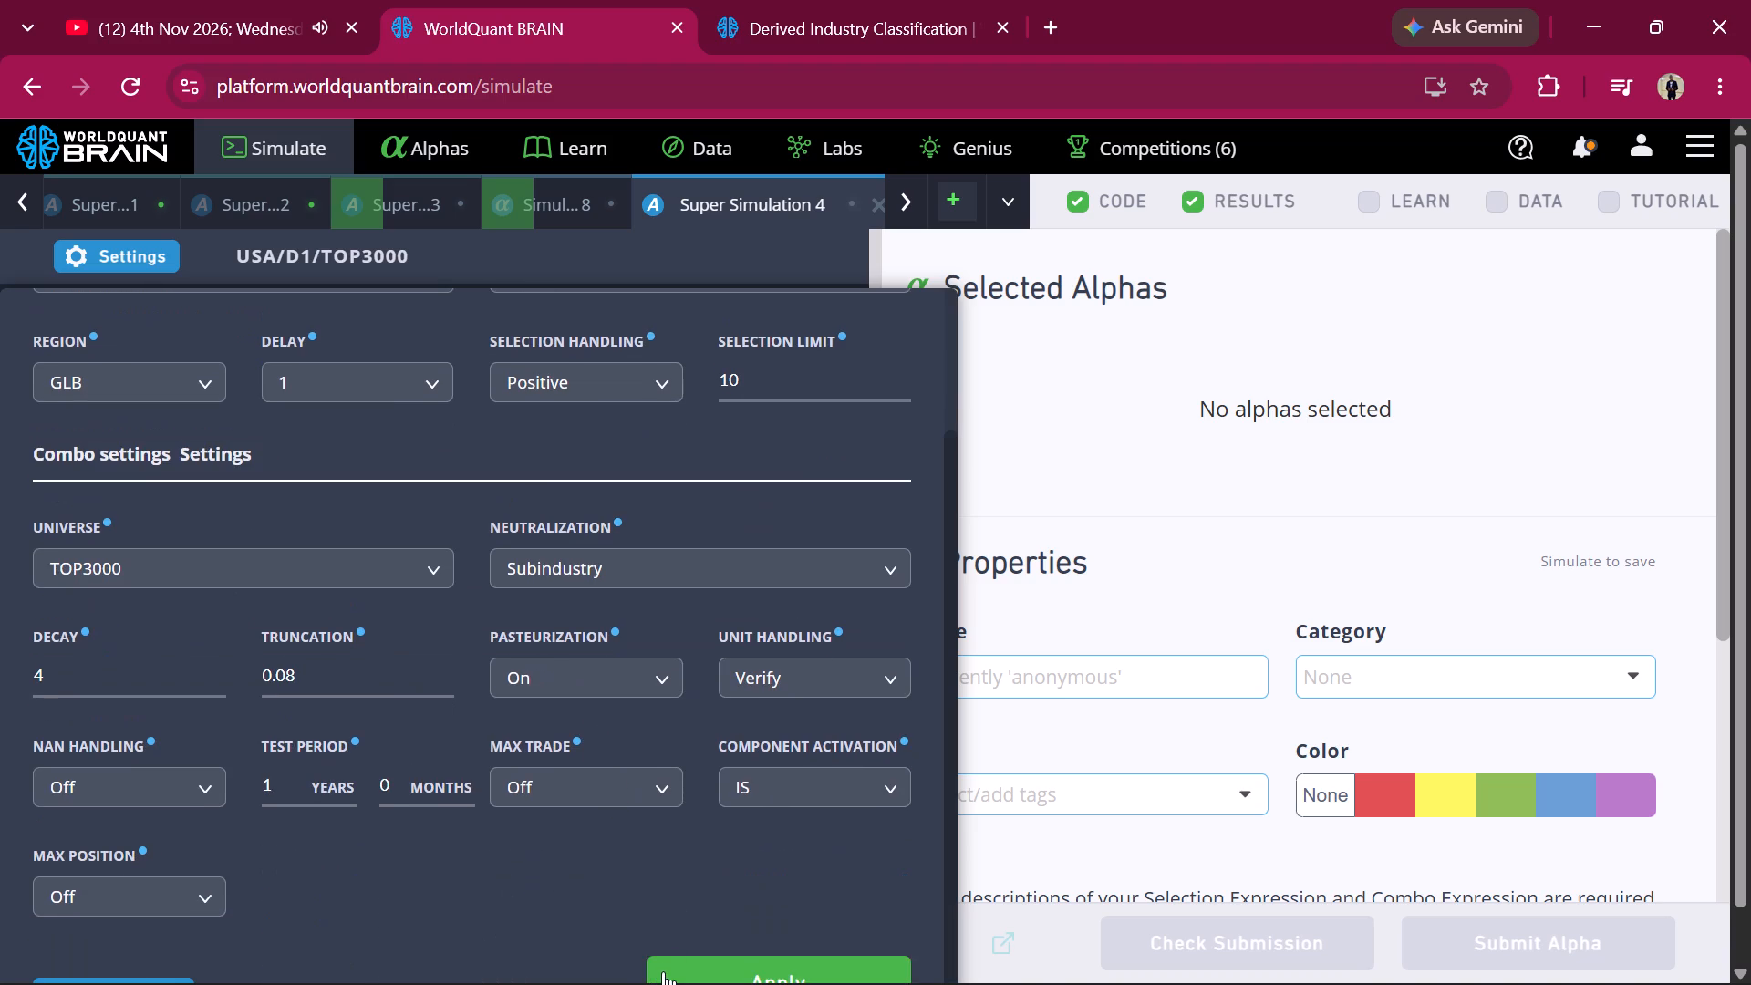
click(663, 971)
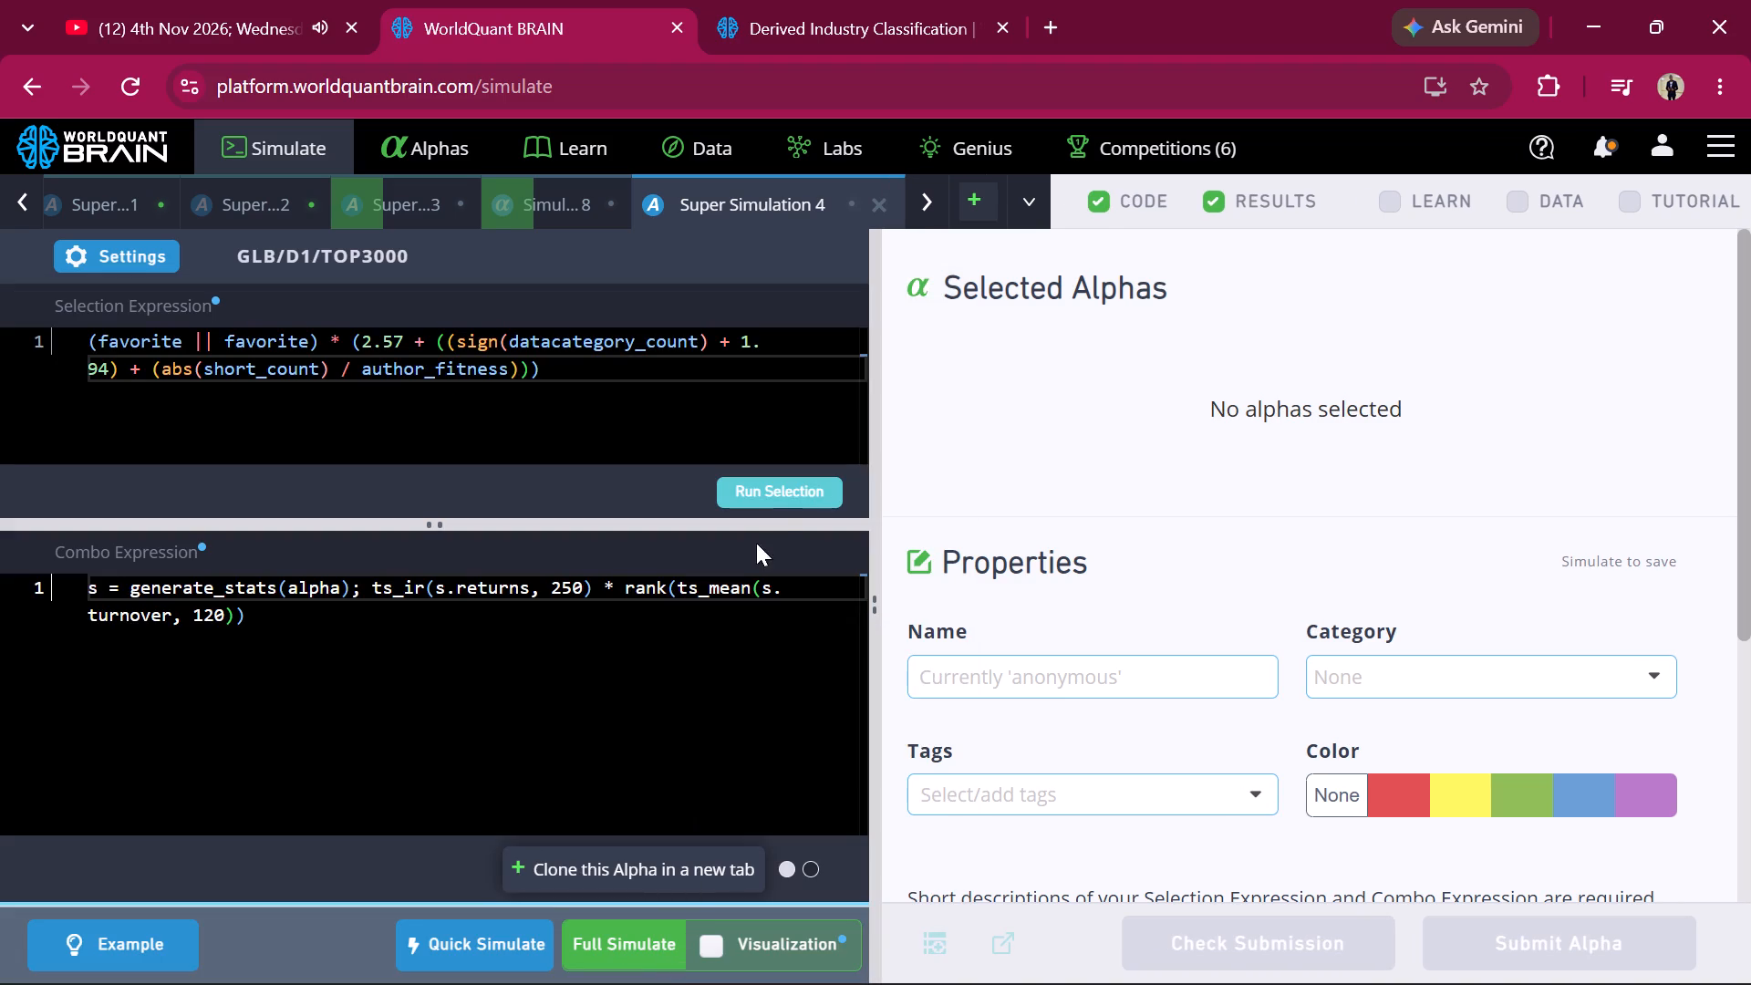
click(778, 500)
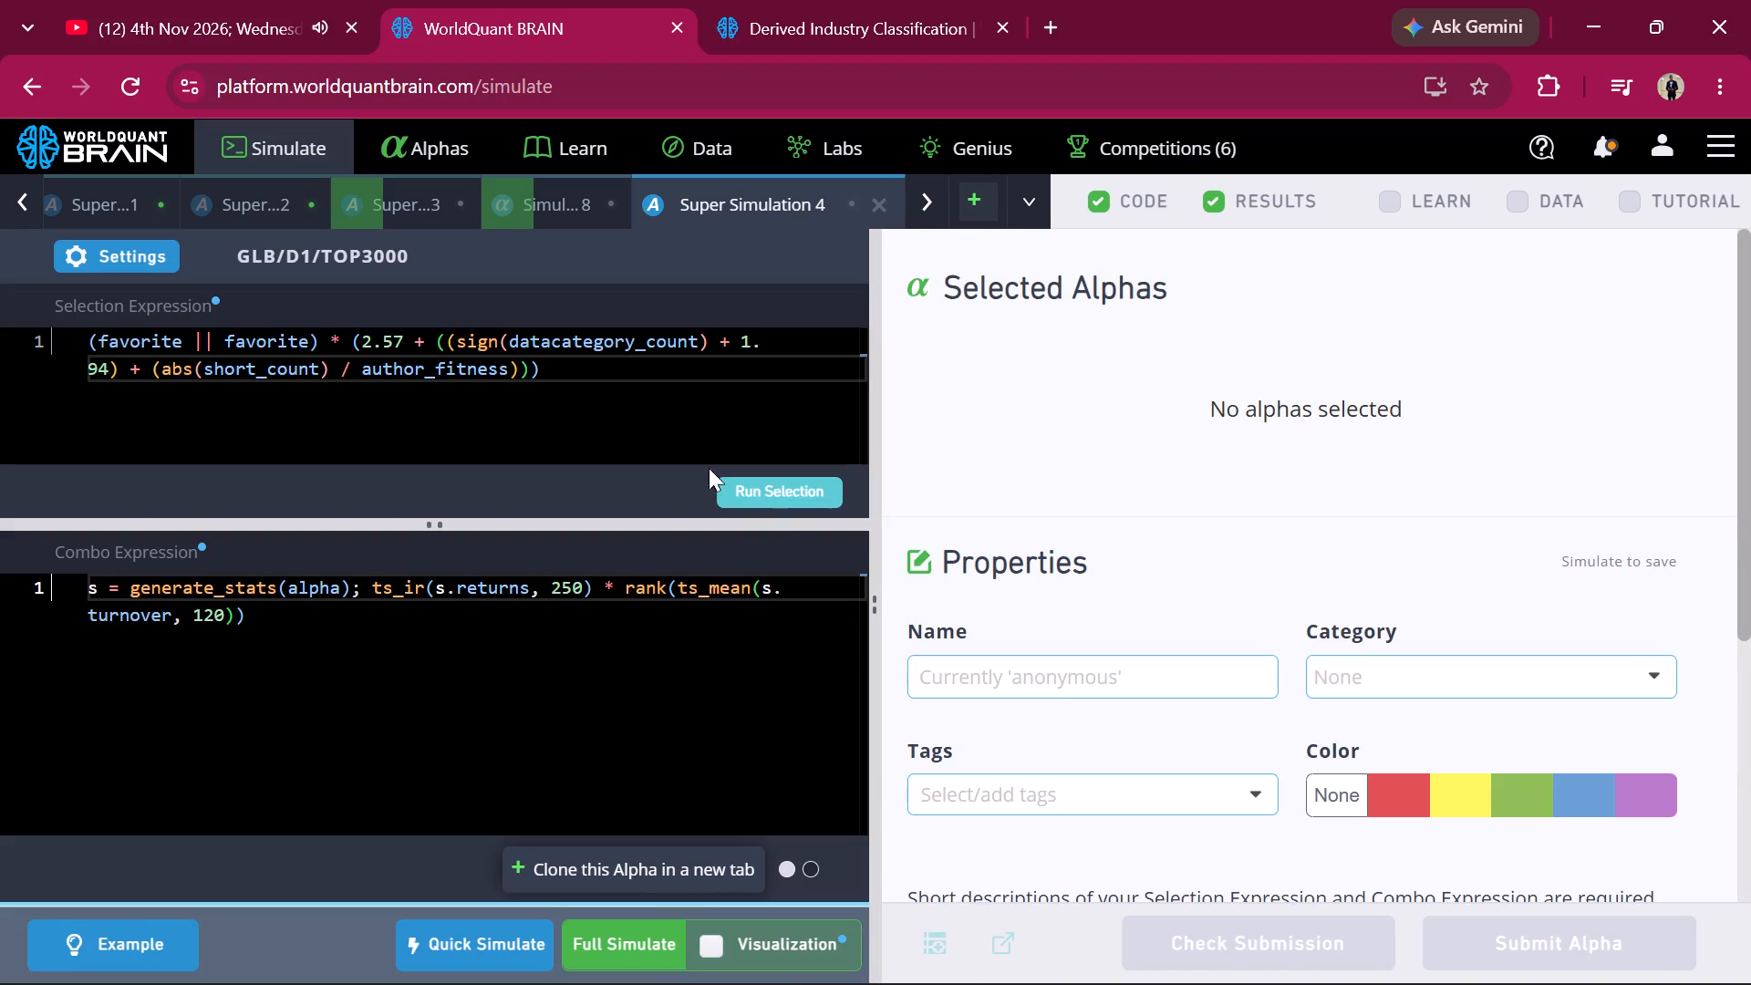
Set the region of Super Simulation 4 to IND, apply the settings and run its selection expression.
click(141, 254)
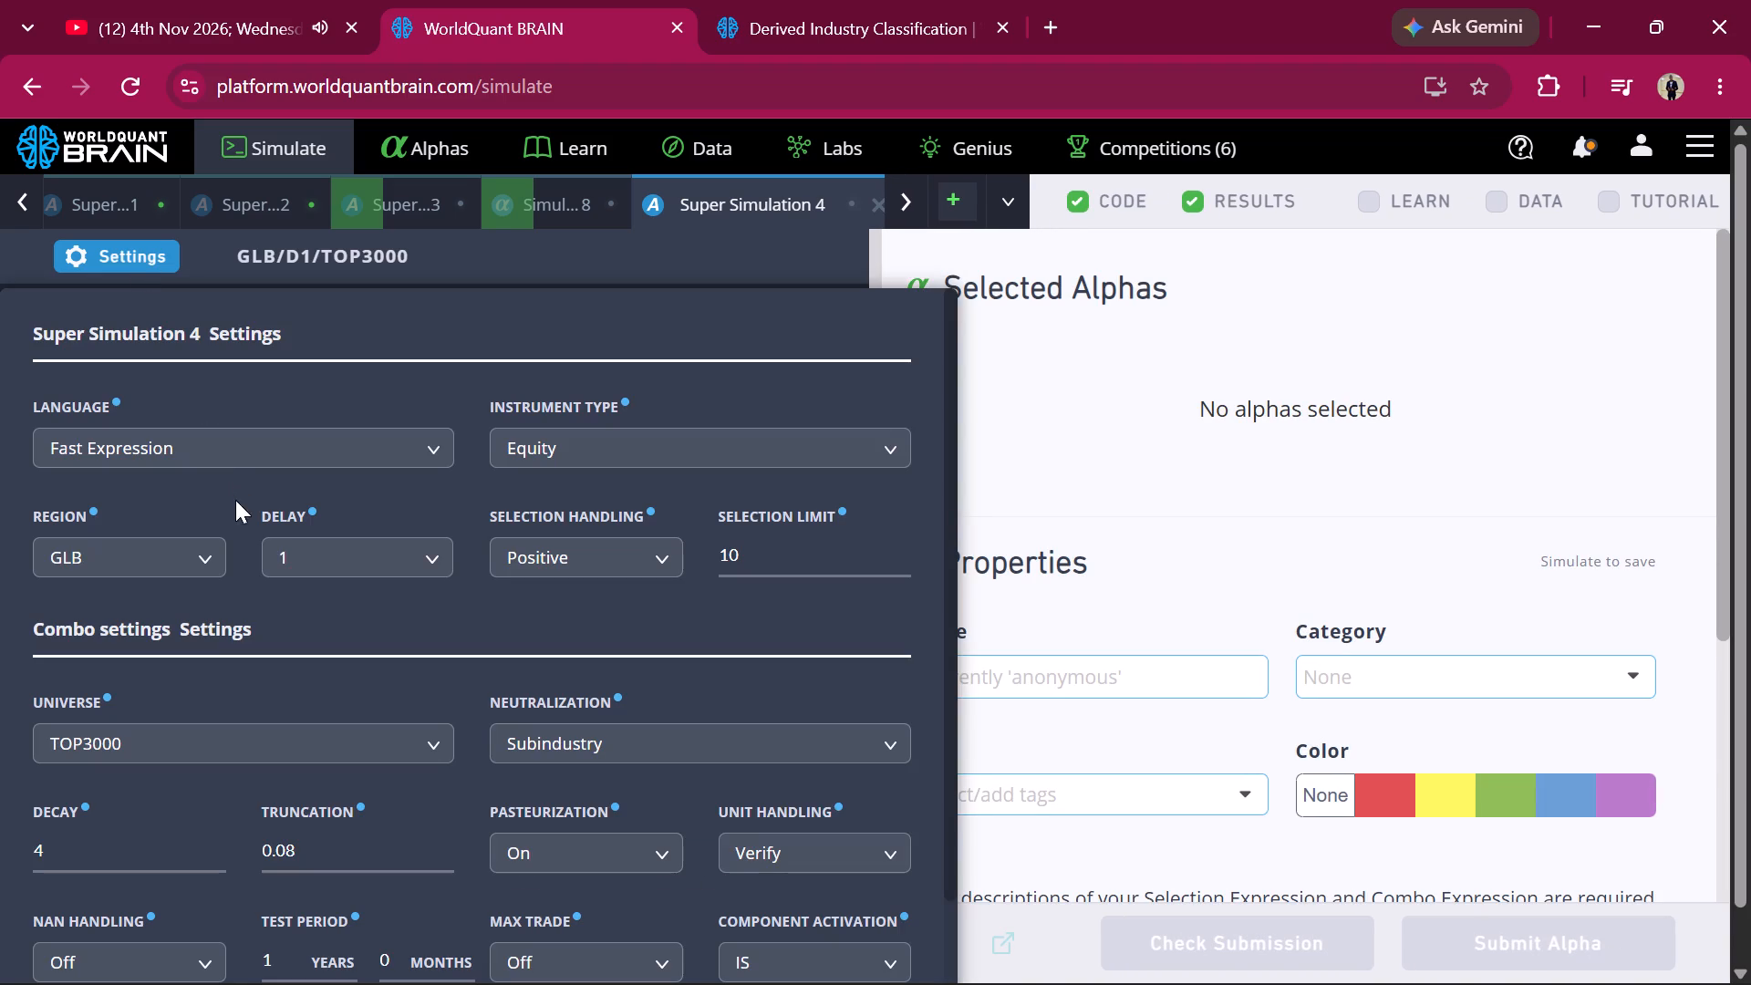
click(187, 565)
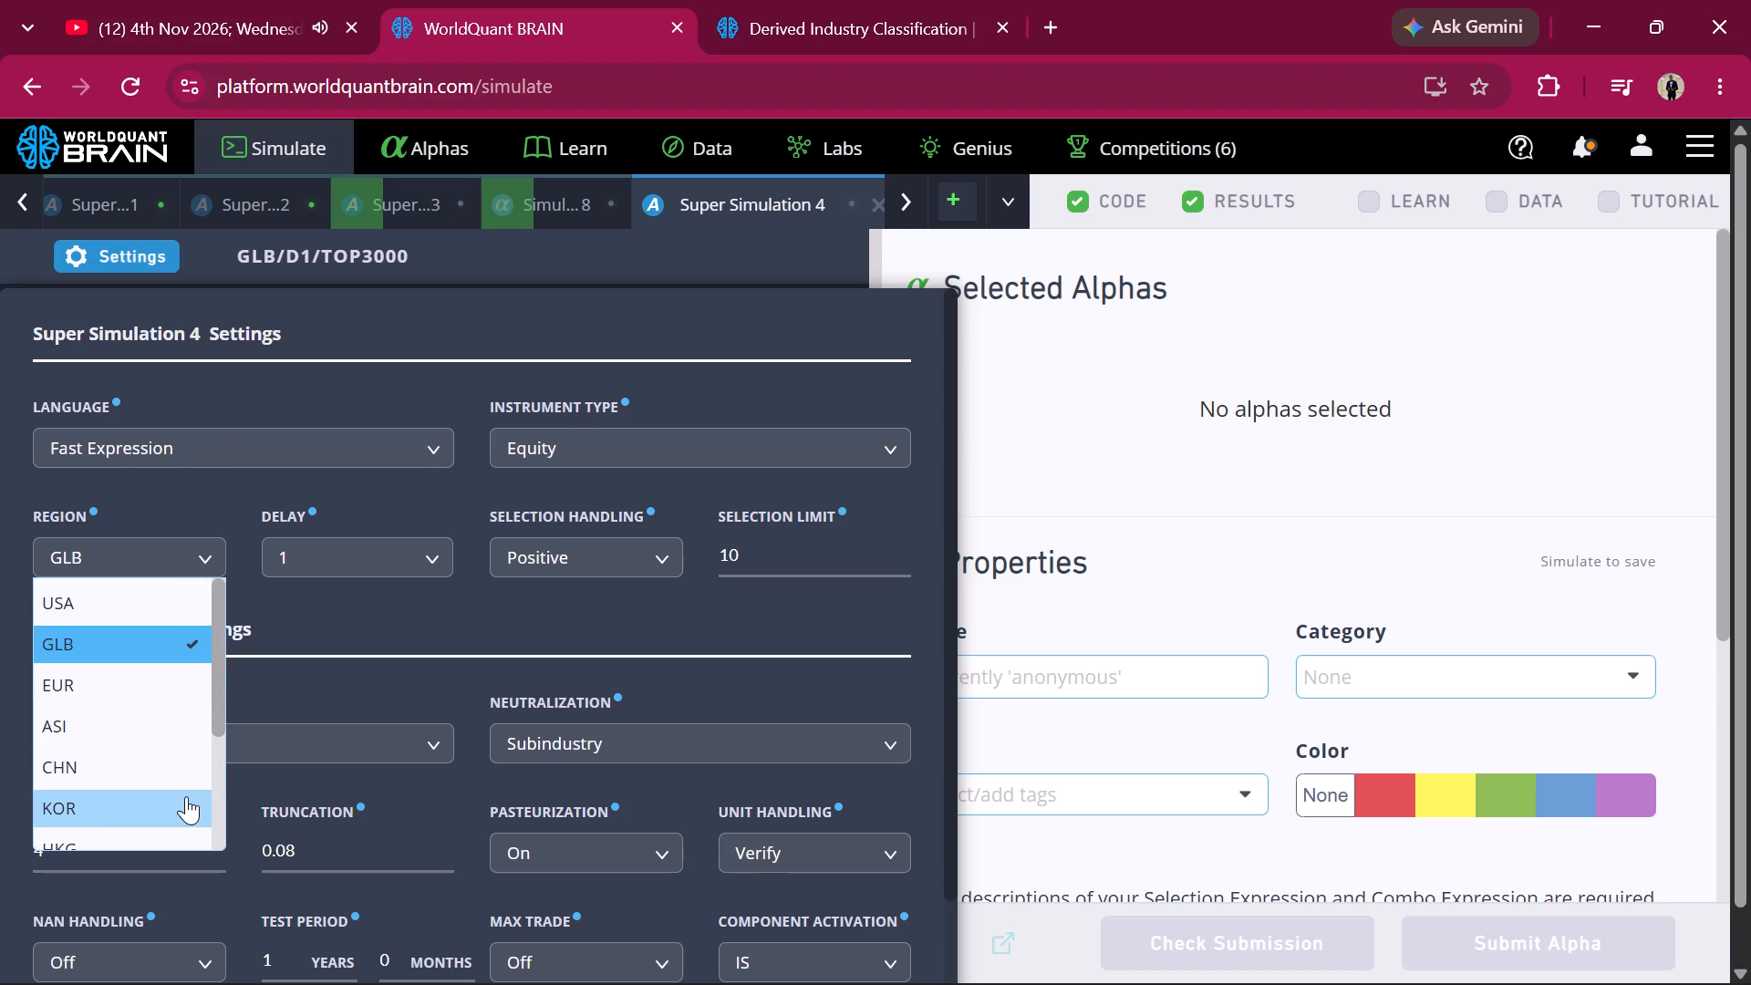
scroll(116, 810, down, 1)
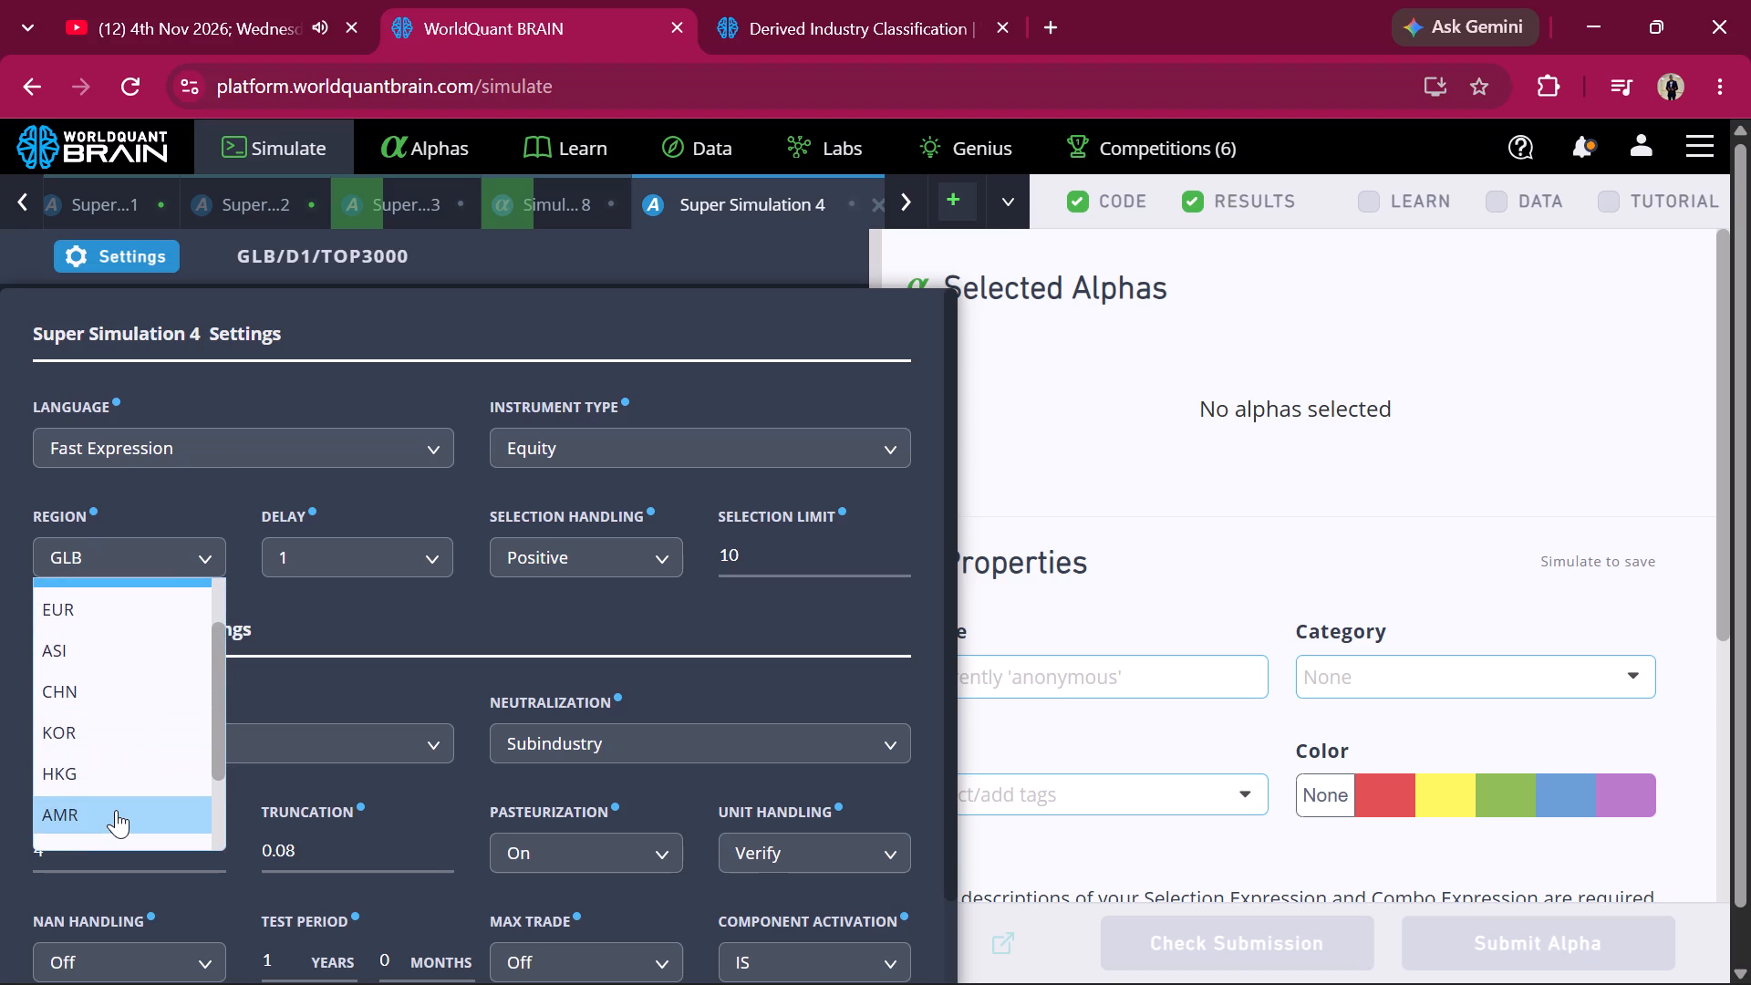
scroll(116, 810, down, 1)
click(107, 759)
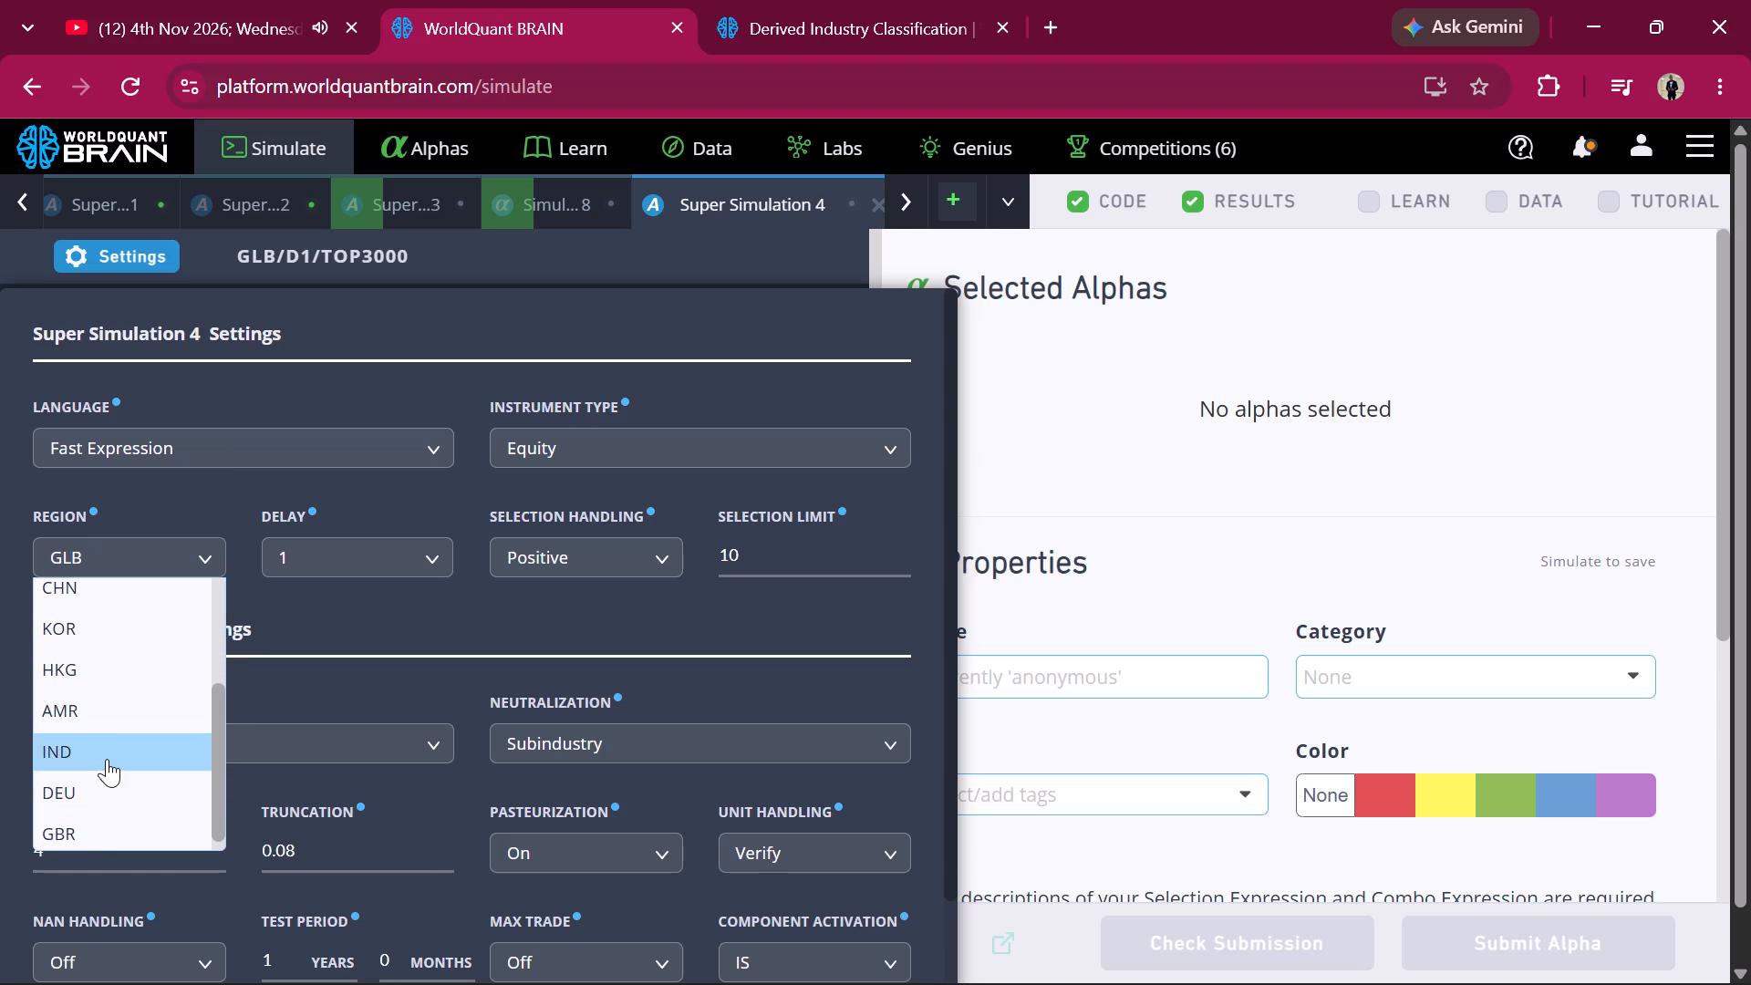
scroll(499, 810, down, 3)
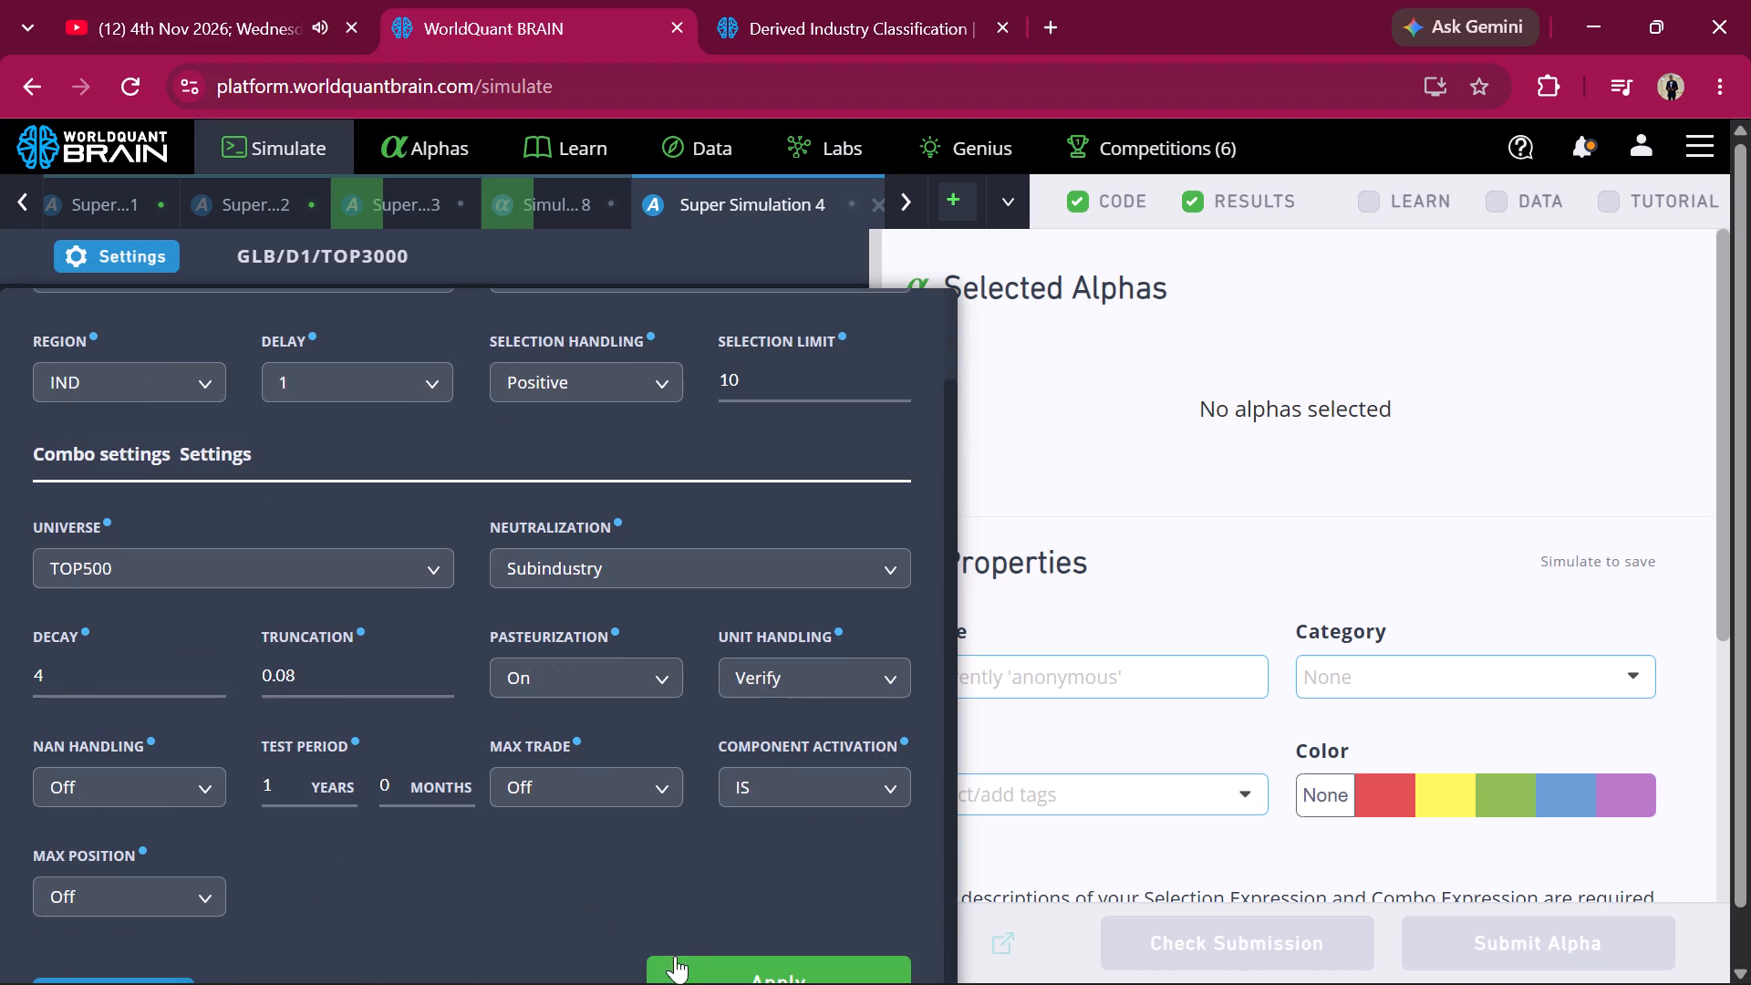
click(678, 971)
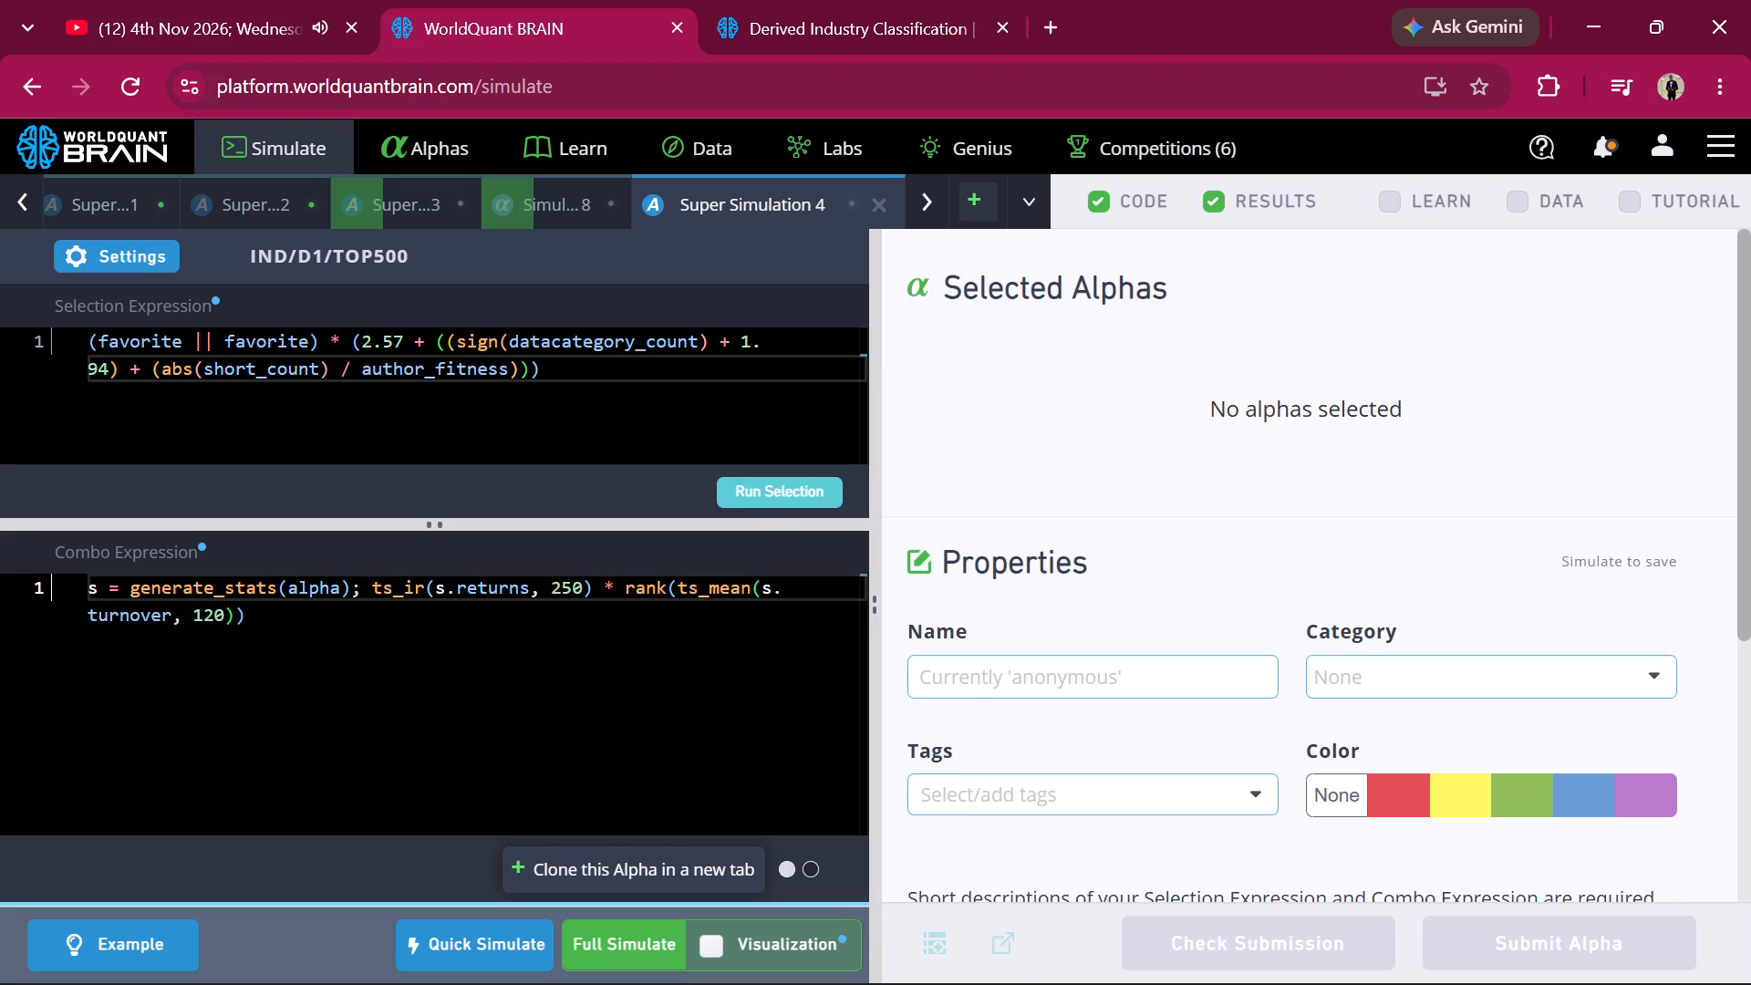
click(770, 498)
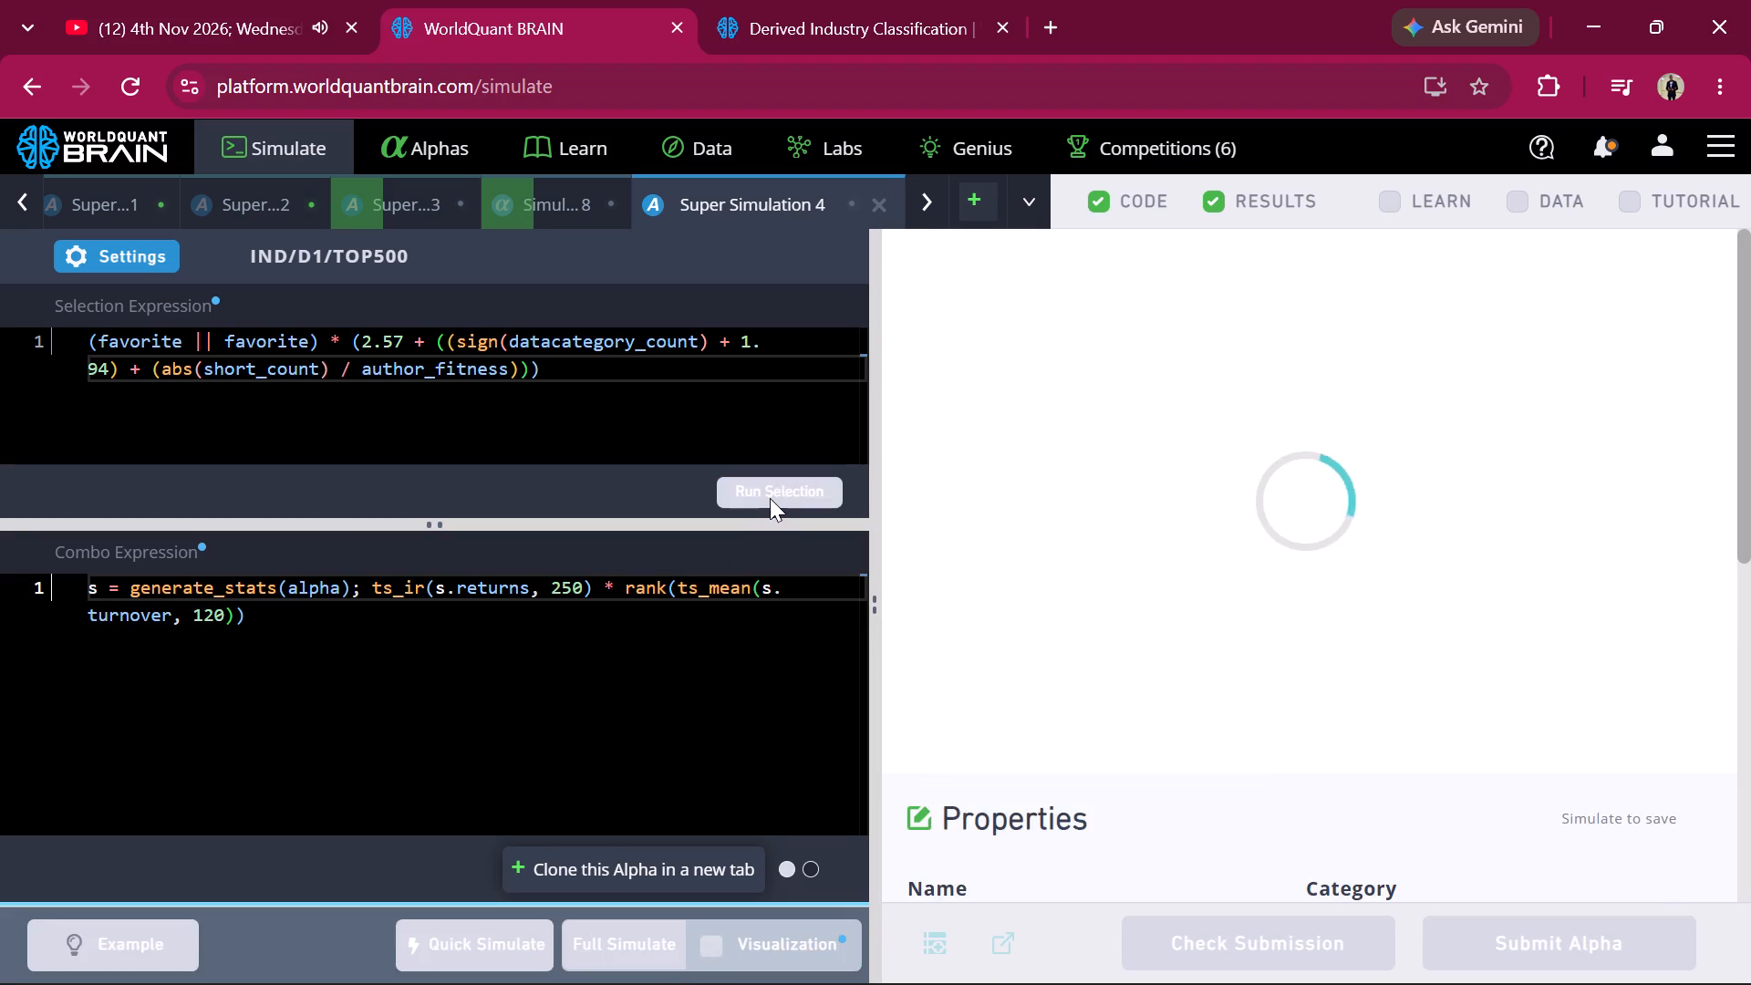
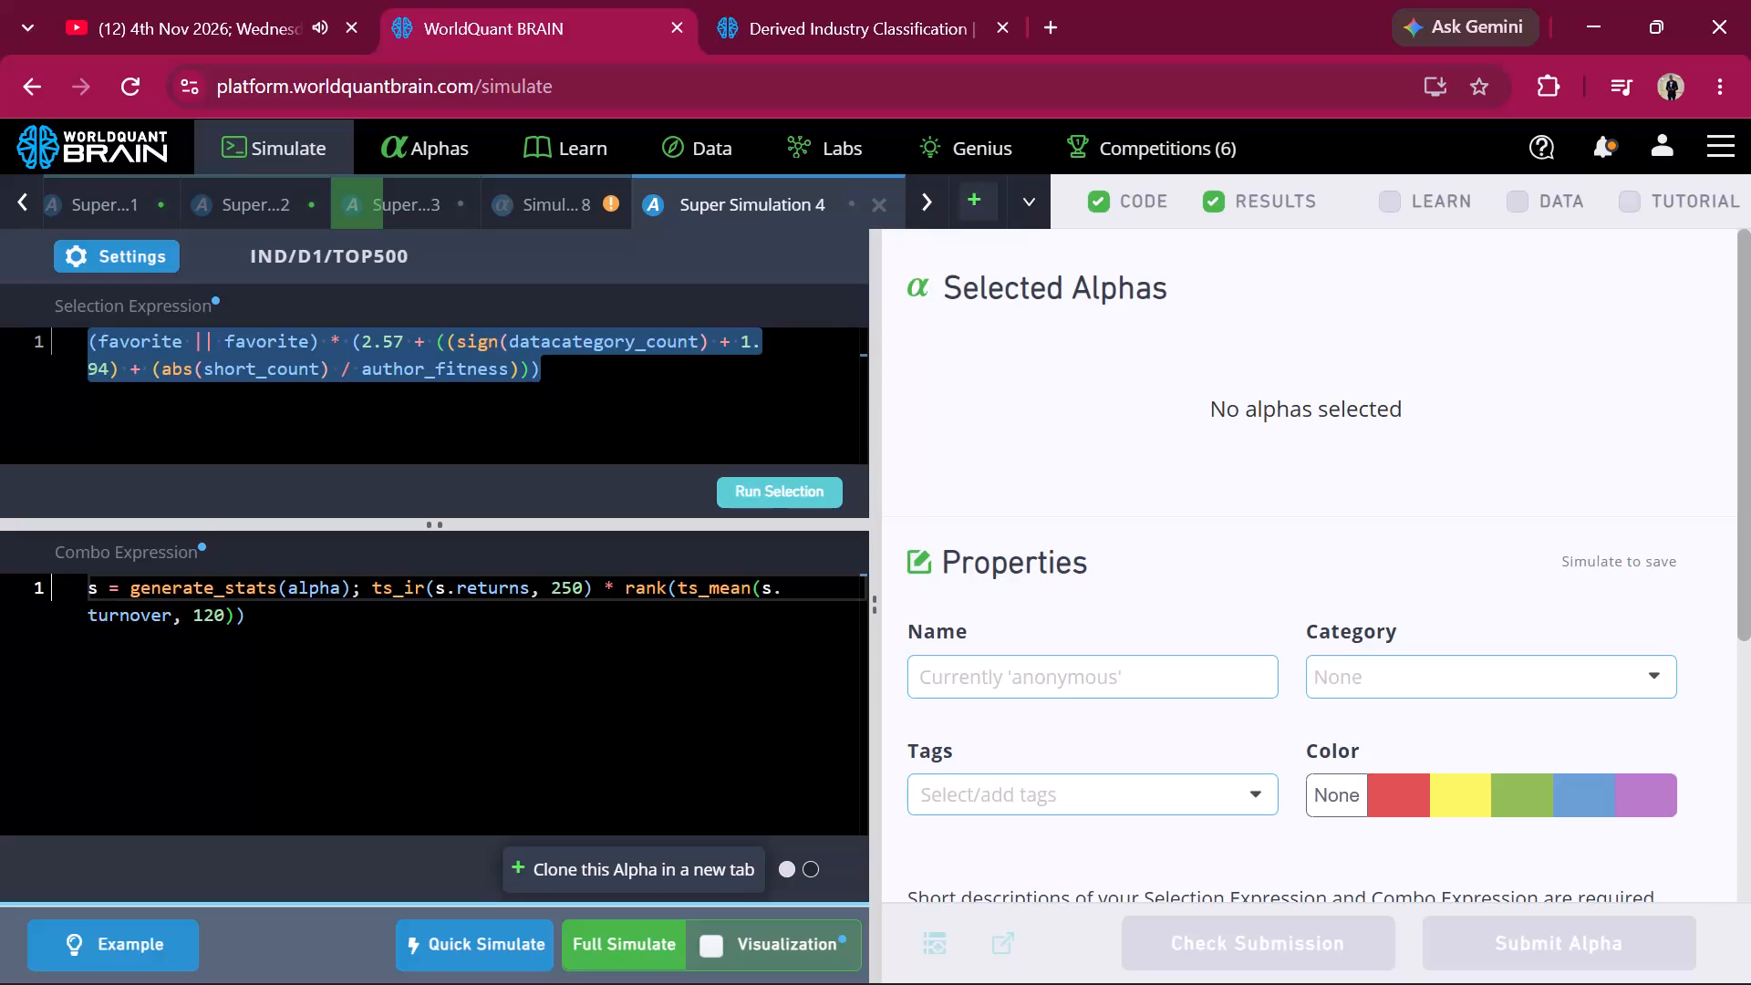
Replace Super Simulation 4's selection expression with (author_distinct_count_dataset <= 0.28 || favorite) * (-author_turnover * sign(author_turnover)) followed by a dataset_count line, and run the selection.
key(ctrl+v)
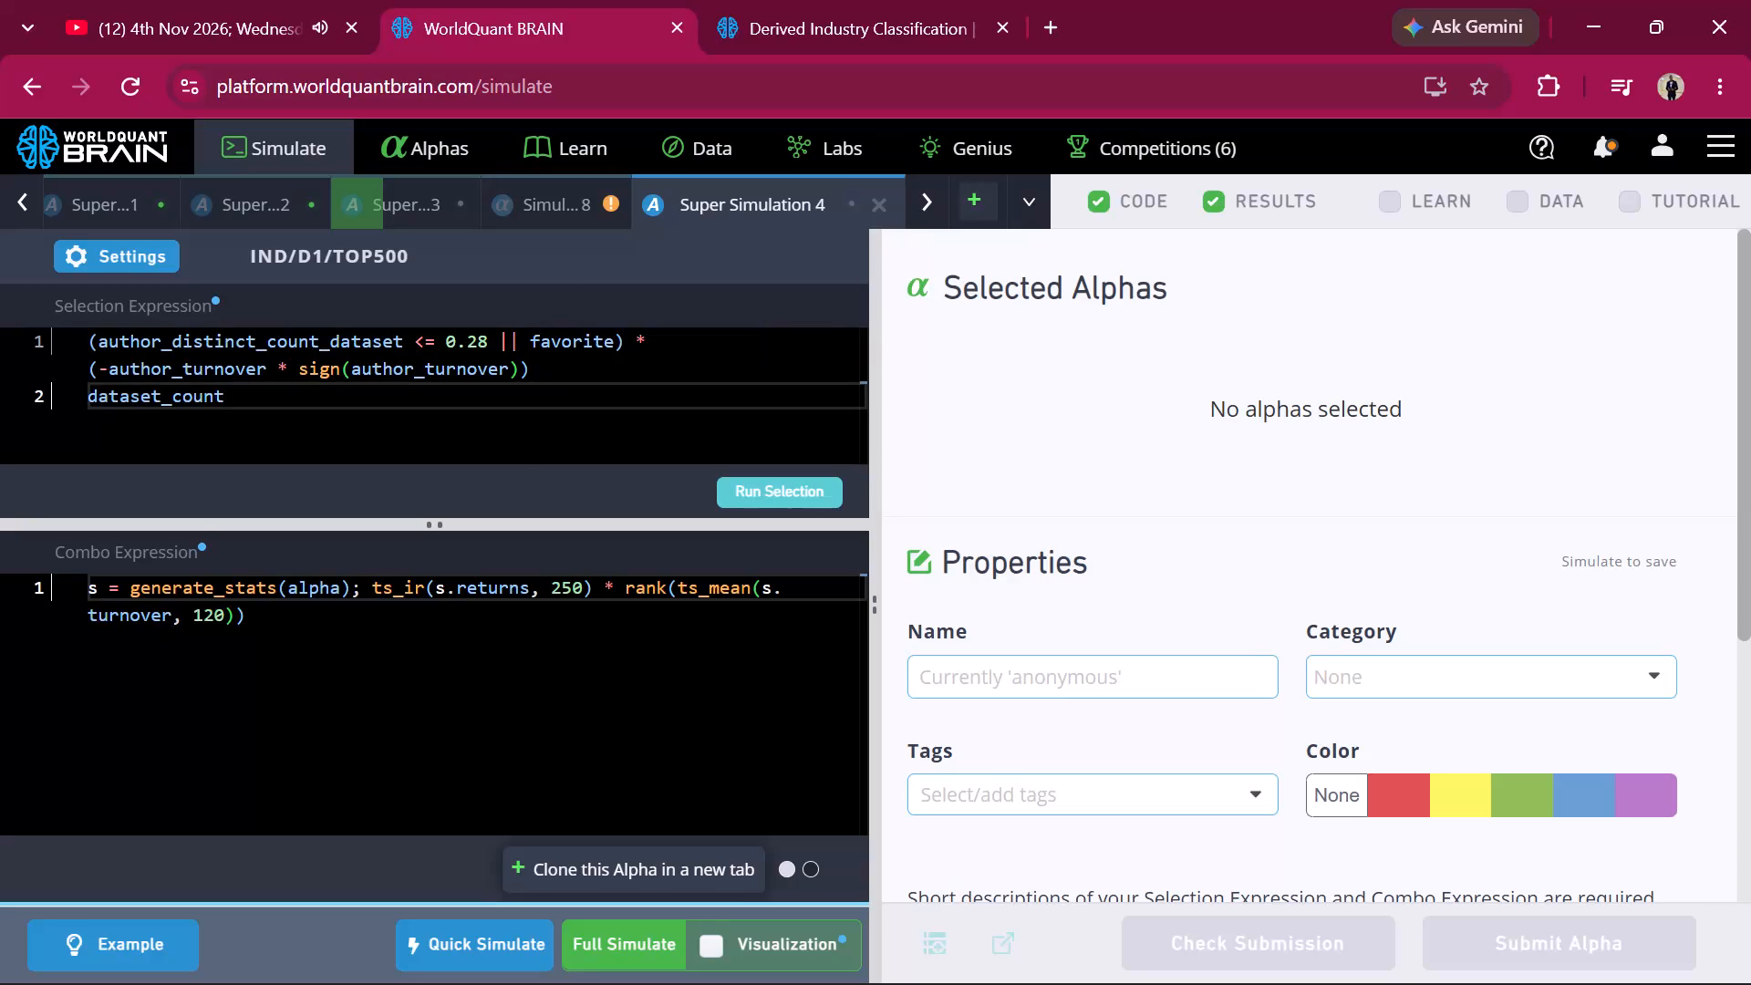
click(782, 492)
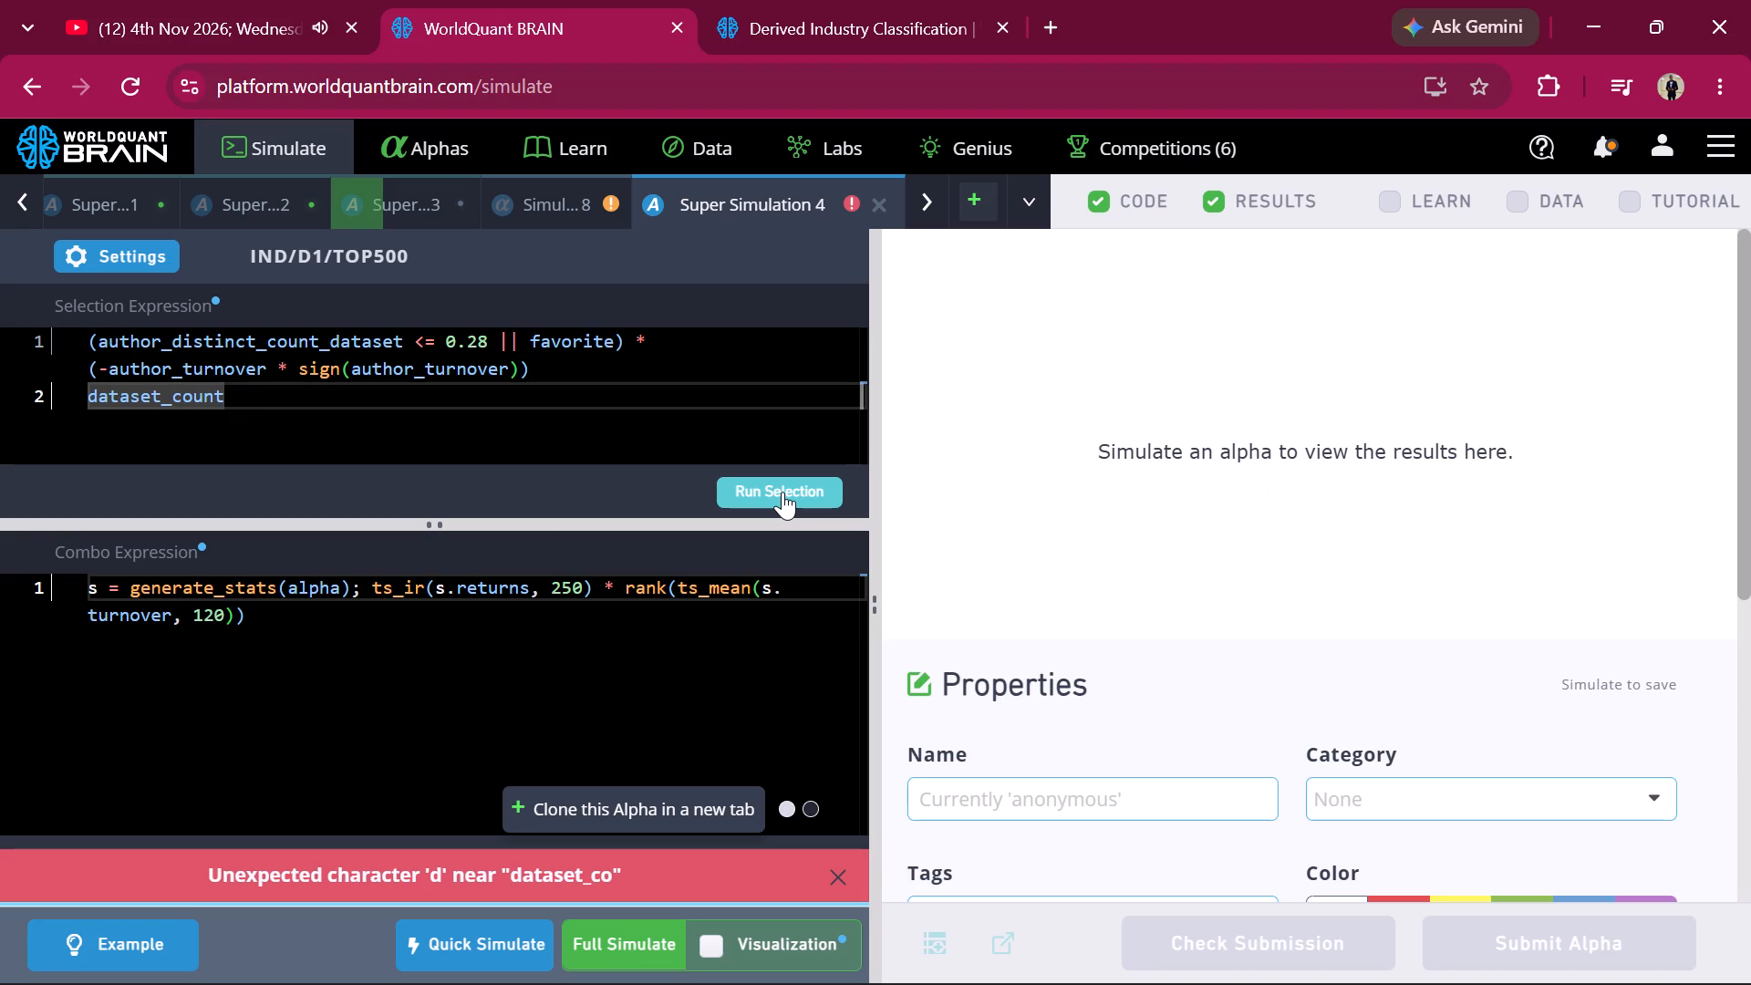
Delete the stray dataset_count line from the end of the selection expression and run the selection again.
click(260, 413)
key(BackSpace)
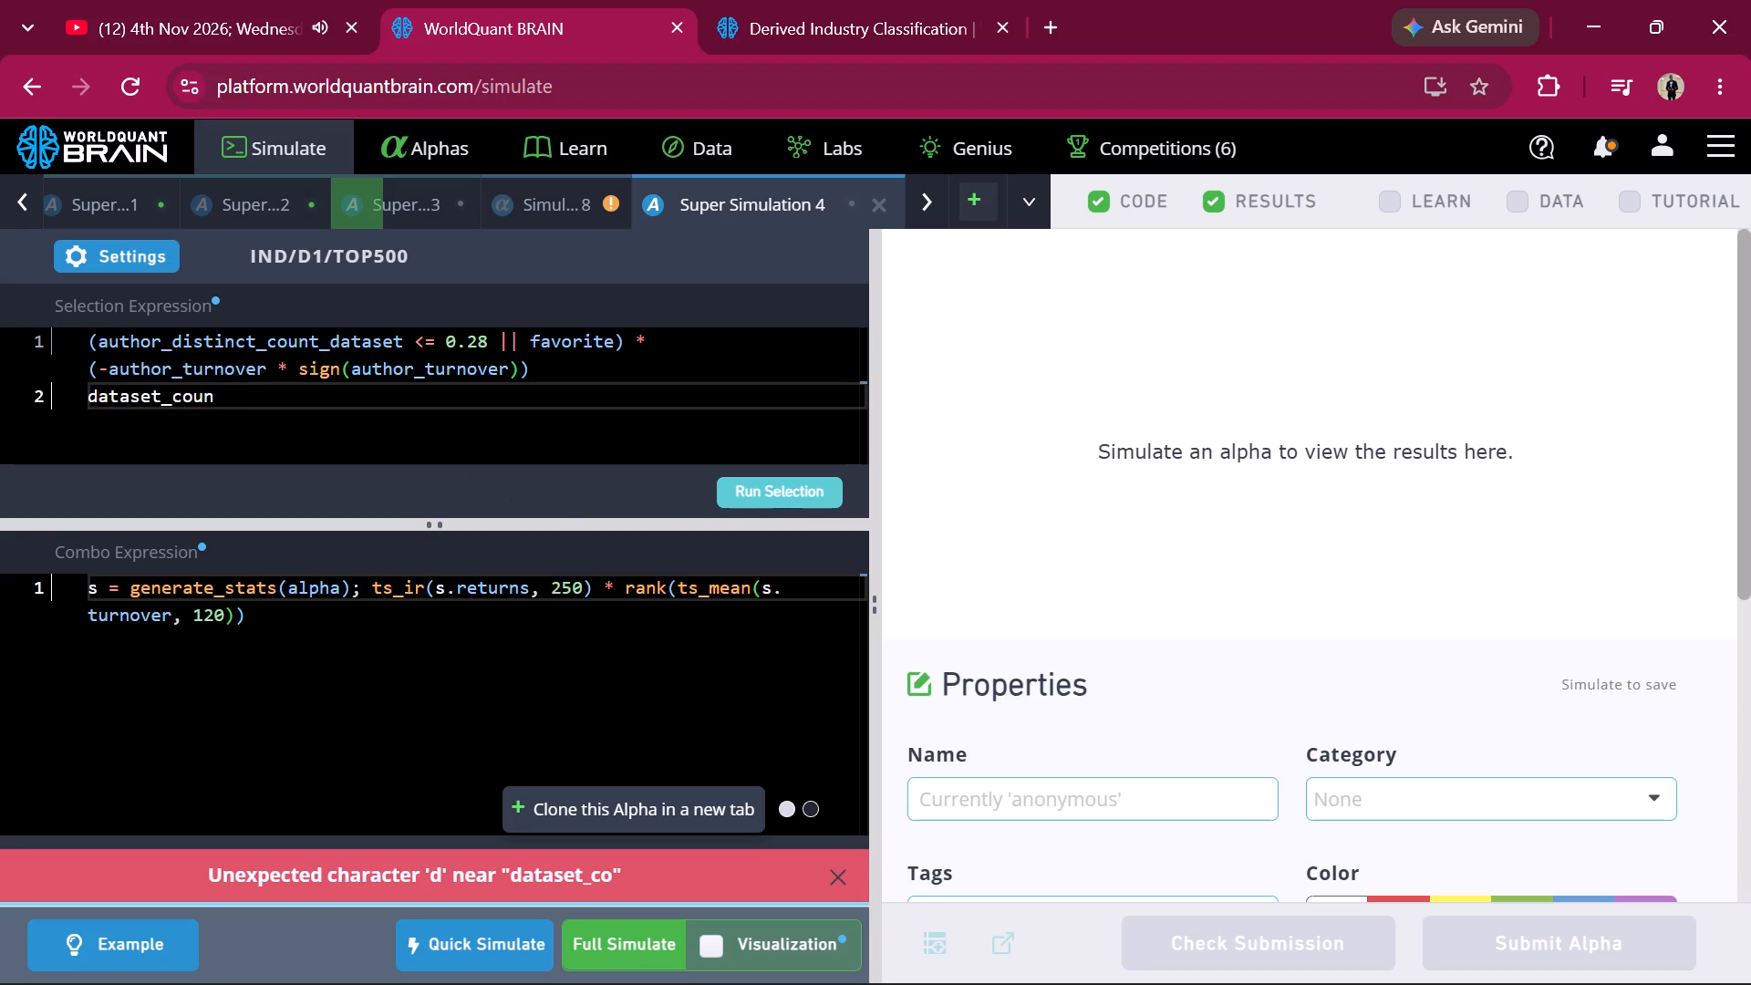
key(BackSpace)
key(BackSpace)
key(BackSpace)
key(BackSpace)
key(BackSpace)
key(BackSpace)
key(BackSpace)
key(BackSpace)
key(BackSpace)
key(BackSpace)
key(BackSpace)
key(BackSpace)
key(BackSpace)
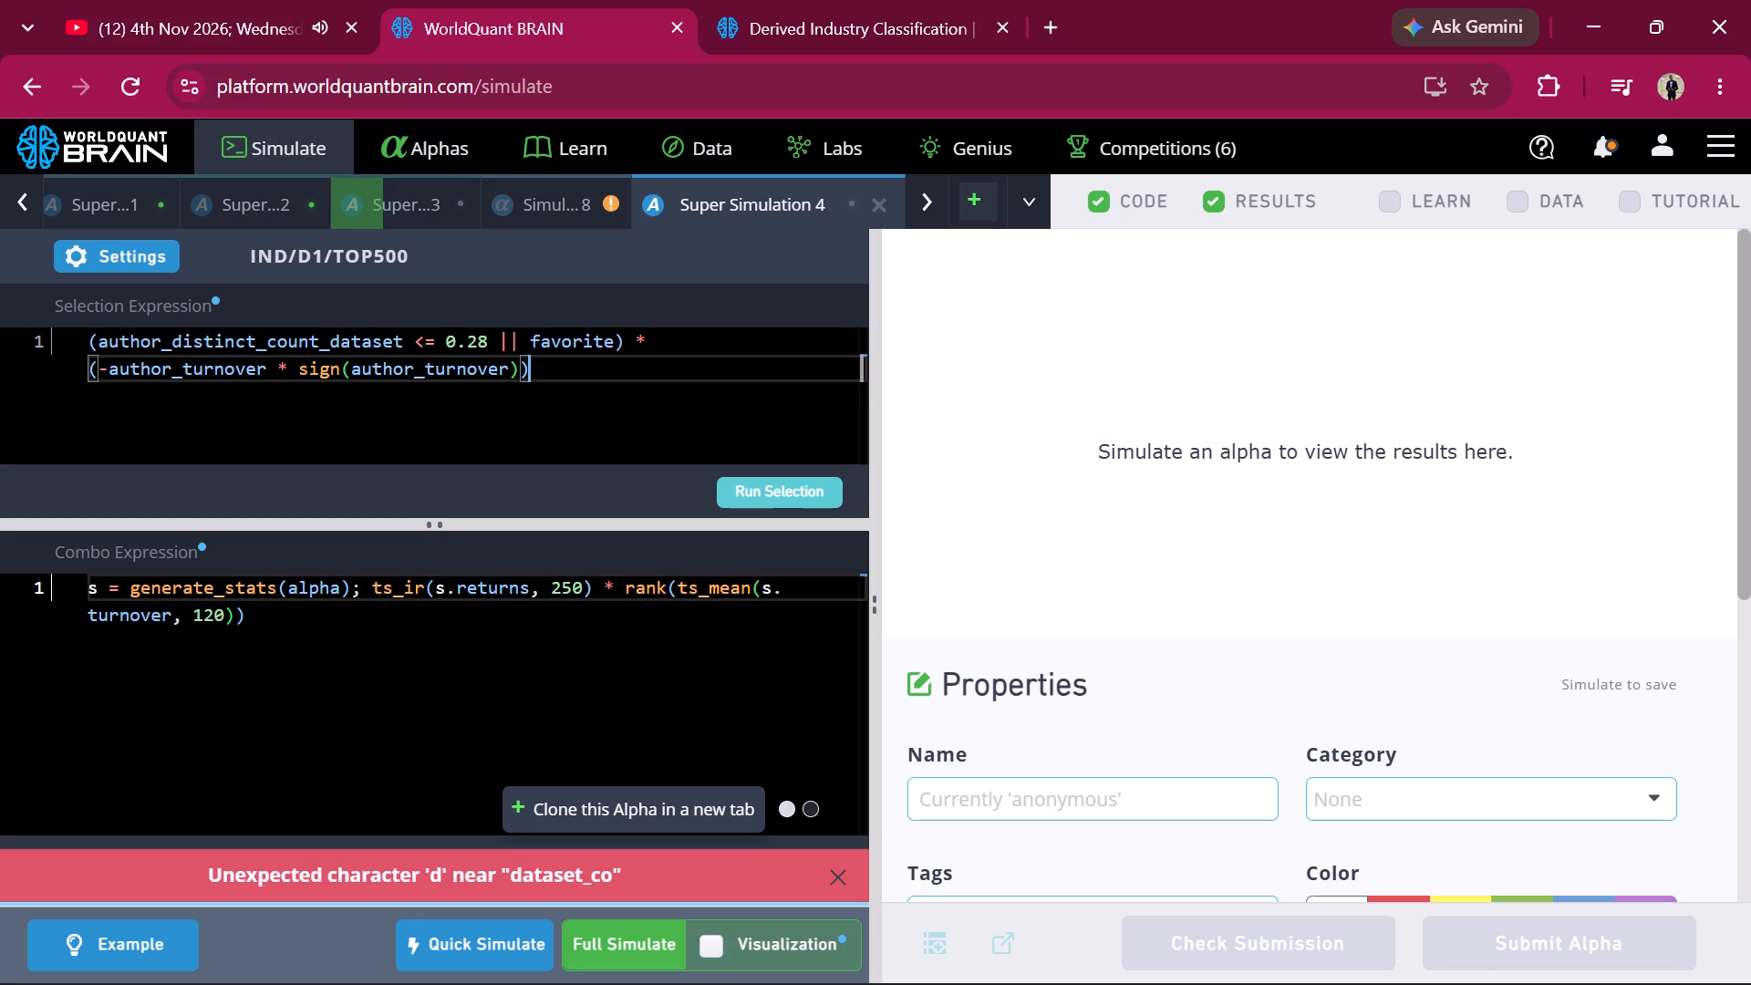
click(741, 498)
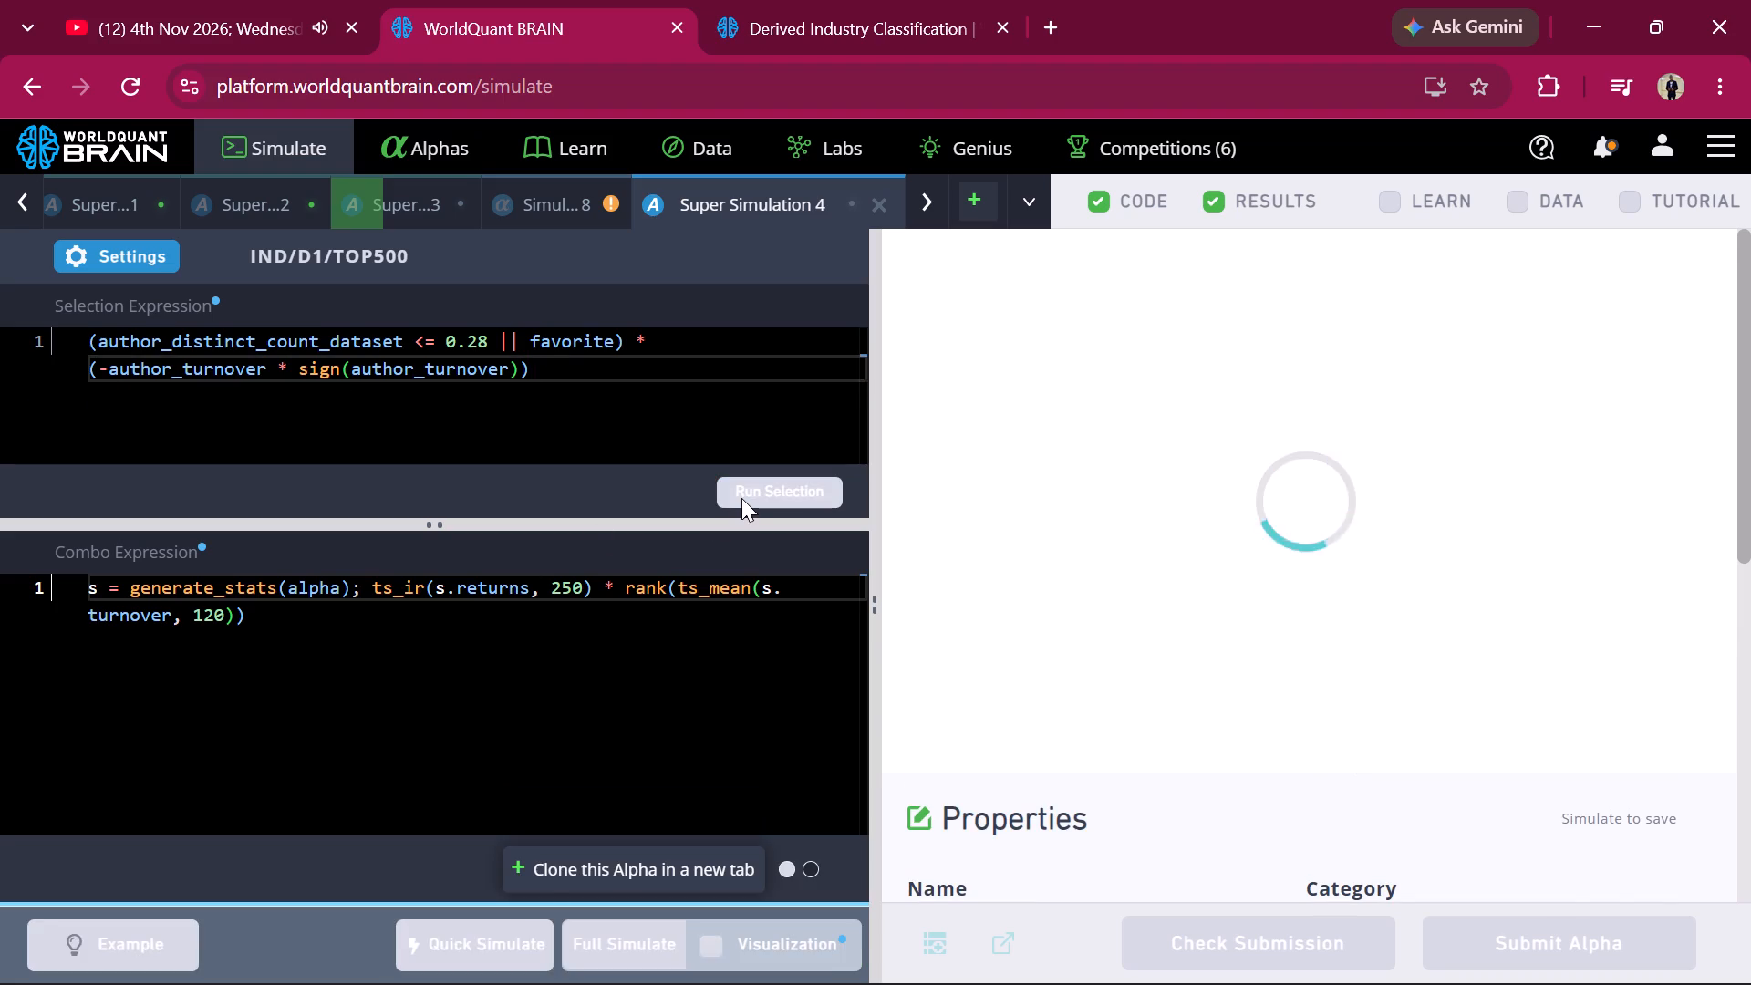
Set the region of Super Simulation 4 to USA, apply the settings and run its selection expression.
click(127, 251)
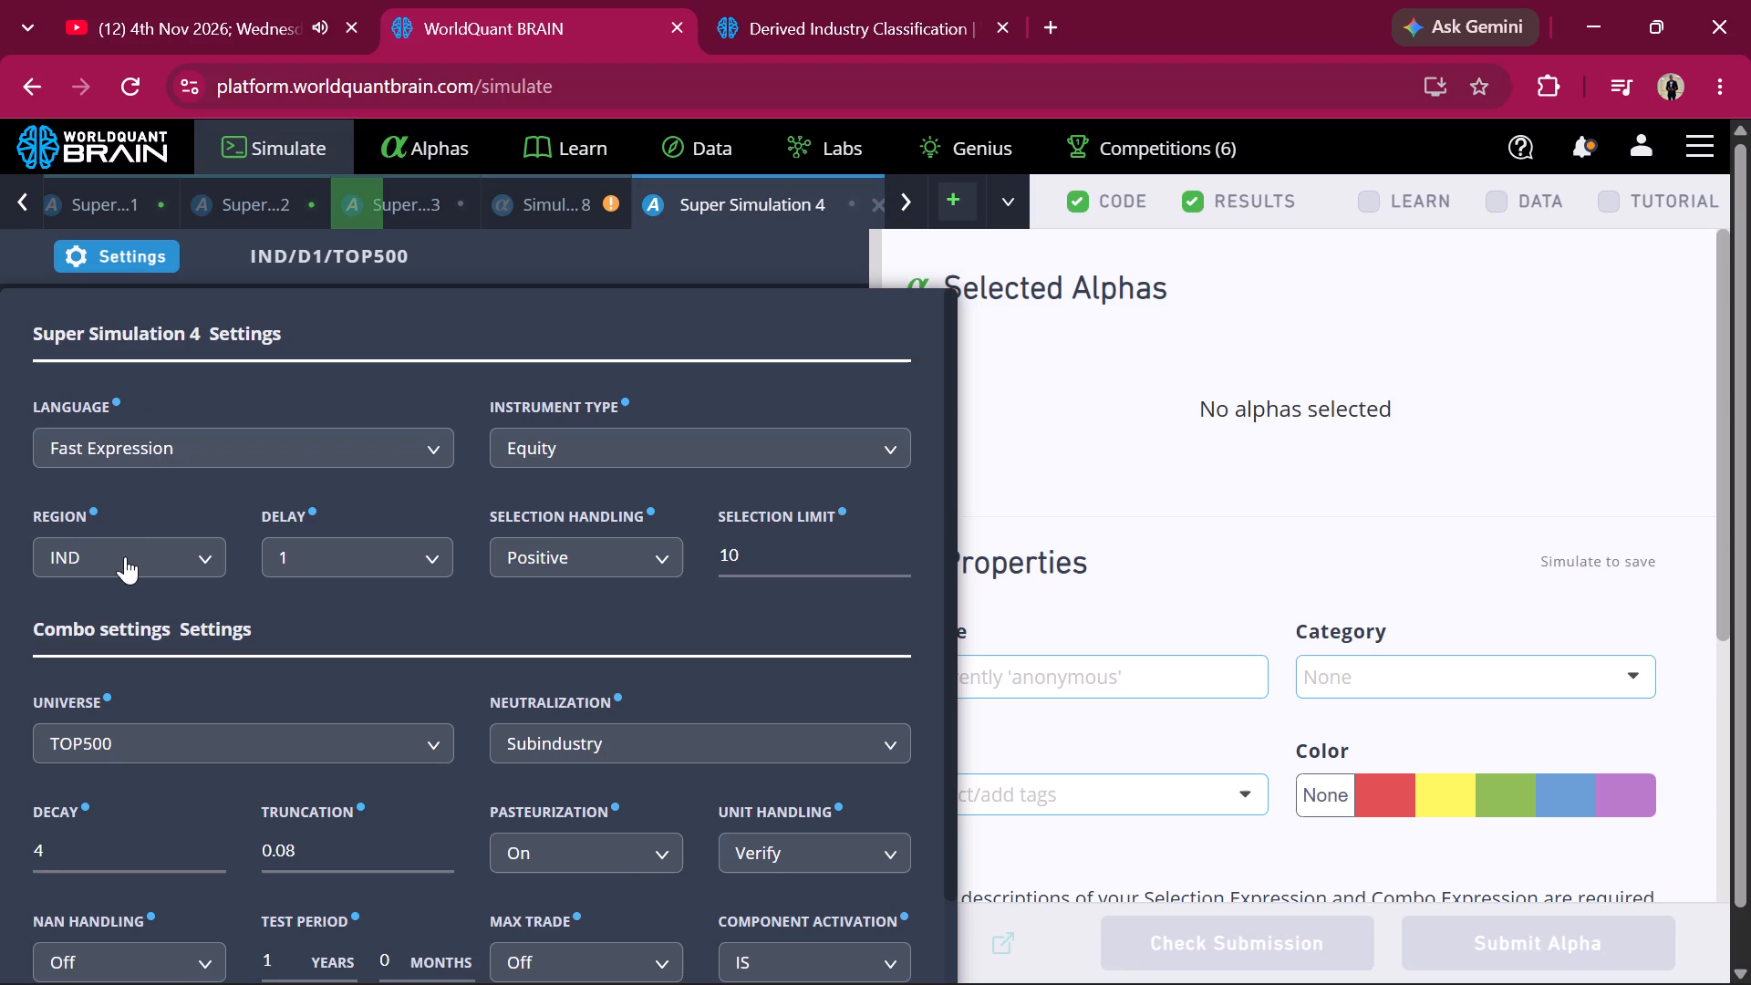
click(125, 556)
click(71, 604)
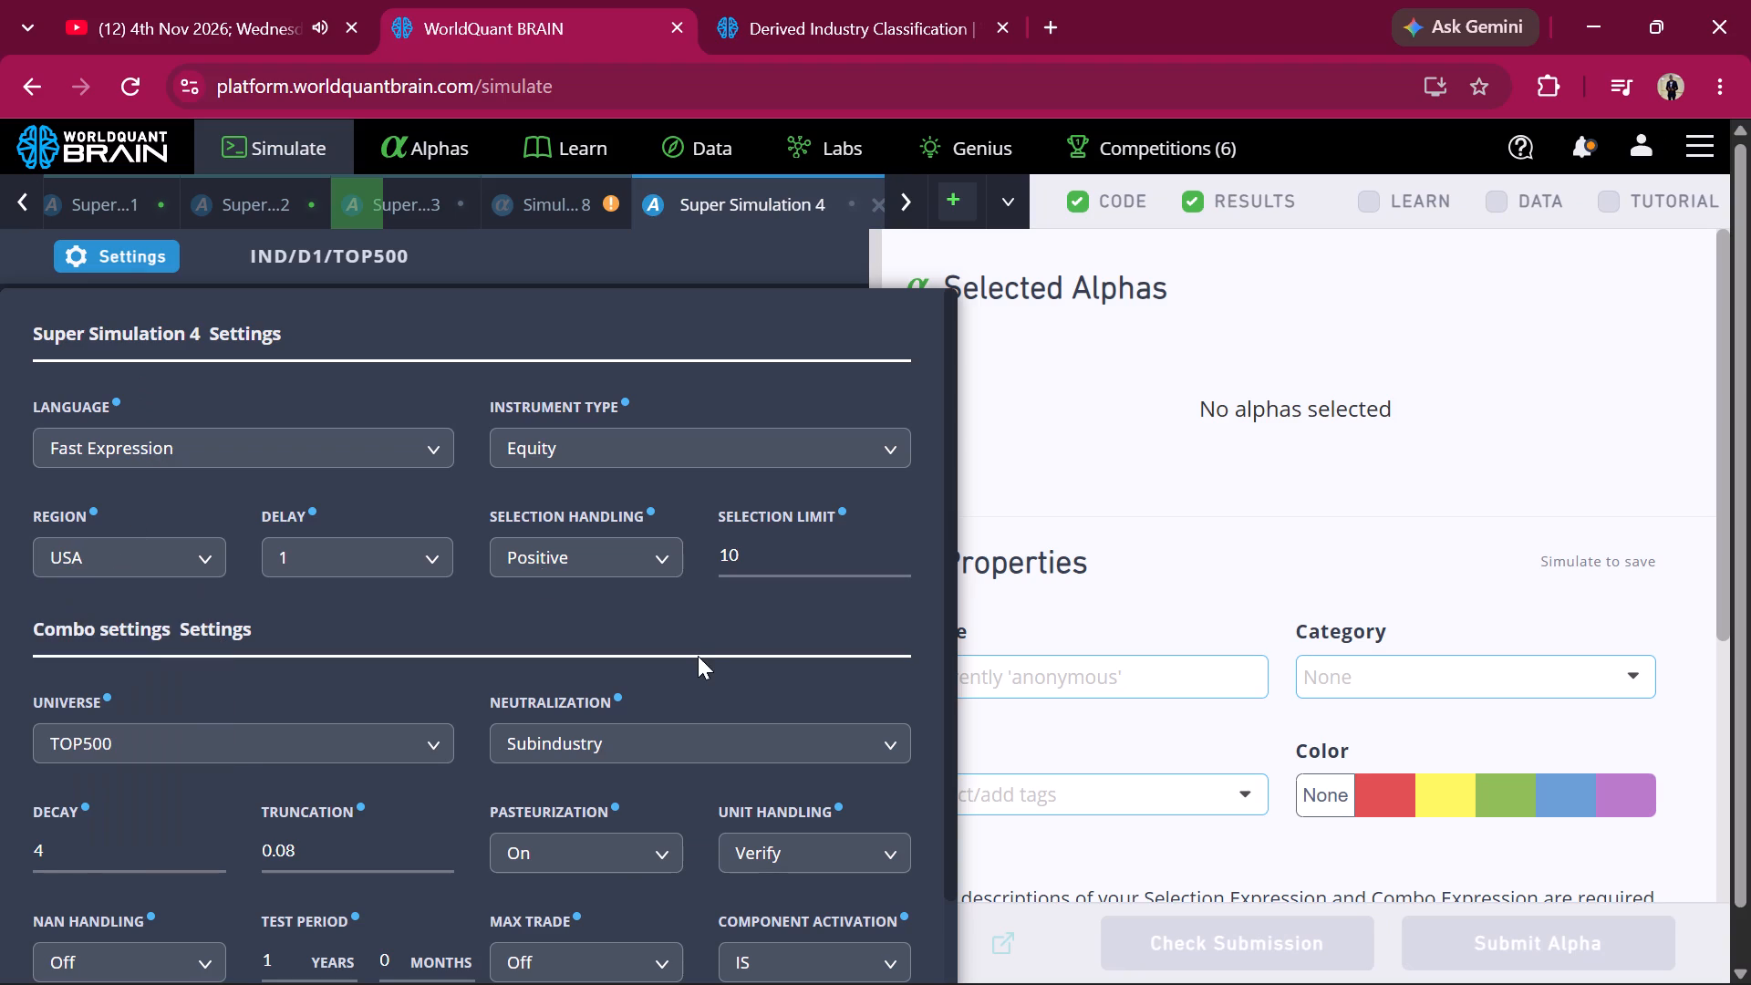
scroll(698, 656, down, 4)
click(788, 966)
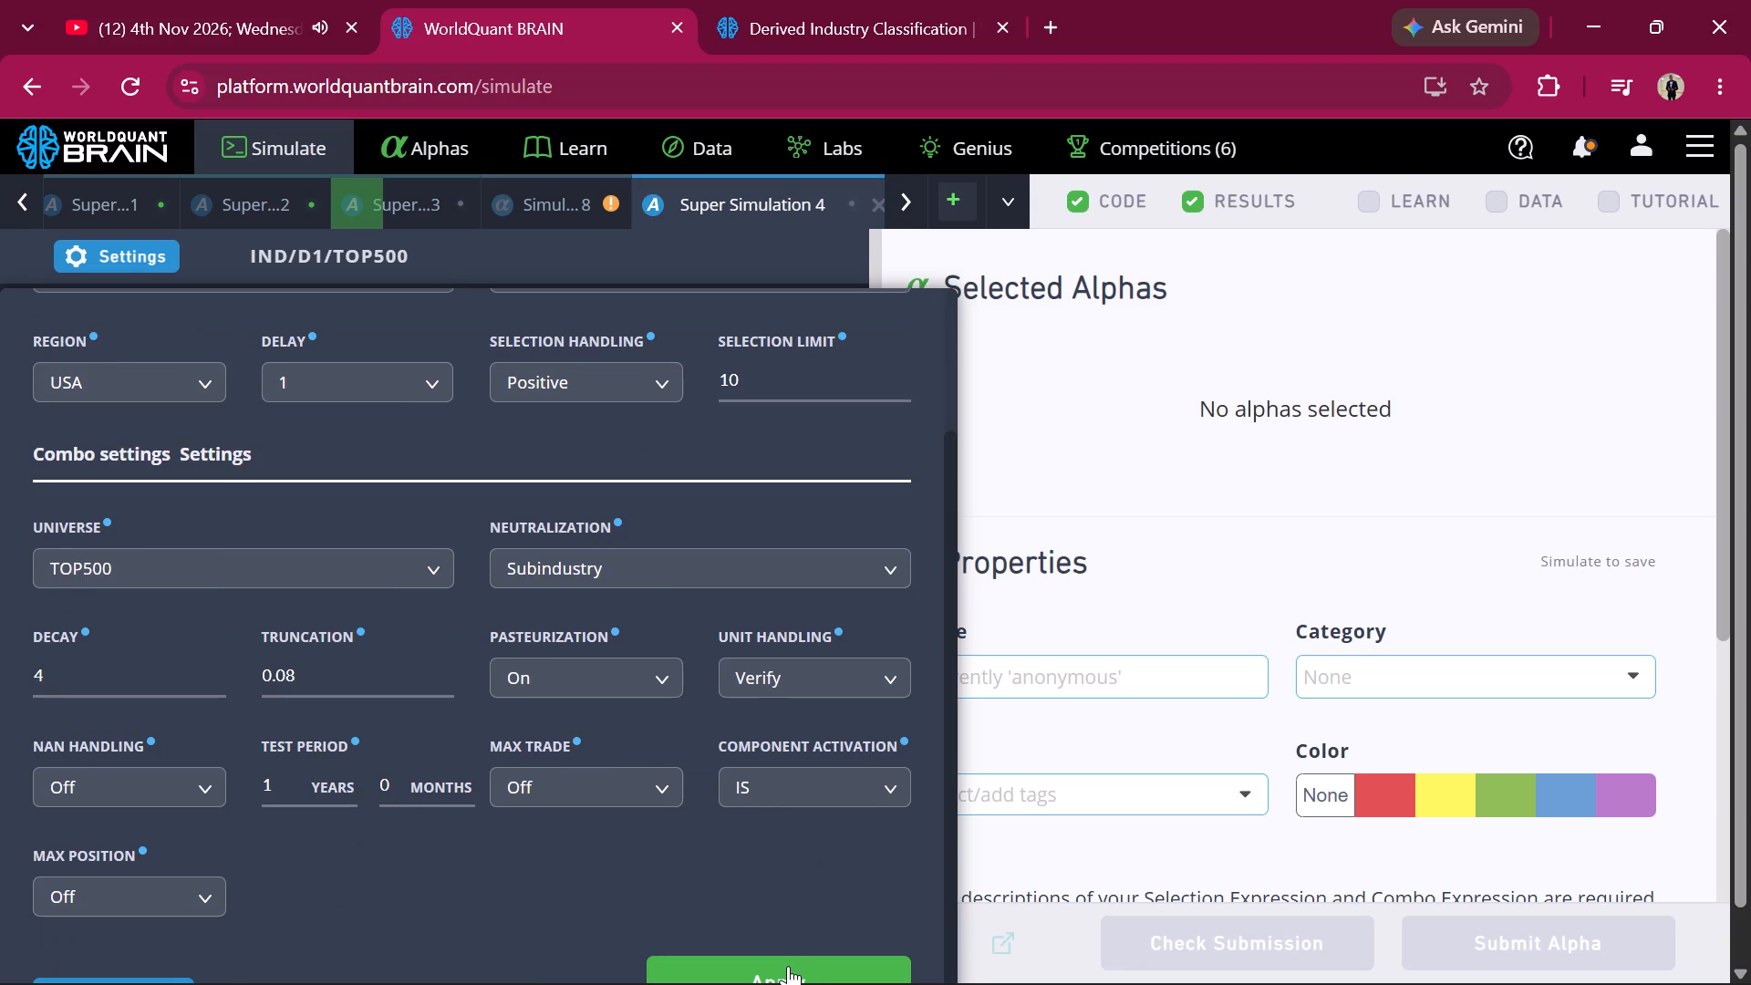
click(742, 971)
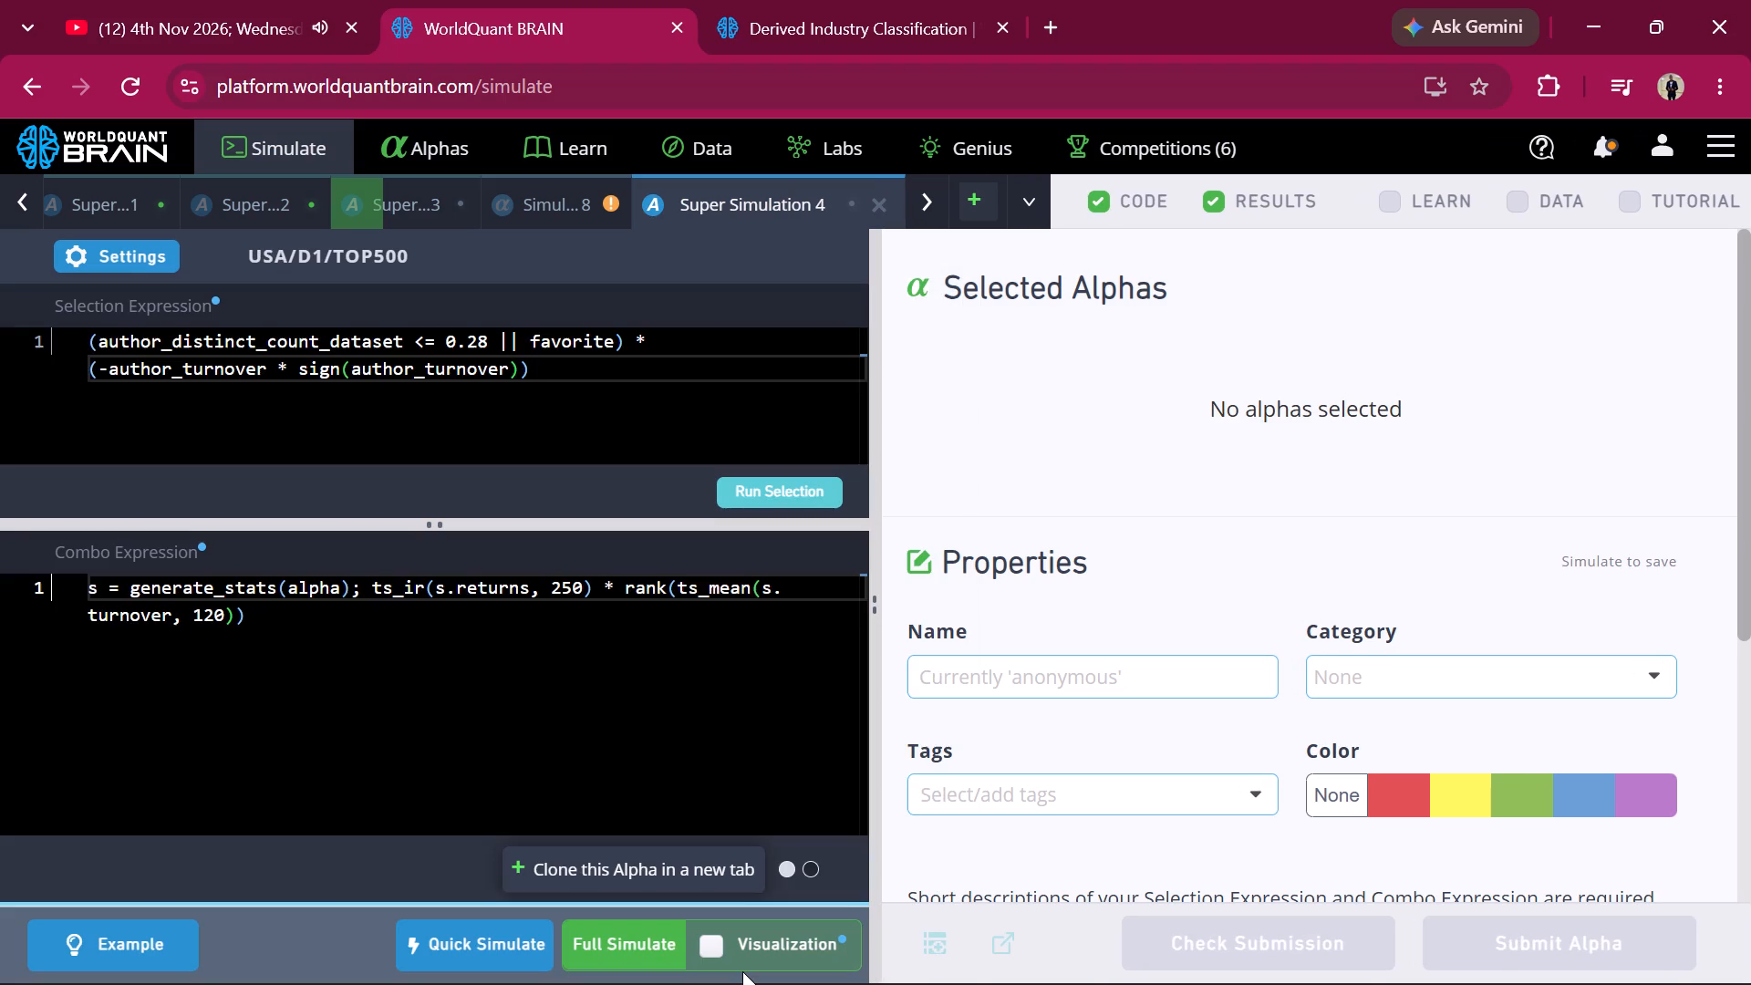
click(788, 497)
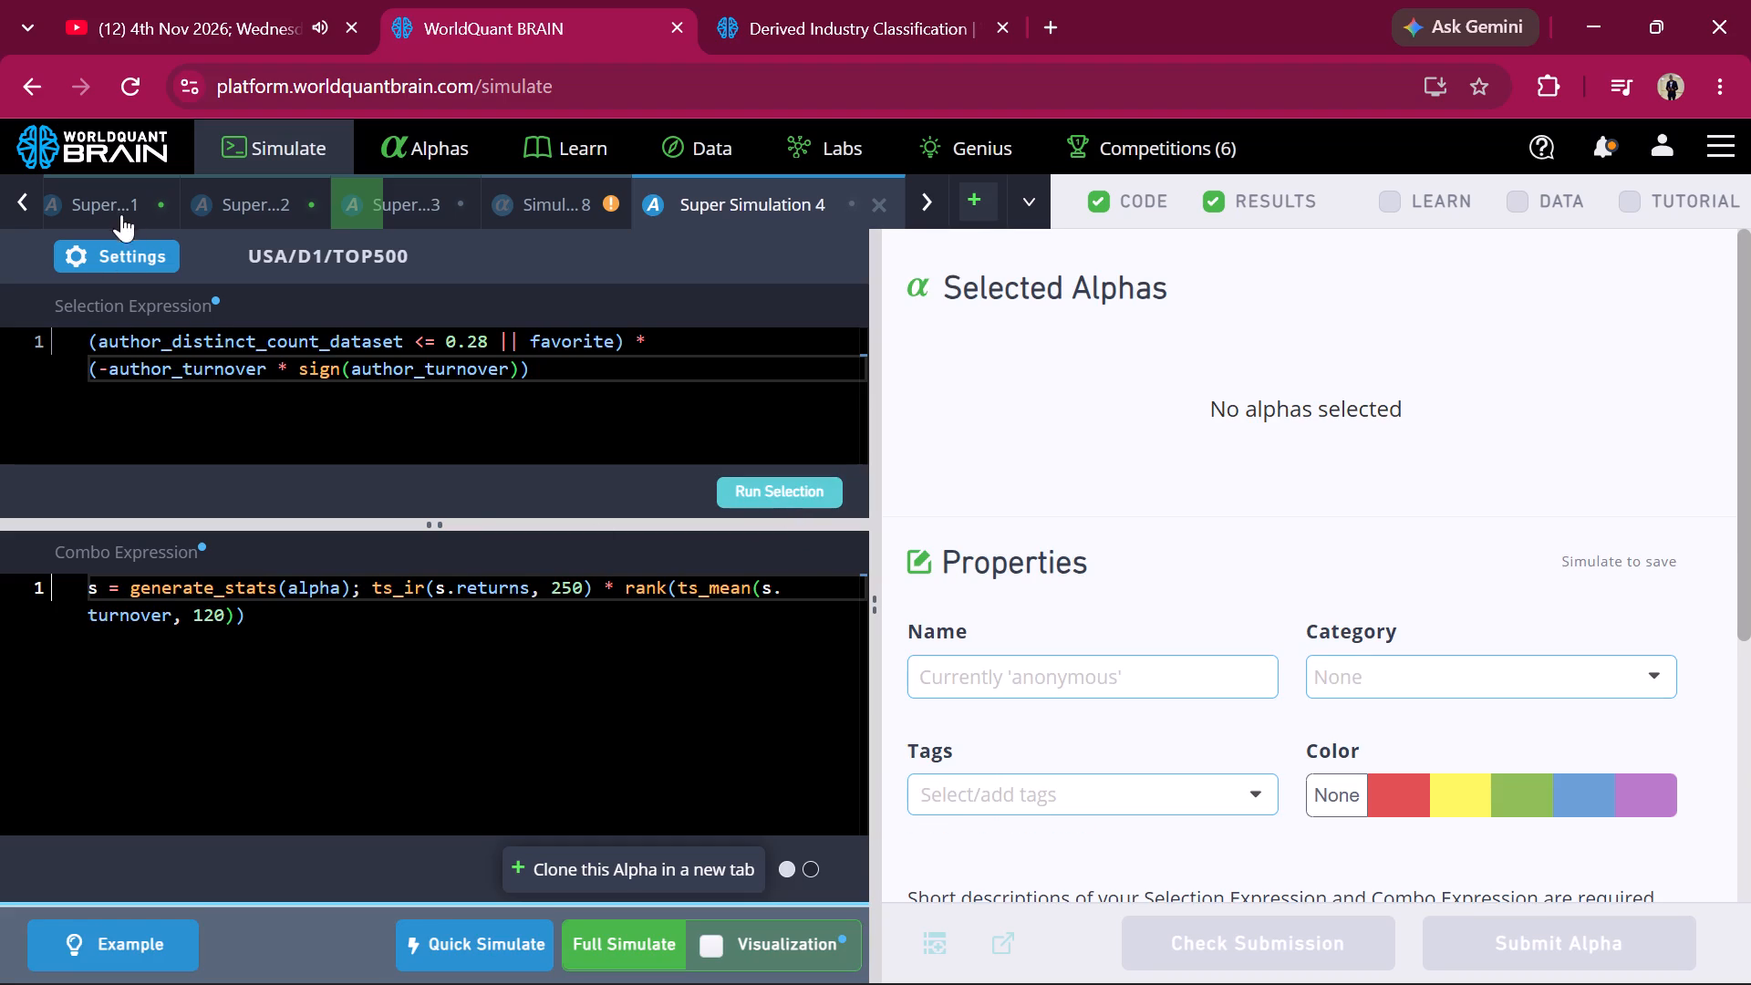
Set the region of Super Simulation 4 to GLB, apply the settings and run its selection expression.
click(138, 262)
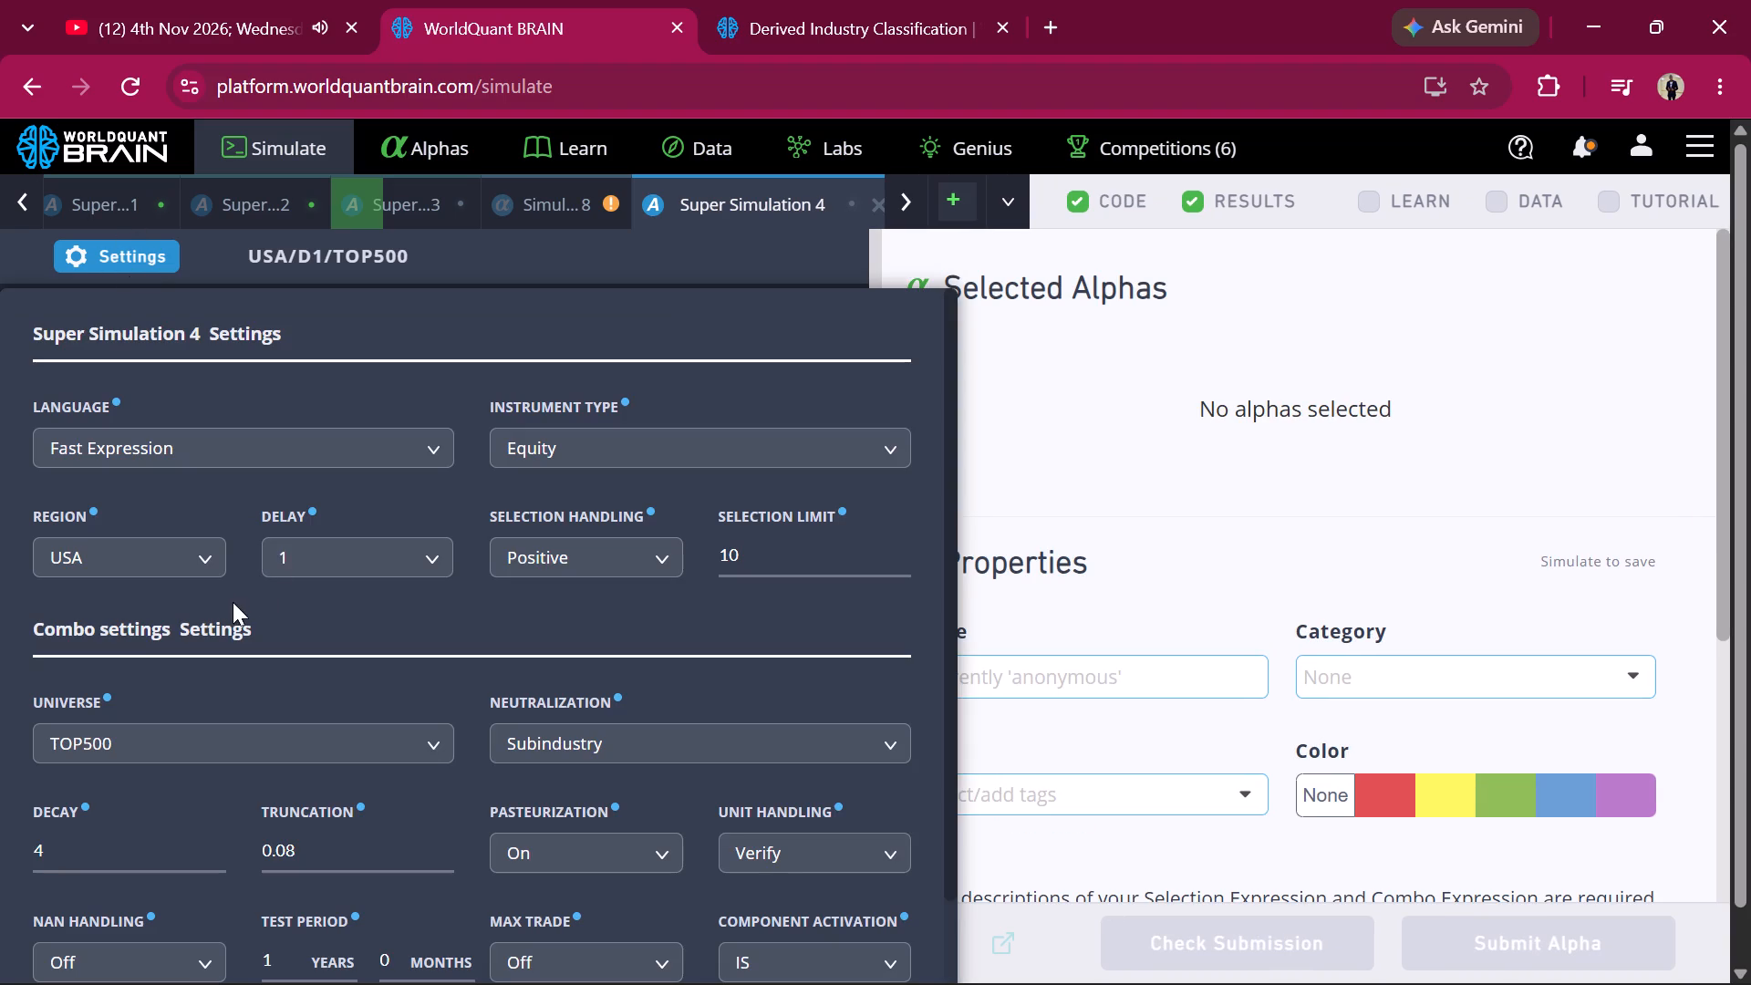
click(193, 555)
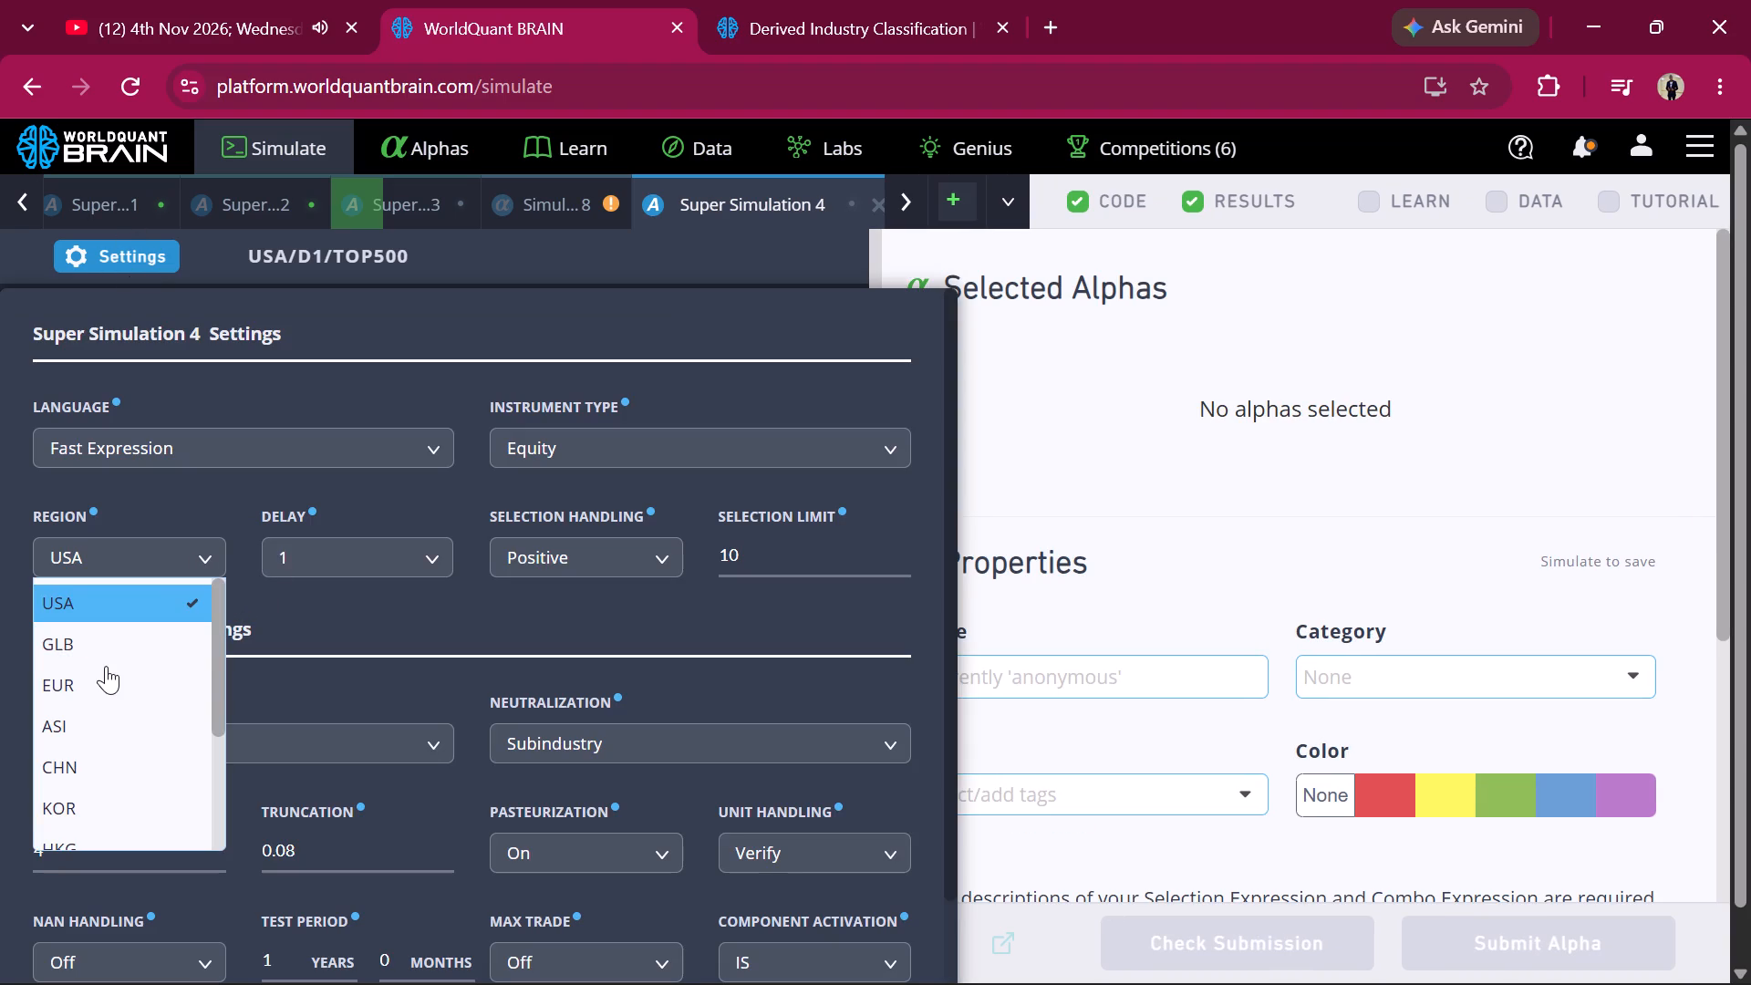
click(114, 641)
scroll(592, 706, down, 3)
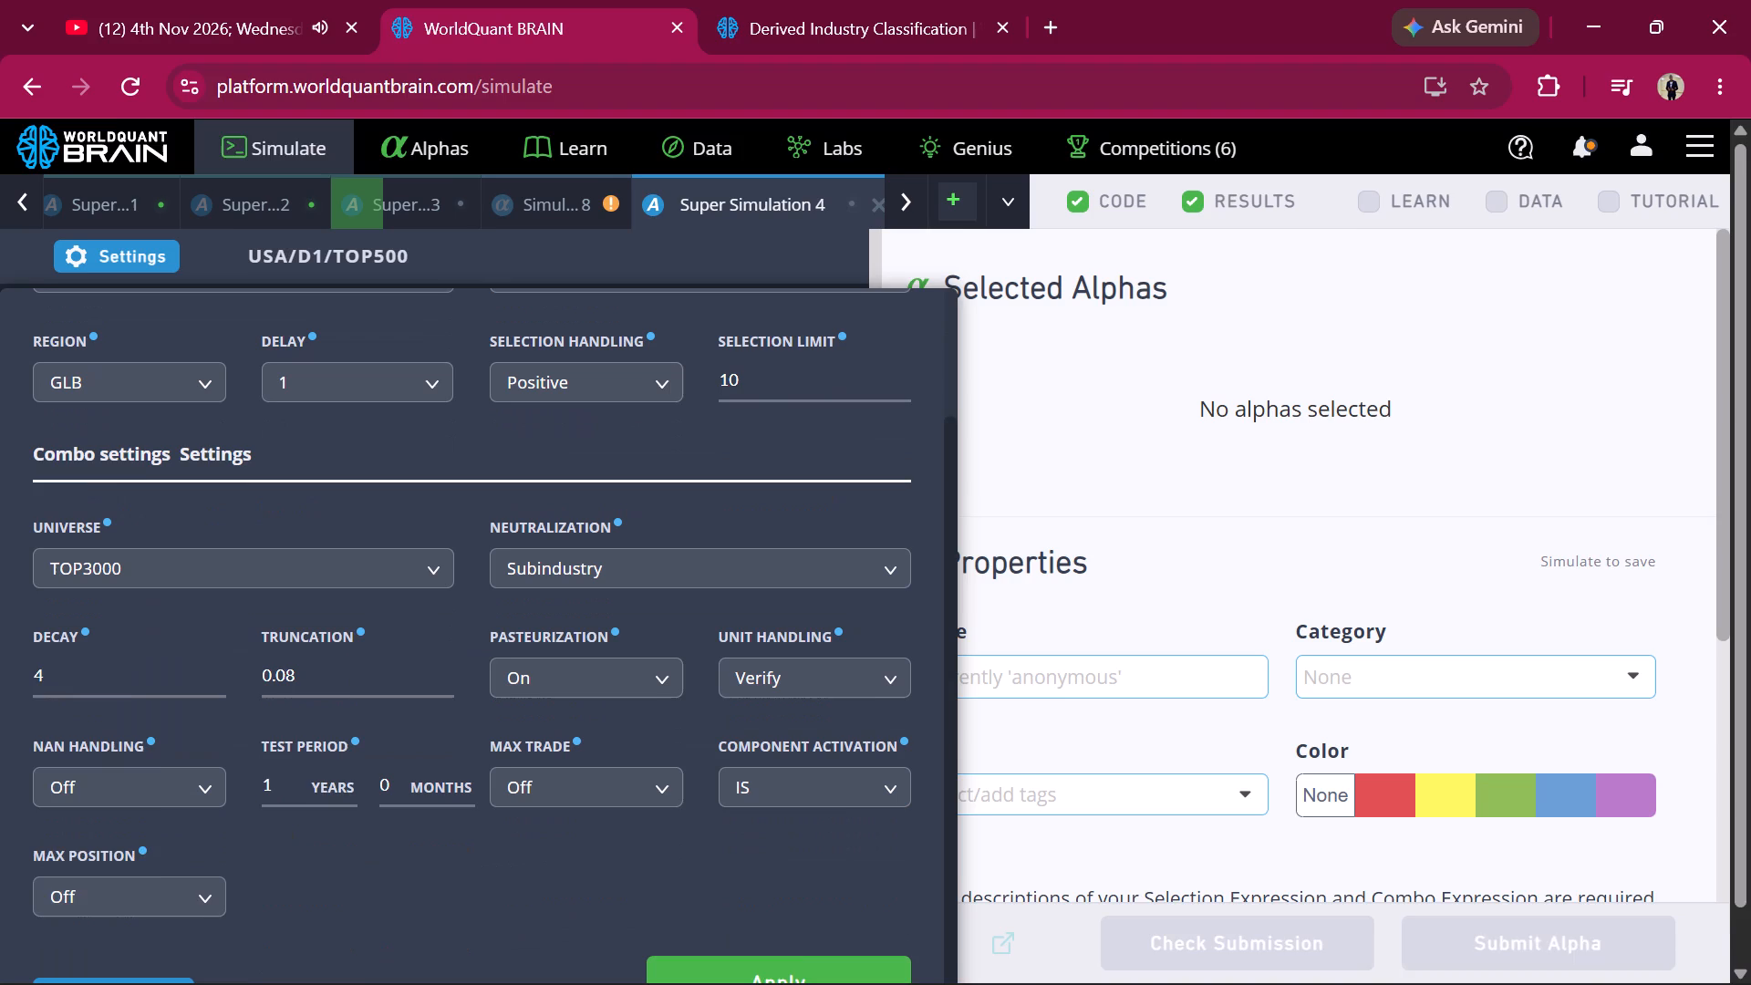
scroll(592, 706, down, 1)
click(679, 925)
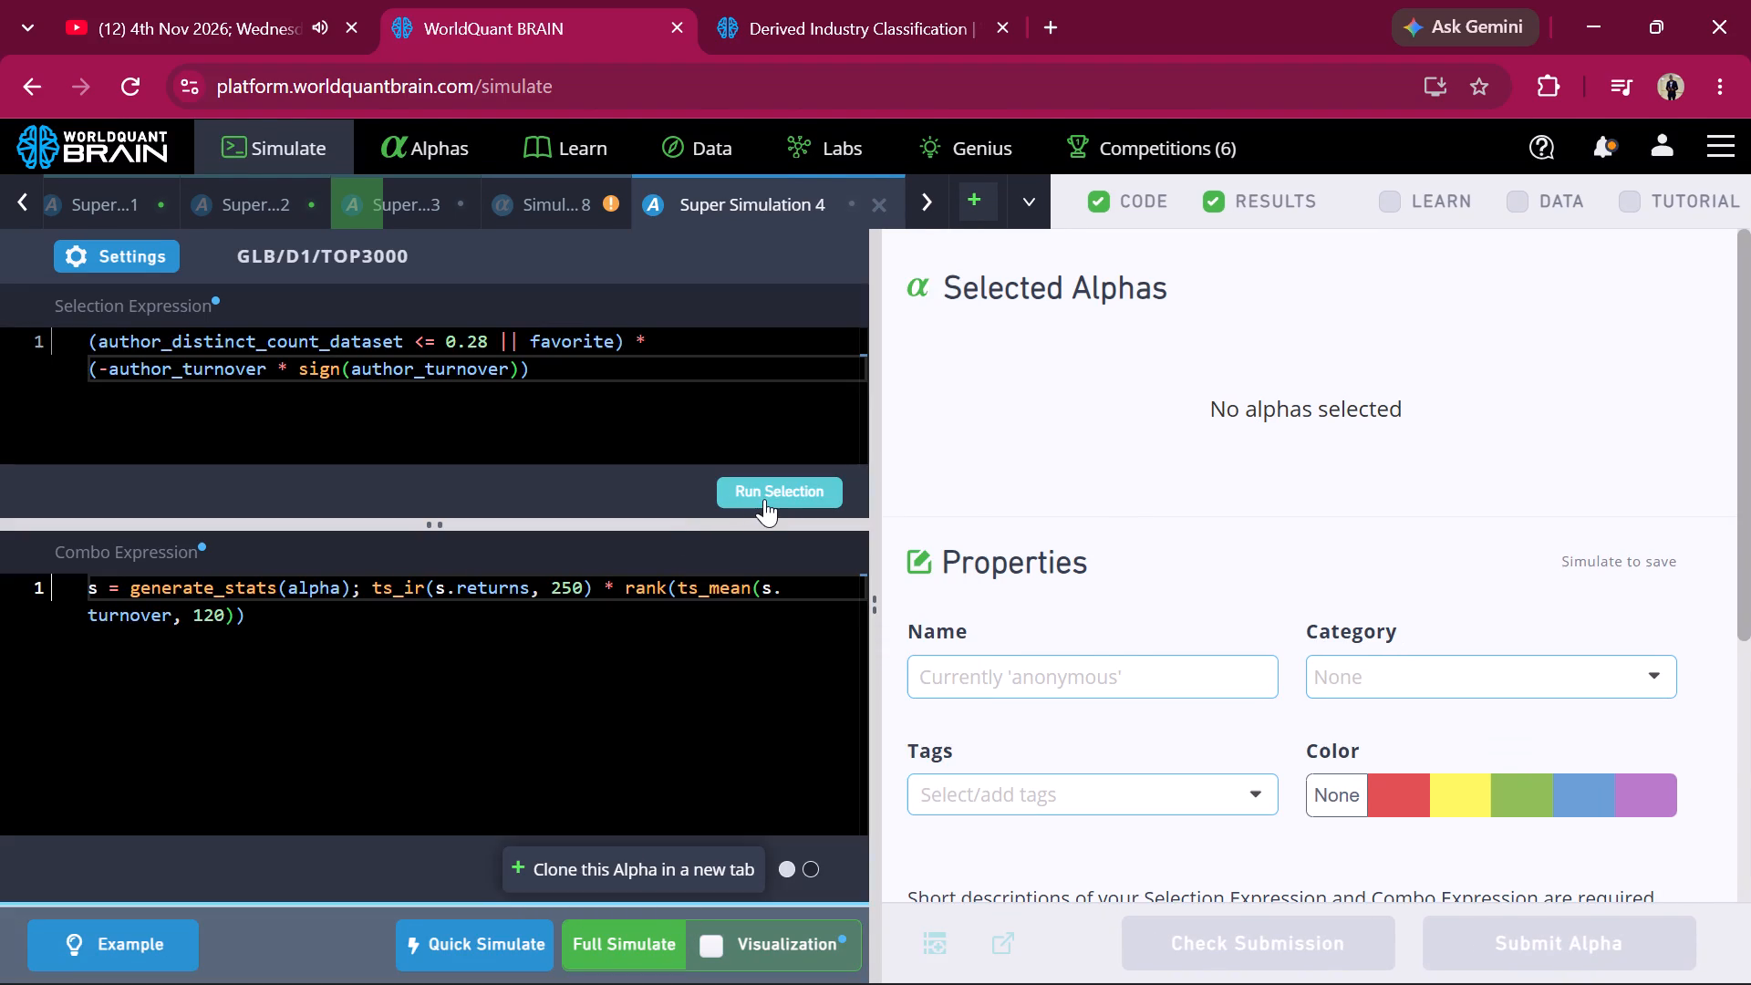
click(764, 499)
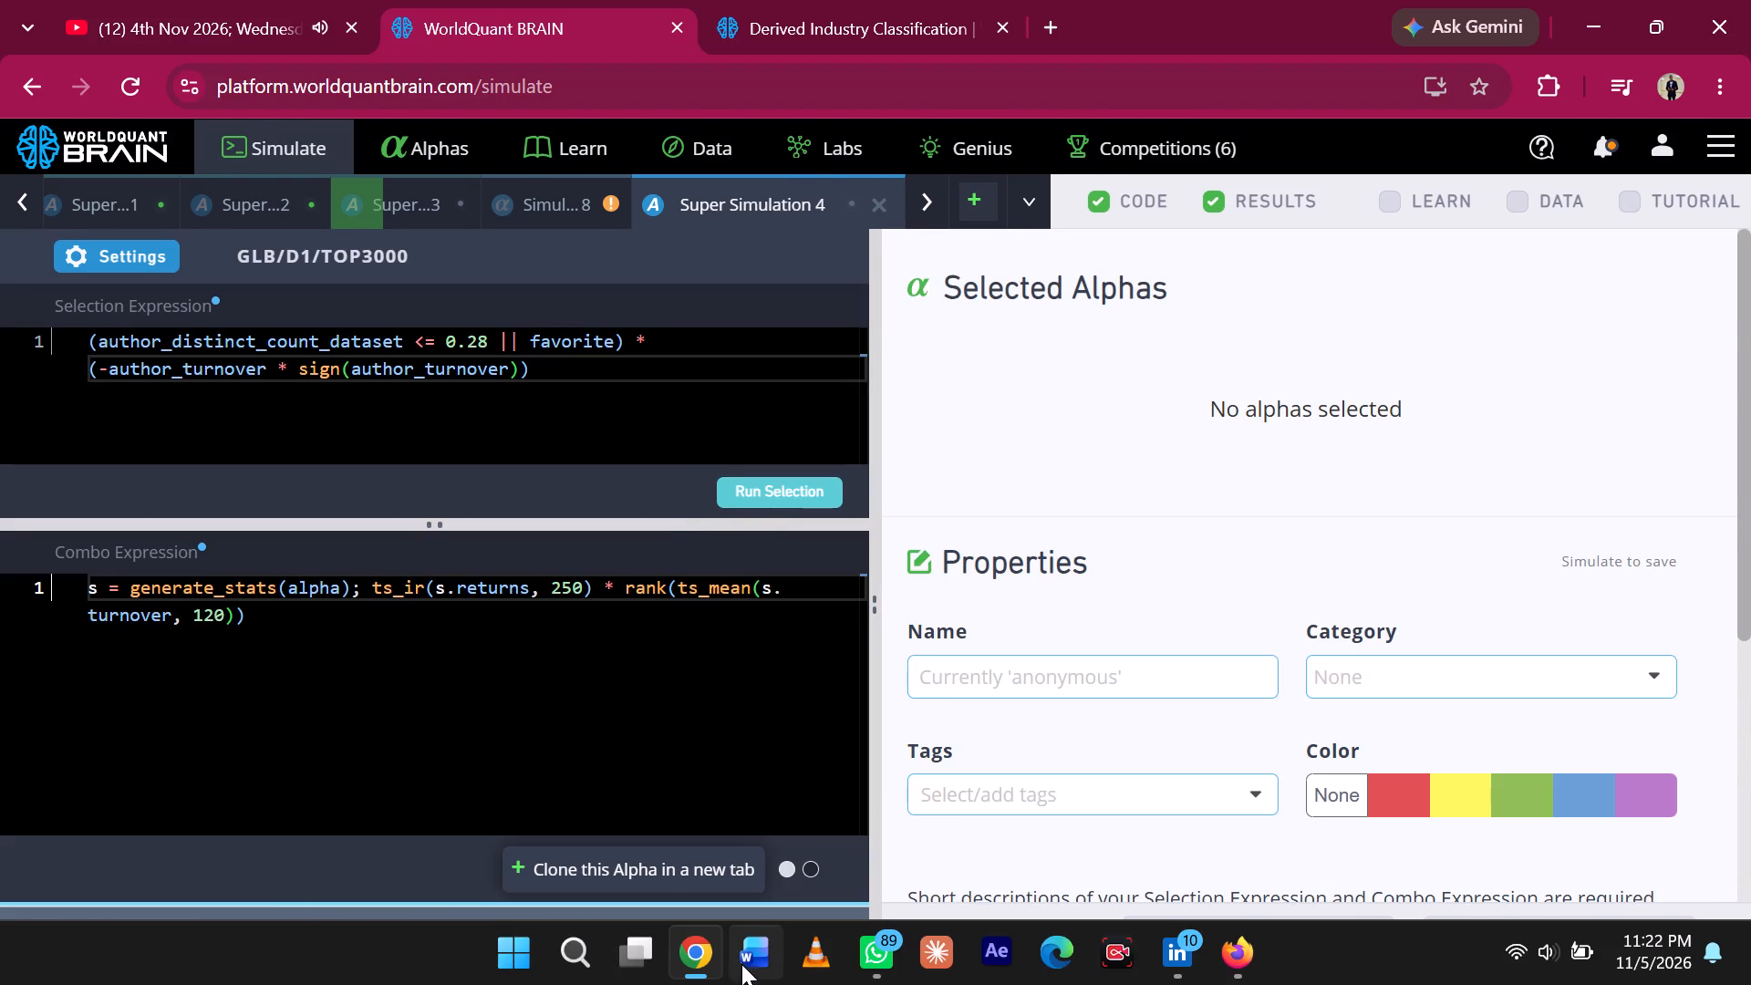
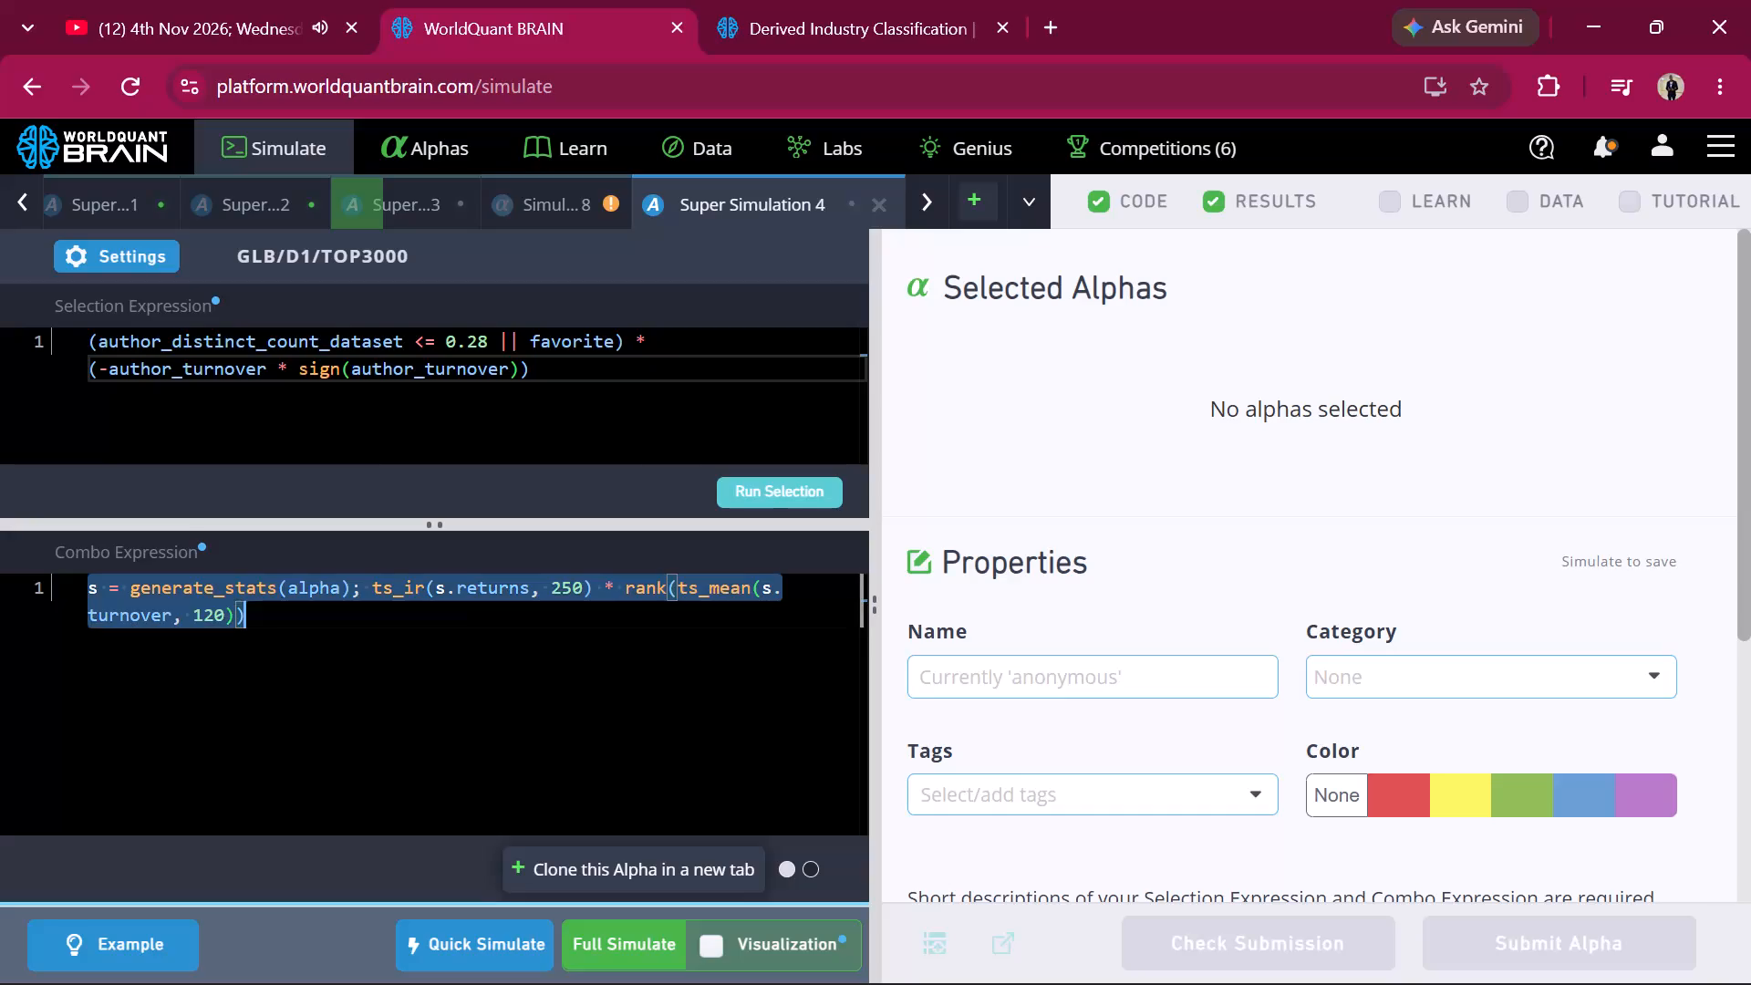
Replace Super Simulation 4's combo expression with (combo_a(alpha,nlength=100,mode='algo1'))^2 and run the selection.
key(ctrl+v)
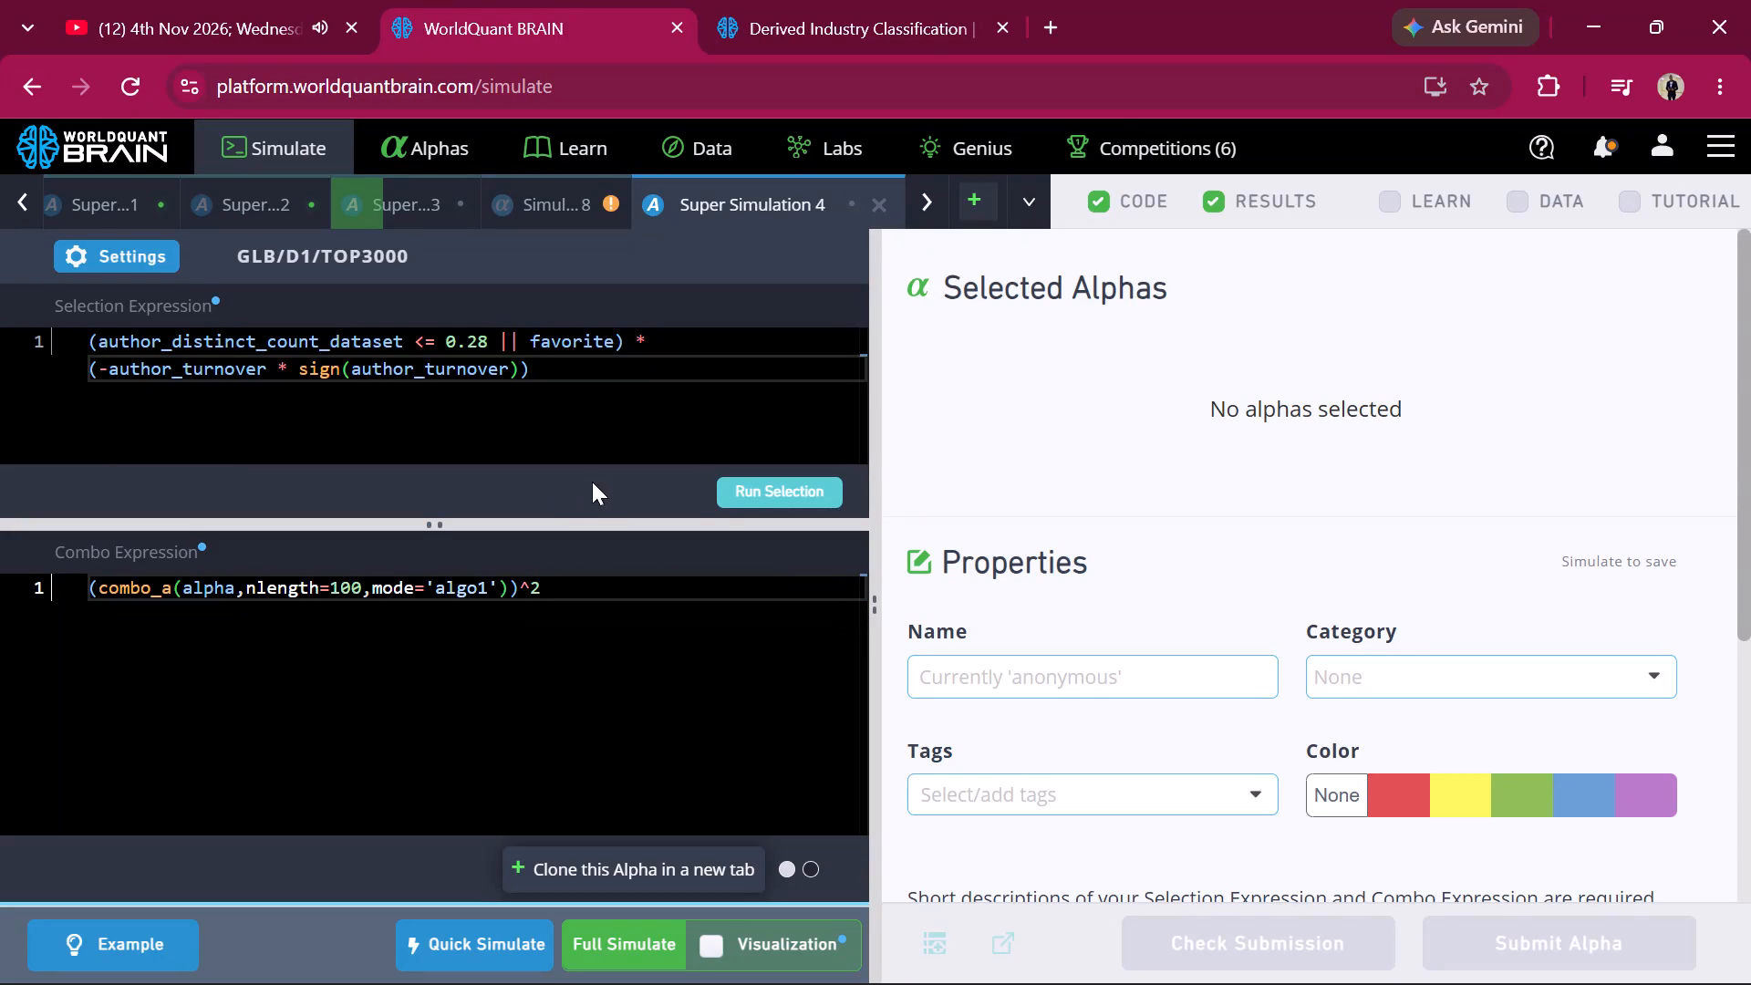
click(727, 484)
Set the region of Super Simulation 4 to USA, apply the settings and run its selection expression.
click(161, 259)
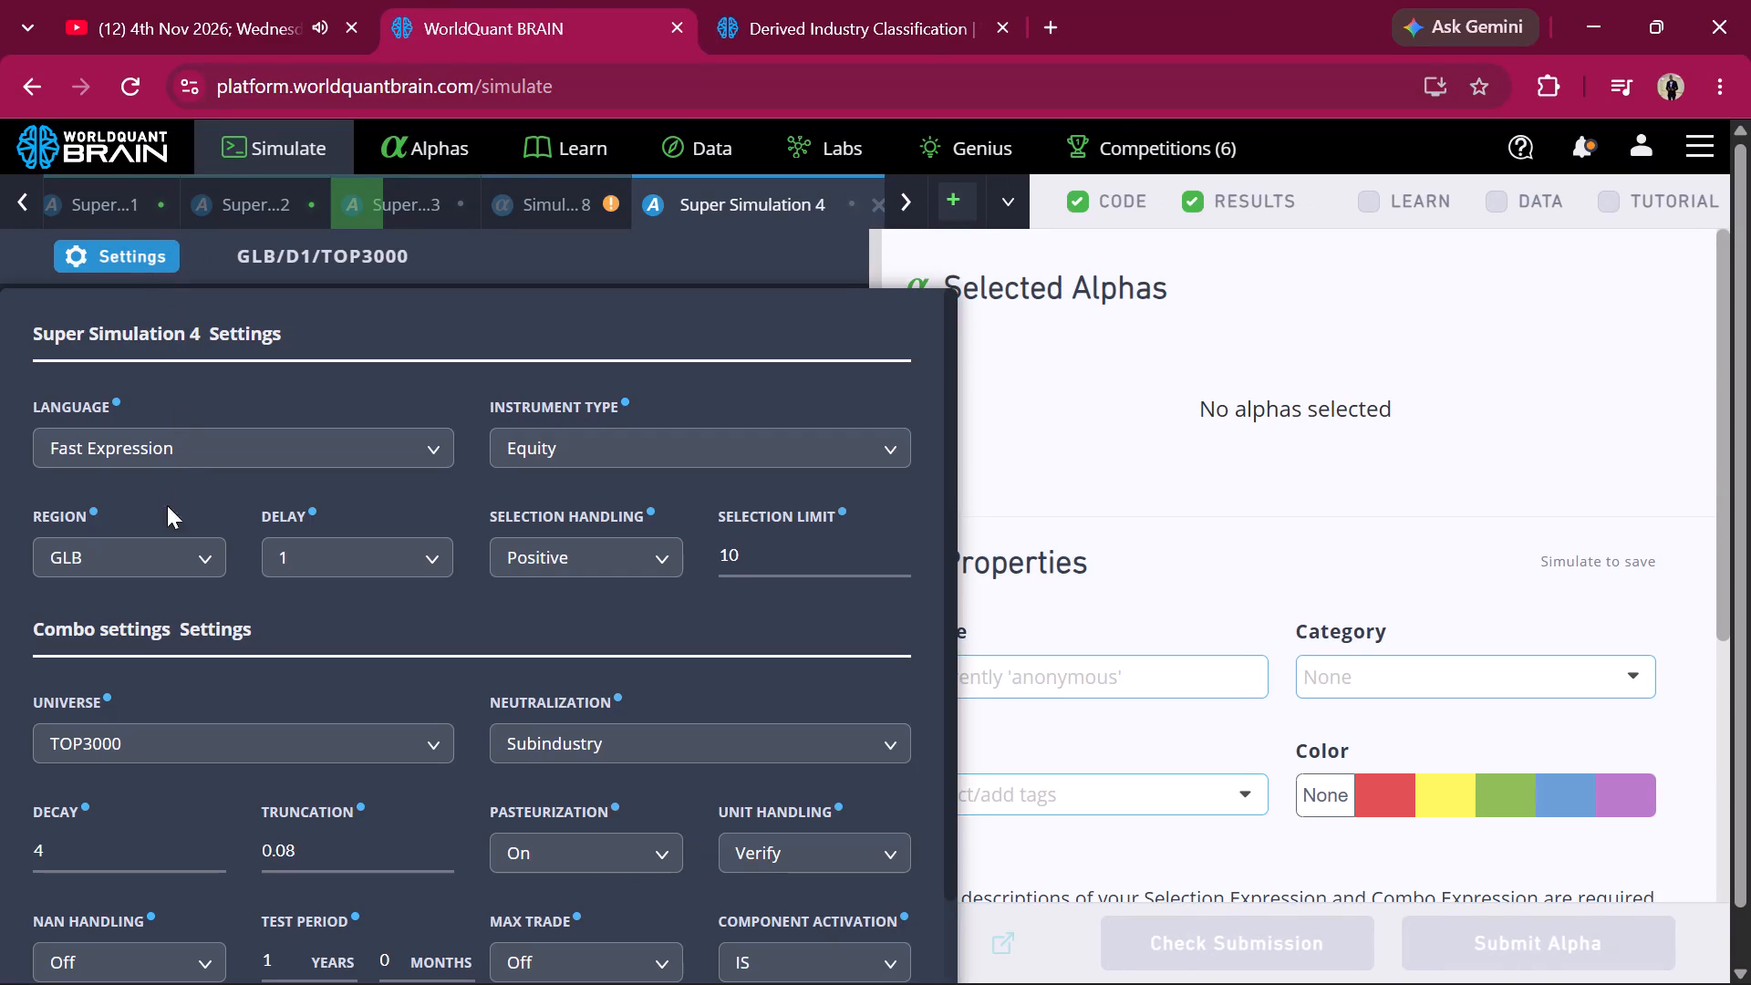
click(154, 548)
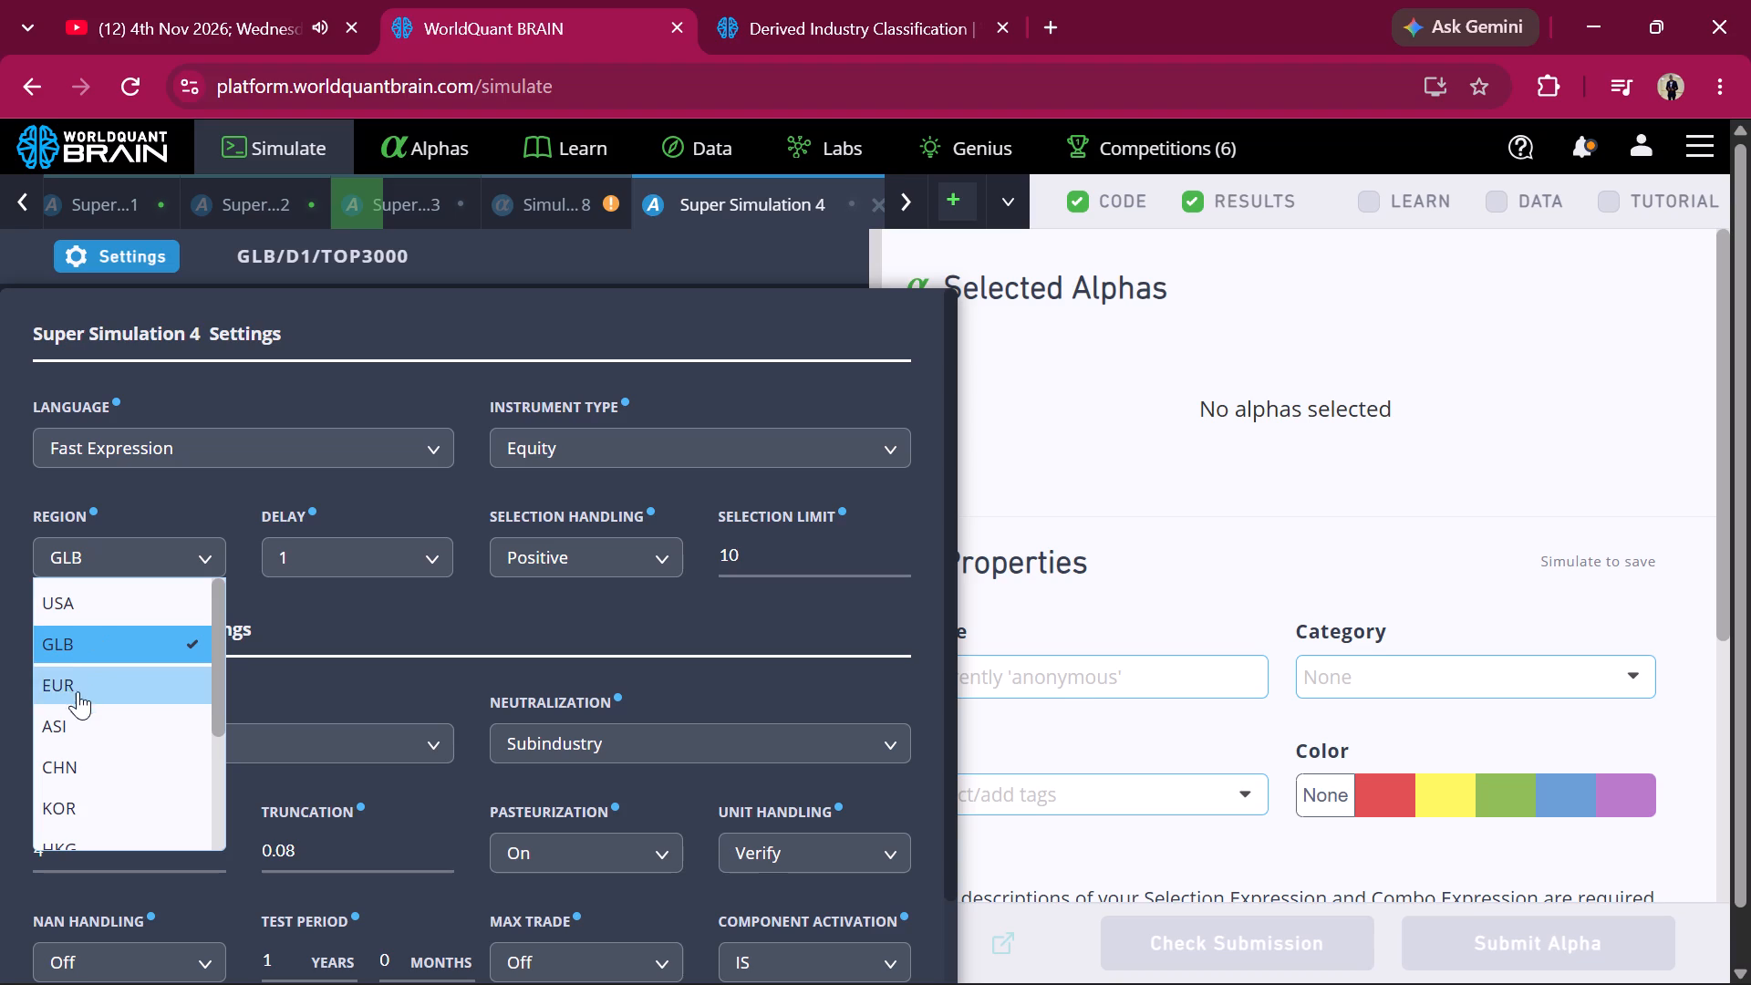
click(87, 607)
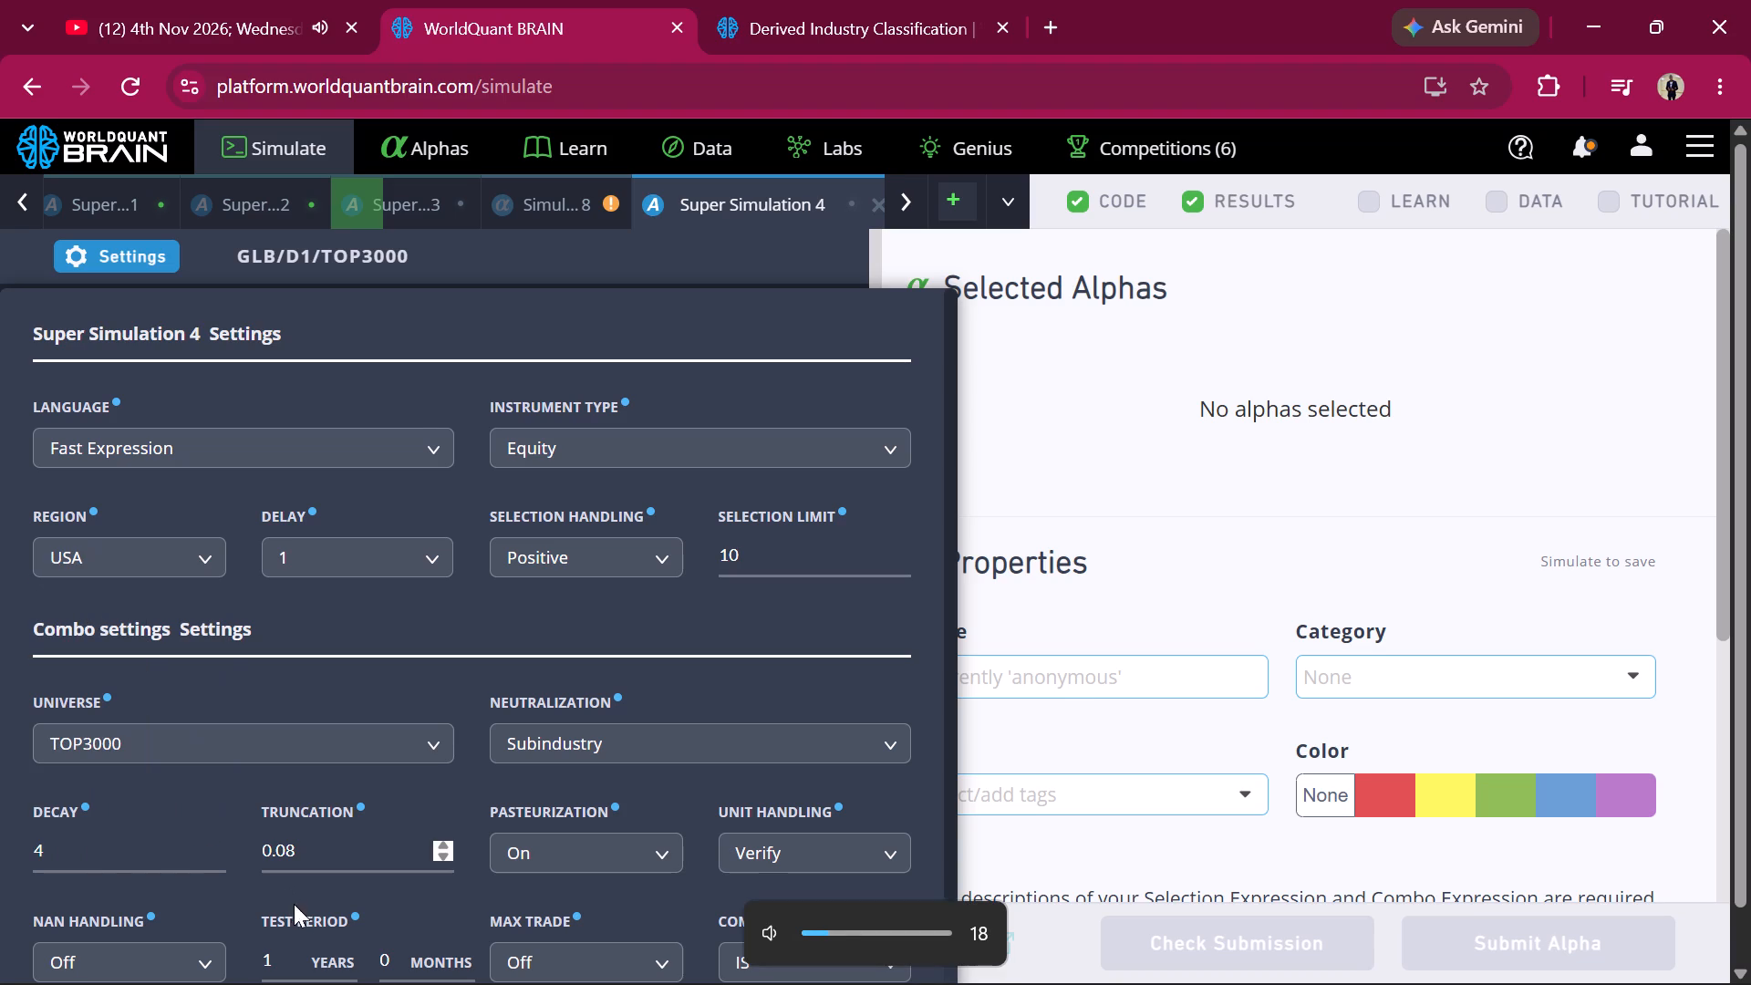
scroll(300, 909, down, 3)
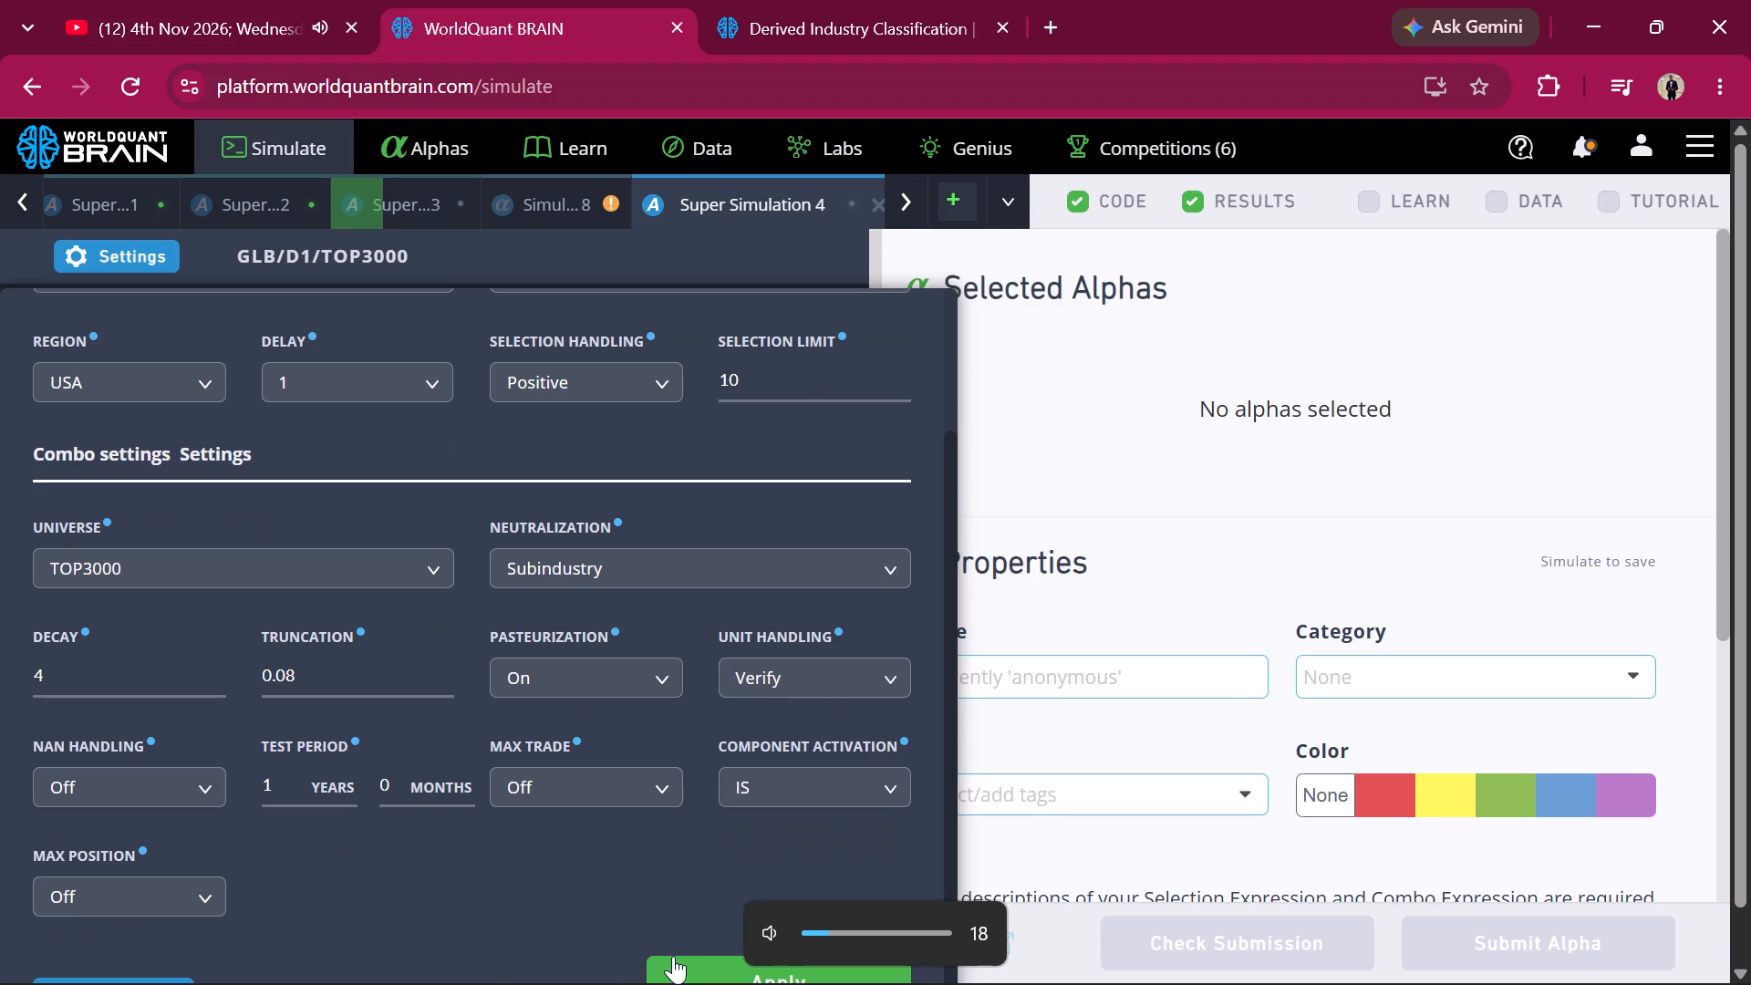
click(673, 960)
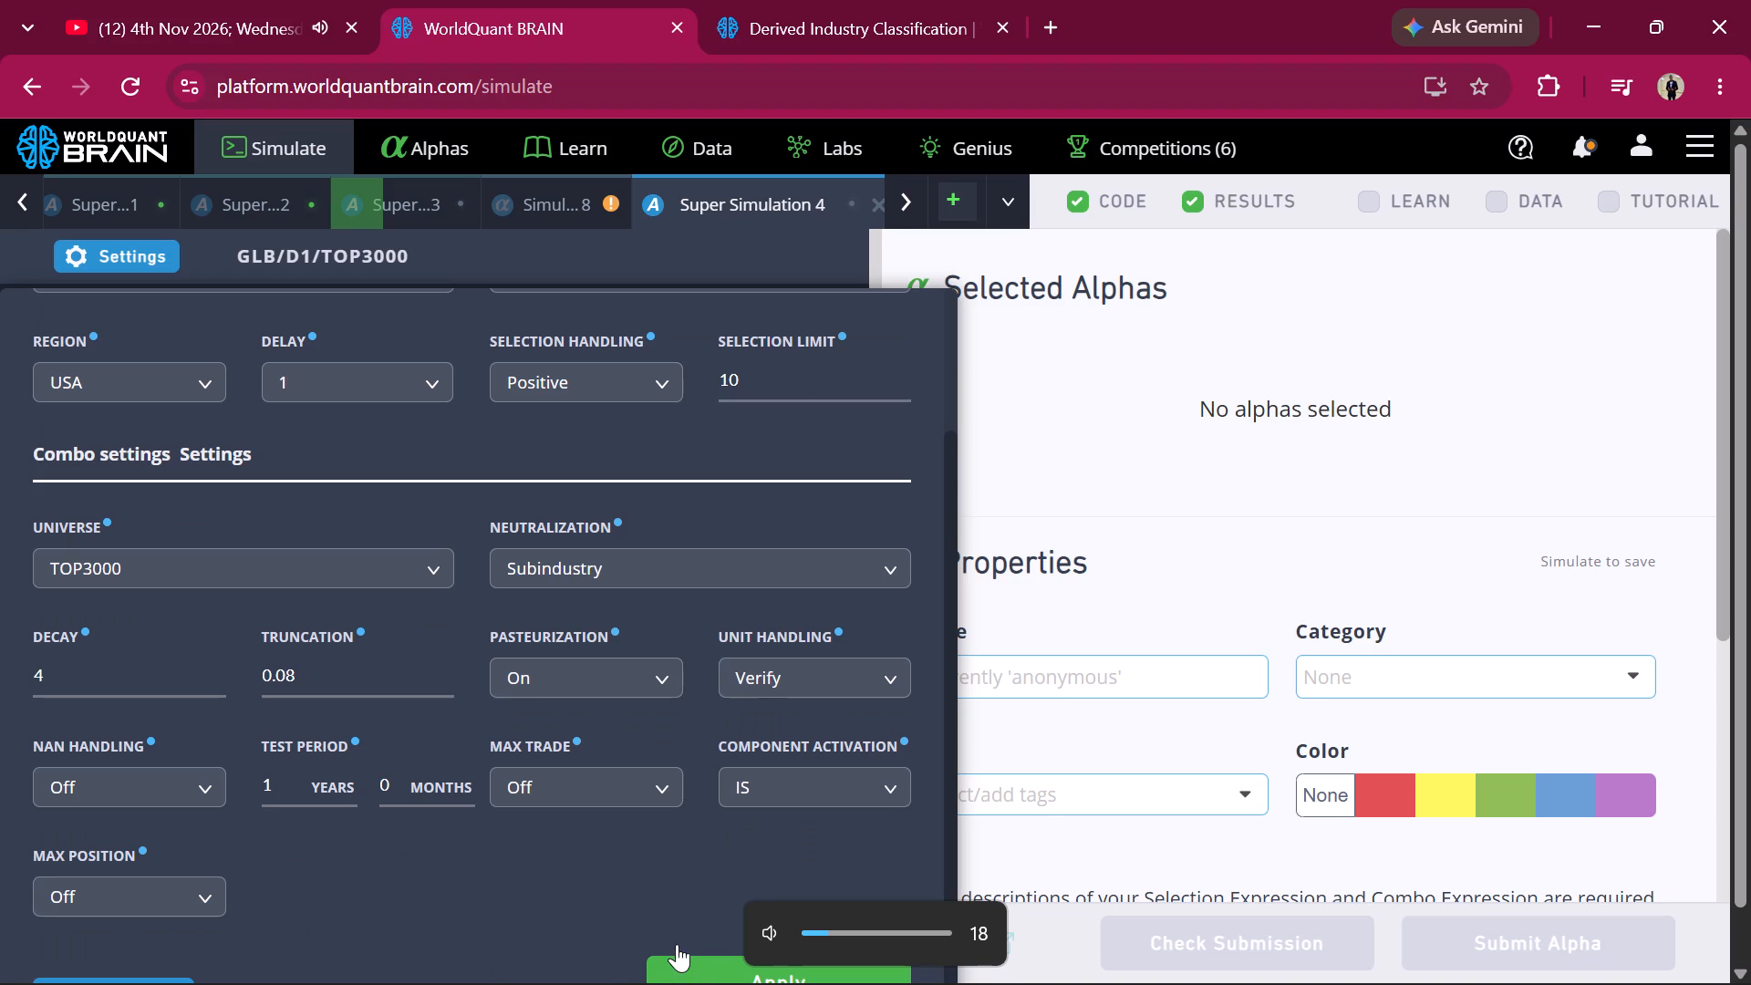
click(684, 965)
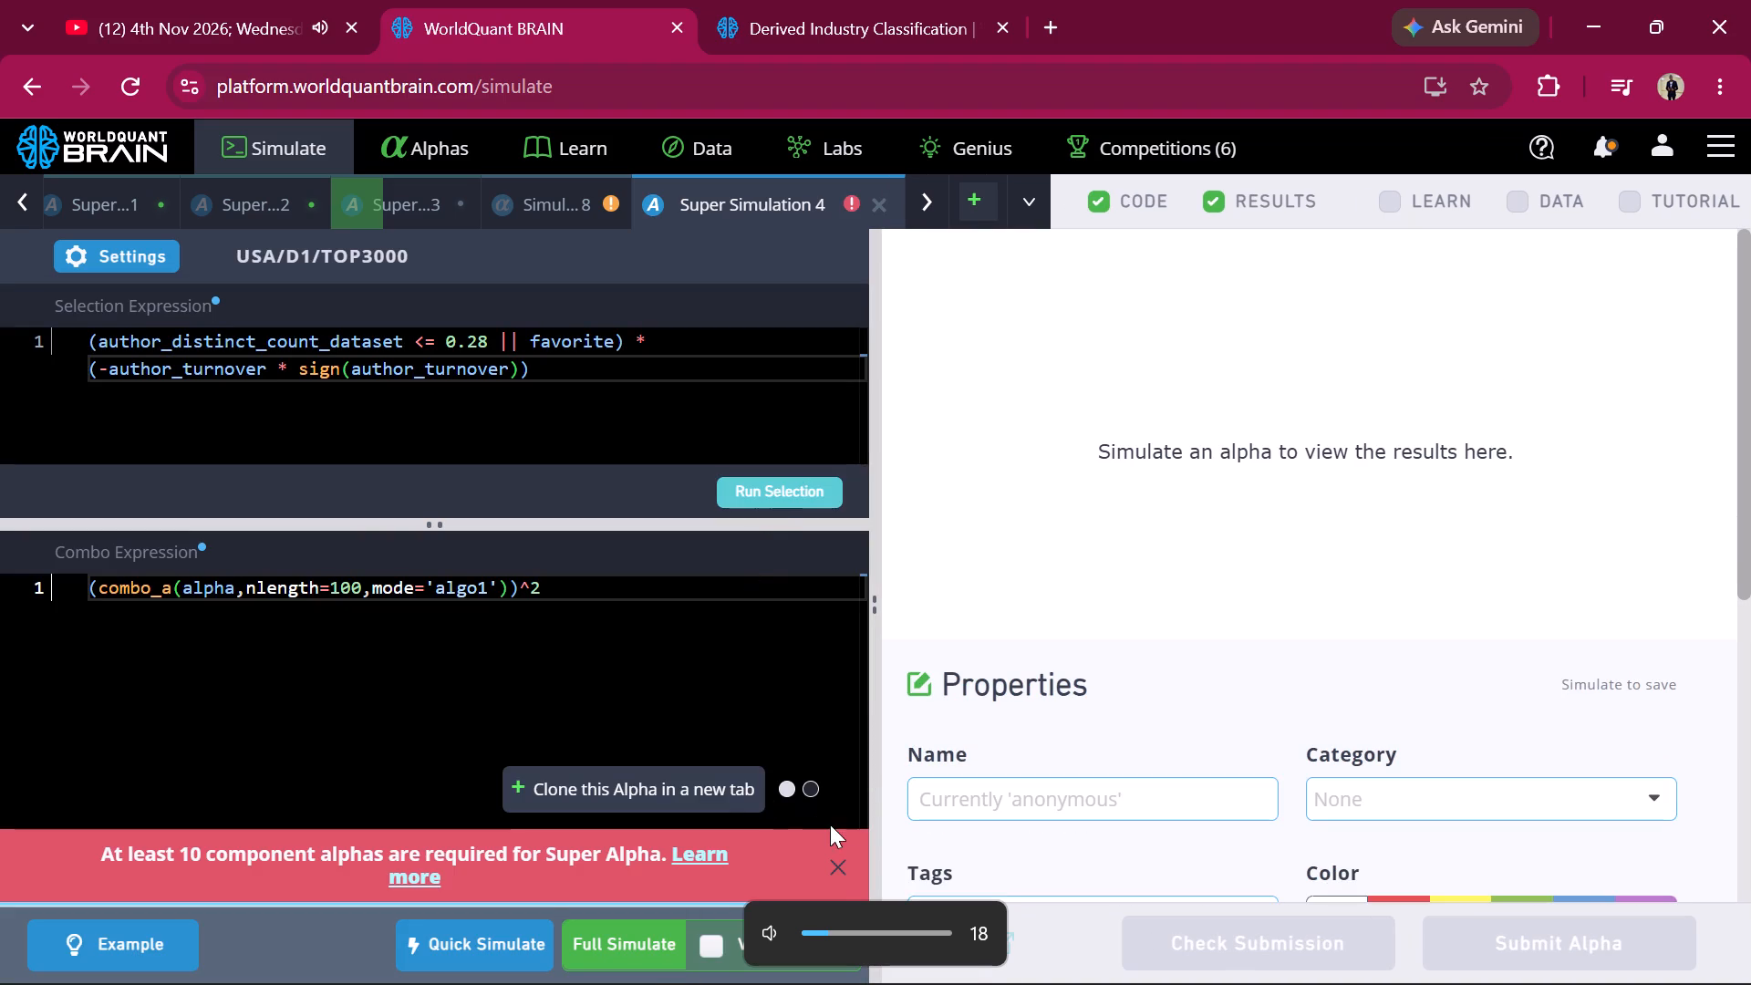
click(839, 866)
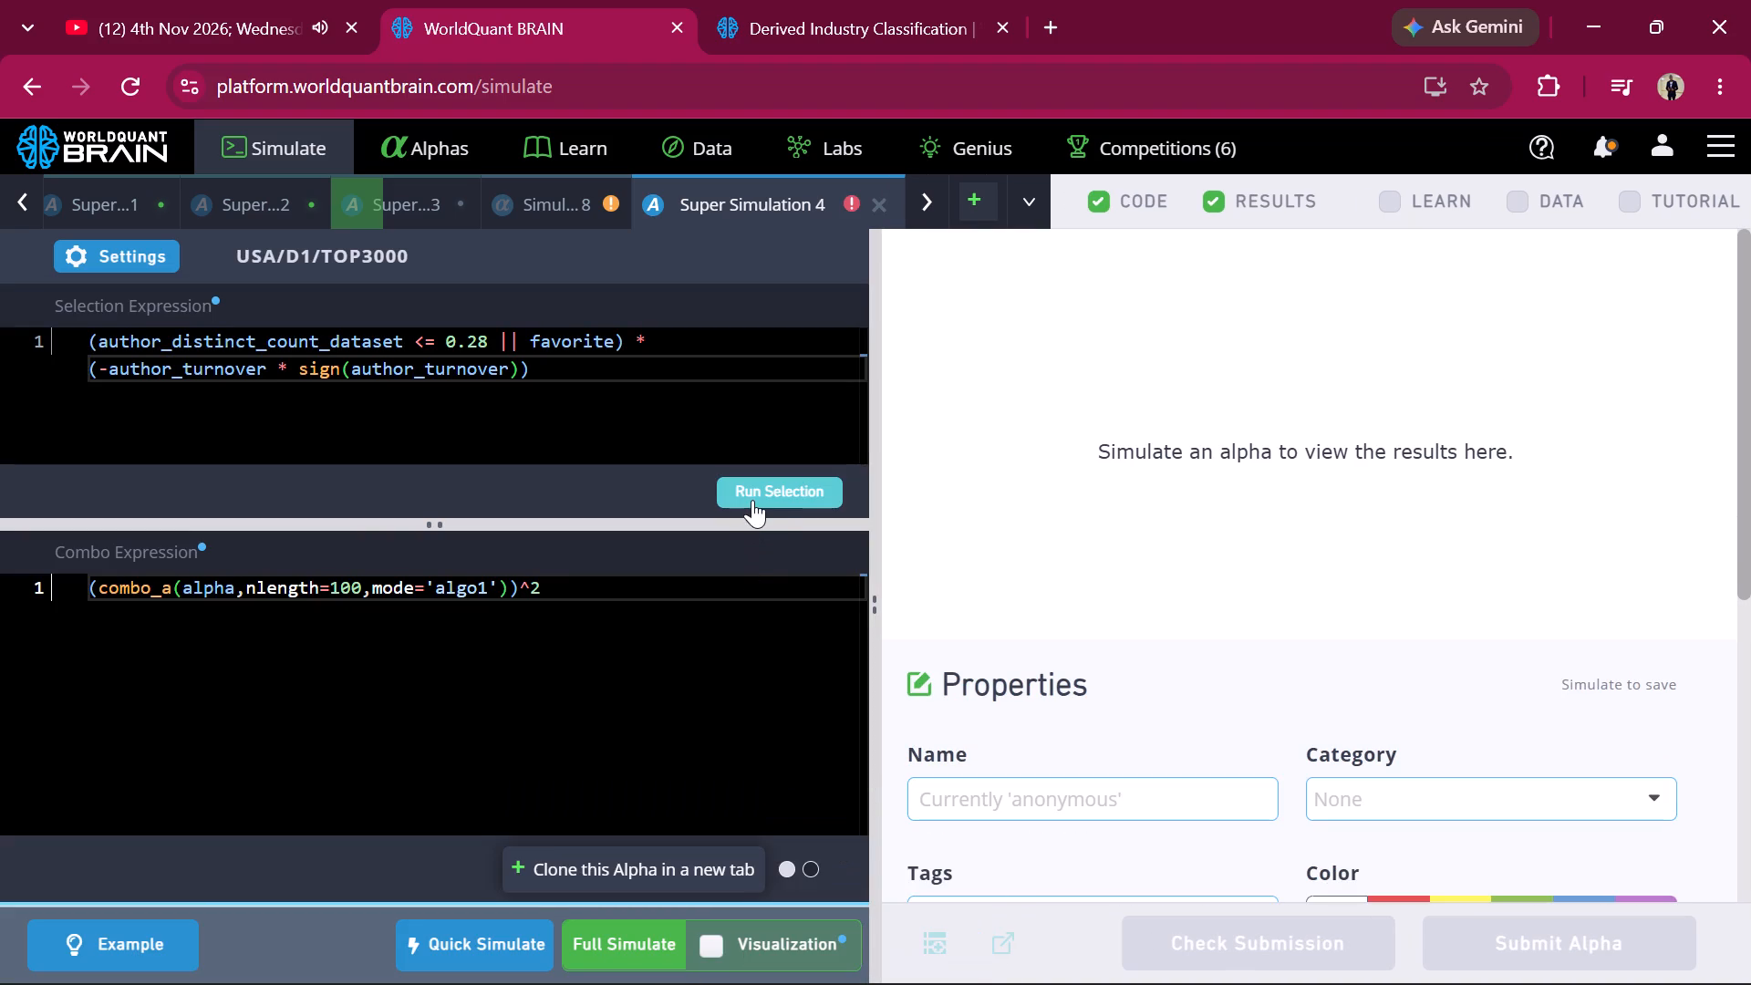
click(752, 499)
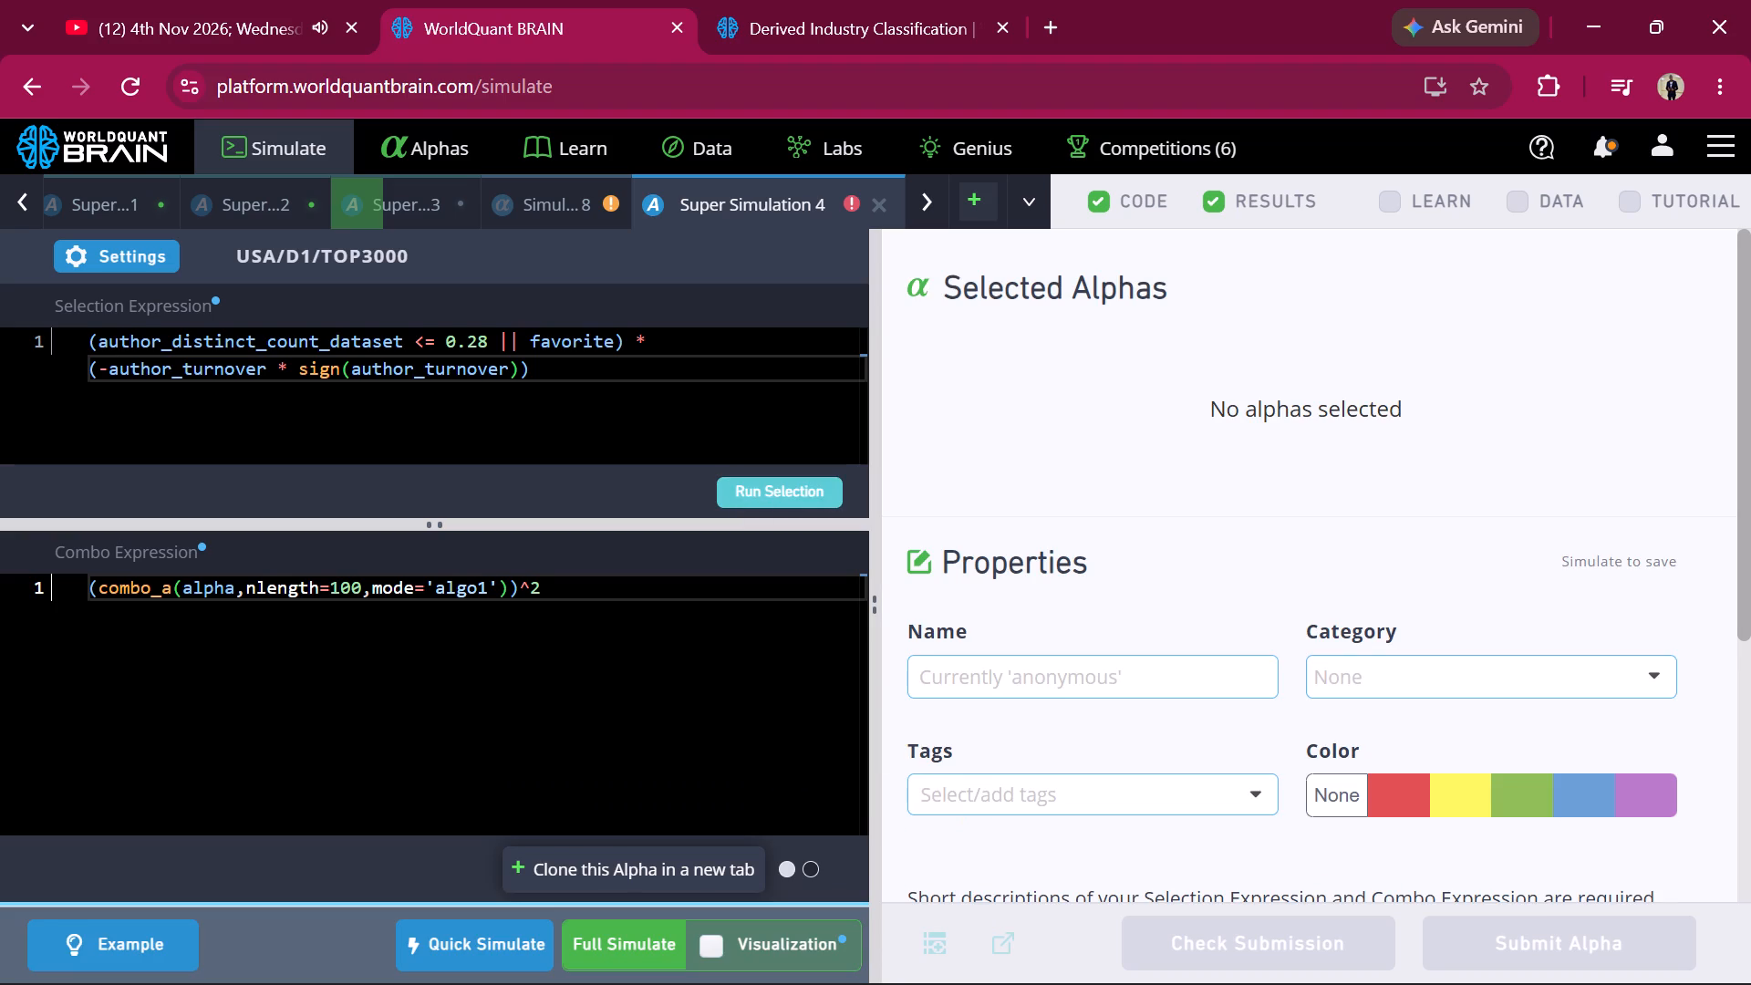
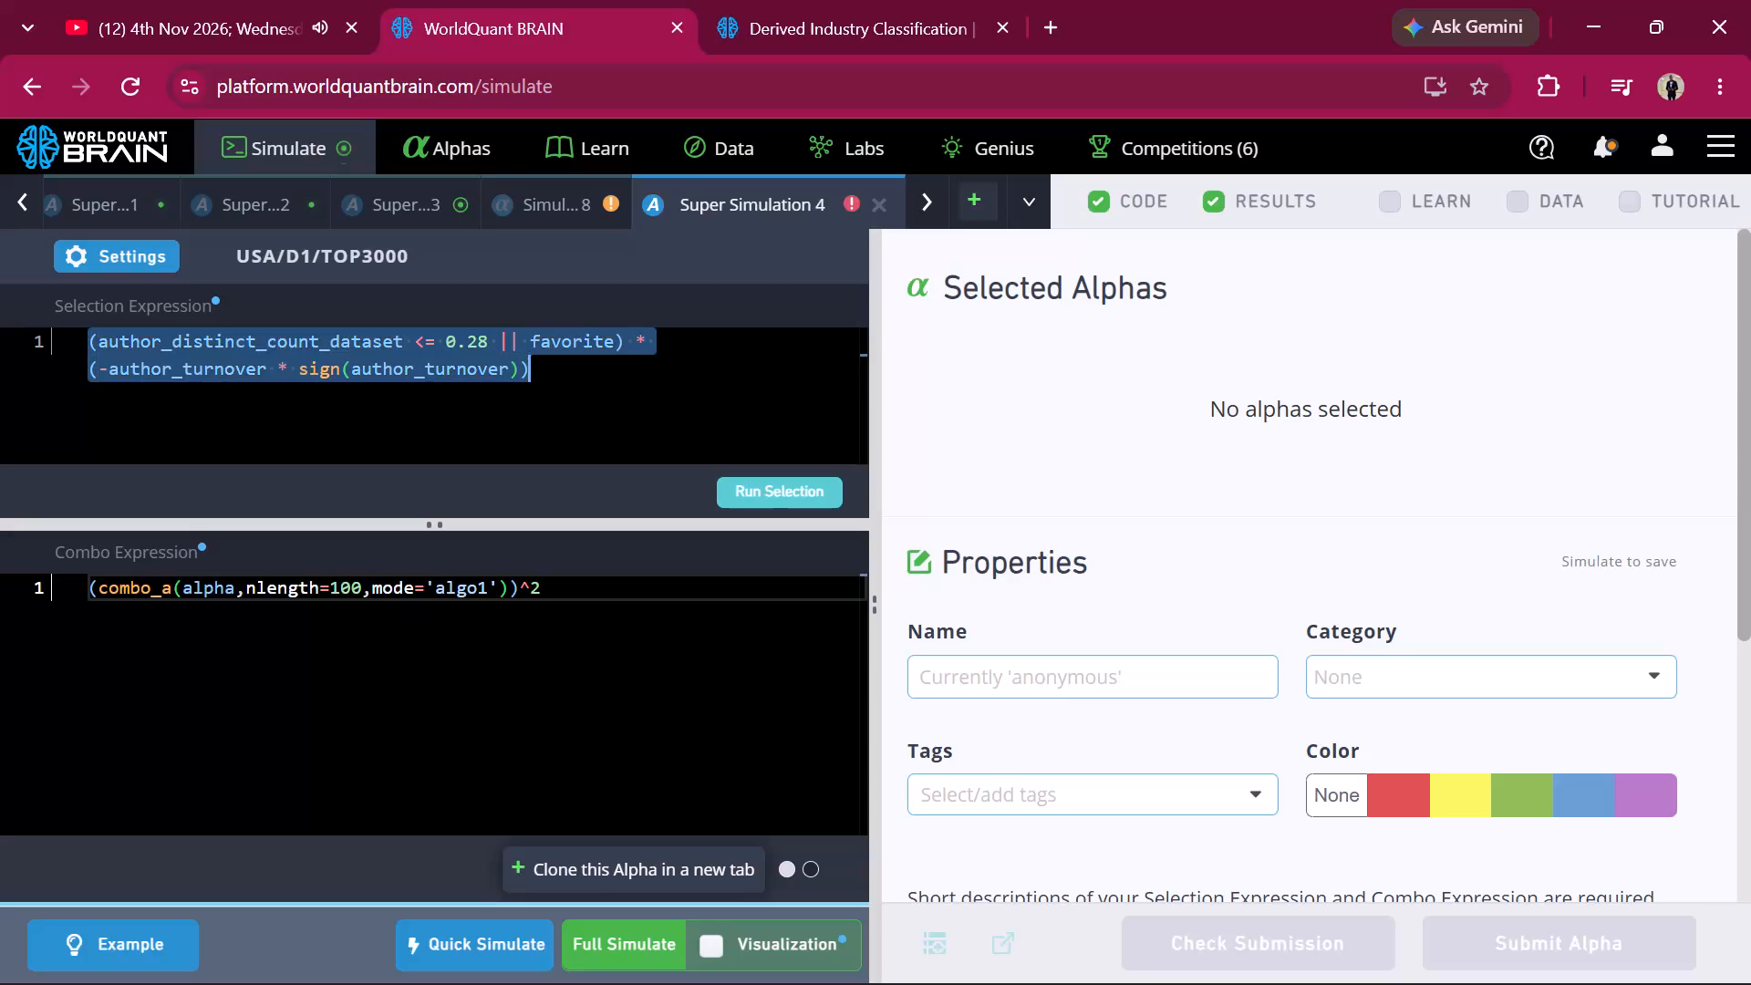
Replace Super Simulation 4's selection expression with (in(datafields, "returns") || favorite == 0) * operator_count, run the selection and start the full simulation.
key(ctrl+v)
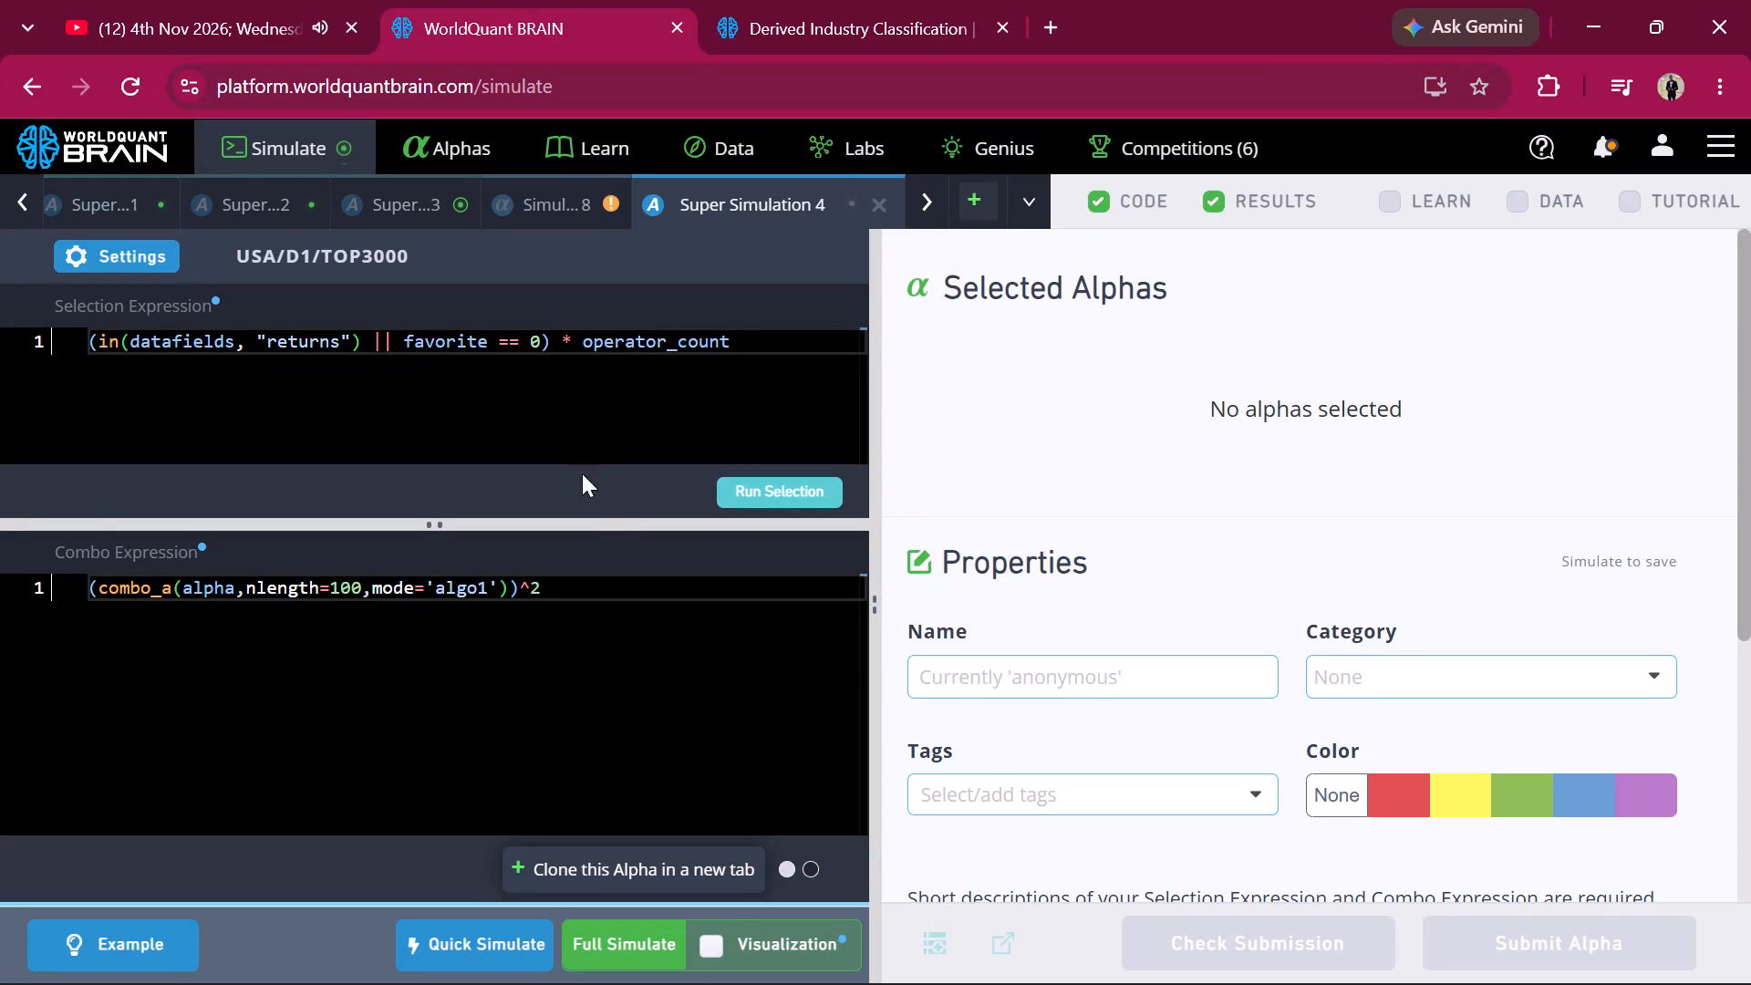
click(770, 482)
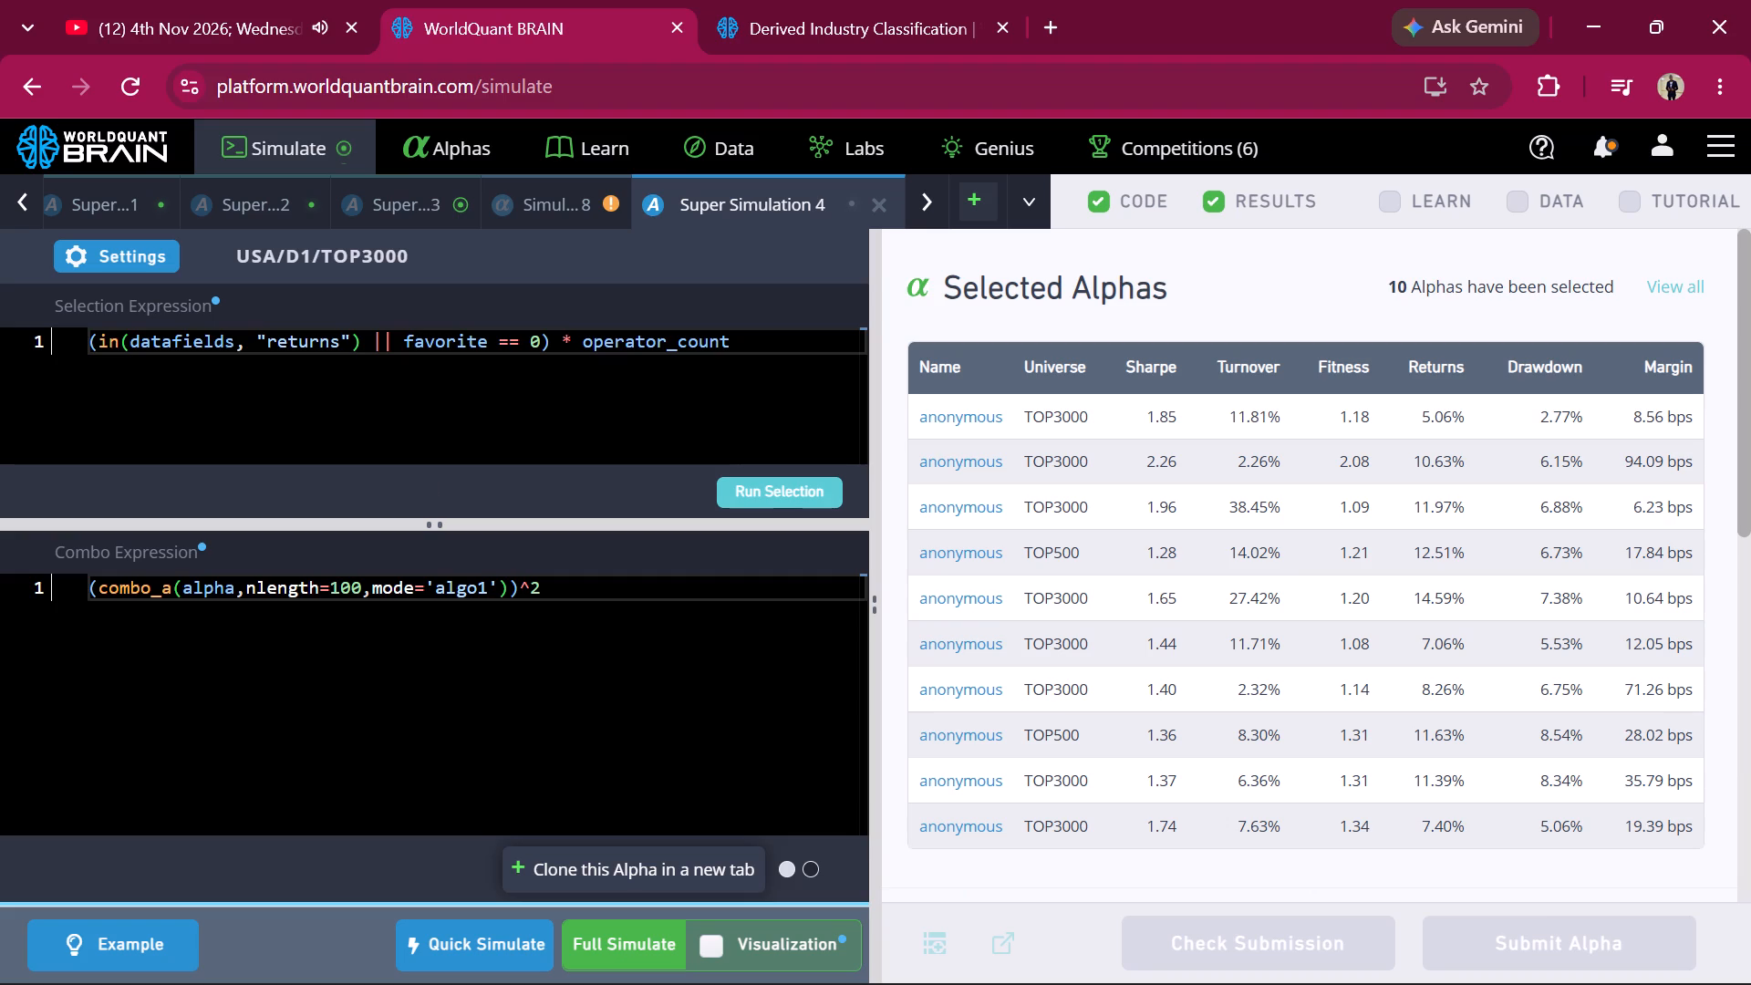
click(603, 934)
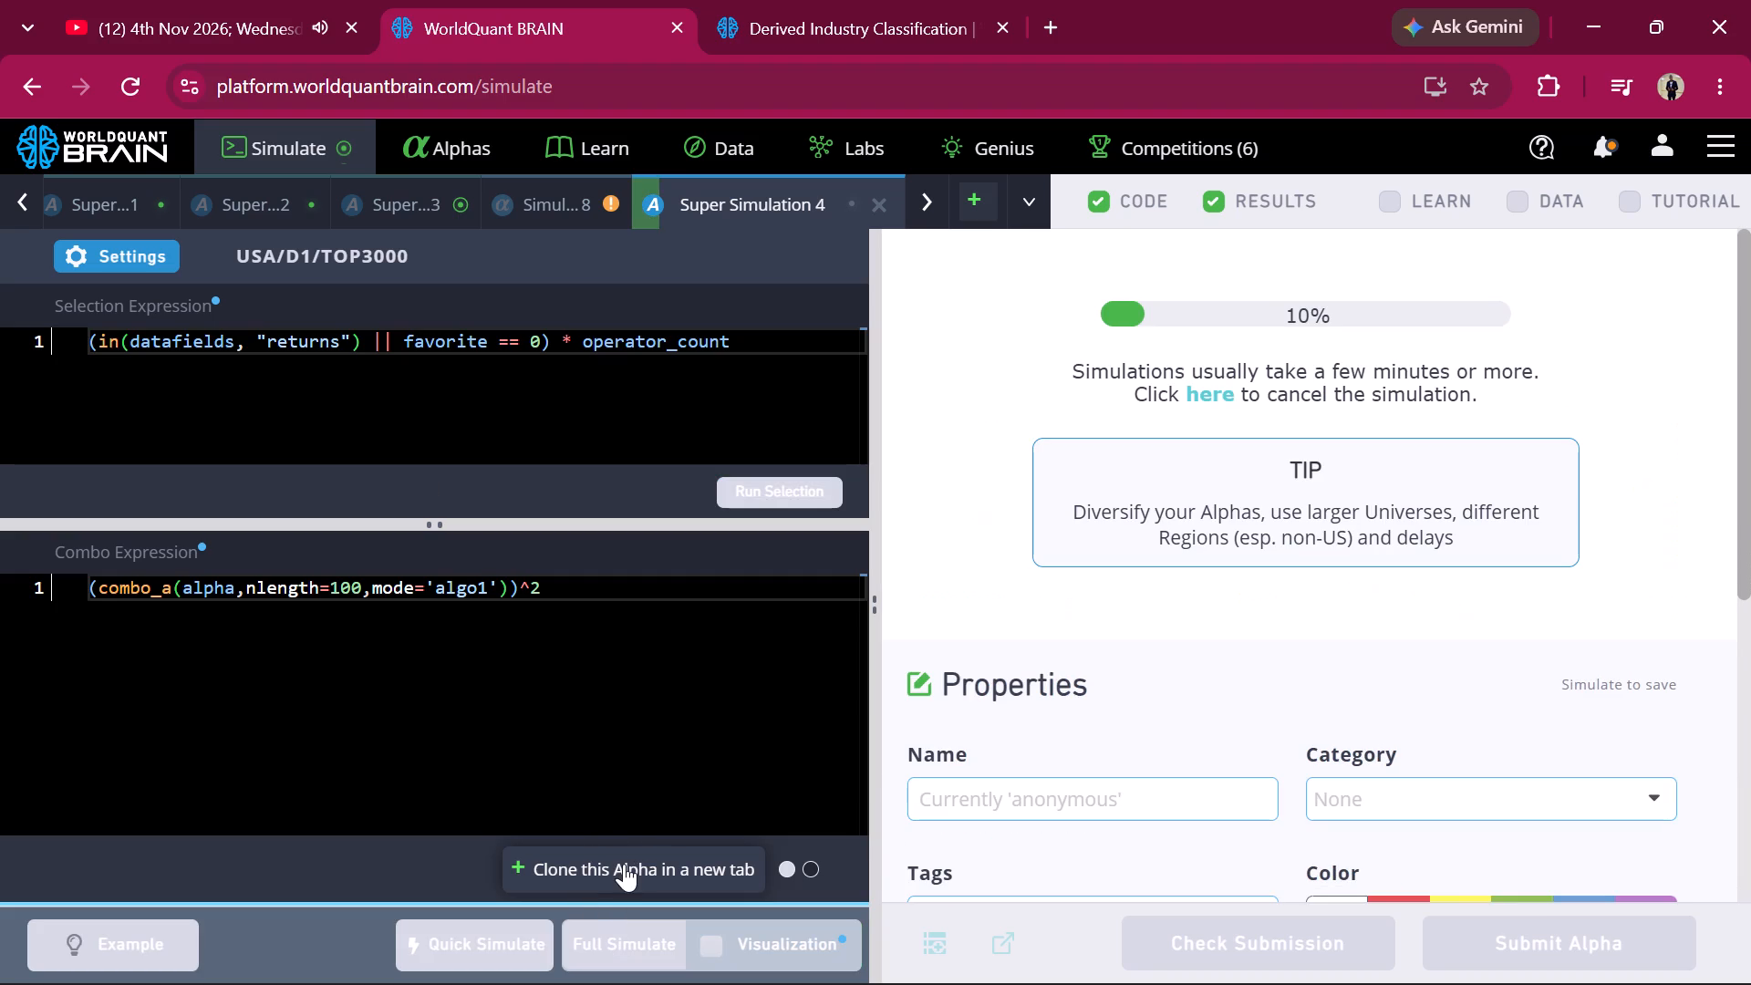
Clone Super Simulation 4 in a new tab, set the clone's region to GLB and run its selection expression.
click(624, 863)
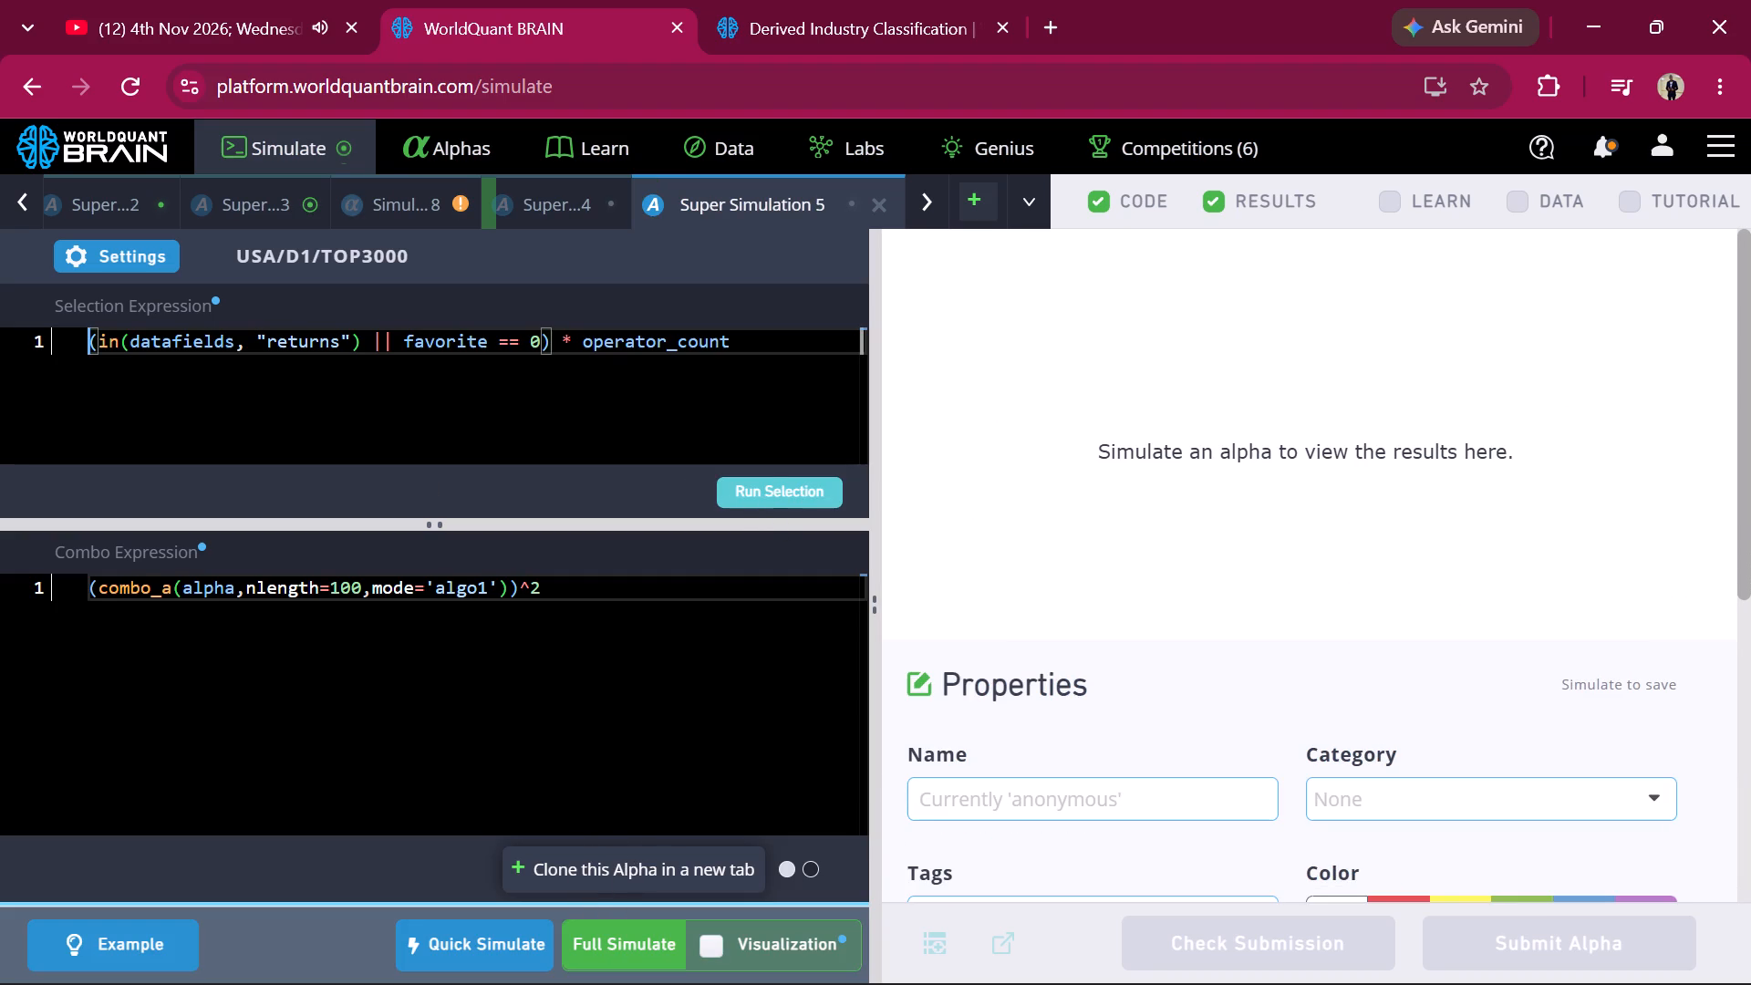
click(149, 263)
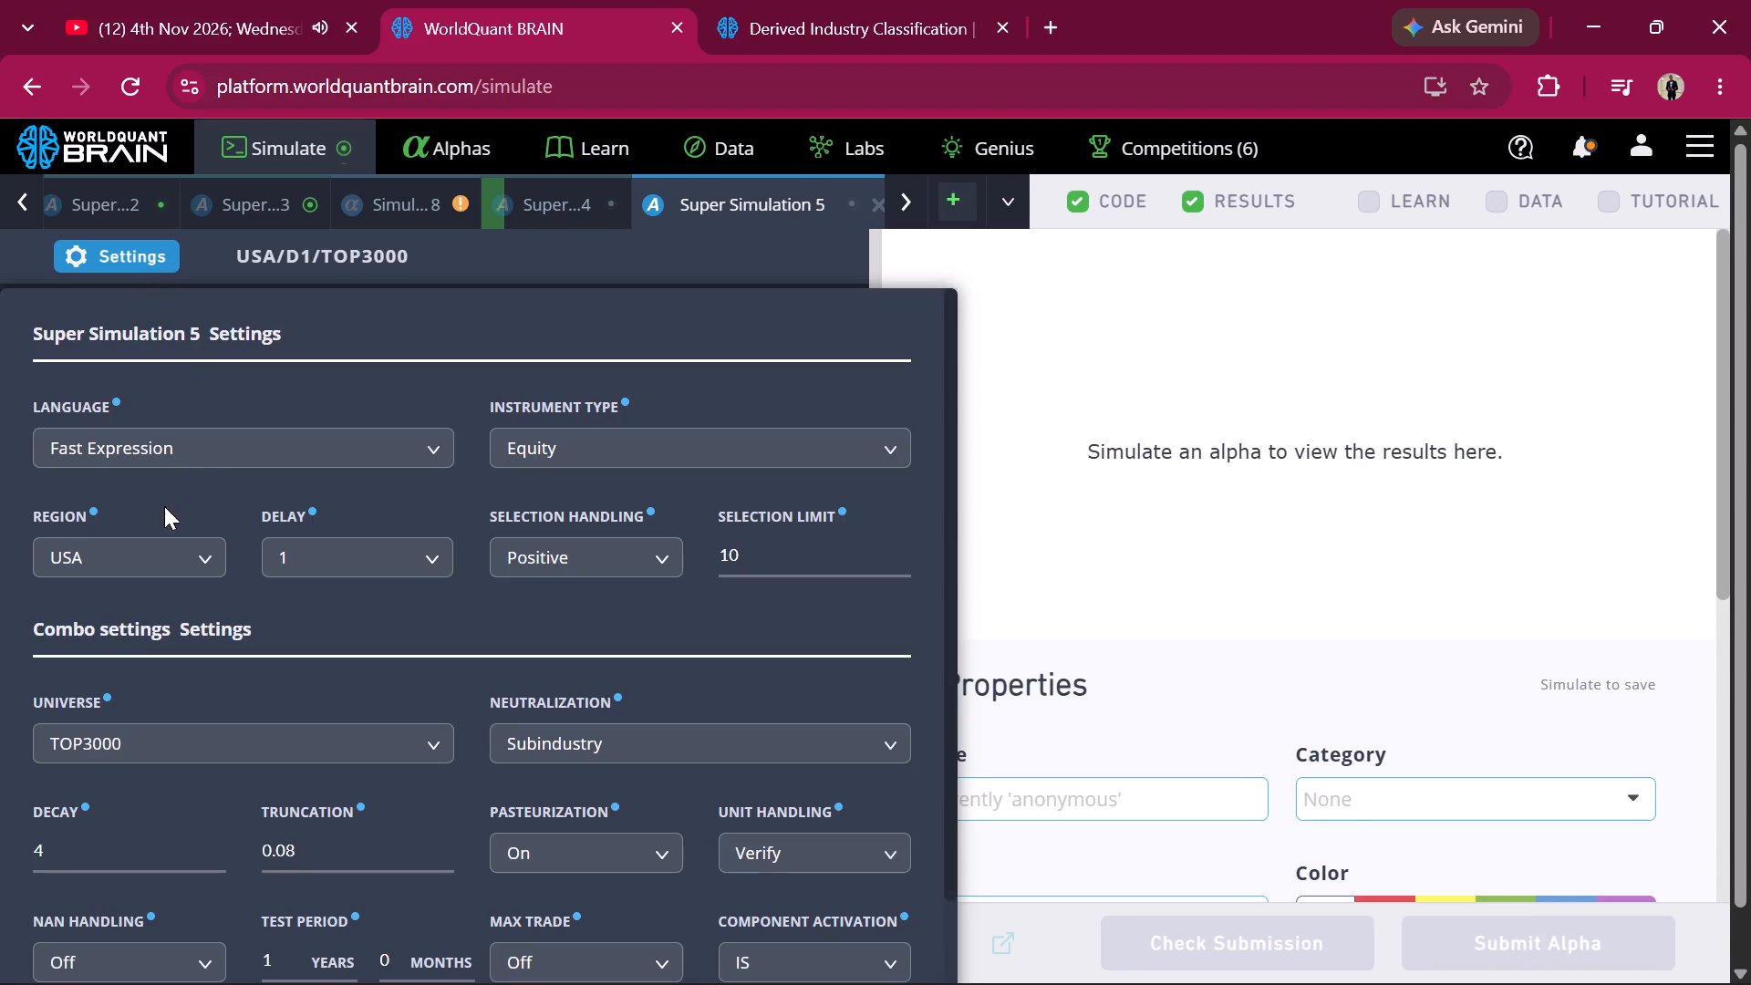
click(136, 557)
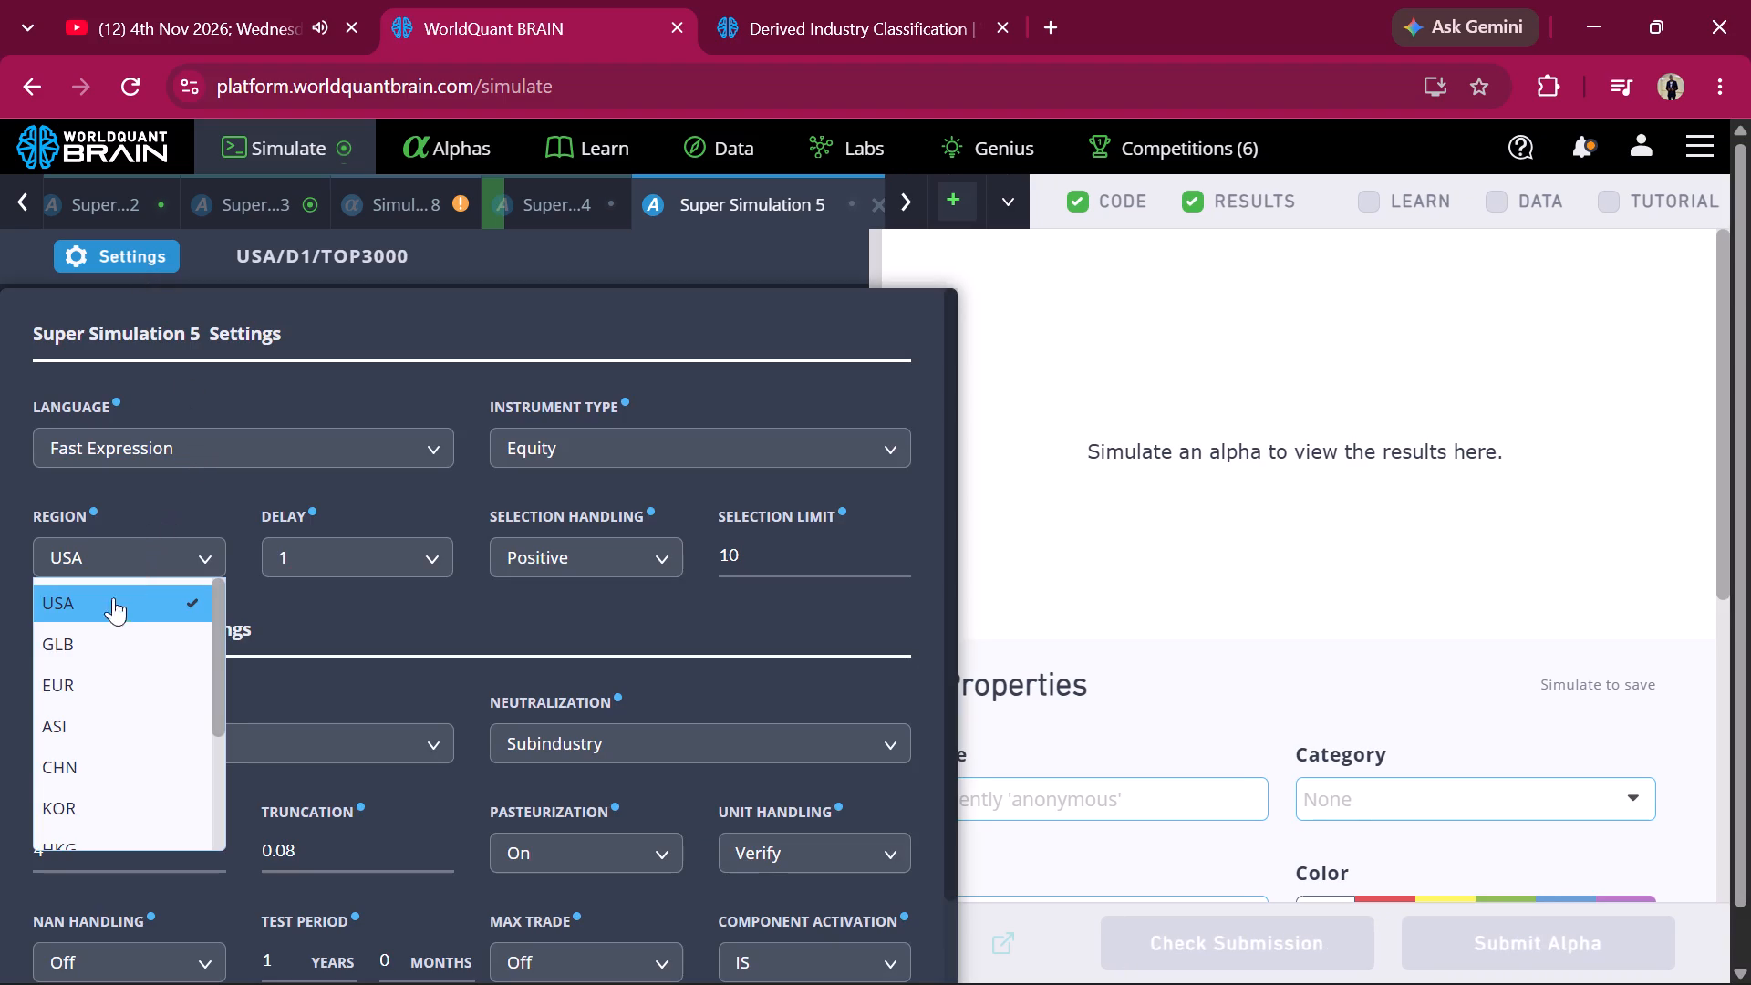
click(78, 650)
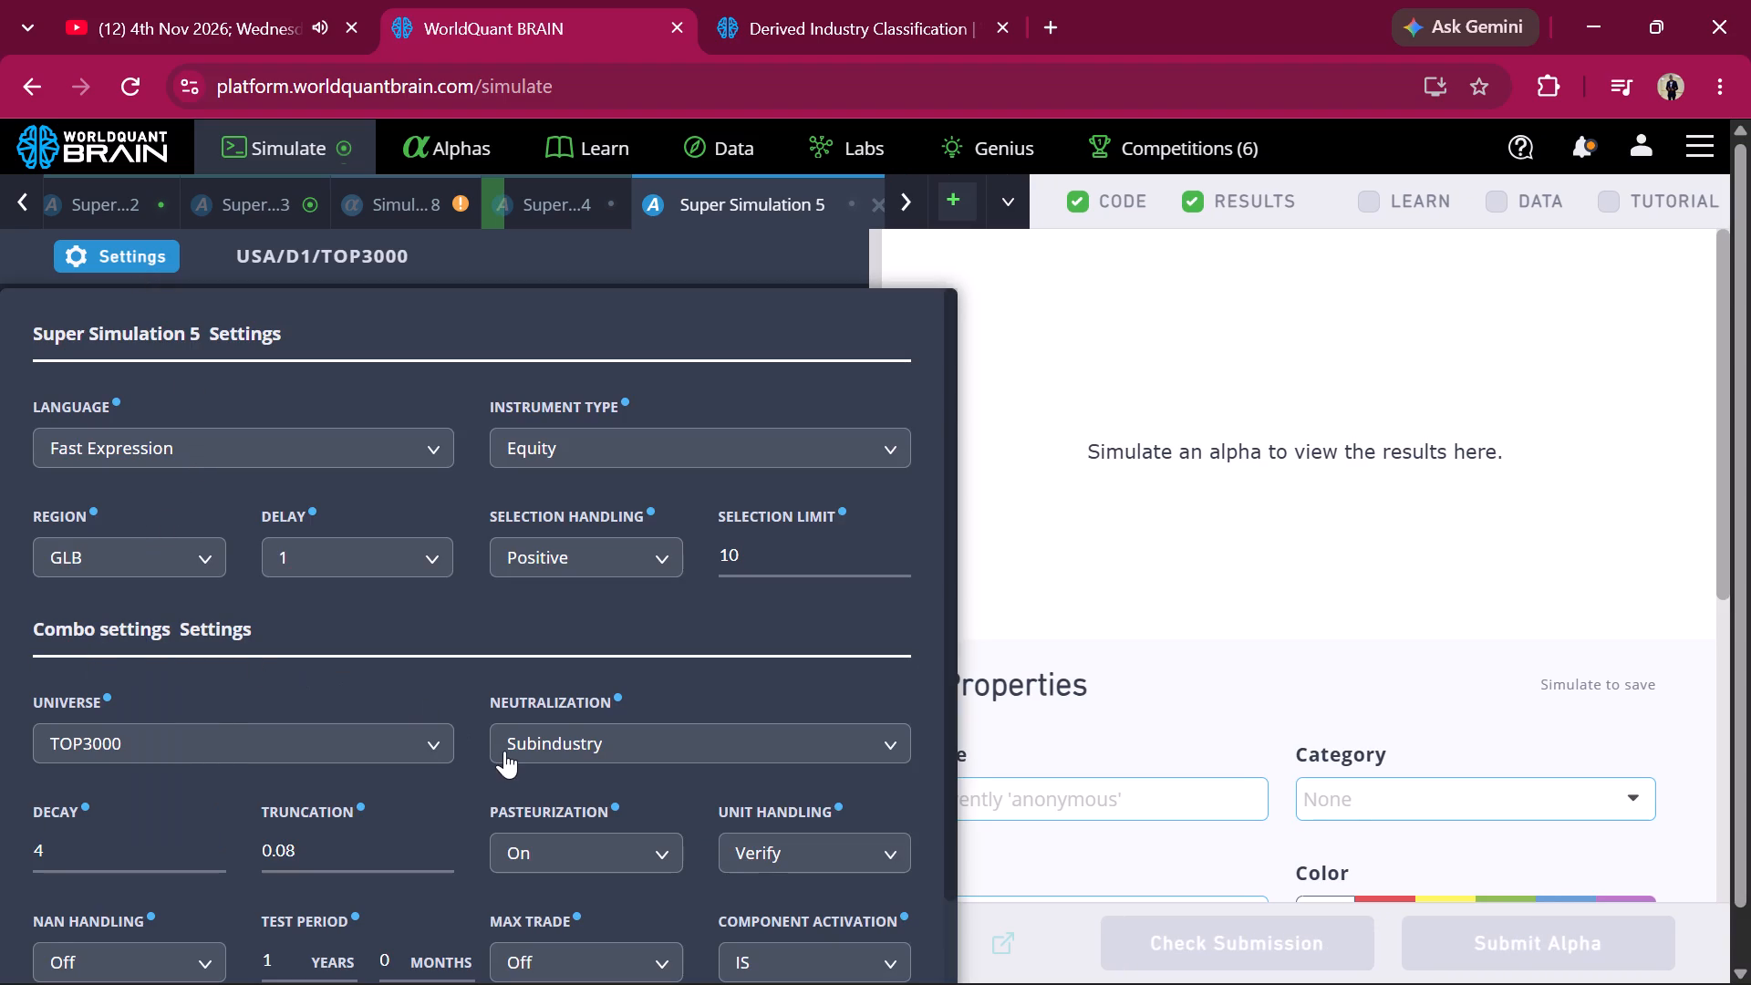
scroll(504, 751, down, 4)
click(679, 916)
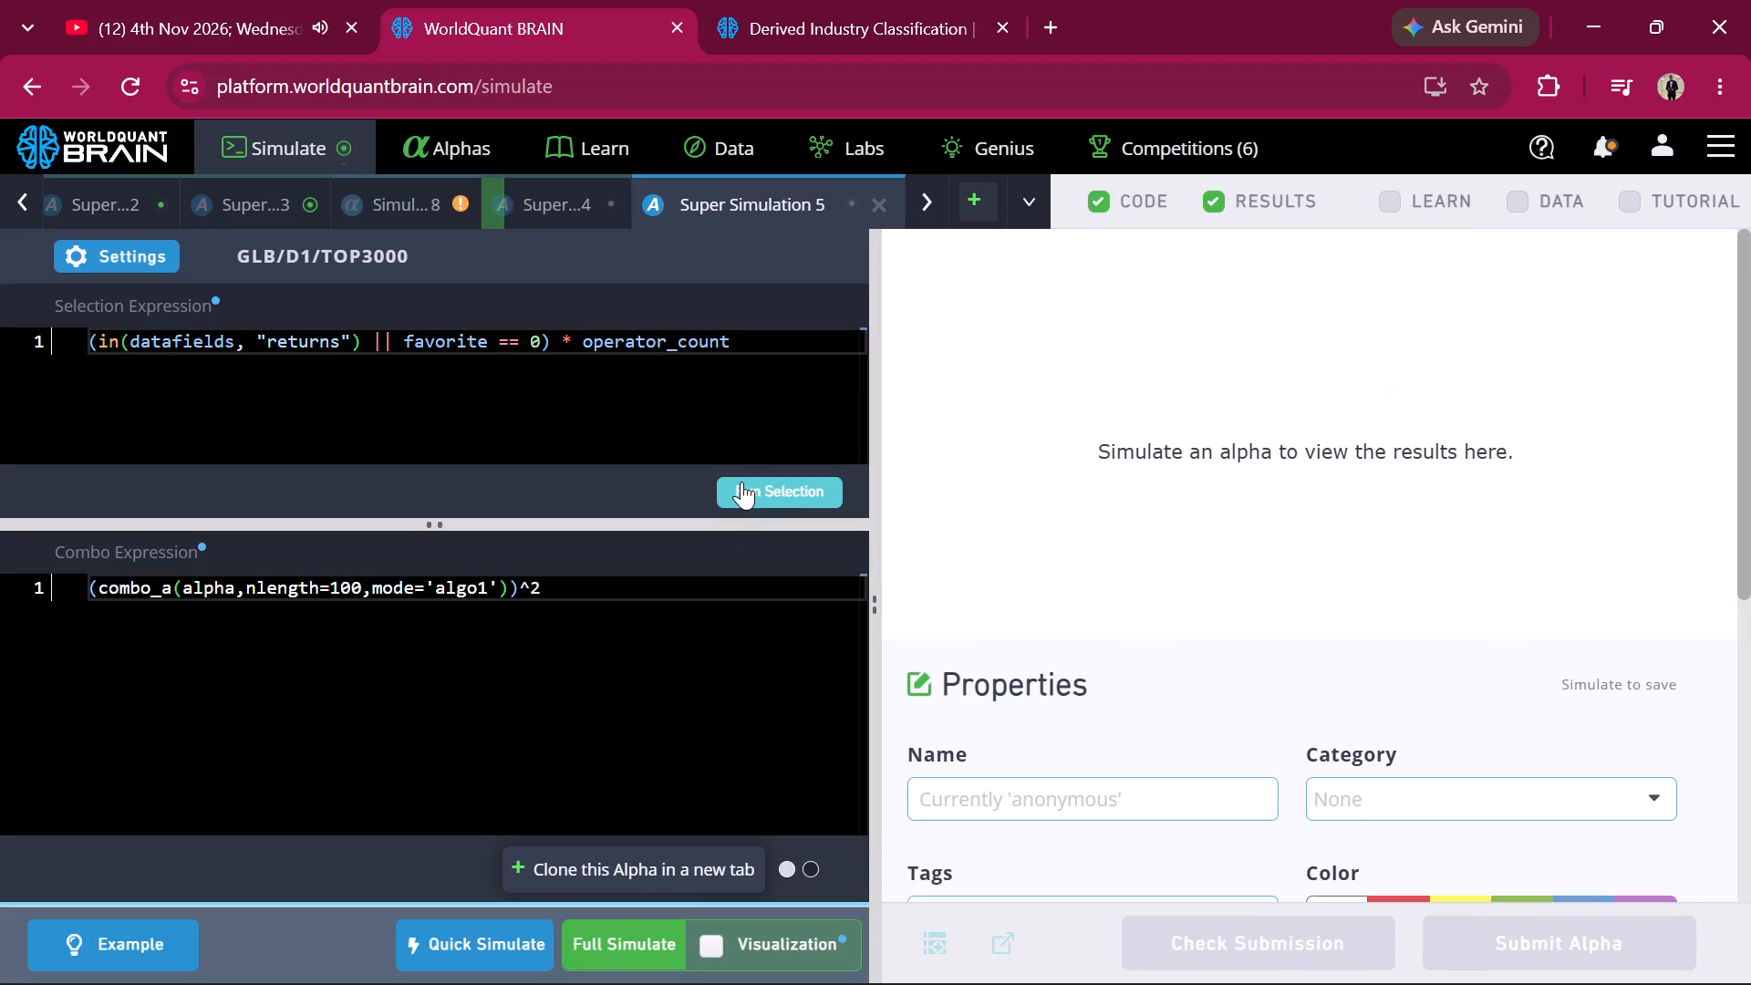
click(741, 484)
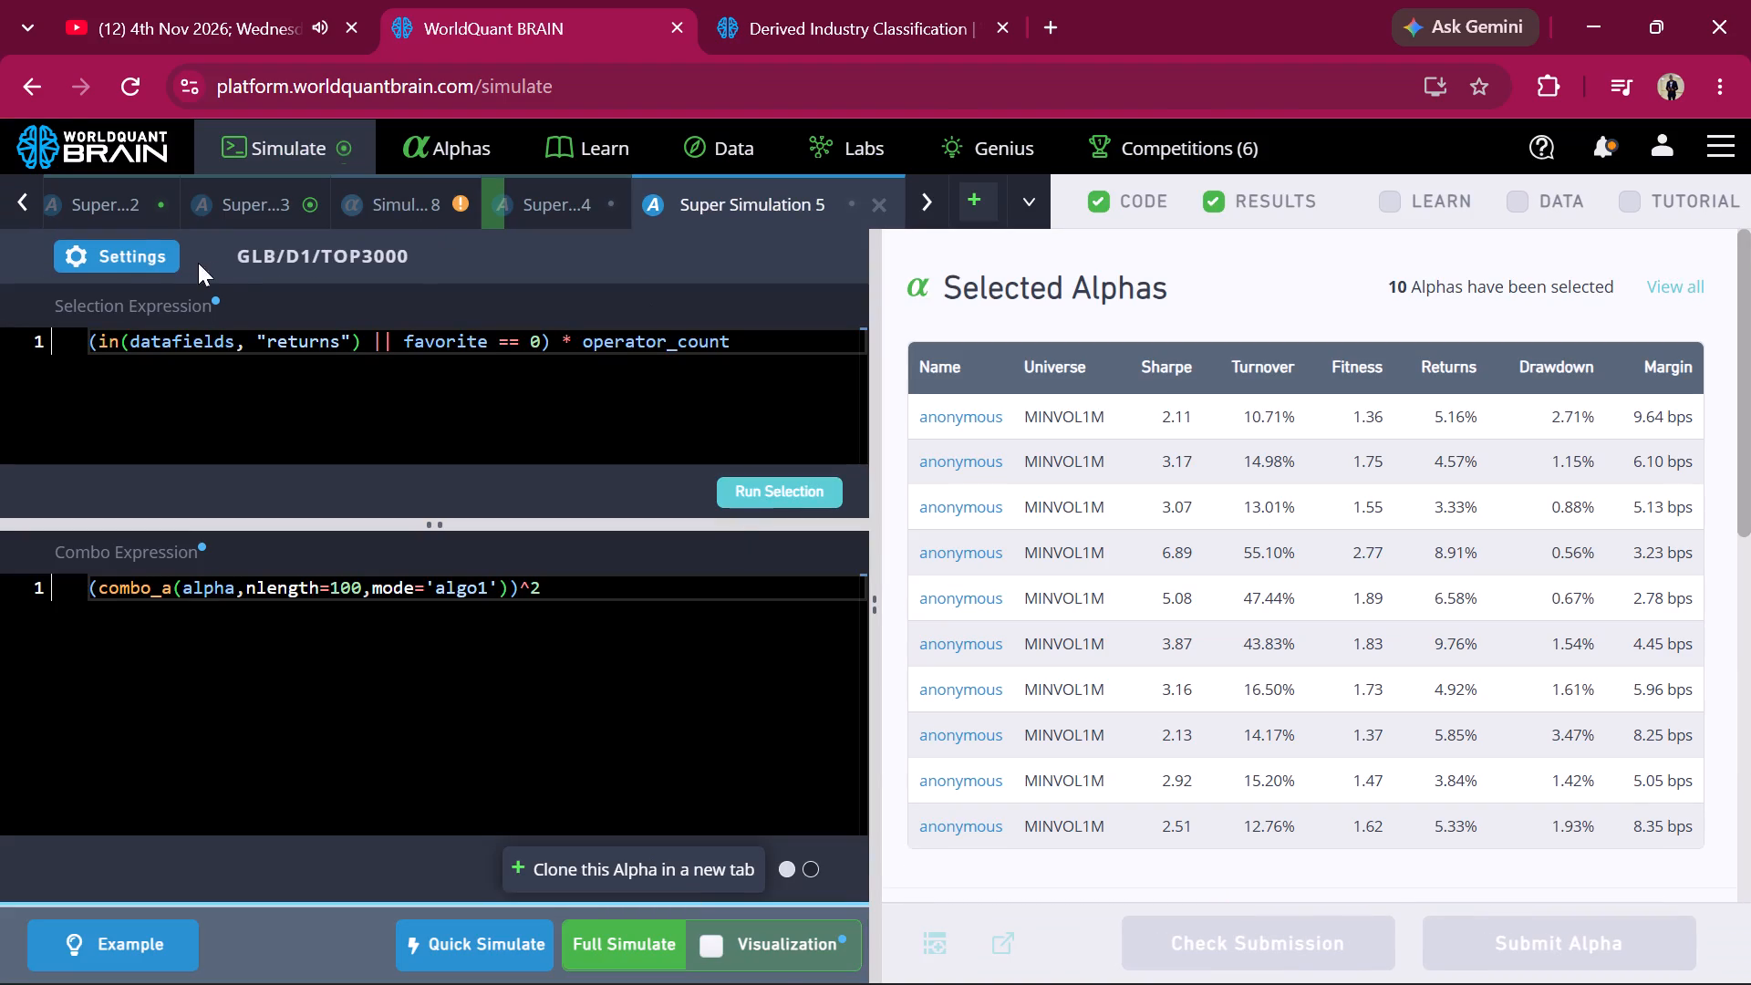
Set the GLB clone's universe to MINVOL1M and neutralization to Crowding Factors, apply the settings and start its full simulation.
click(163, 262)
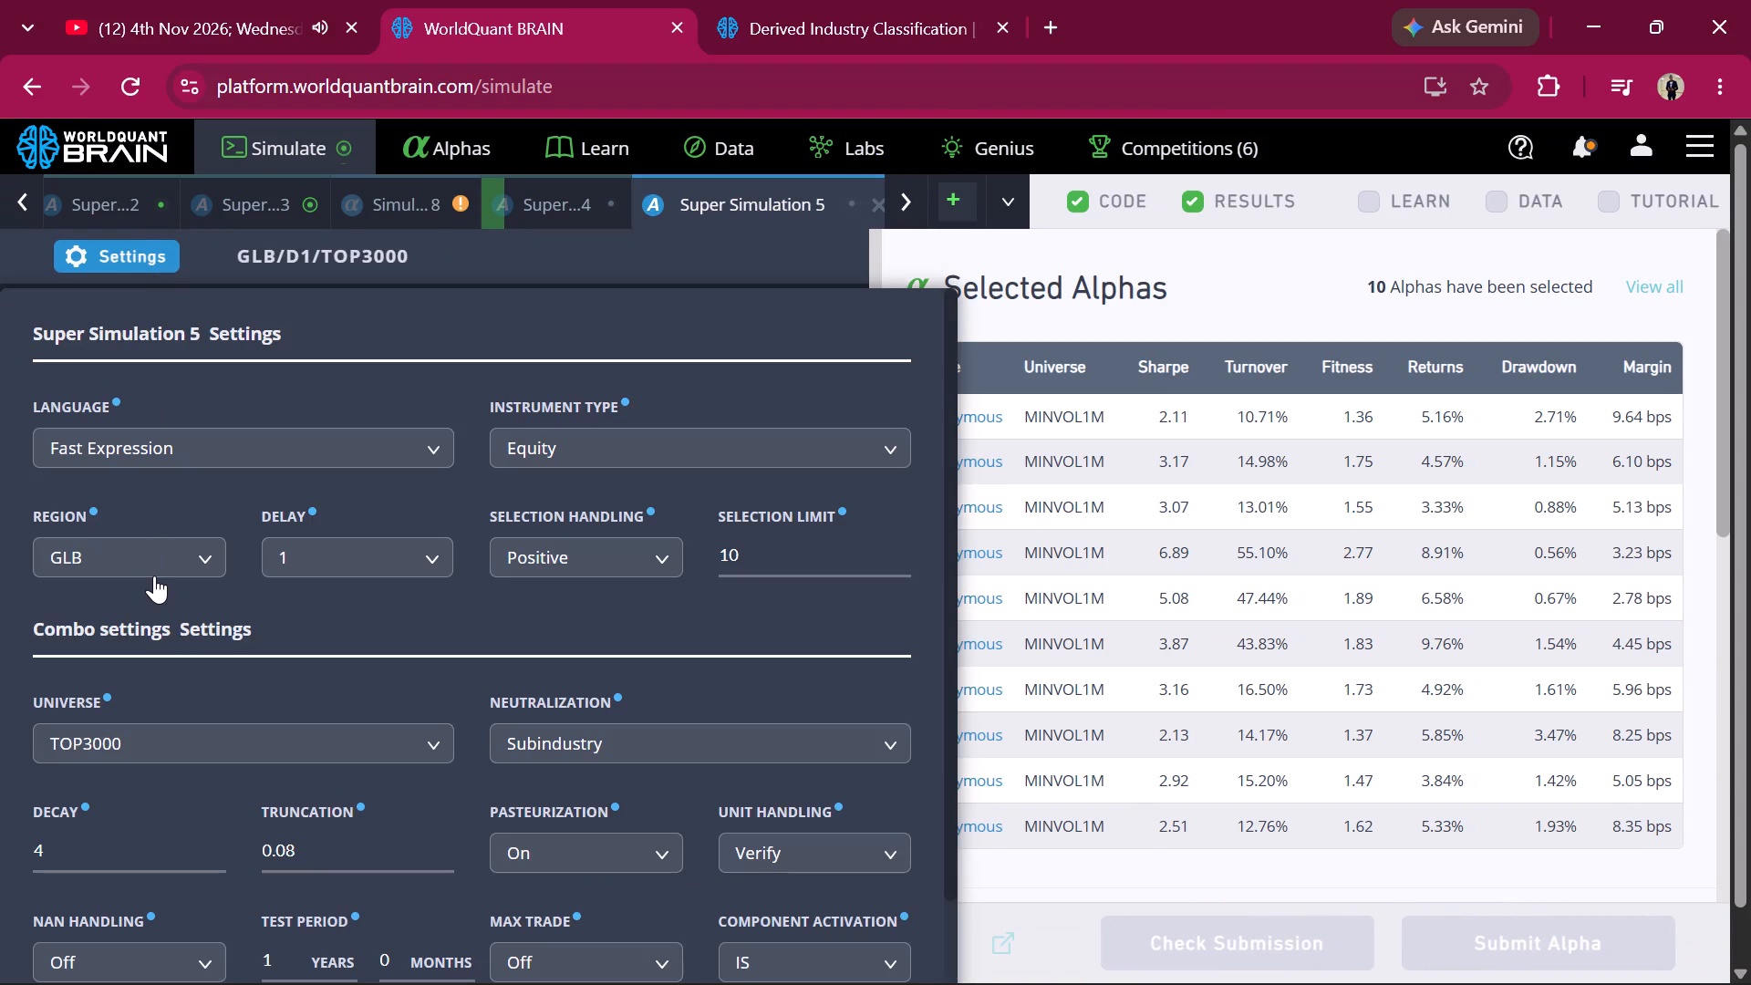
click(145, 742)
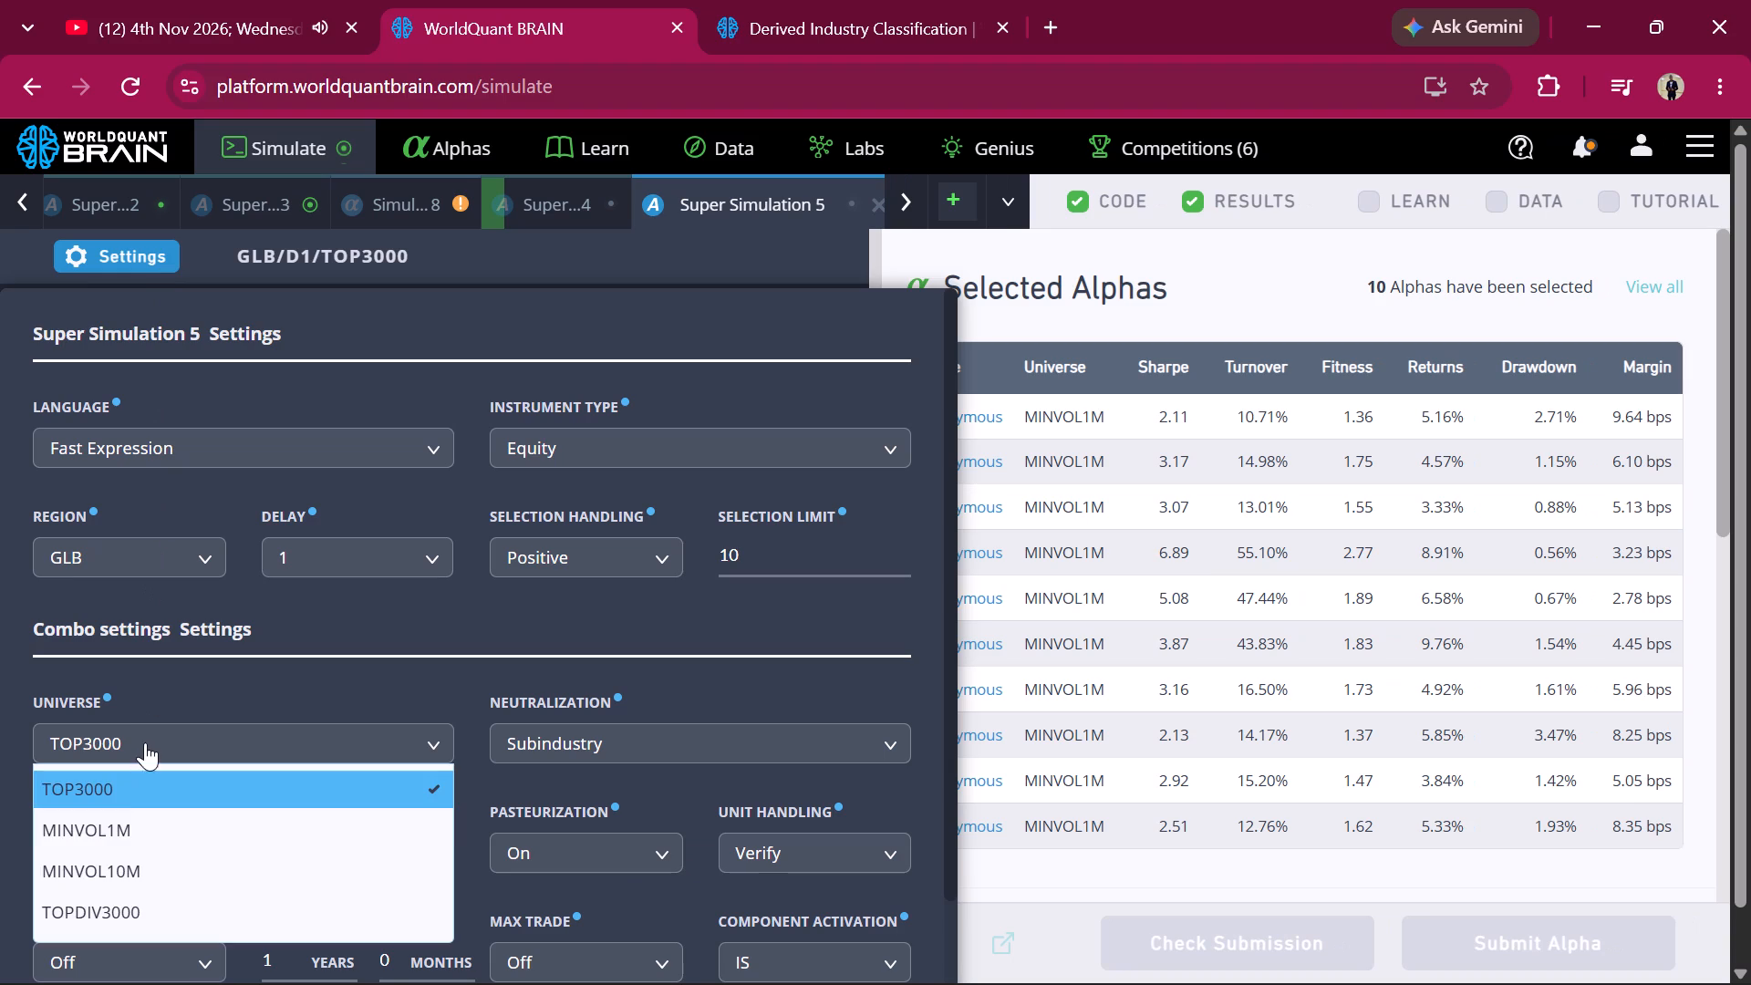
click(102, 823)
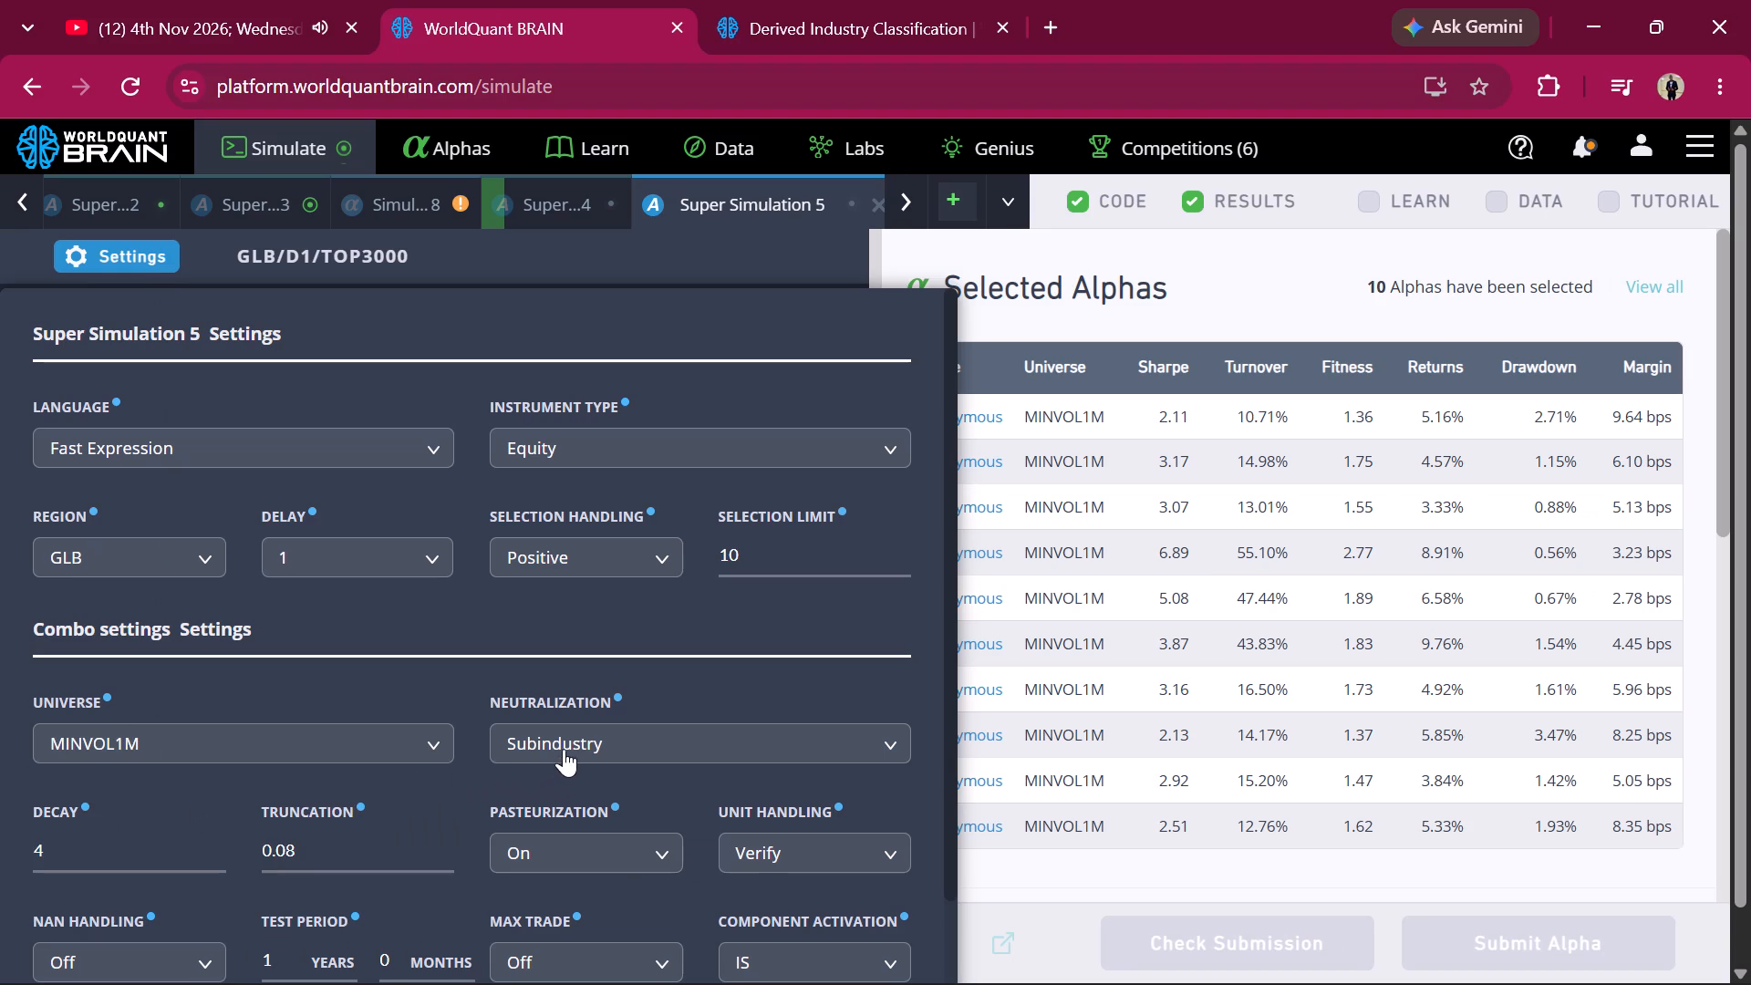
click(566, 747)
double_click(578, 896)
drag(578, 896, 65, 946)
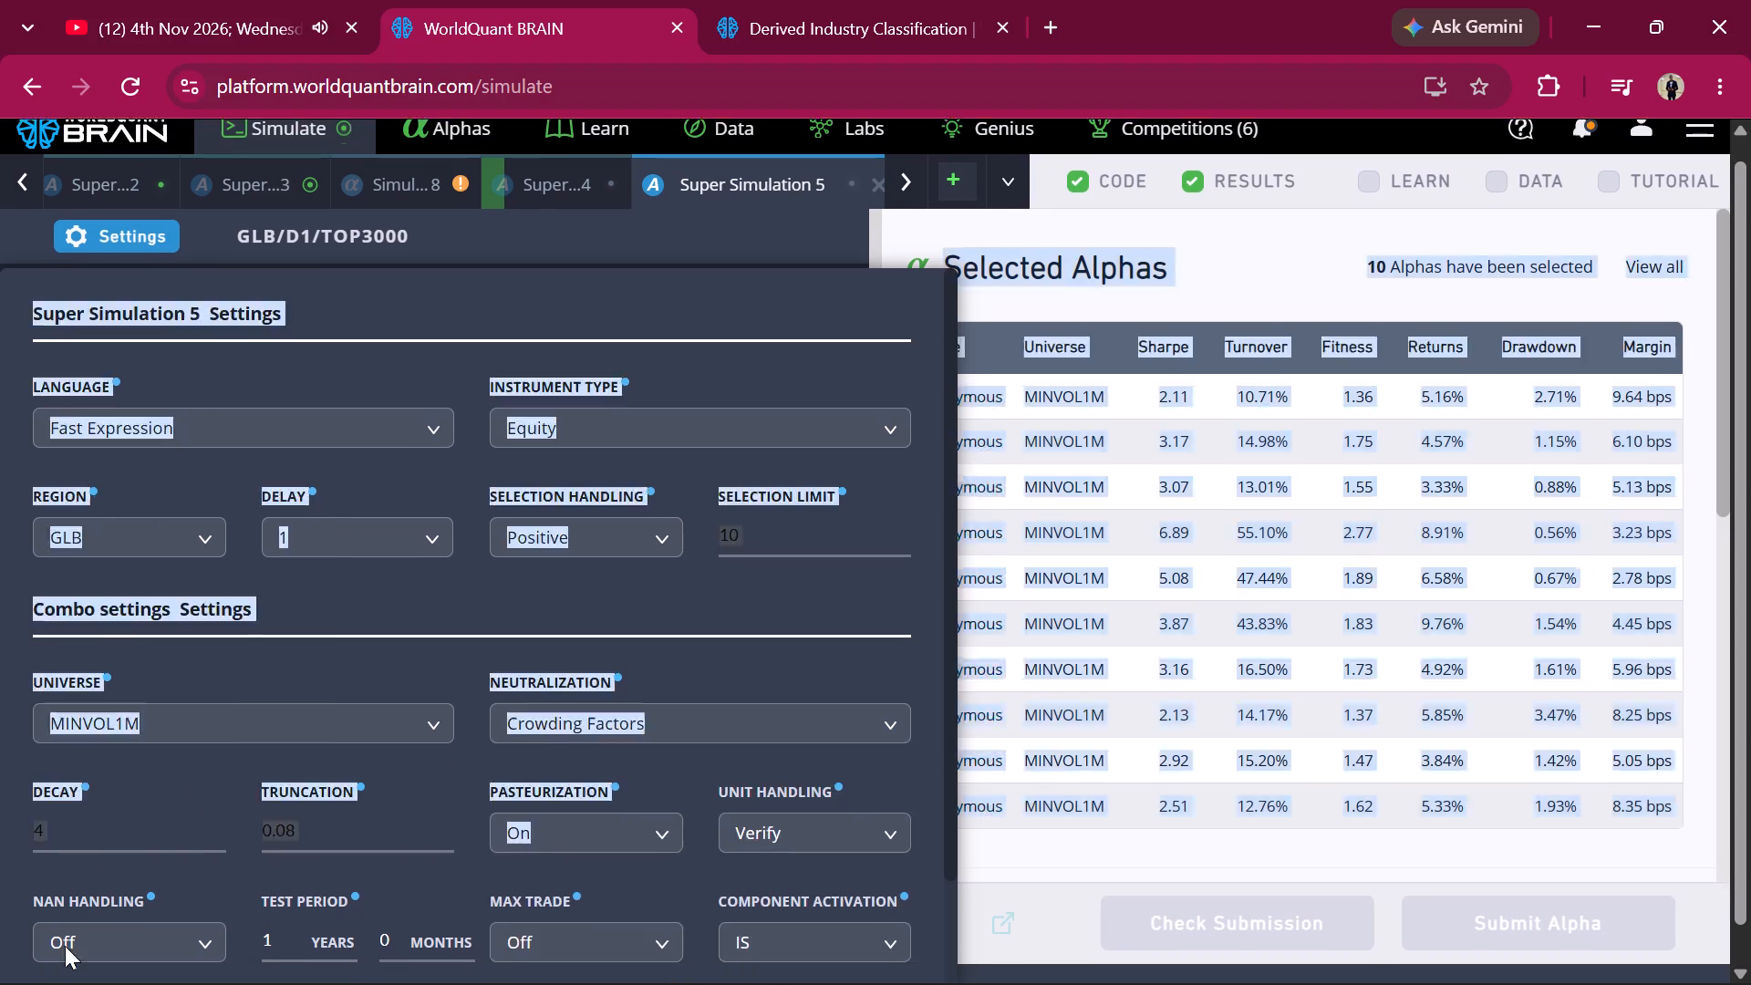
drag(65, 946, 109, 766)
scroll(17, 680, down, 3)
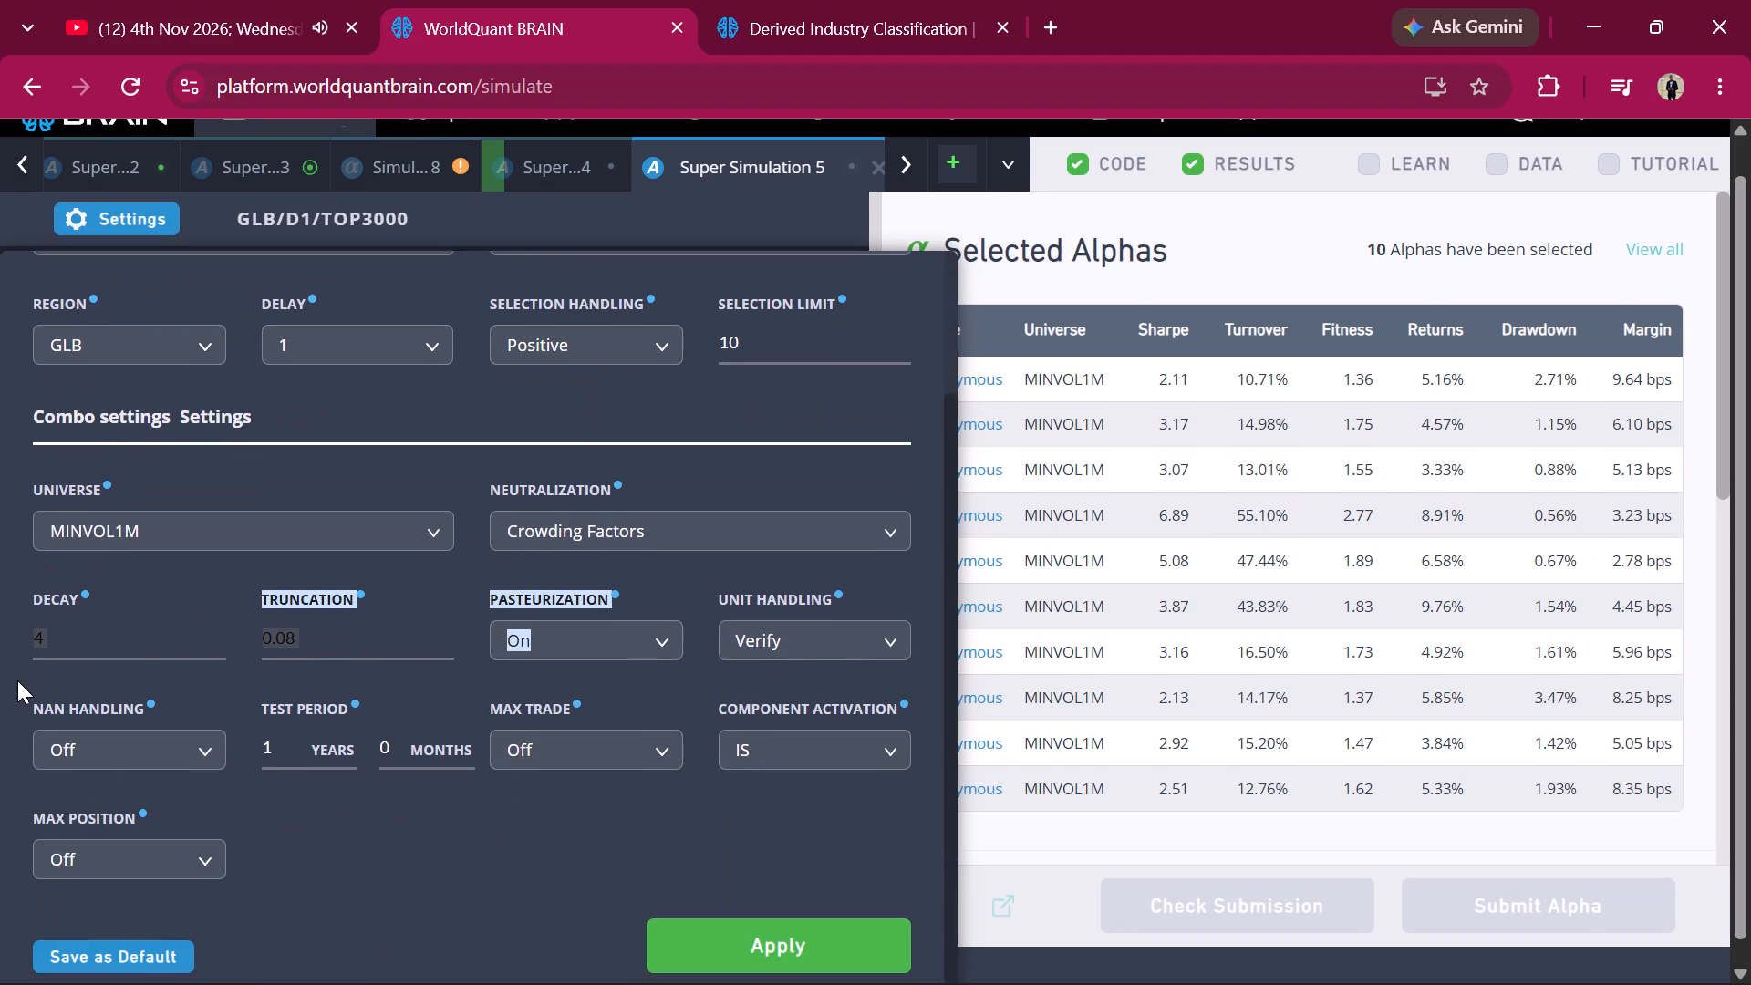
click(700, 932)
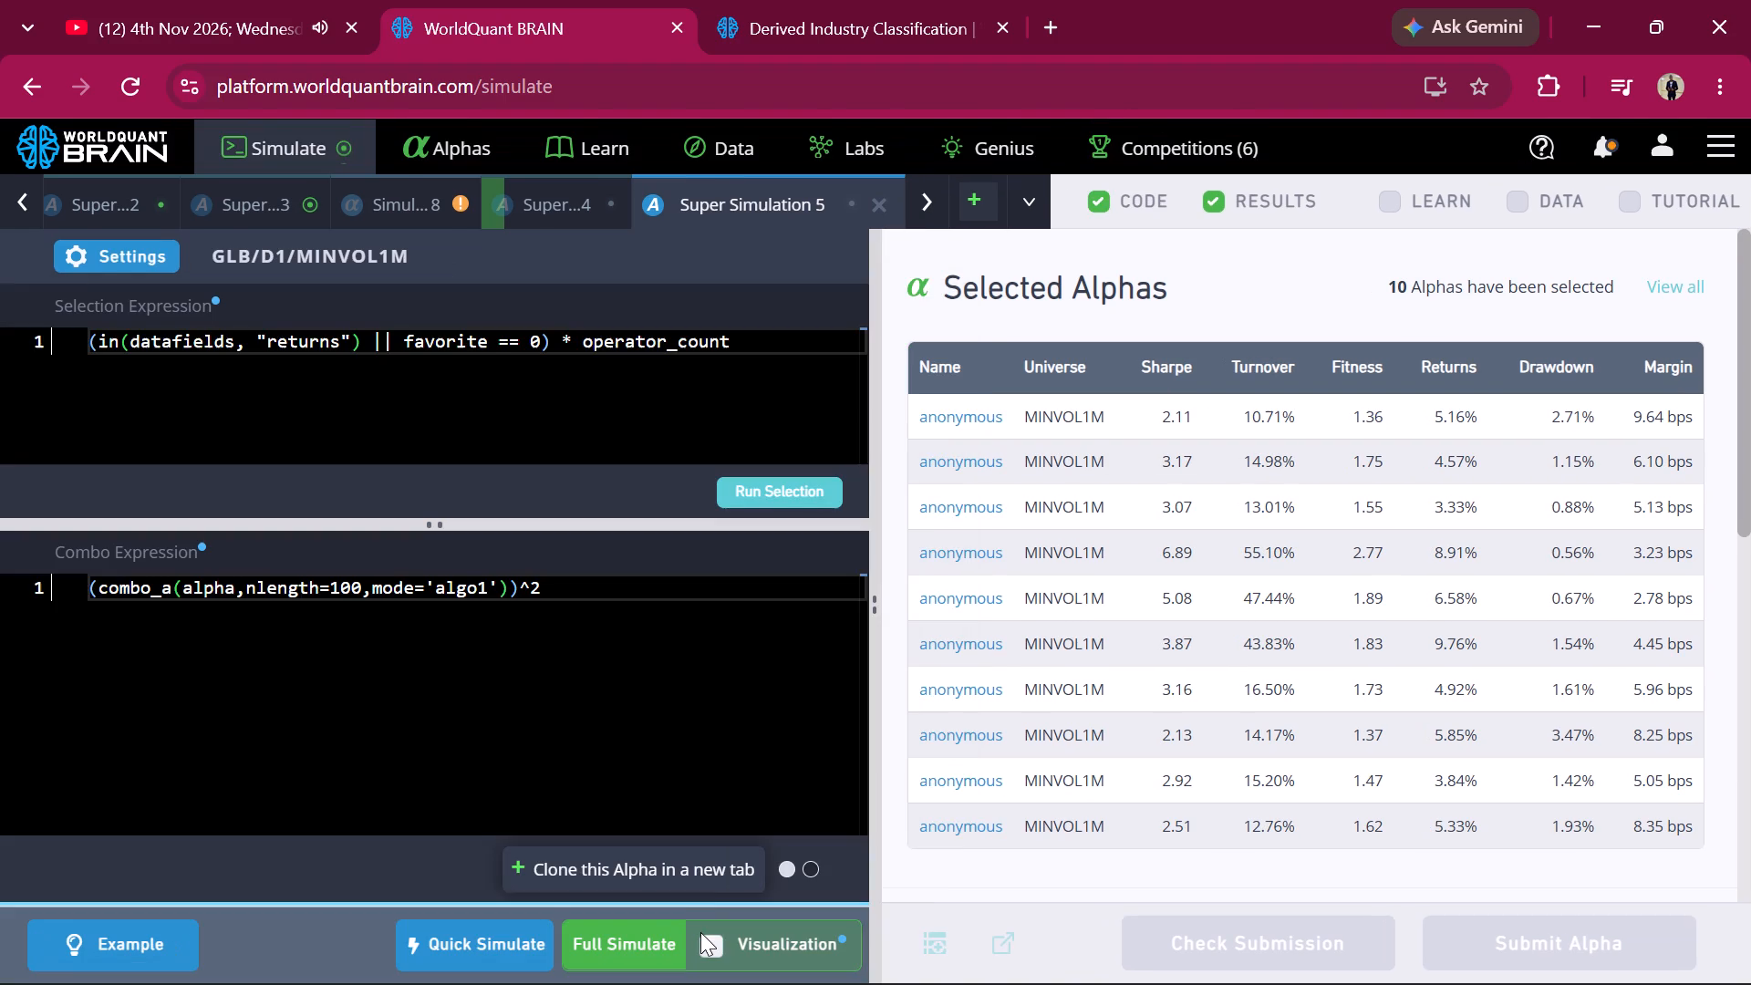
click(634, 944)
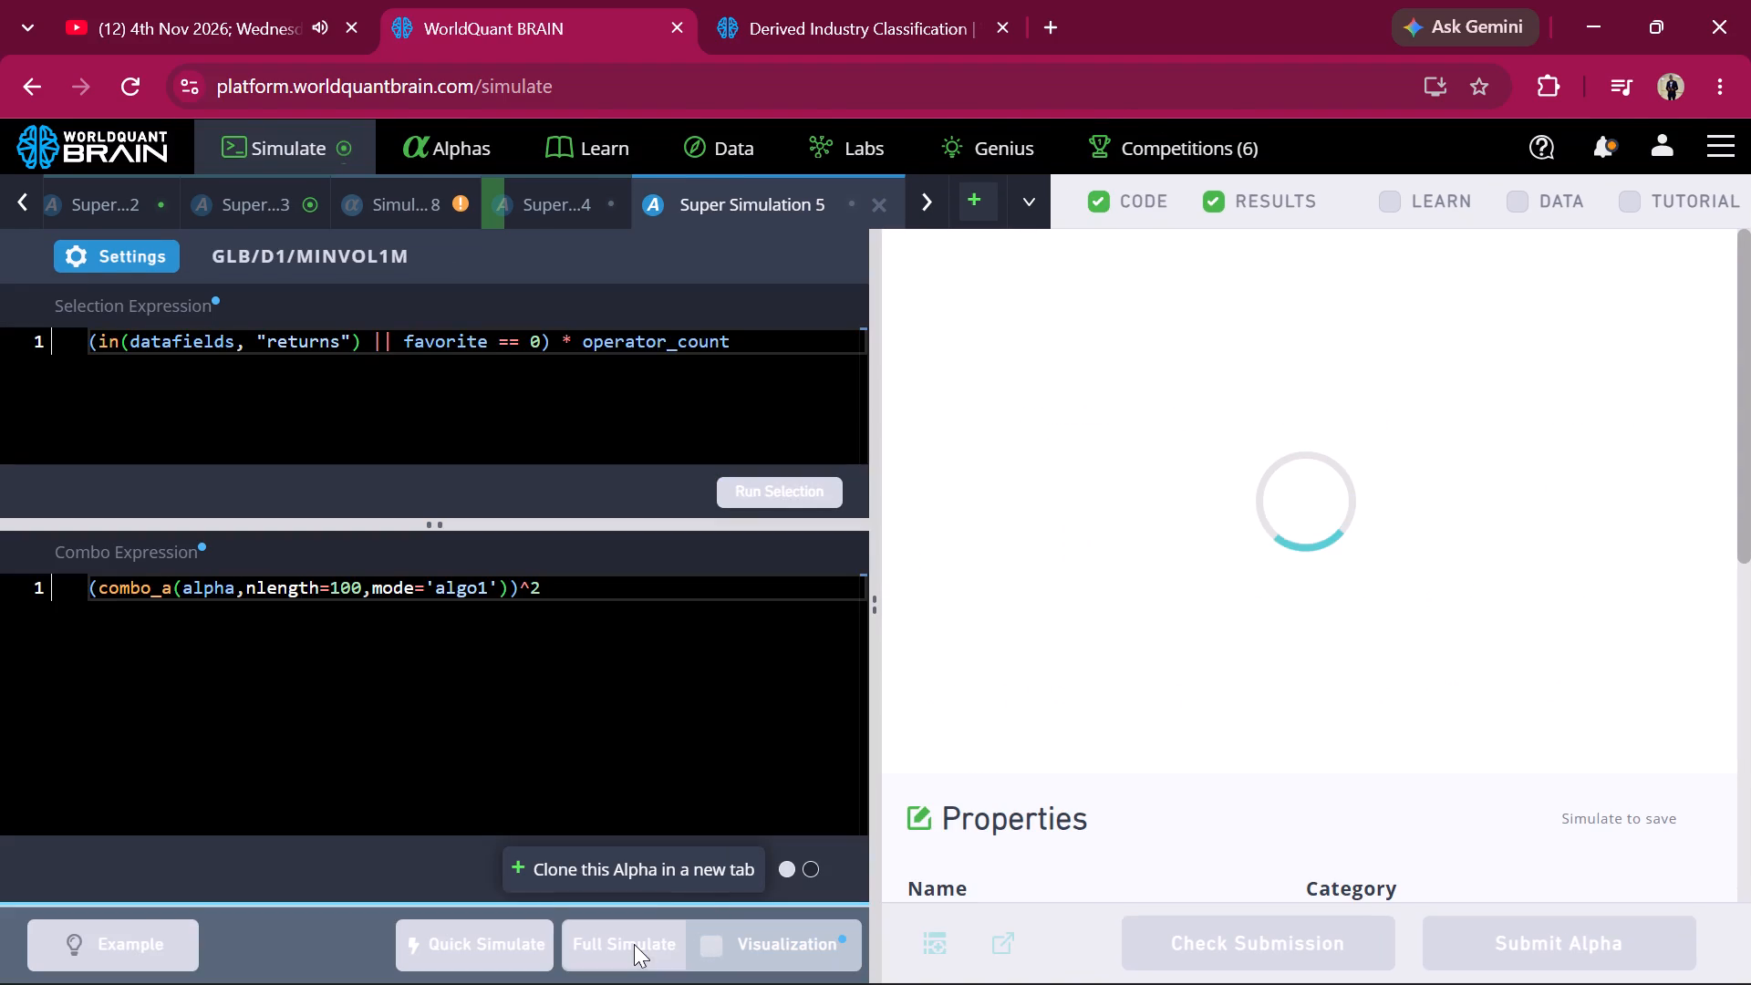
click(781, 505)
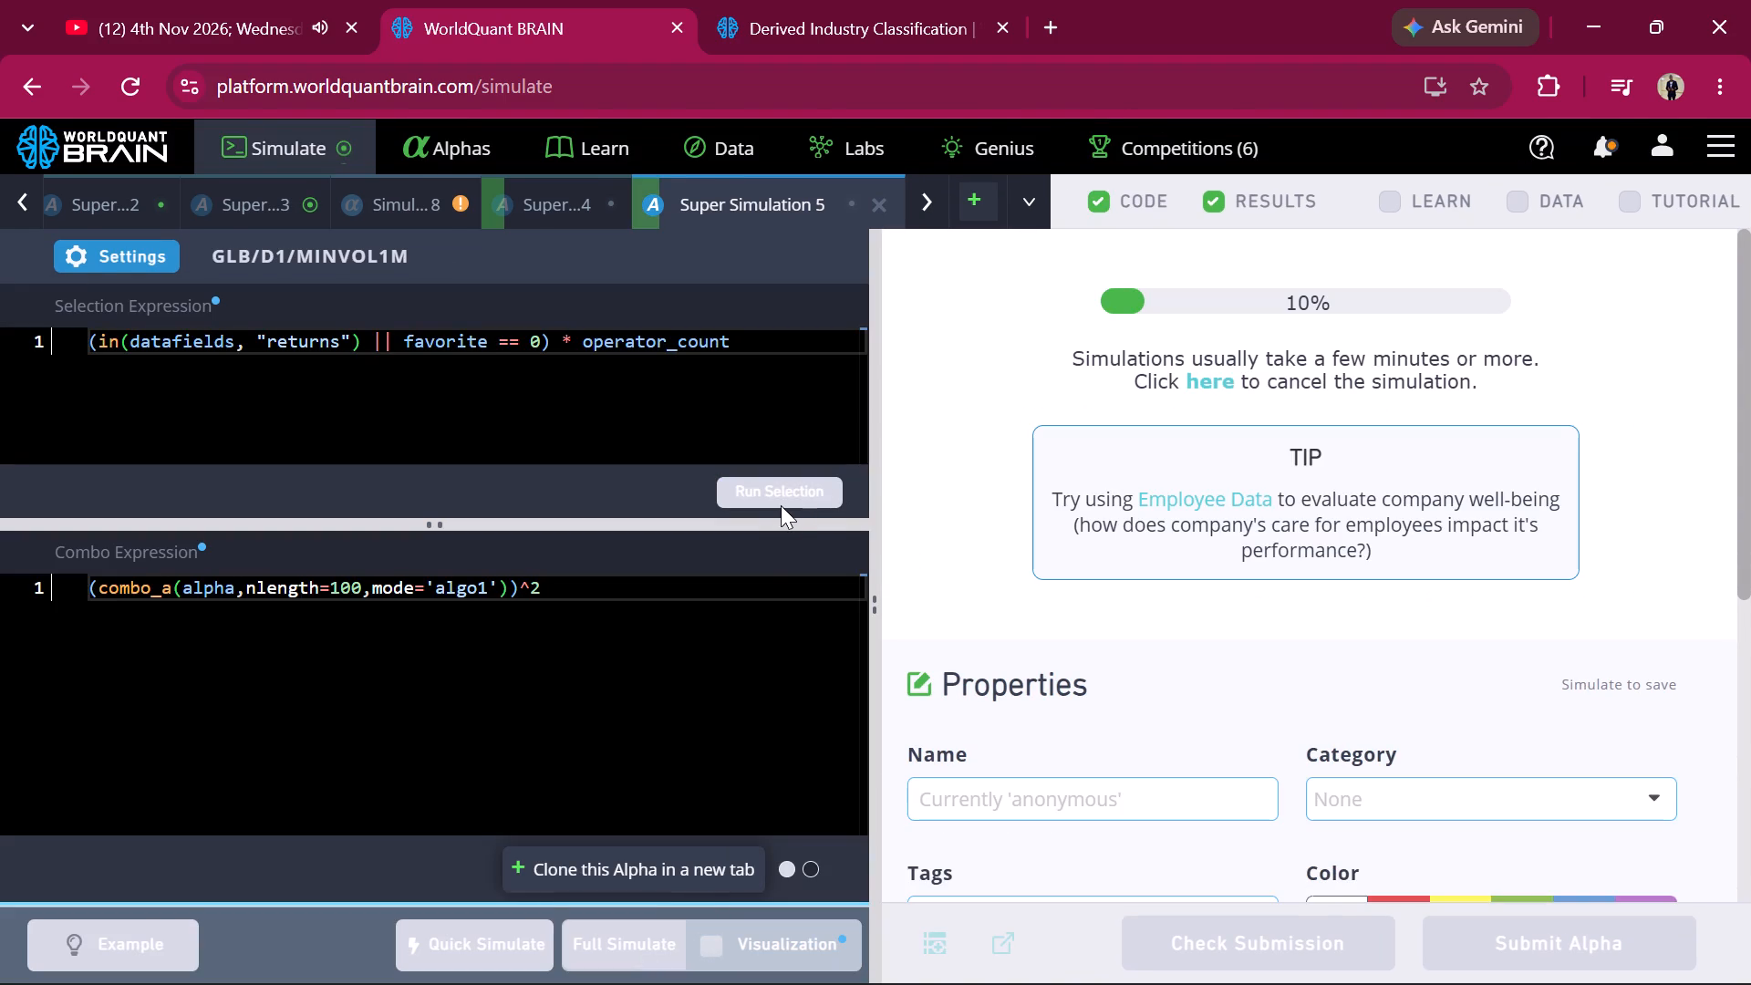
Clone the GLB Super Simulation in a new tab, set the clone's region to IND and run its selection expression.
click(733, 881)
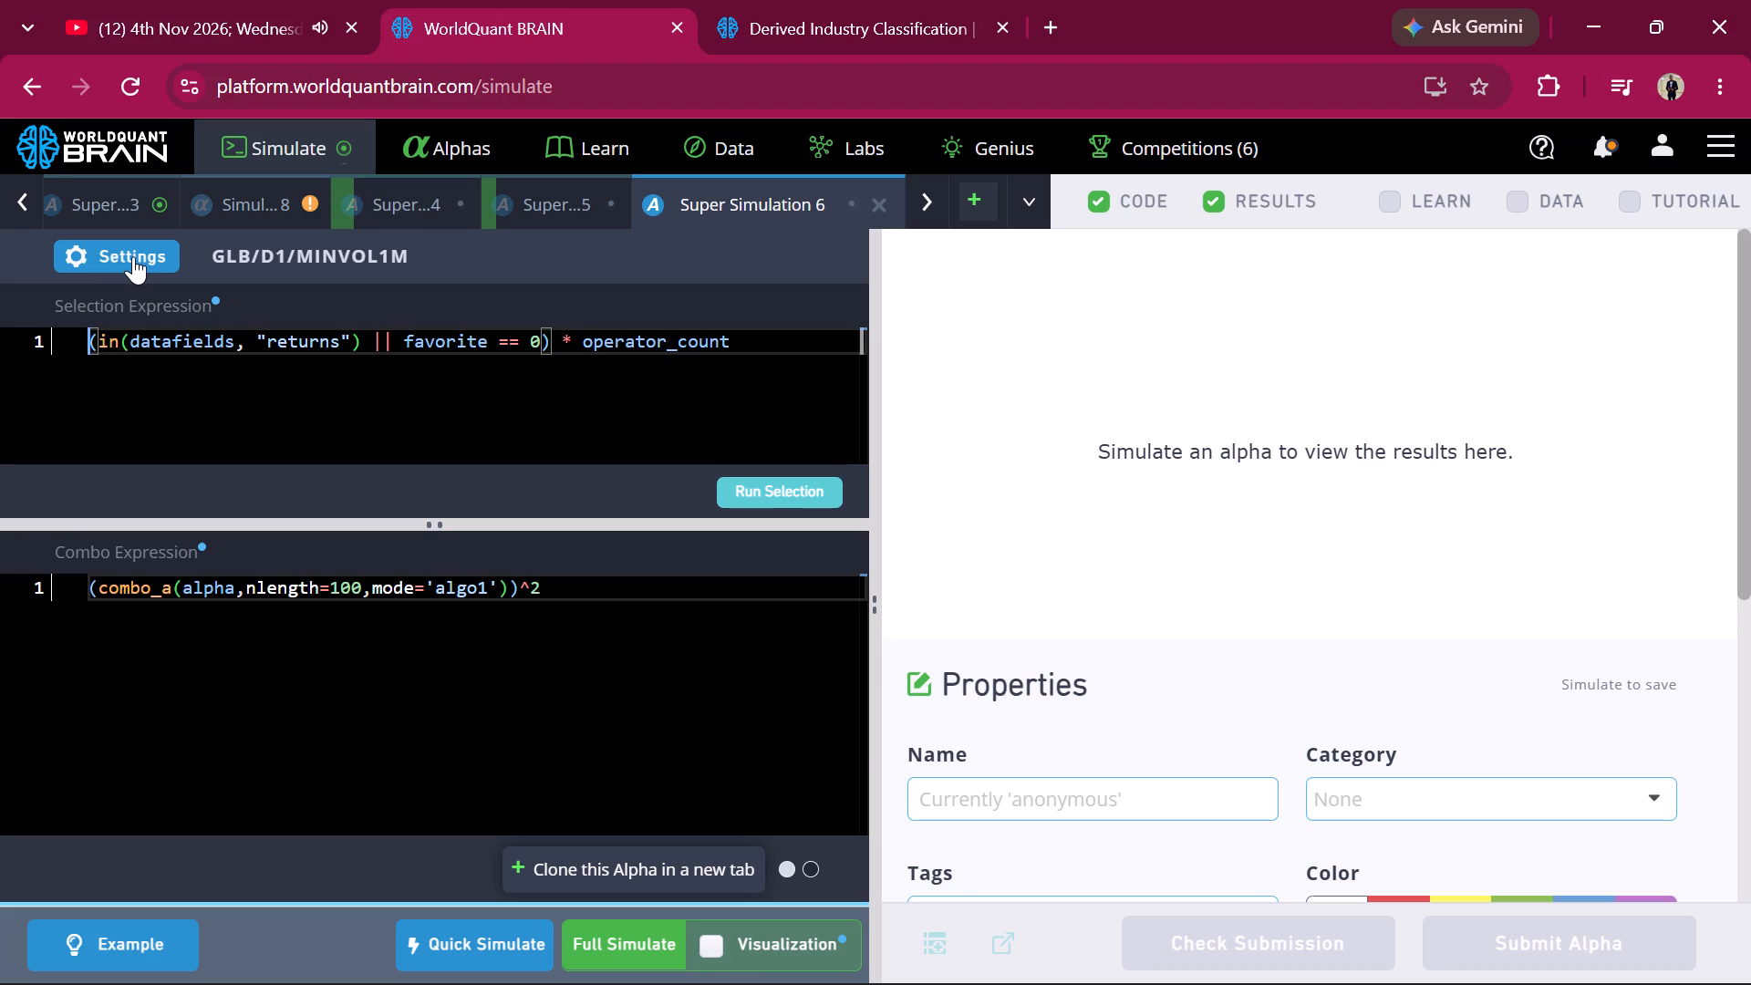
click(133, 256)
click(195, 551)
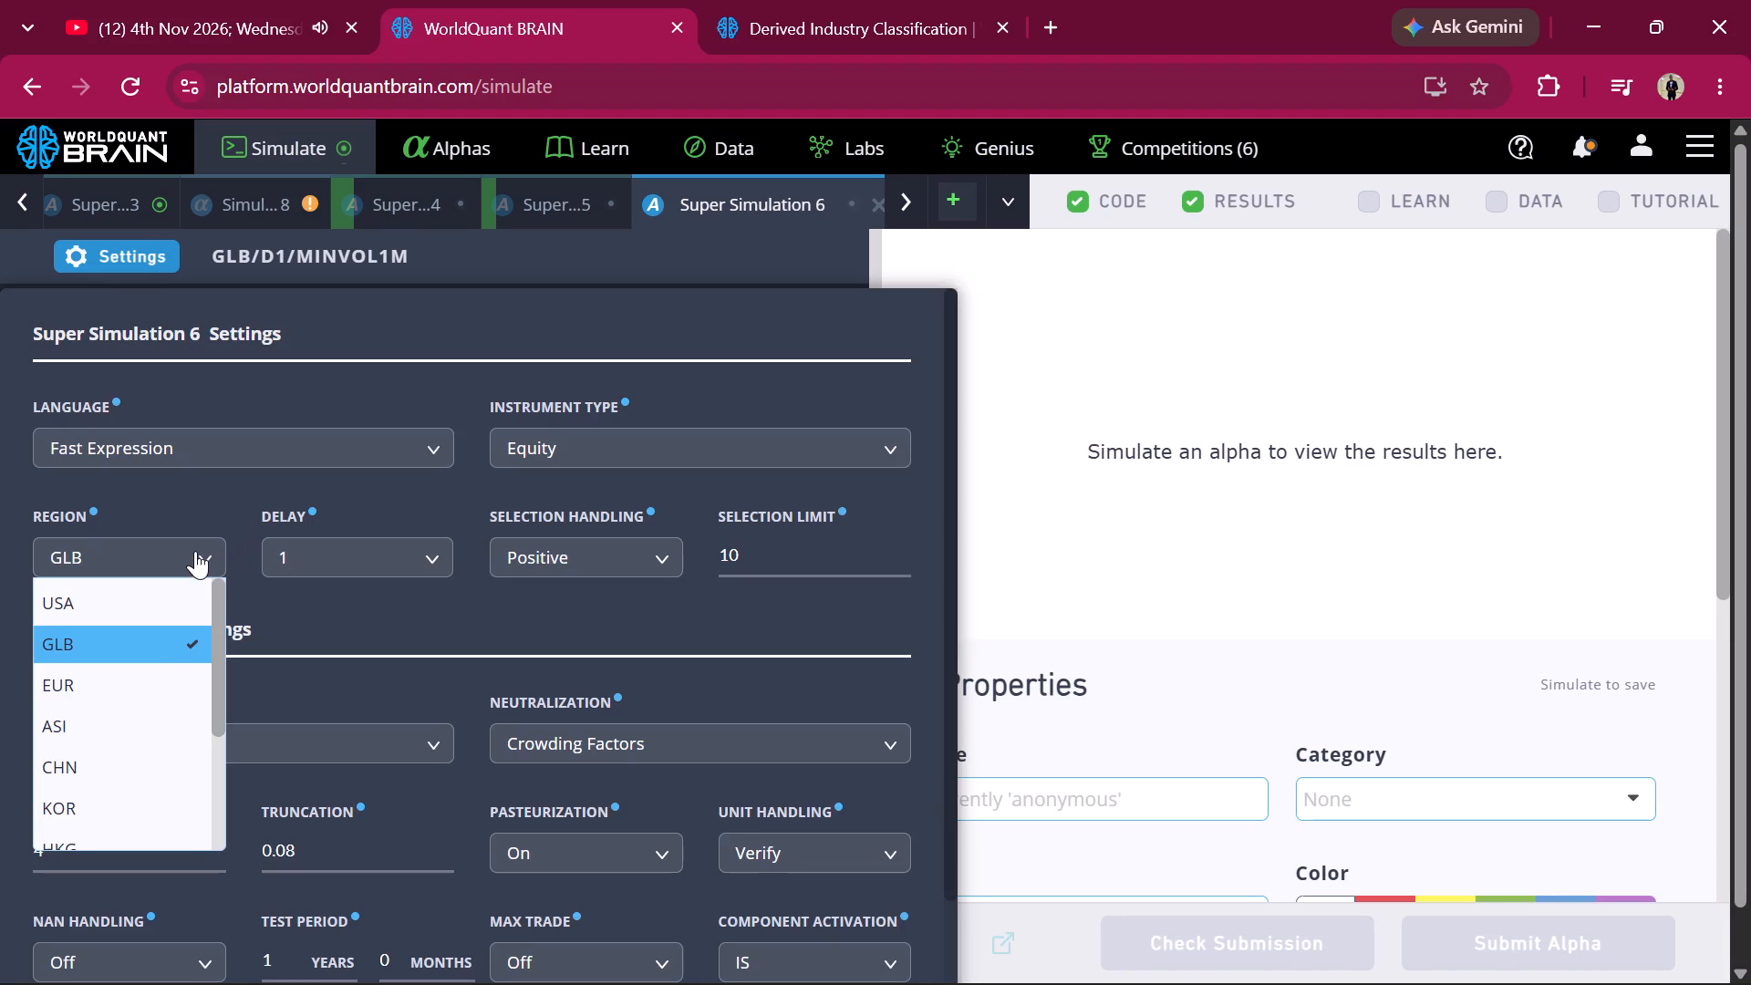
scroll(129, 682, down, 2)
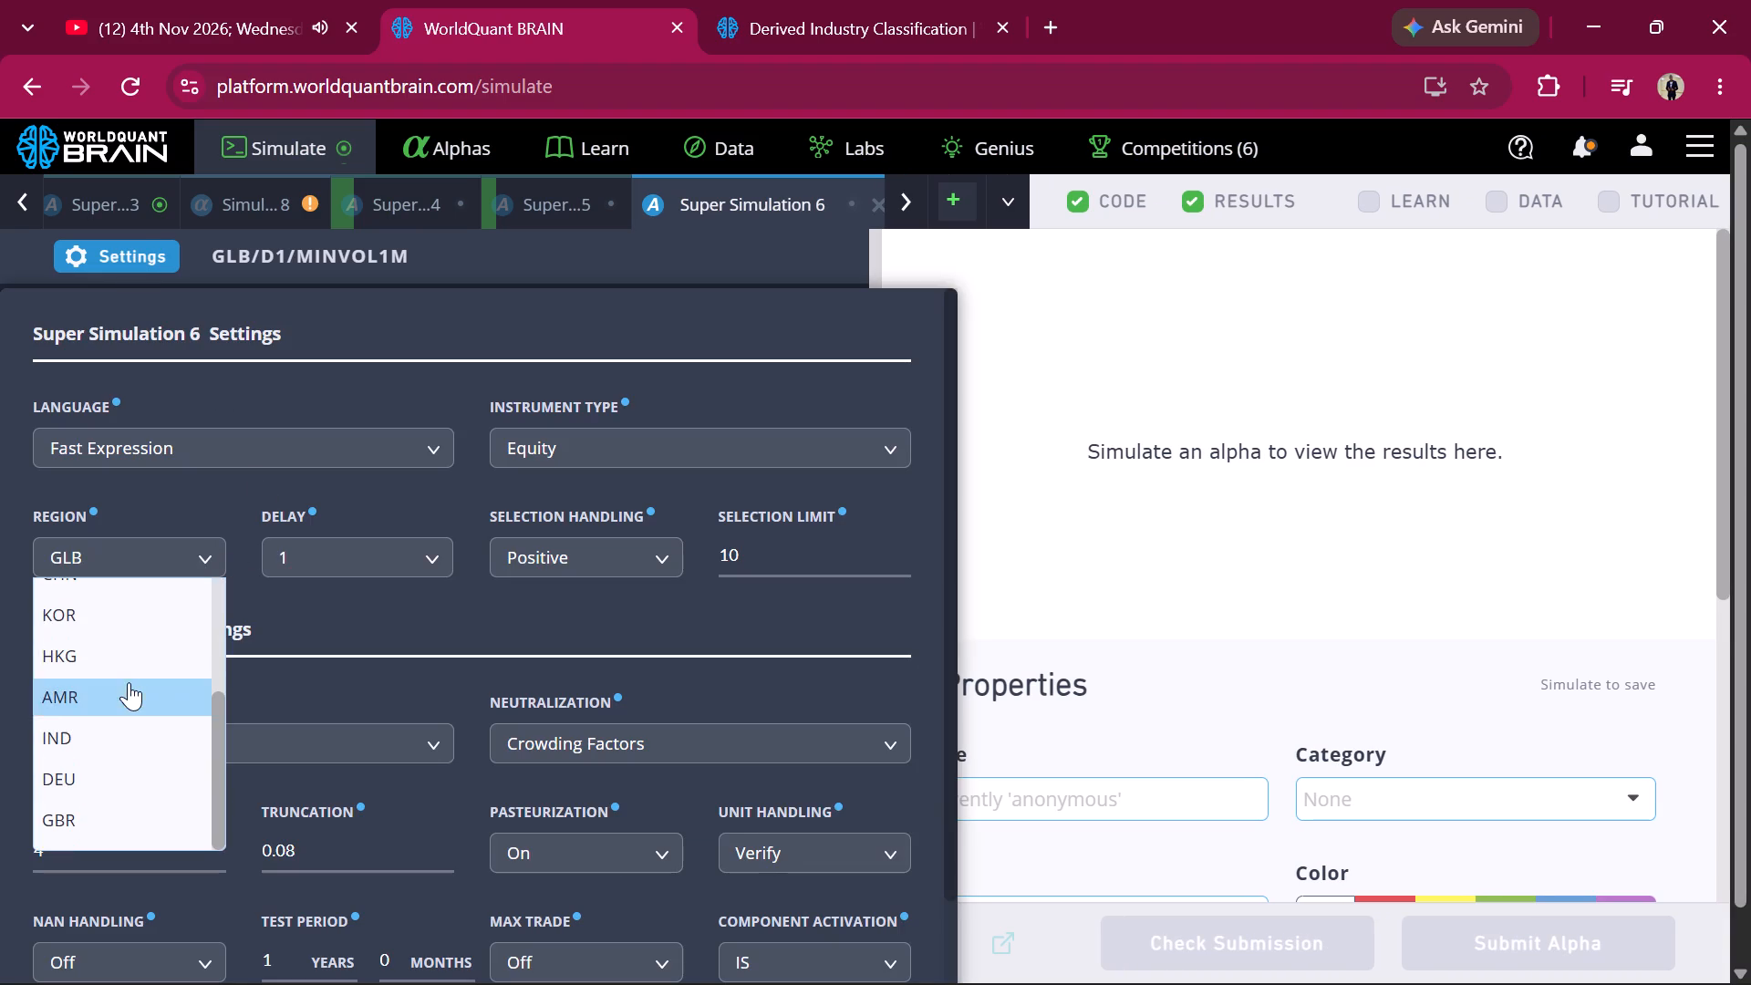
click(78, 747)
scroll(580, 702, down, 3)
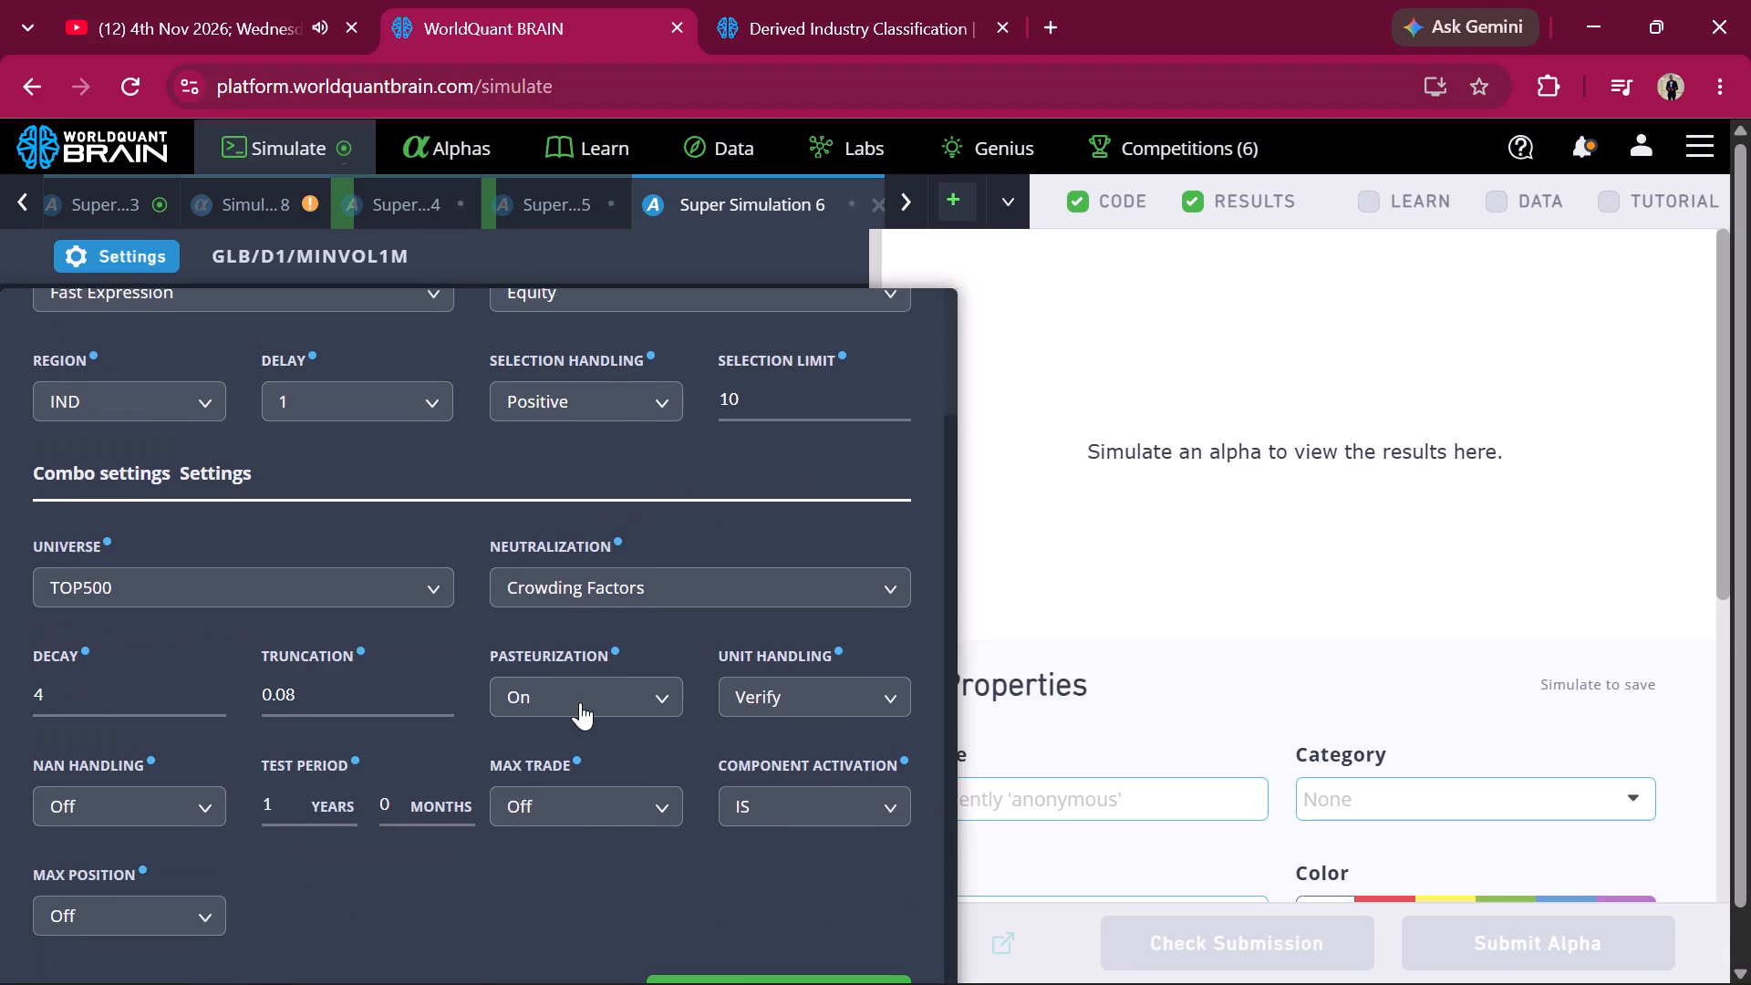
scroll(580, 702, down, 2)
scroll(718, 731, down, 1)
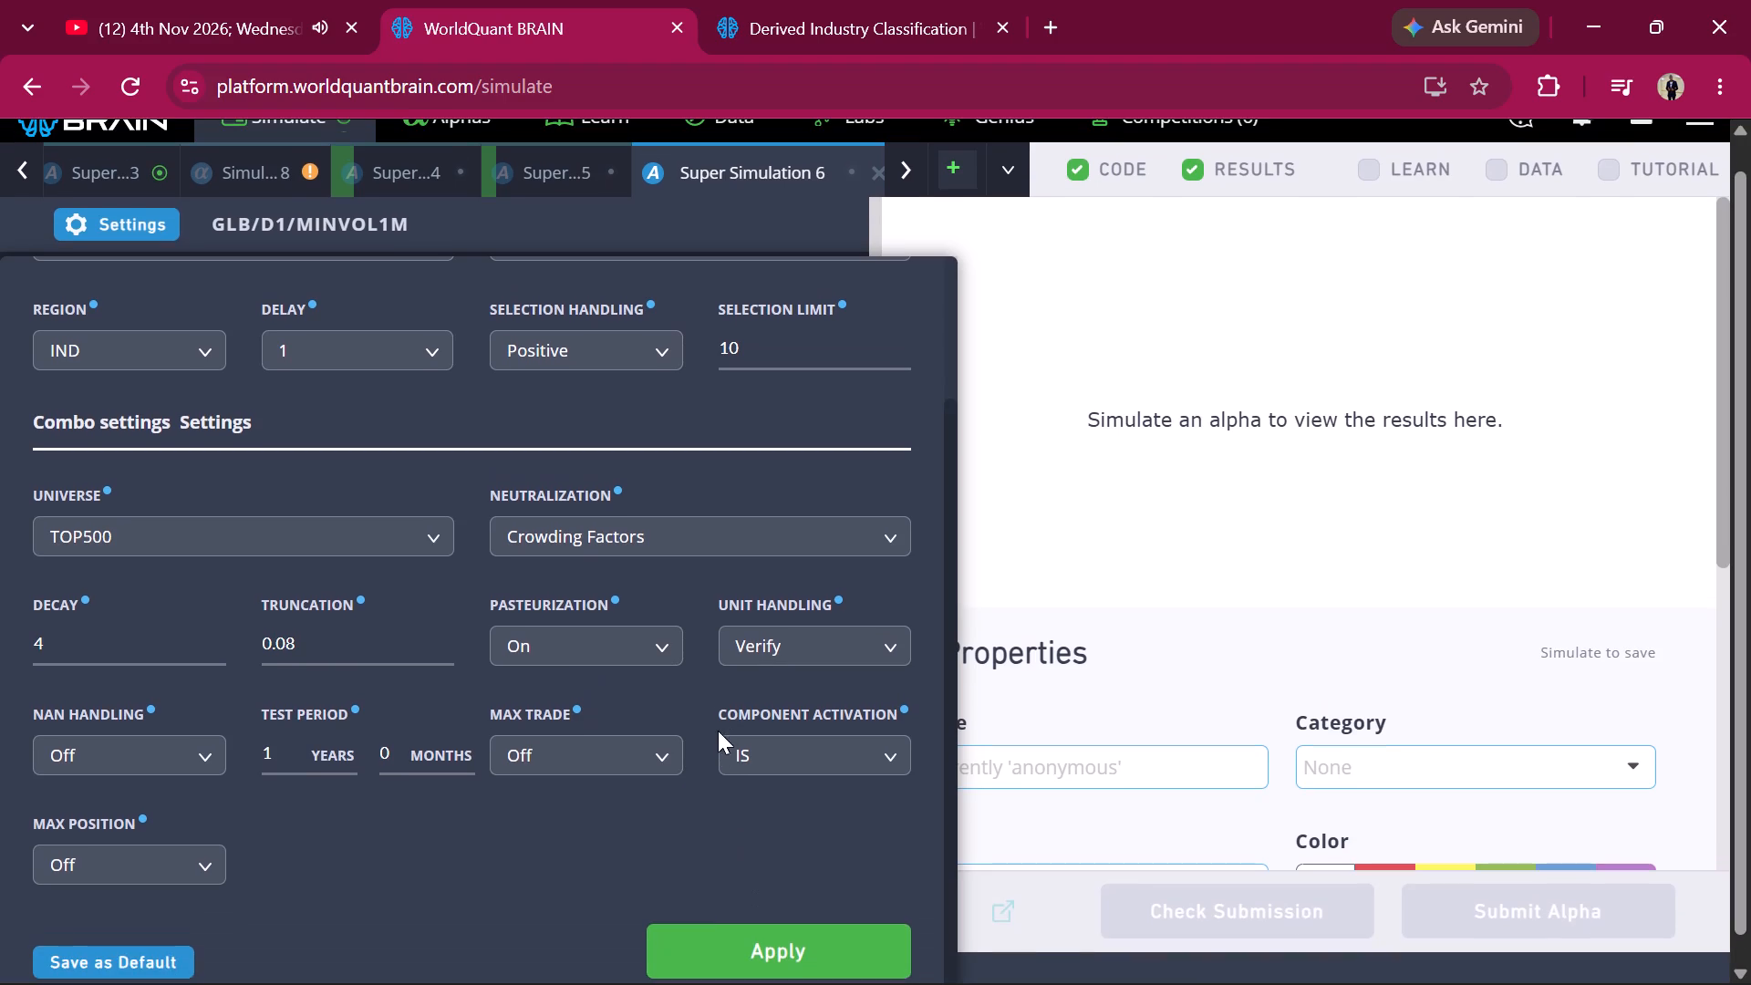
click(708, 952)
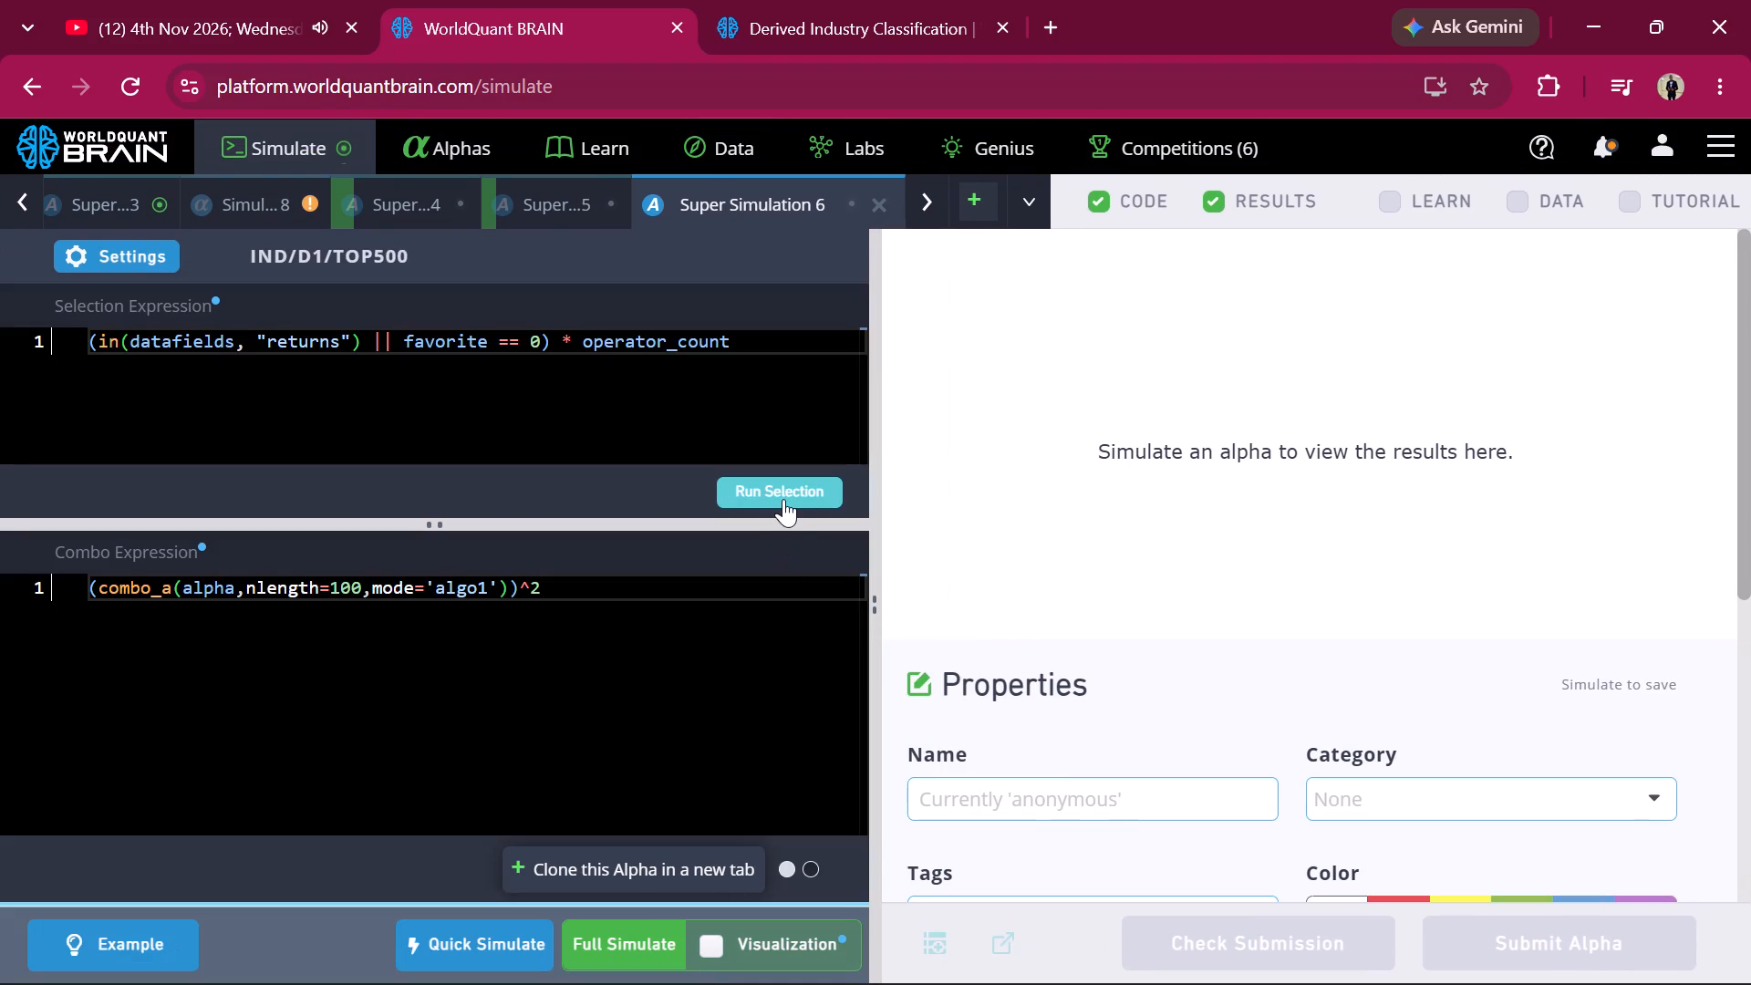
click(783, 499)
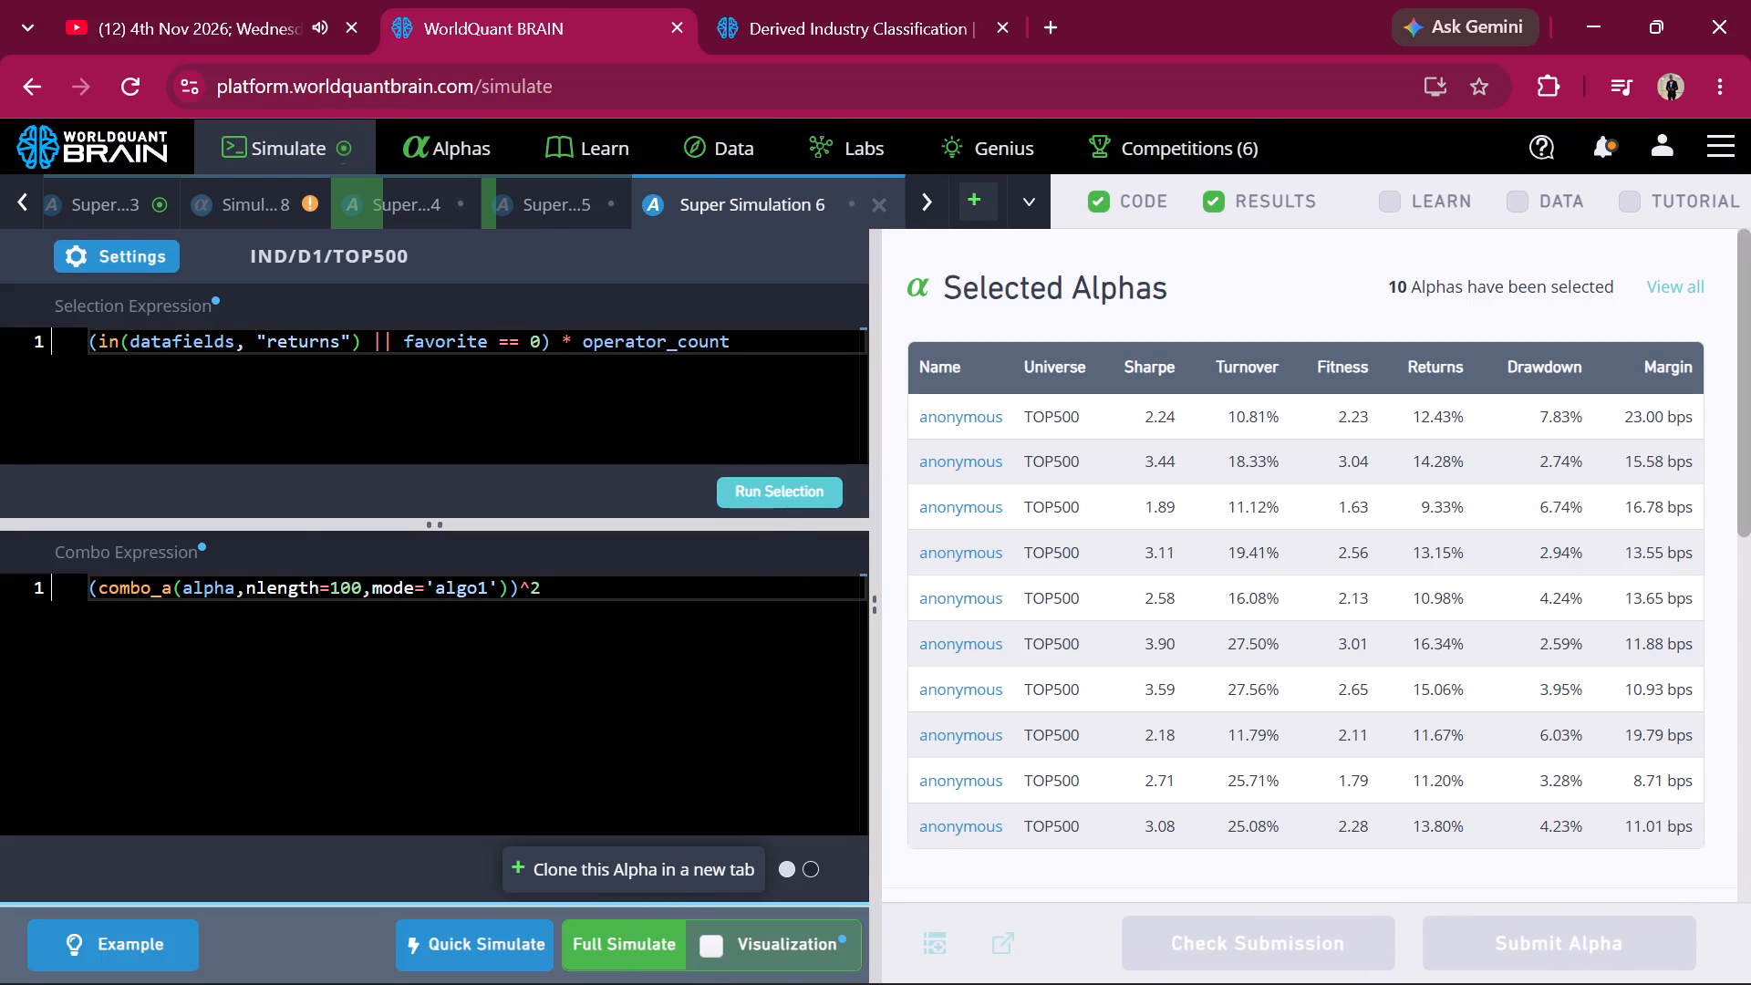
Set the IND clone's neutralization to RAM, apply the settings and try to start its full simulation.
click(150, 244)
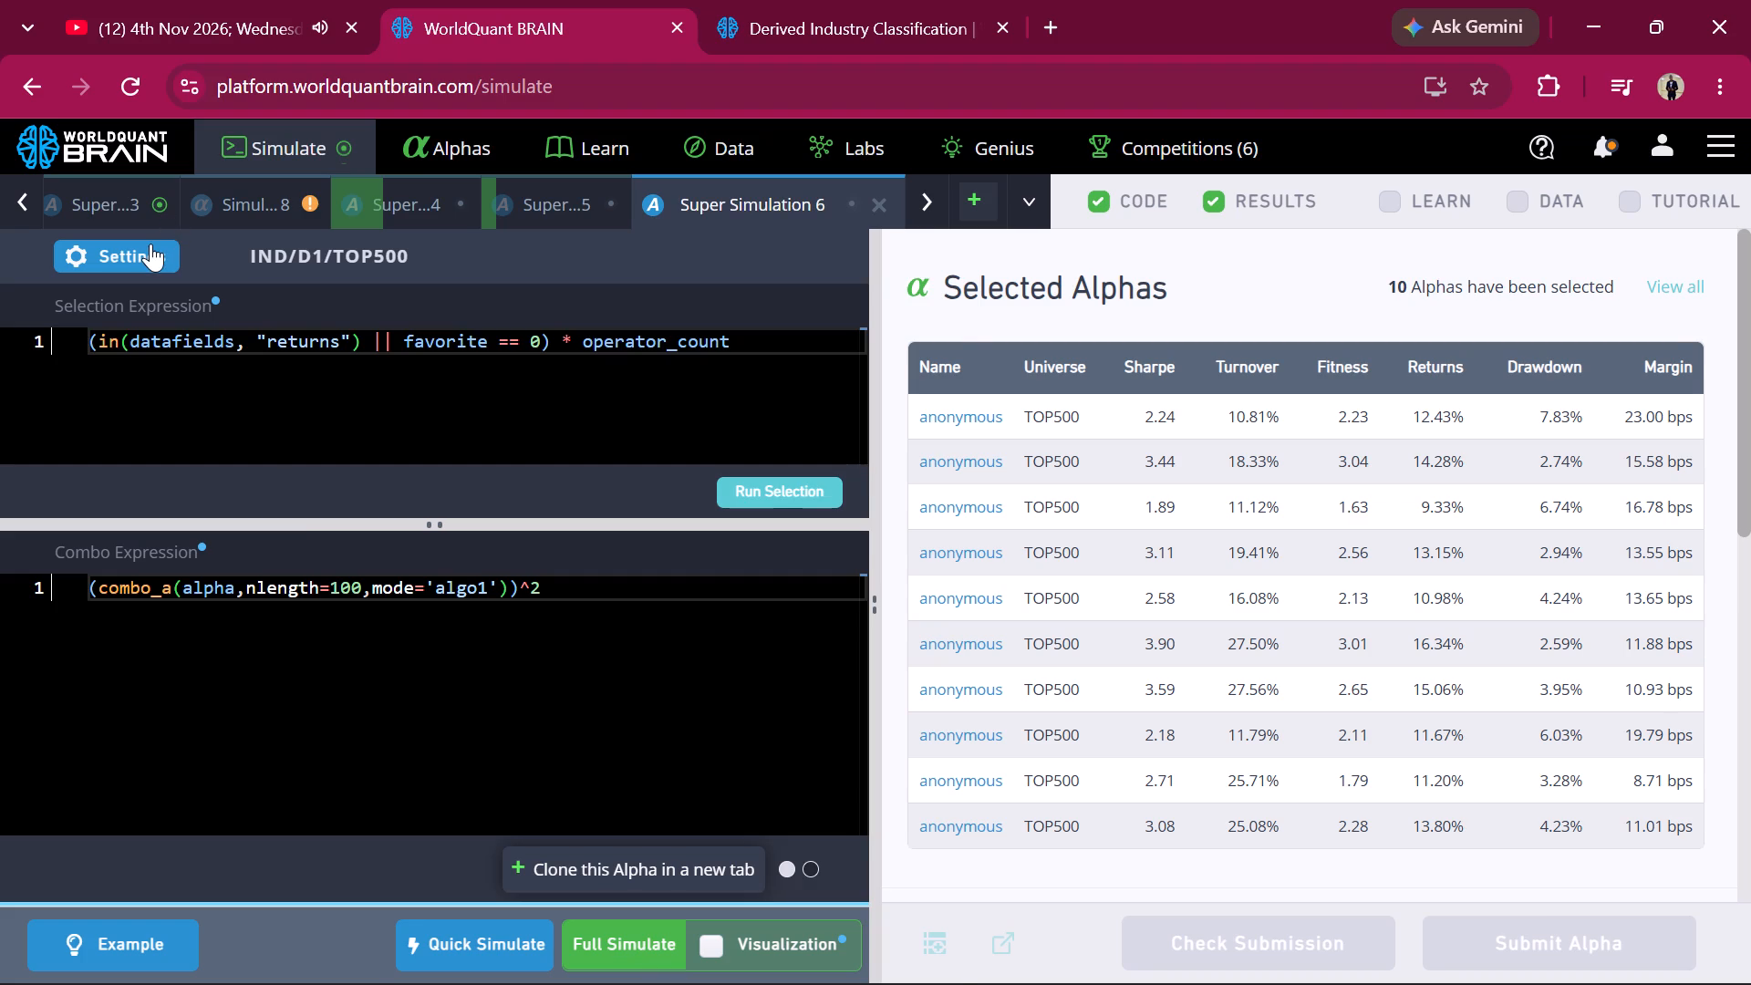
click(649, 744)
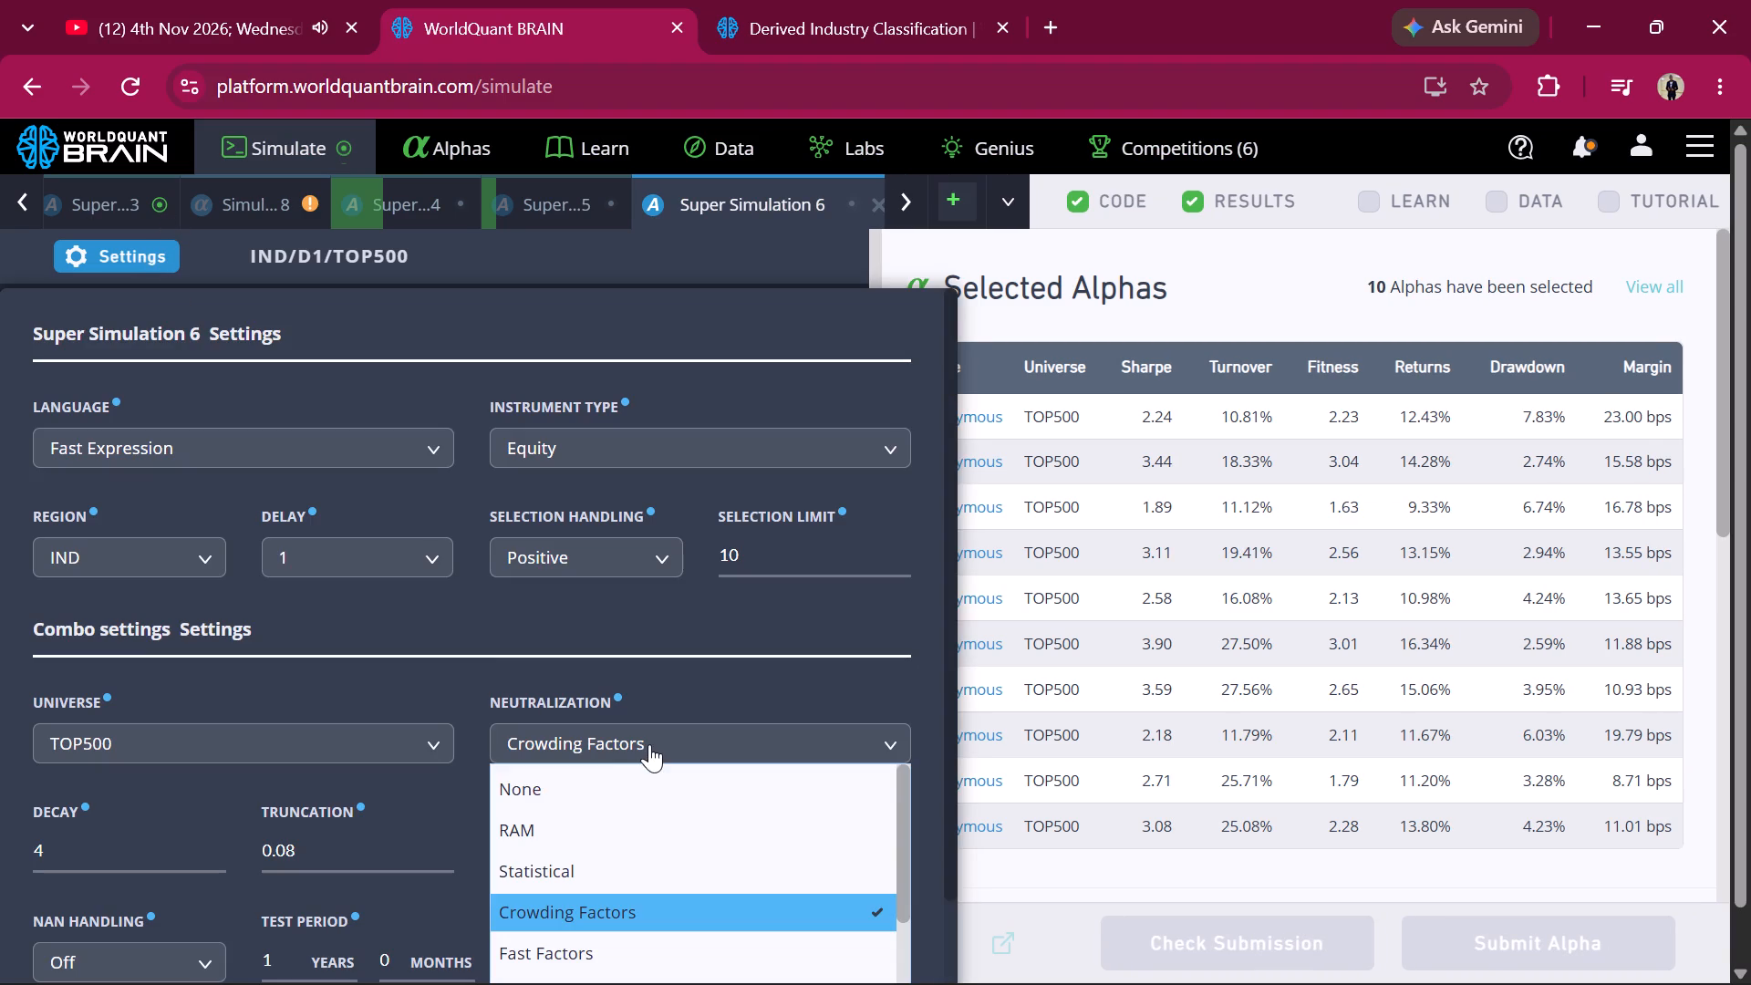
click(561, 830)
scroll(561, 830, down, 3)
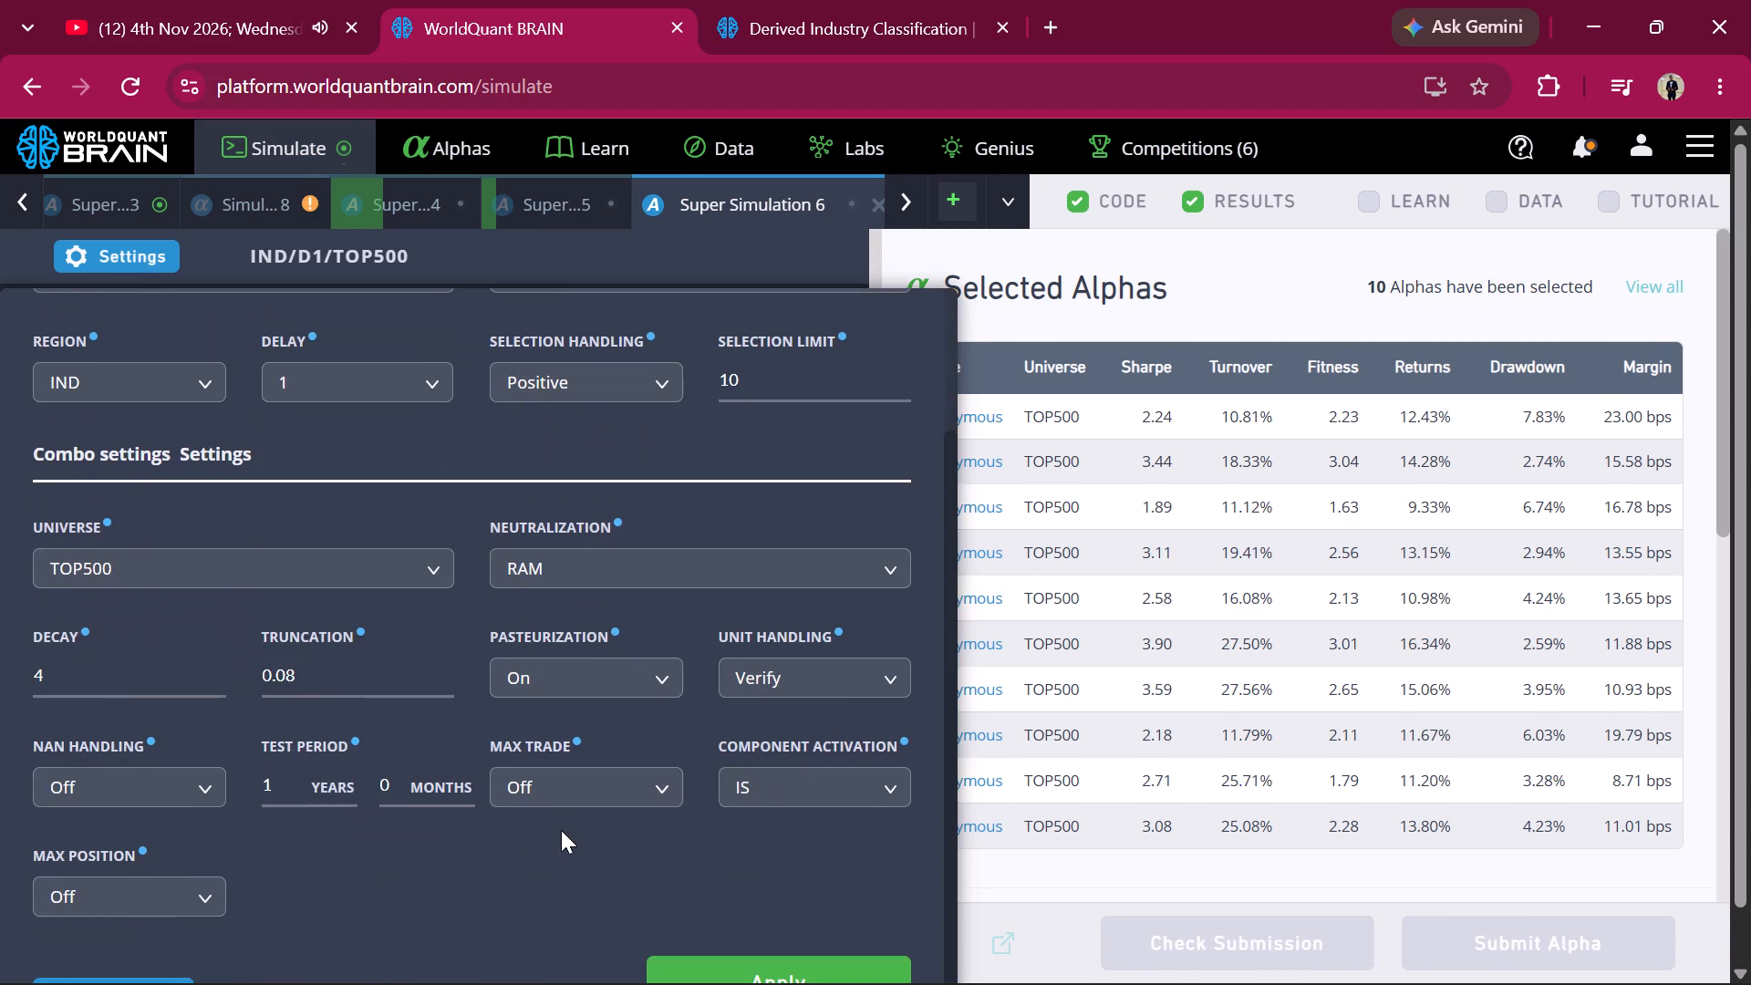
scroll(561, 830, down, 2)
click(717, 914)
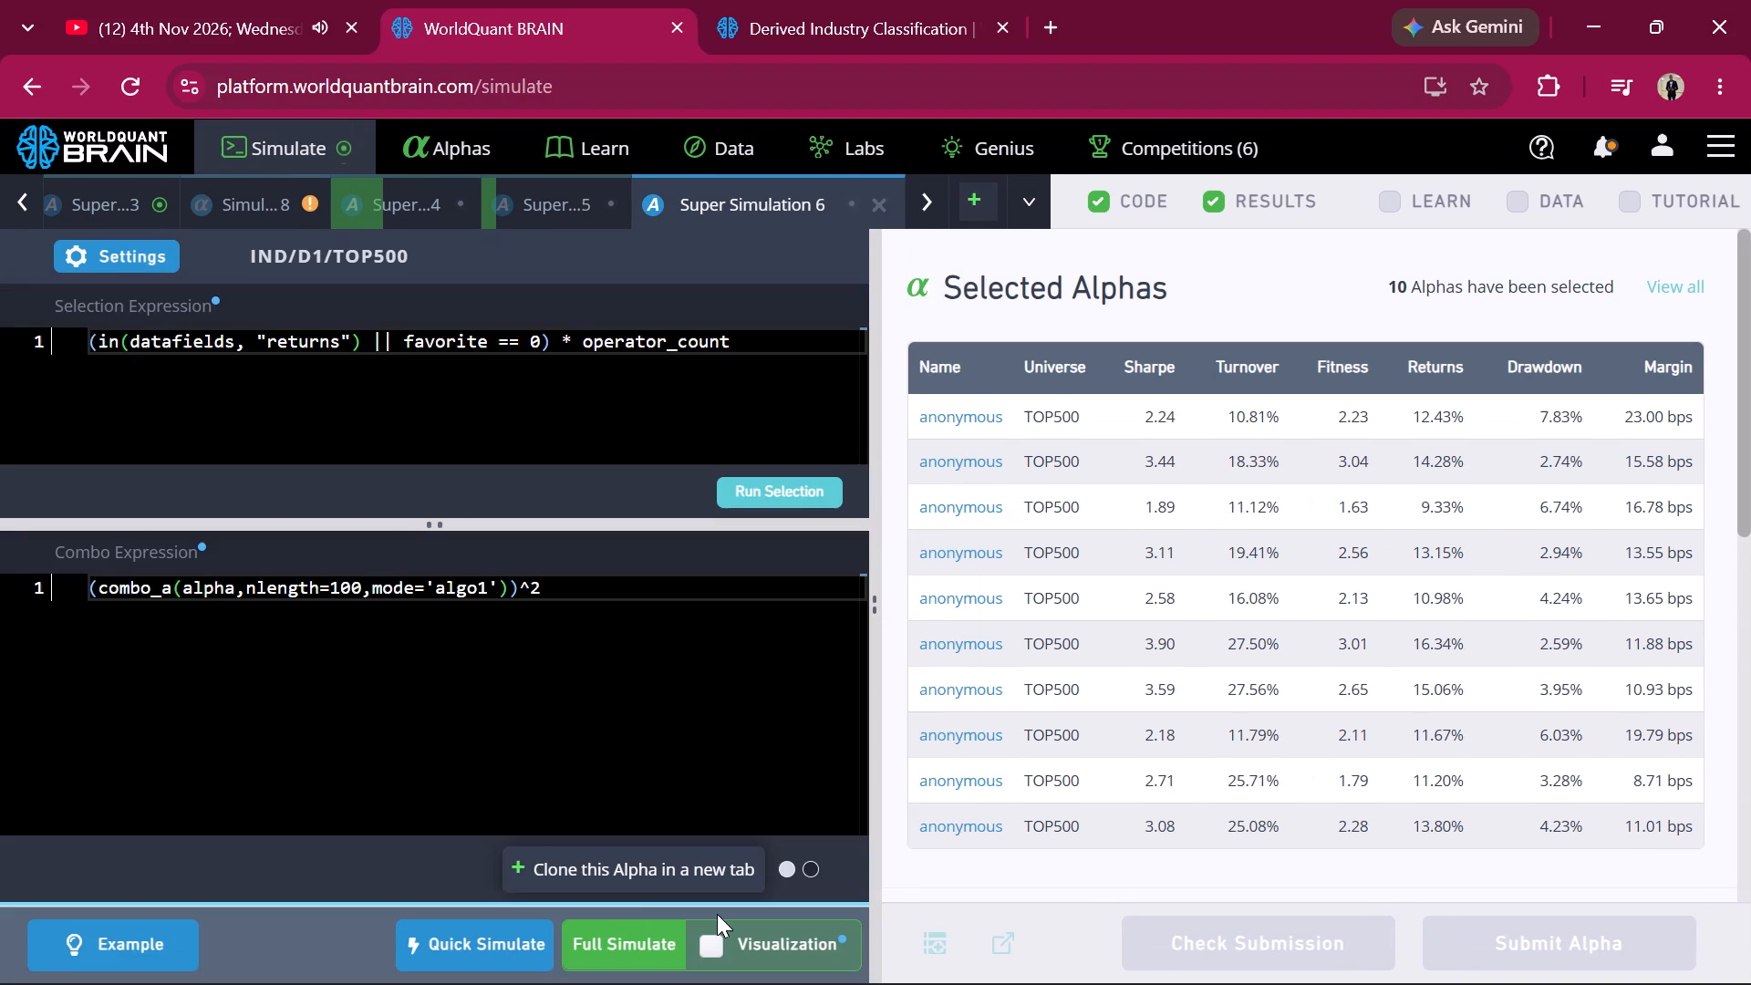
click(609, 943)
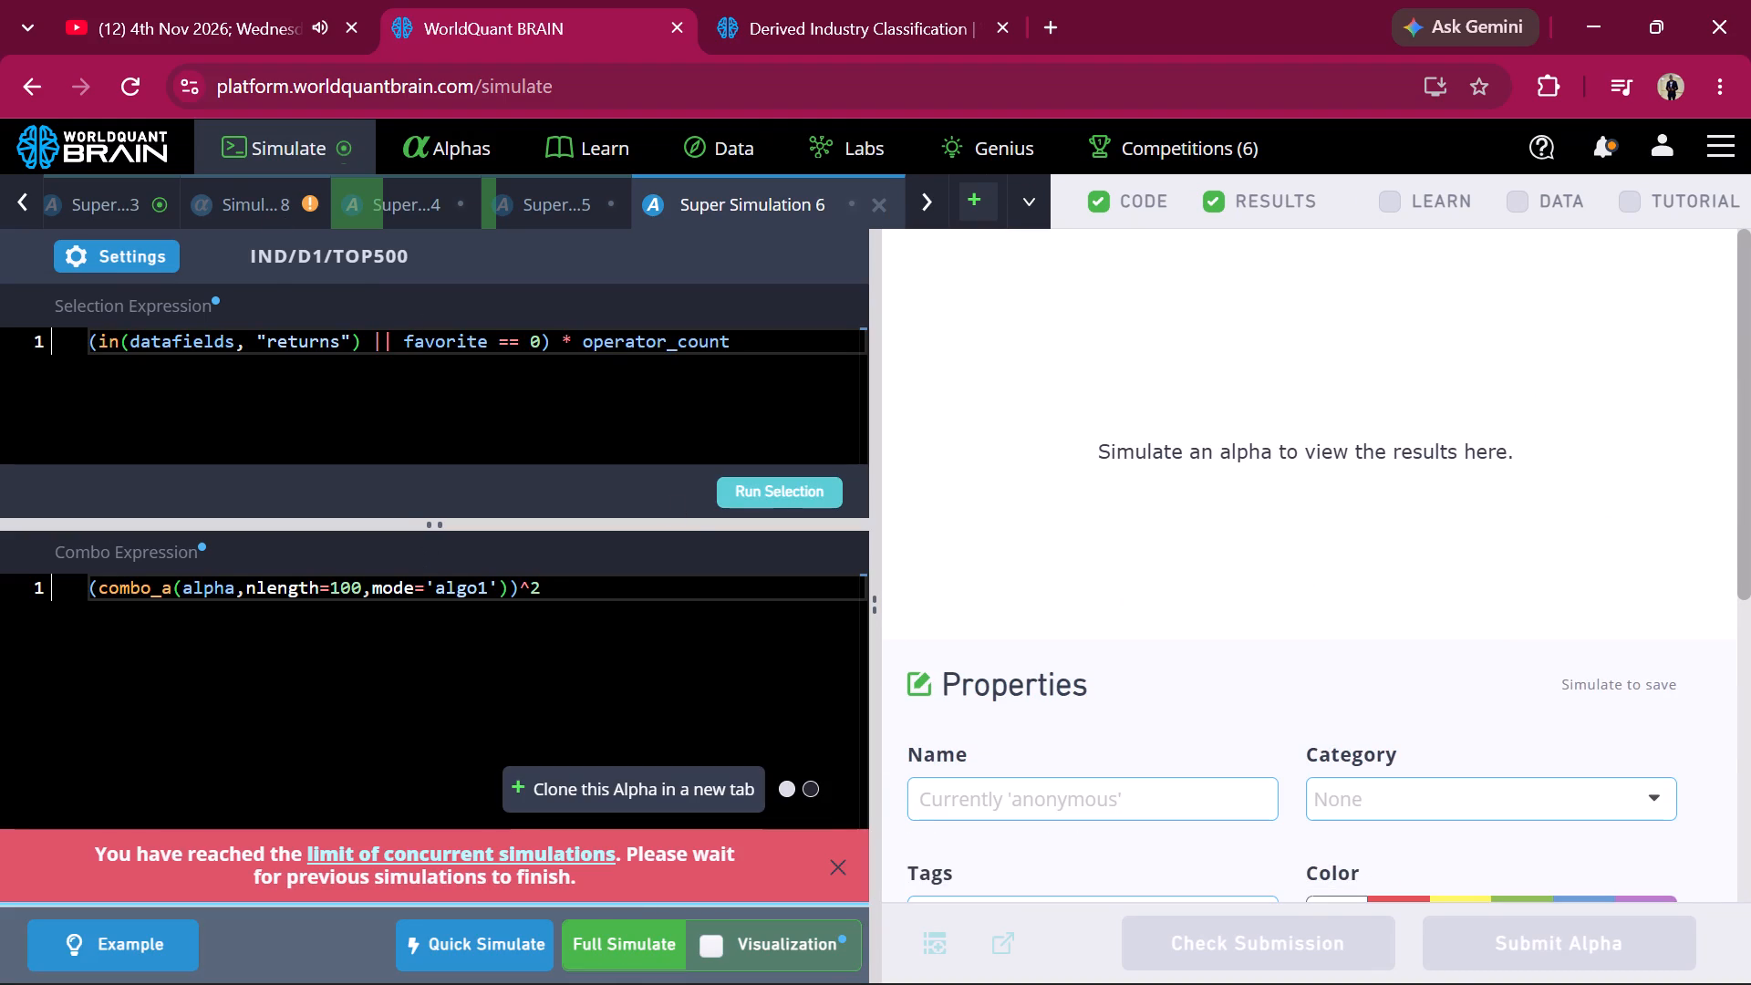
Examine Super Simulation 3's results with the test period shown, including the IS-period summary, correlation and selected alphas.
scroll(212, 202, right, 2)
click(212, 202)
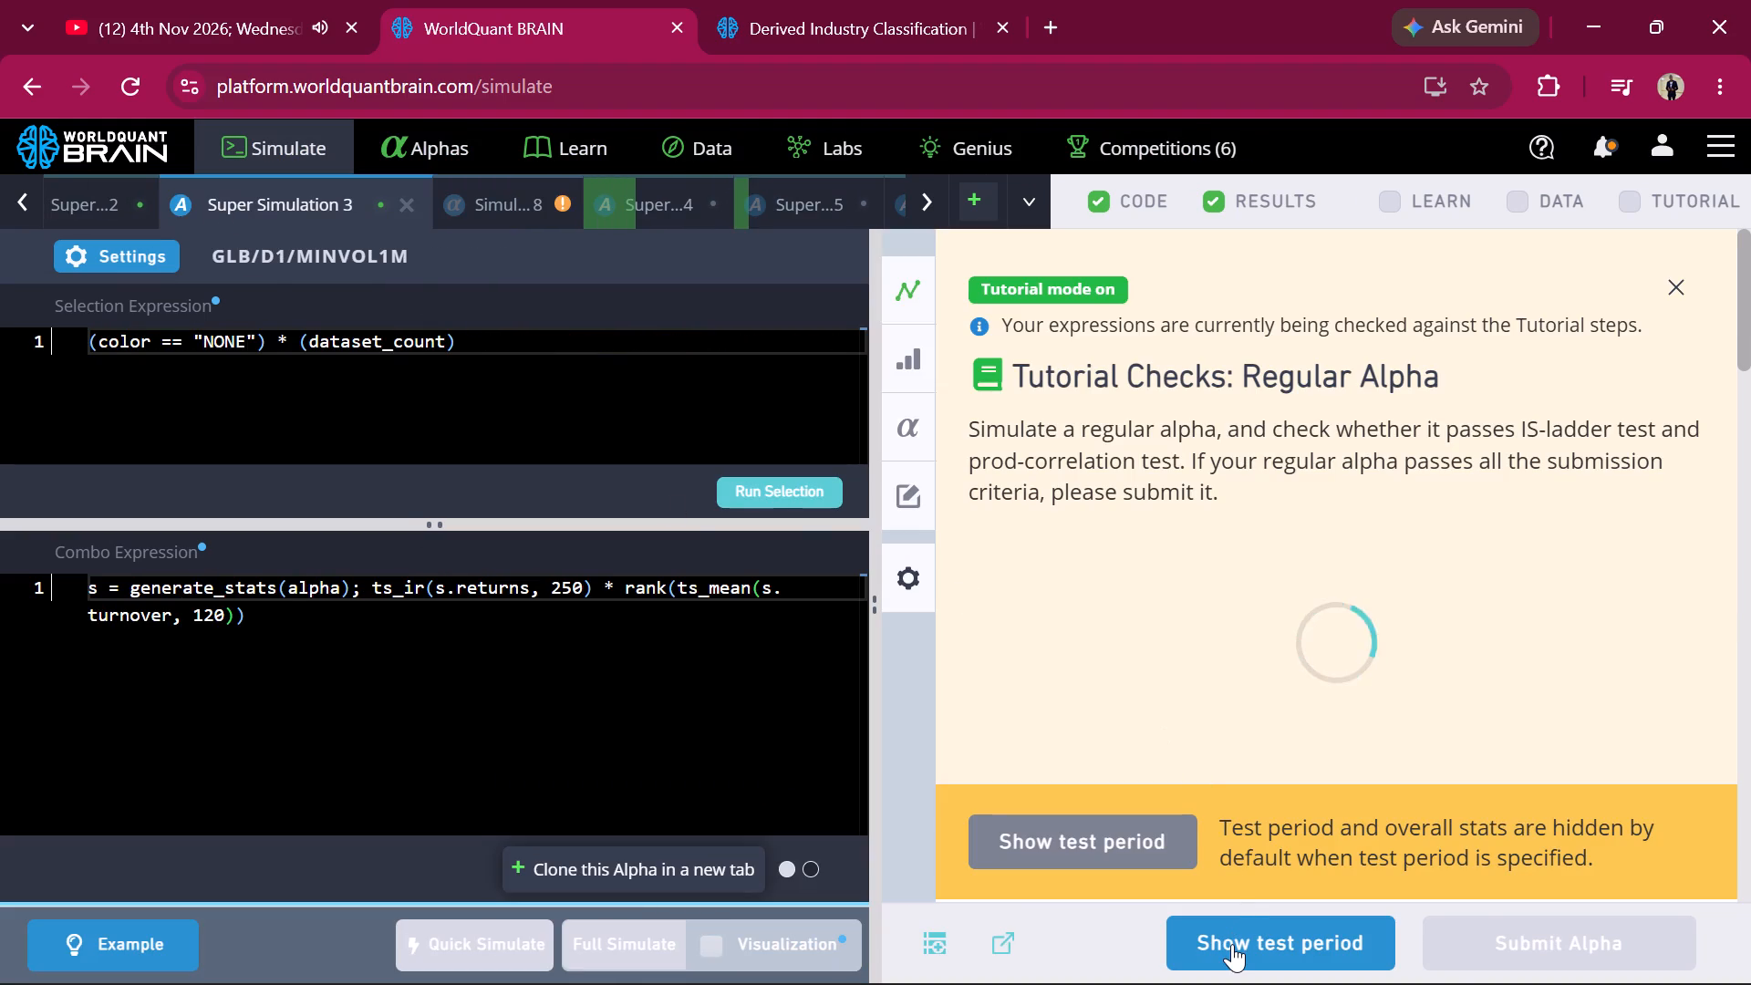
click(1232, 944)
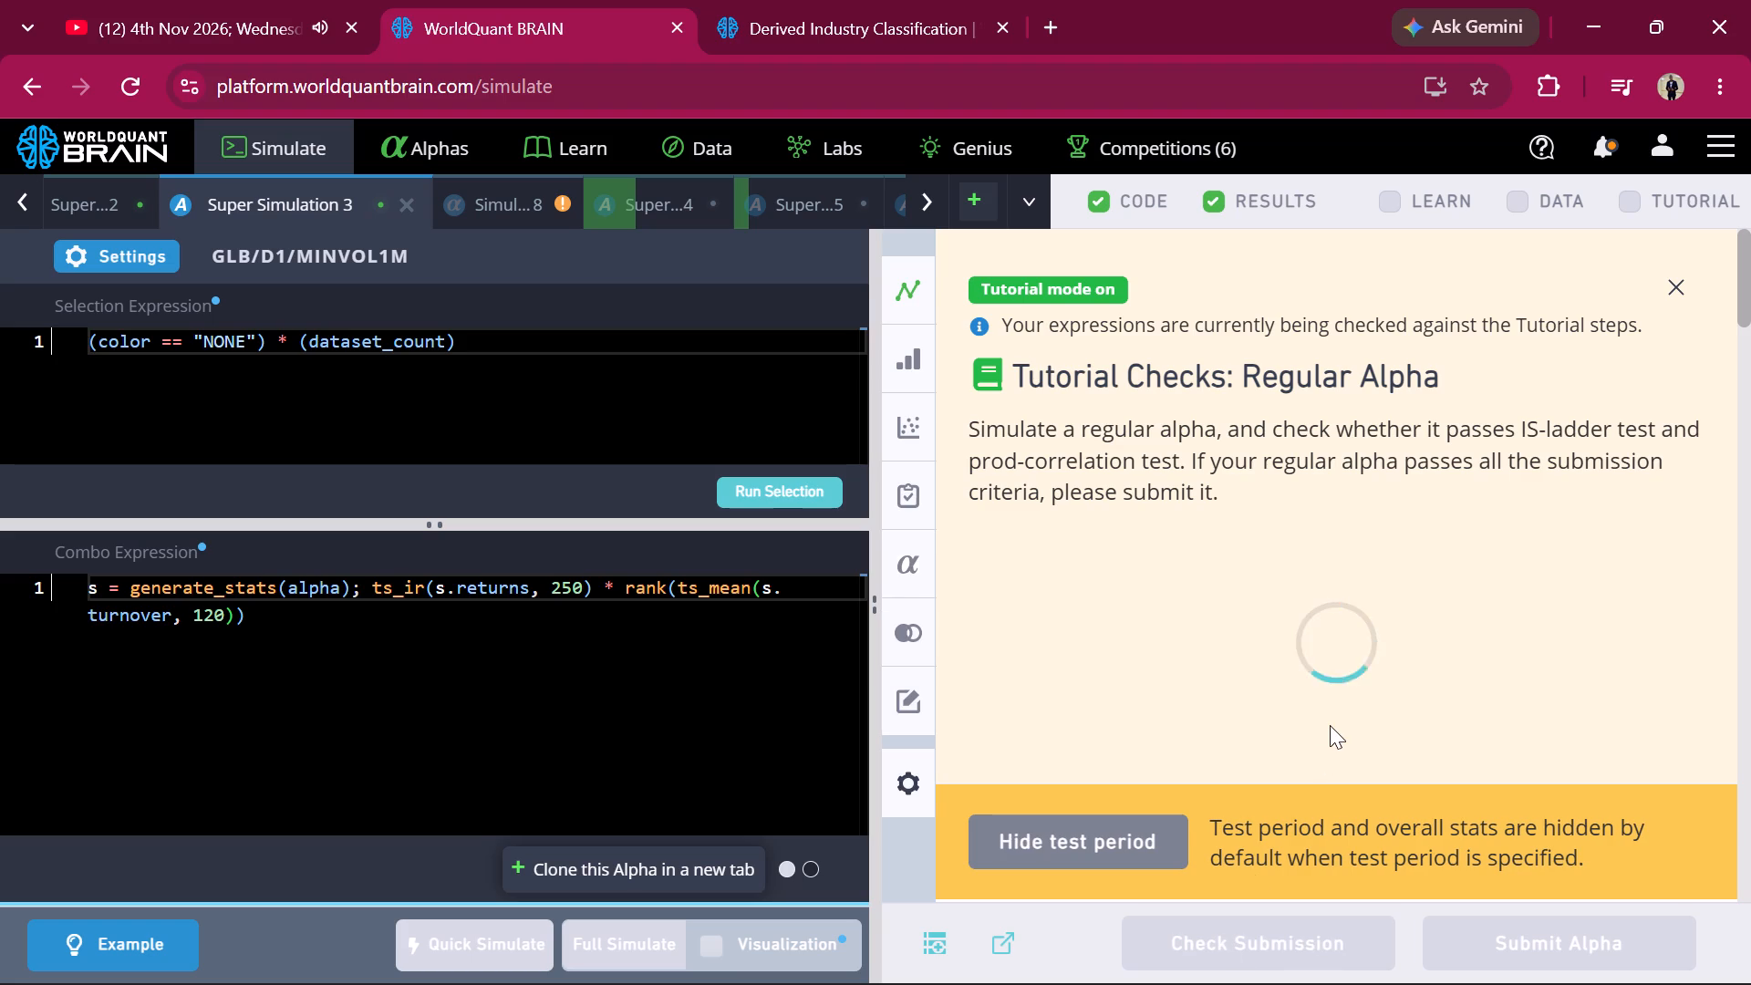
scroll(1330, 725, down, 8)
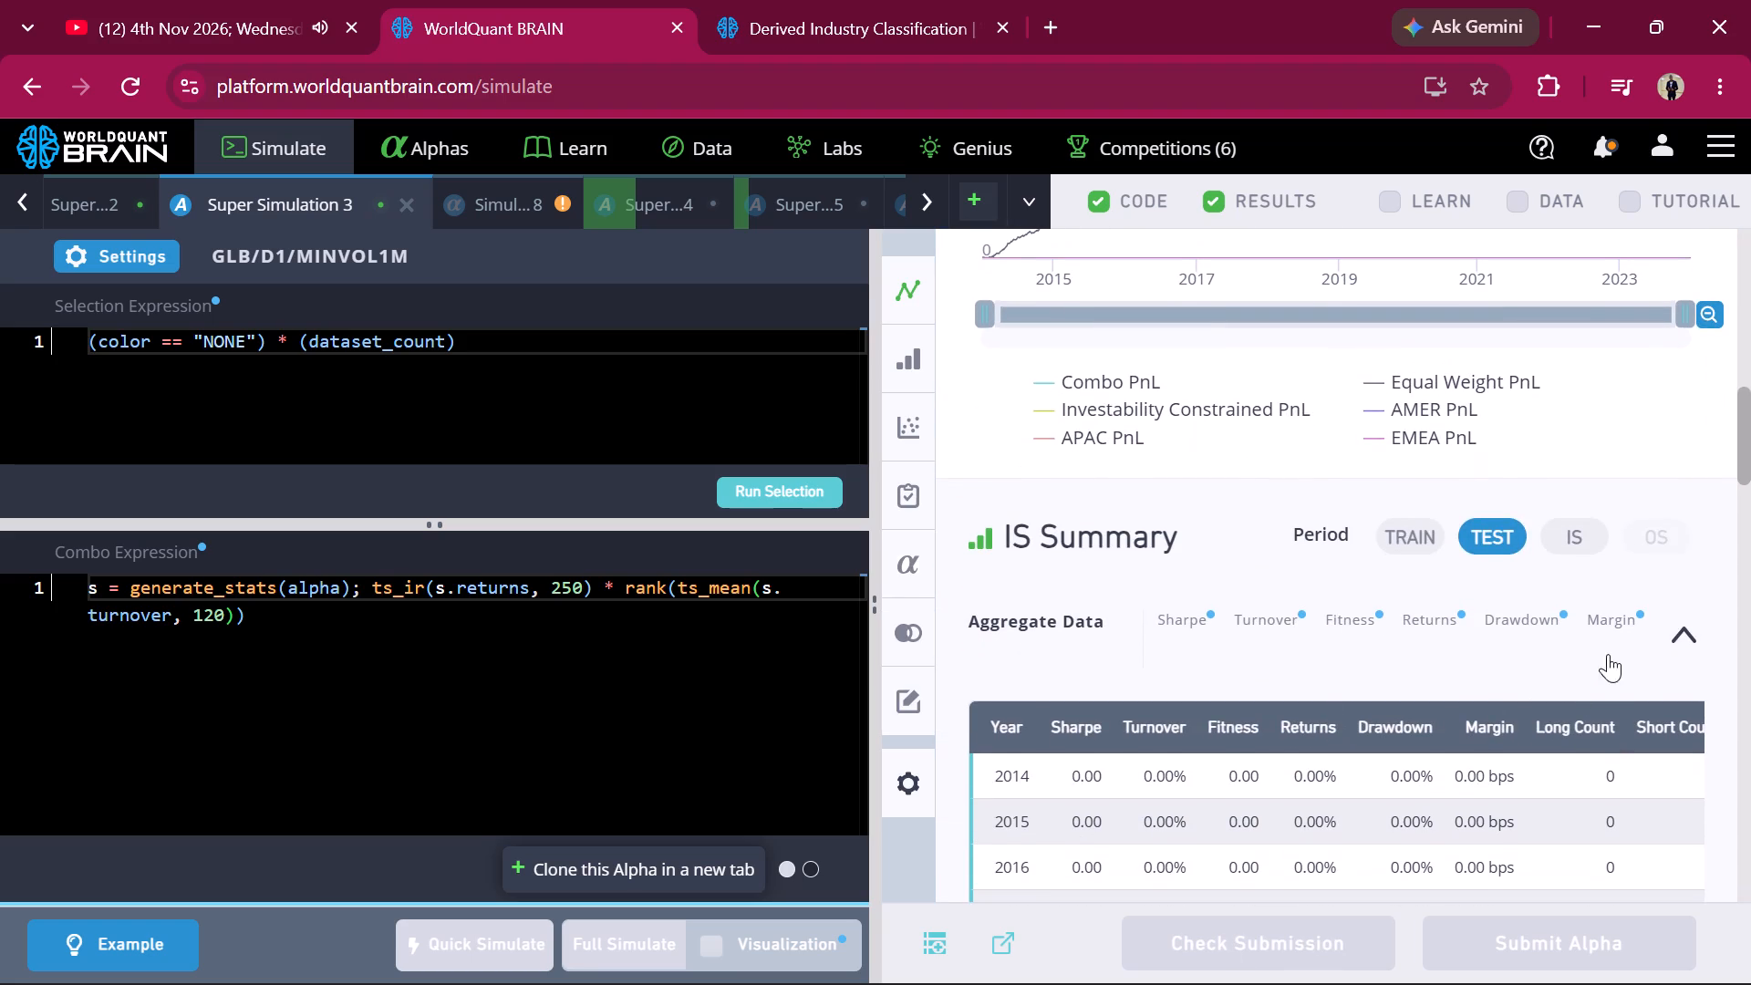
click(1581, 542)
scroll(1581, 542, down, 4)
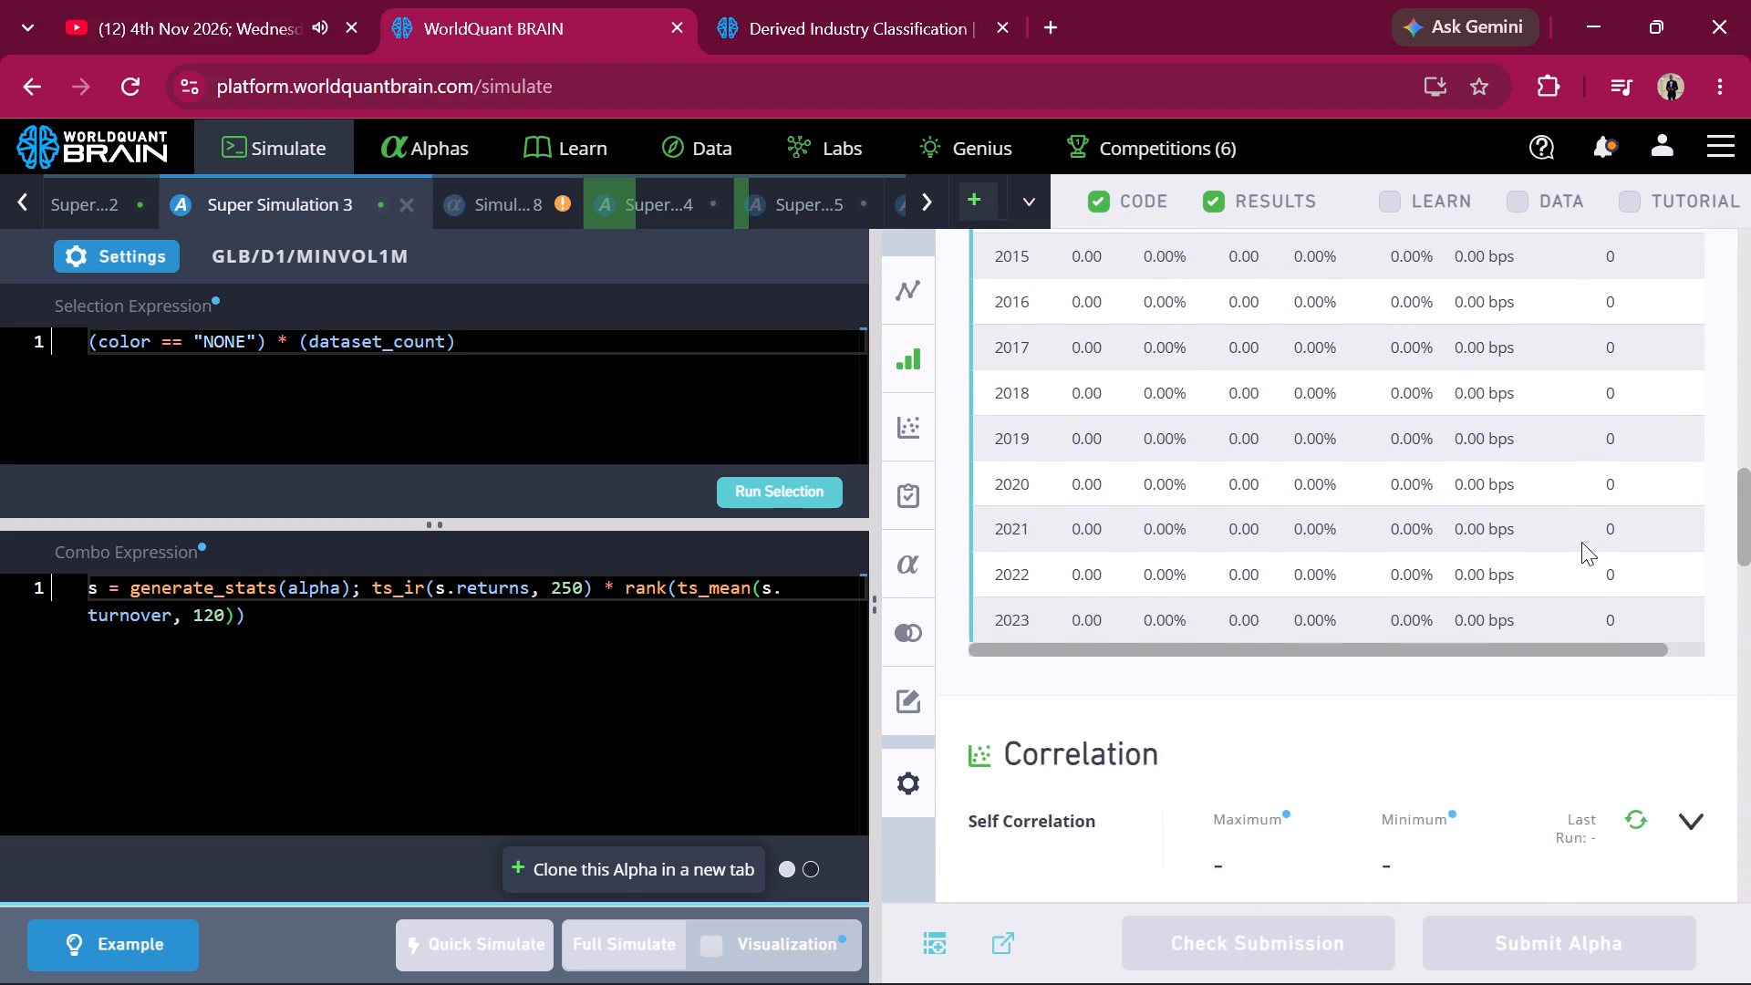
scroll(1581, 542, down, 6)
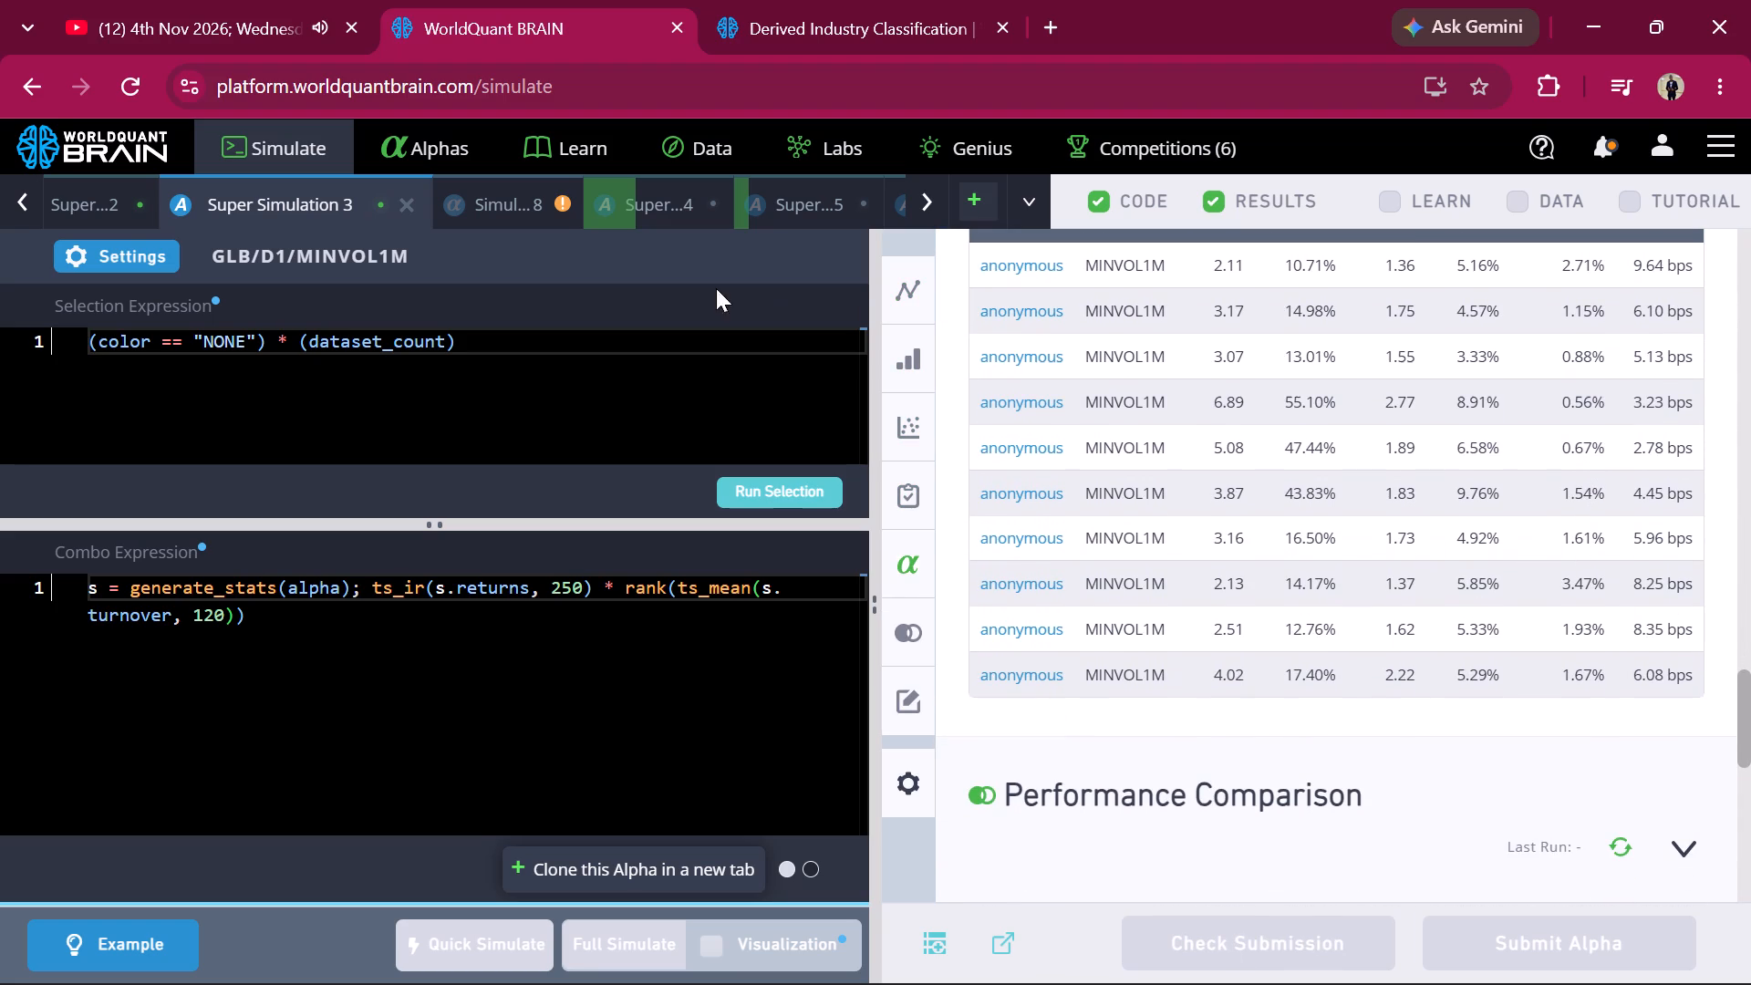
Show the test period for Simulation 8 and run its Prod Correlation and Power Pool Correlation checks.
click(503, 202)
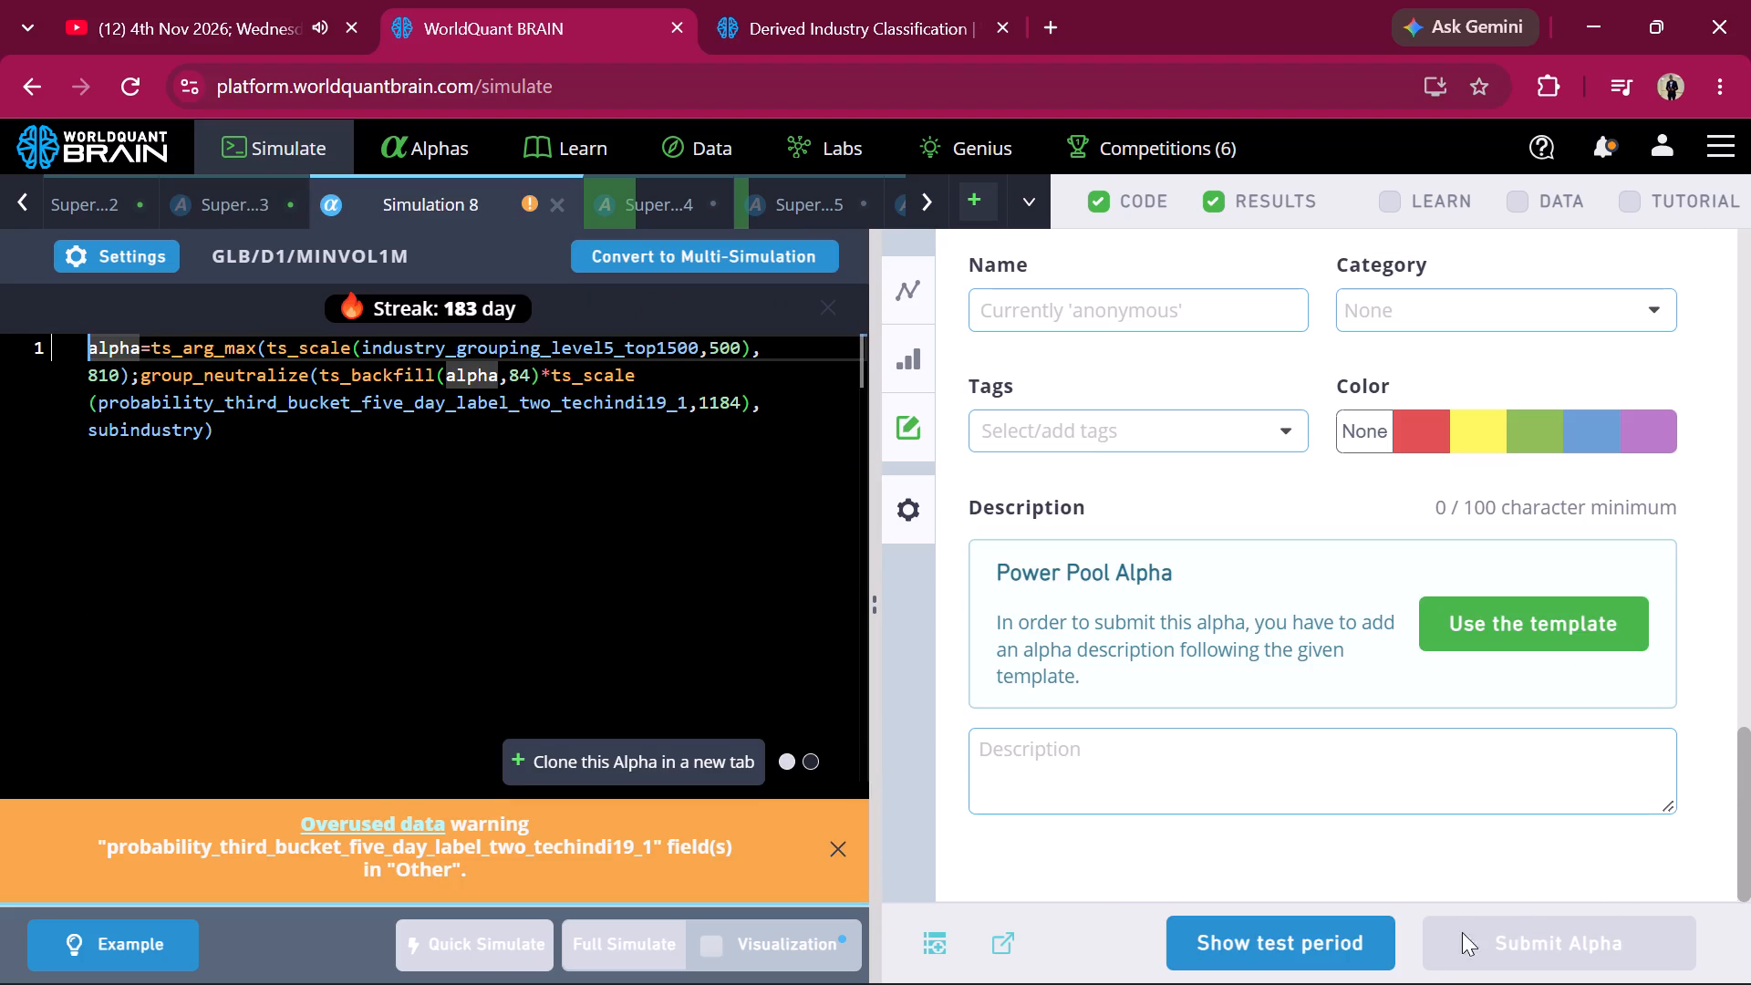
click(1351, 949)
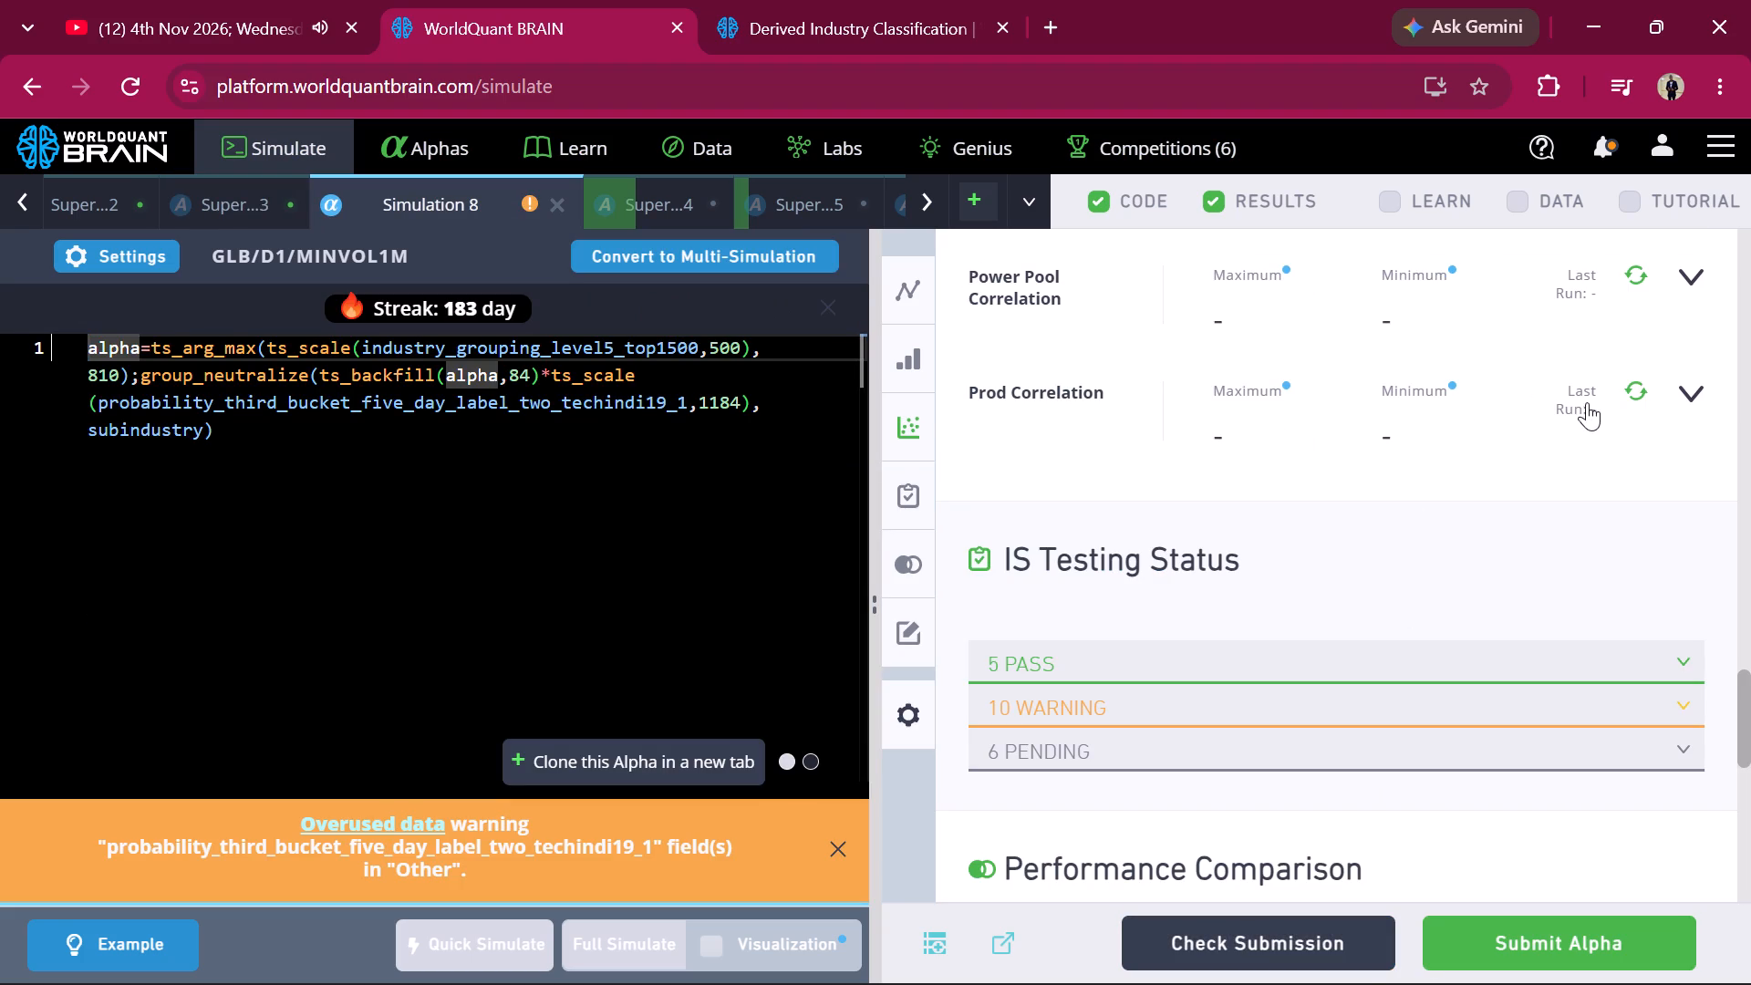
click(1634, 379)
click(1642, 266)
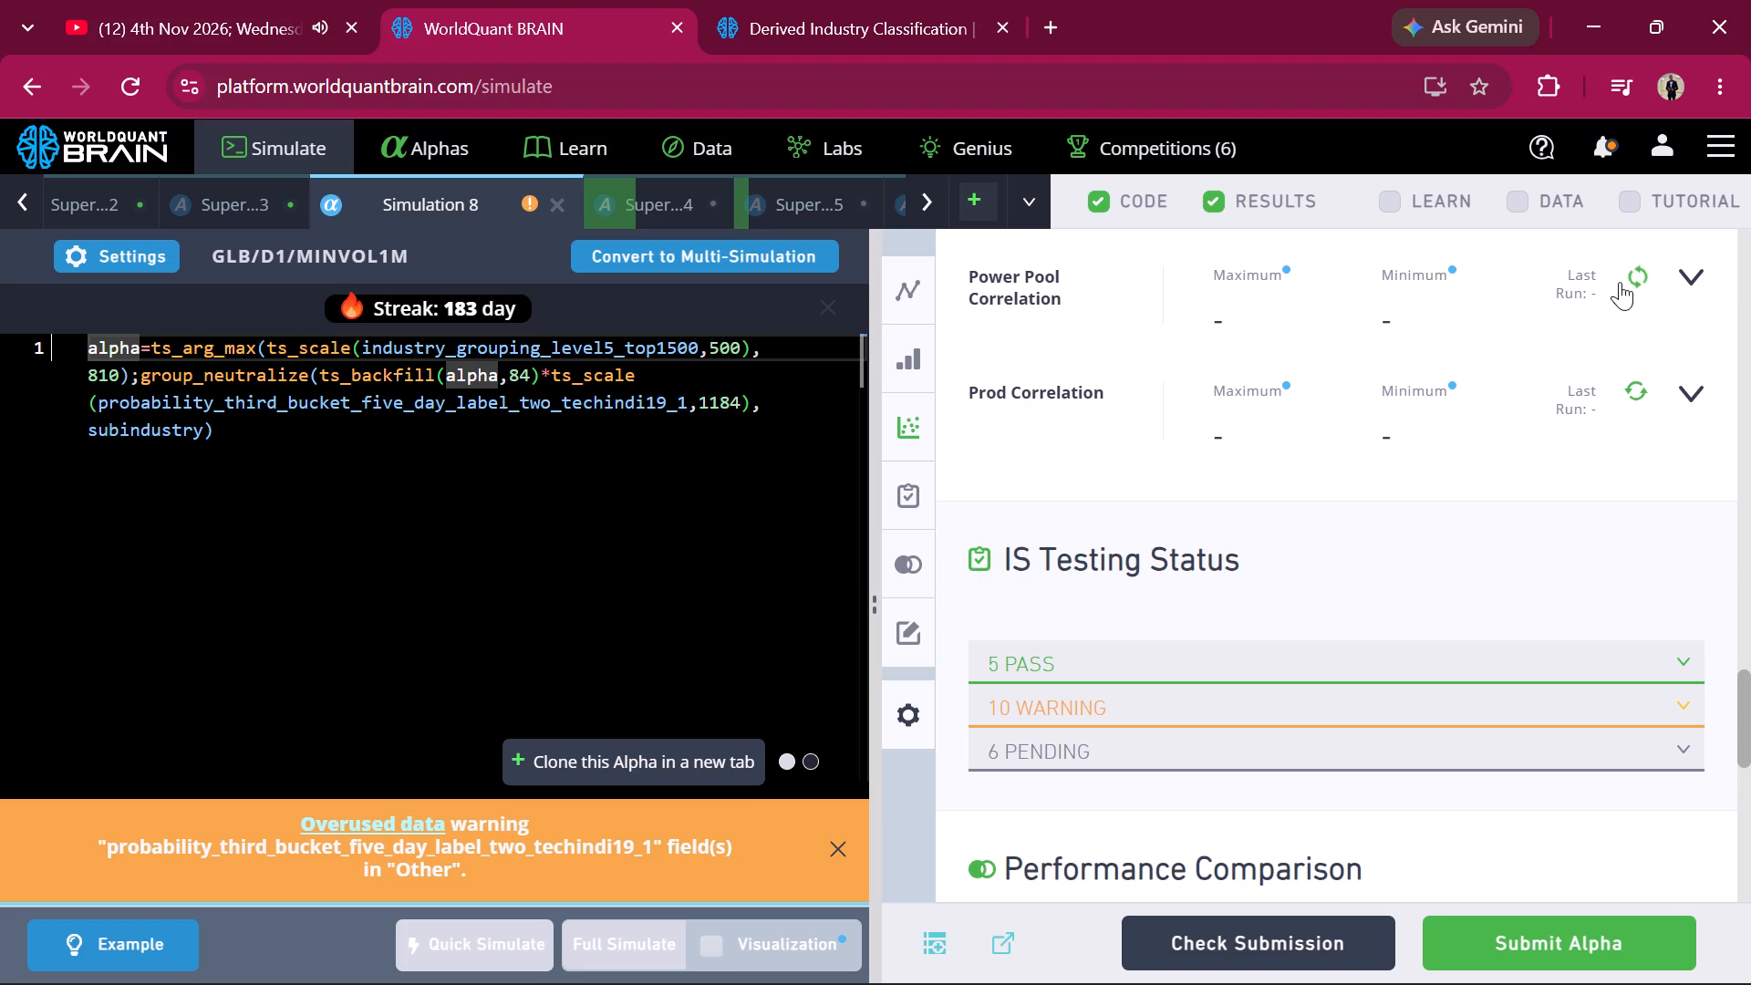
Clone Simulation 8's alpha in a new tab.
click(733, 764)
Go back from Derived Industry Classification to the GLB price-volume dataset list and open the Relationship Data for Equity dataset.
click(796, 24)
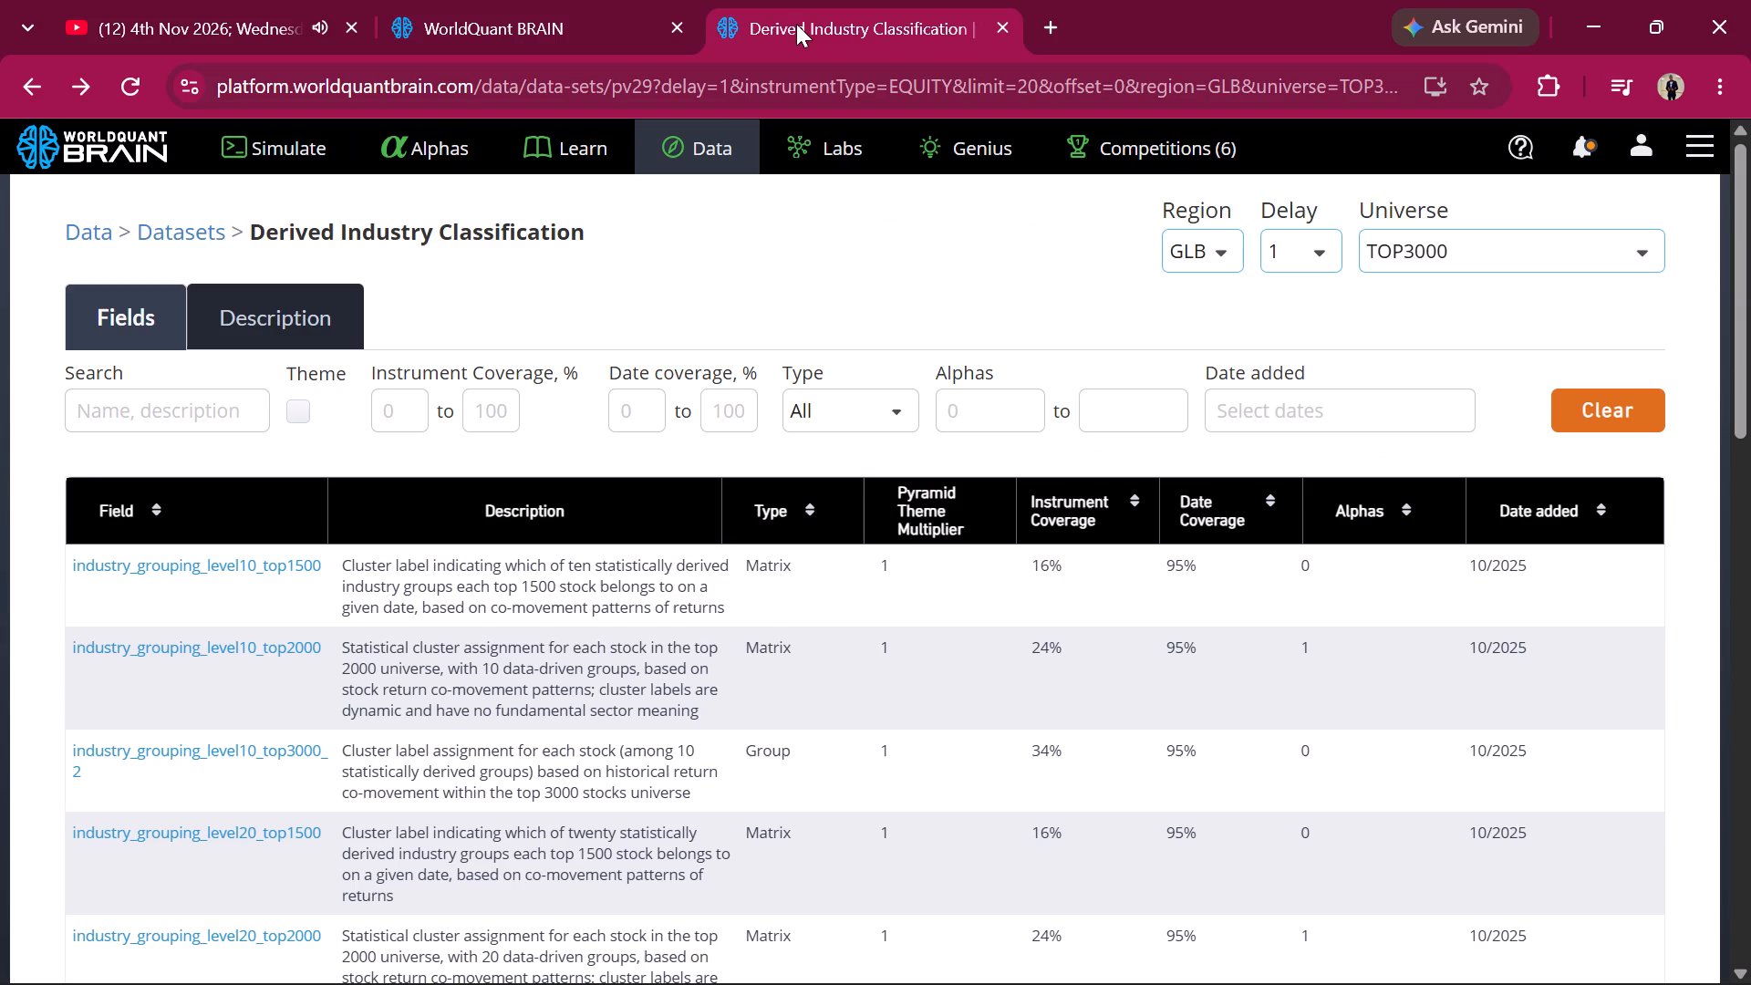
click(36, 77)
scroll(482, 513, down, 1)
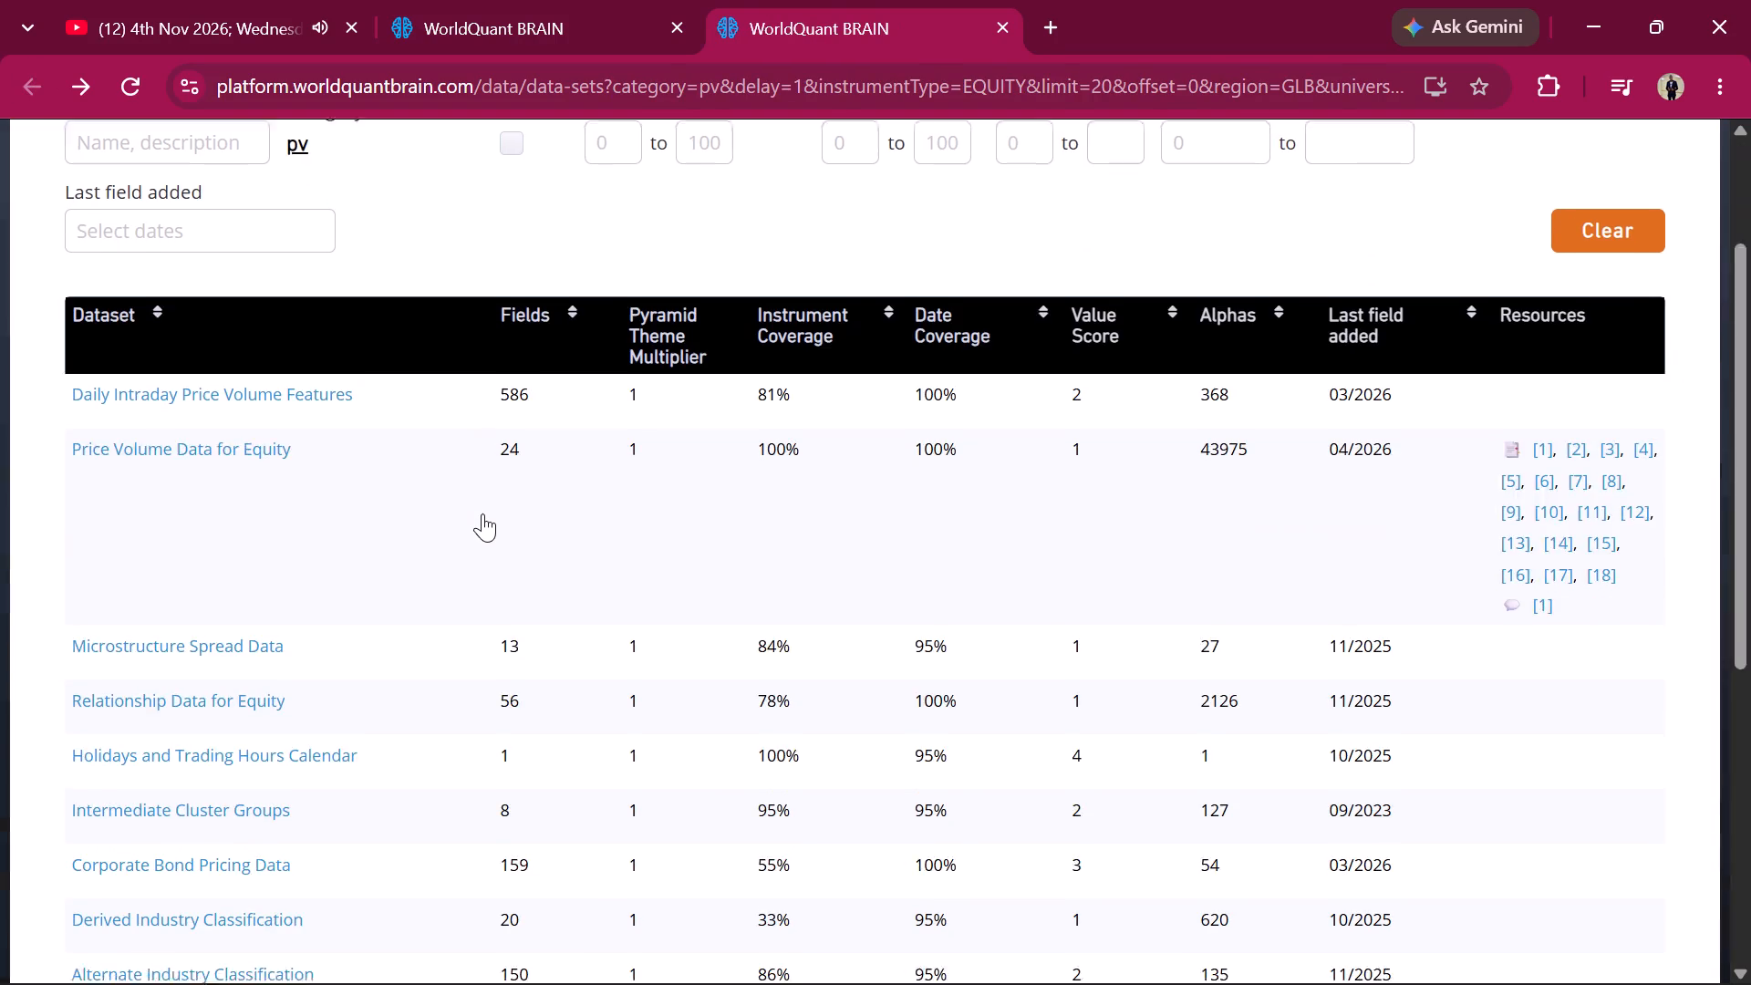
scroll(482, 513, down, 4)
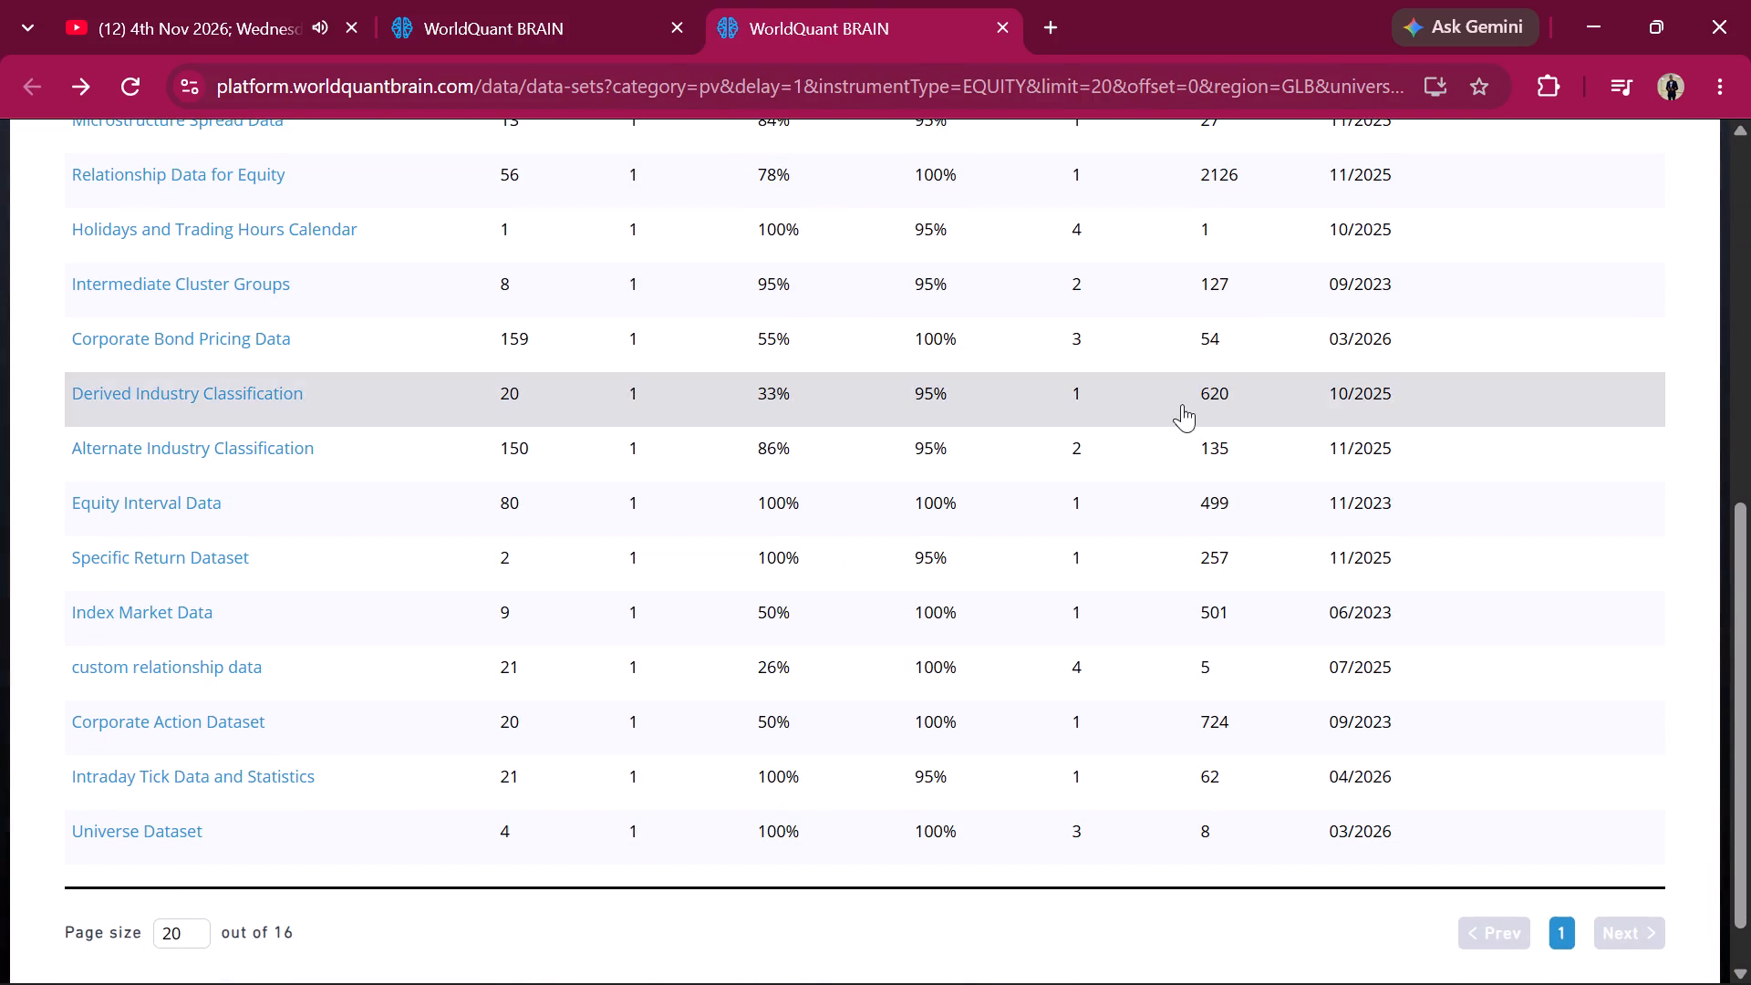
click(1175, 175)
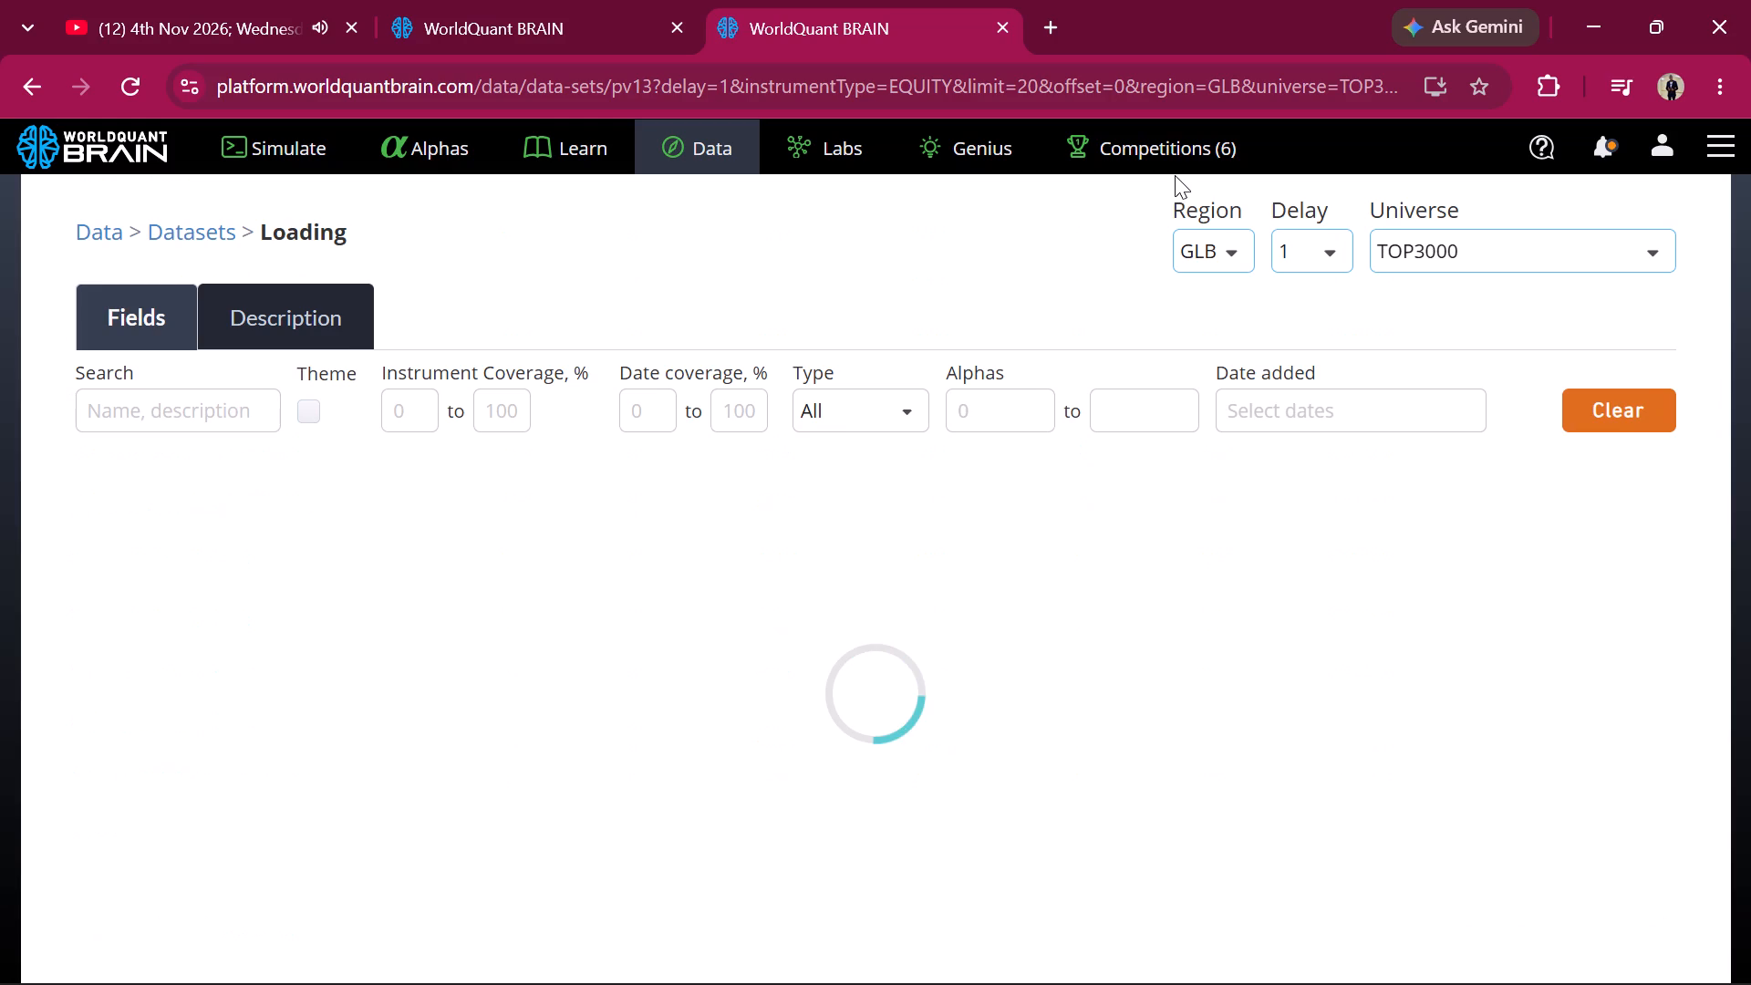
Copy the field names customer_revenue_share_percent, company_partner_entity, company_customer_entity, company_competitor_entity_2 and business_partnership_category, one after another.
scroll(229, 713, down, 1)
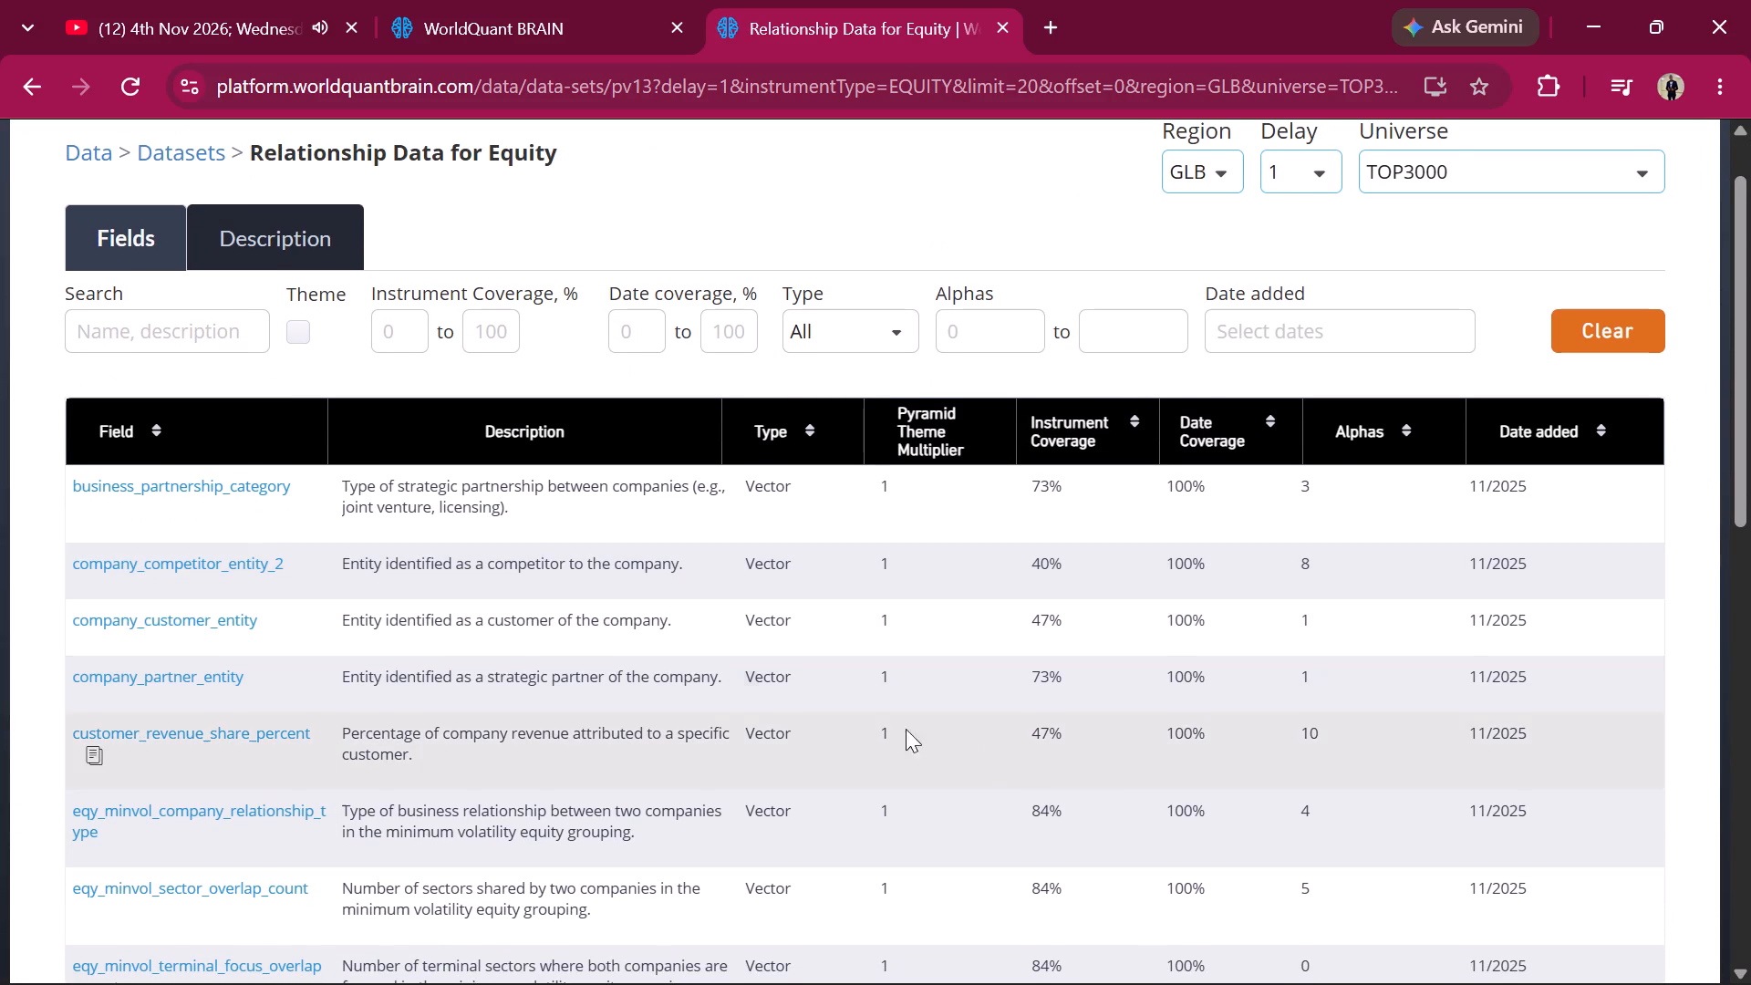
click(98, 760)
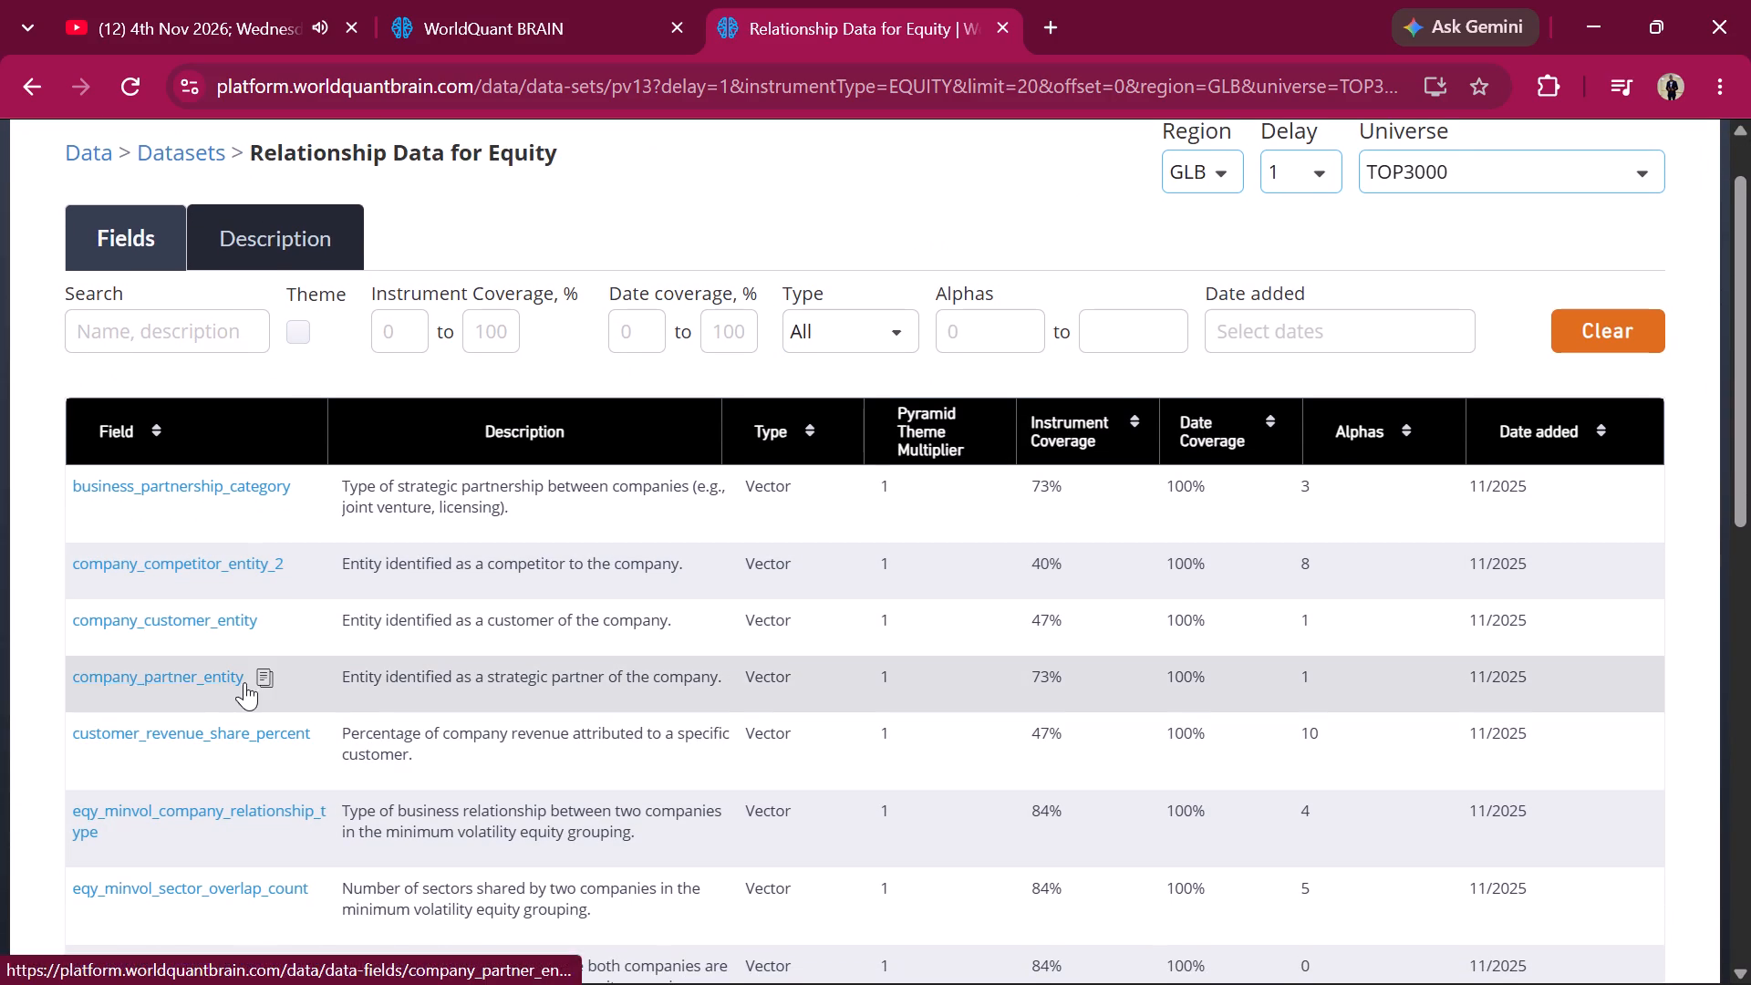
click(265, 680)
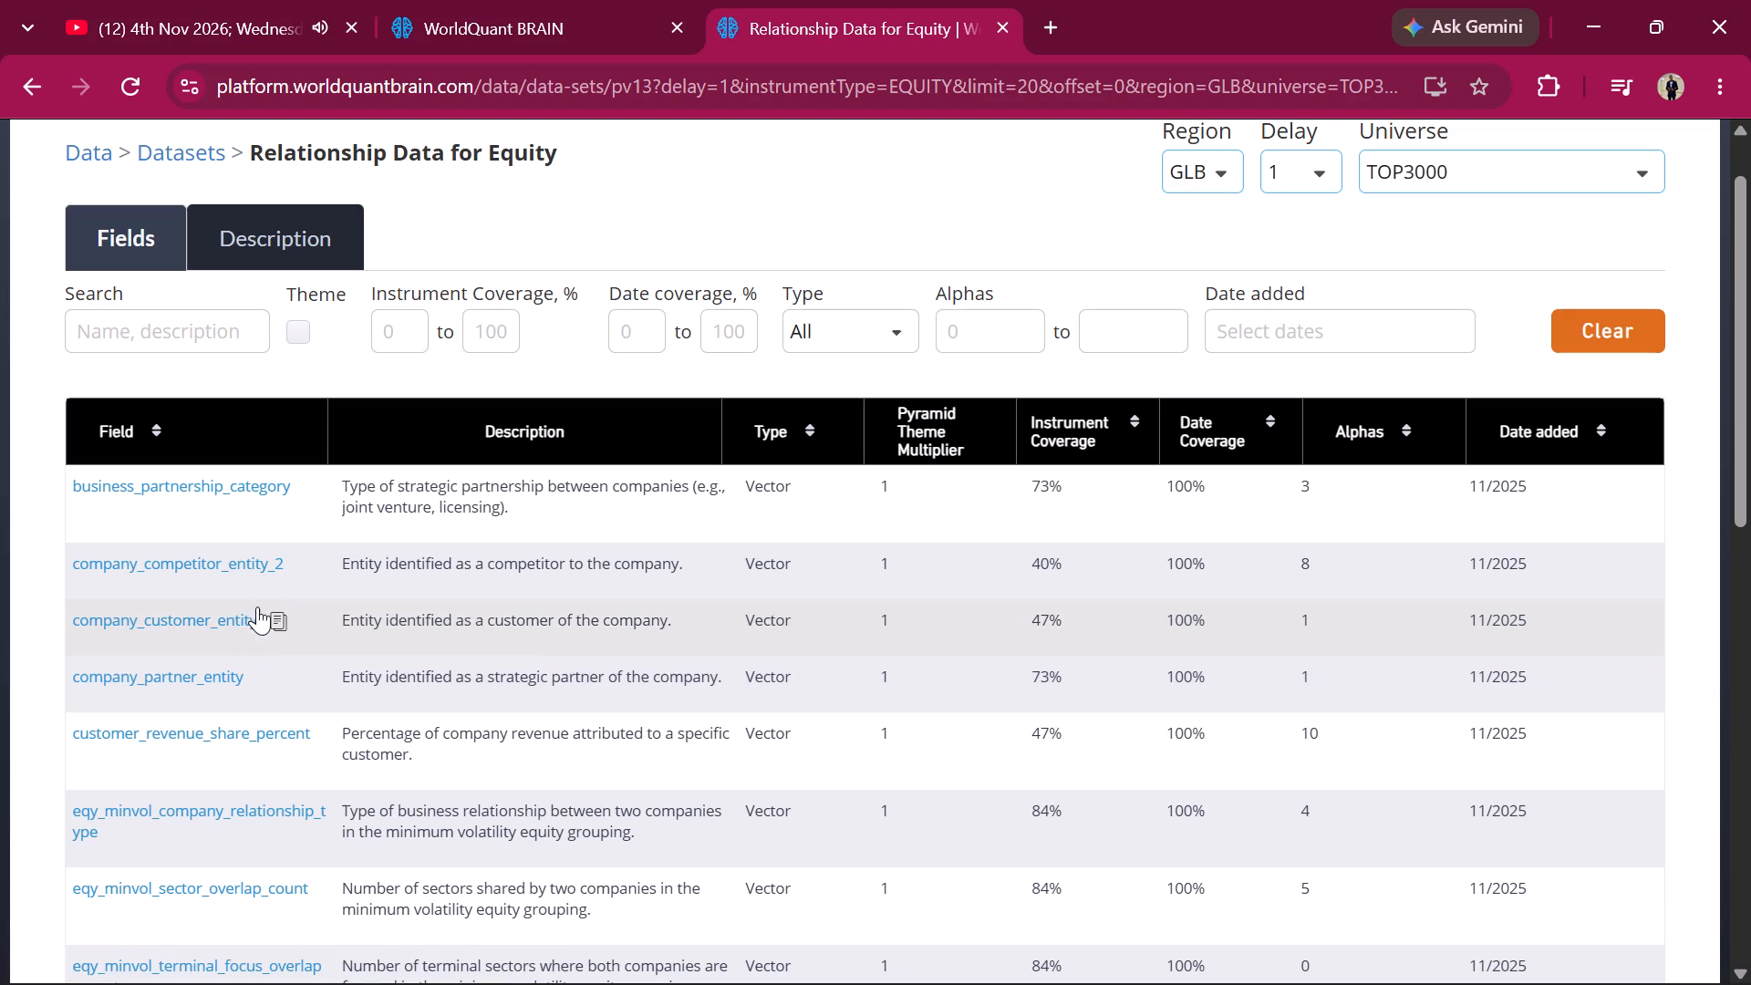
click(272, 615)
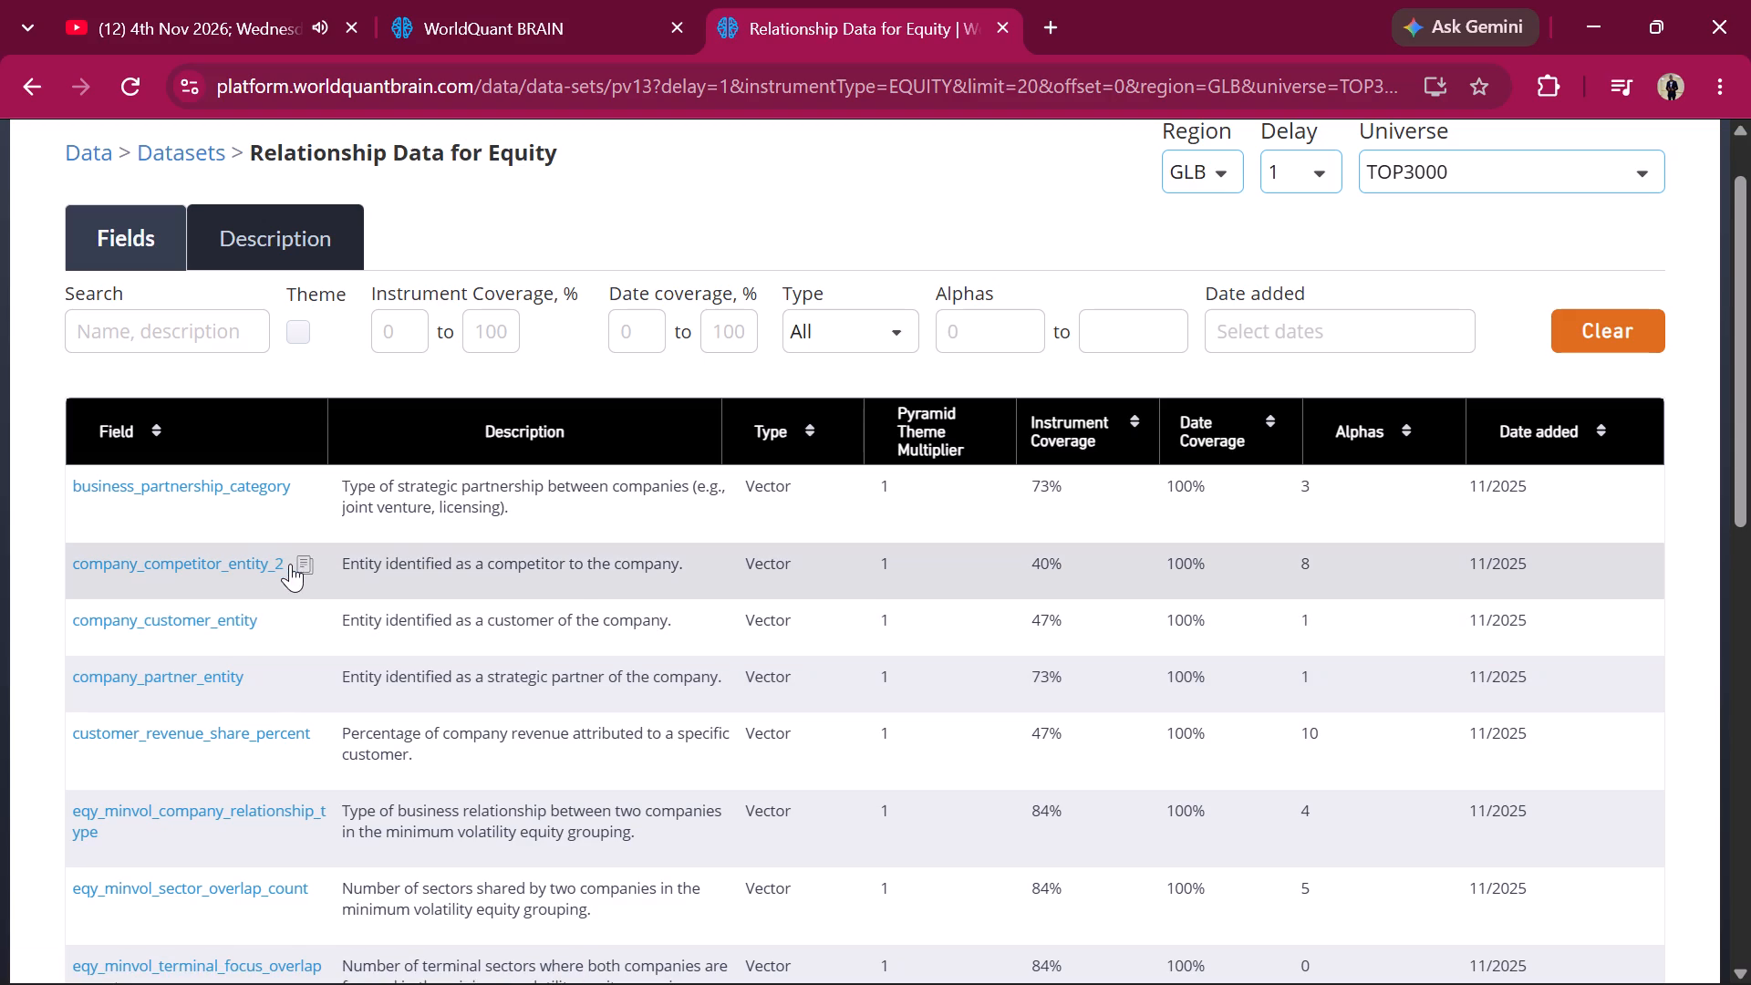
click(303, 564)
click(97, 508)
scroll(97, 508, up, 2)
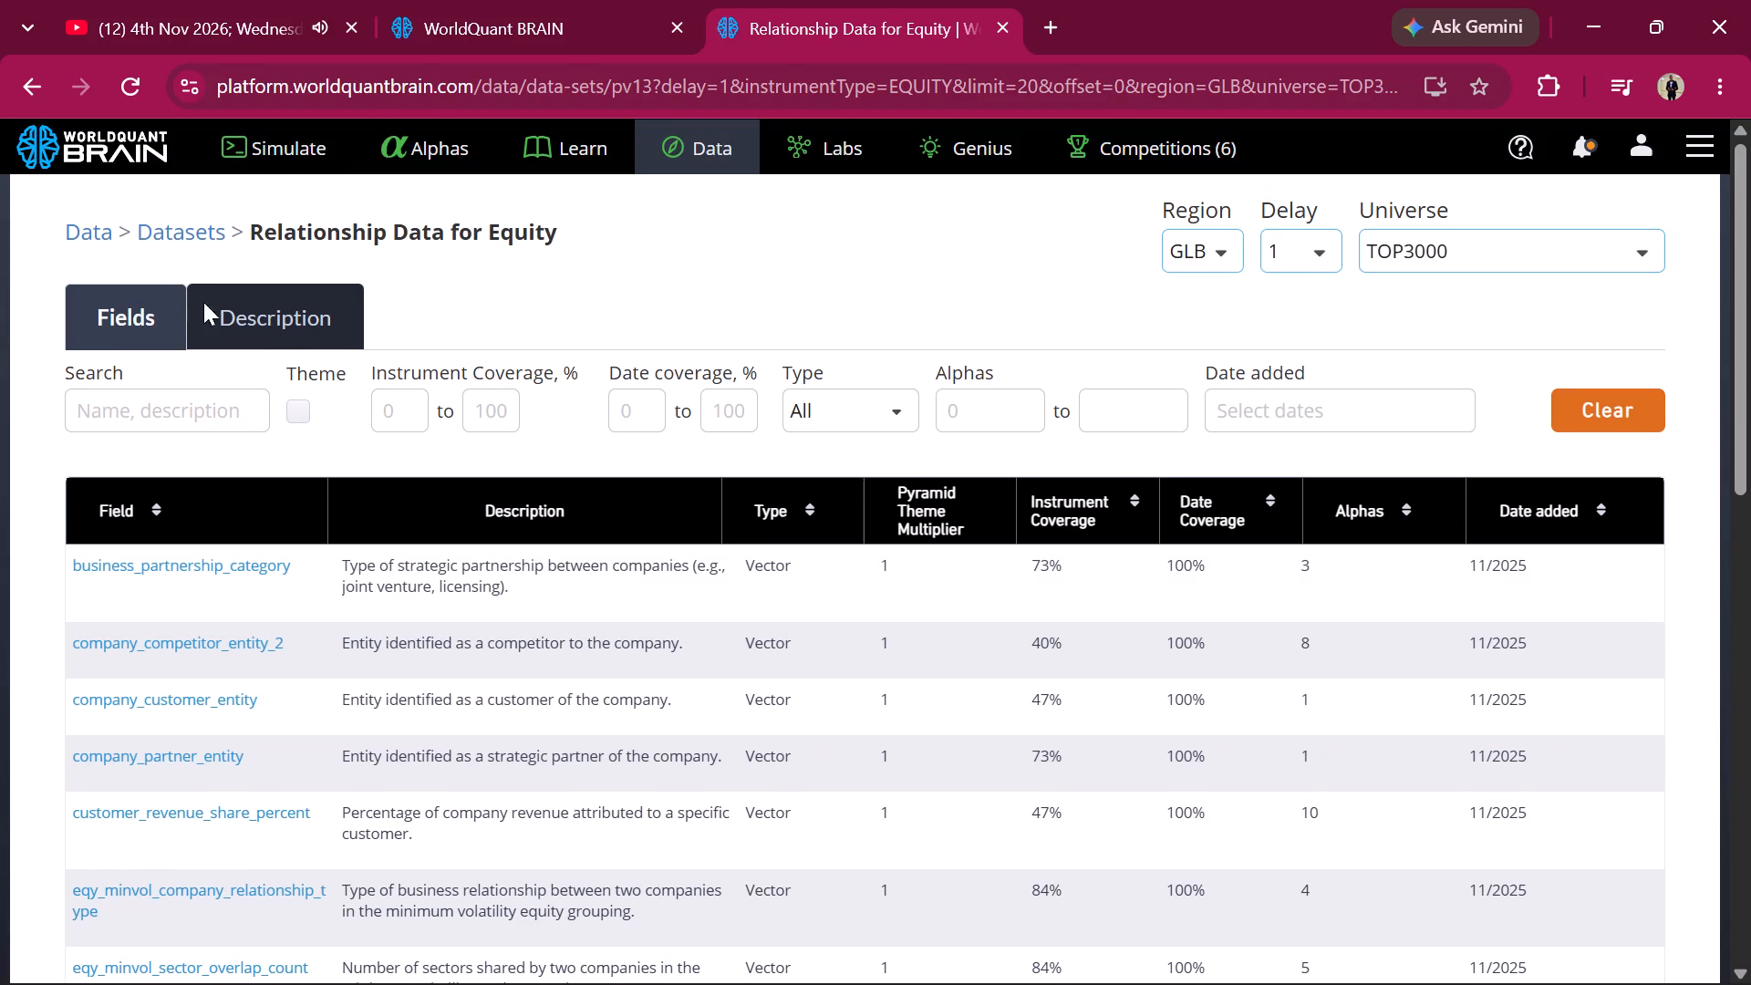
In Simulation 9's expression, replace industry_grouping_level5_top1500 with business_partnership_category.
click(443, 19)
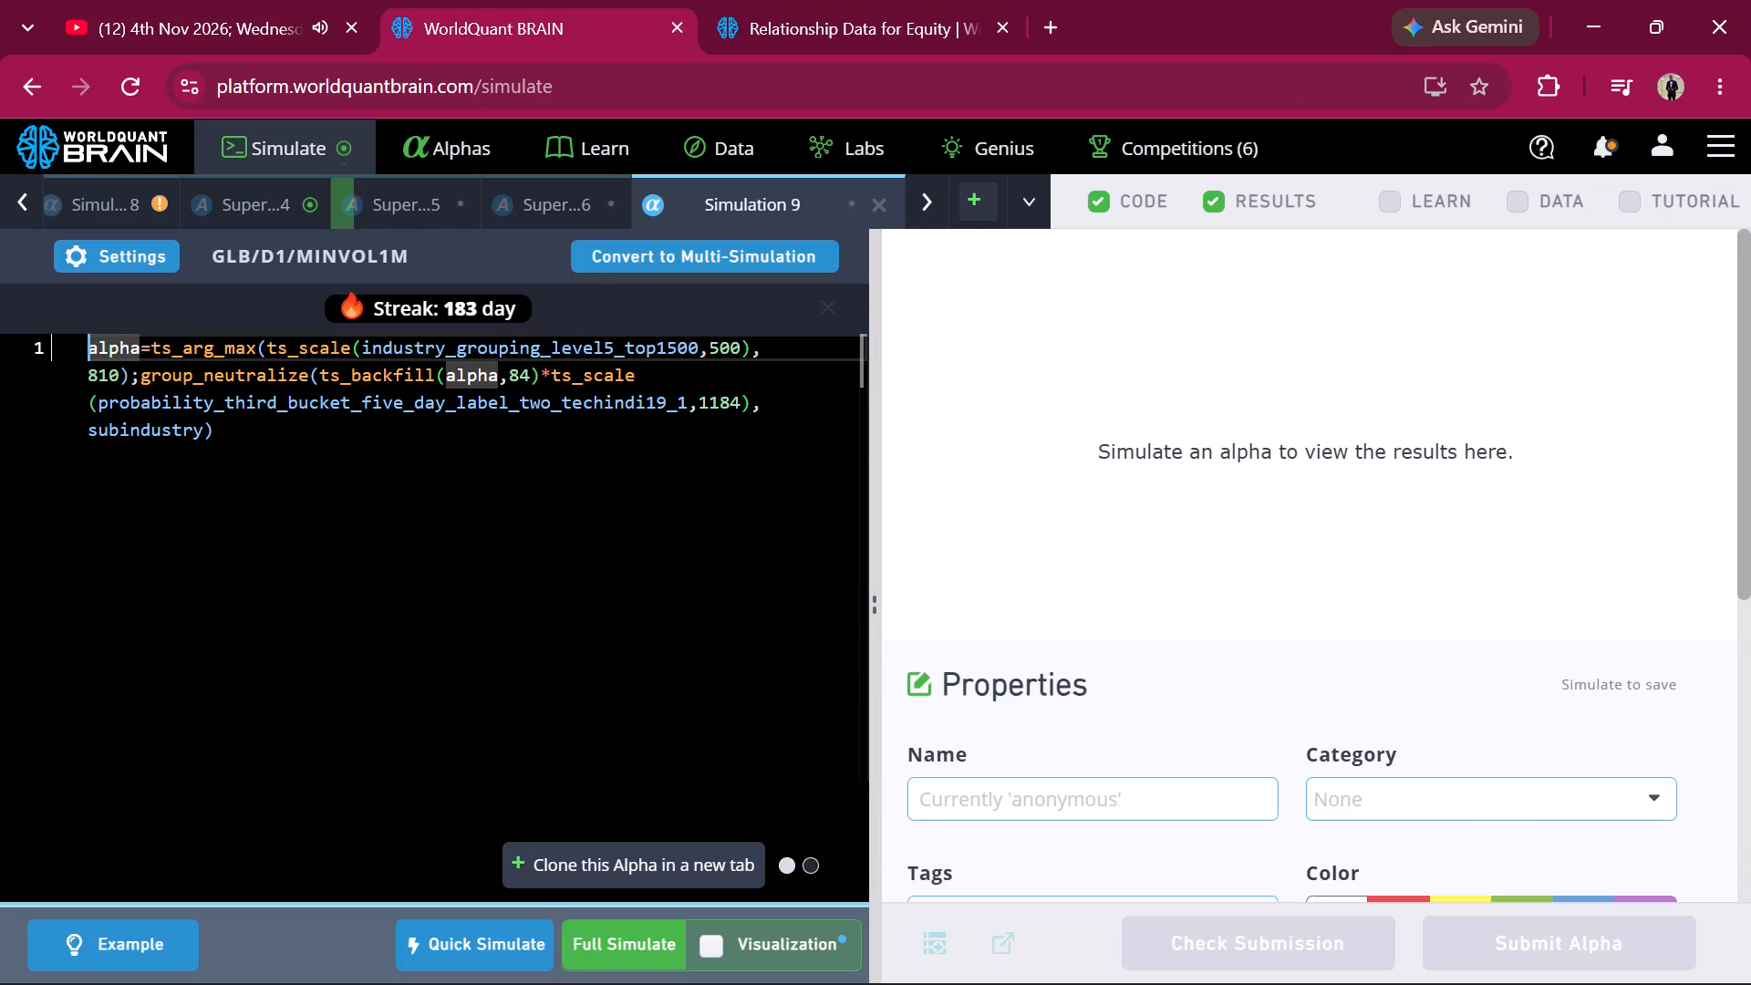
double_click(696, 345)
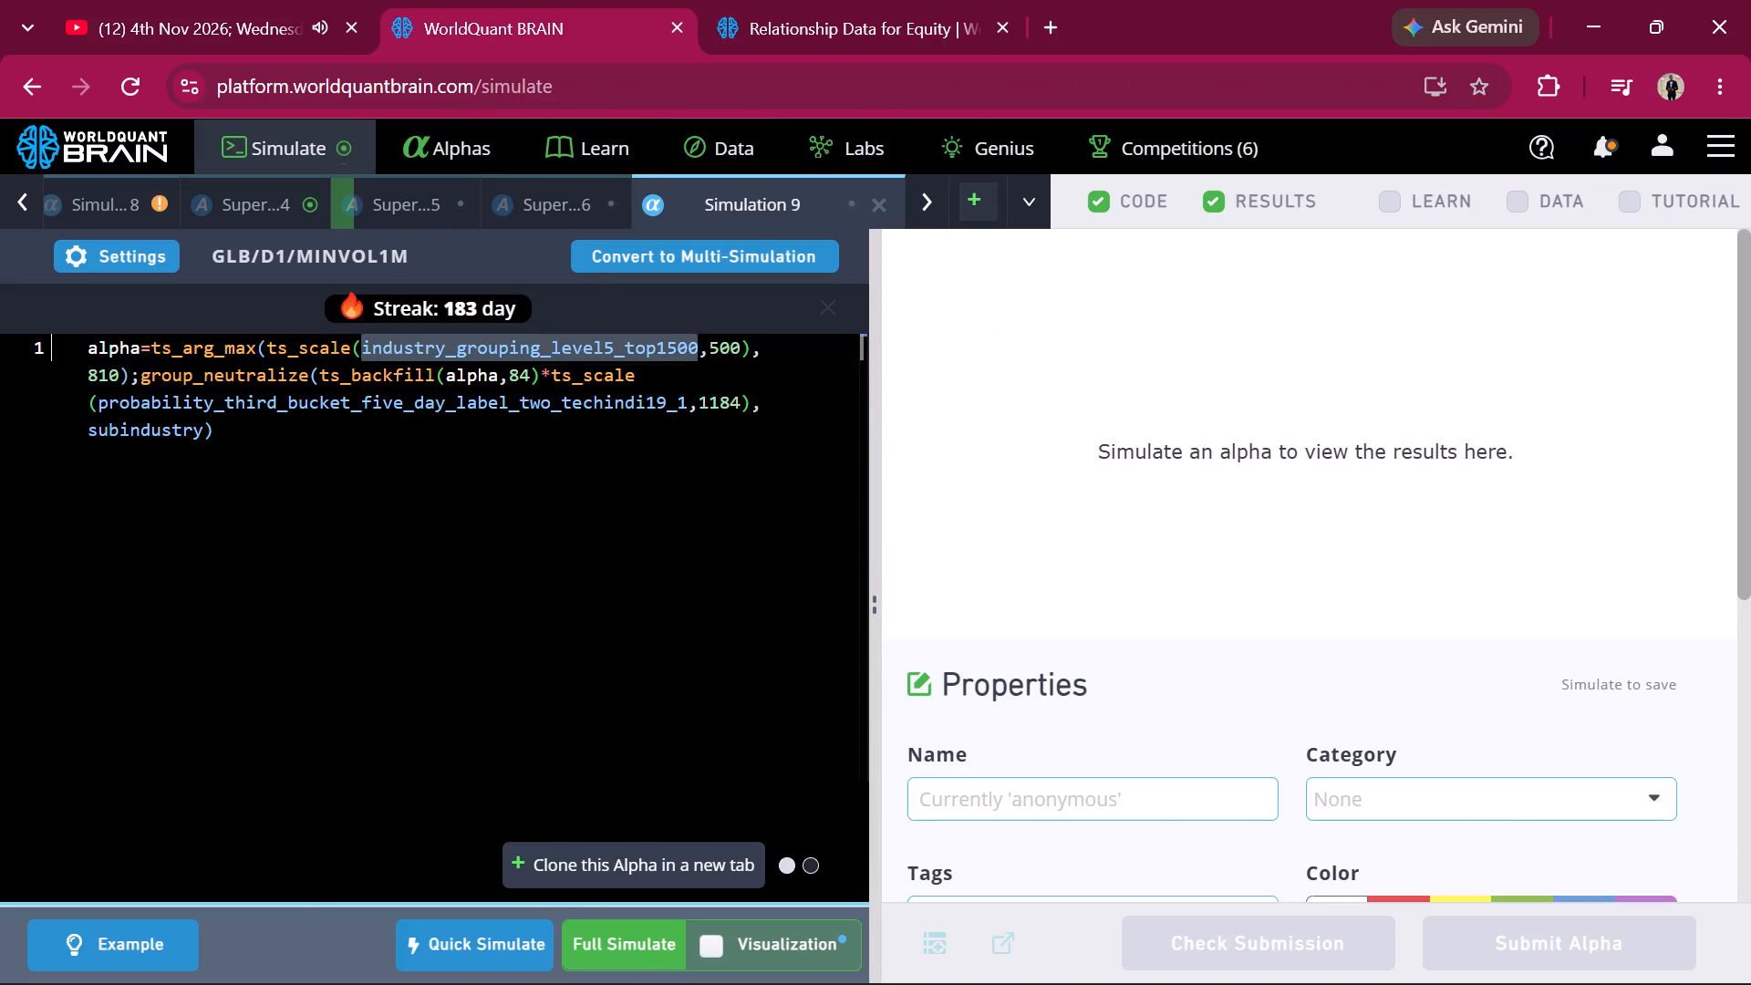
key(super+v)
click(633, 607)
key(ctrl+v)
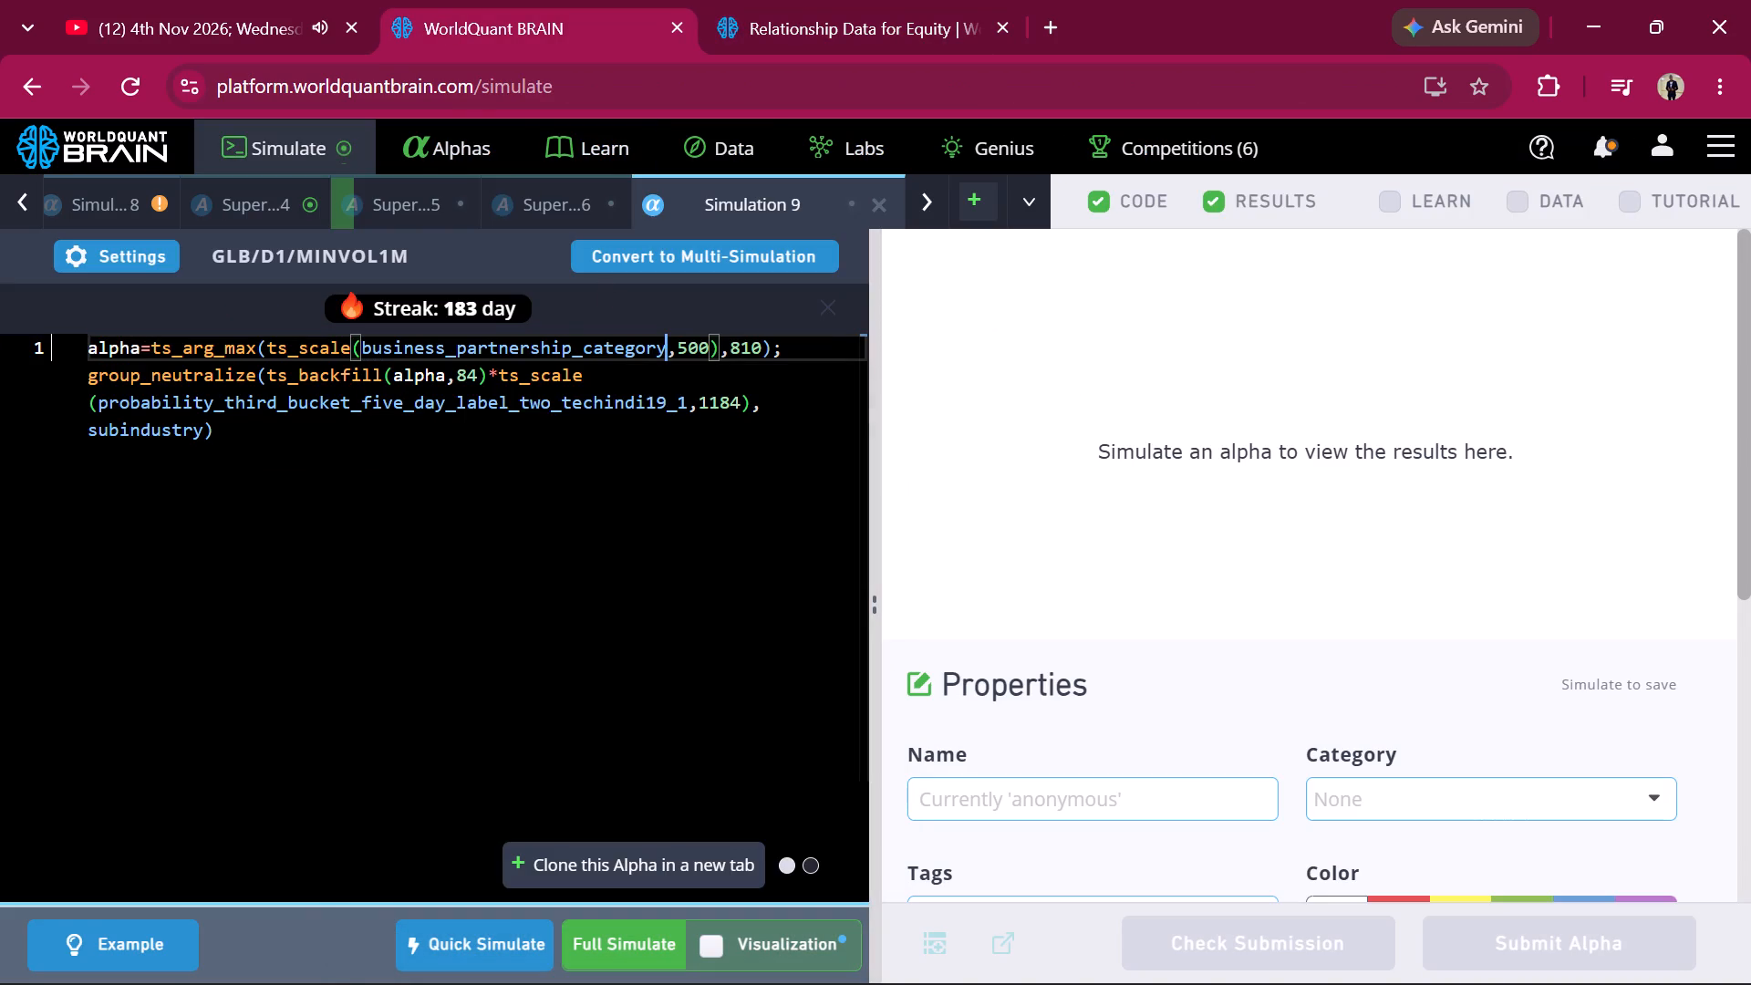
Replace ts_scale around business_partnership_category with vec_count, remove its 500 argument, and start Simulation 9's full simulation.
double_click(345, 356)
key(BackSpace)
text(vec)
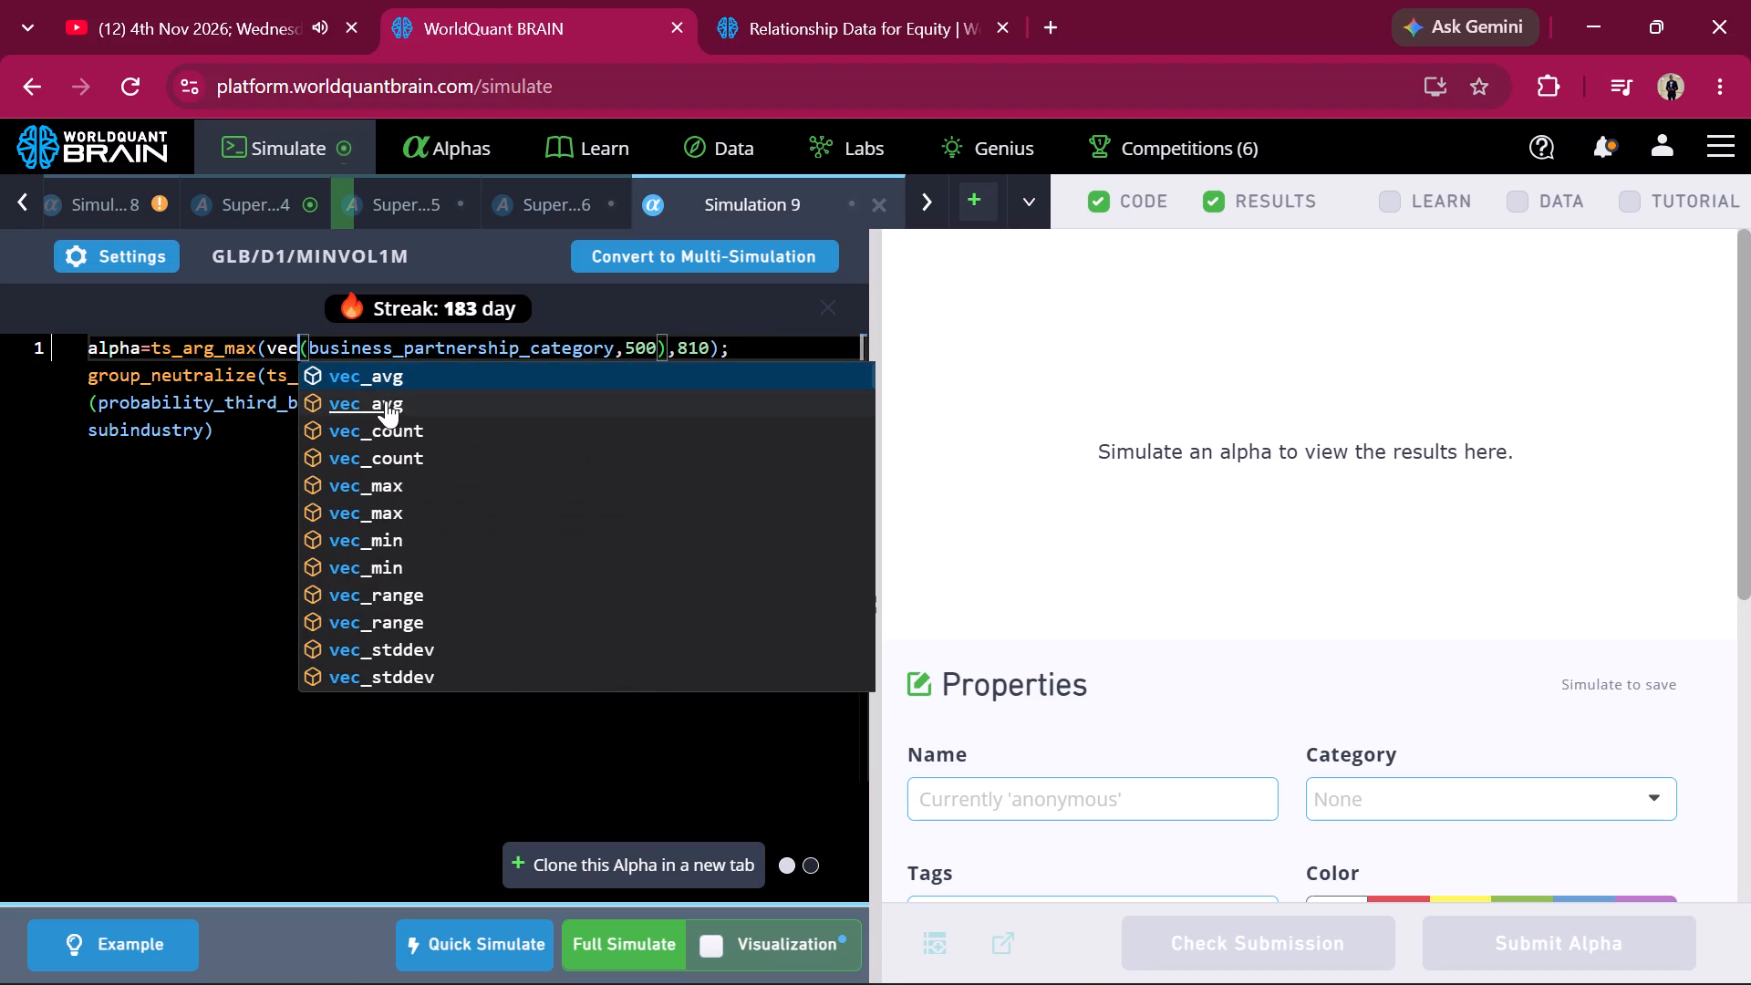
click(426, 420)
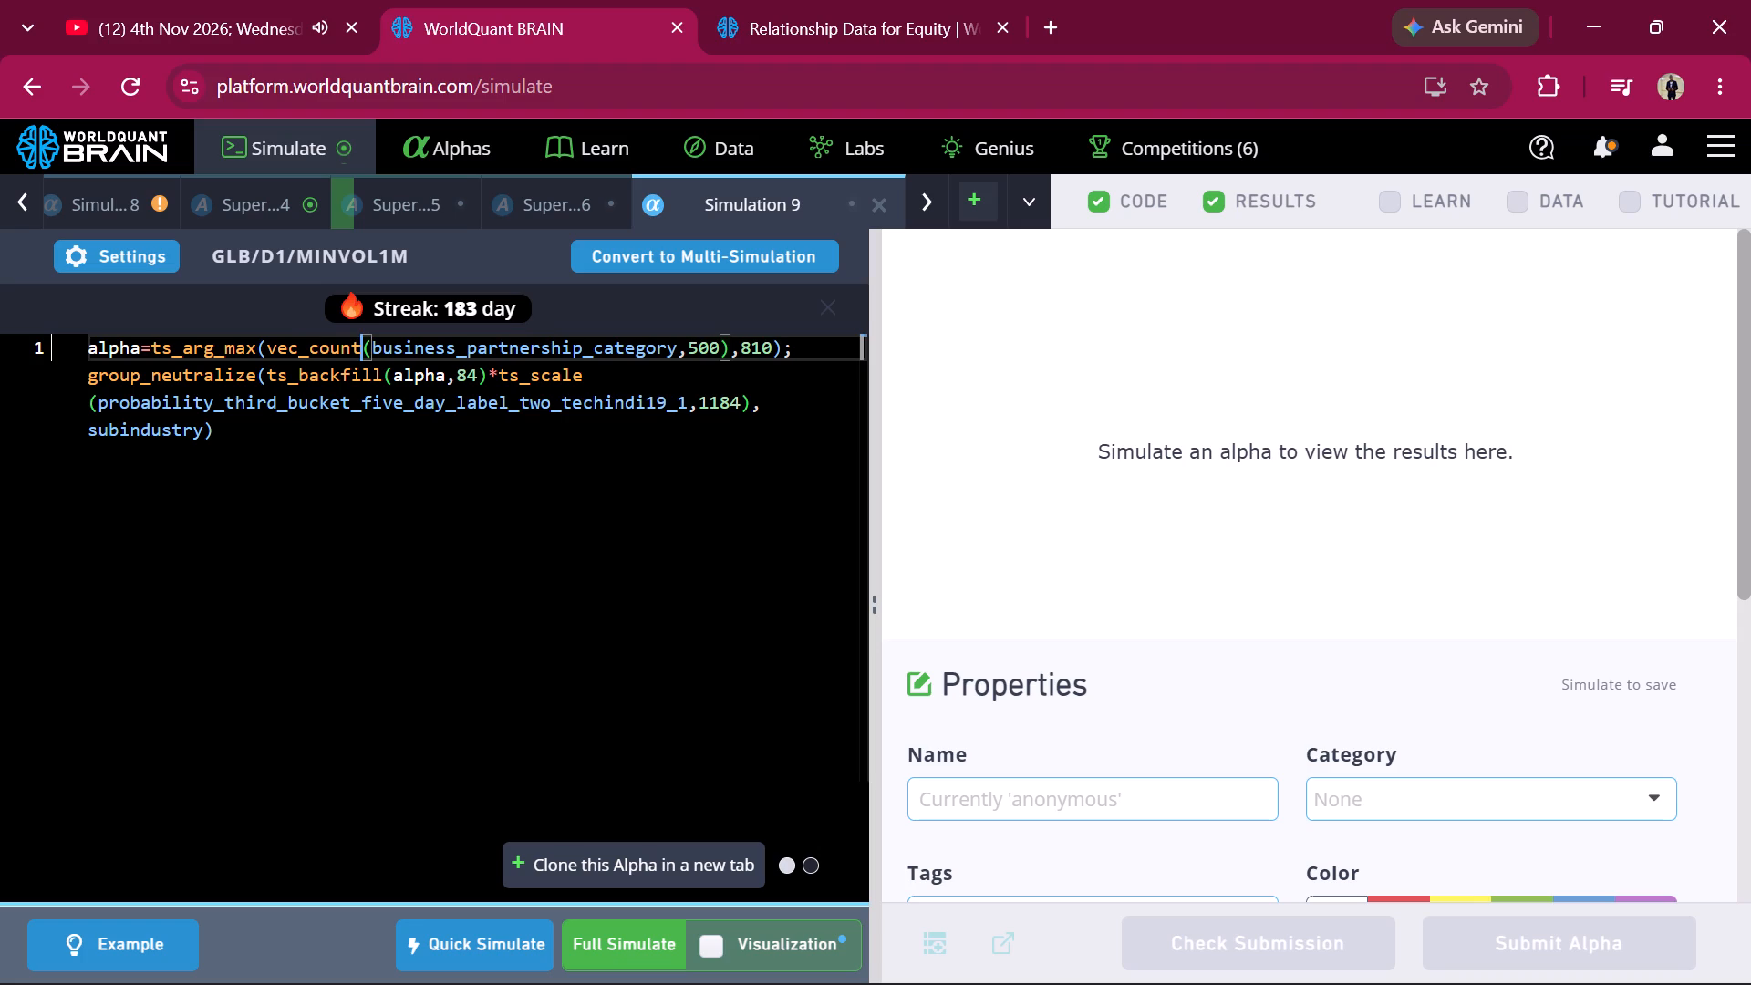
triple_click(721, 344)
key(BackSpace)
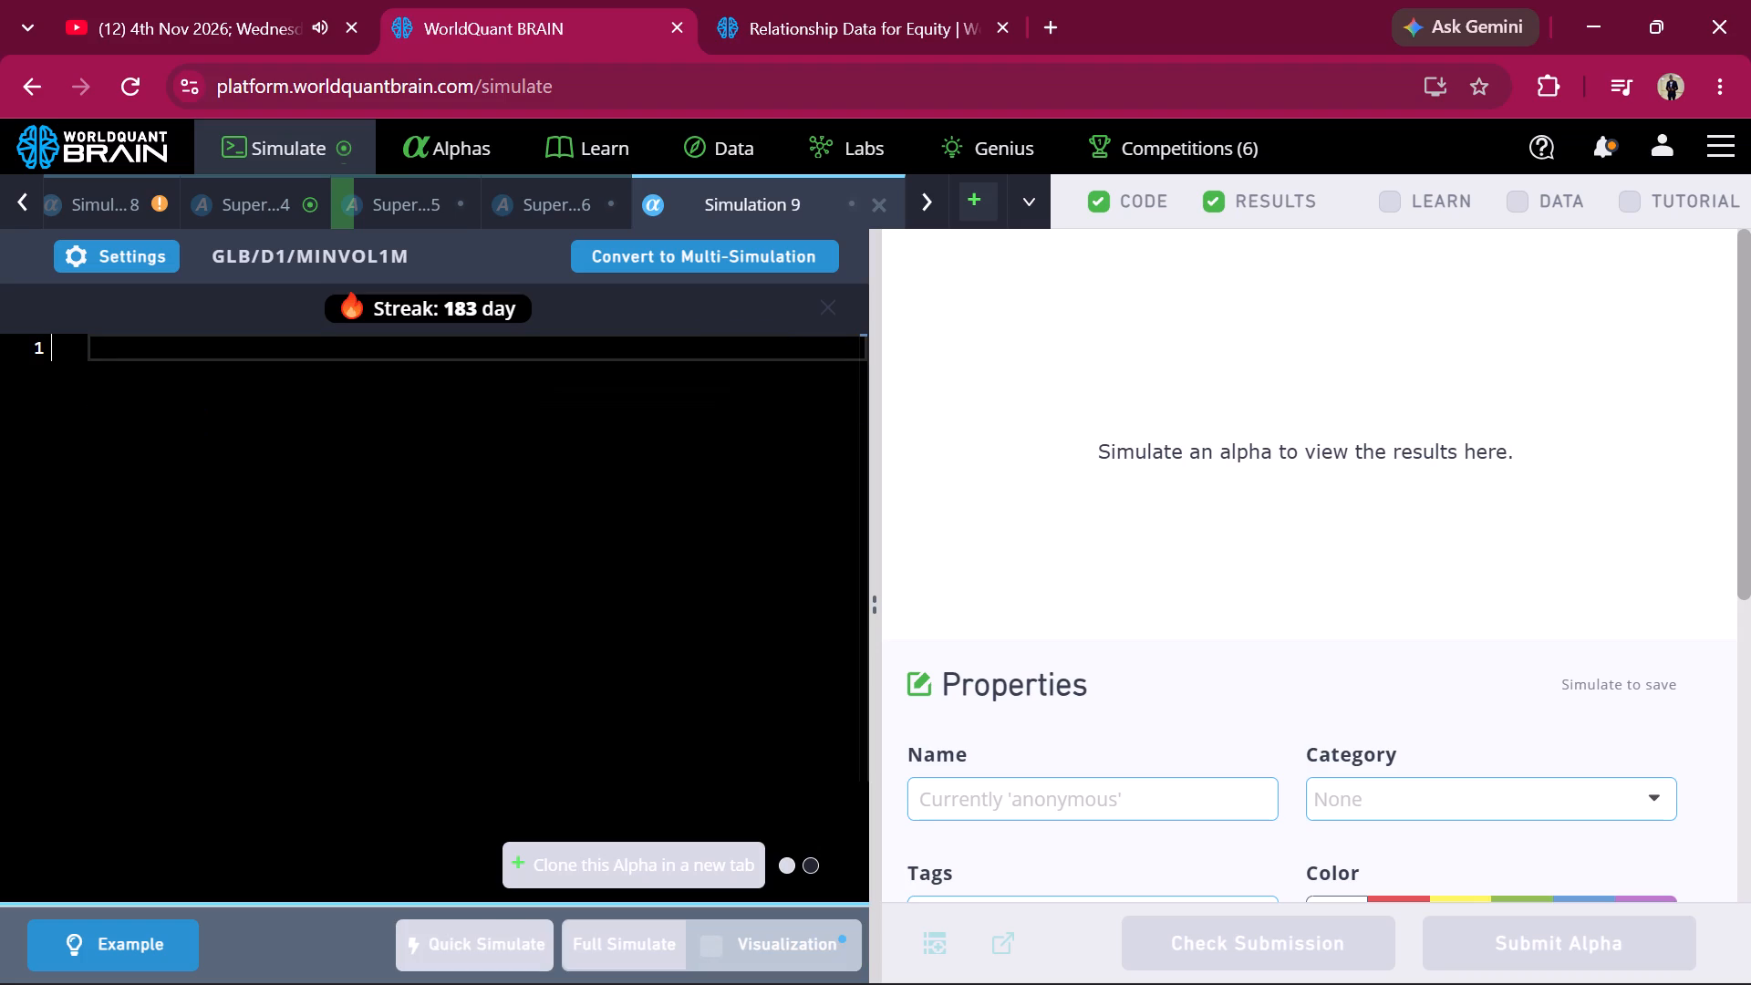
key(ctrl+z)
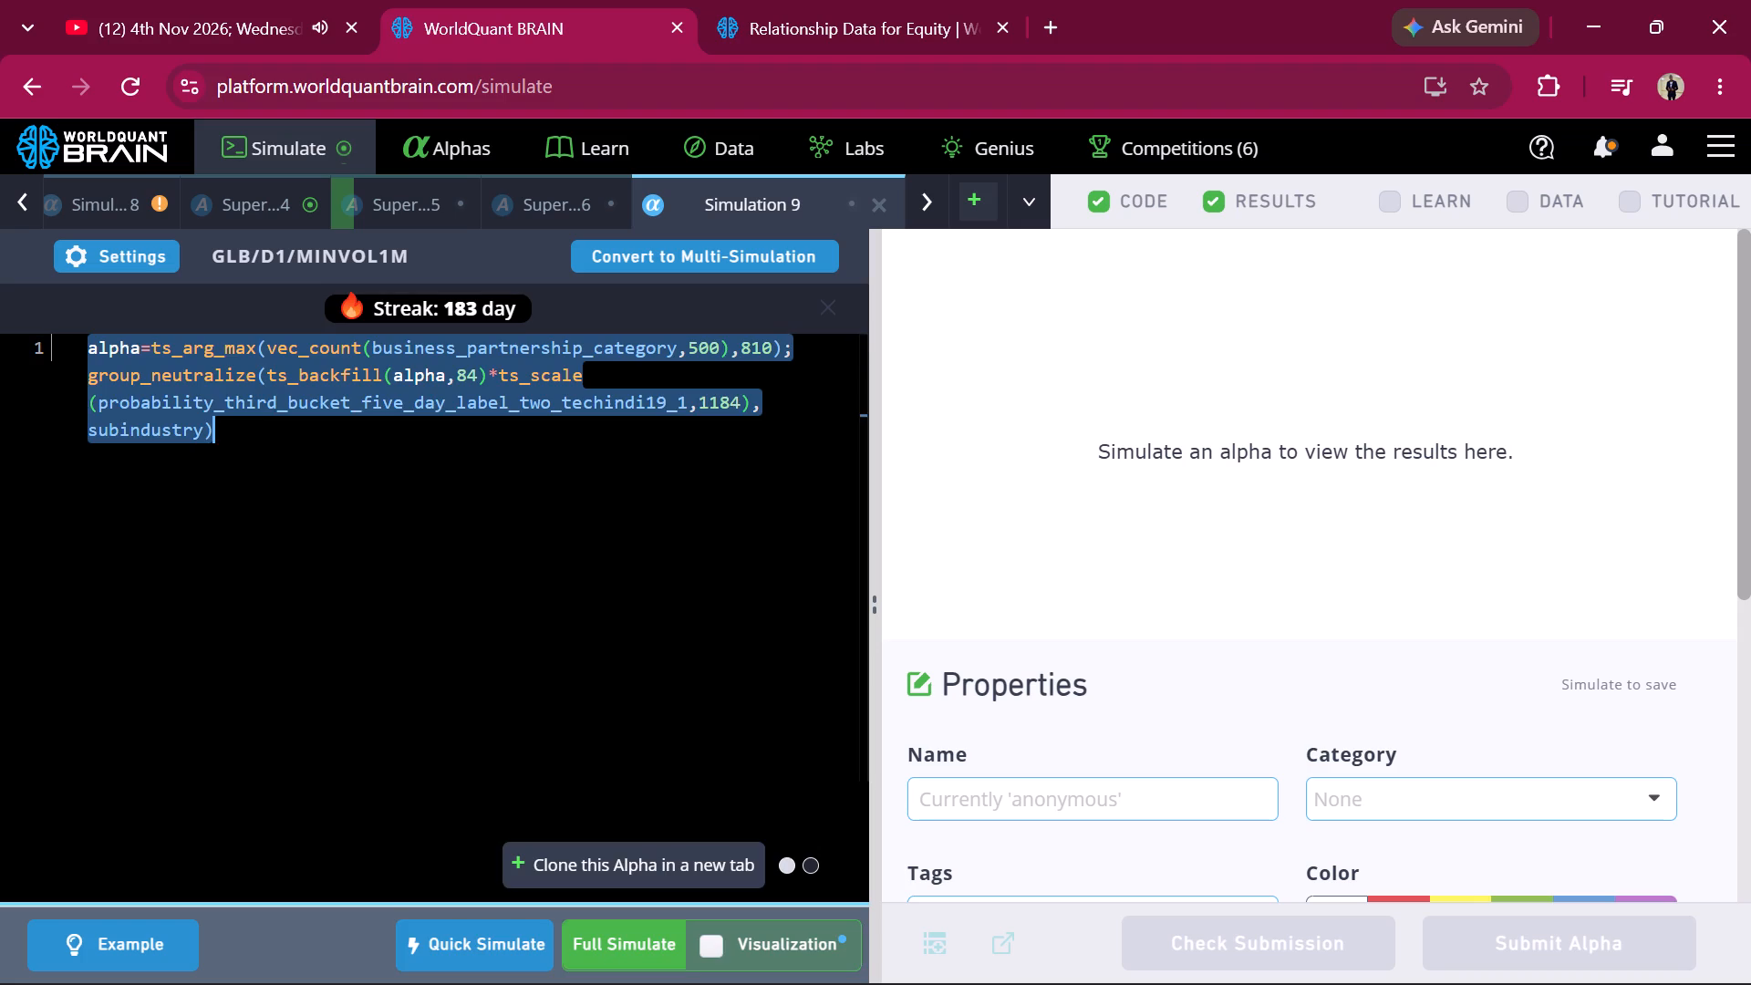
double_click(723, 349)
key(BackSpace)
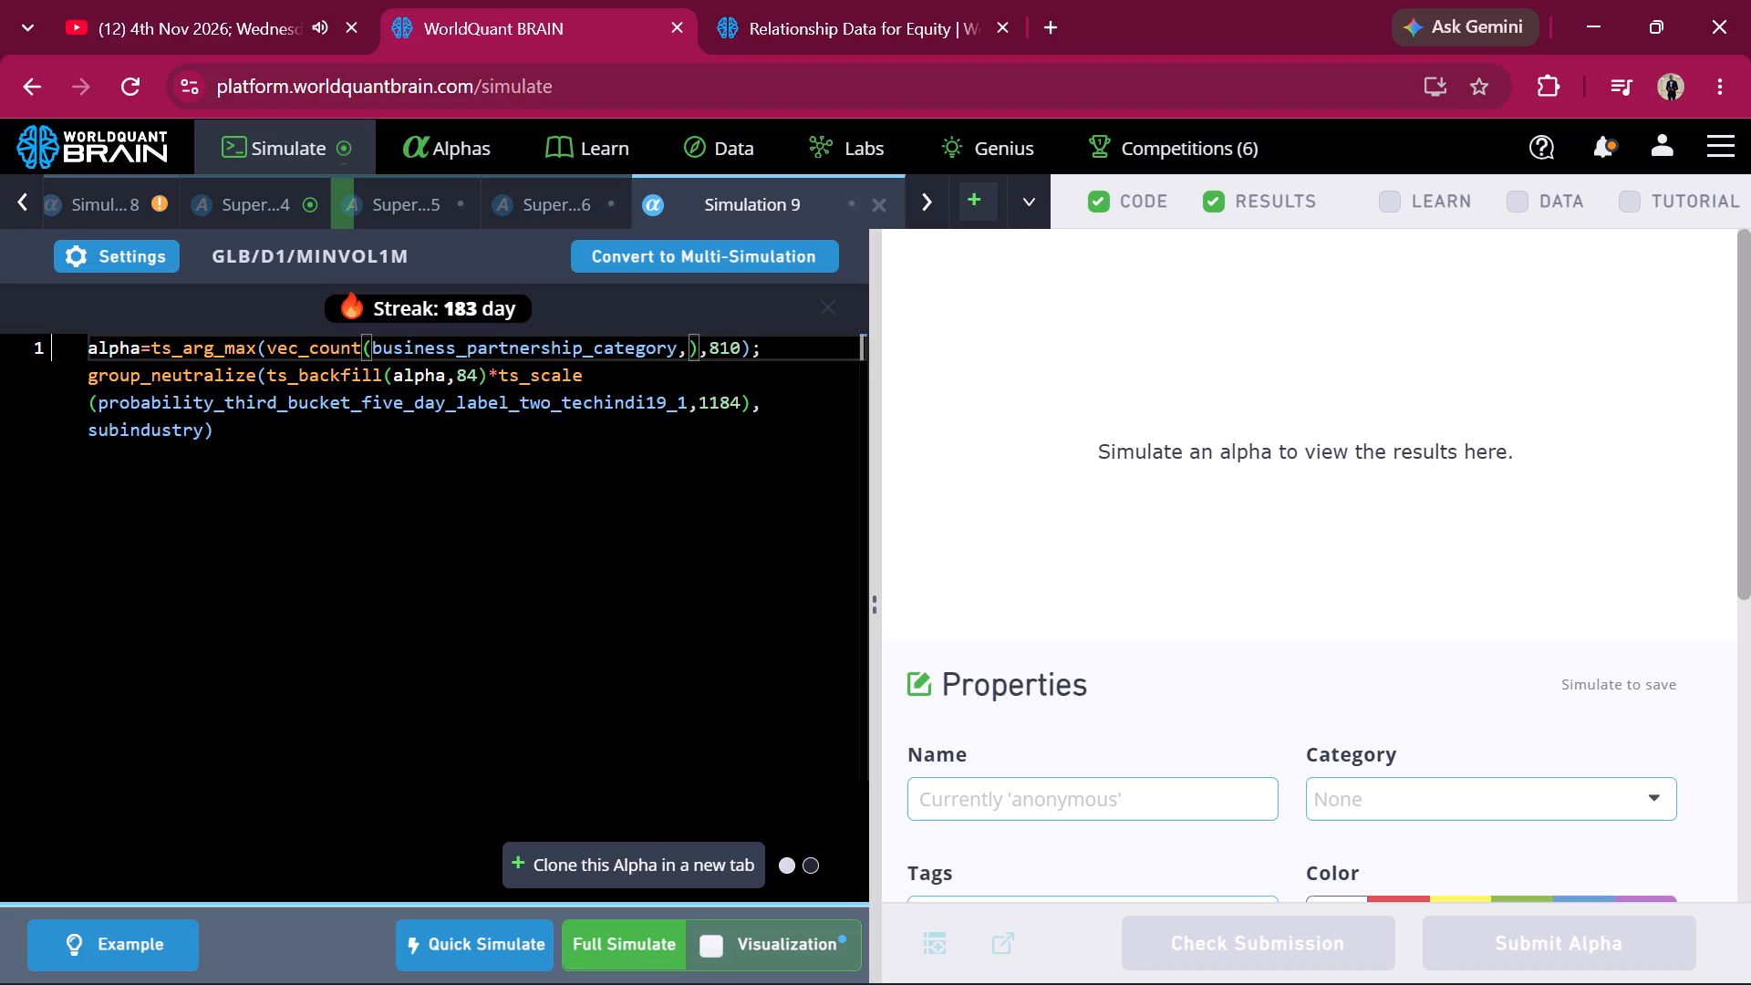
key(BackSpace)
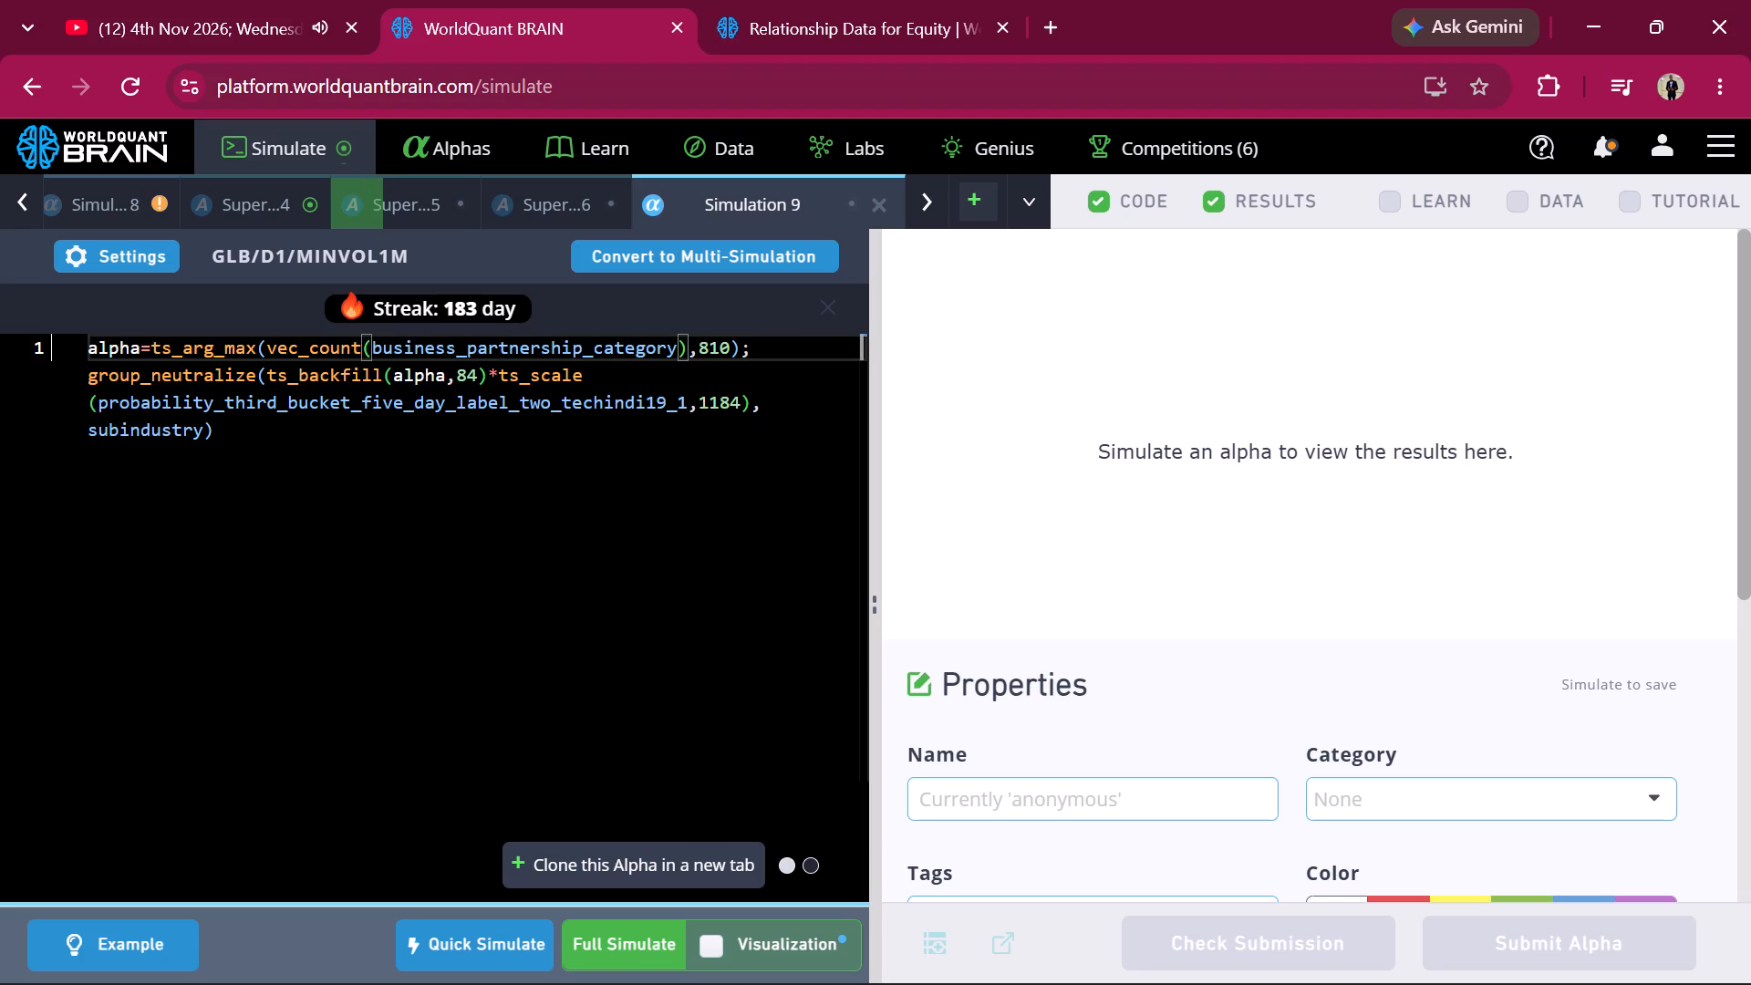
click(626, 940)
Clone Simulation 9's alpha in a new tab and replace business_partnership_category with company_competitor_entity_2 in the clone.
click(647, 869)
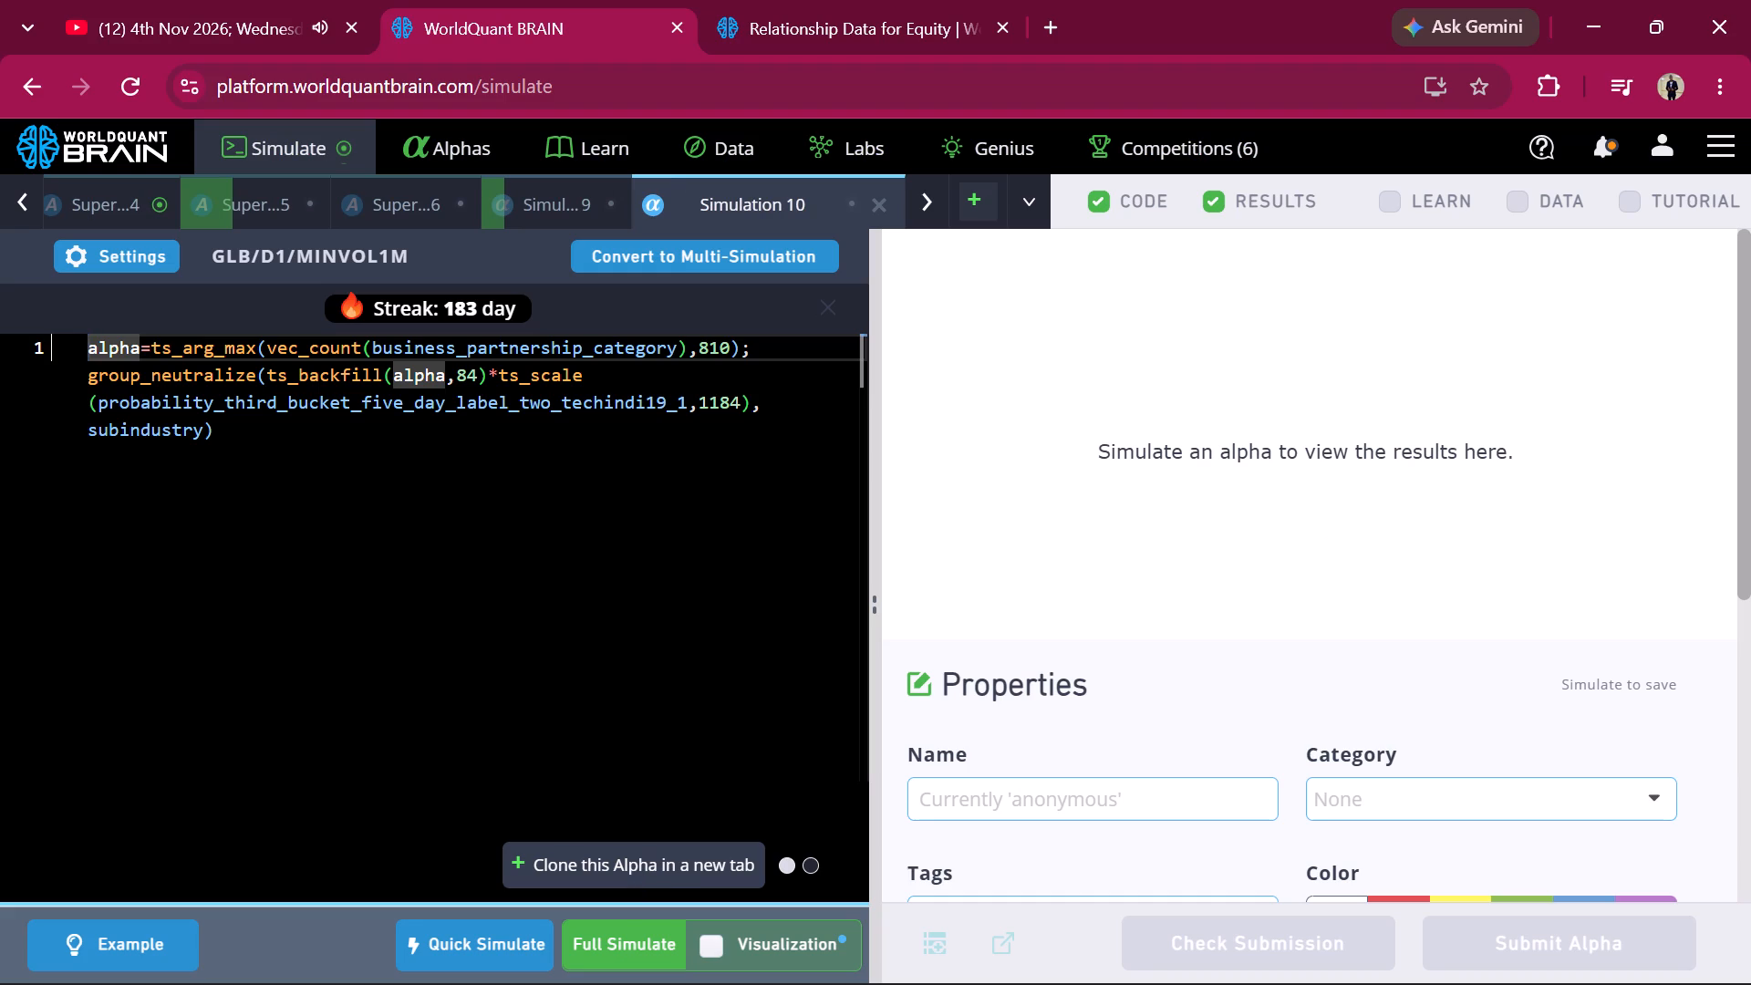
double_click(680, 349)
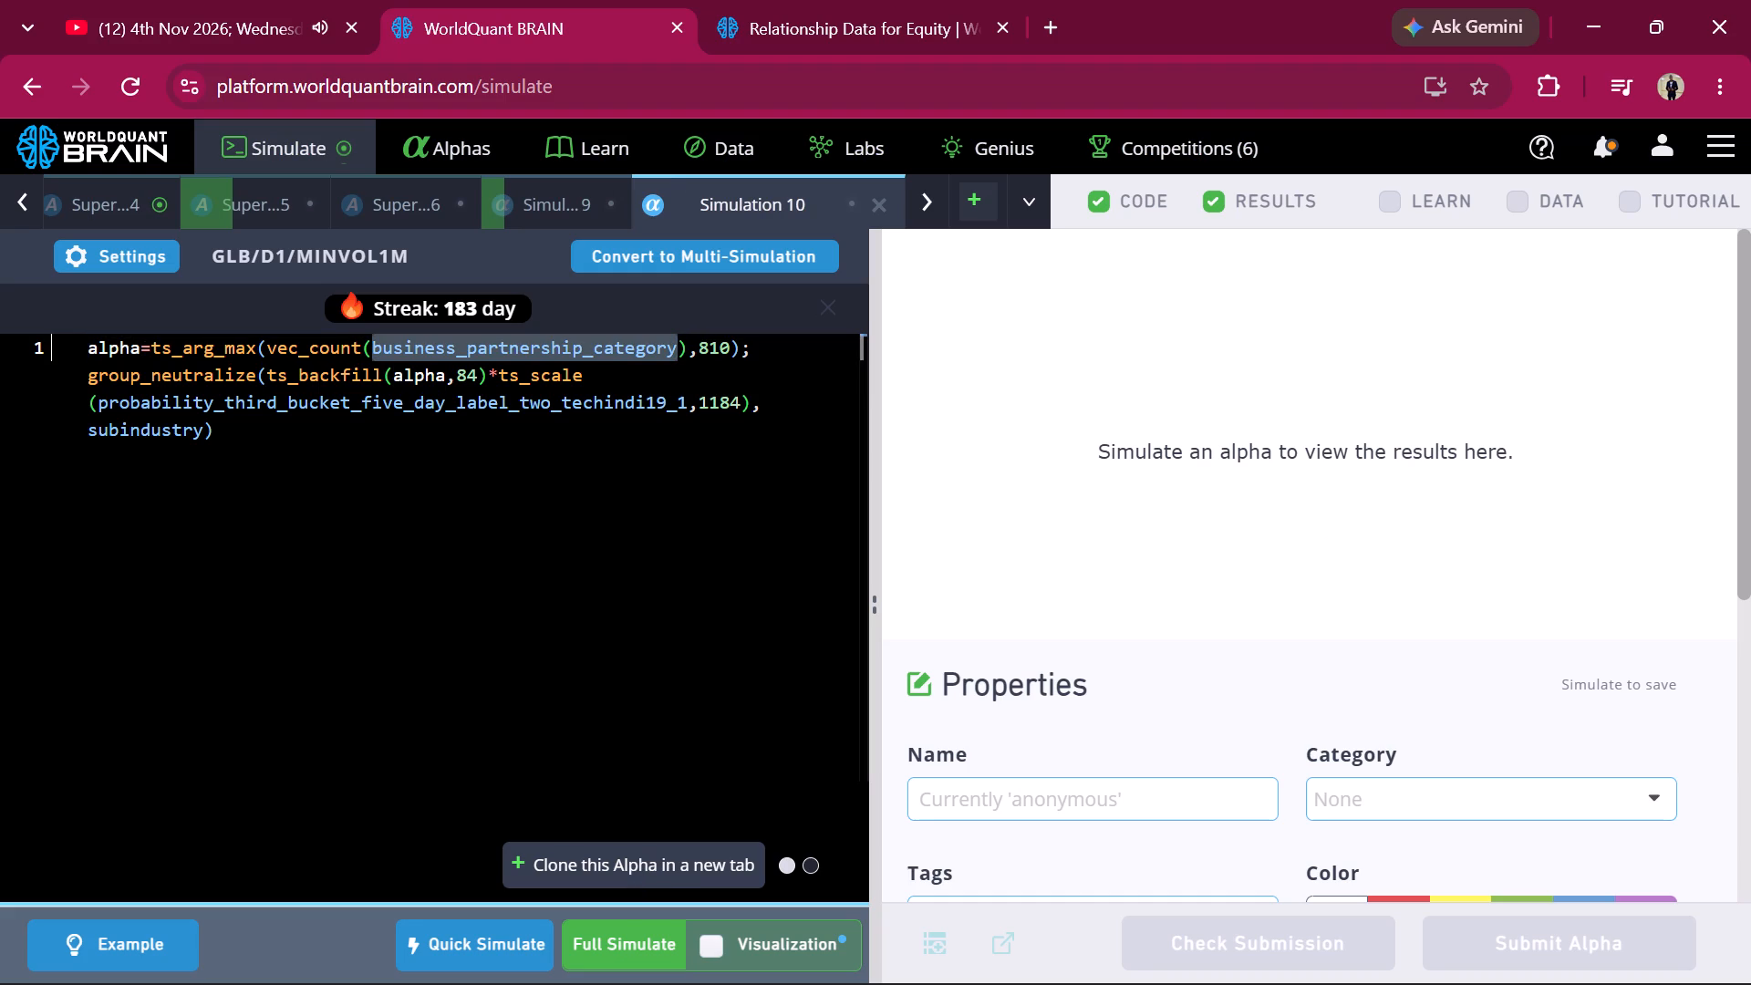
key(super+v)
click(596, 715)
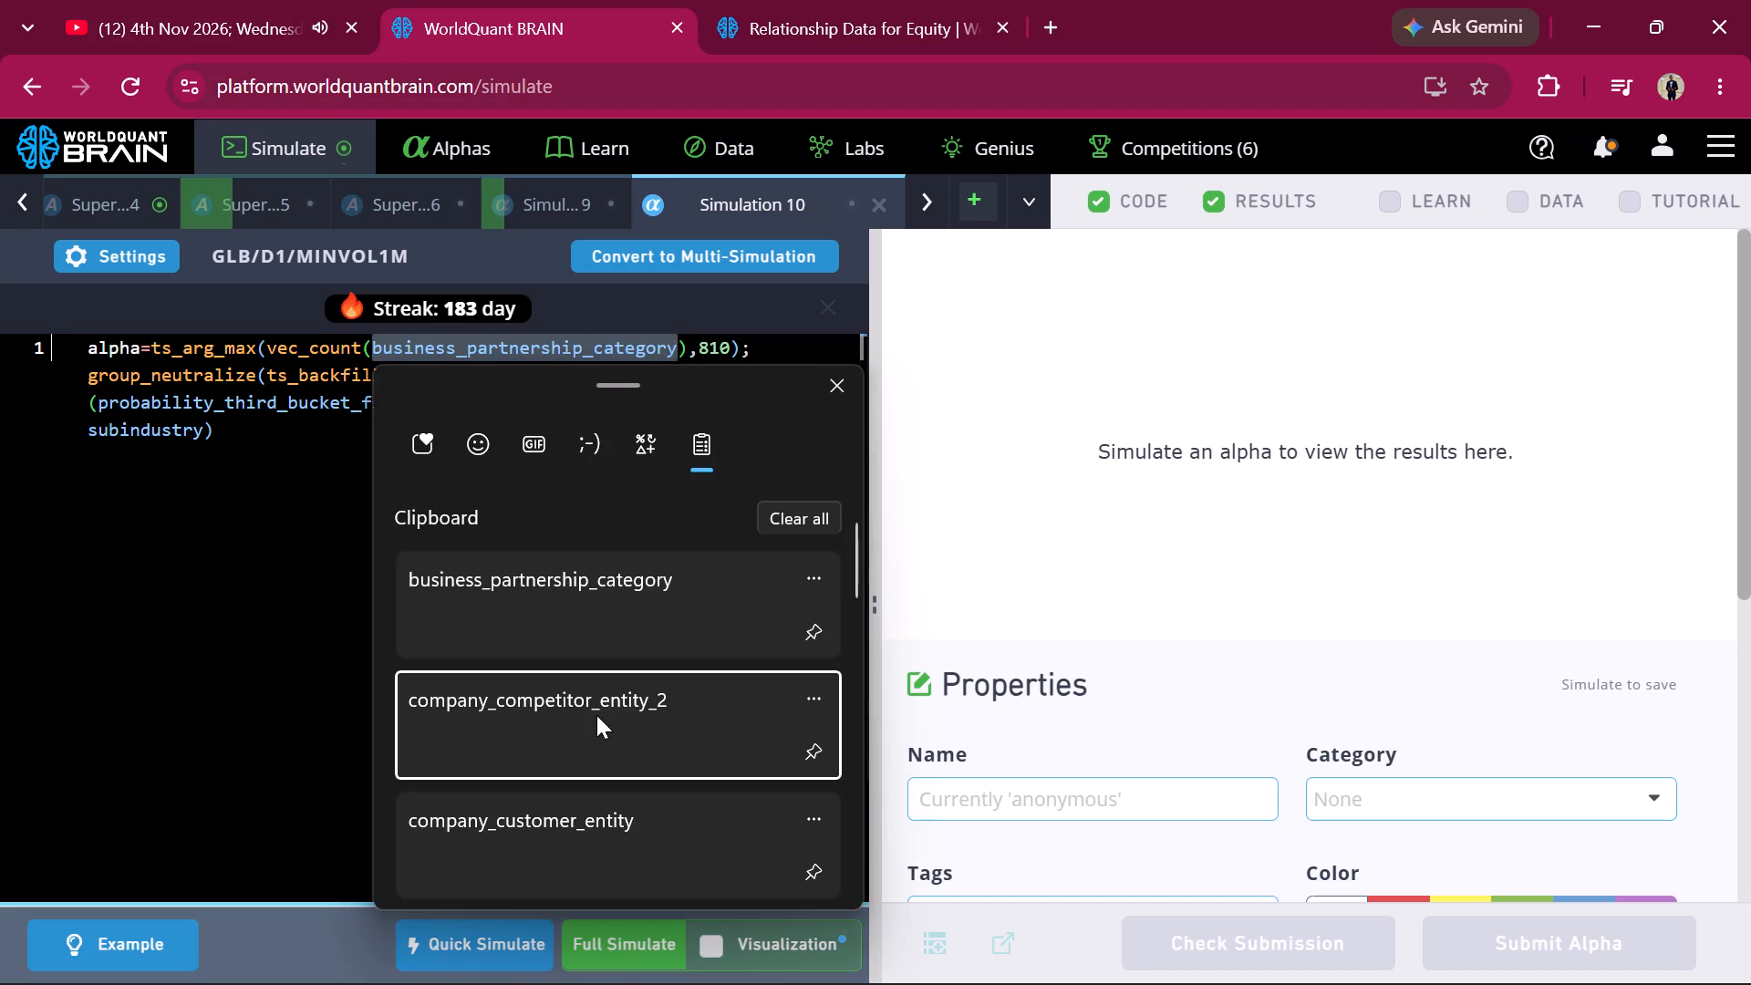
key(ctrl+v)
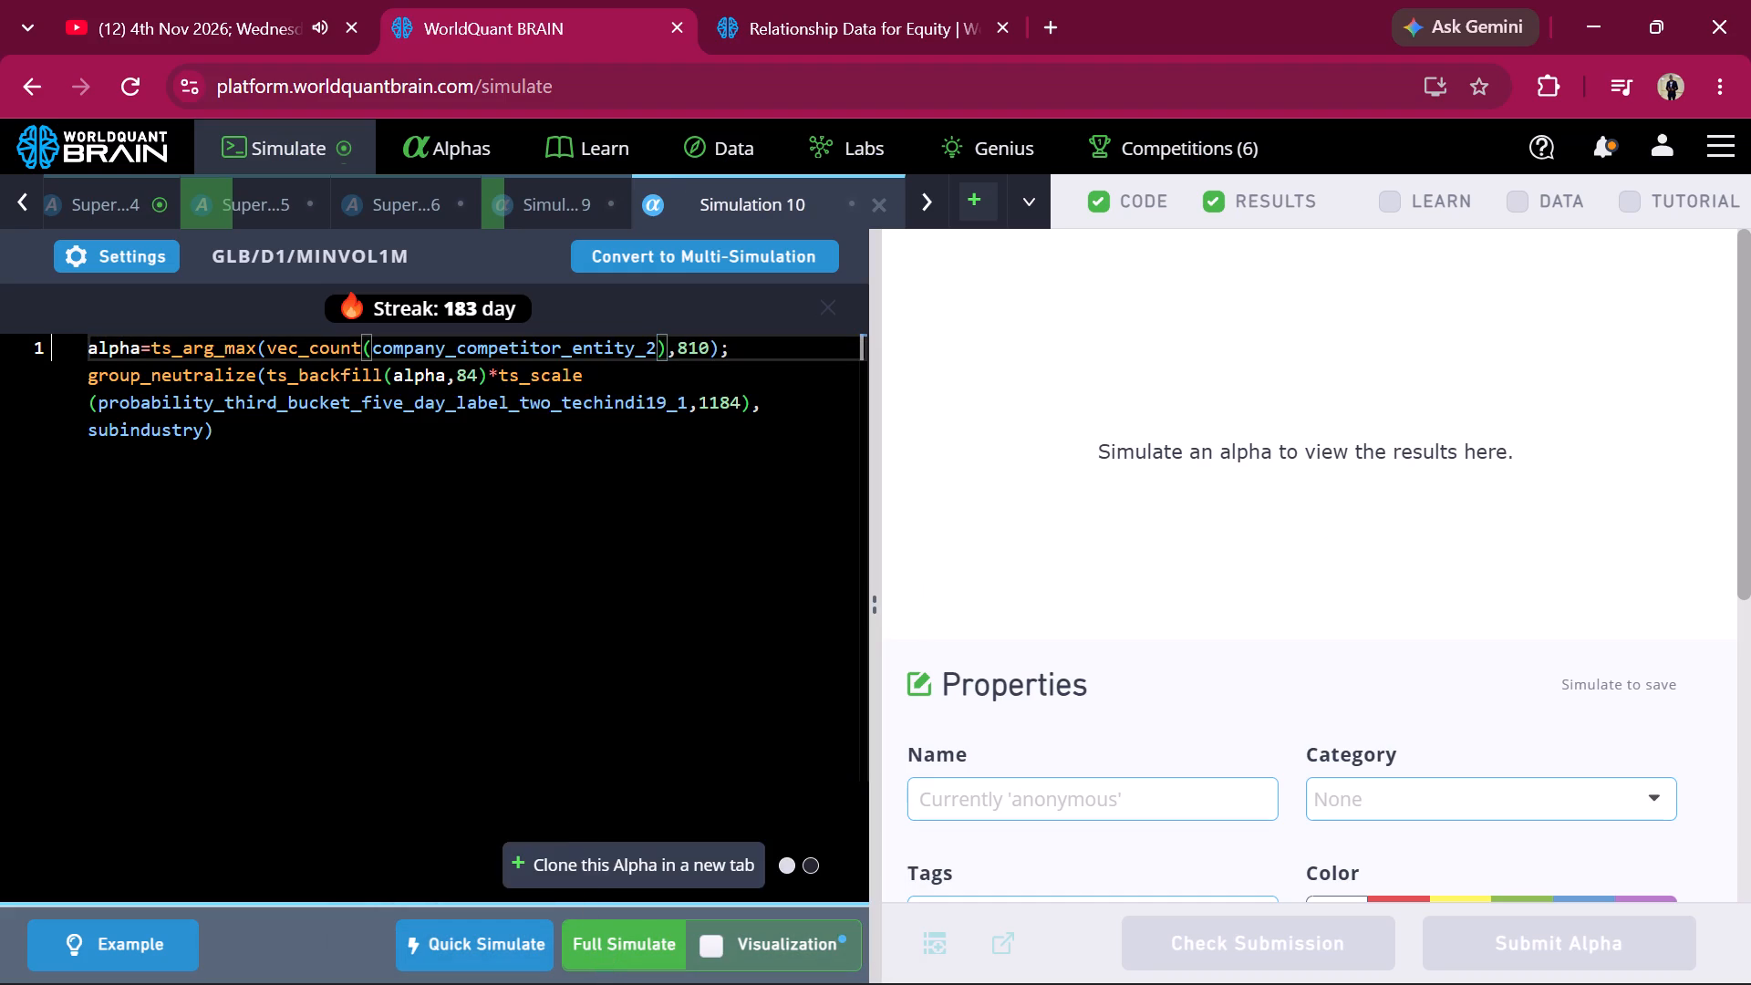
Set Simulation 10's neutralization to Fast Factors, apply the settings and start its full simulation.
click(136, 261)
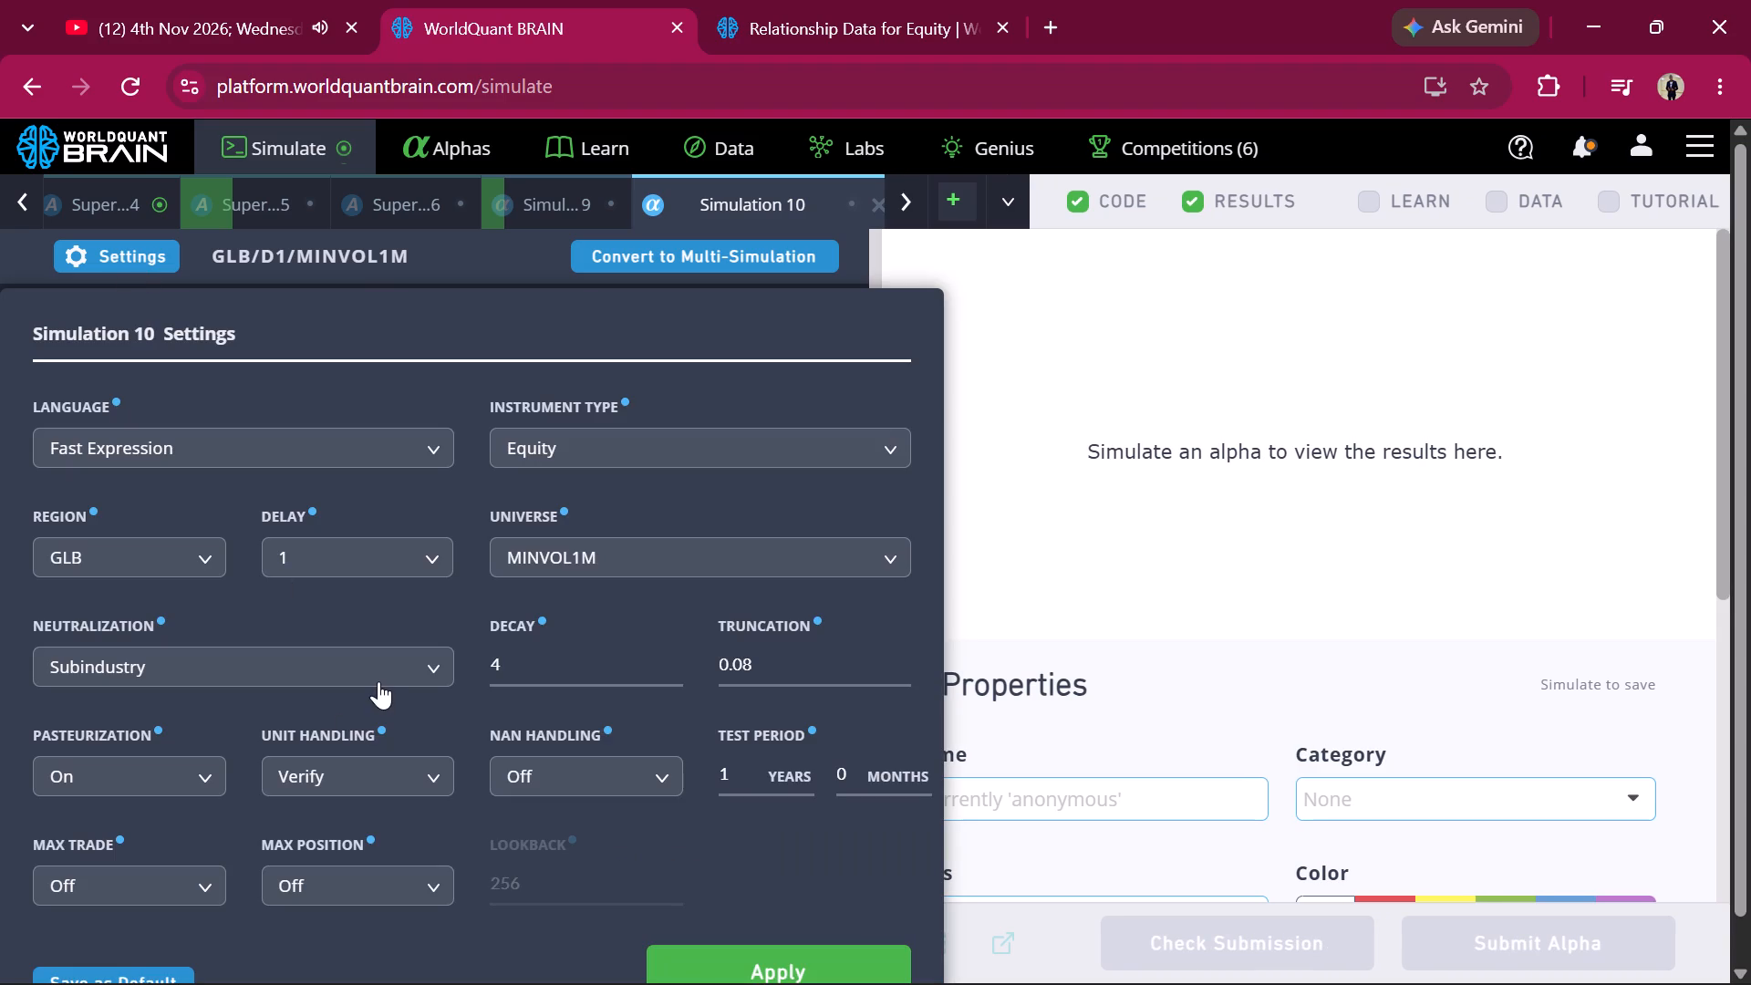
click(378, 681)
click(316, 865)
click(705, 969)
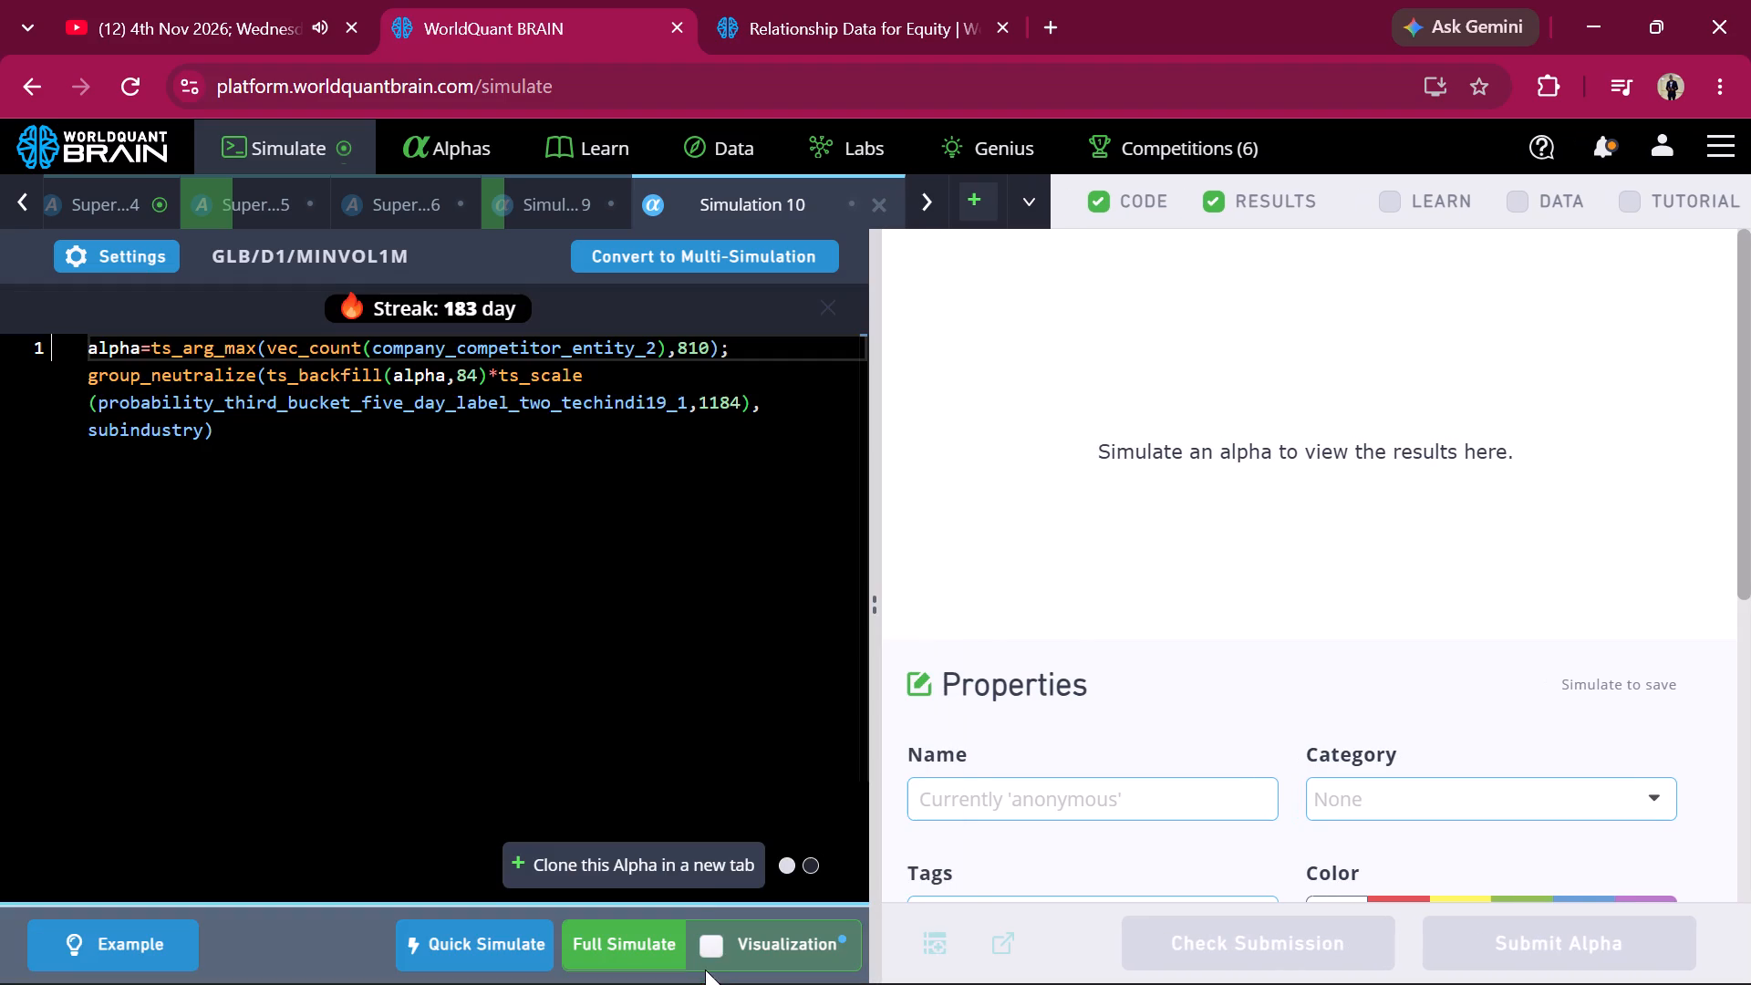
click(630, 933)
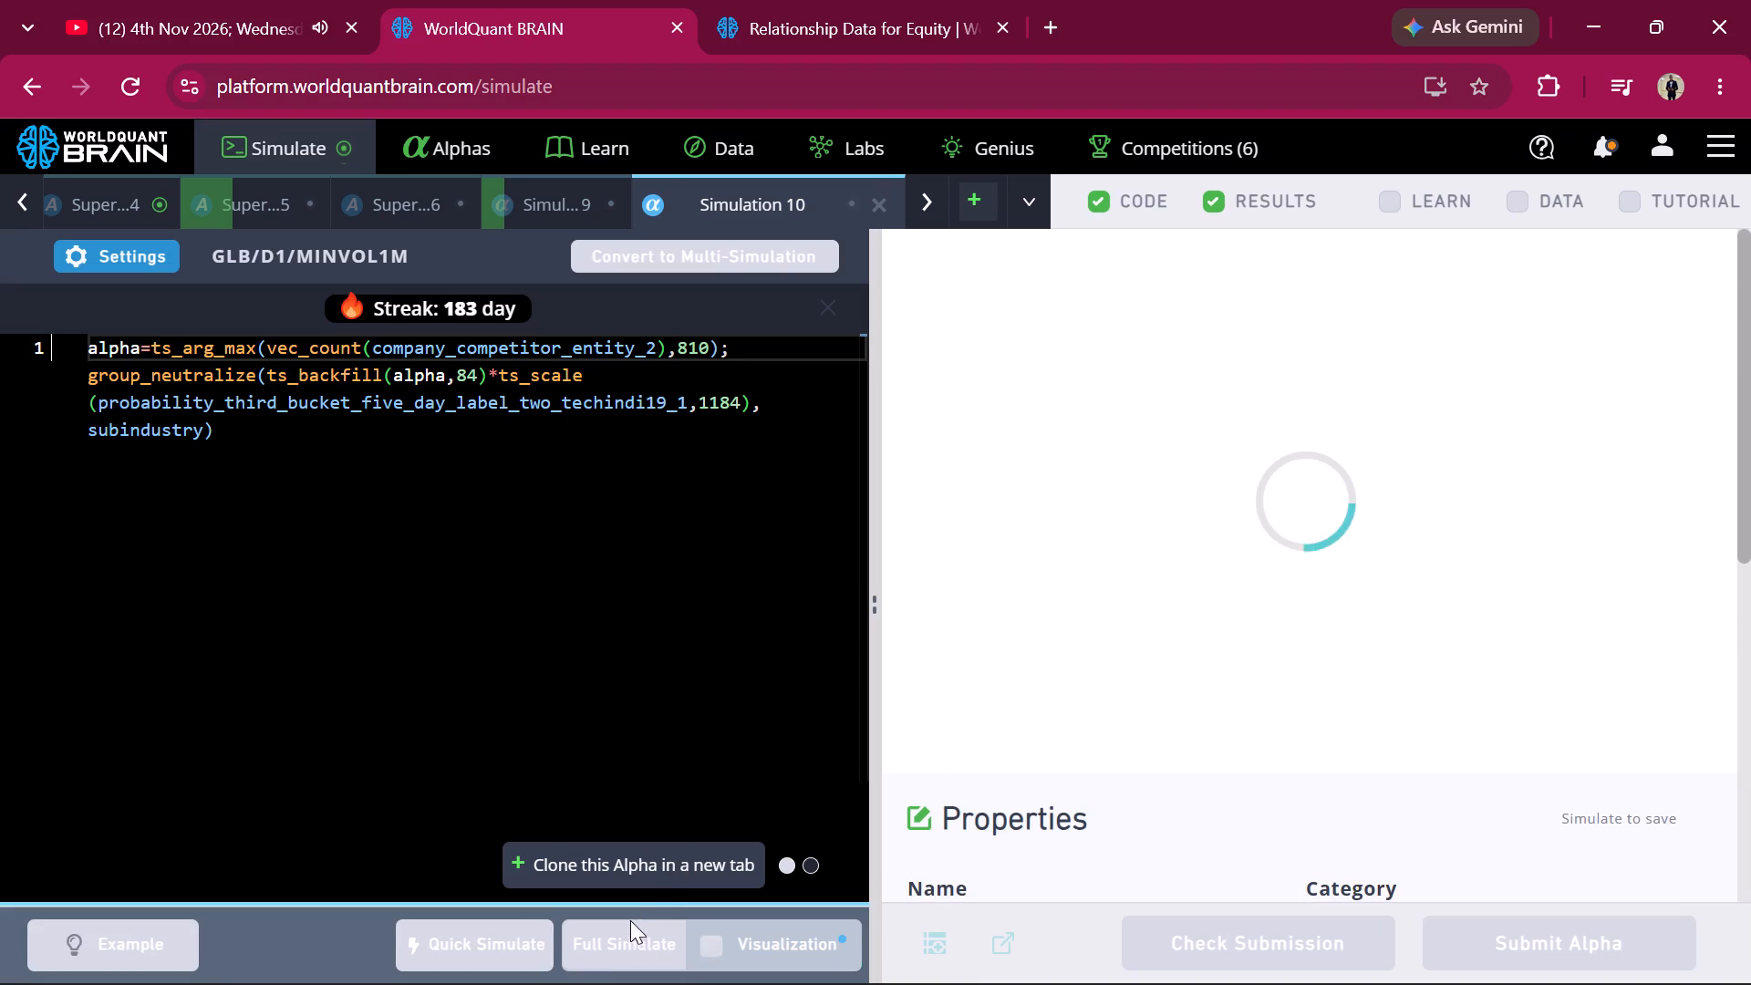
Clone Simulation 10's alpha in a new tab, replace company_competitor_entity_2 with company_customer_entity, and start the clone's full simulation.
click(635, 867)
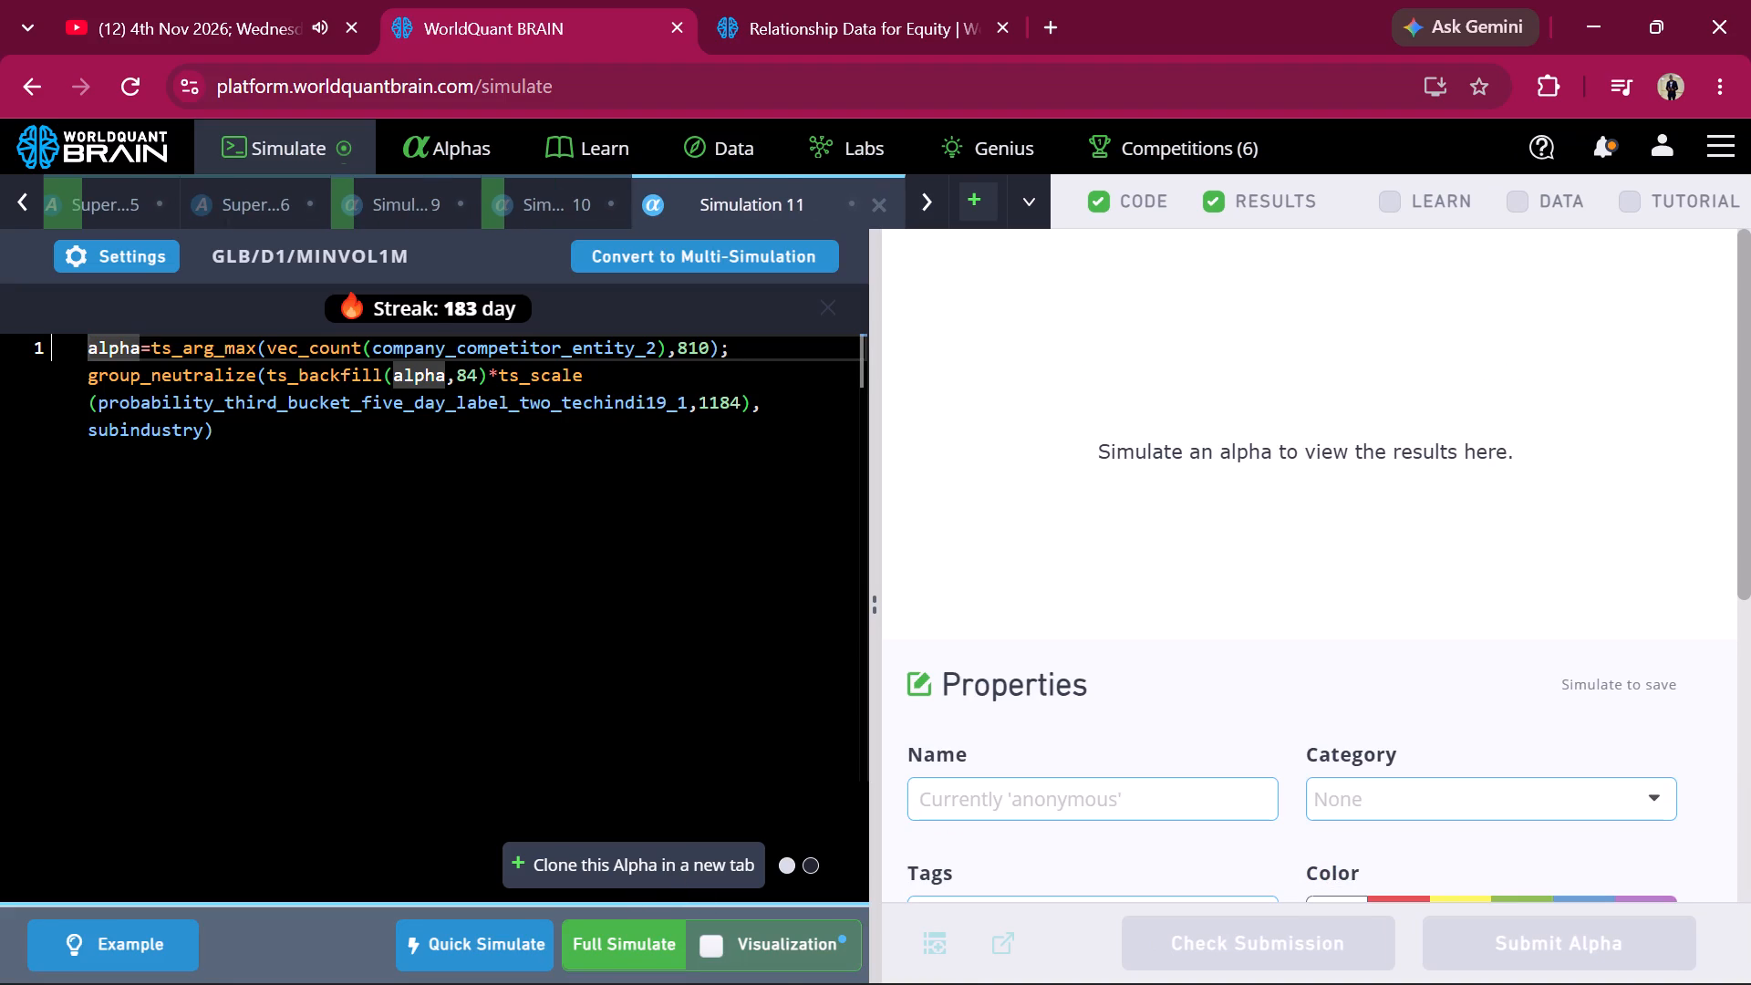
double_click(659, 352)
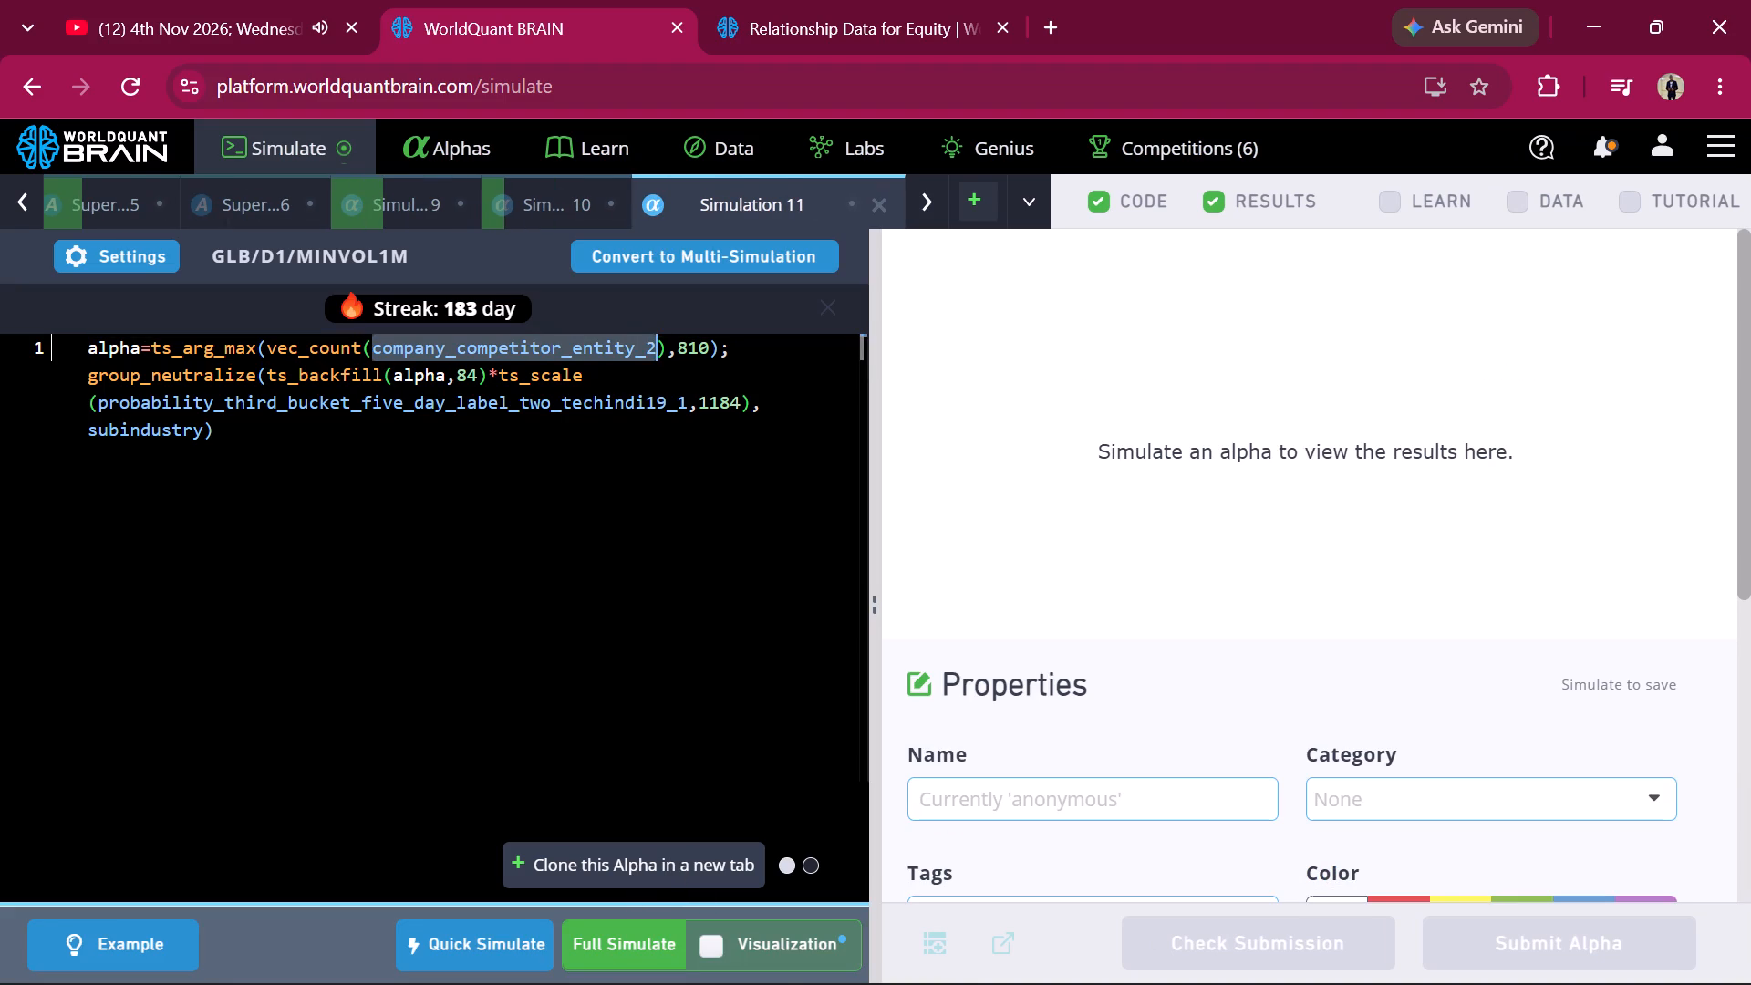
key(super+v)
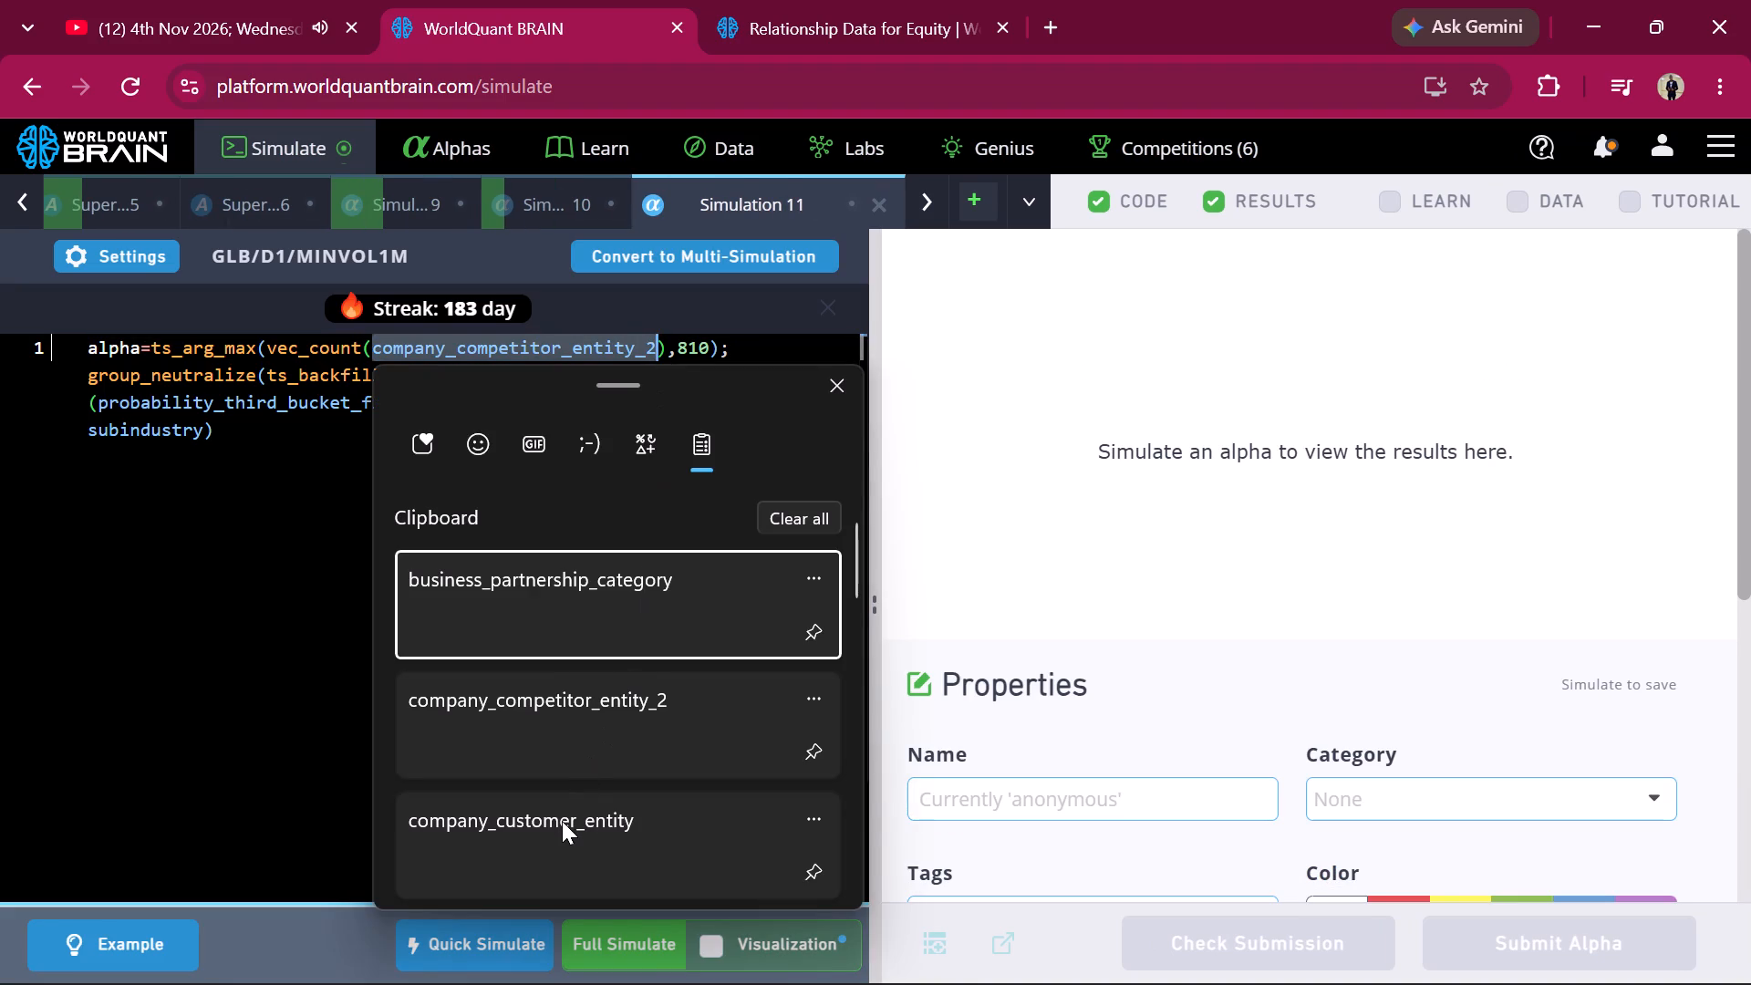
click(562, 821)
key(ctrl+v)
click(603, 950)
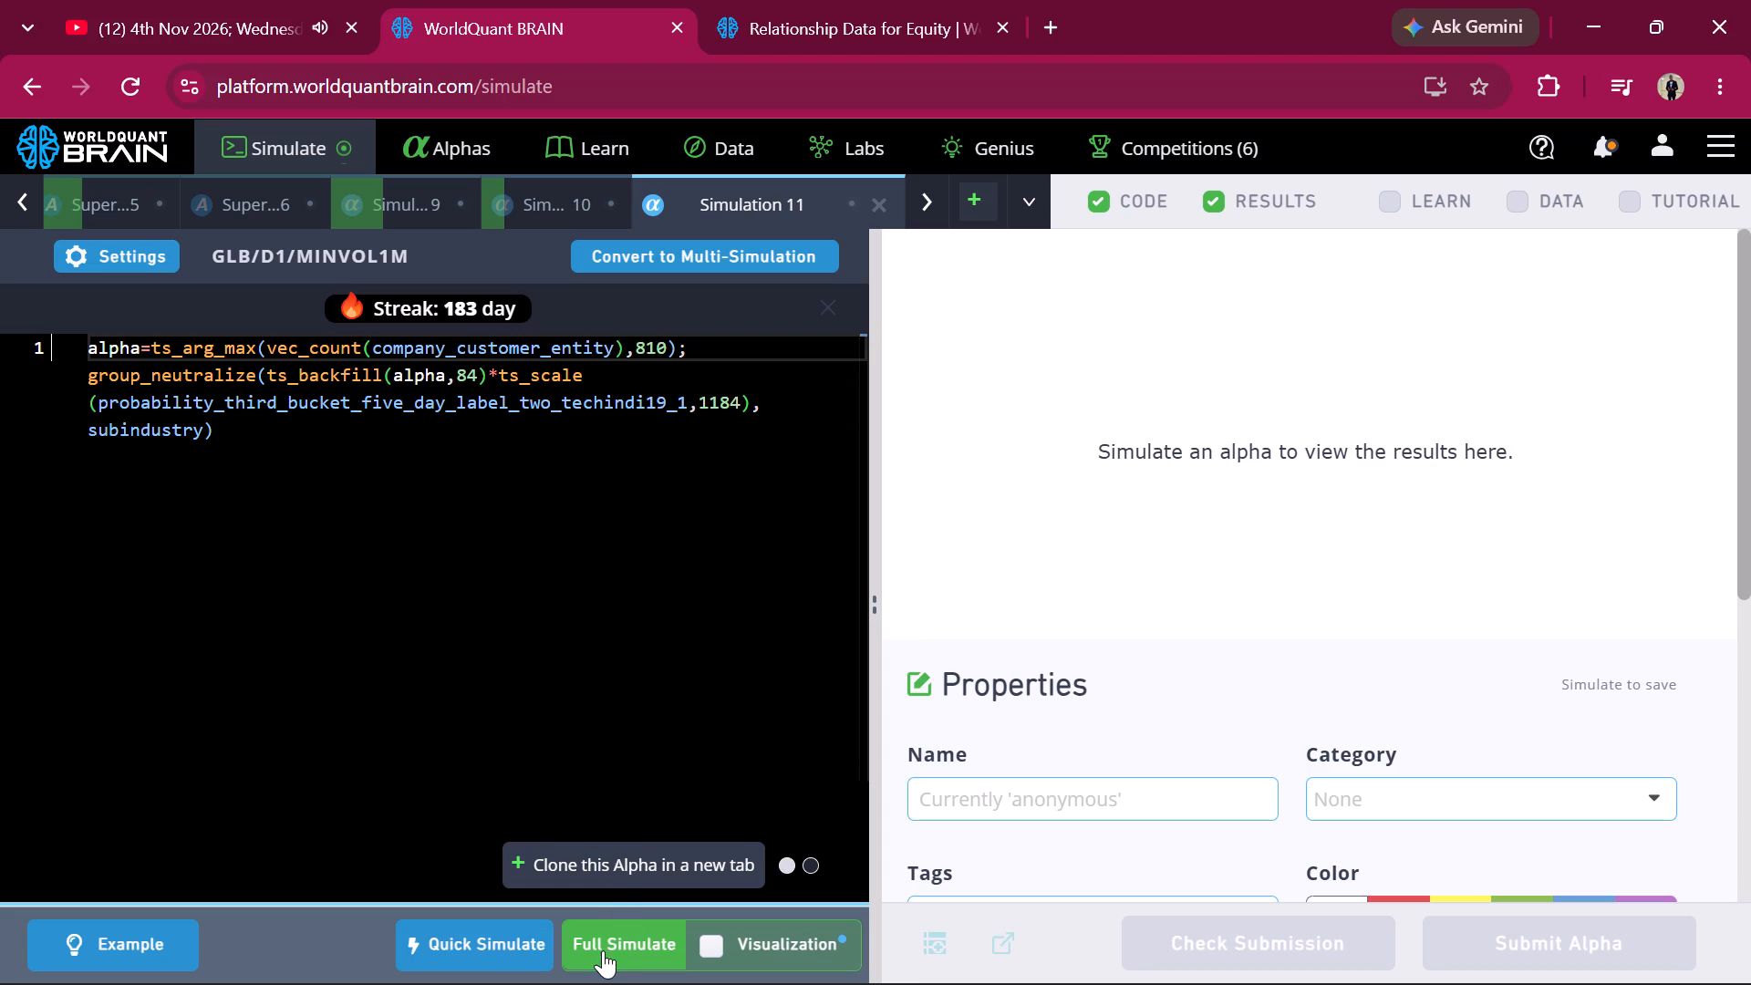
Clone Simulation 11's alpha in a new tab, replace company_customer_entity with company_partner_entity, and start the clone's full simulation.
click(619, 867)
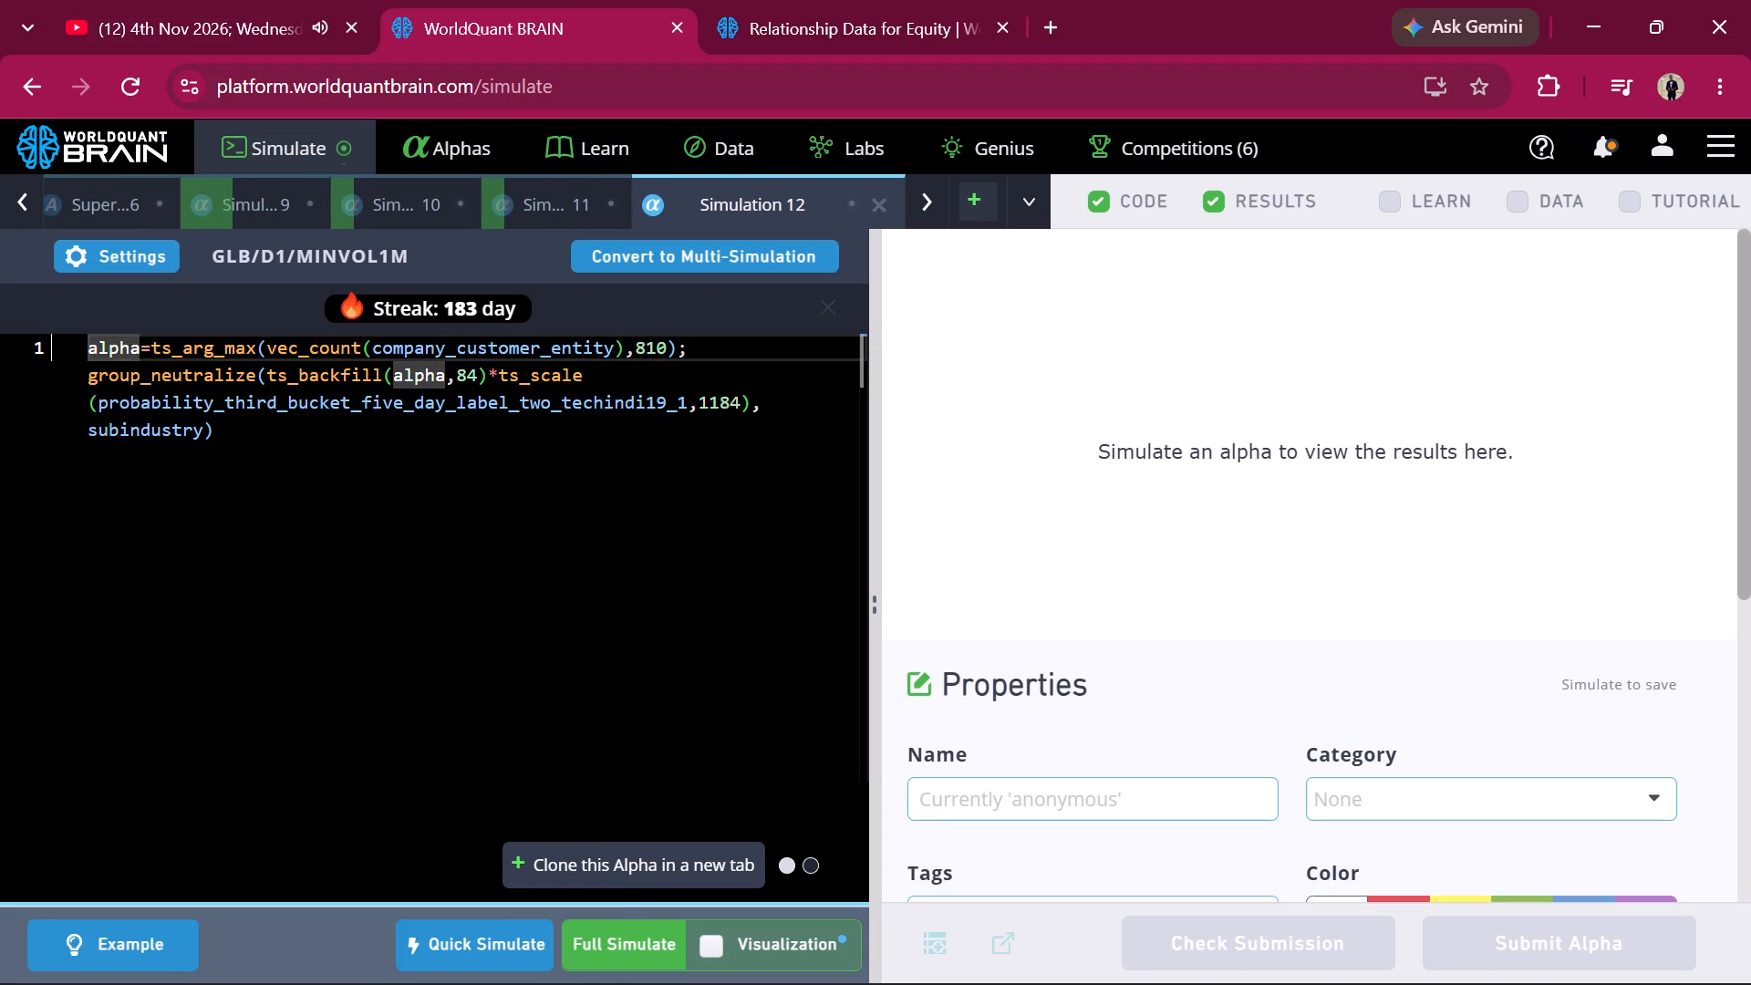
double_click(616, 355)
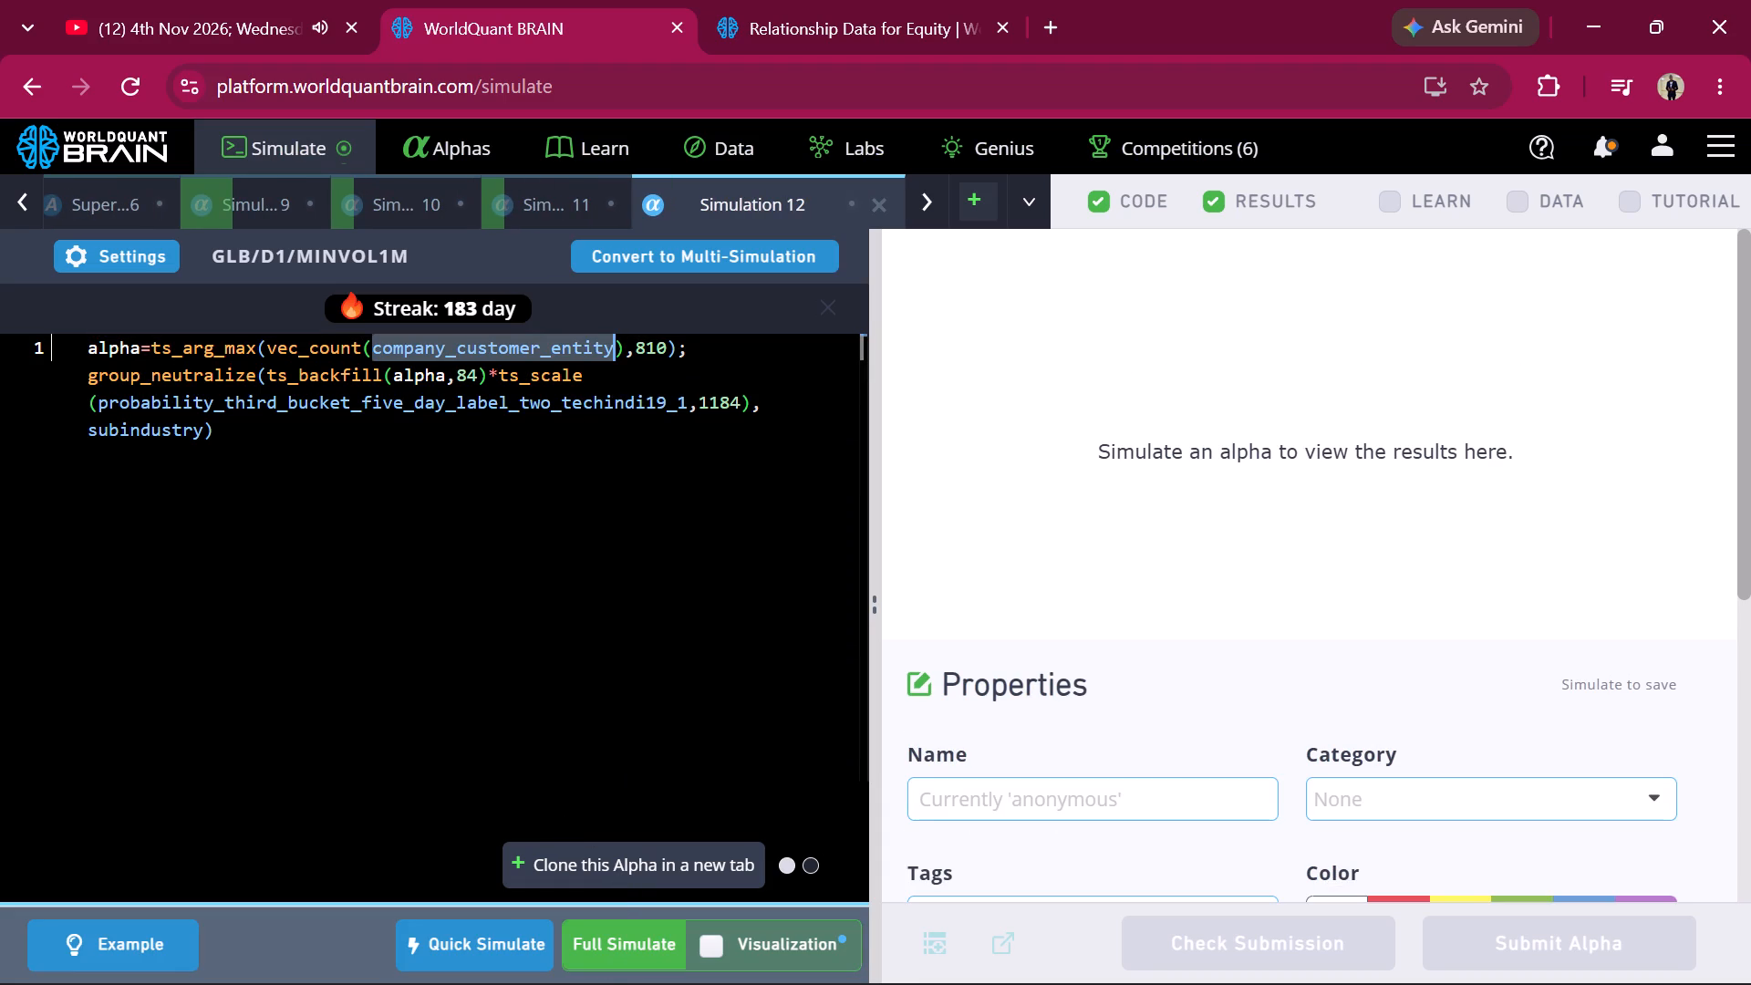
key(ctrl+c)
key(ctrl+v)
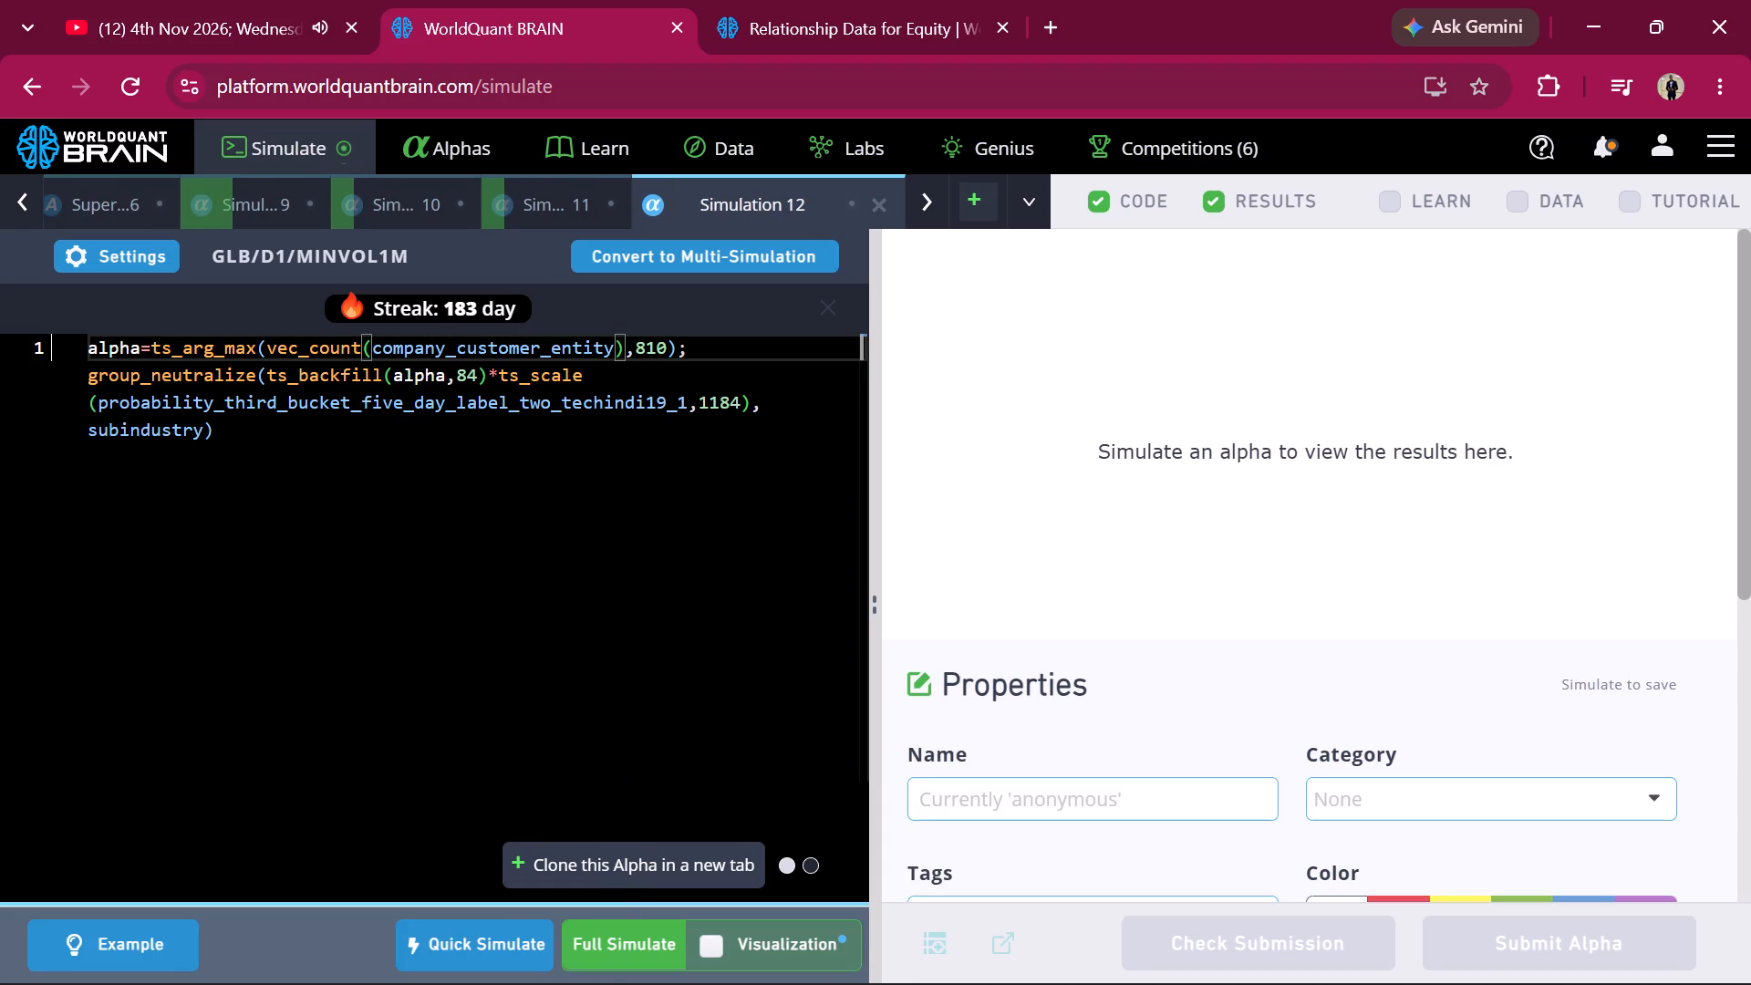
key(super+v)
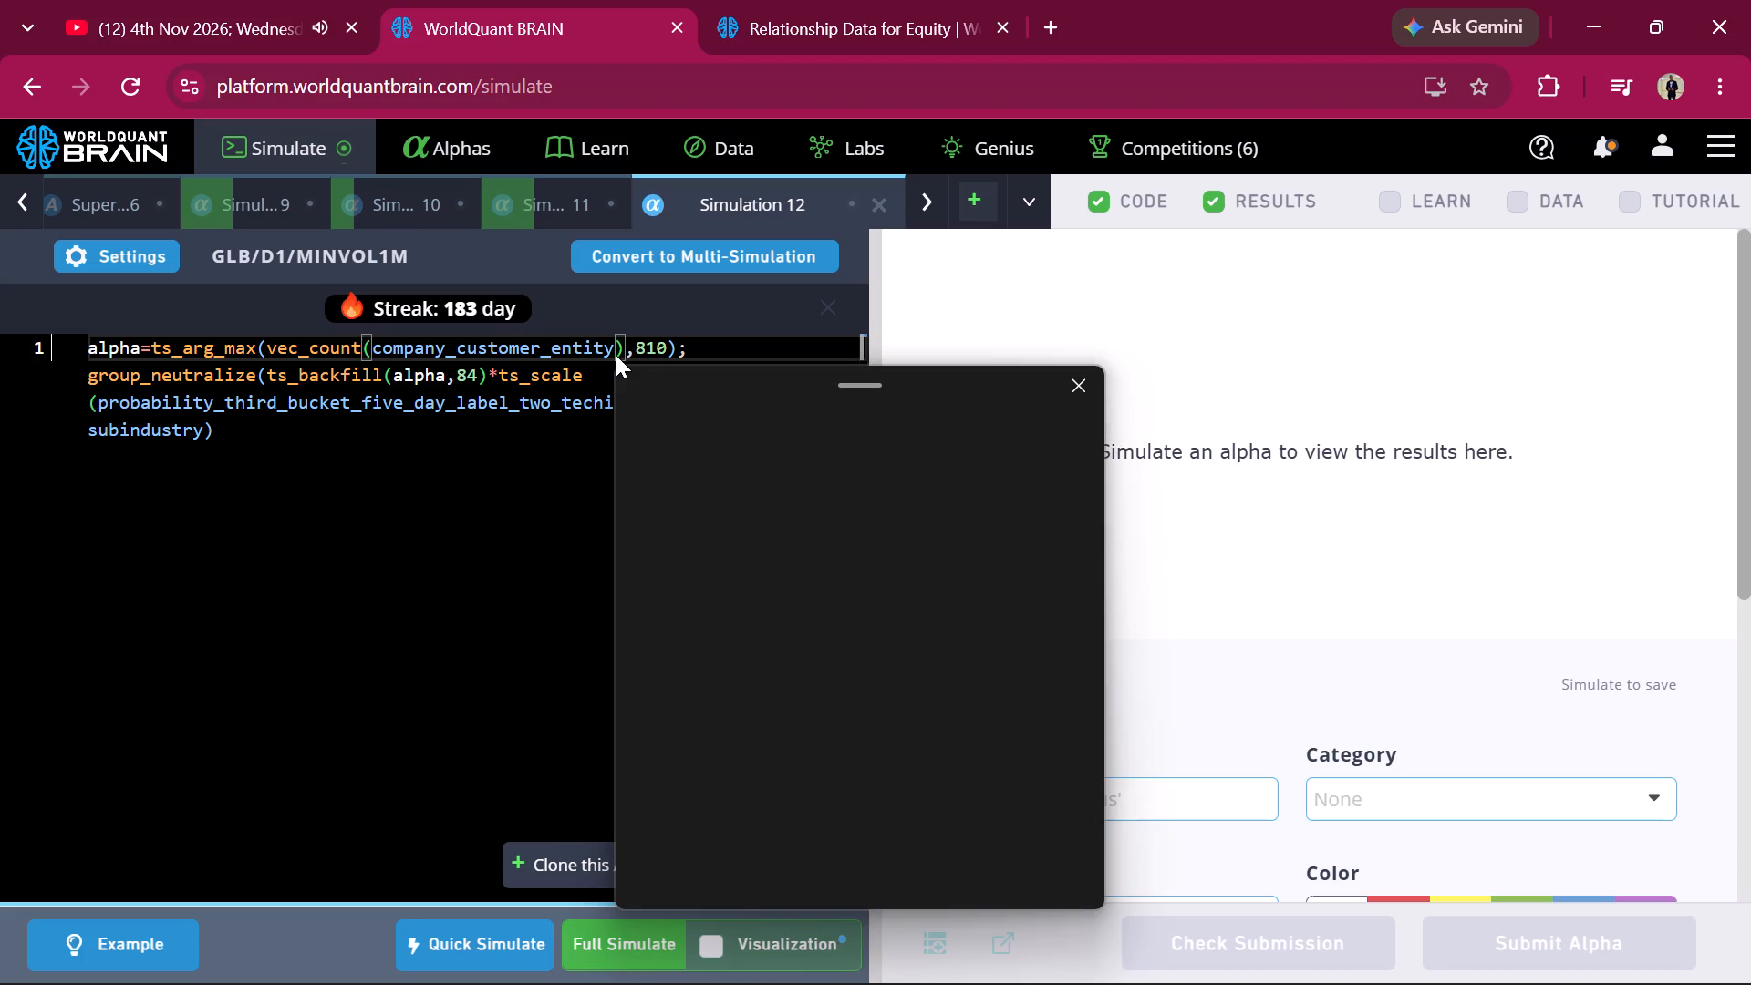
scroll(771, 701, down, 3)
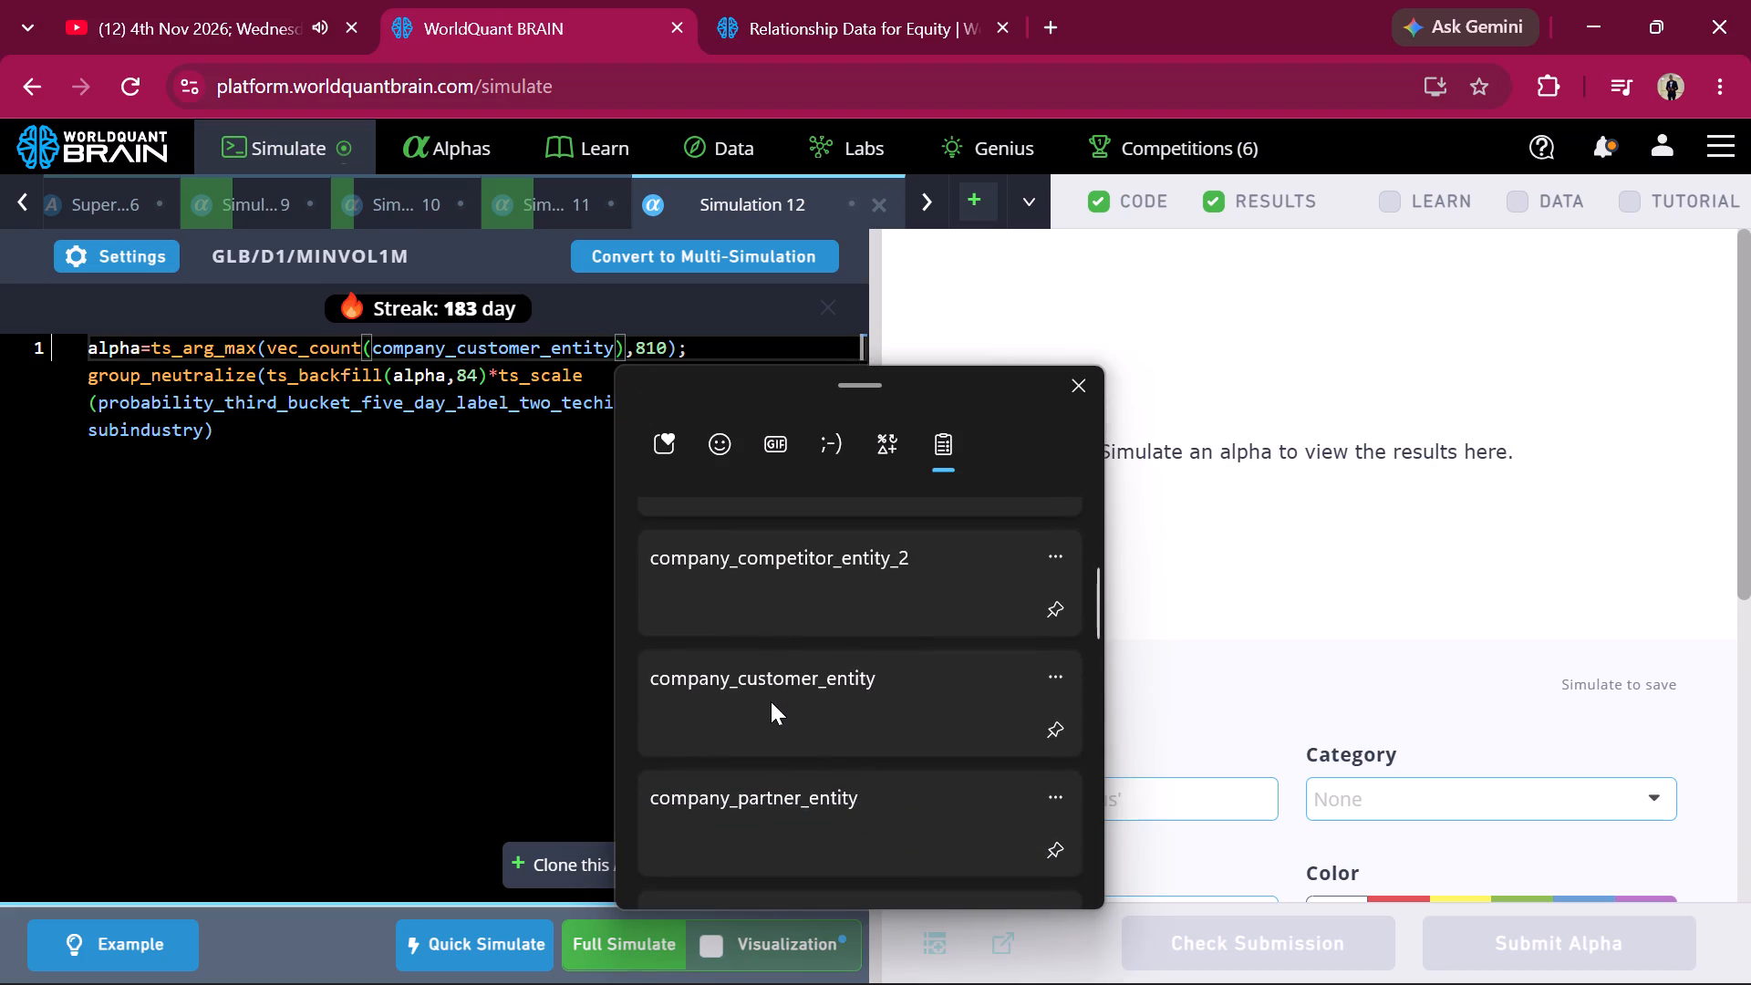
scroll(771, 701, down, 1)
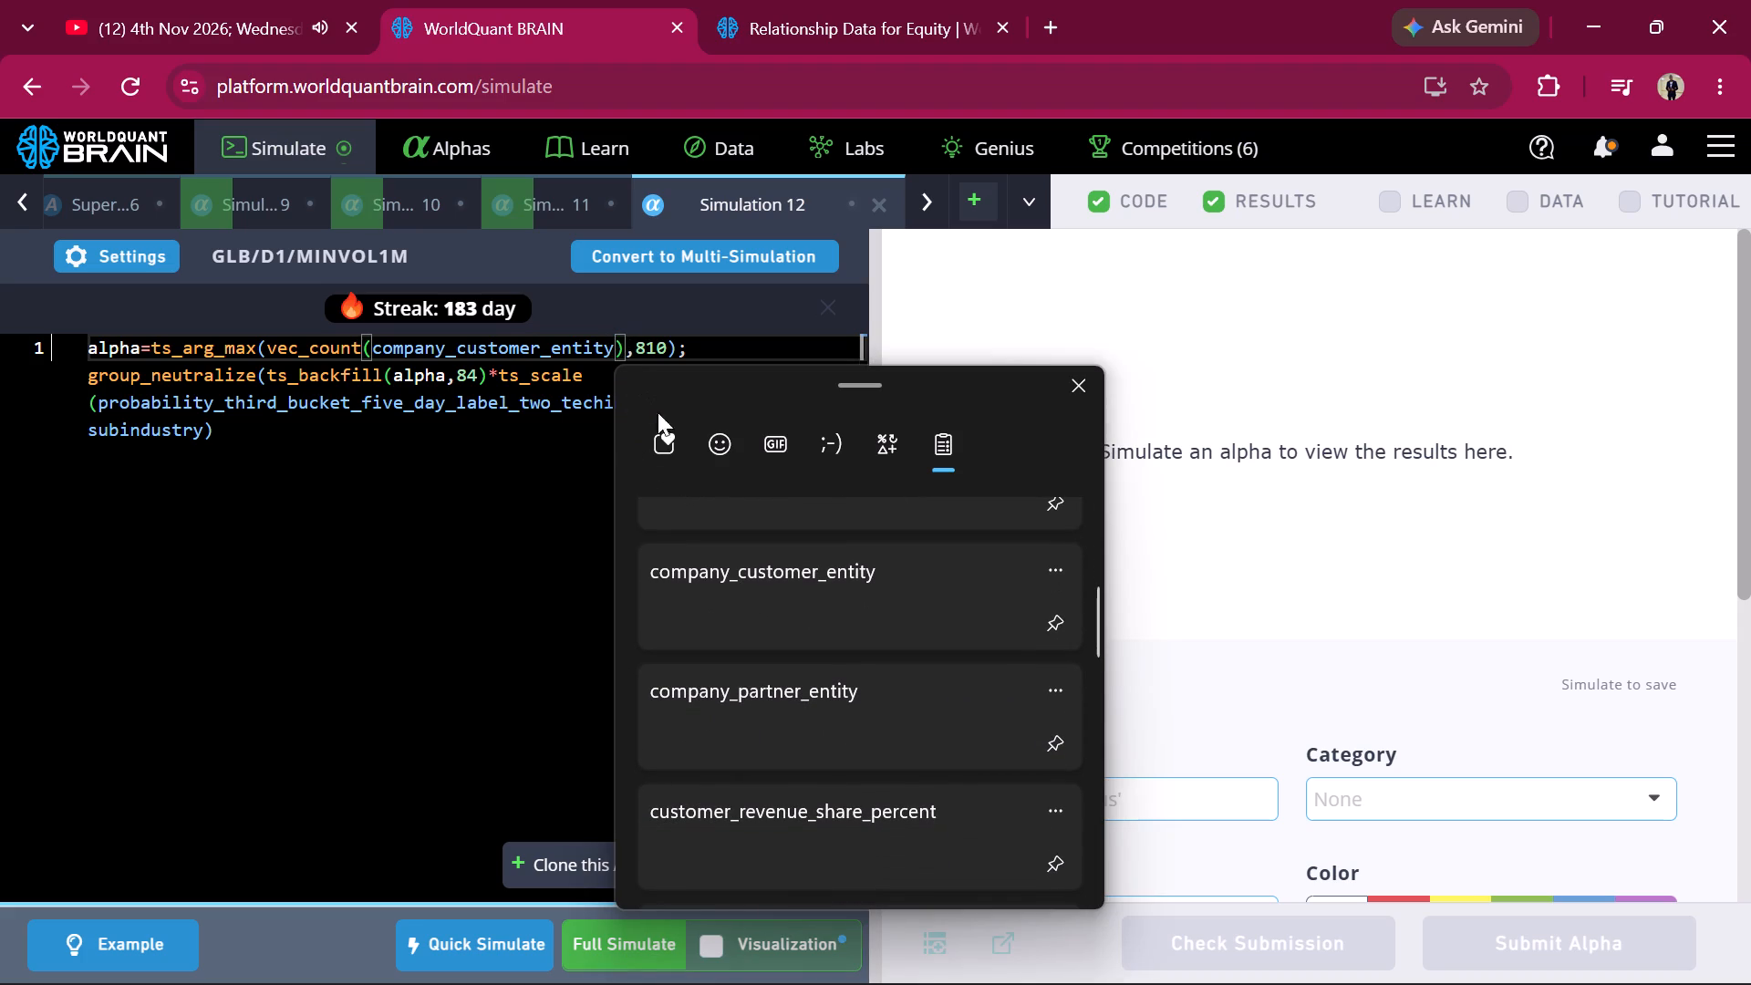
triple_click(616, 348)
triple_click(616, 348)
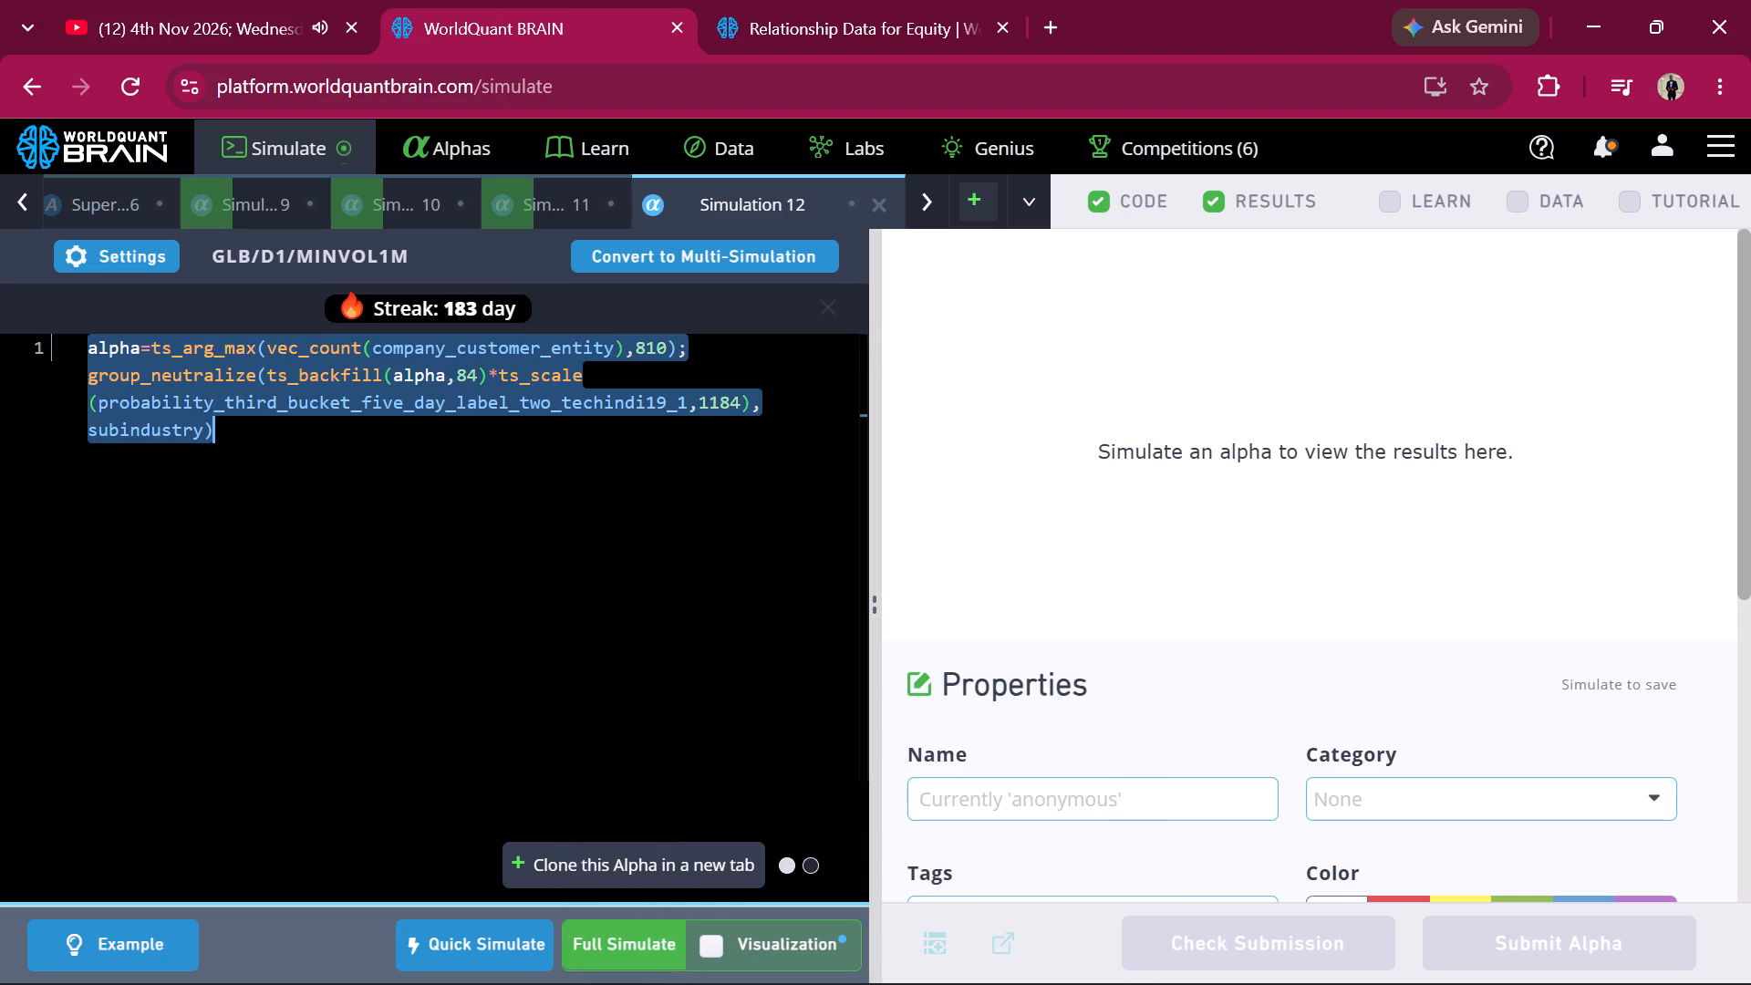
double_click(616, 348)
key(super+v)
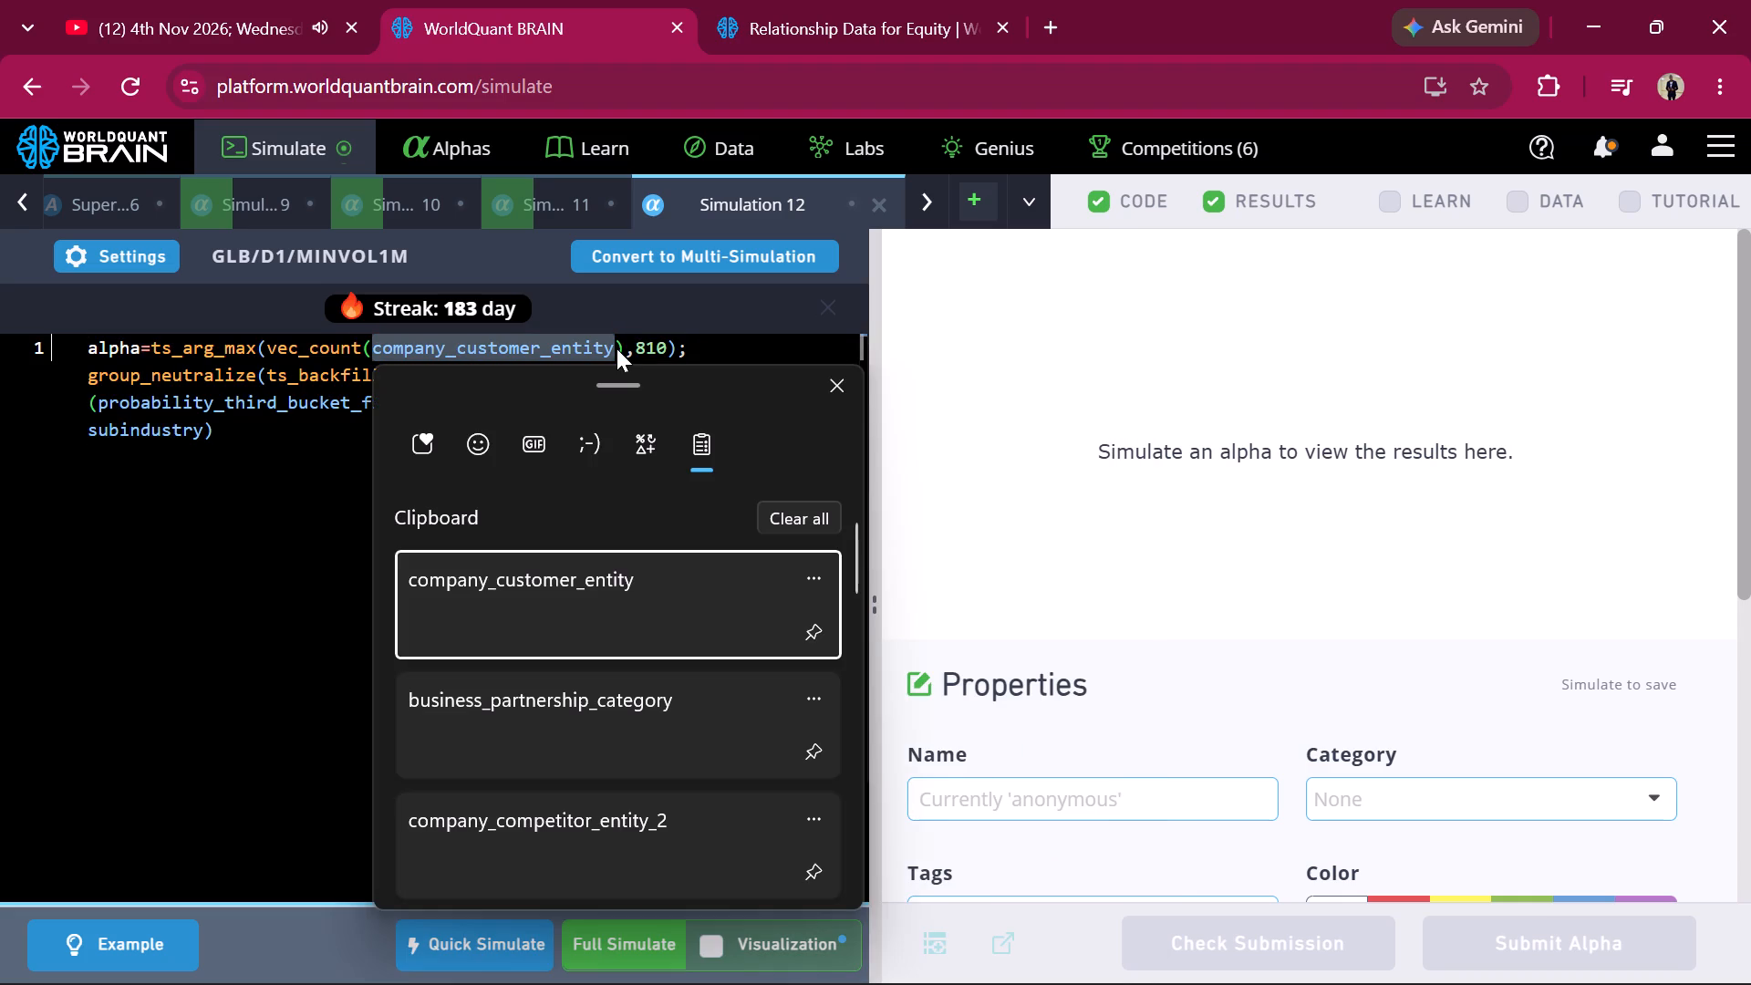
scroll(572, 708, down, 4)
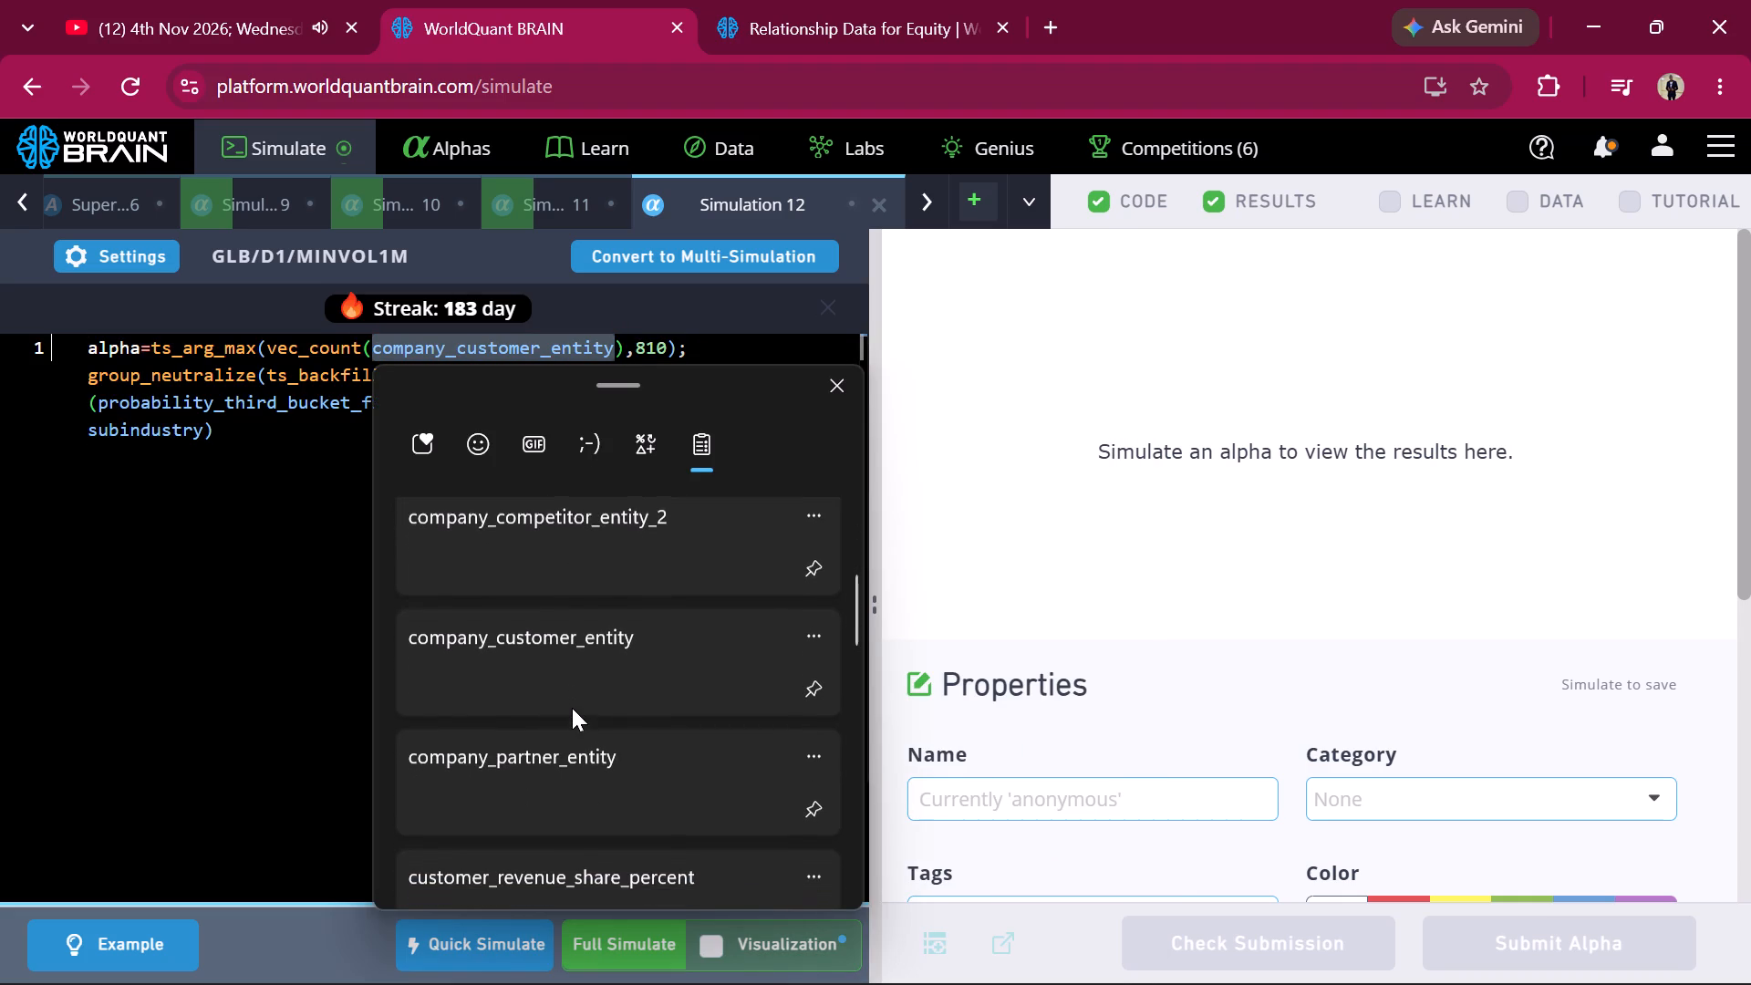
scroll(572, 708, down, 1)
click(558, 739)
key(ctrl+v)
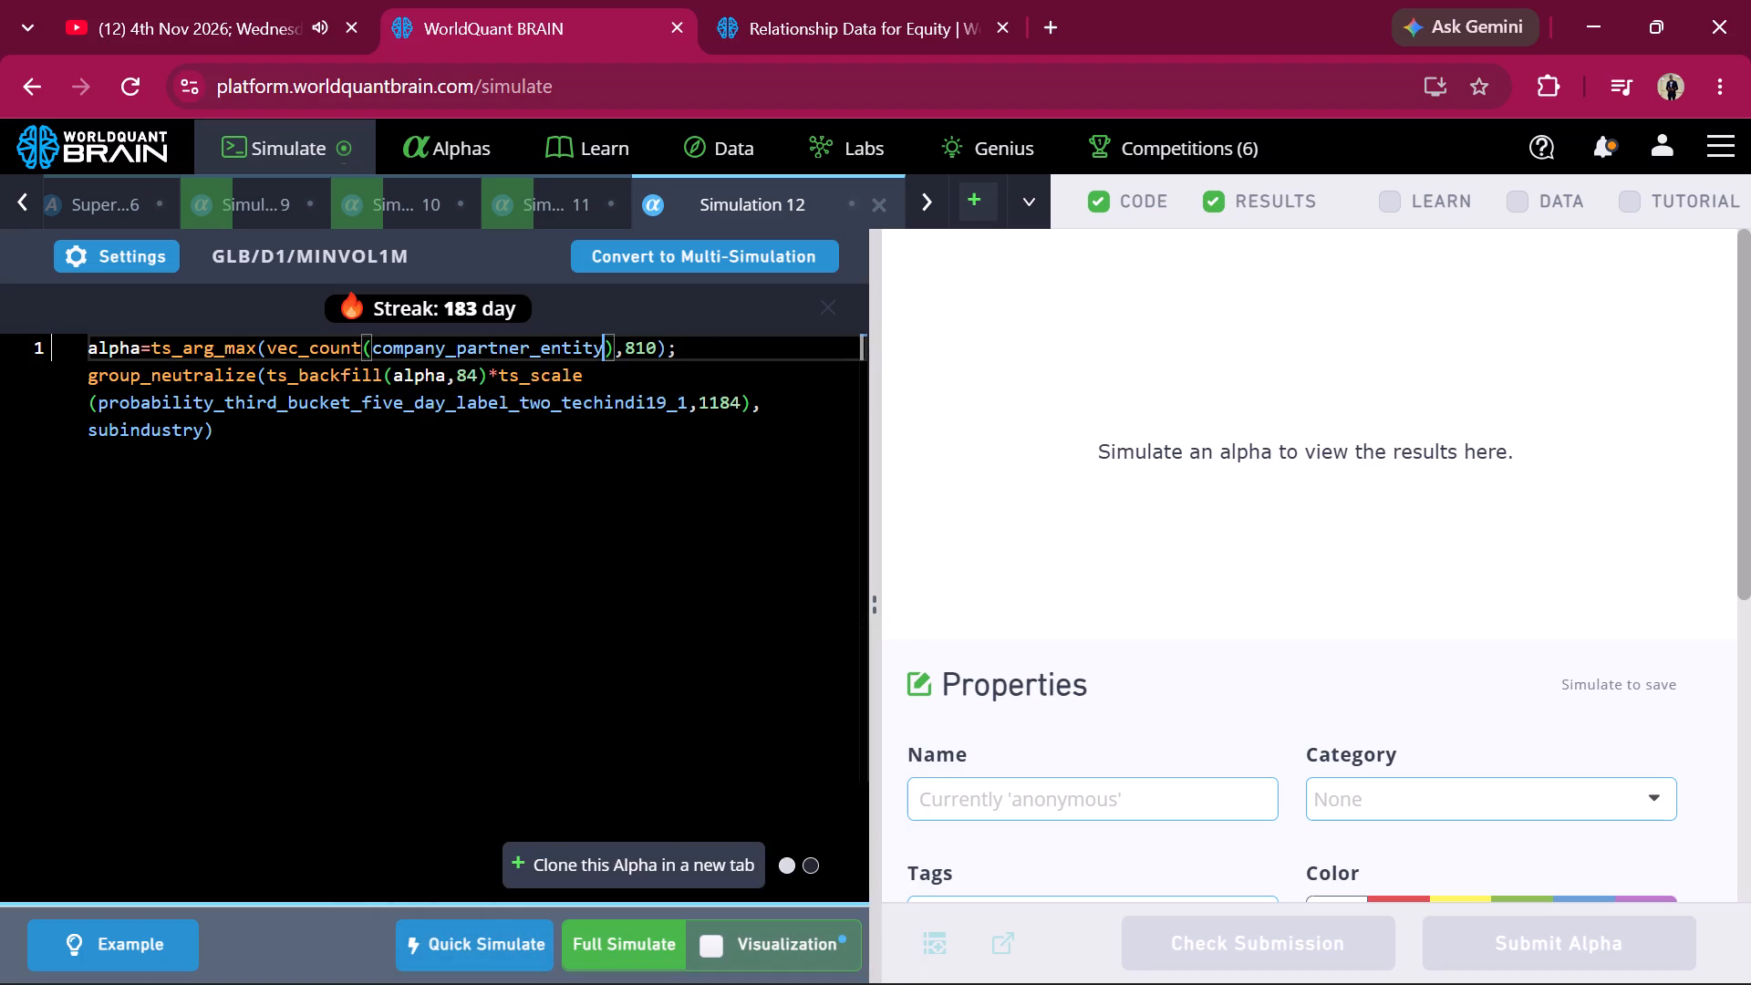
click(648, 935)
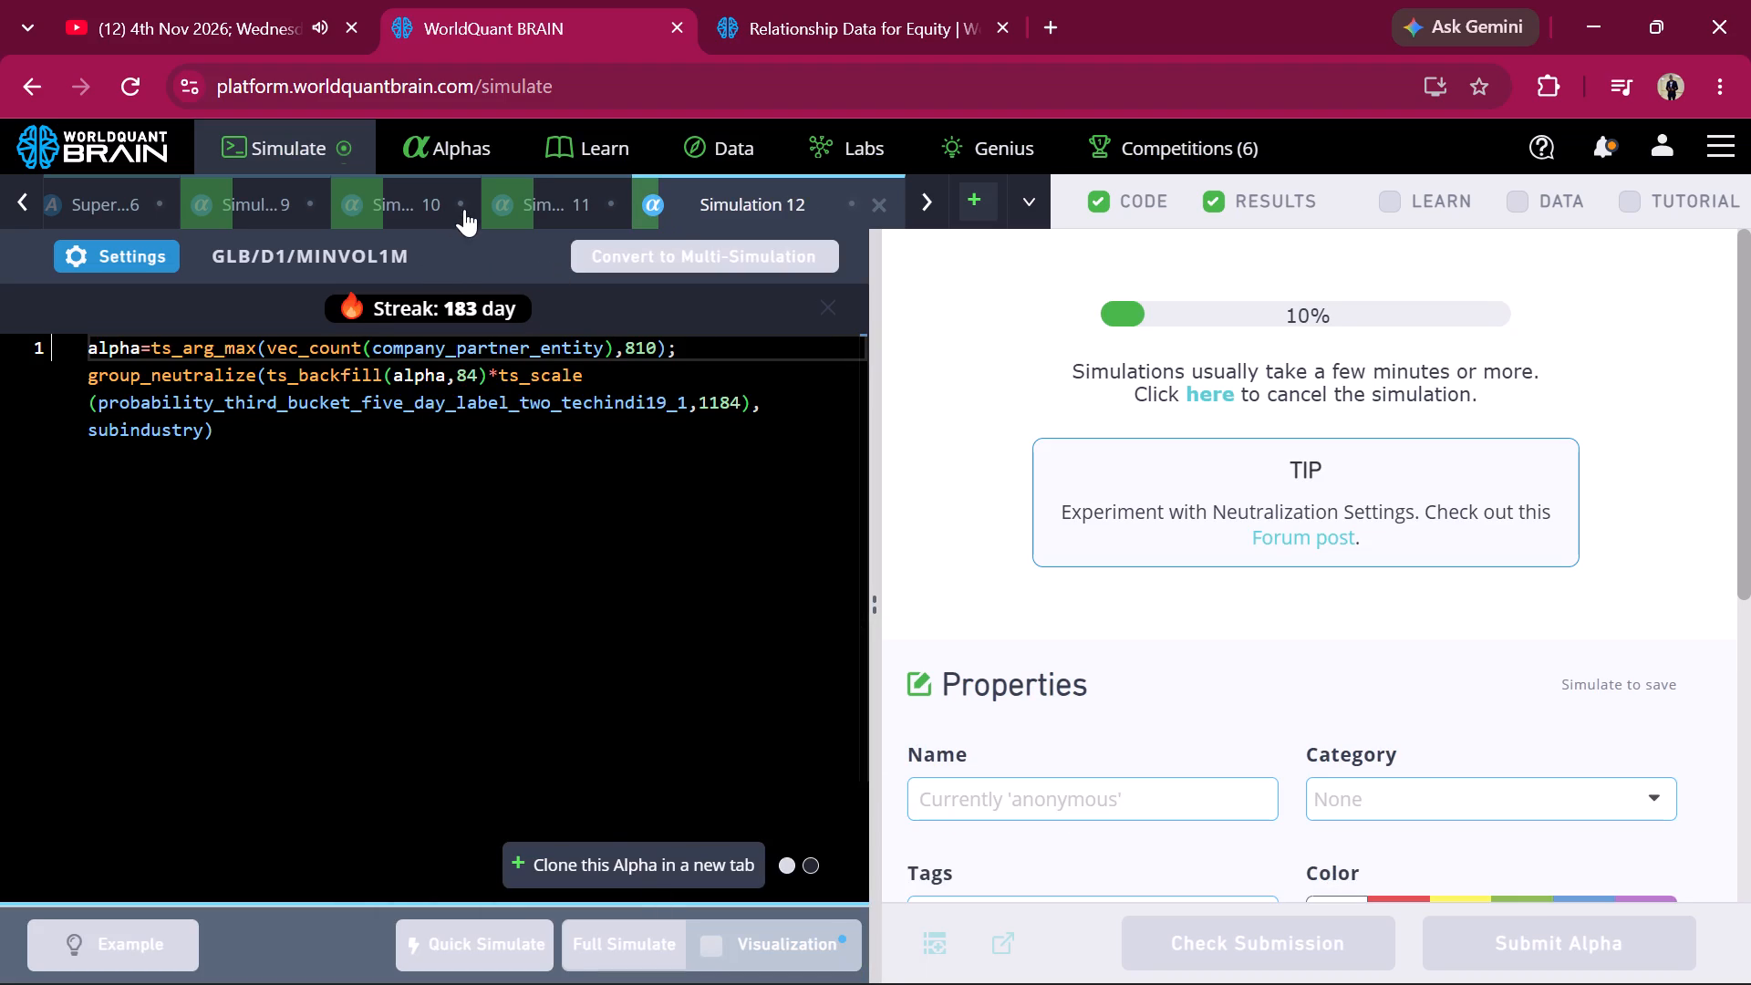
Open Super Simulation 4's results, show the test period, and view the IS Summary for the IS period.
scroll(464, 209, right, 4)
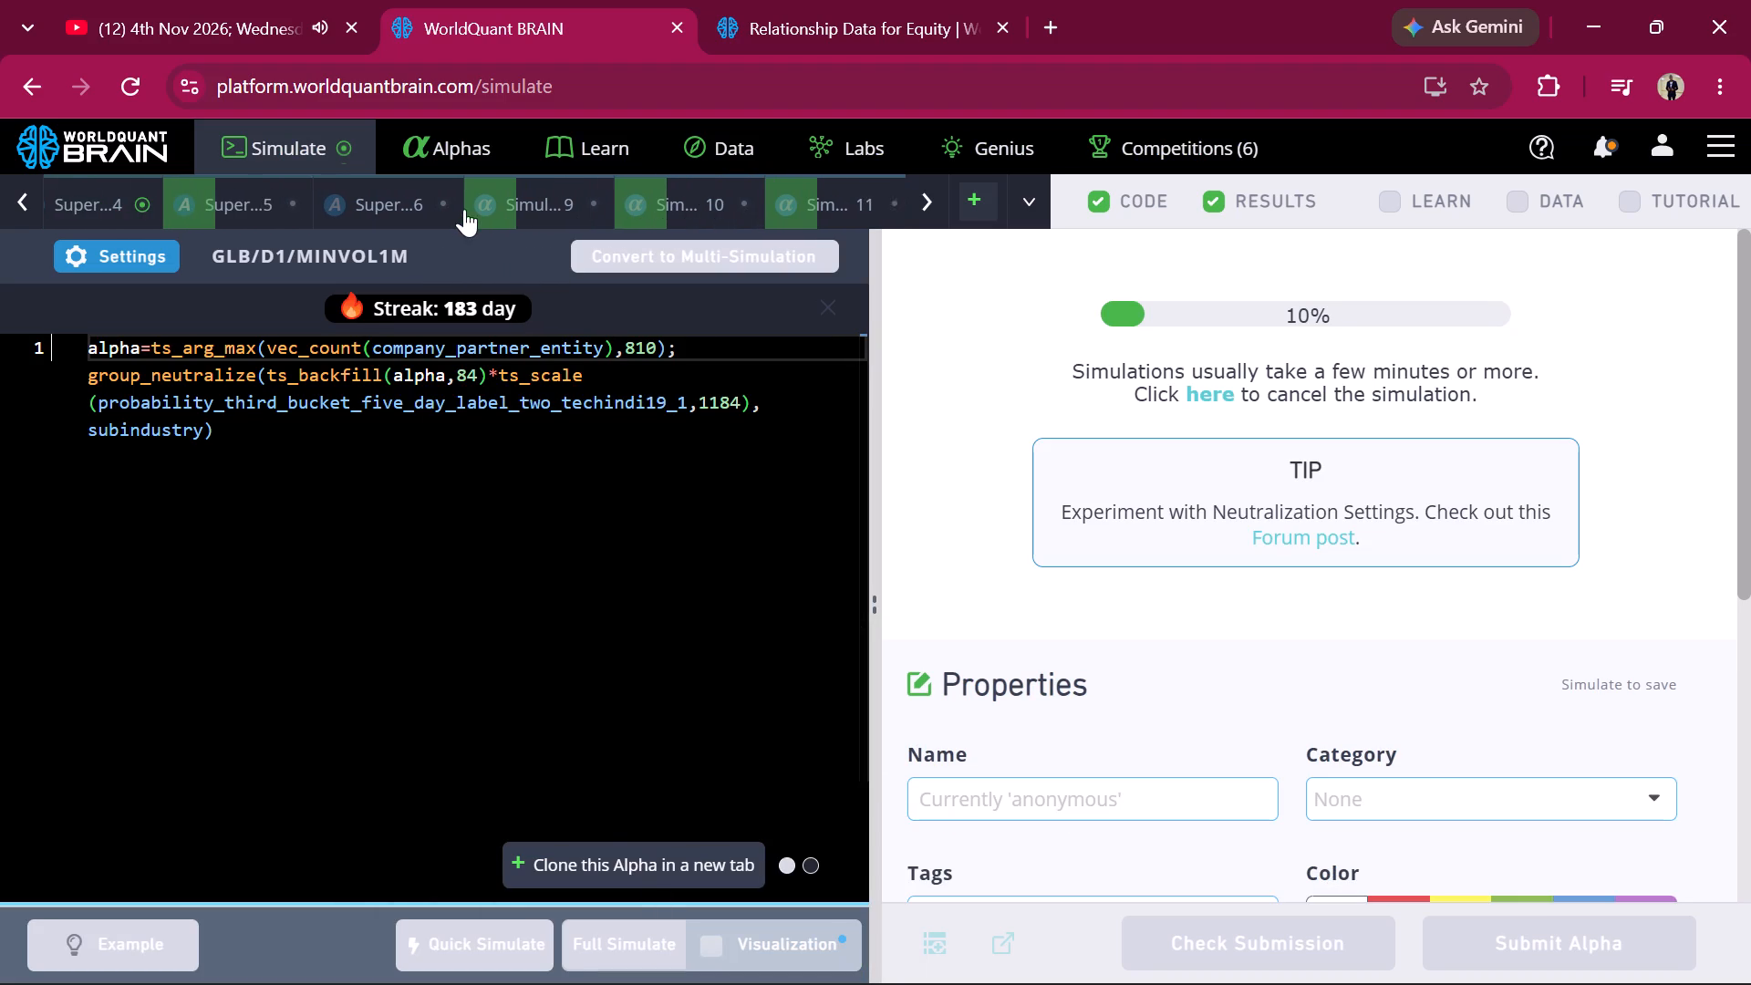
scroll(464, 209, right, 1)
scroll(464, 209, left, 6)
scroll(464, 209, right, 2)
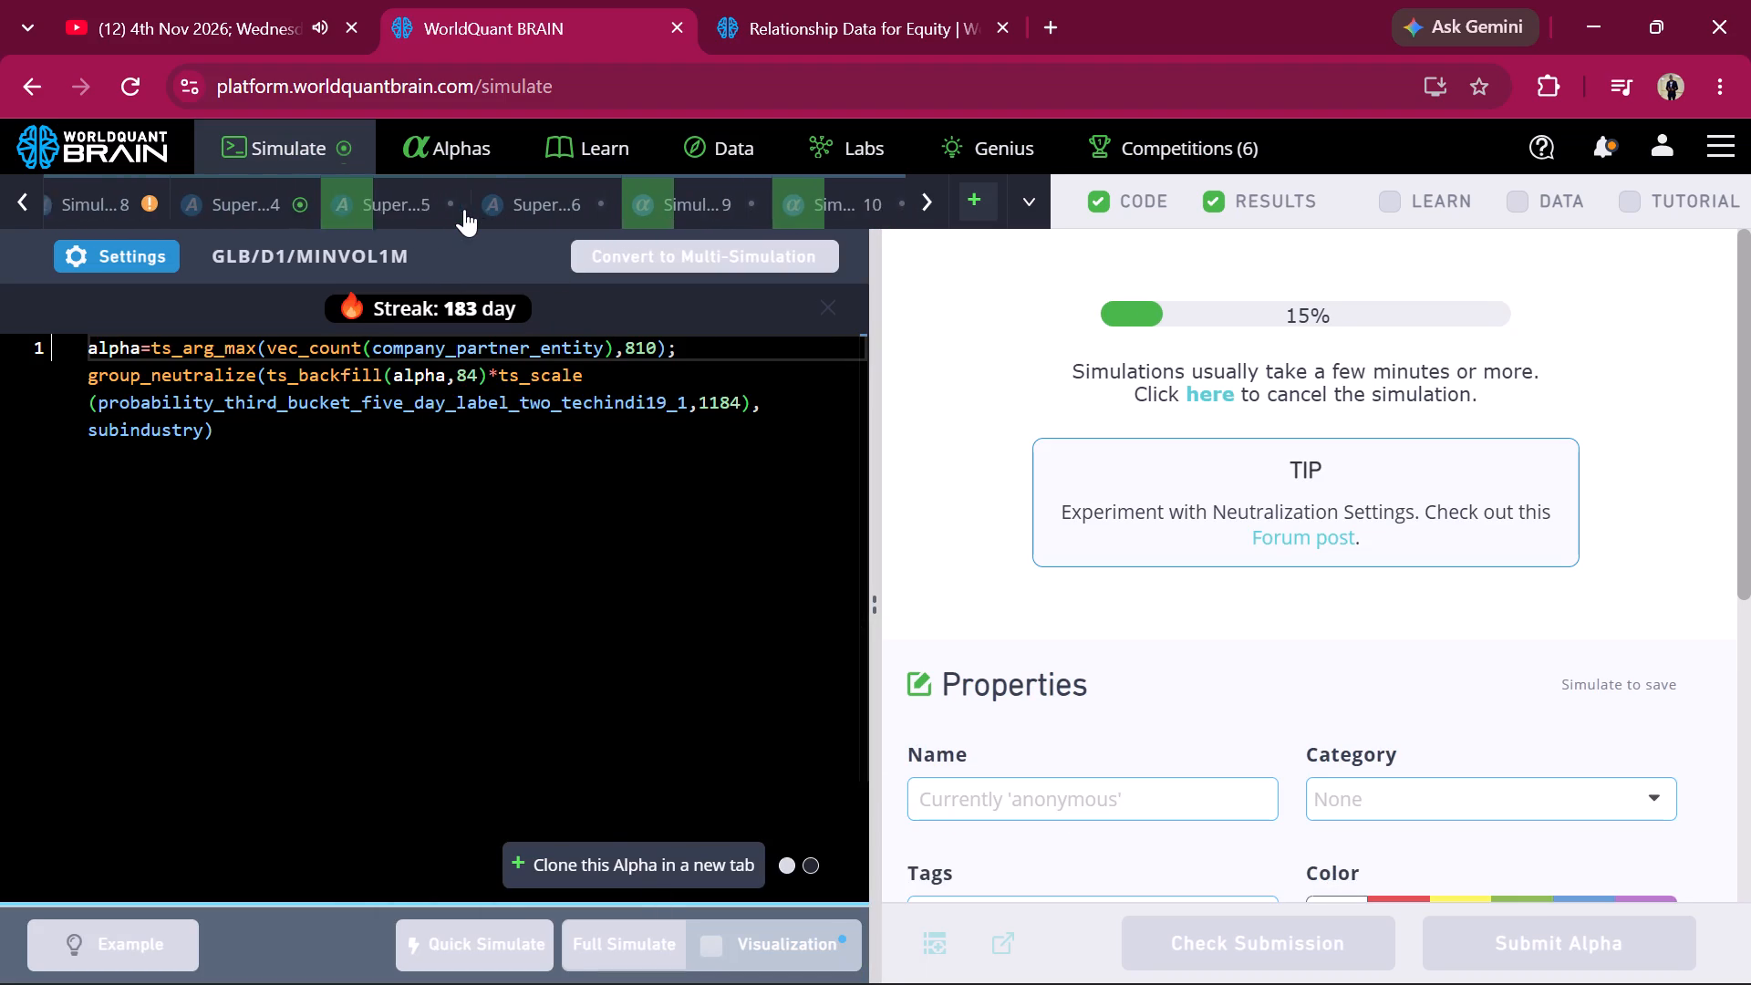
click(298, 199)
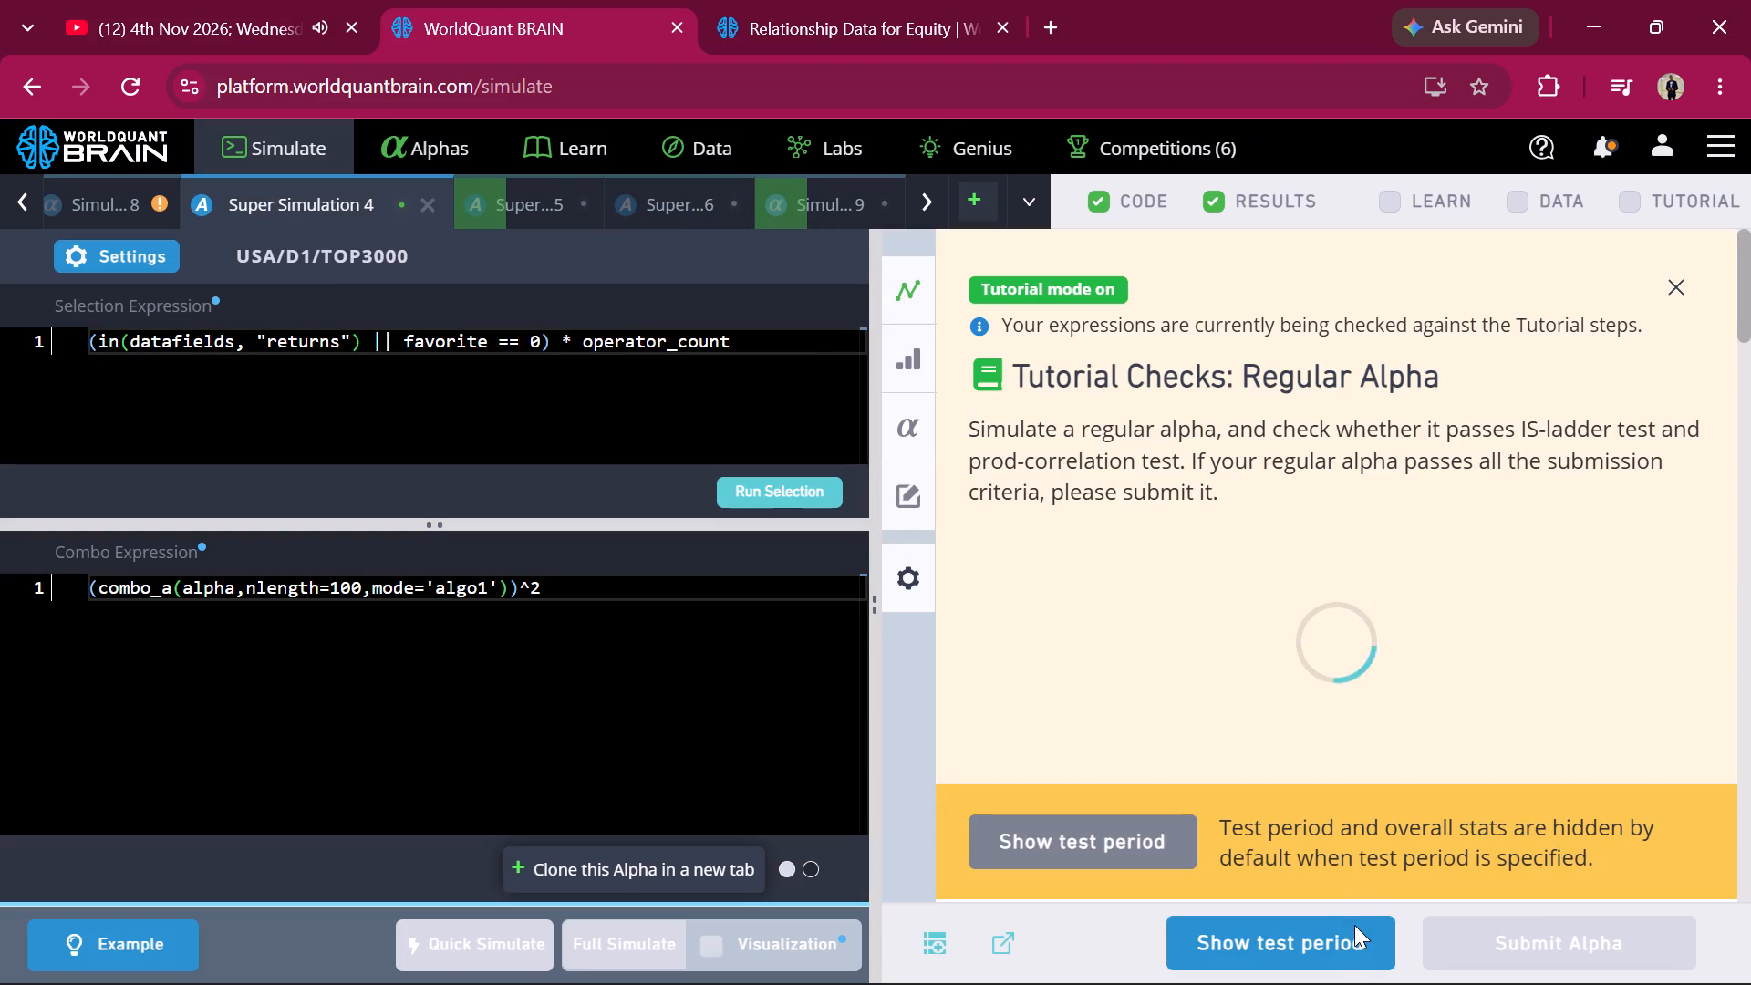
click(1331, 931)
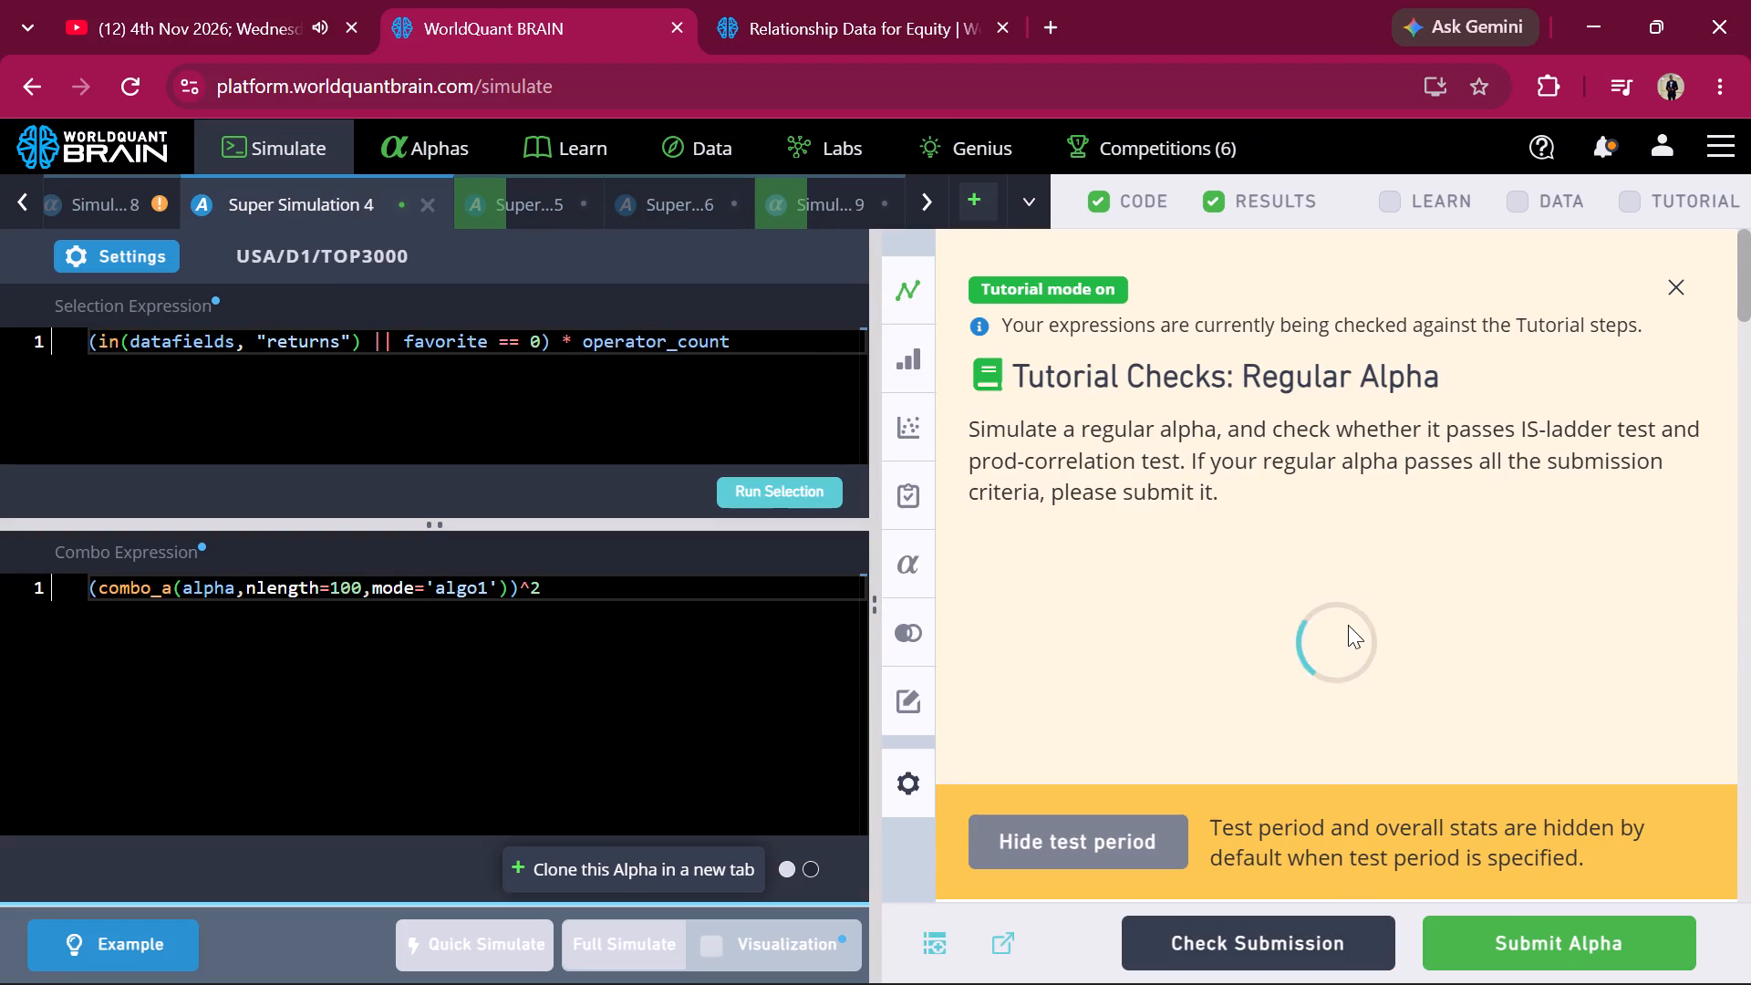
scroll(1348, 625, down, 7)
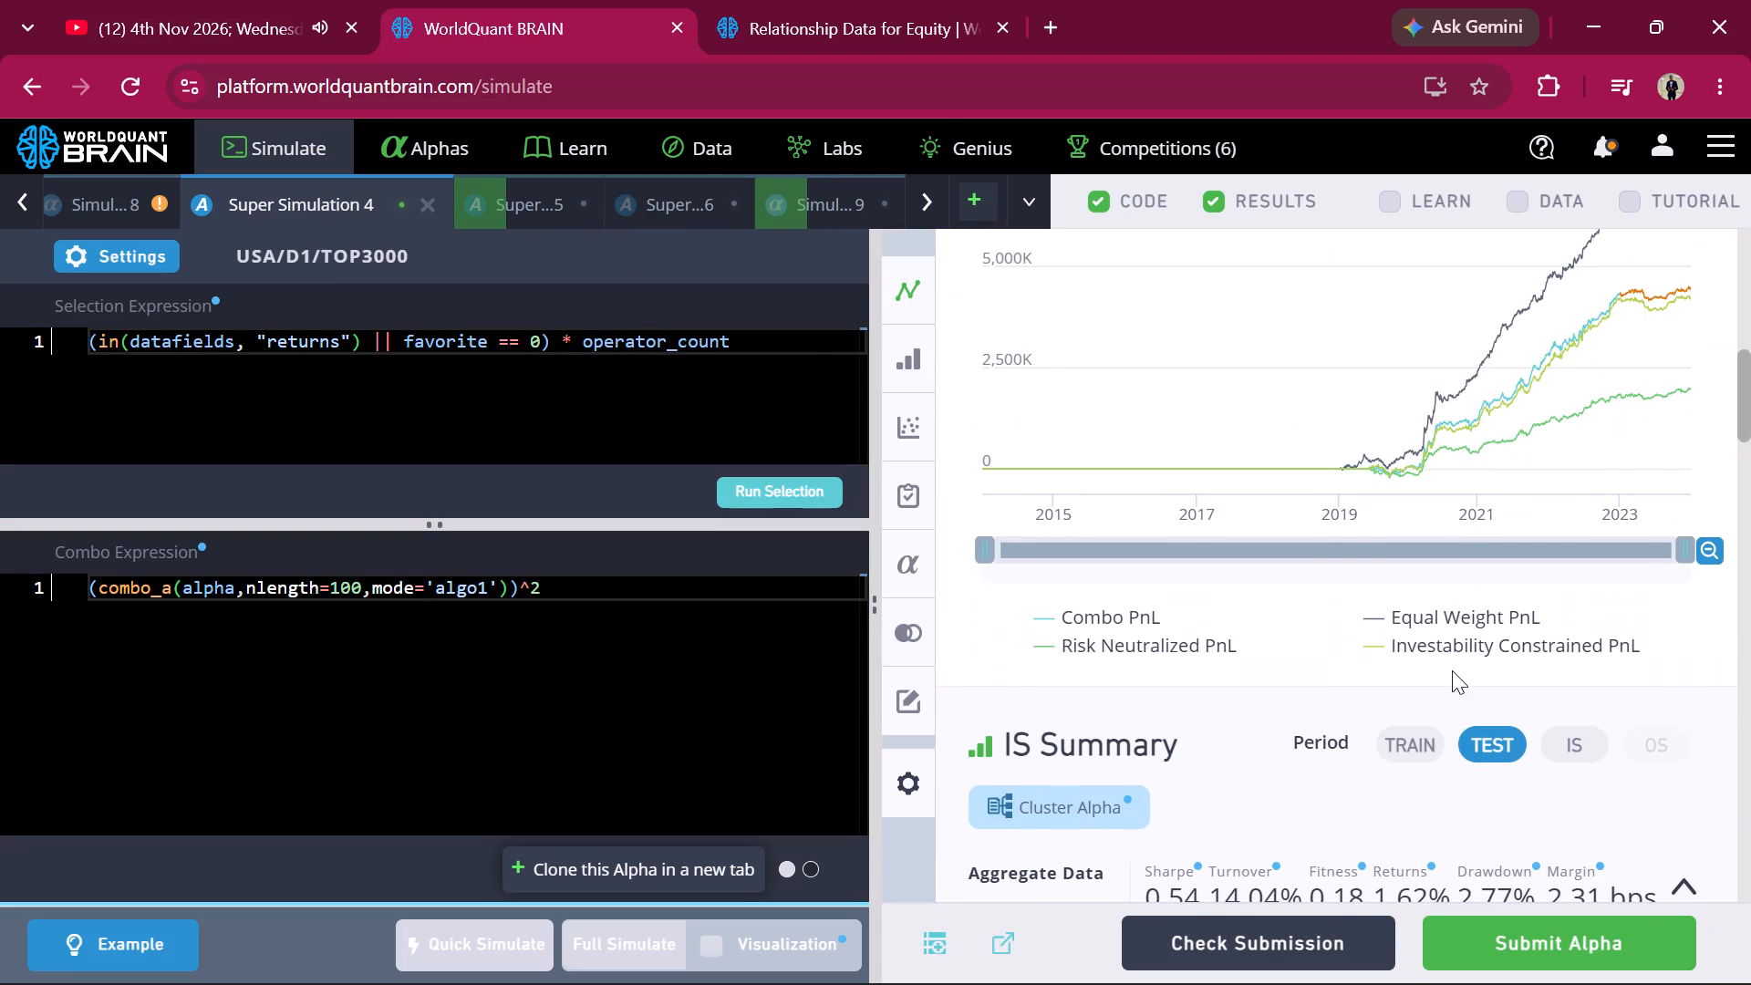
click(1570, 745)
scroll(1570, 745, down, 1)
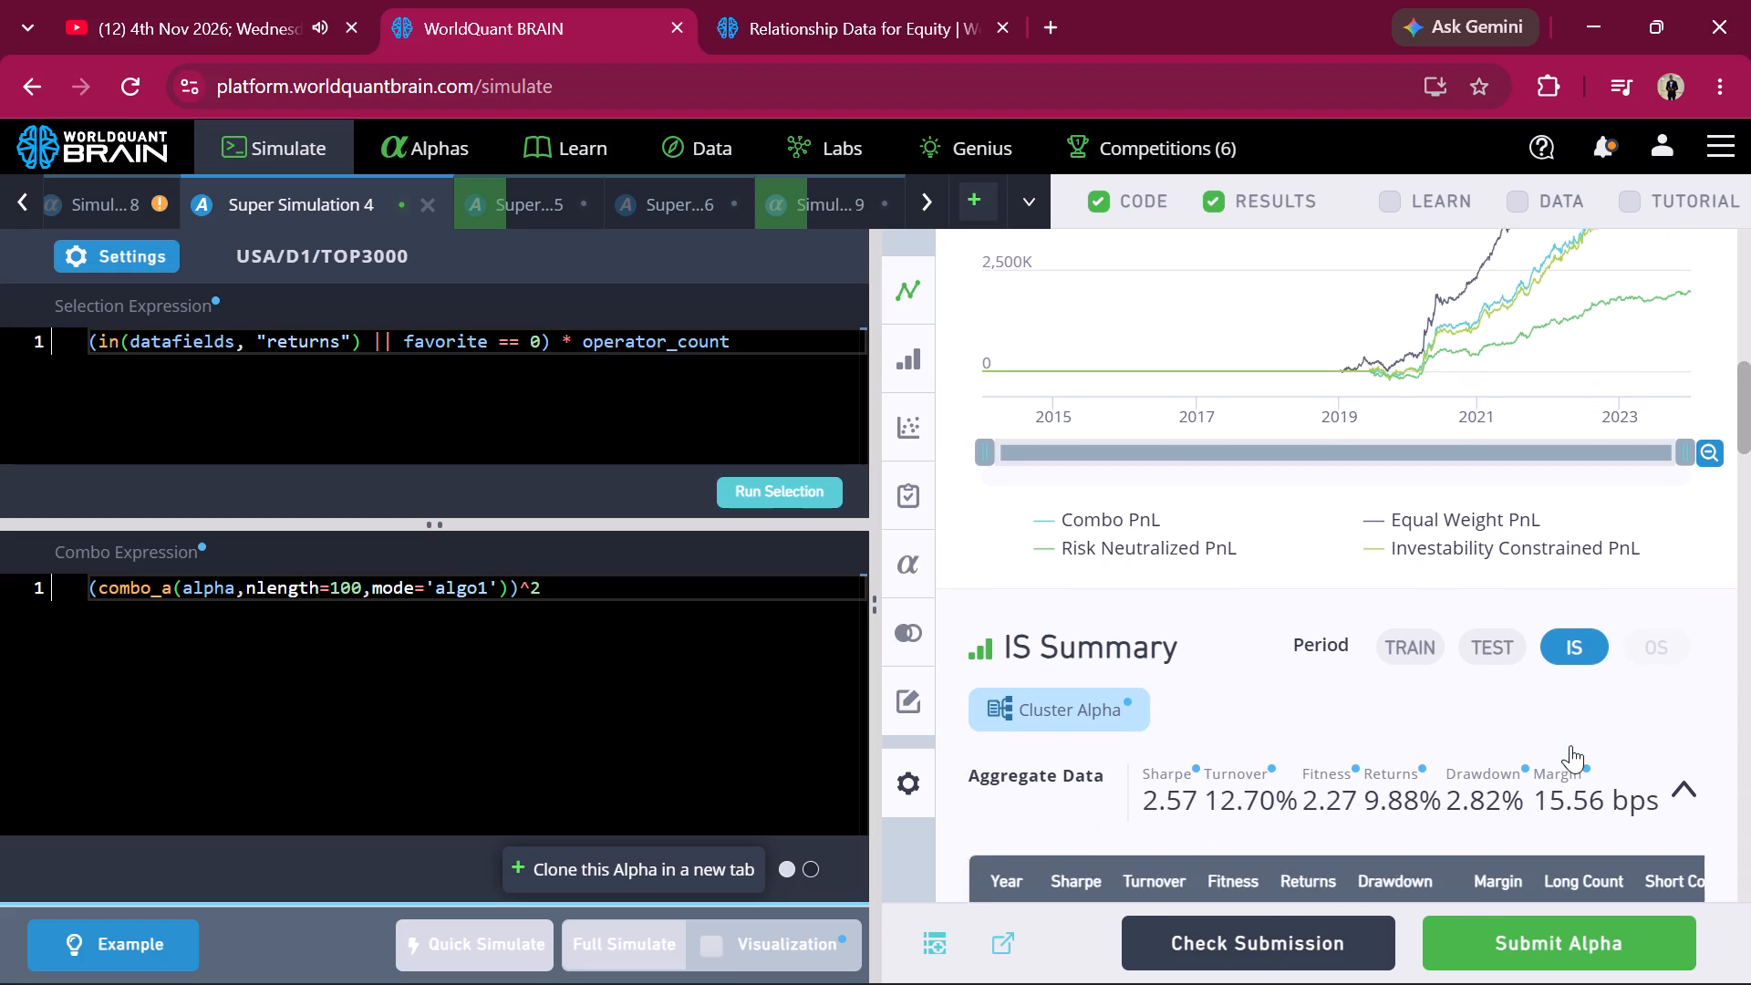
Run the Prod Correlation and Self Correlation checks for Super Simulation 4.
scroll(1570, 745, down, 11)
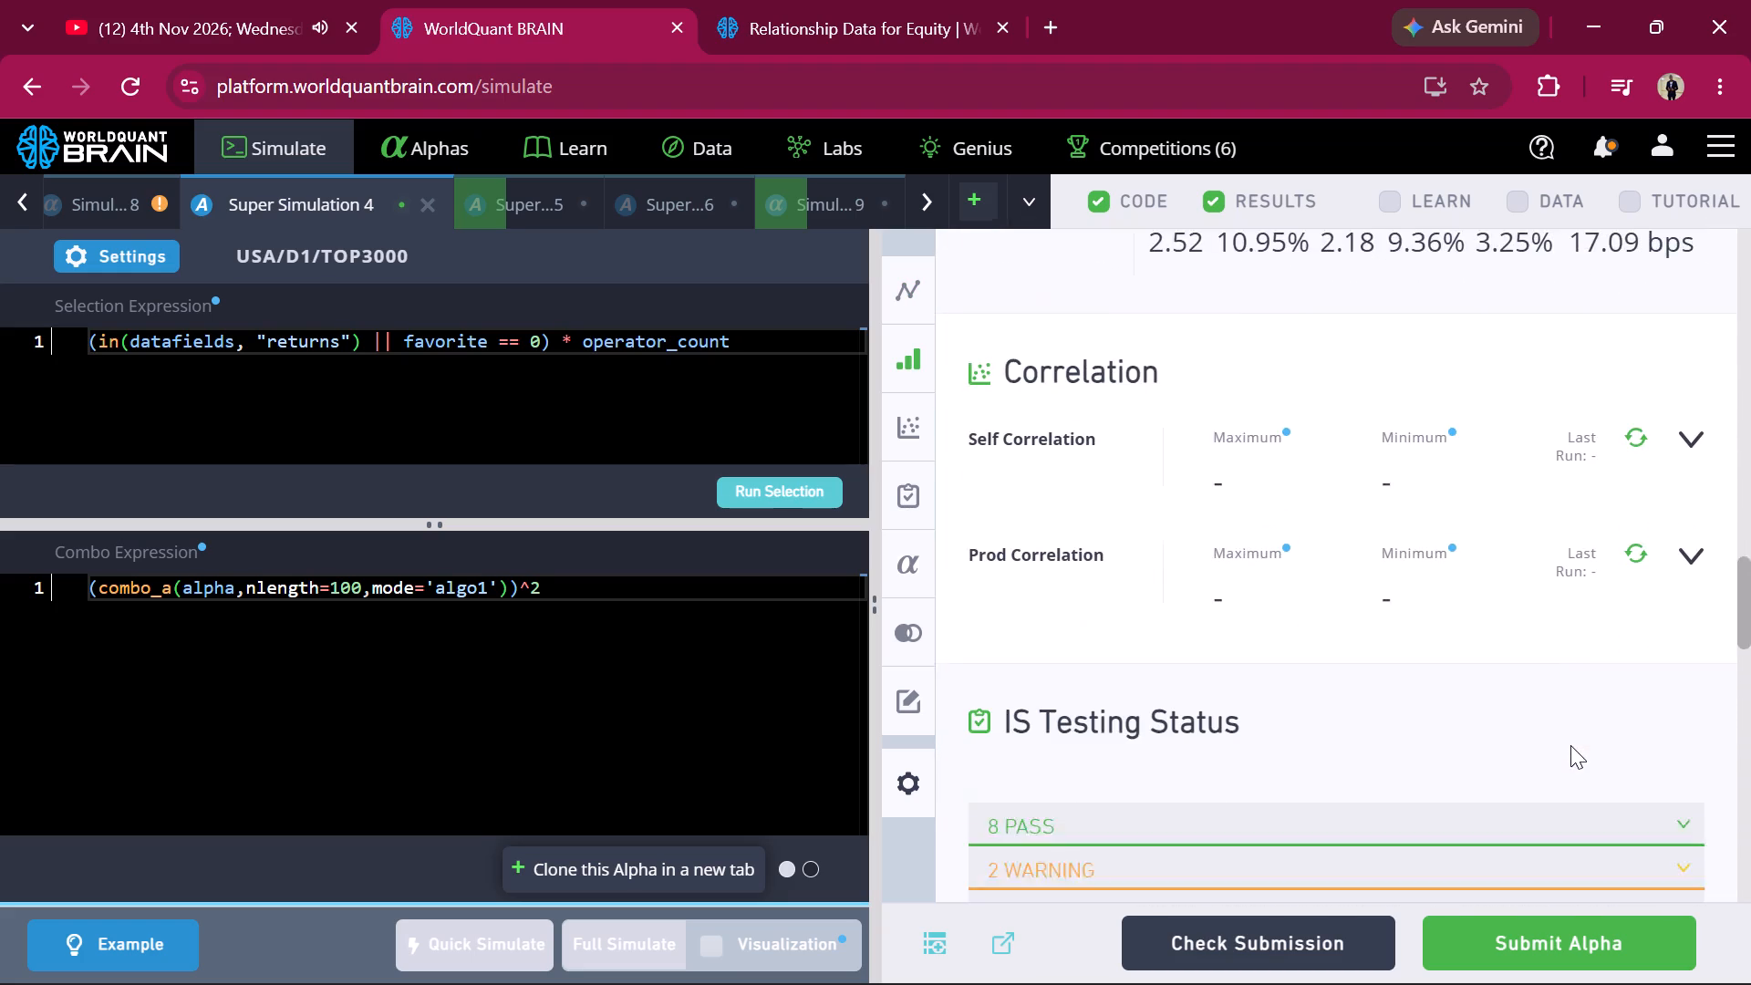
scroll(1570, 745, down, 1)
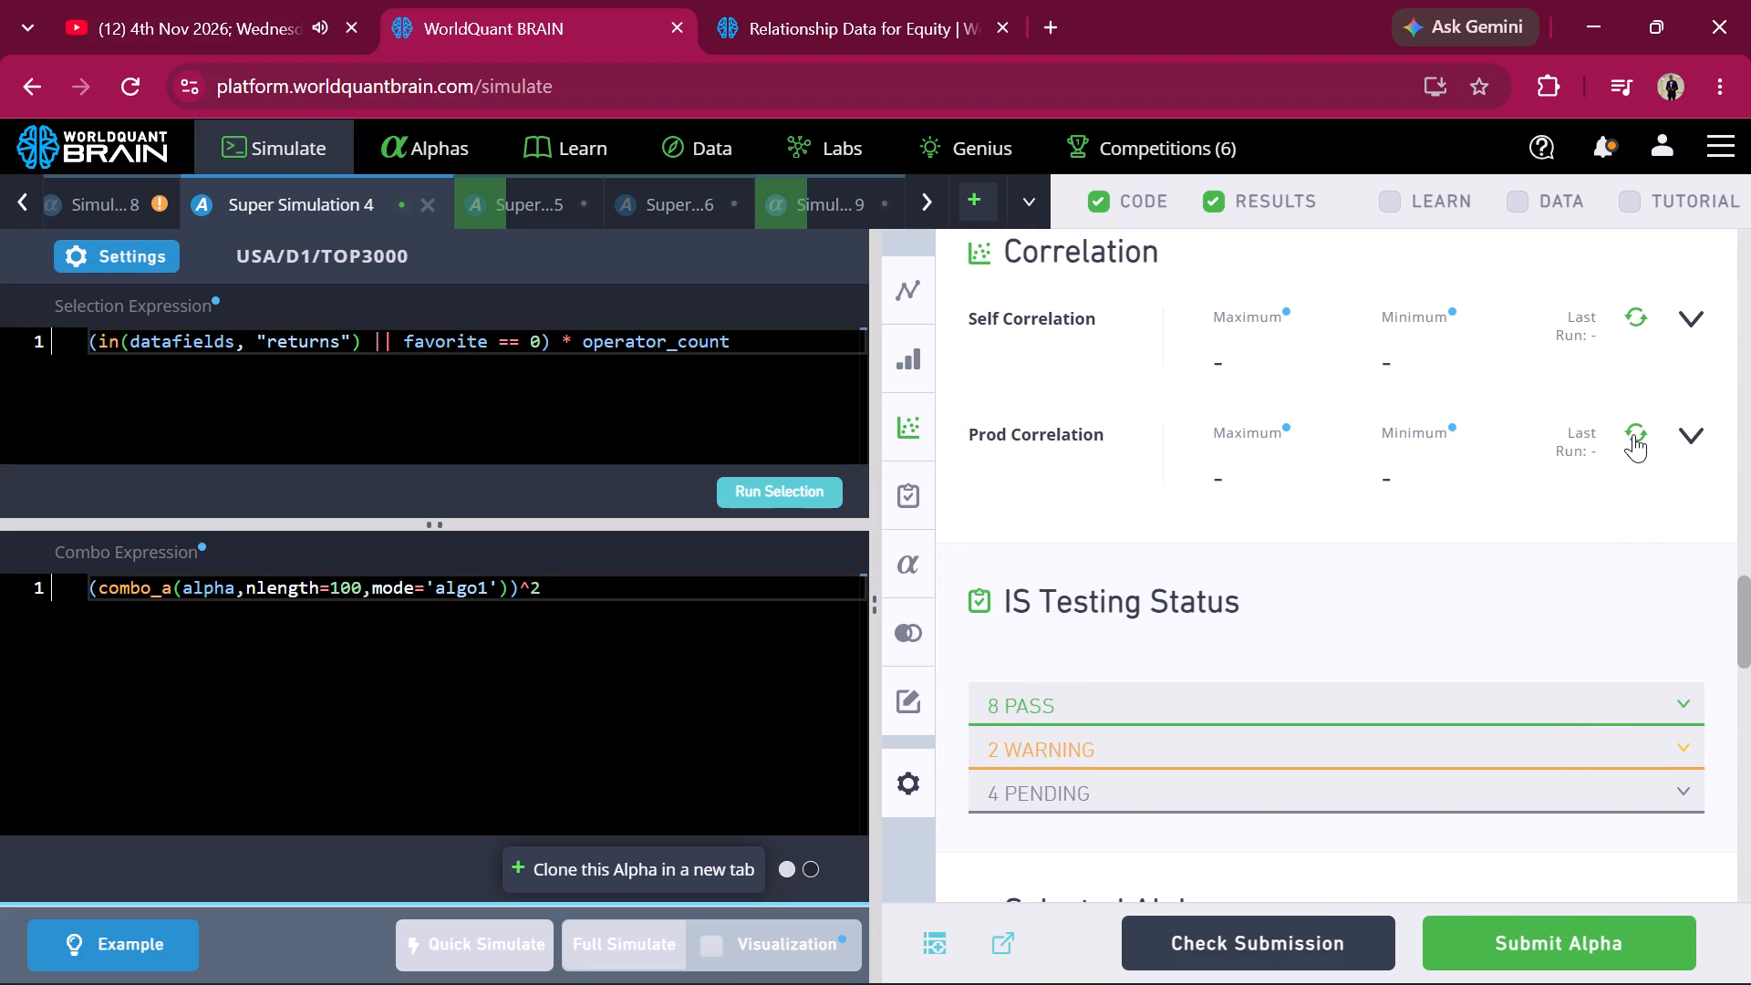
click(1633, 434)
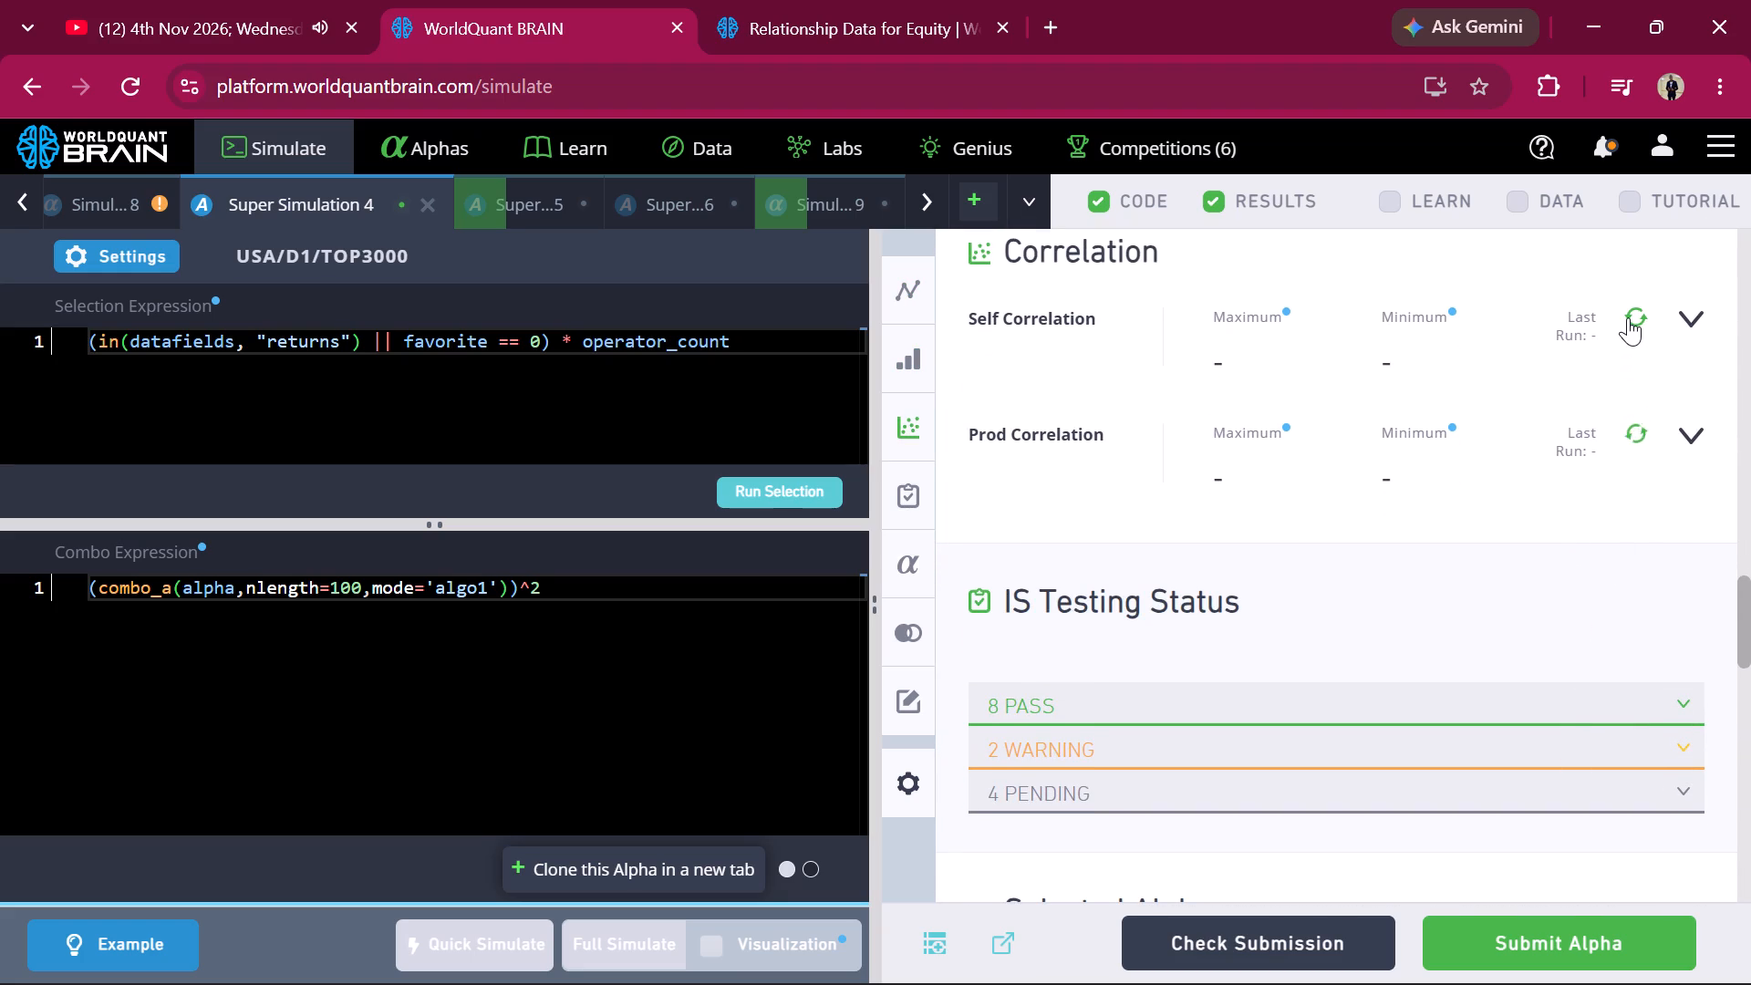
click(1628, 317)
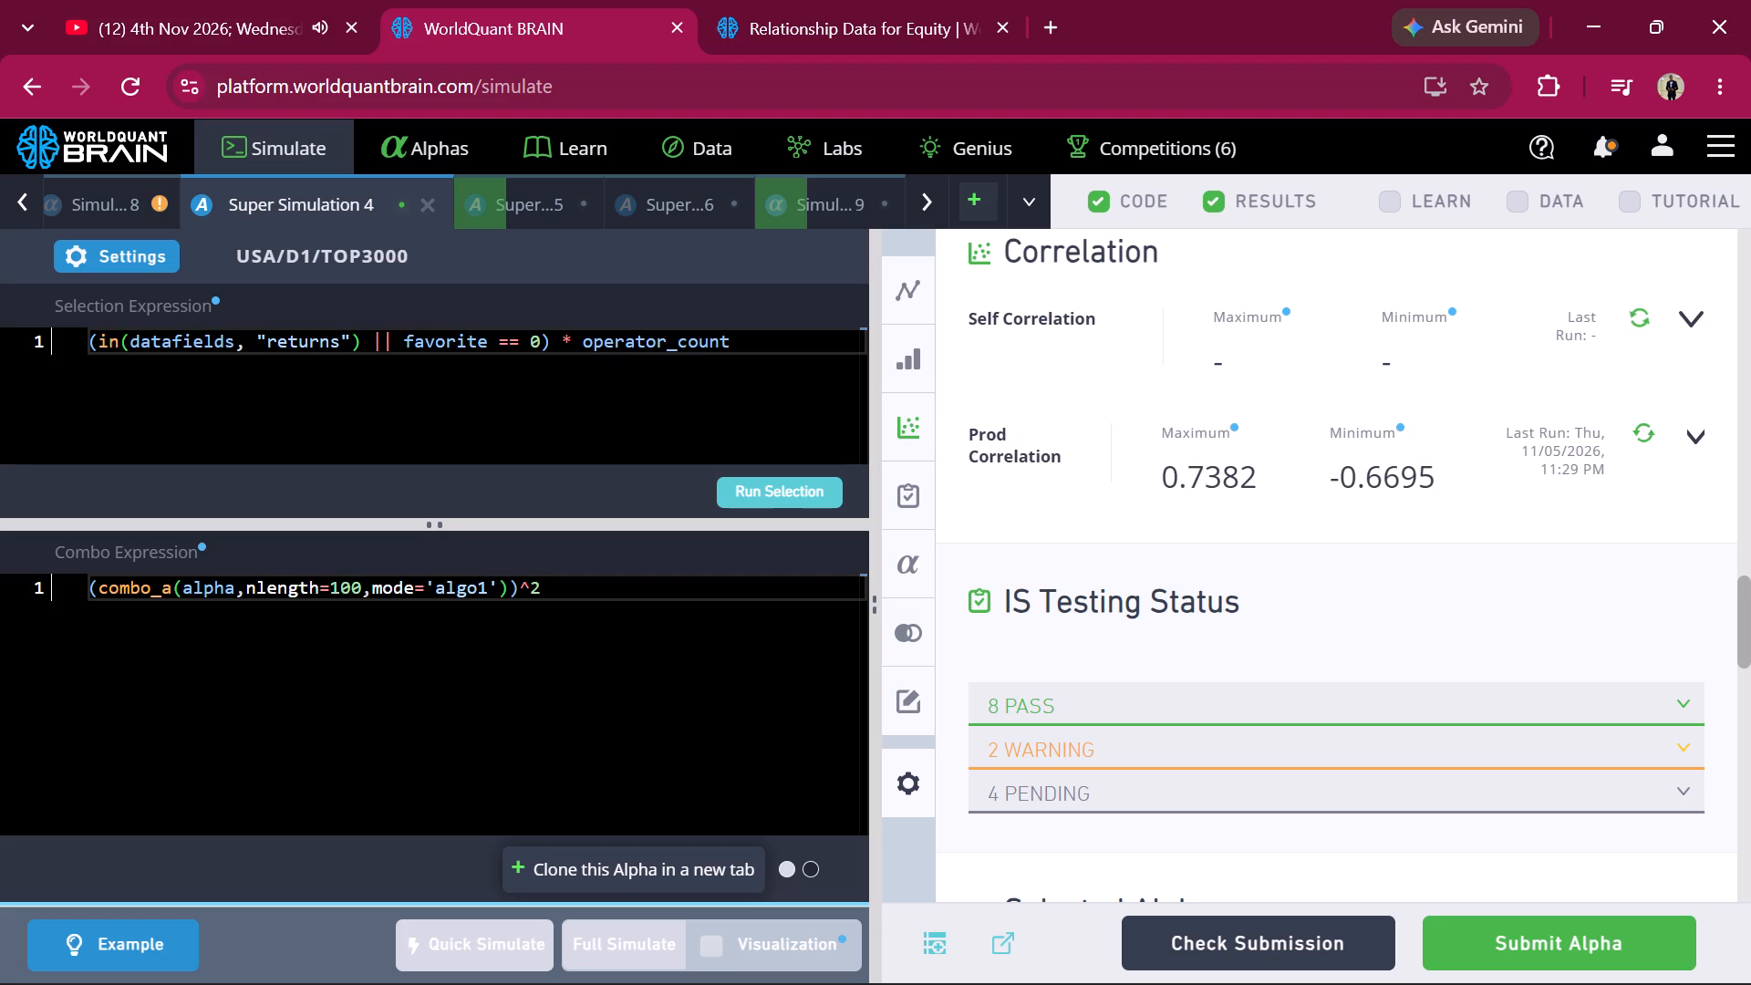
Clone Super Simulation 4 in a new tab, set its neutralization to Slow + Fast Factors, apply, and start the full simulation.
click(564, 871)
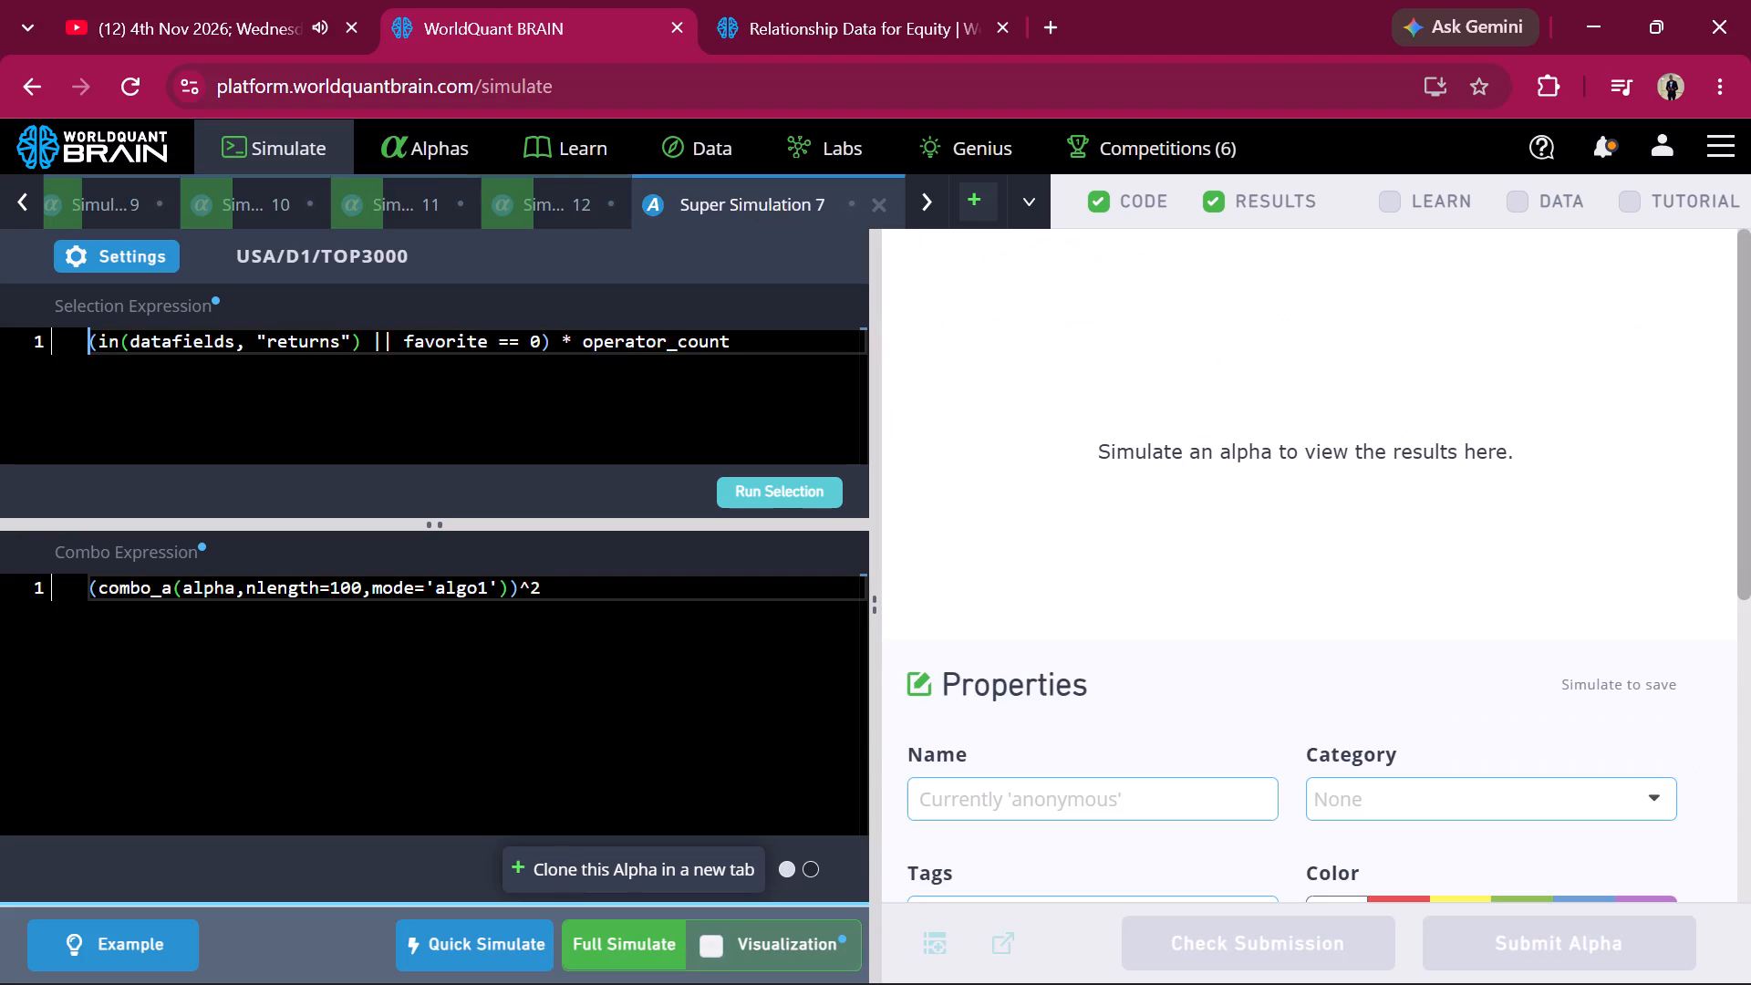
click(94, 261)
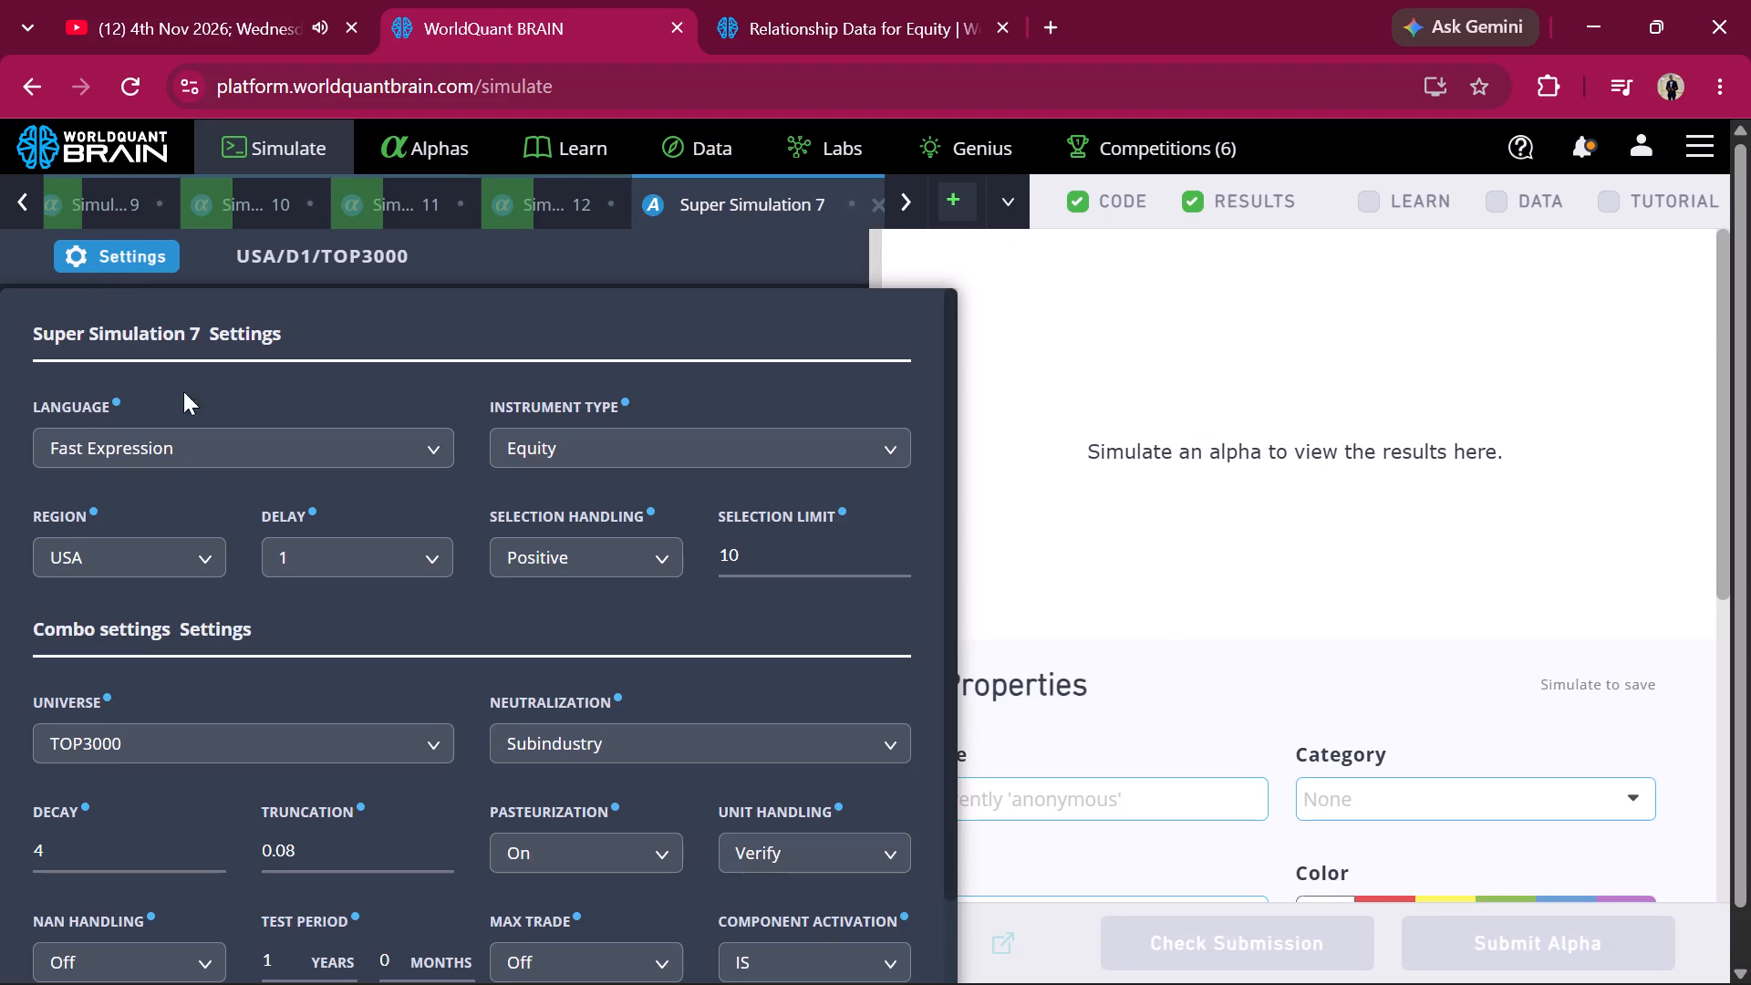
click(554, 754)
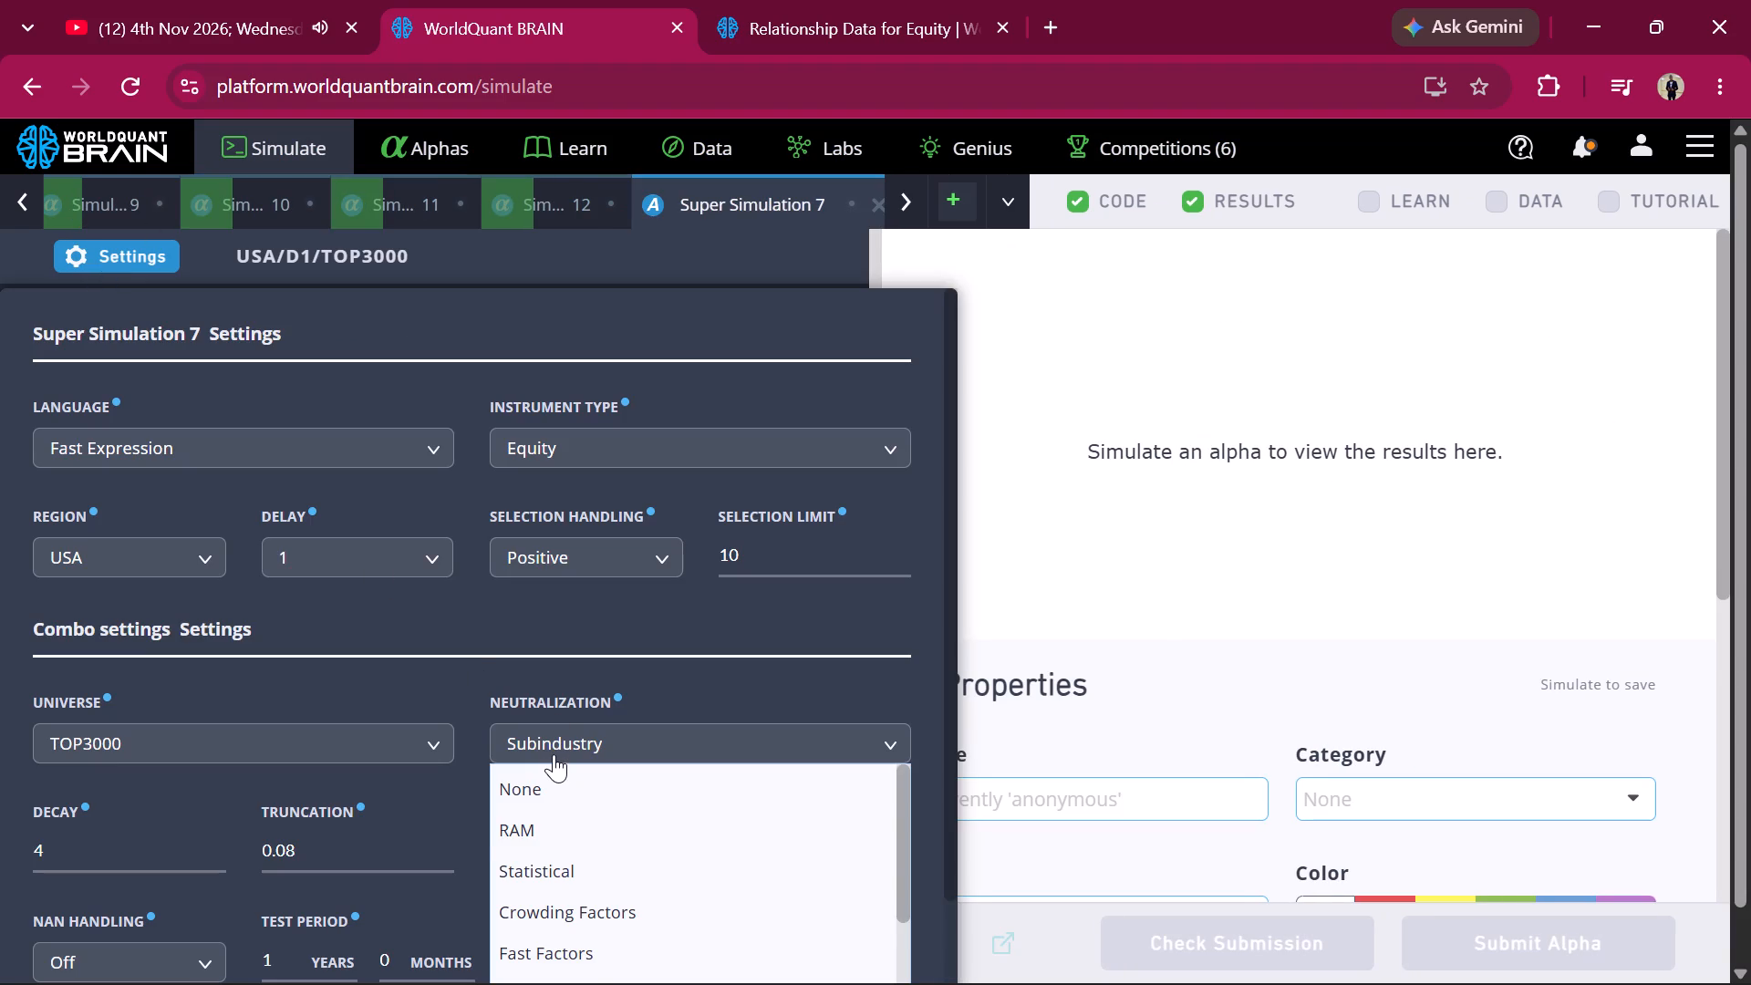
scroll(562, 910, down, 4)
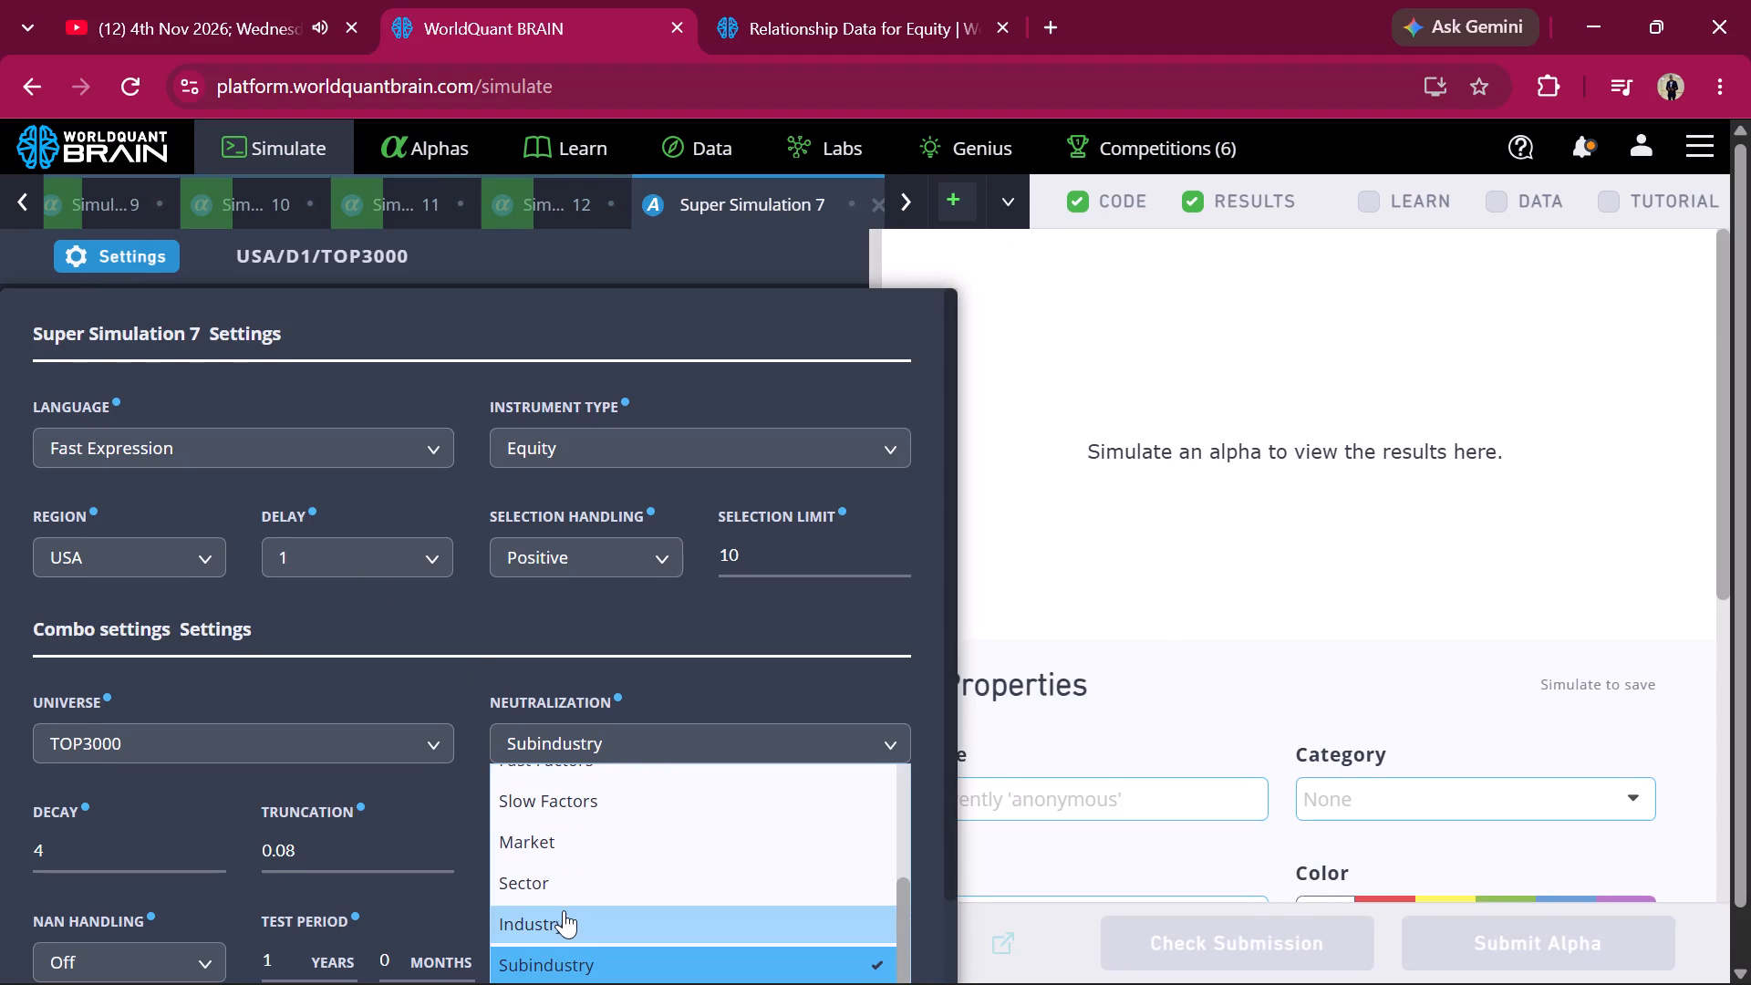
scroll(564, 910, down, 2)
click(558, 954)
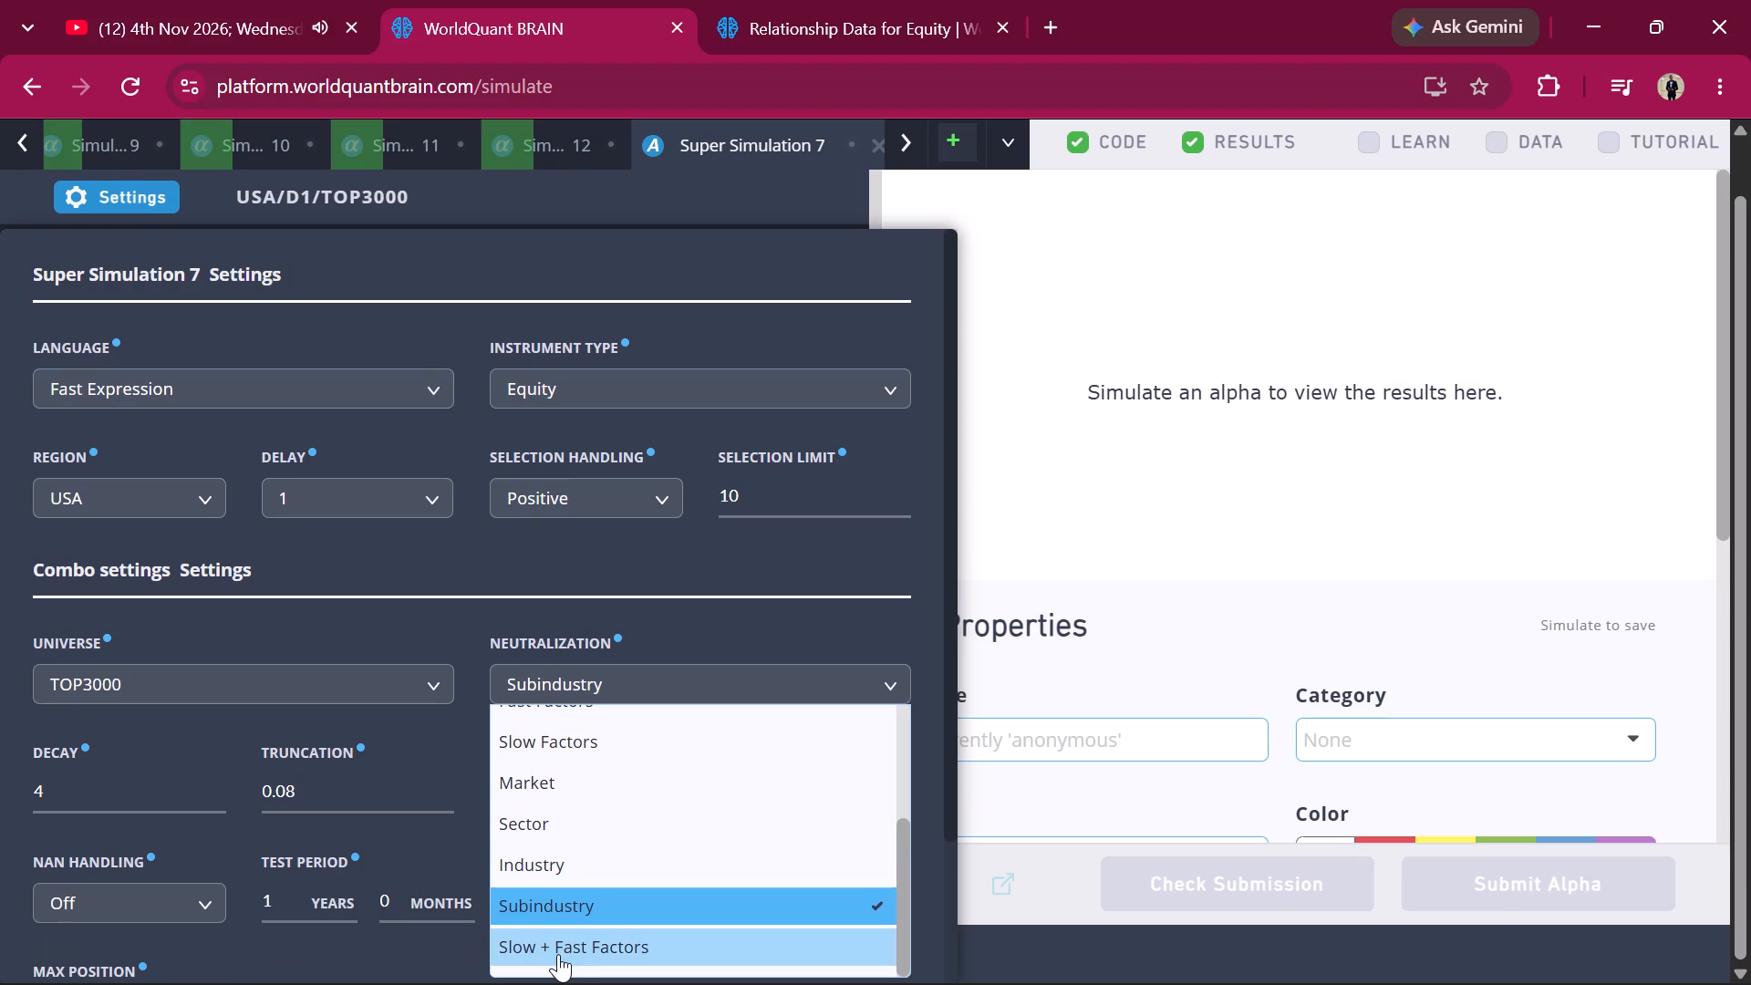
scroll(620, 826, down, 3)
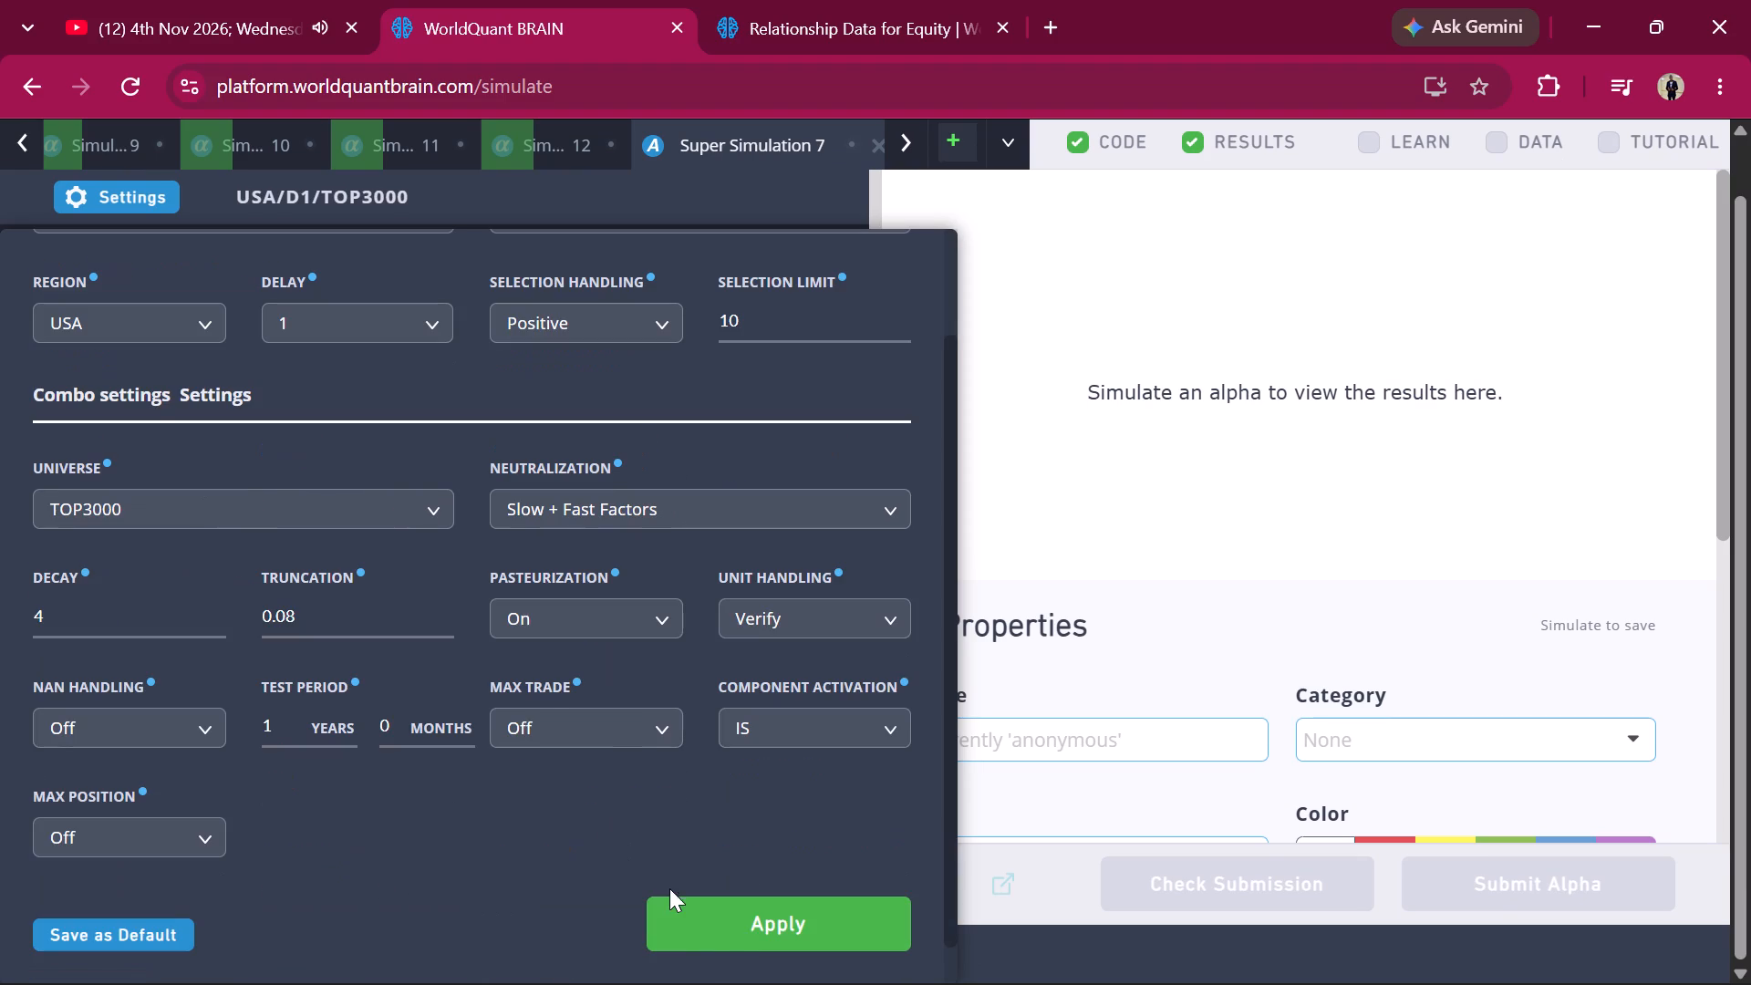
click(722, 927)
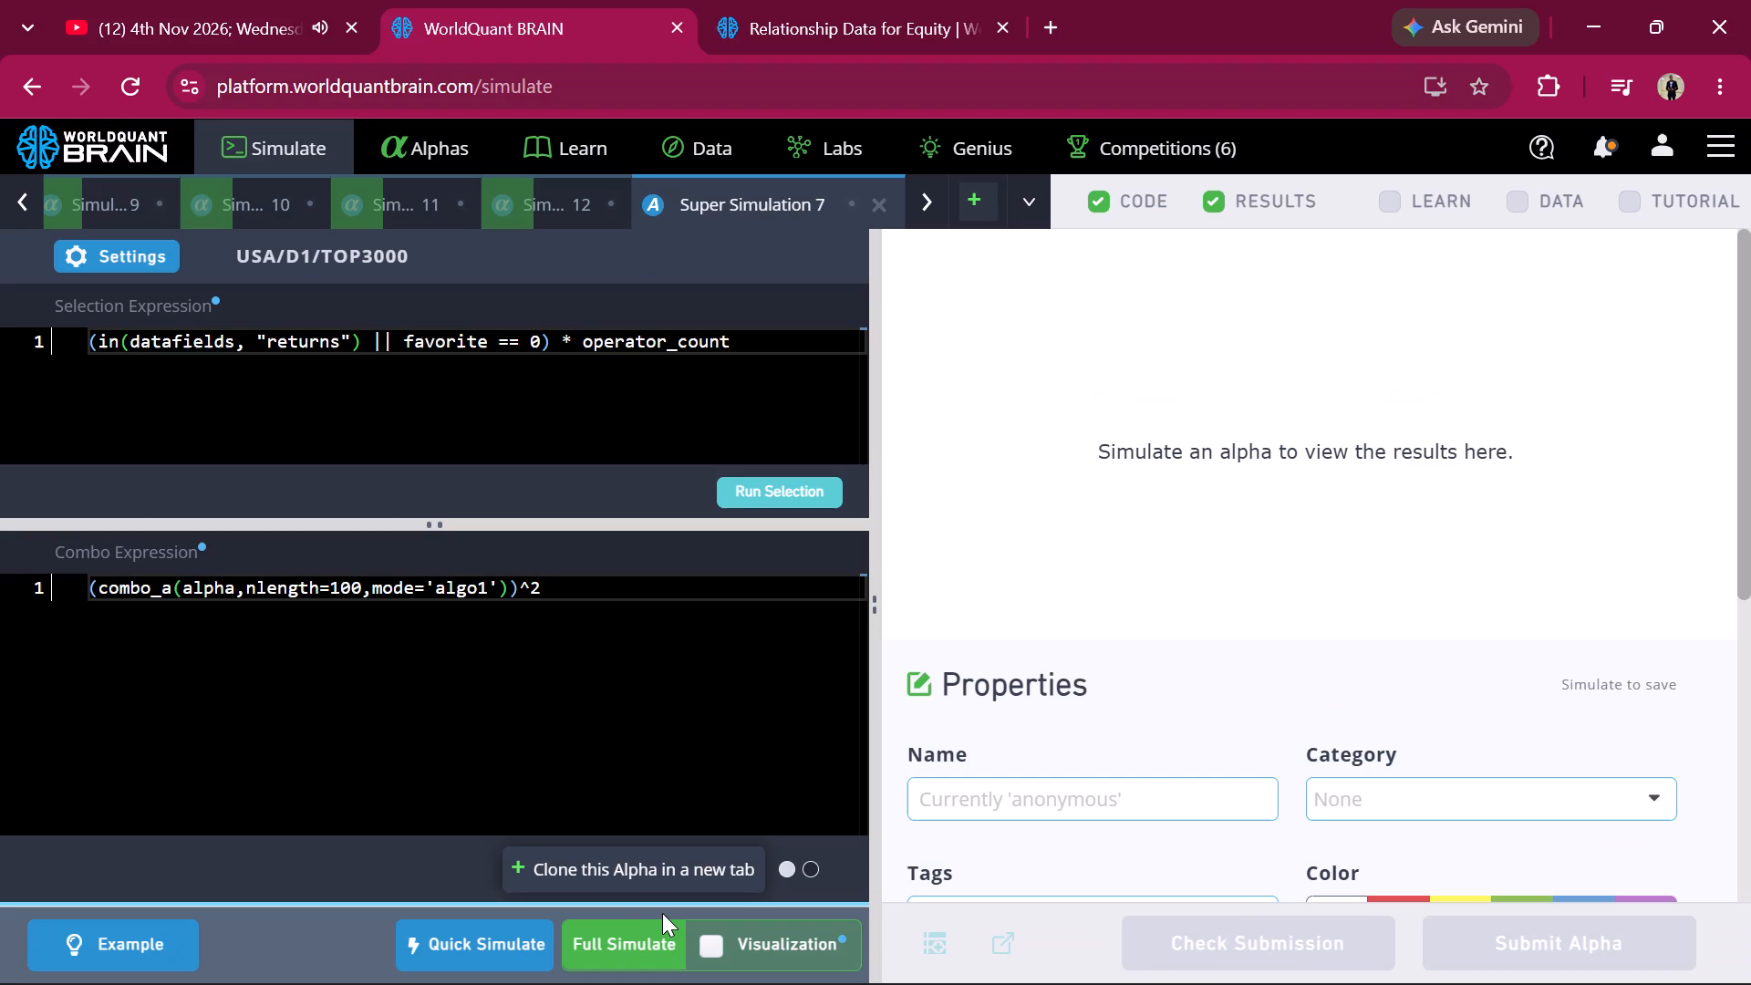
click(615, 941)
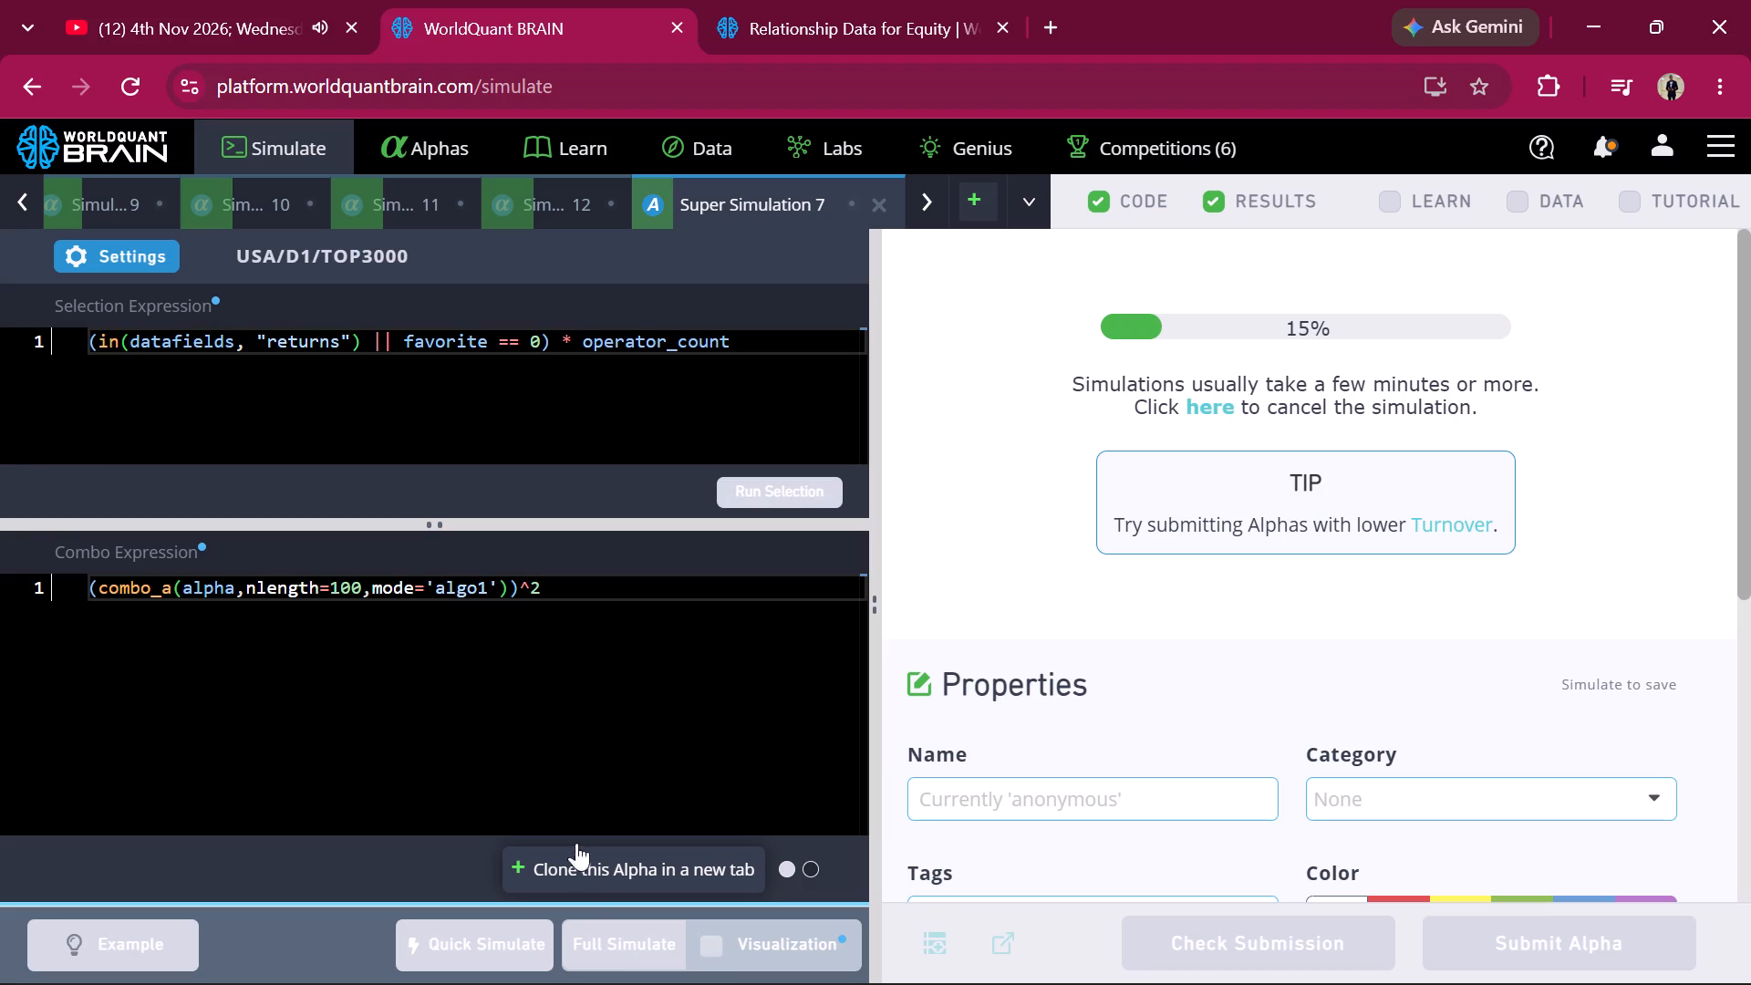
Switch to the YouTube Wednesday service video and rewind playback to about 22:12.
click(239, 0)
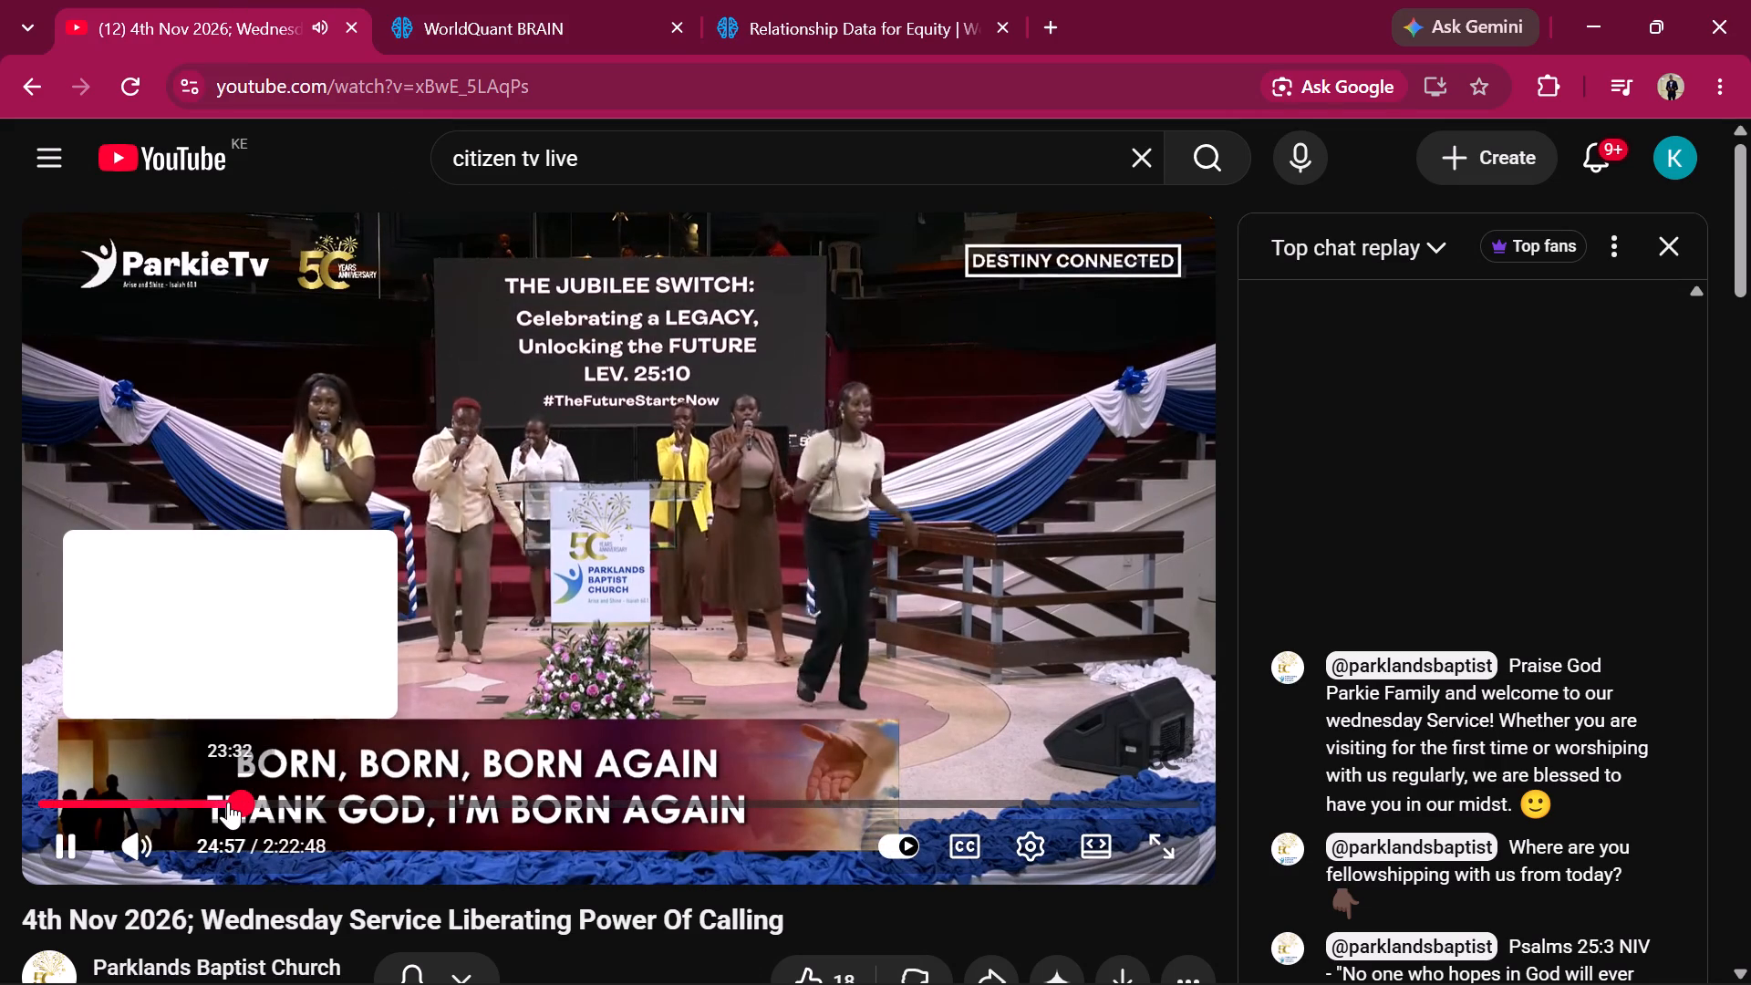
click(219, 802)
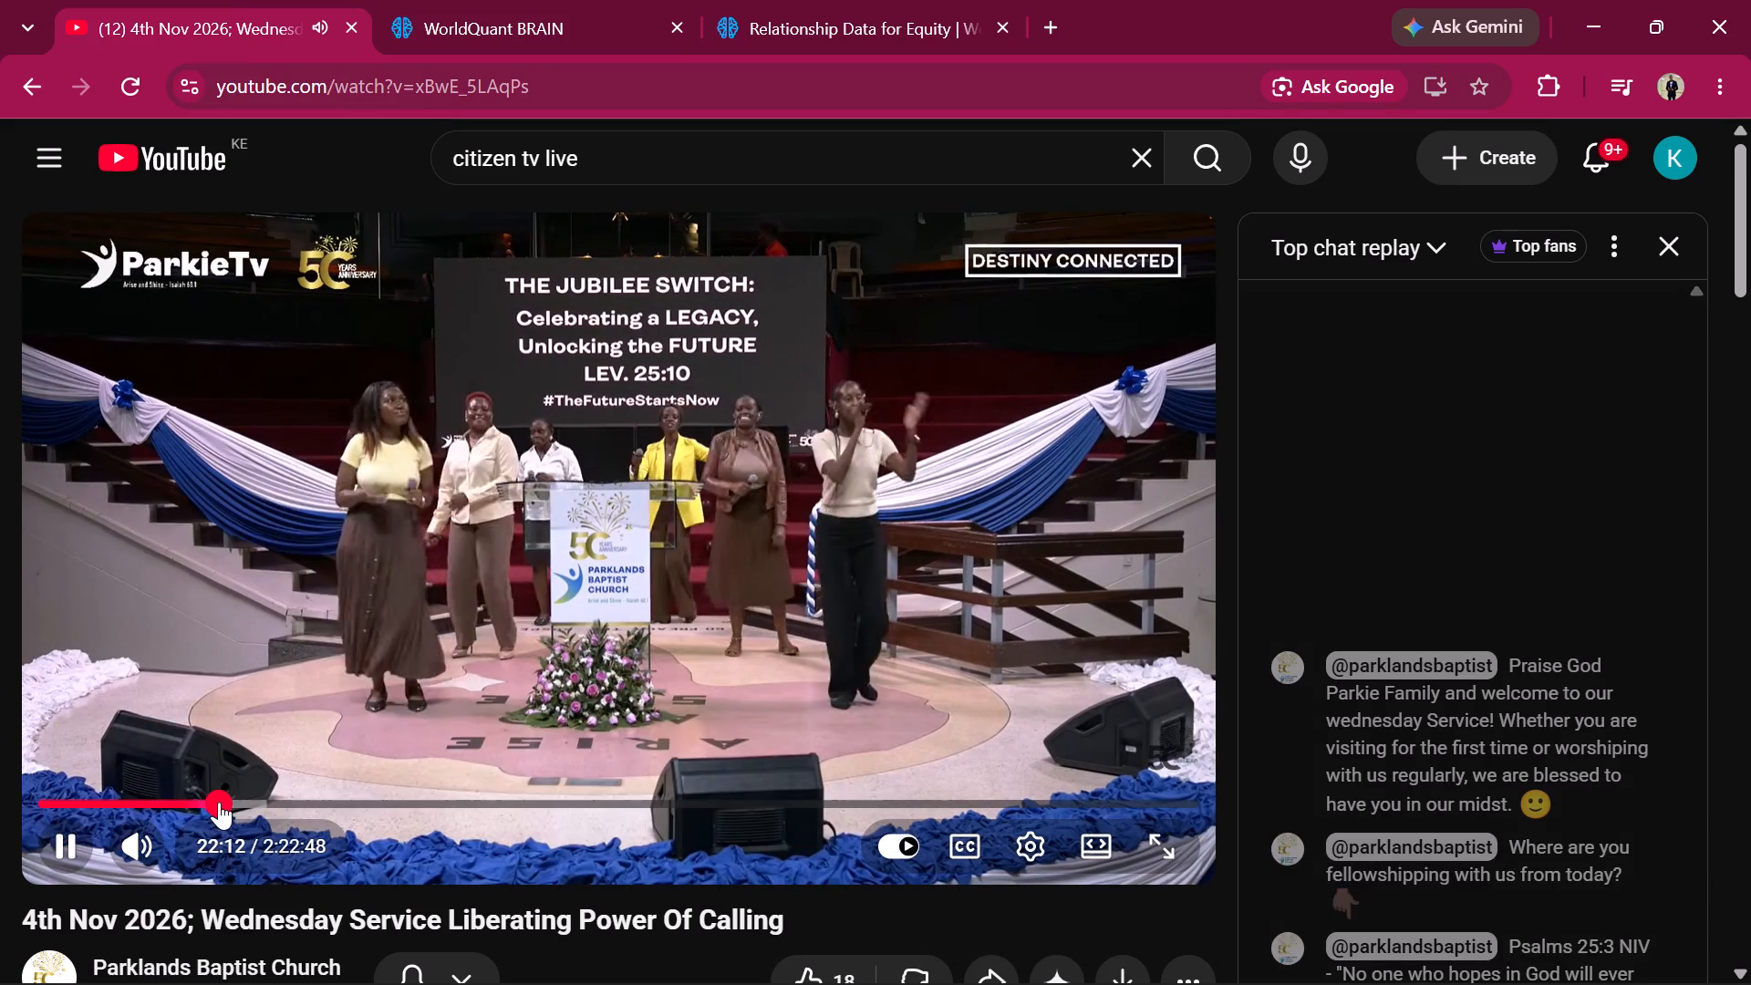
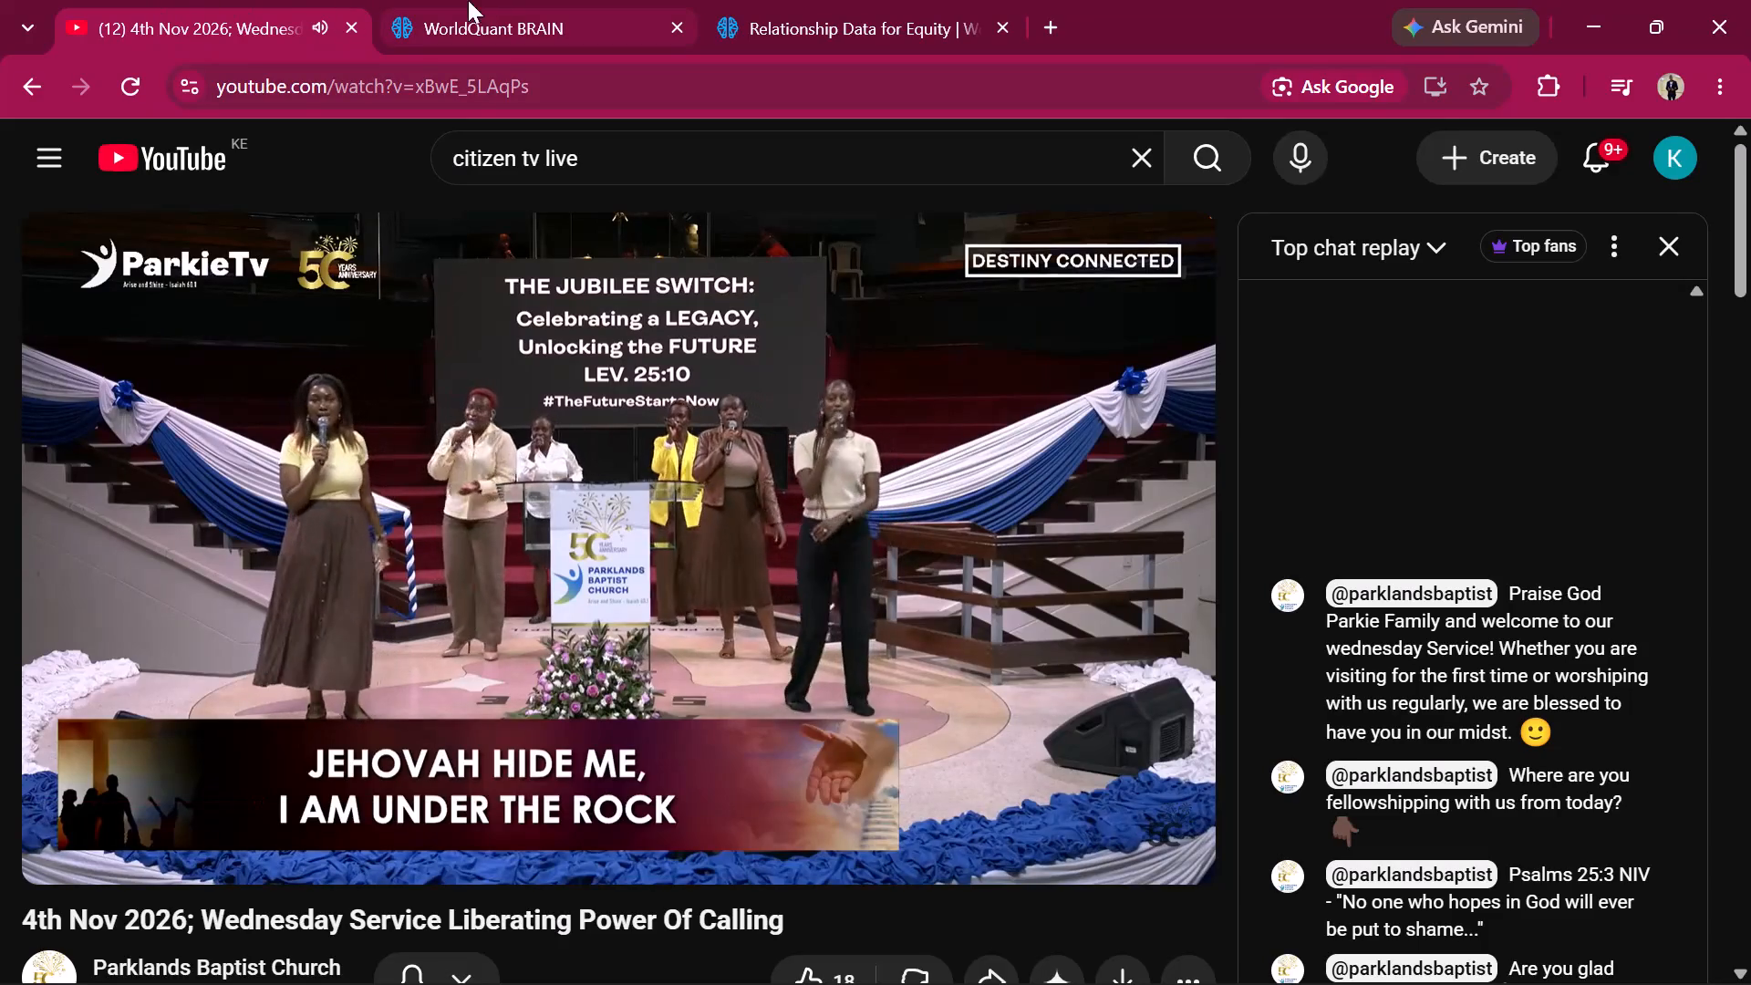
Return to WorldQuant BRAIN, show Super Simulation 7's test period, and review its IS-period summary, correlation, testing status and selected alphas.
click(519, 4)
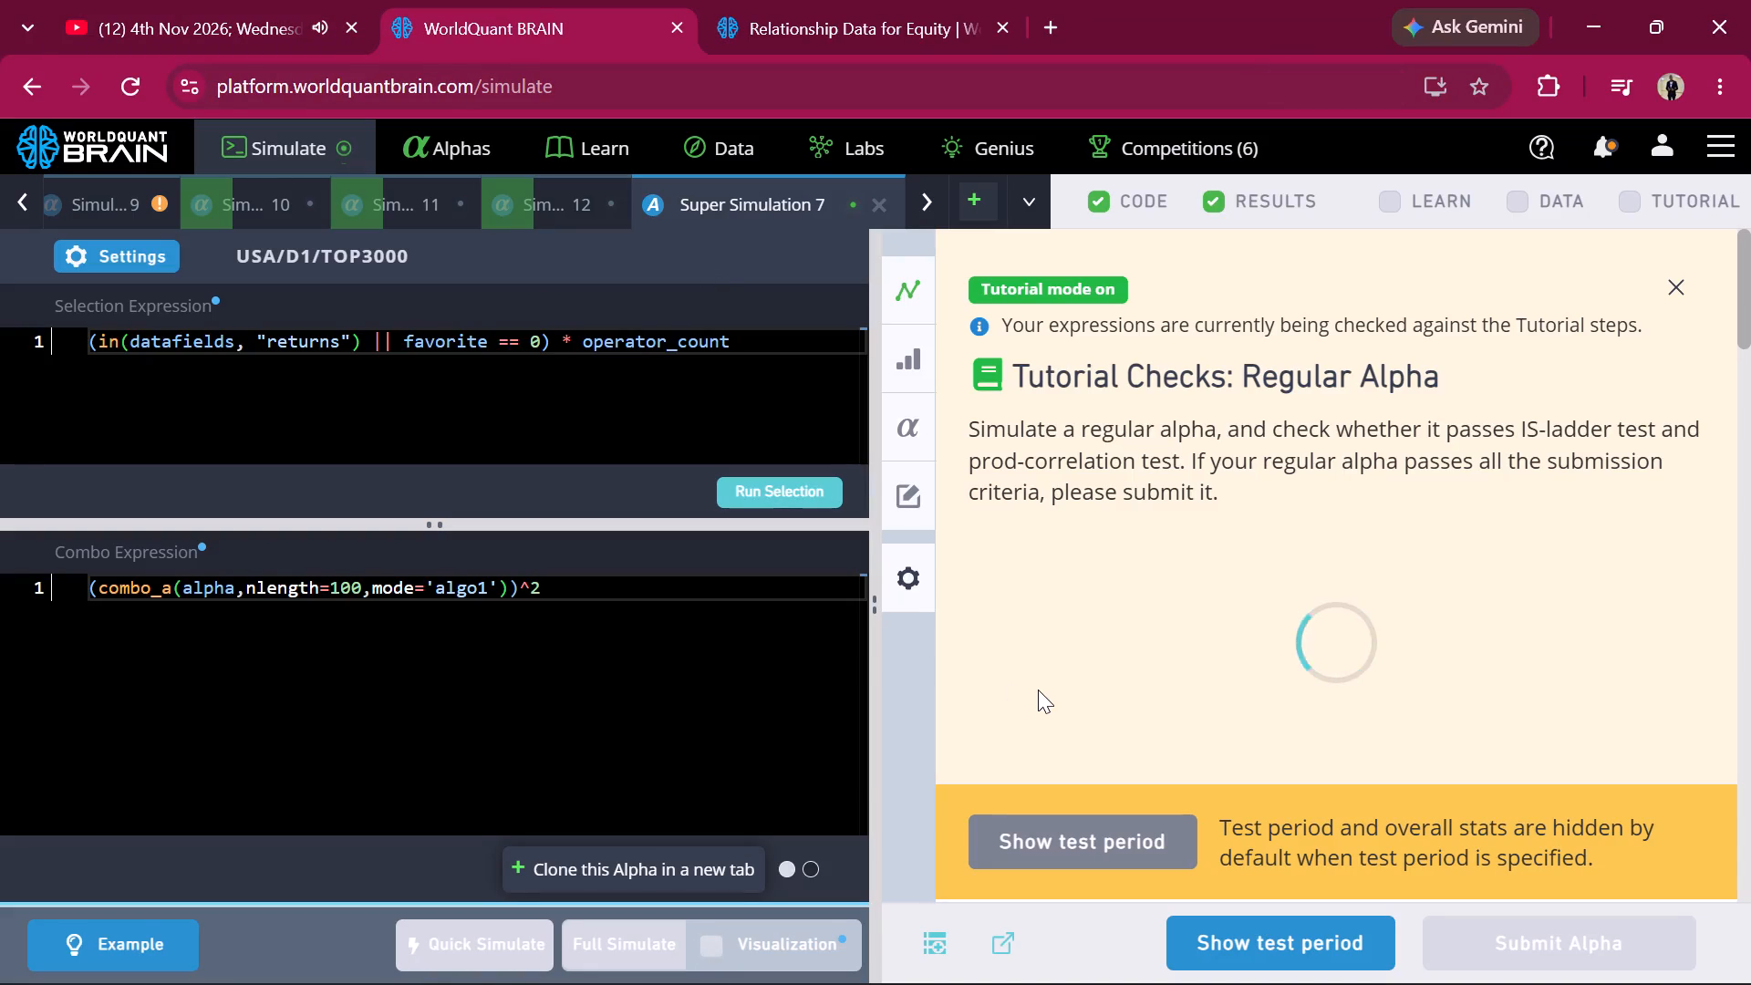
click(1232, 942)
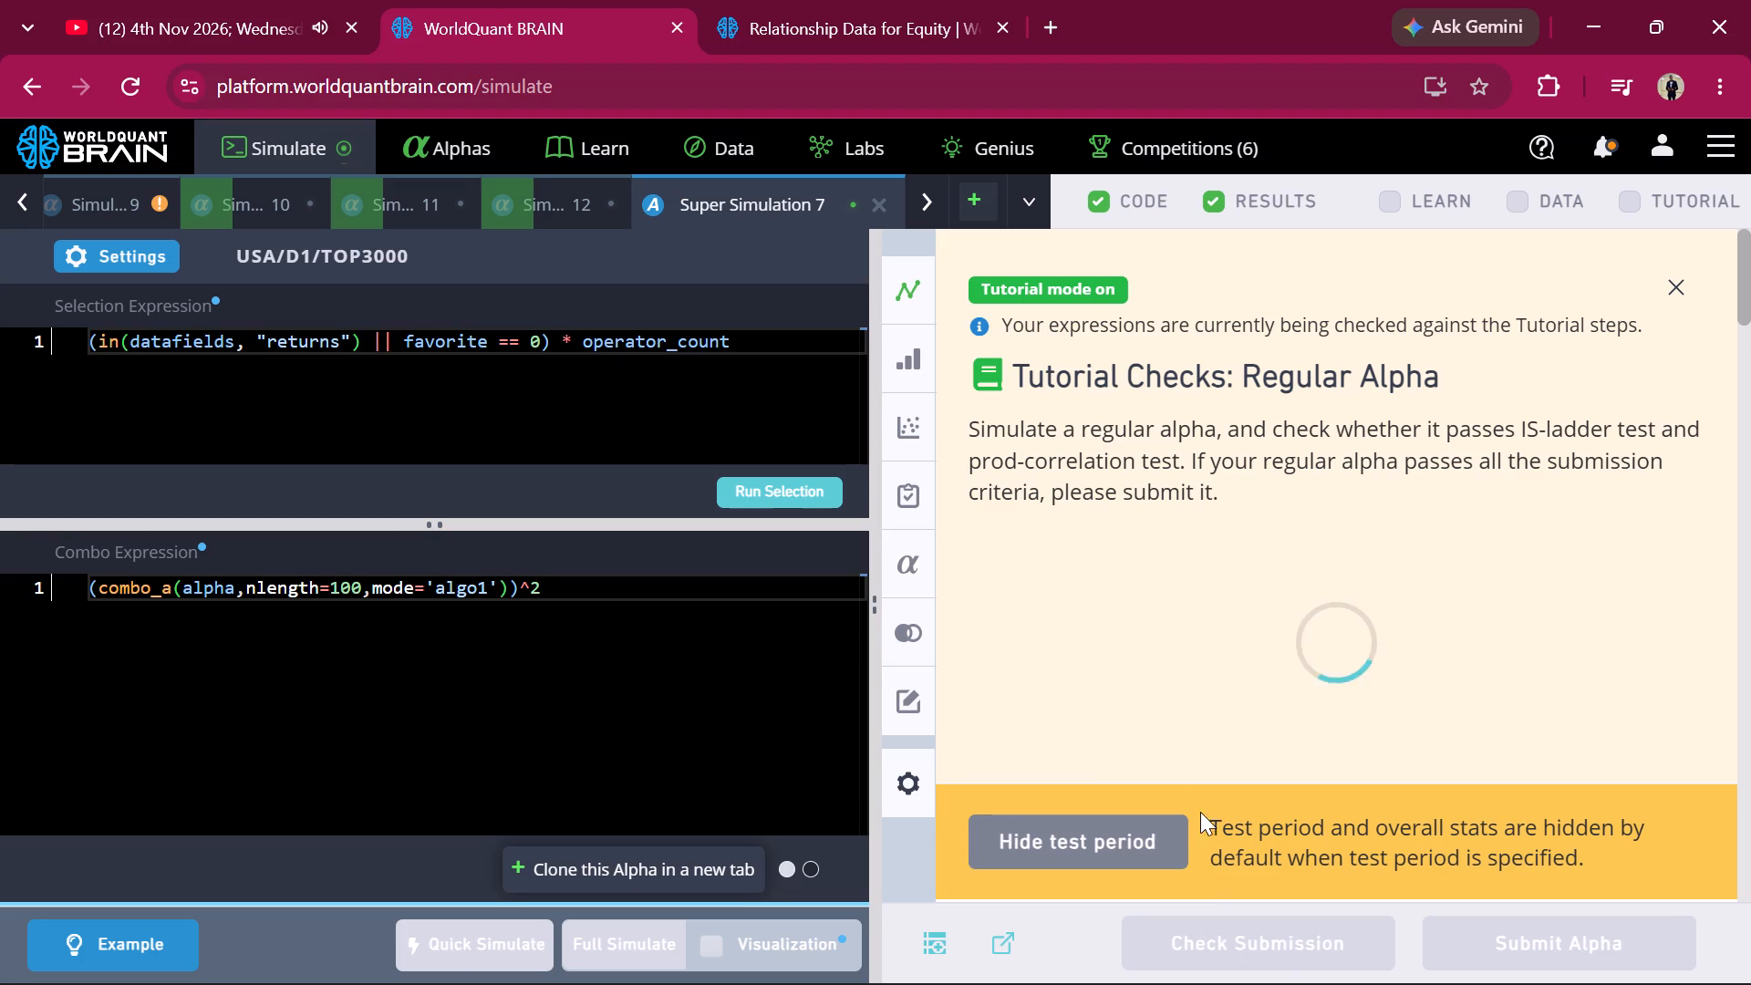
scroll(1145, 656, down, 1)
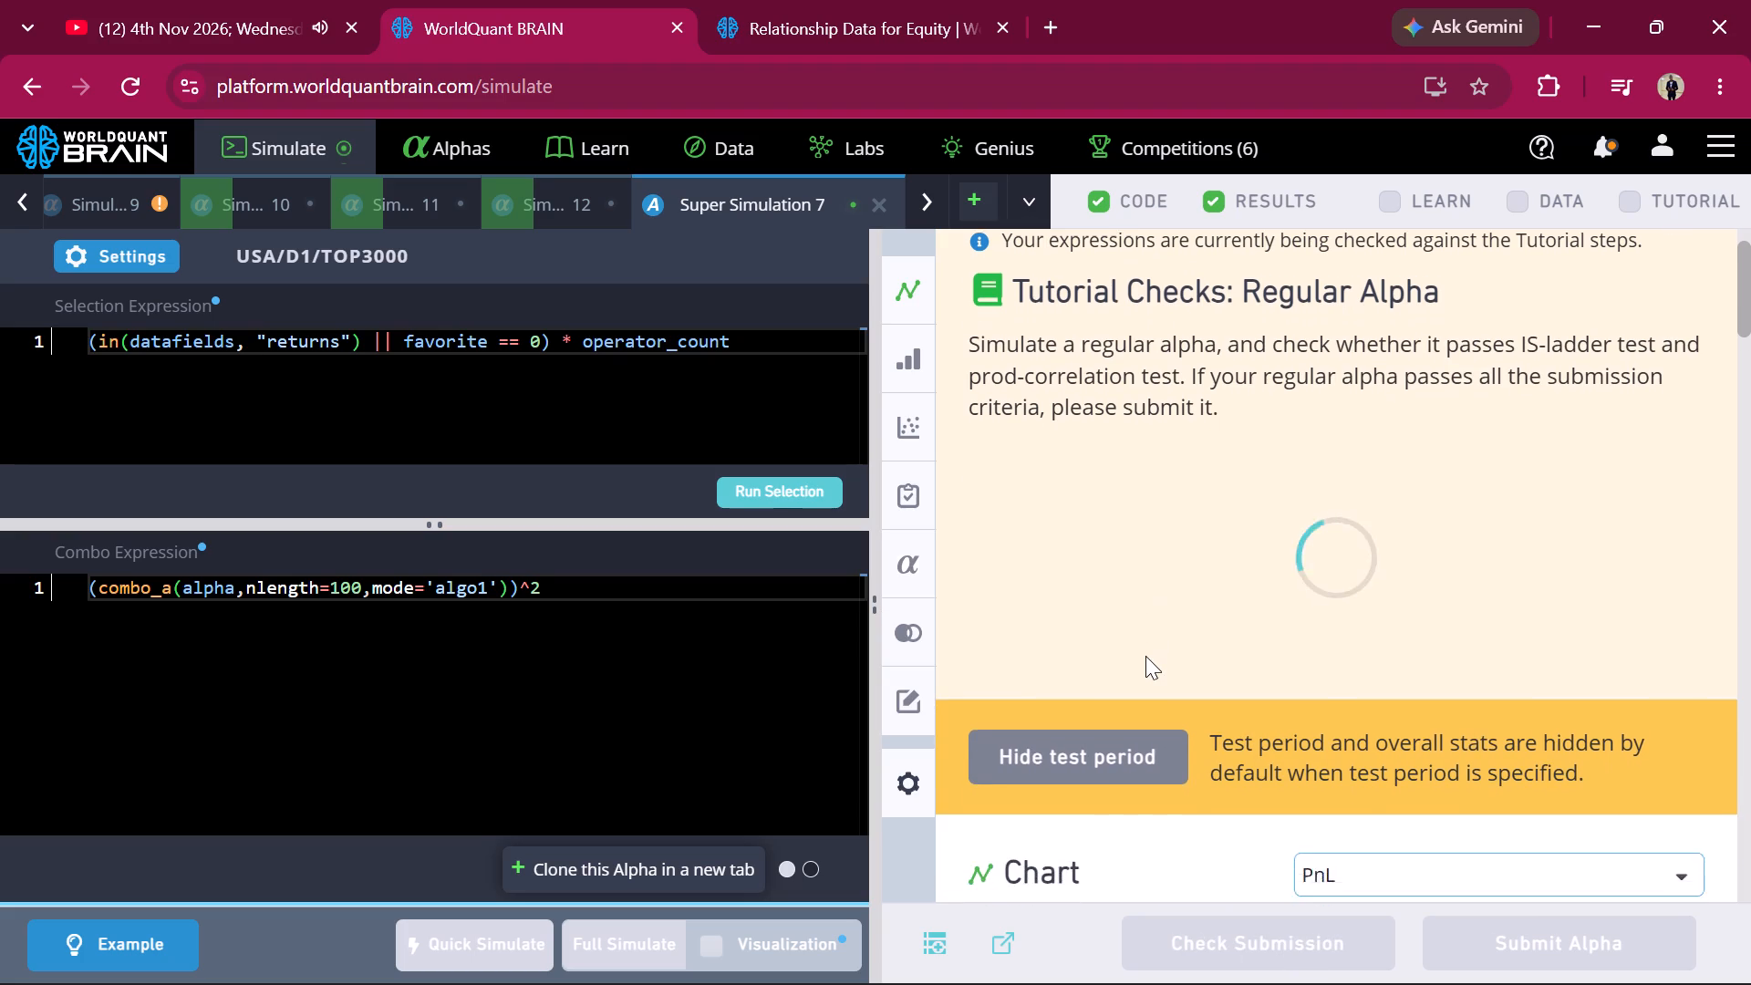
scroll(1145, 656, down, 7)
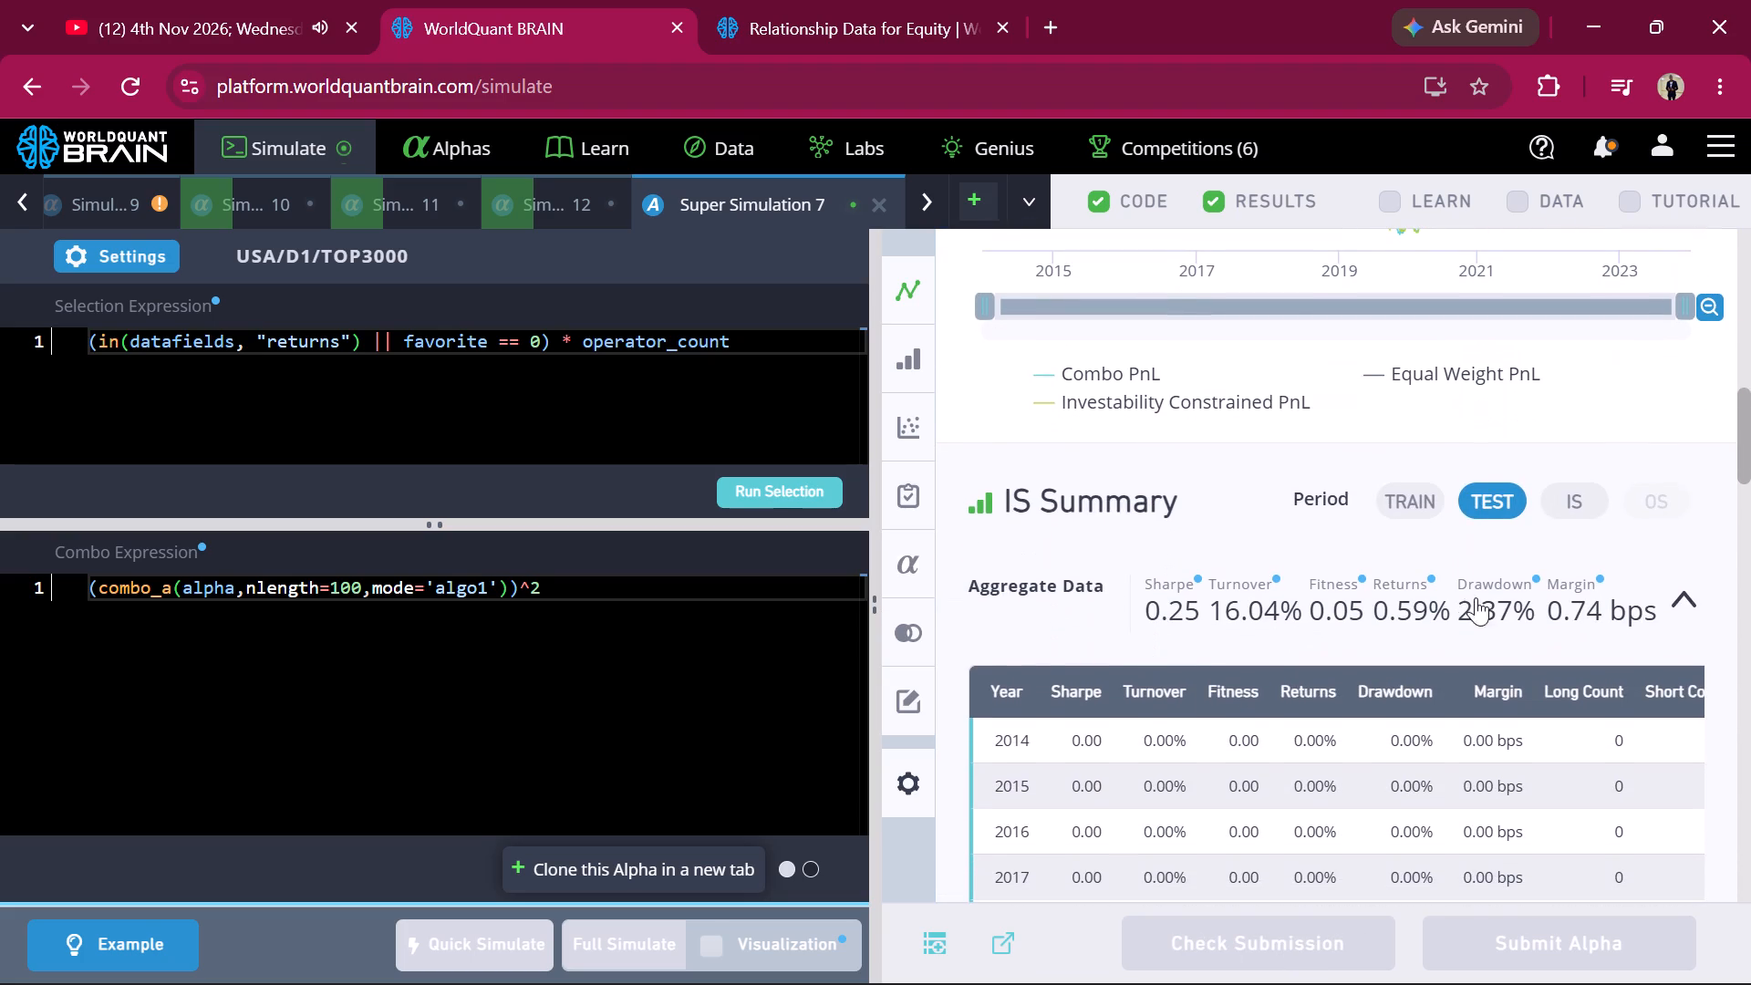
click(1571, 509)
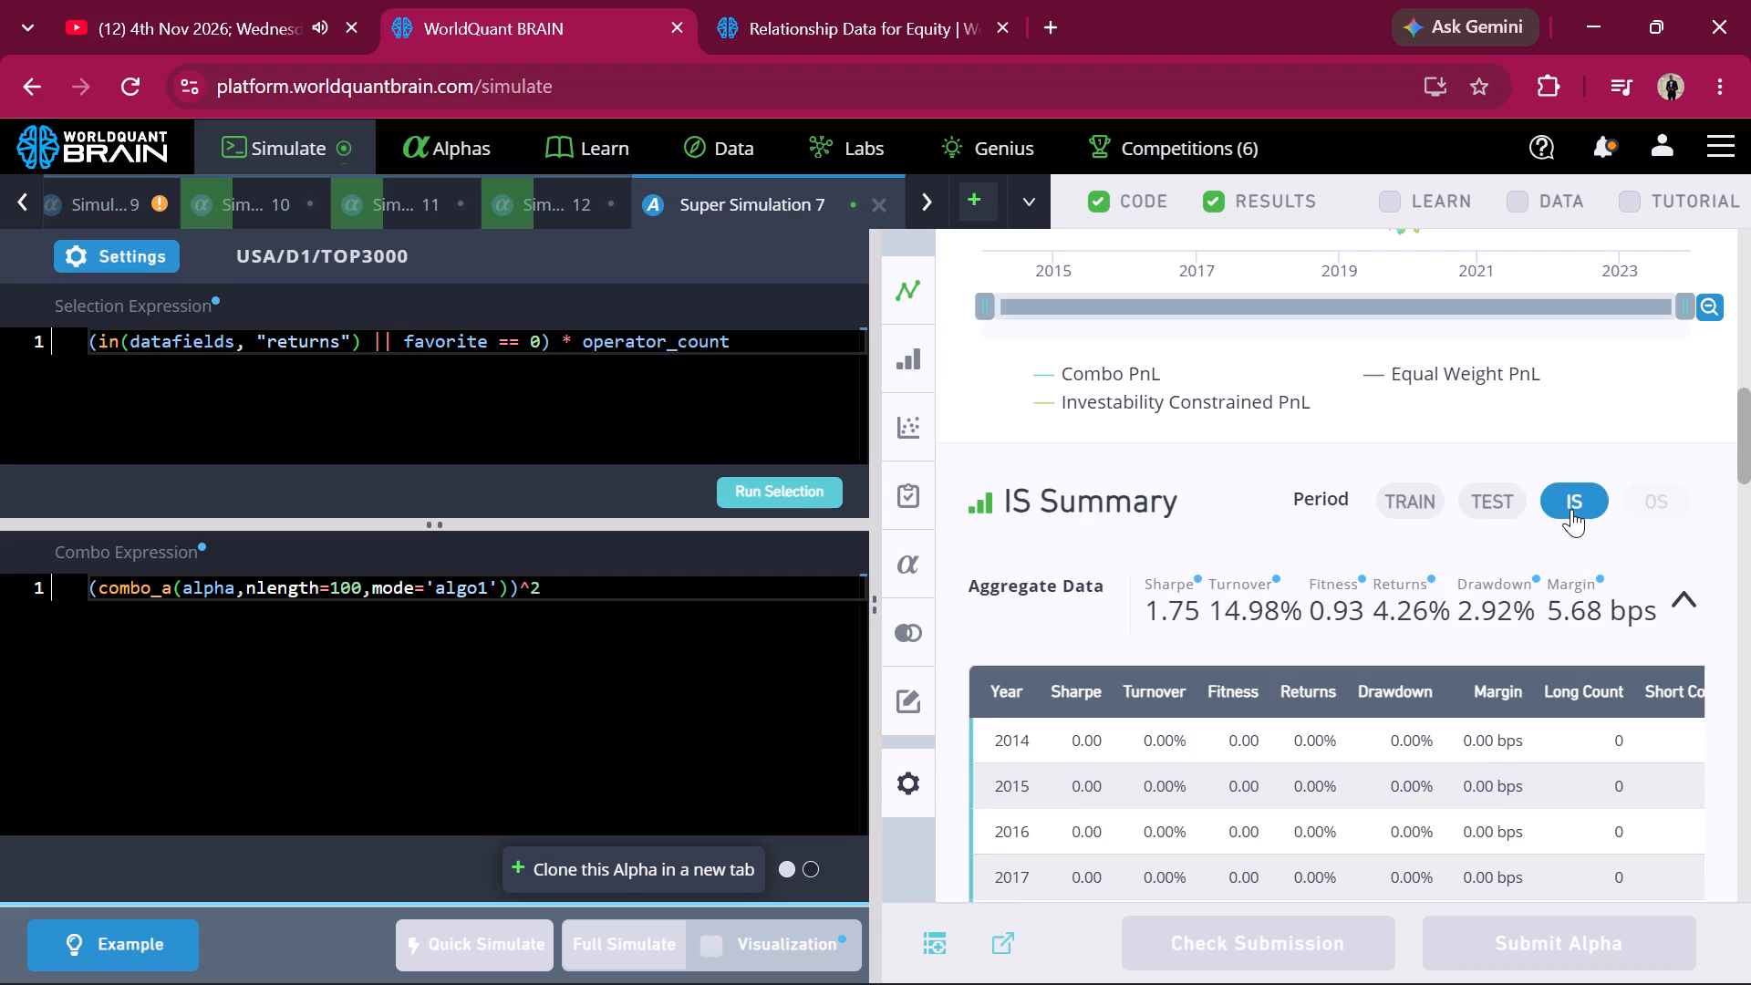
scroll(1571, 509, down, 8)
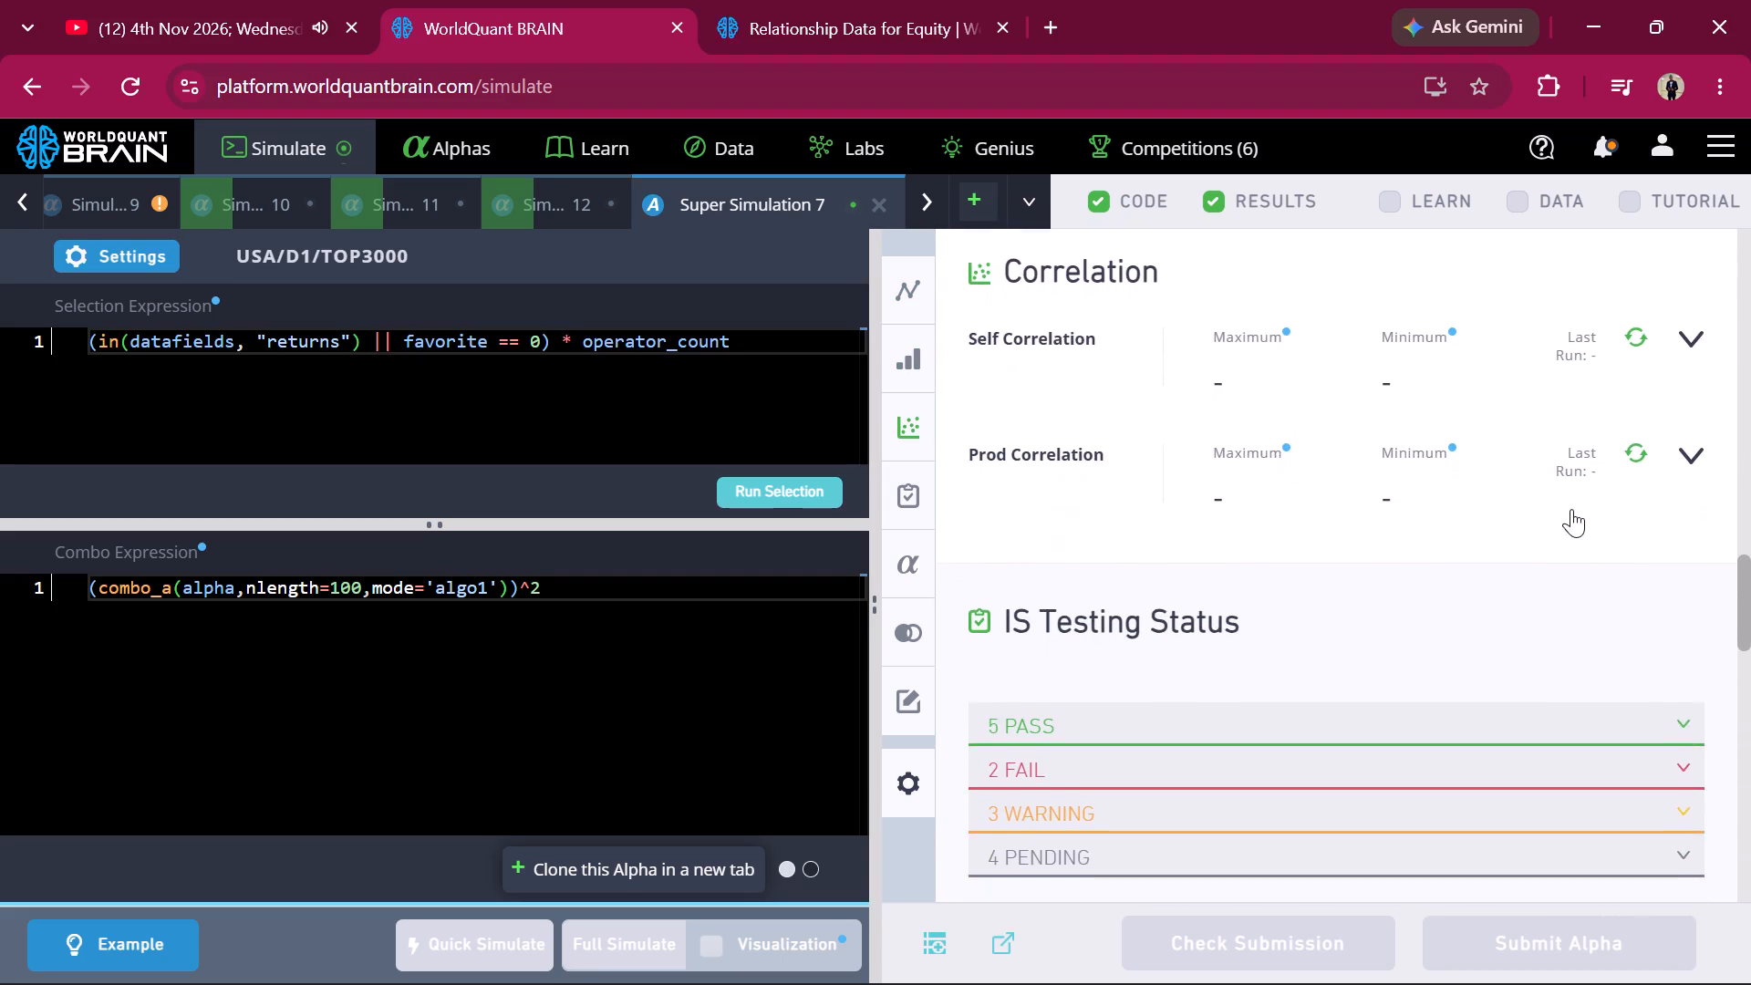
scroll(1571, 509, down, 5)
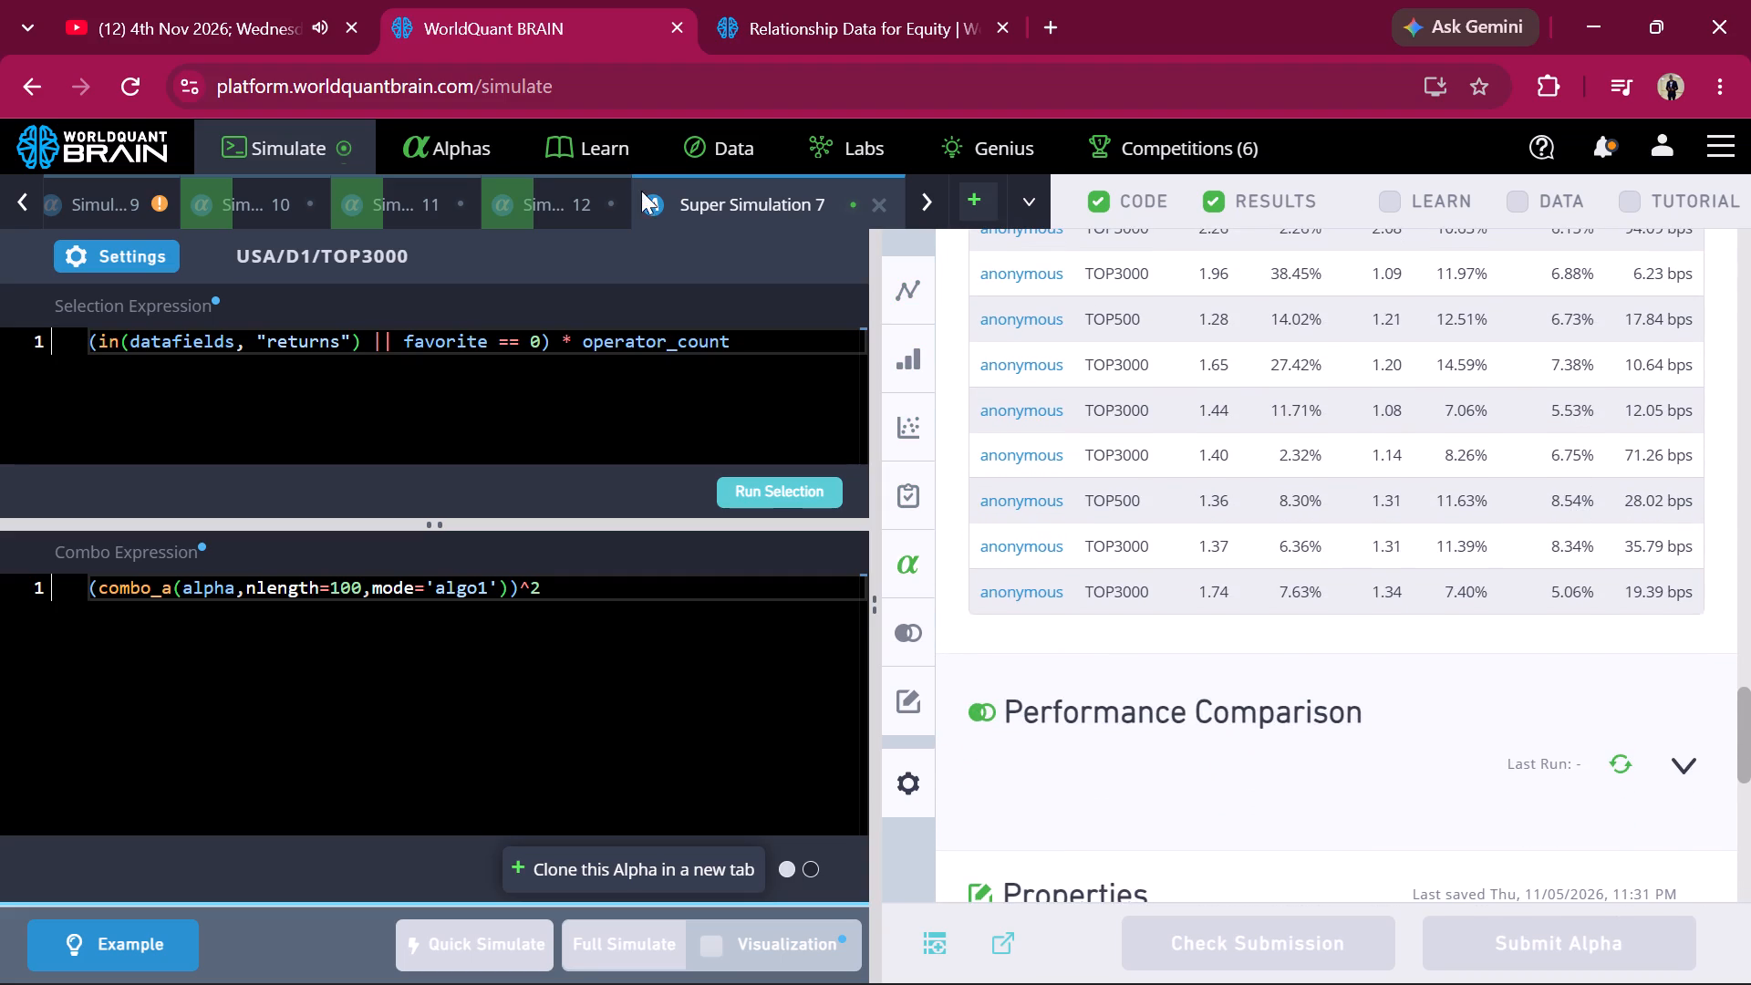
Open Super Simulation 5's results, show its test period, and dismiss the site's error banner.
scroll(407, 223, right, 3)
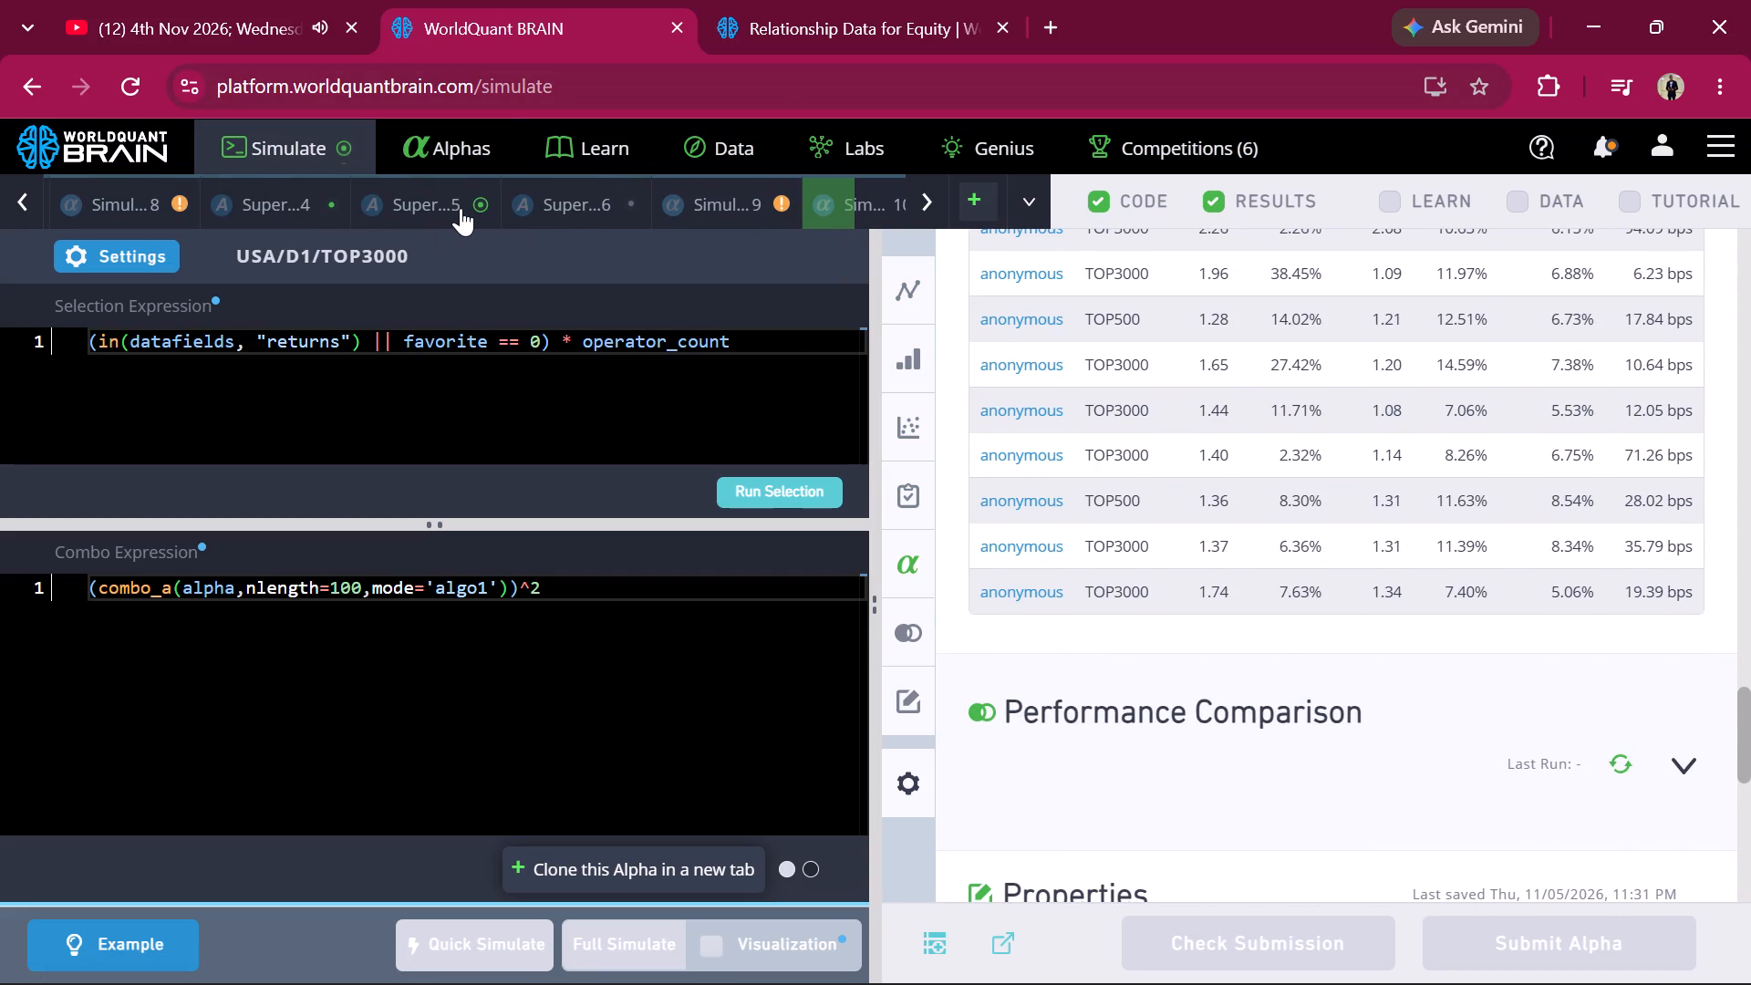
click(171, 198)
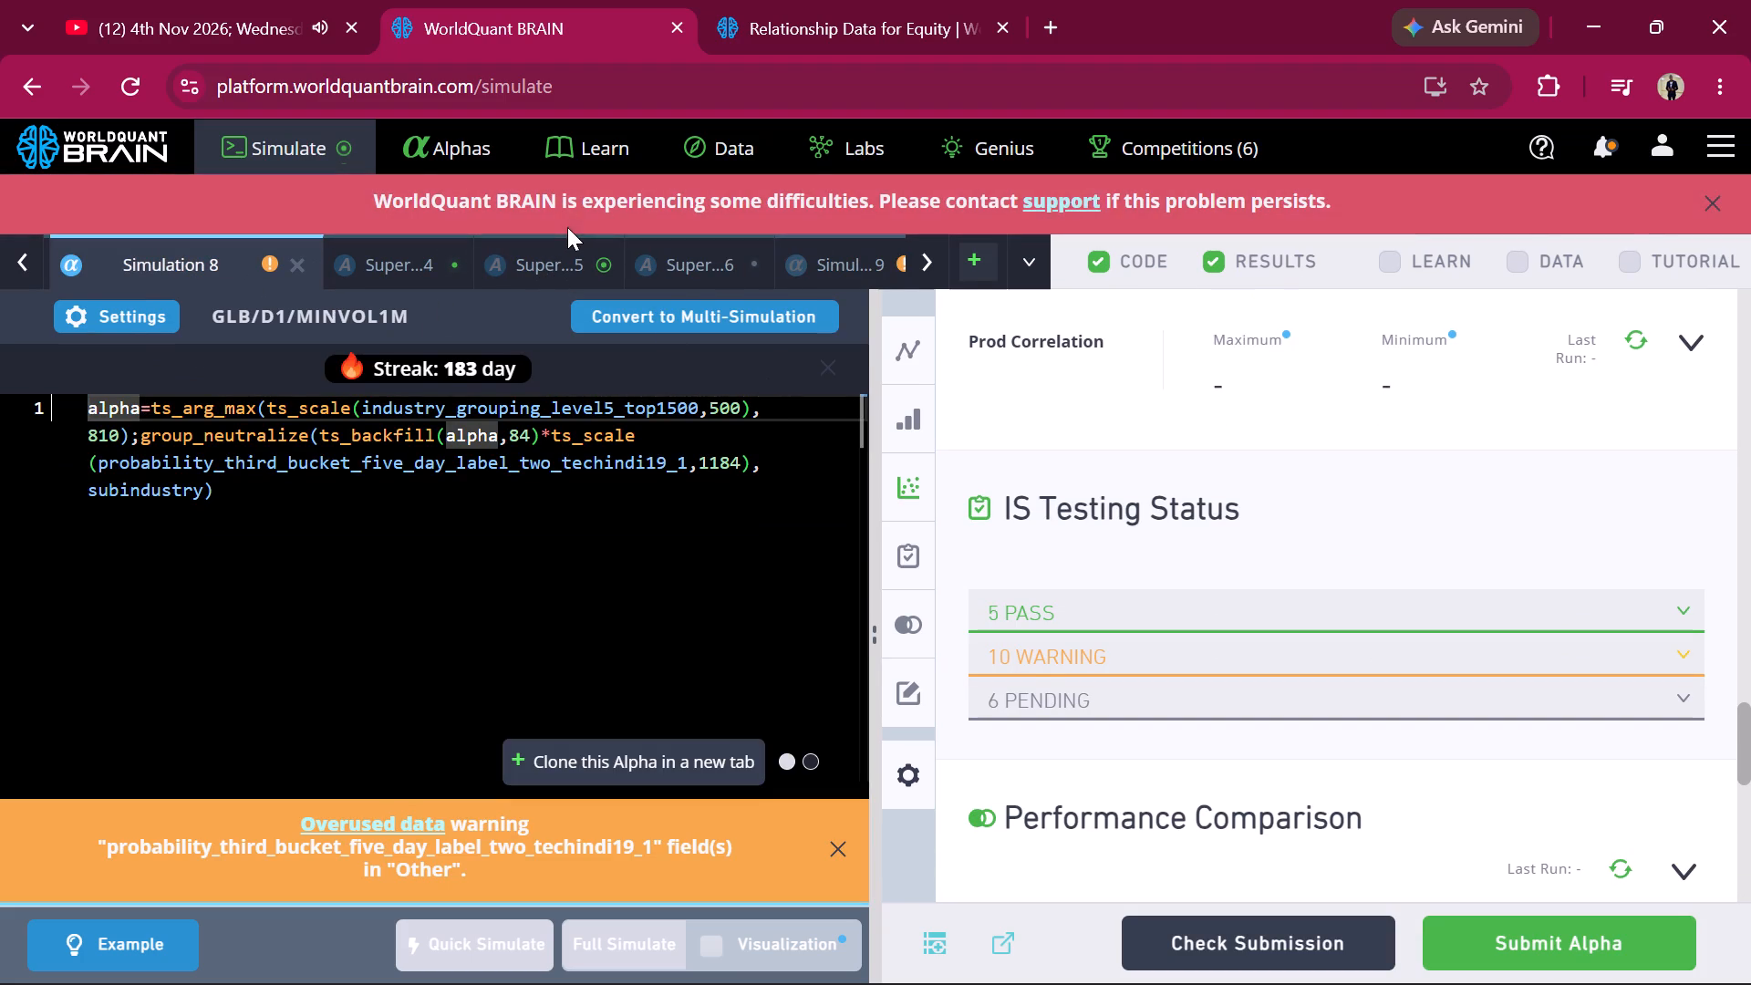
click(565, 258)
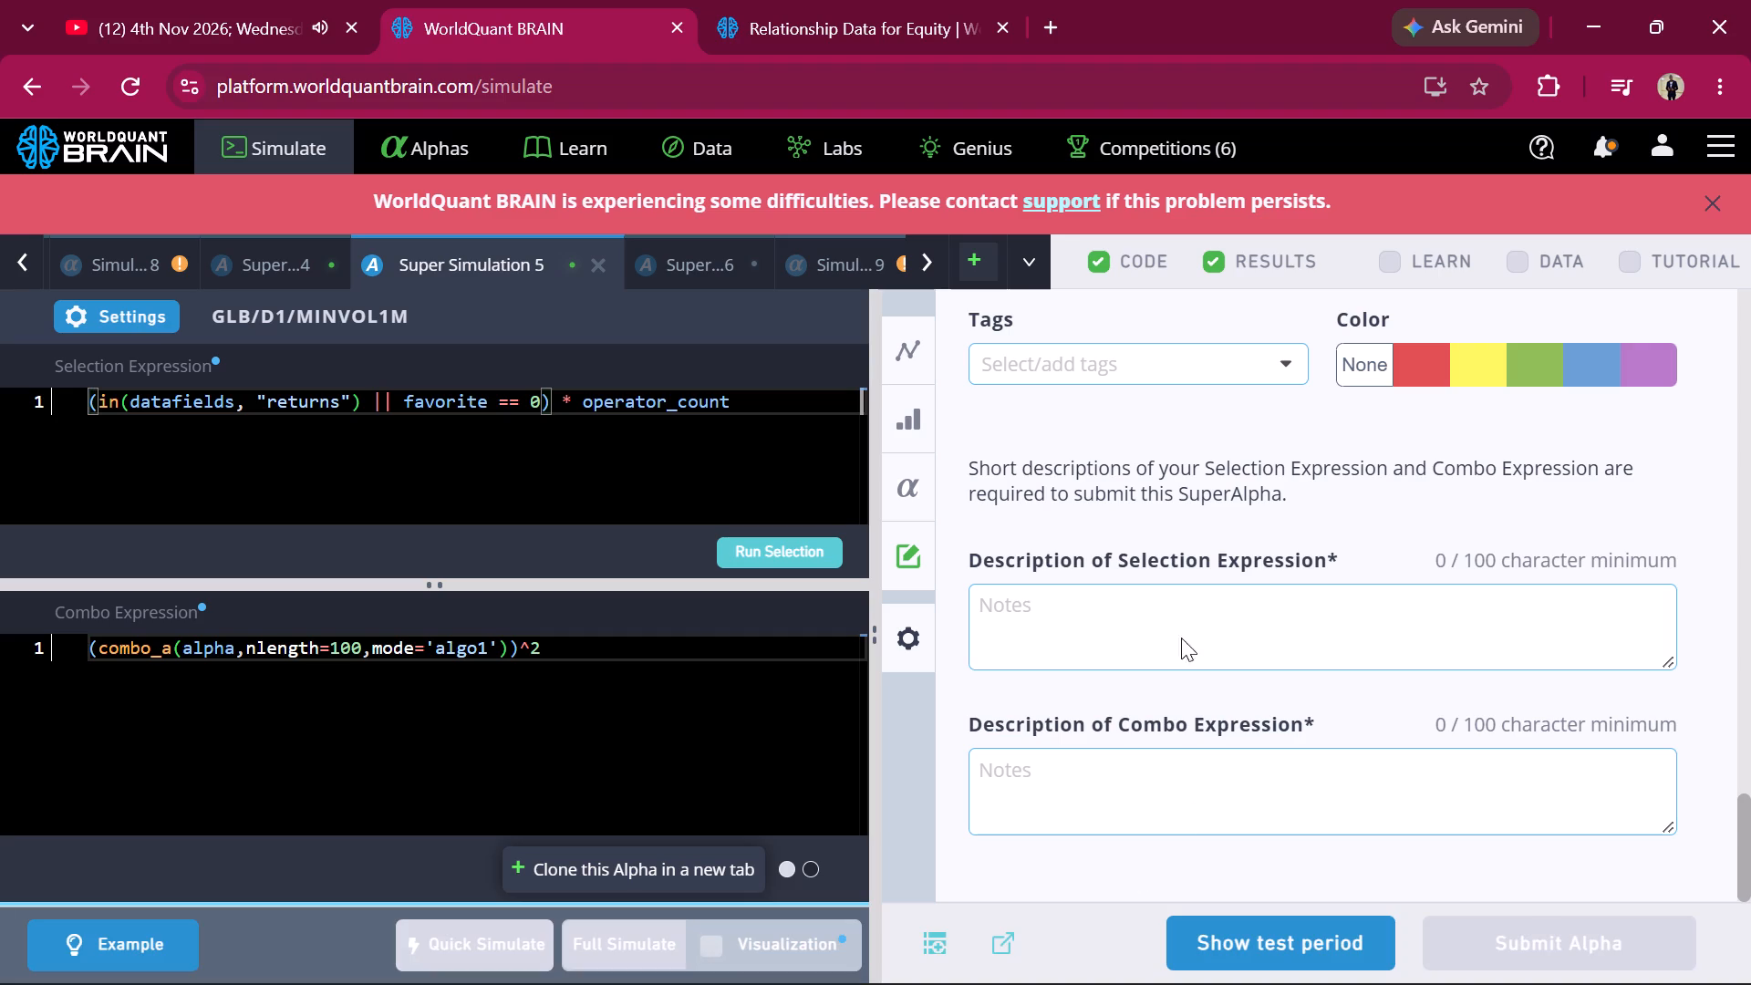
click(1214, 933)
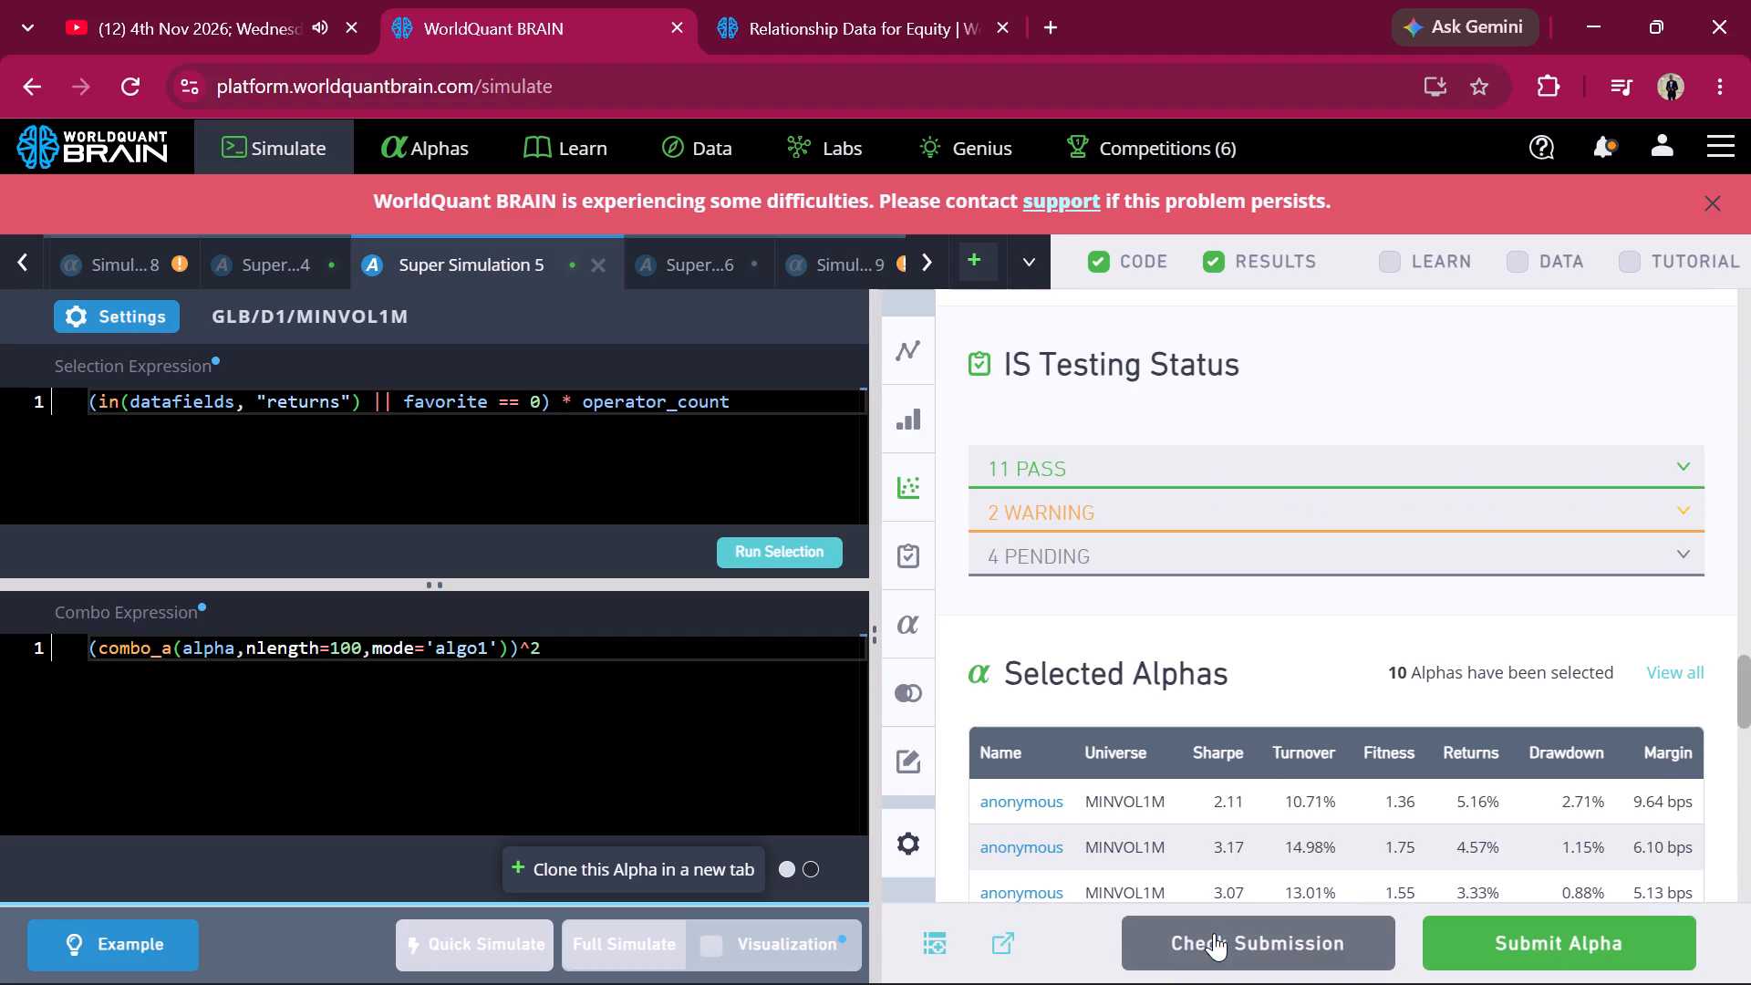
click(1708, 209)
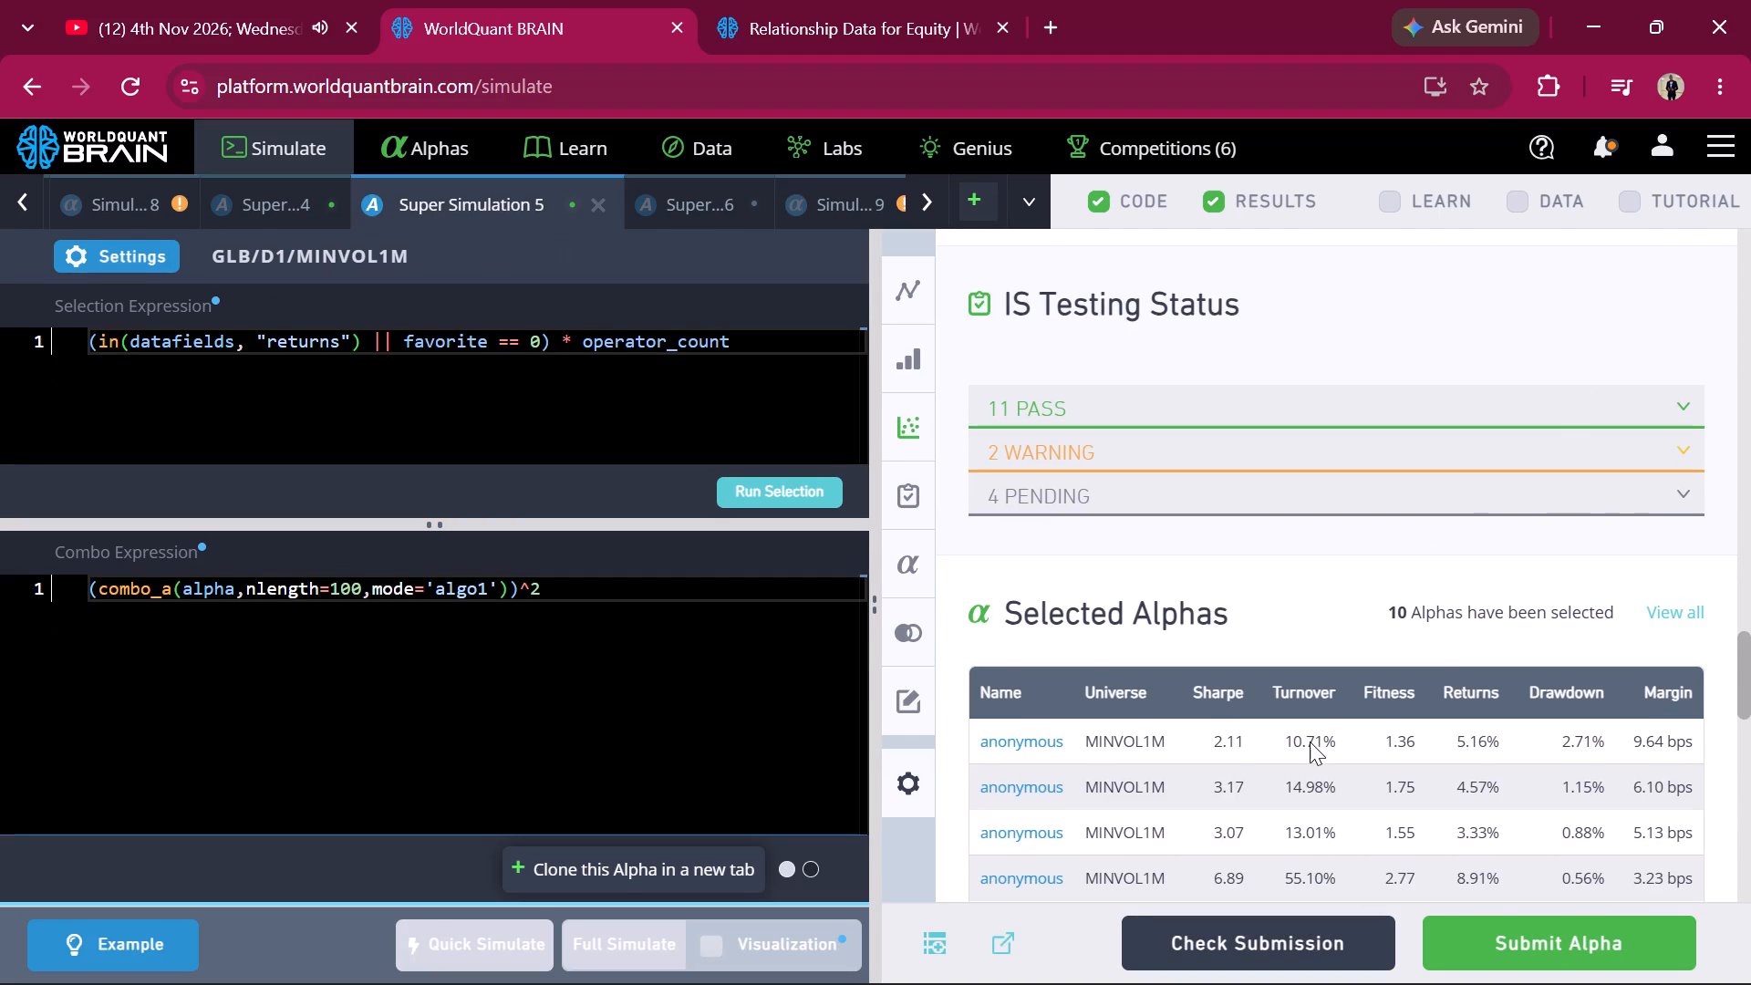
Run the Prod Correlation and Self Correlation checks for Super Simulation 5.
scroll(1310, 741, up, 3)
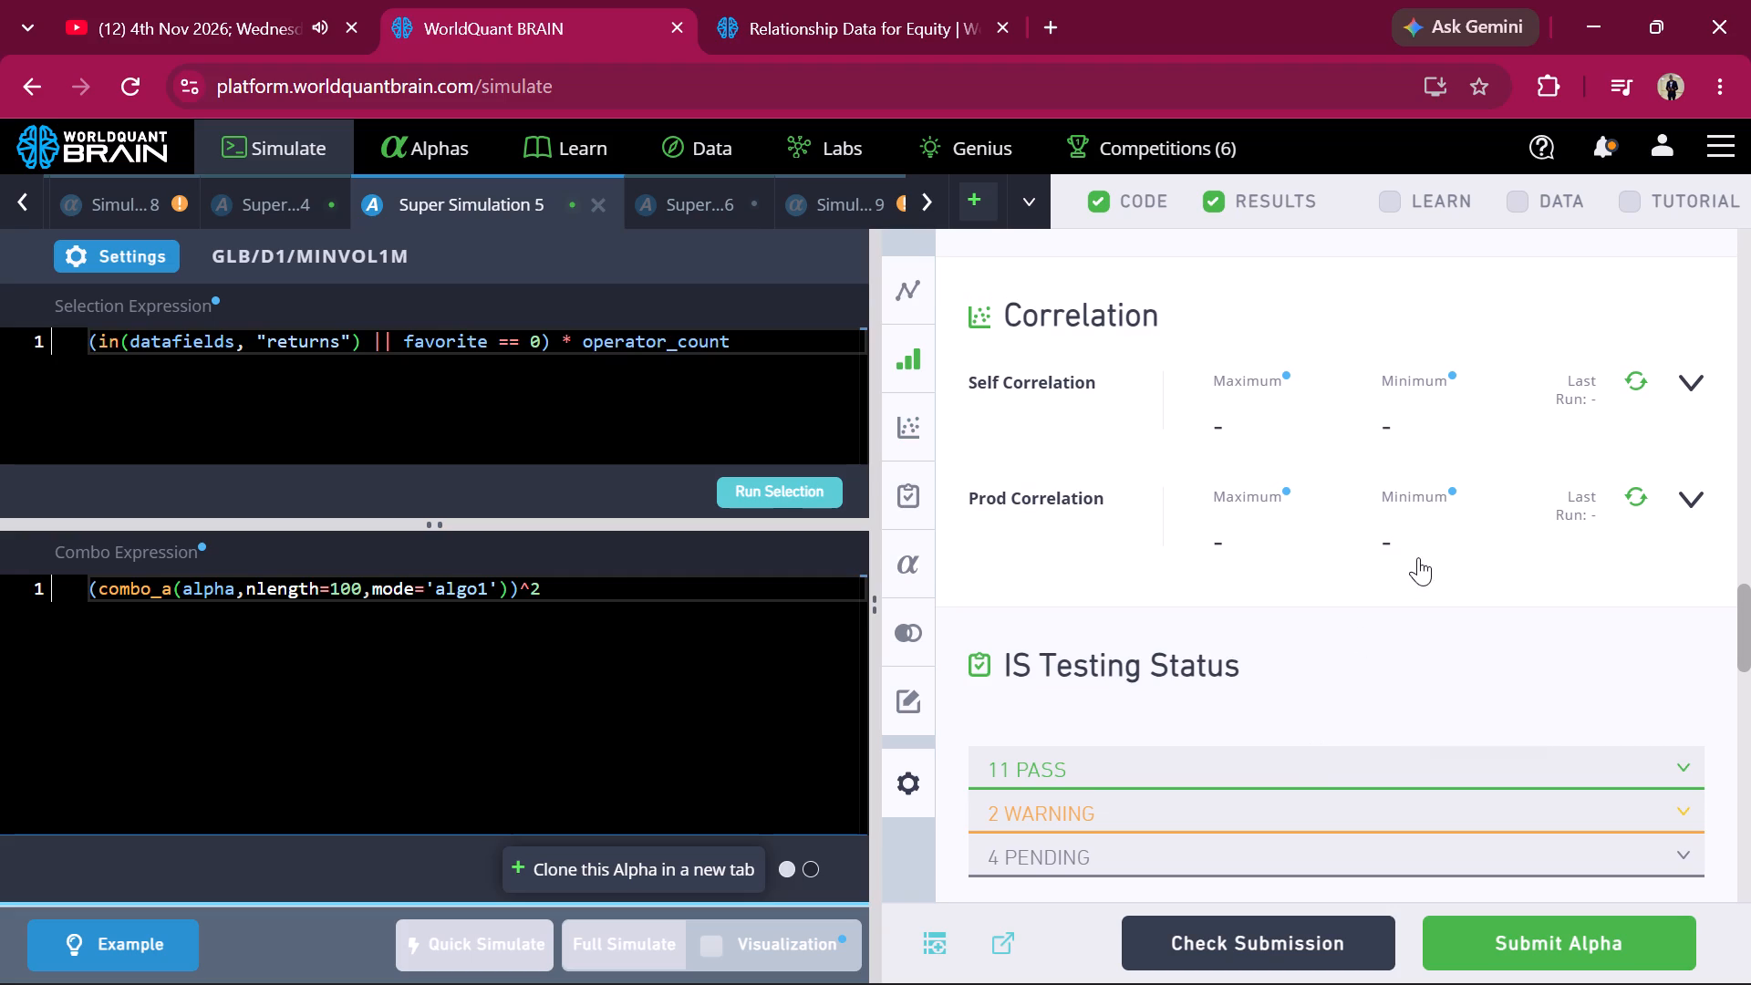
click(1630, 493)
click(1636, 380)
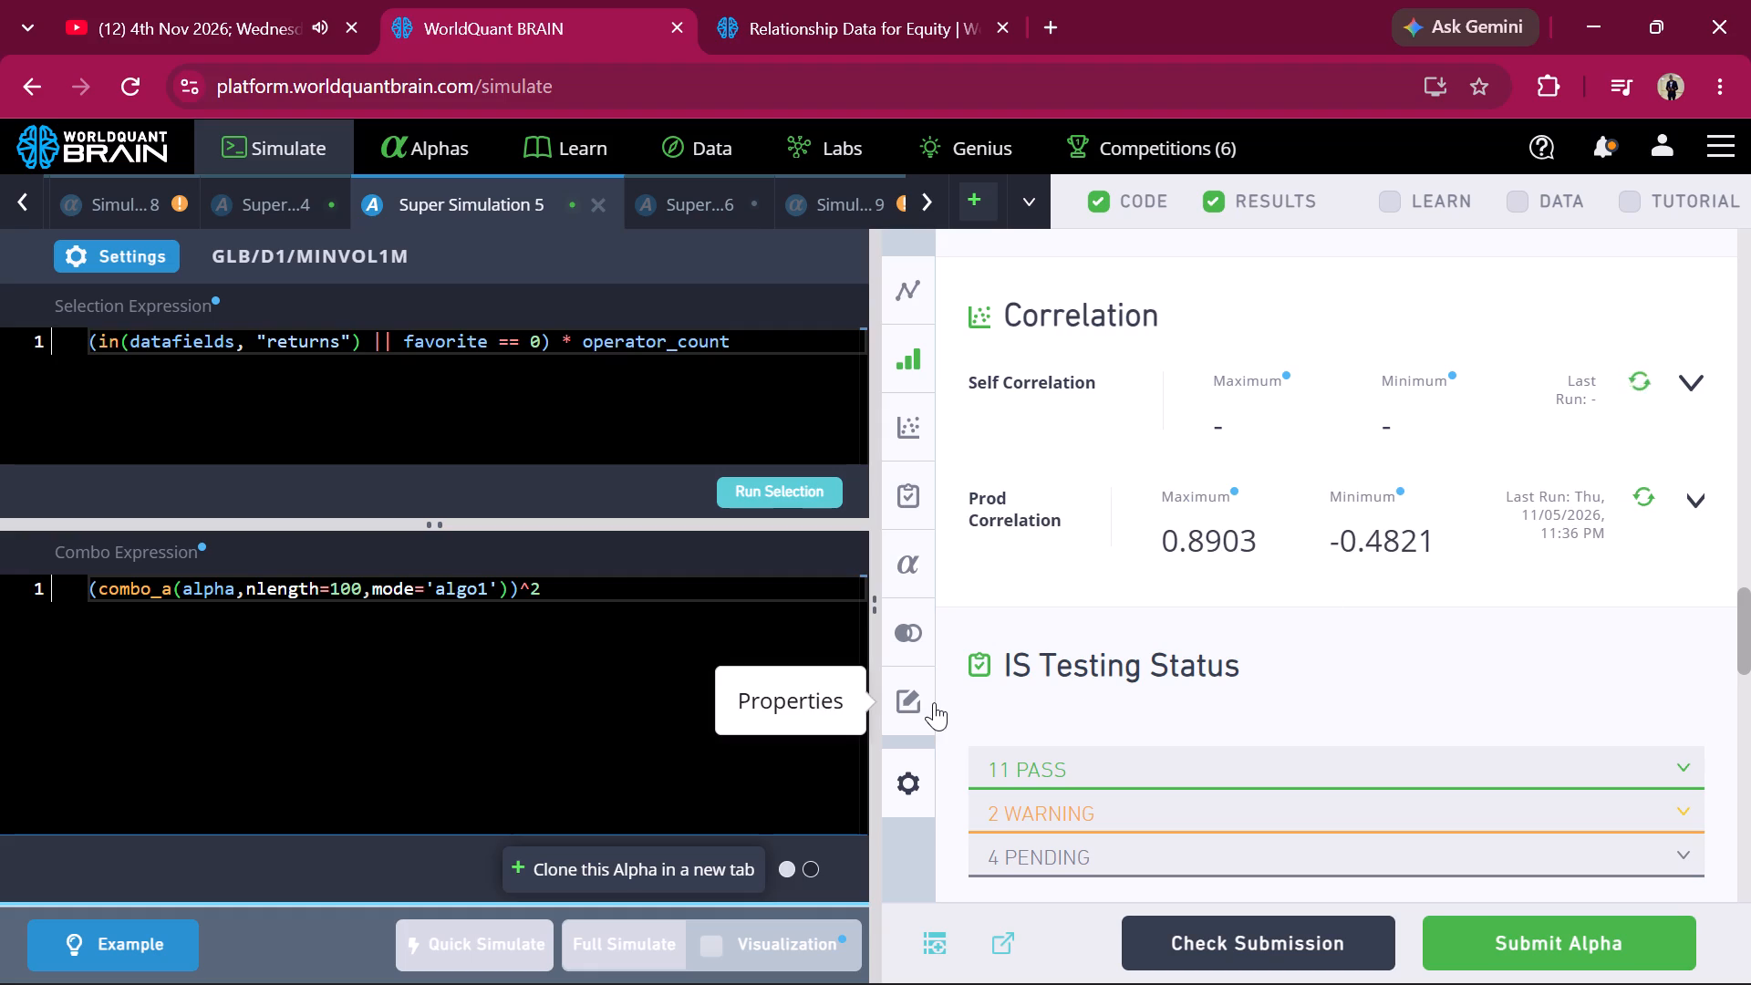
Start editing the favorite condition's value in Super Simulation 5's selection expression.
click(541, 342)
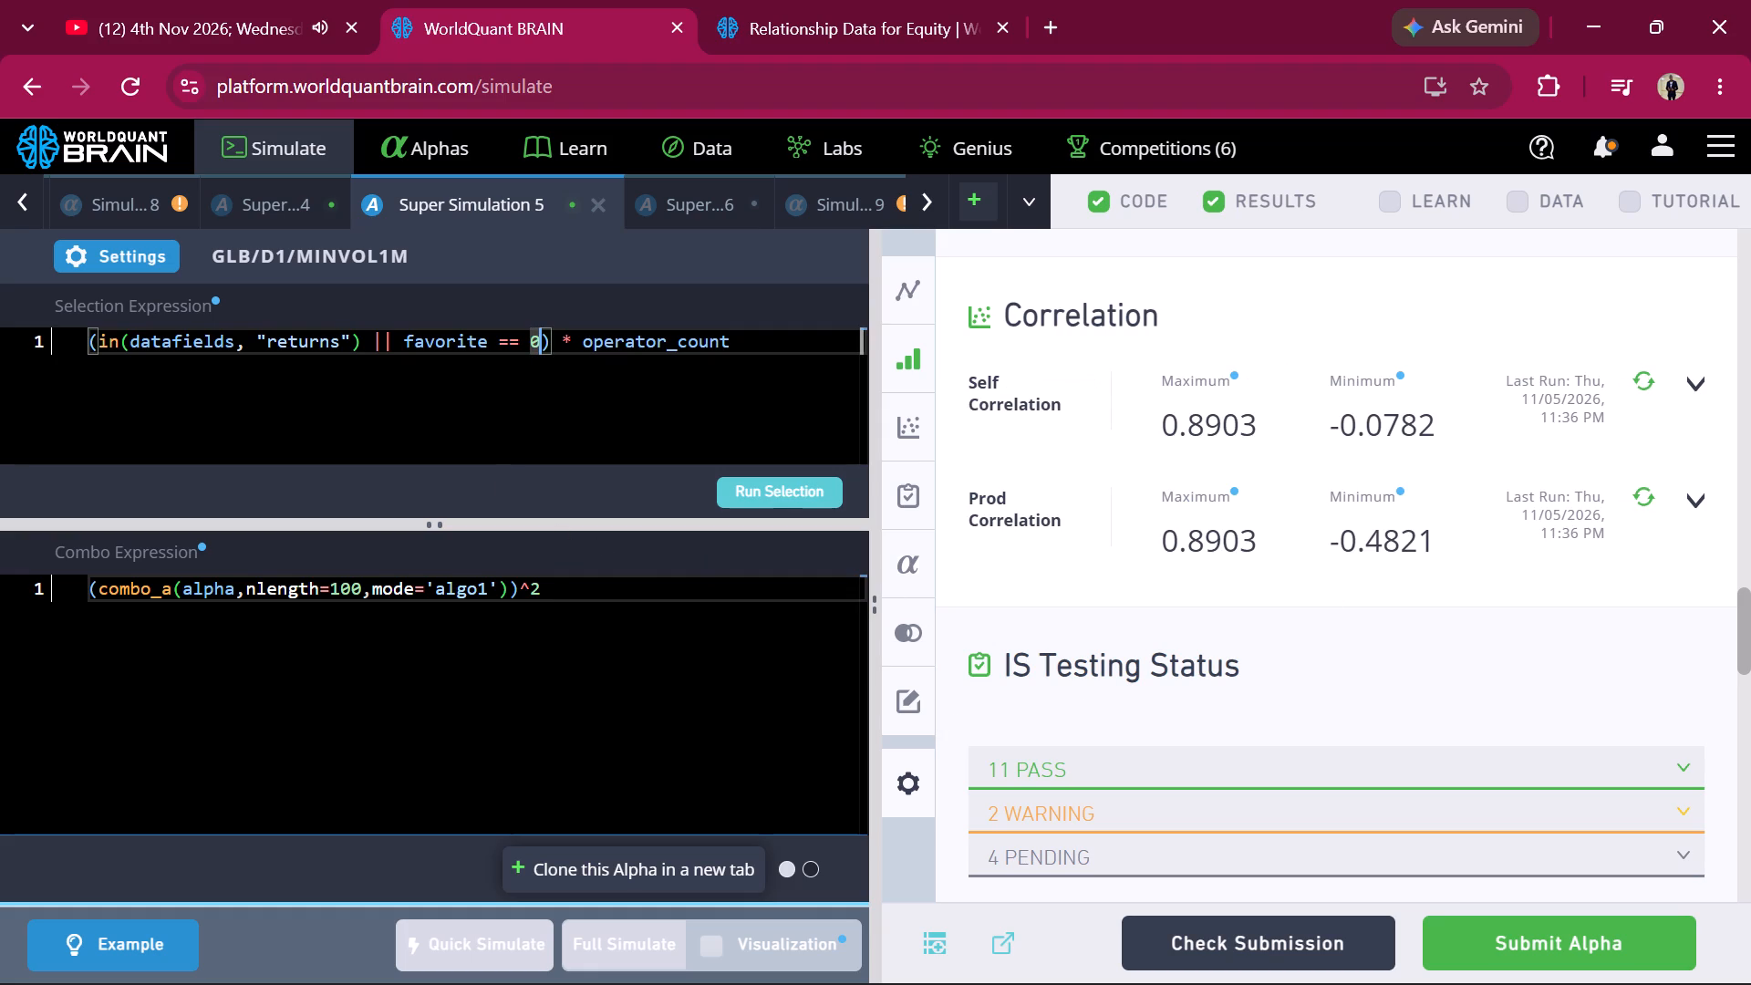
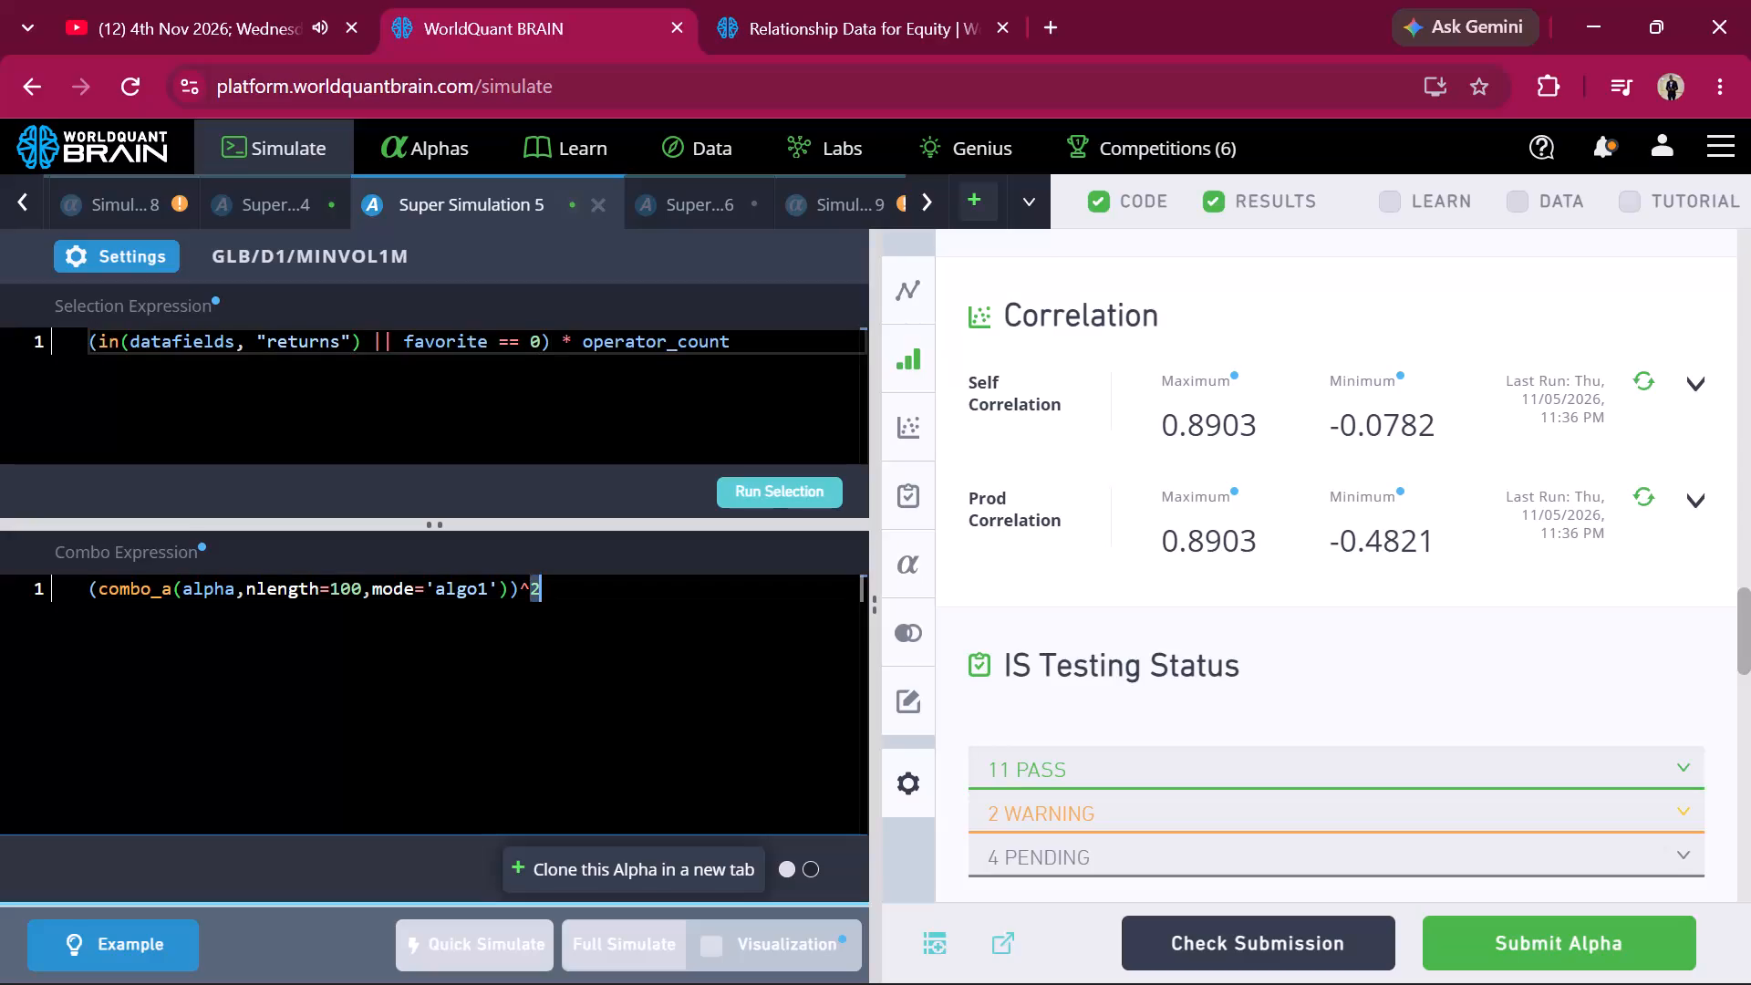
Replace Super Simulation 5's entire combo expression with the copied data field name company_partner_entity.
triple_click(560, 604)
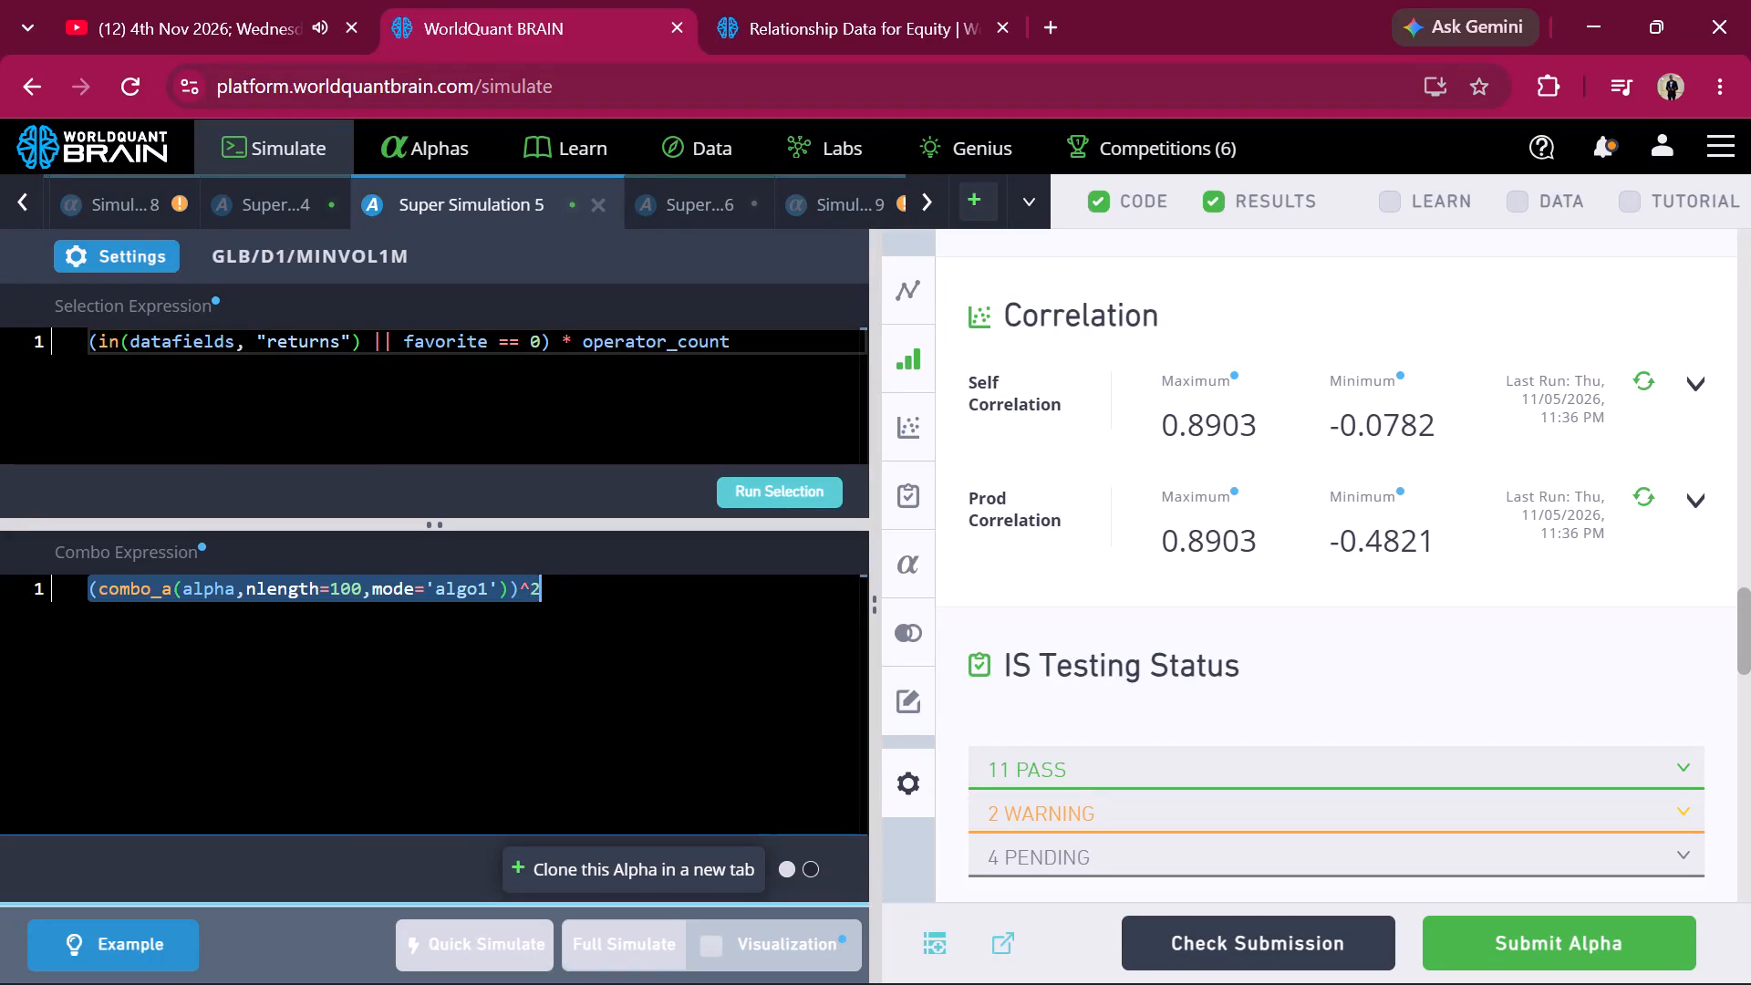
key(ctrl+v)
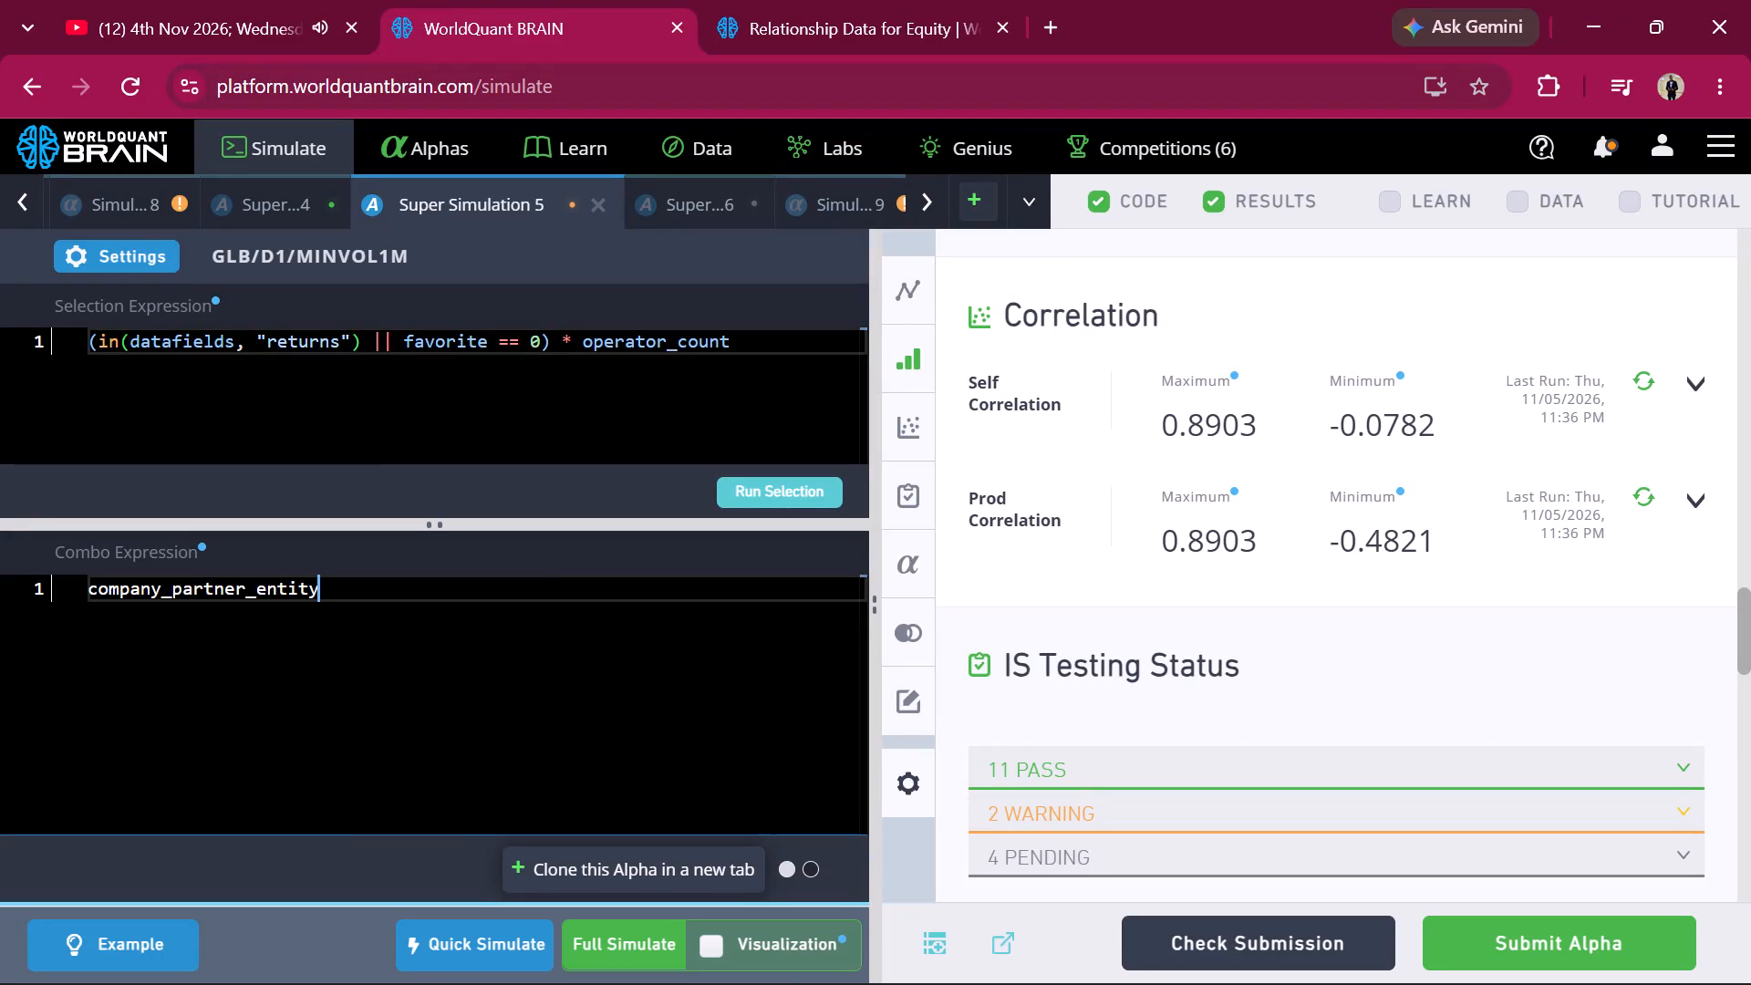
key(ctrl+z)
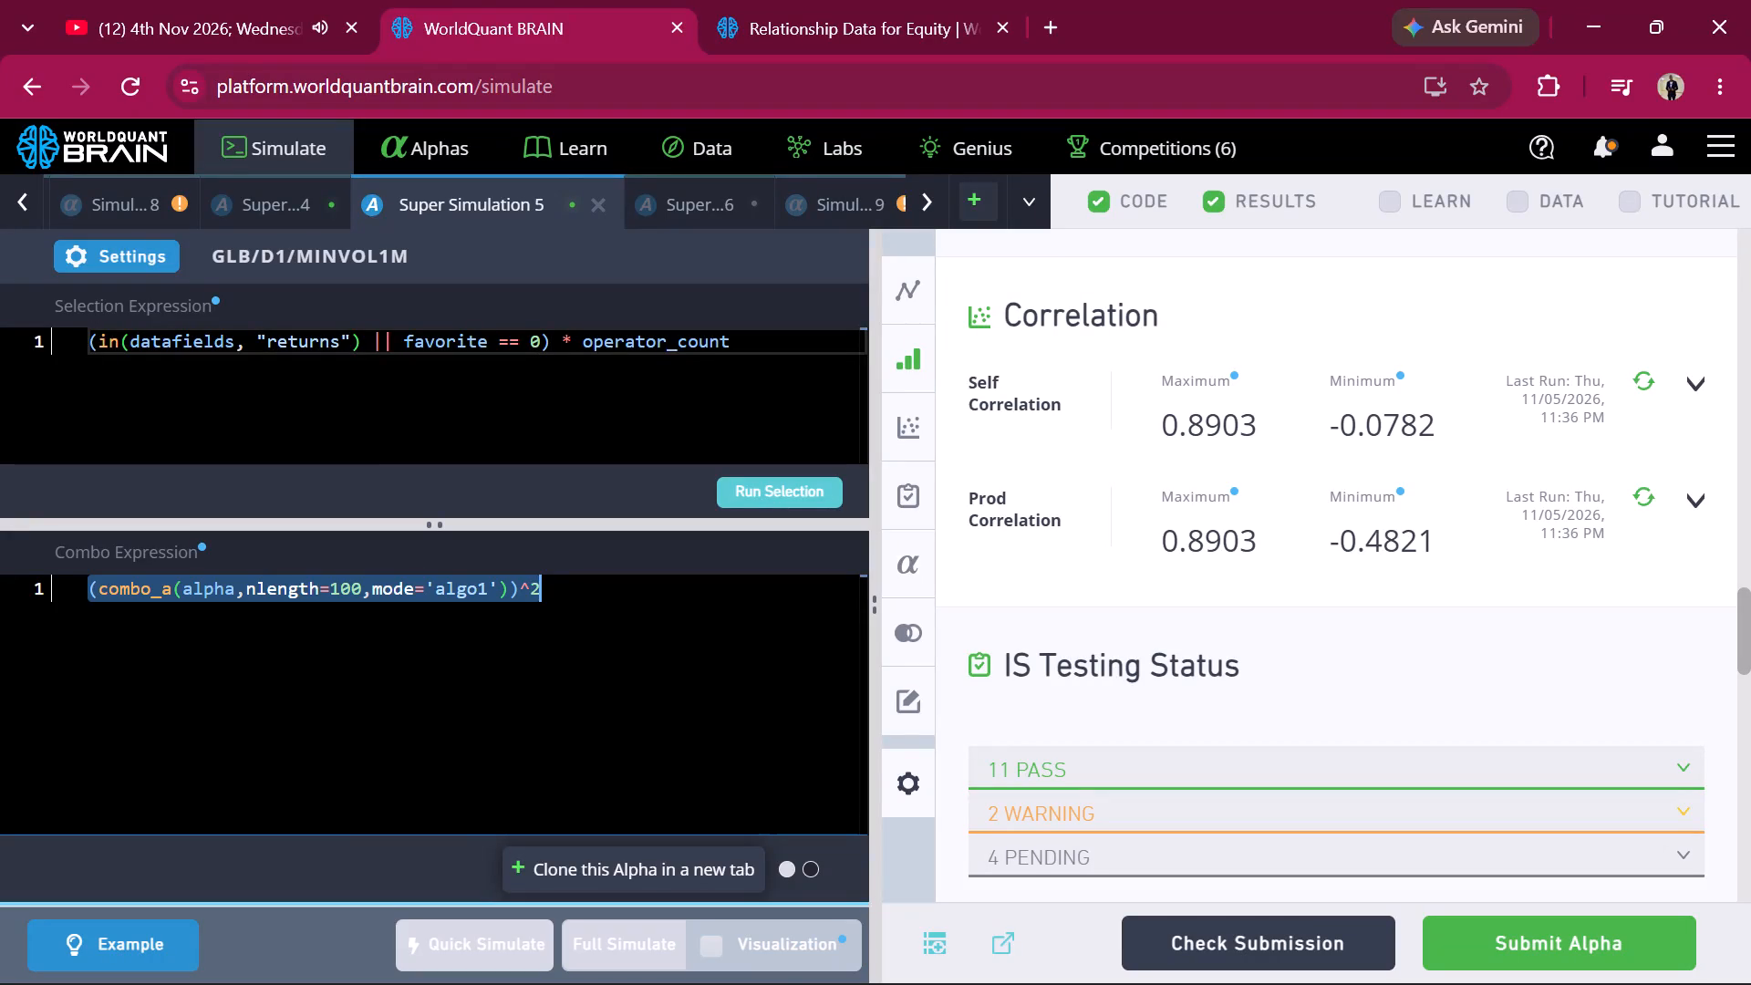
key(ctrl+v)
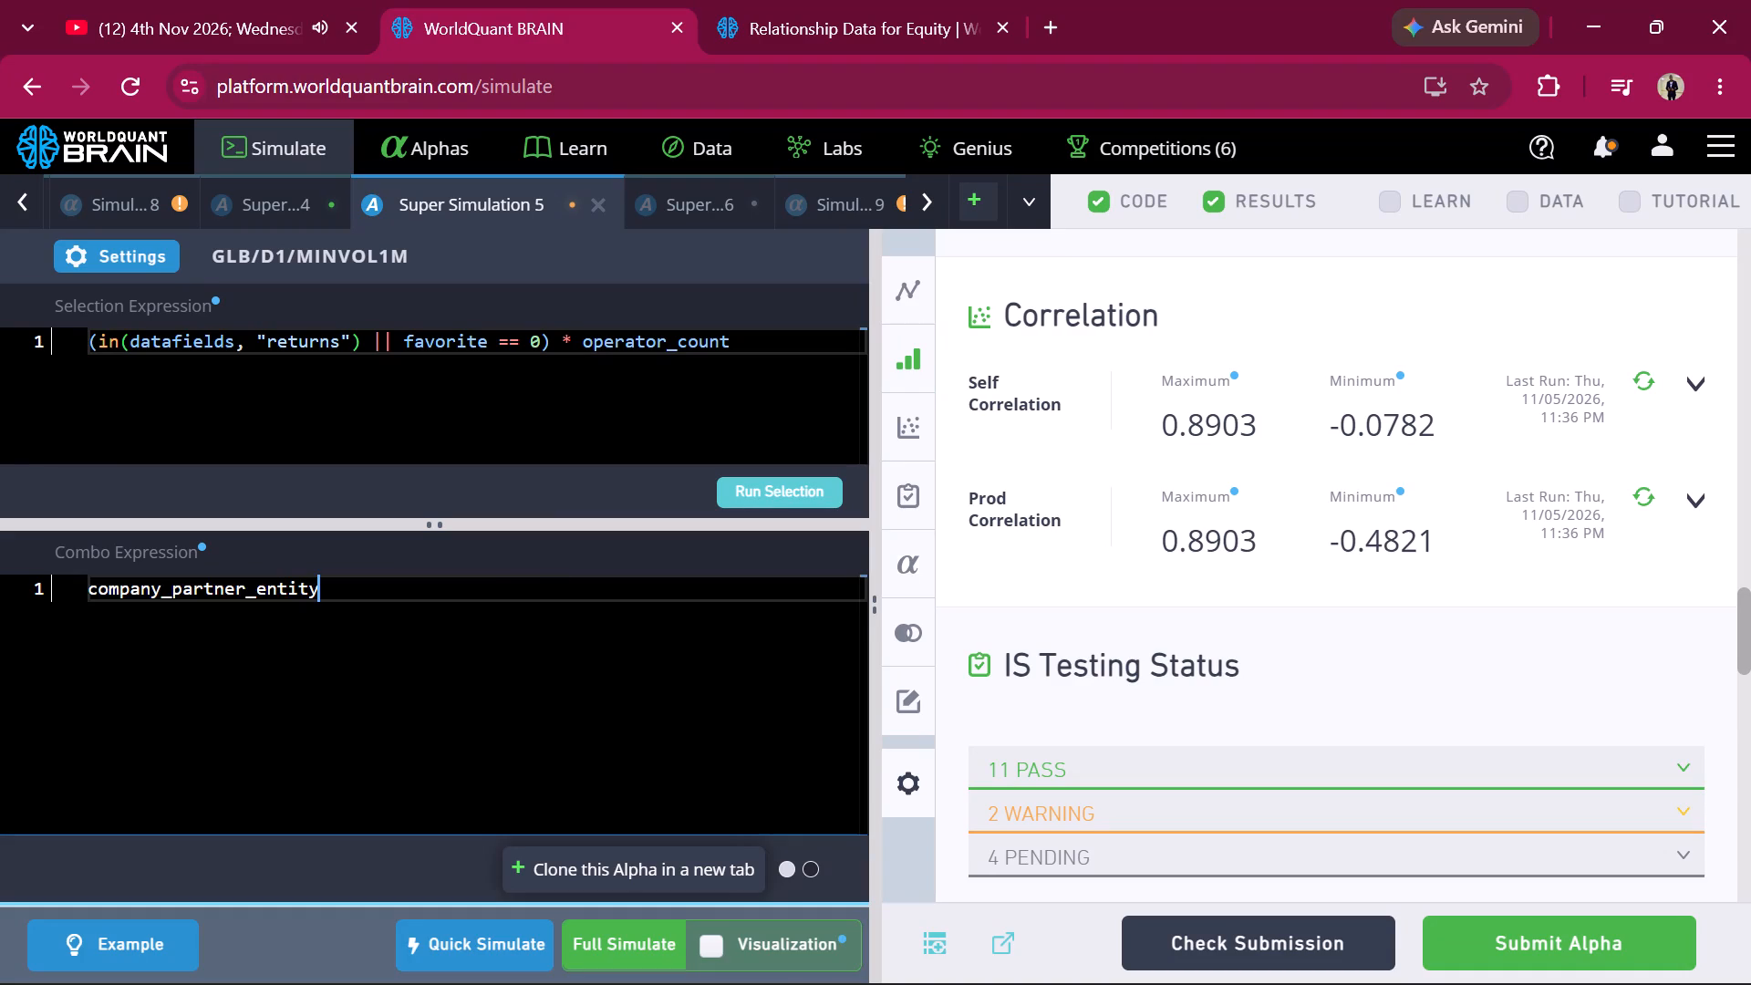
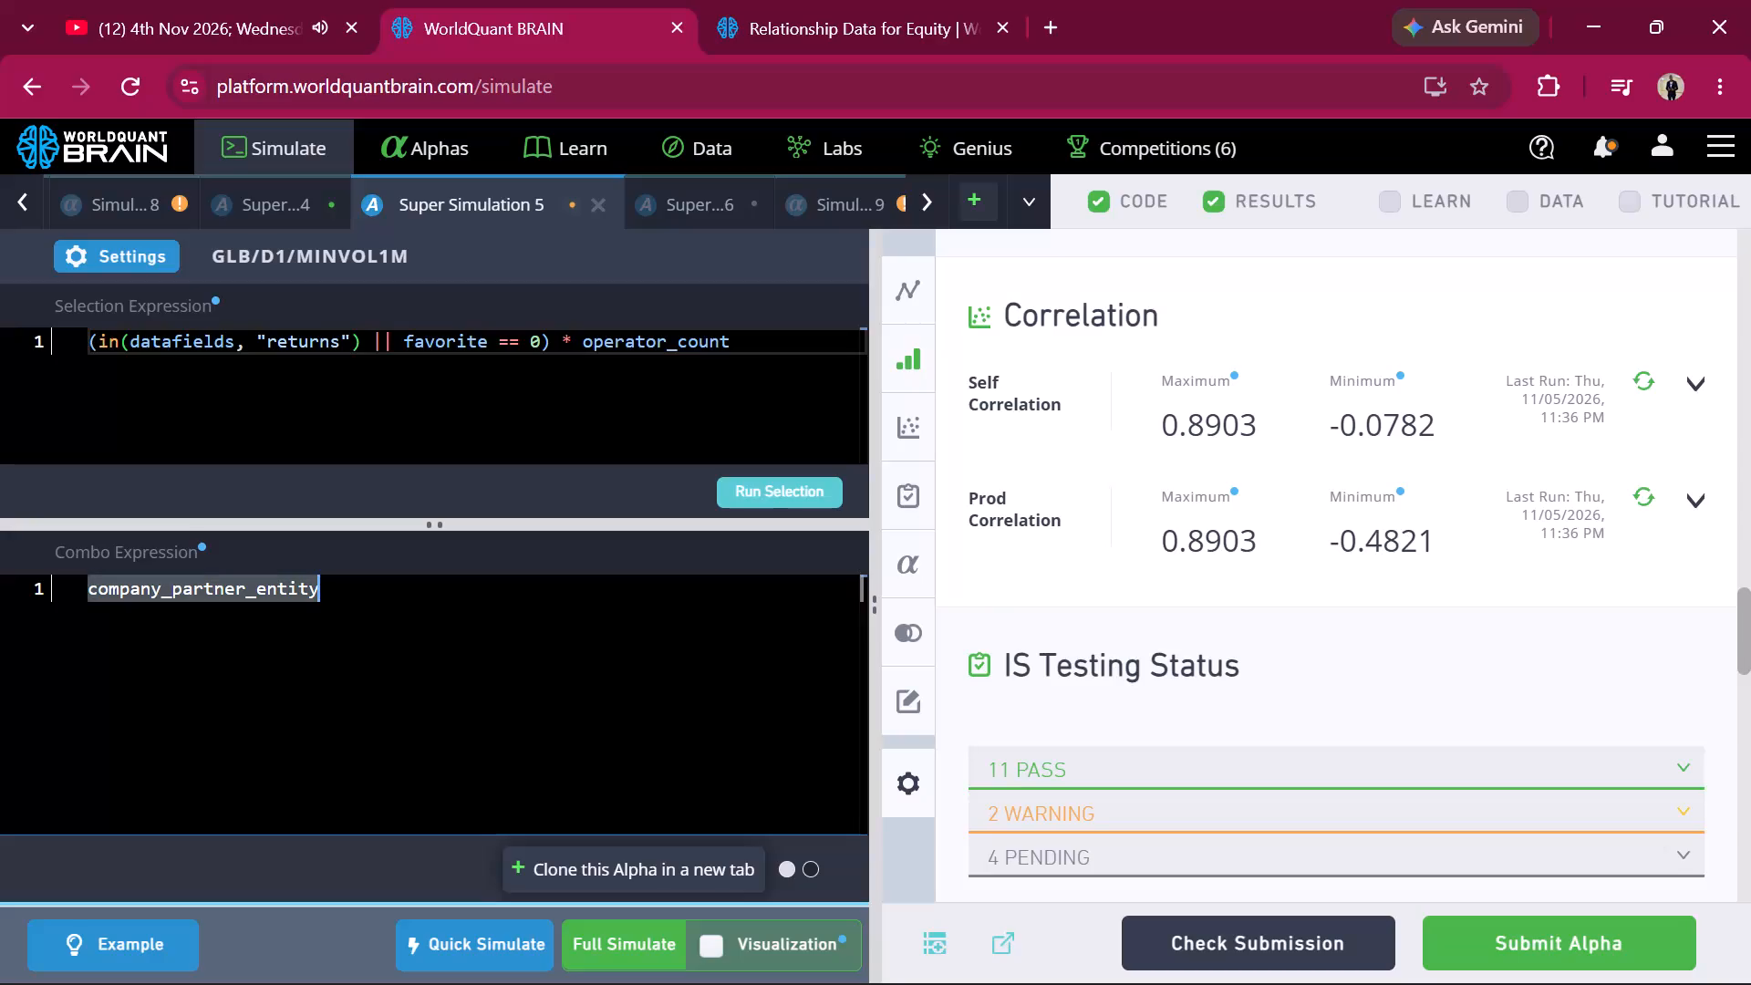
Replace Super Simulation 5's entire combo expression with (combo_a(alpha,nlength=50,mode='algo2'))^1.
click(323, 601)
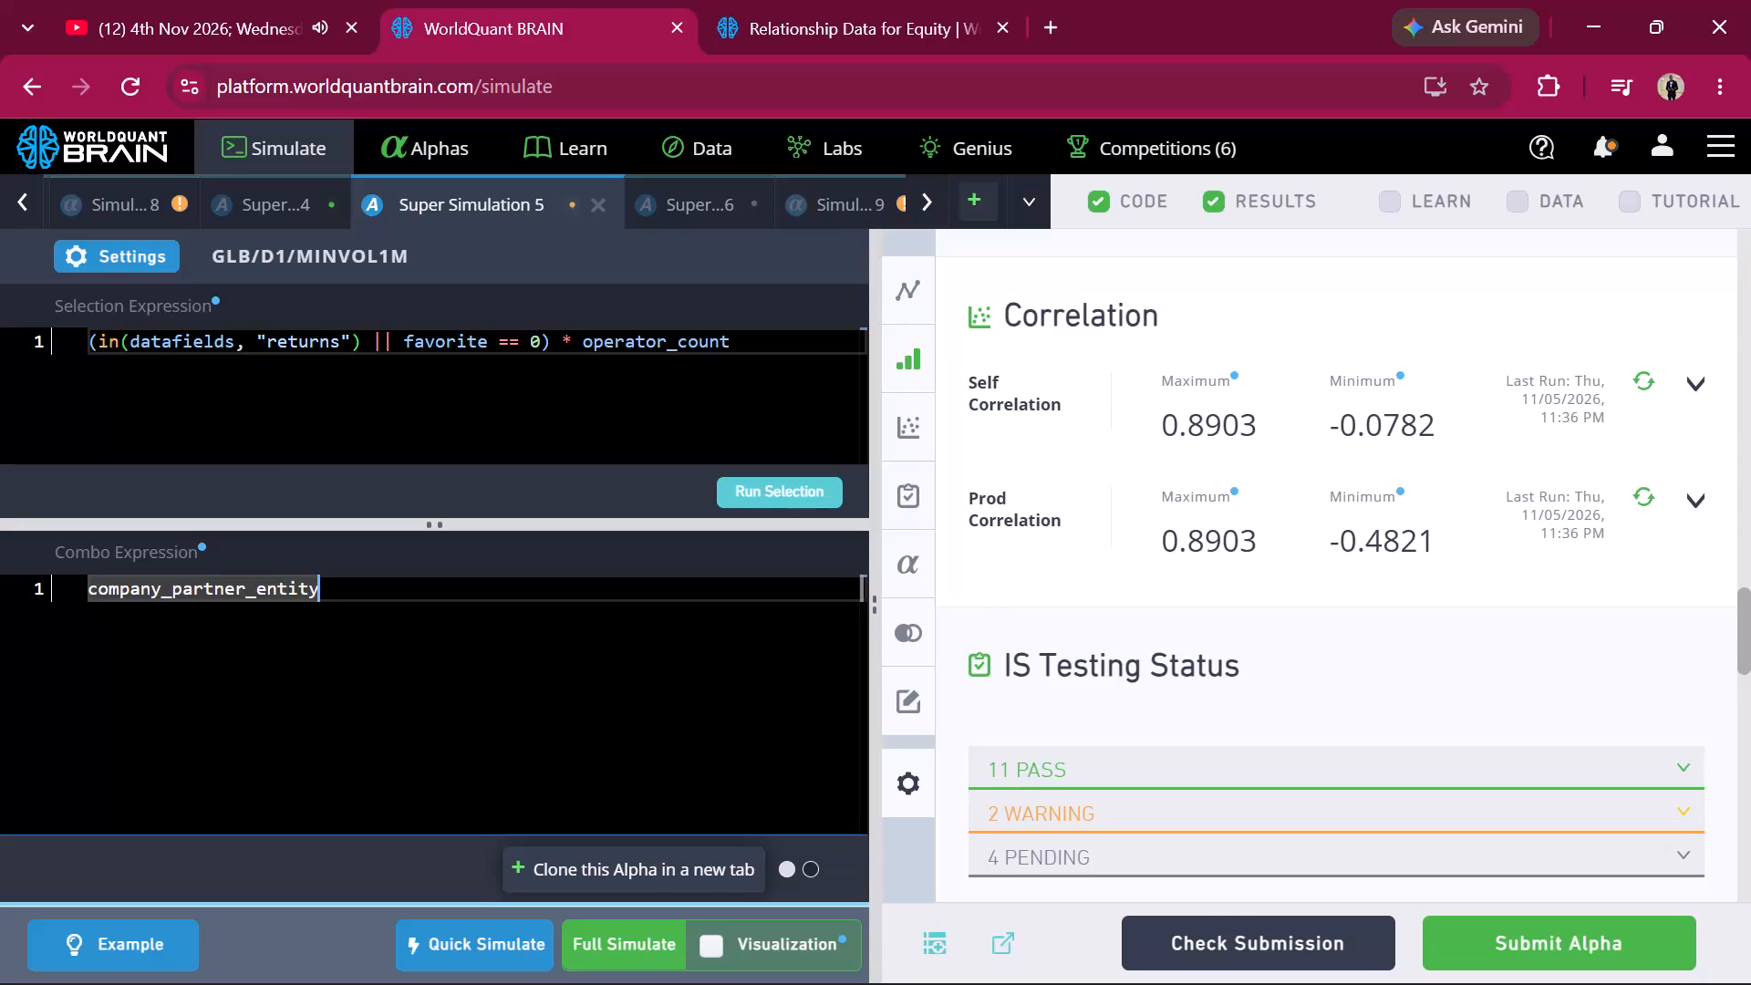
triple_click(323, 601)
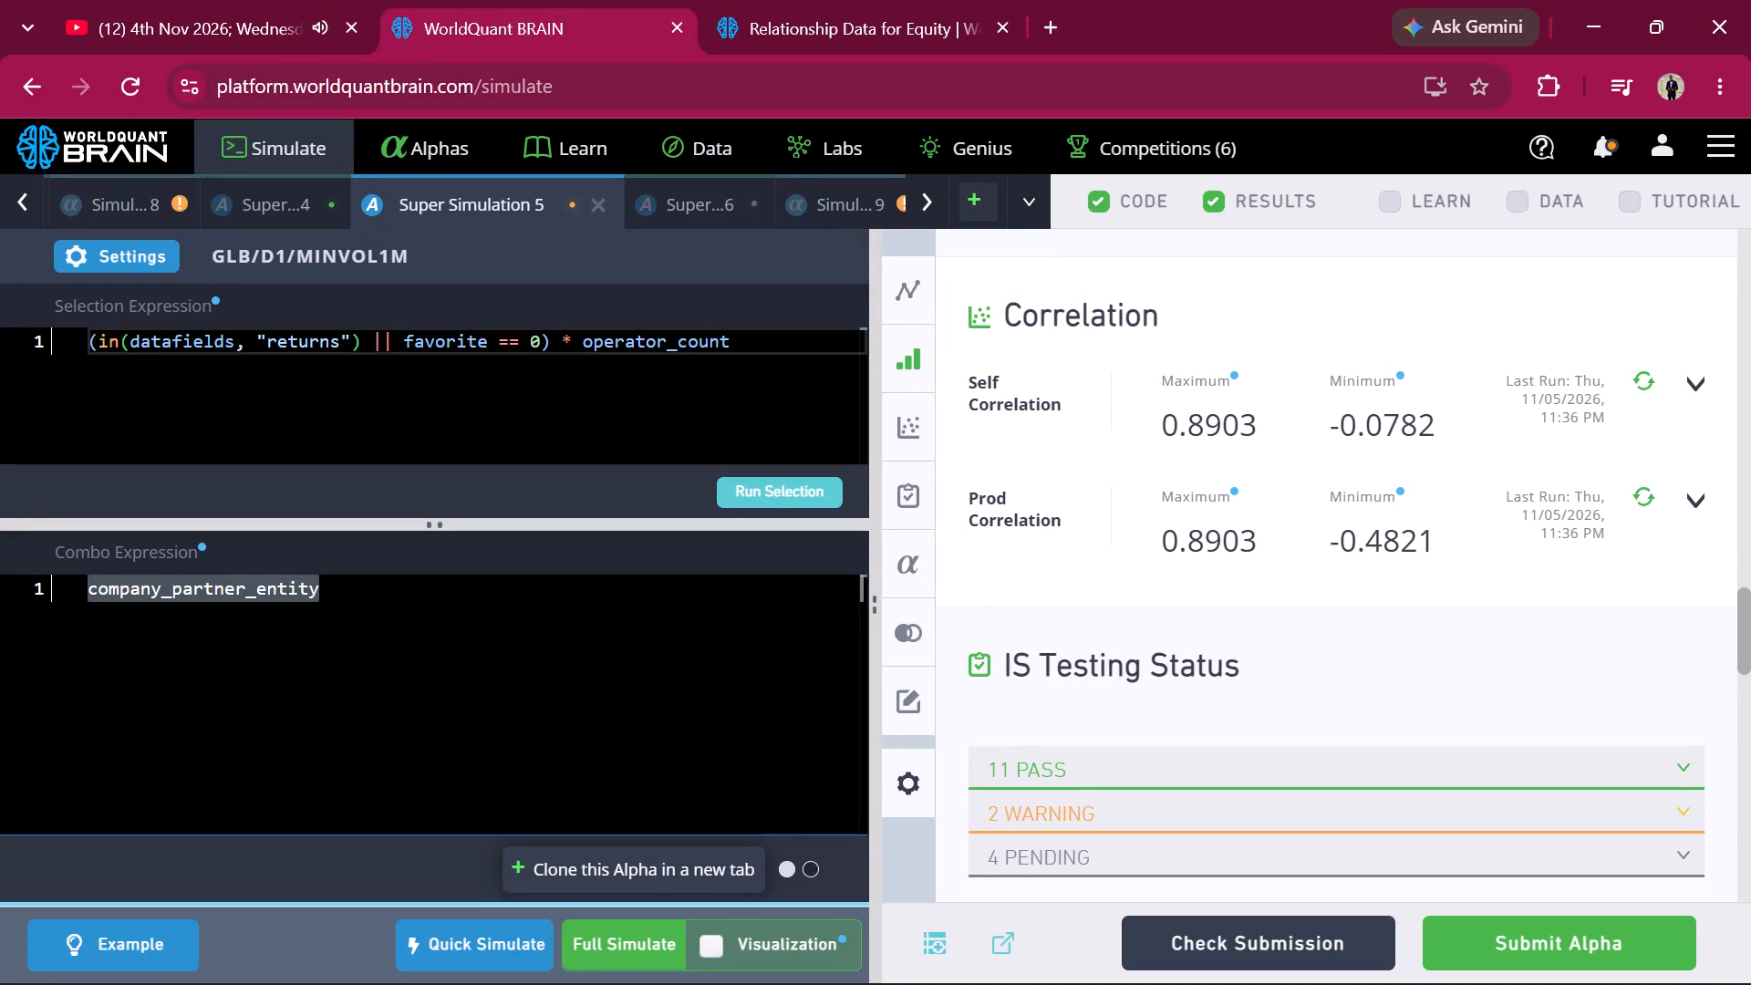
key(ctrl+v)
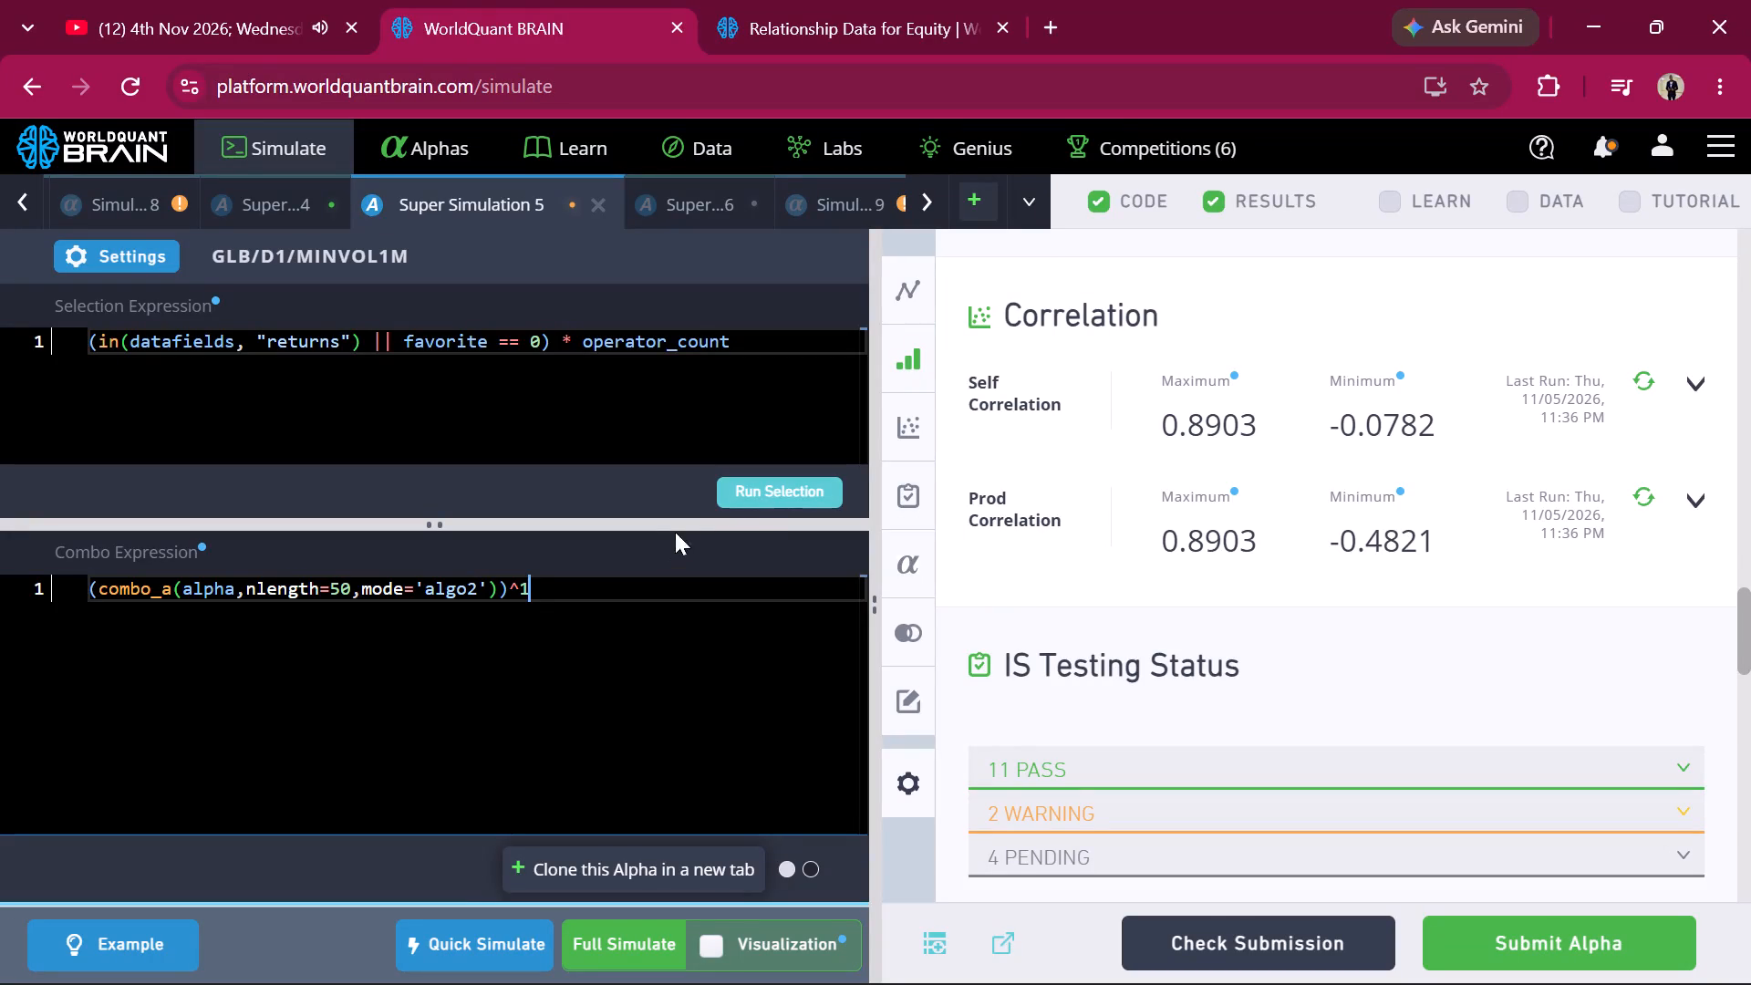
Run the alpha selection and a full simulation for Super Simulation 5.
click(762, 505)
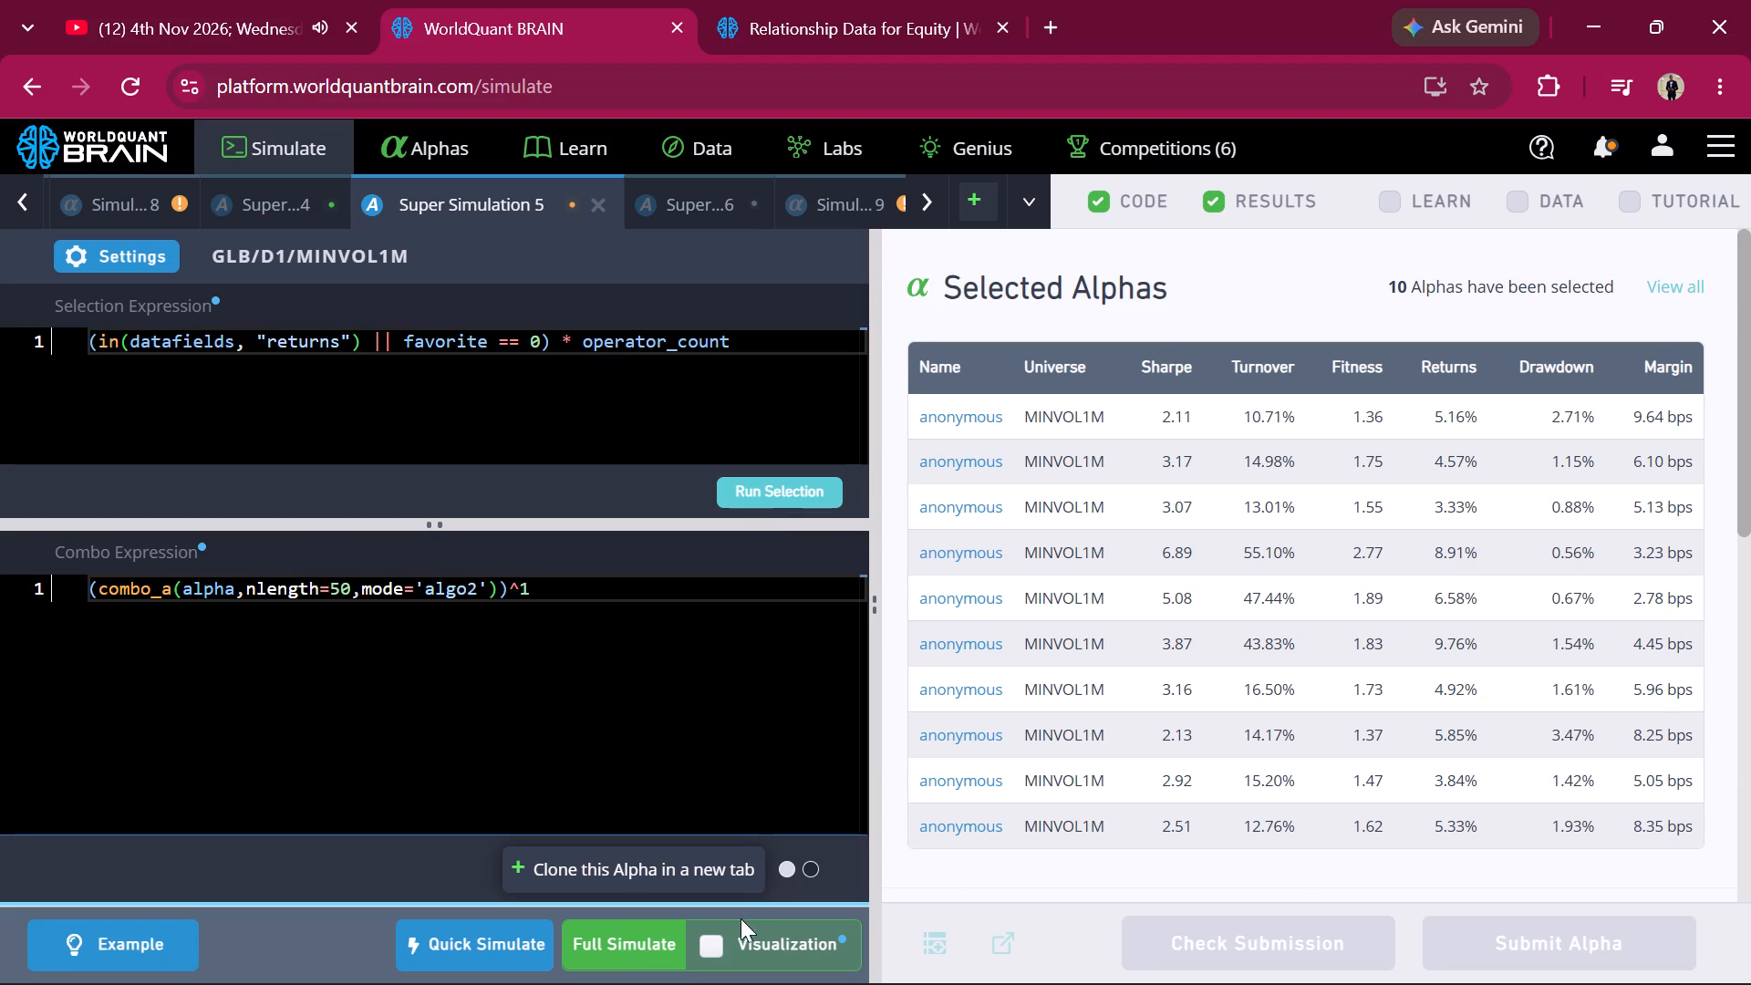
click(616, 943)
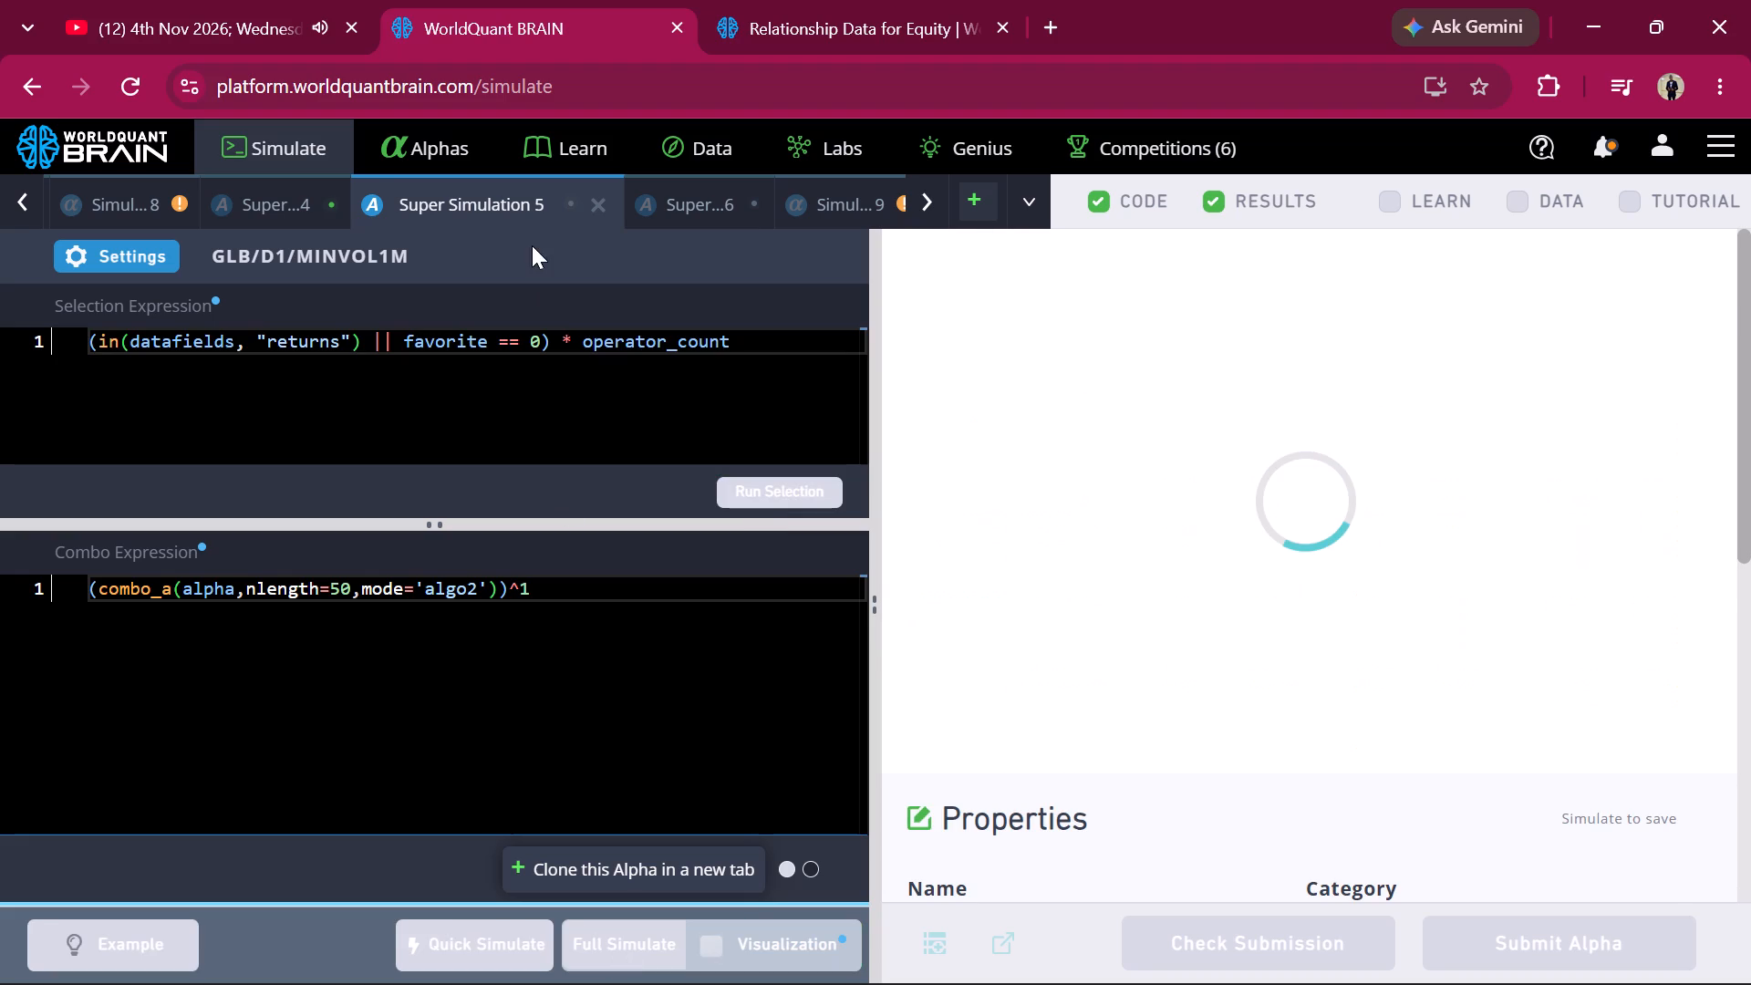
Open Simulation 9's results, reveal the test period, and review the IS-period summary with its yearly and regional aggregate data.
scroll(513, 211, left, 3)
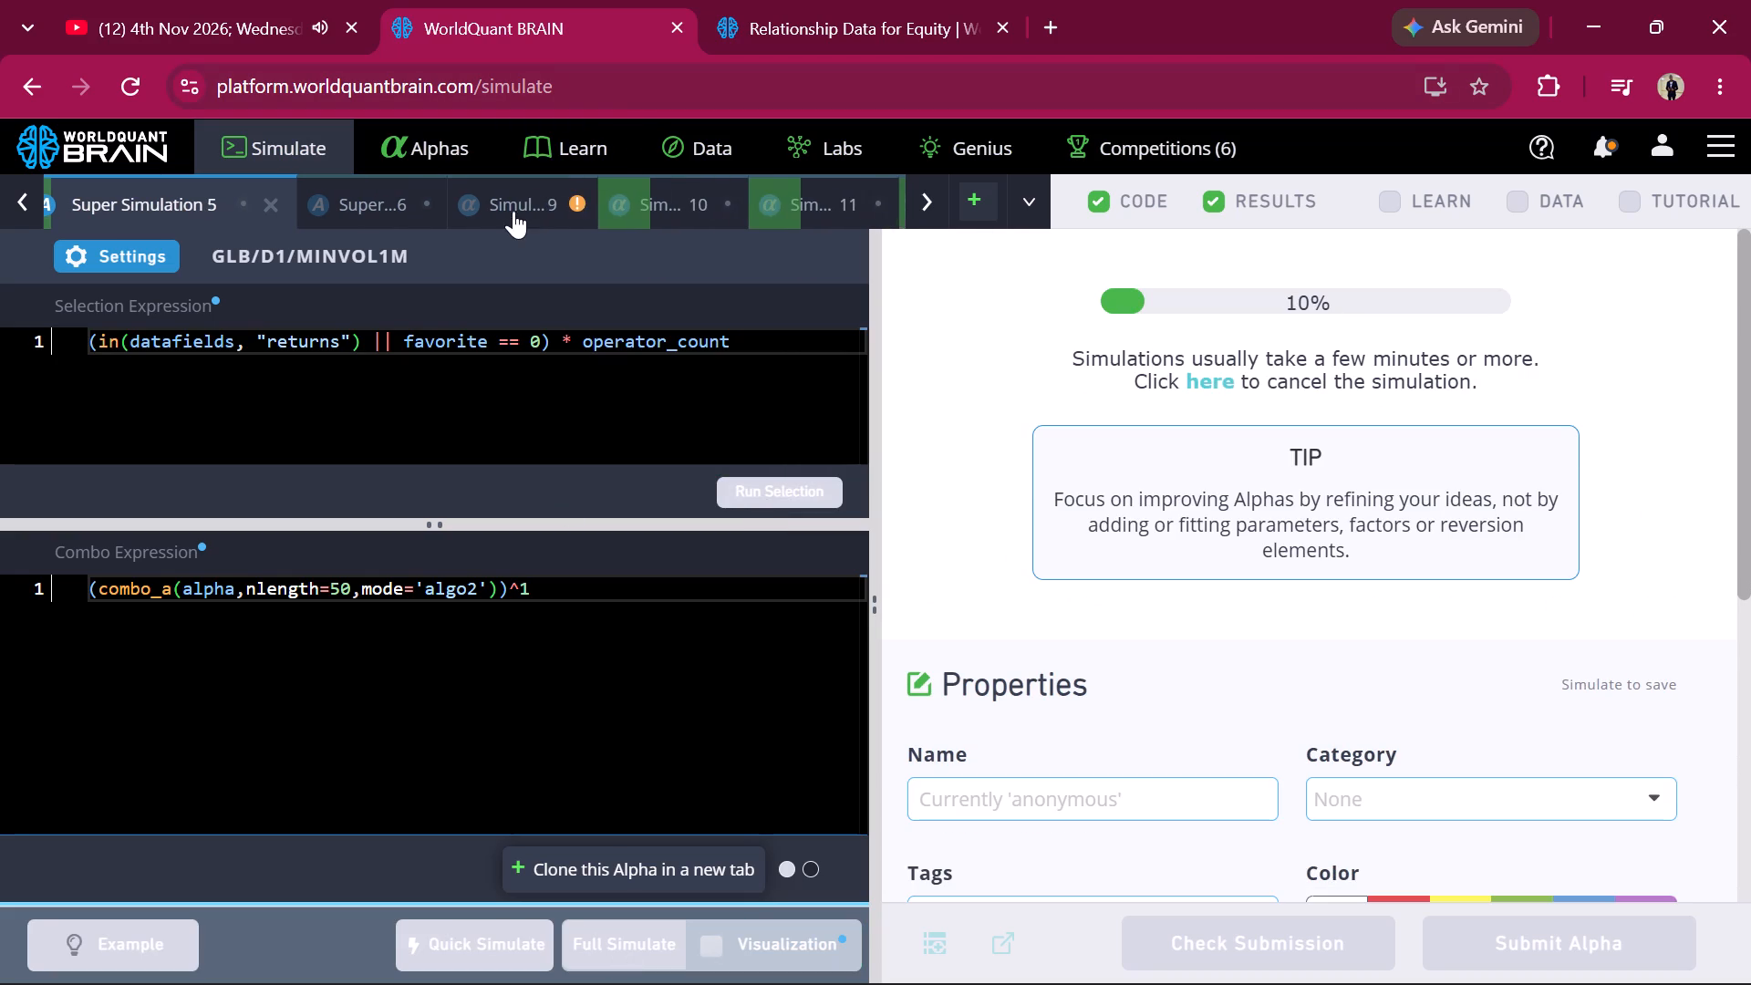
click(436, 184)
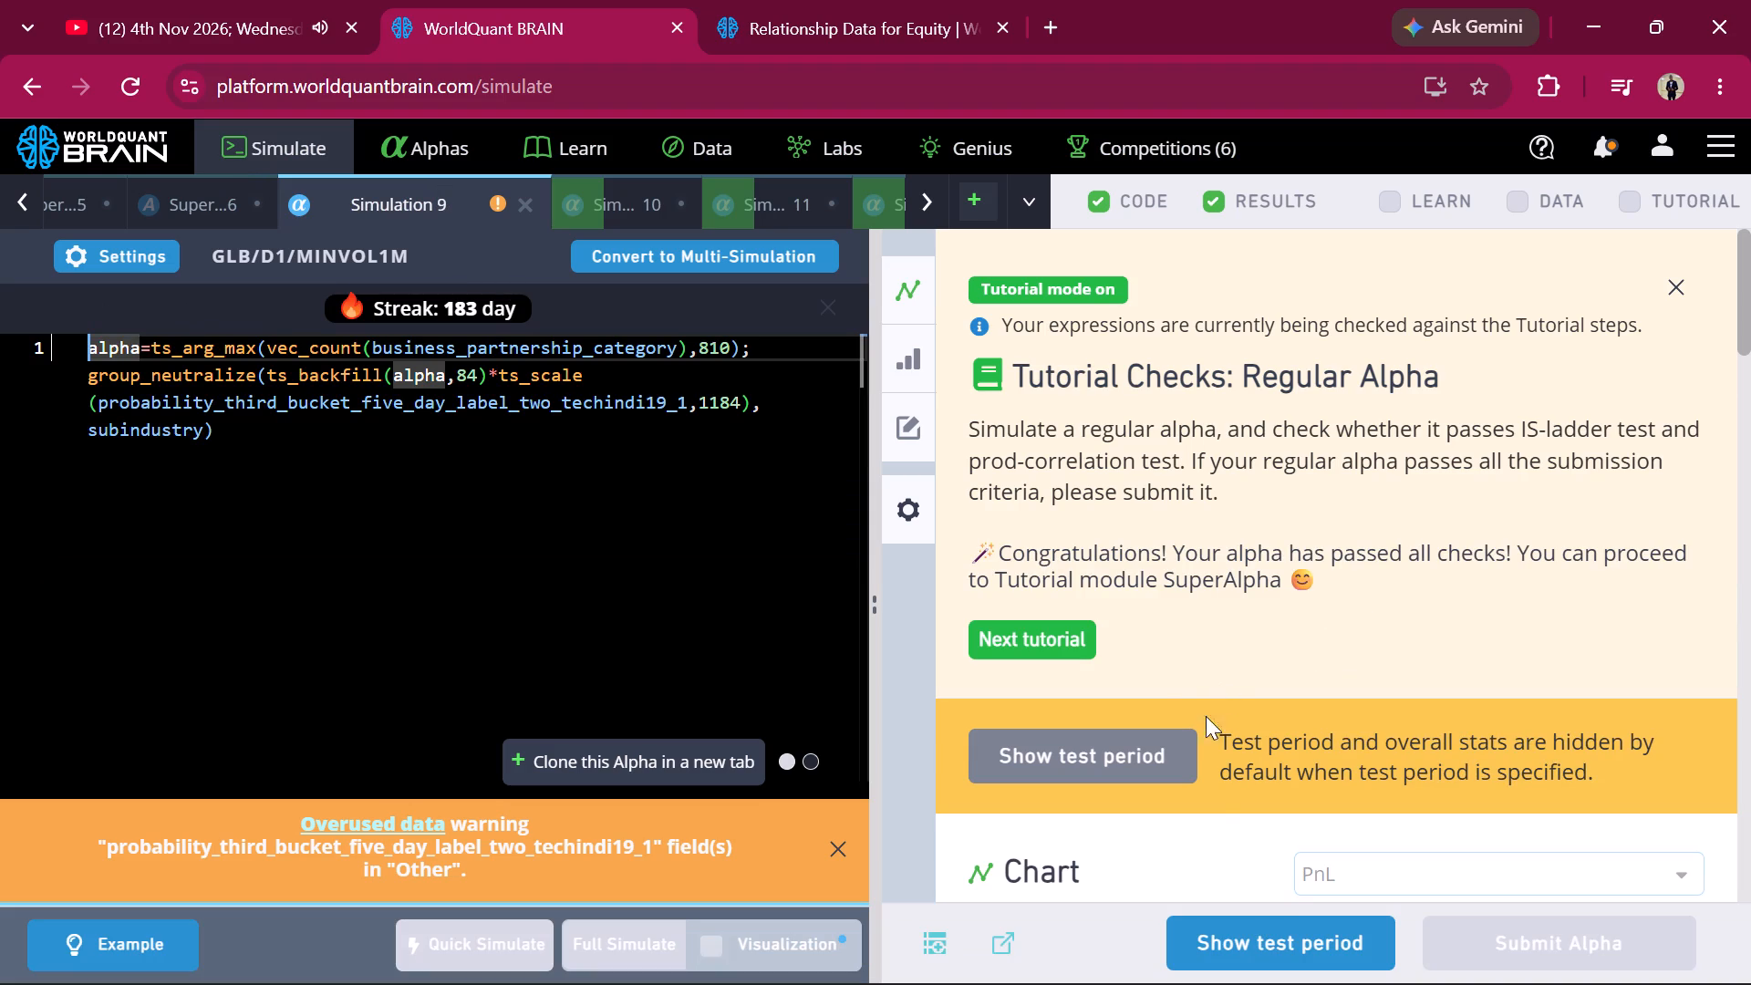
click(1192, 949)
scroll(1393, 566, down, 3)
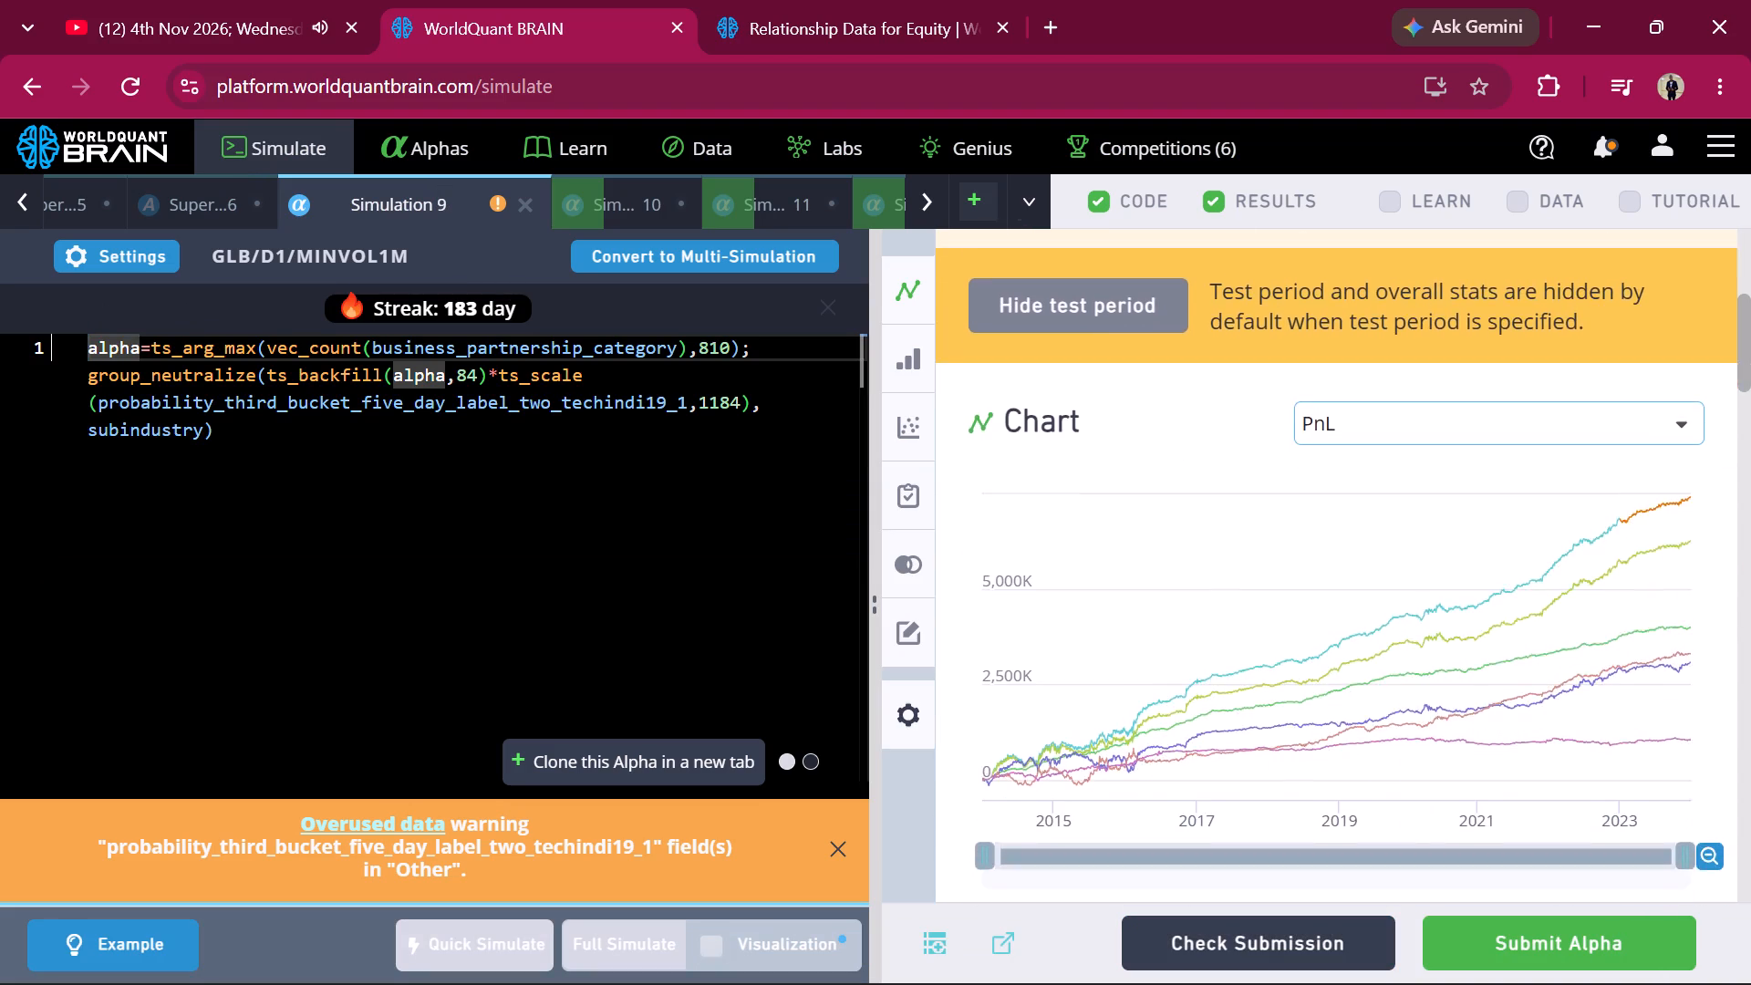
scroll(1393, 566, down, 4)
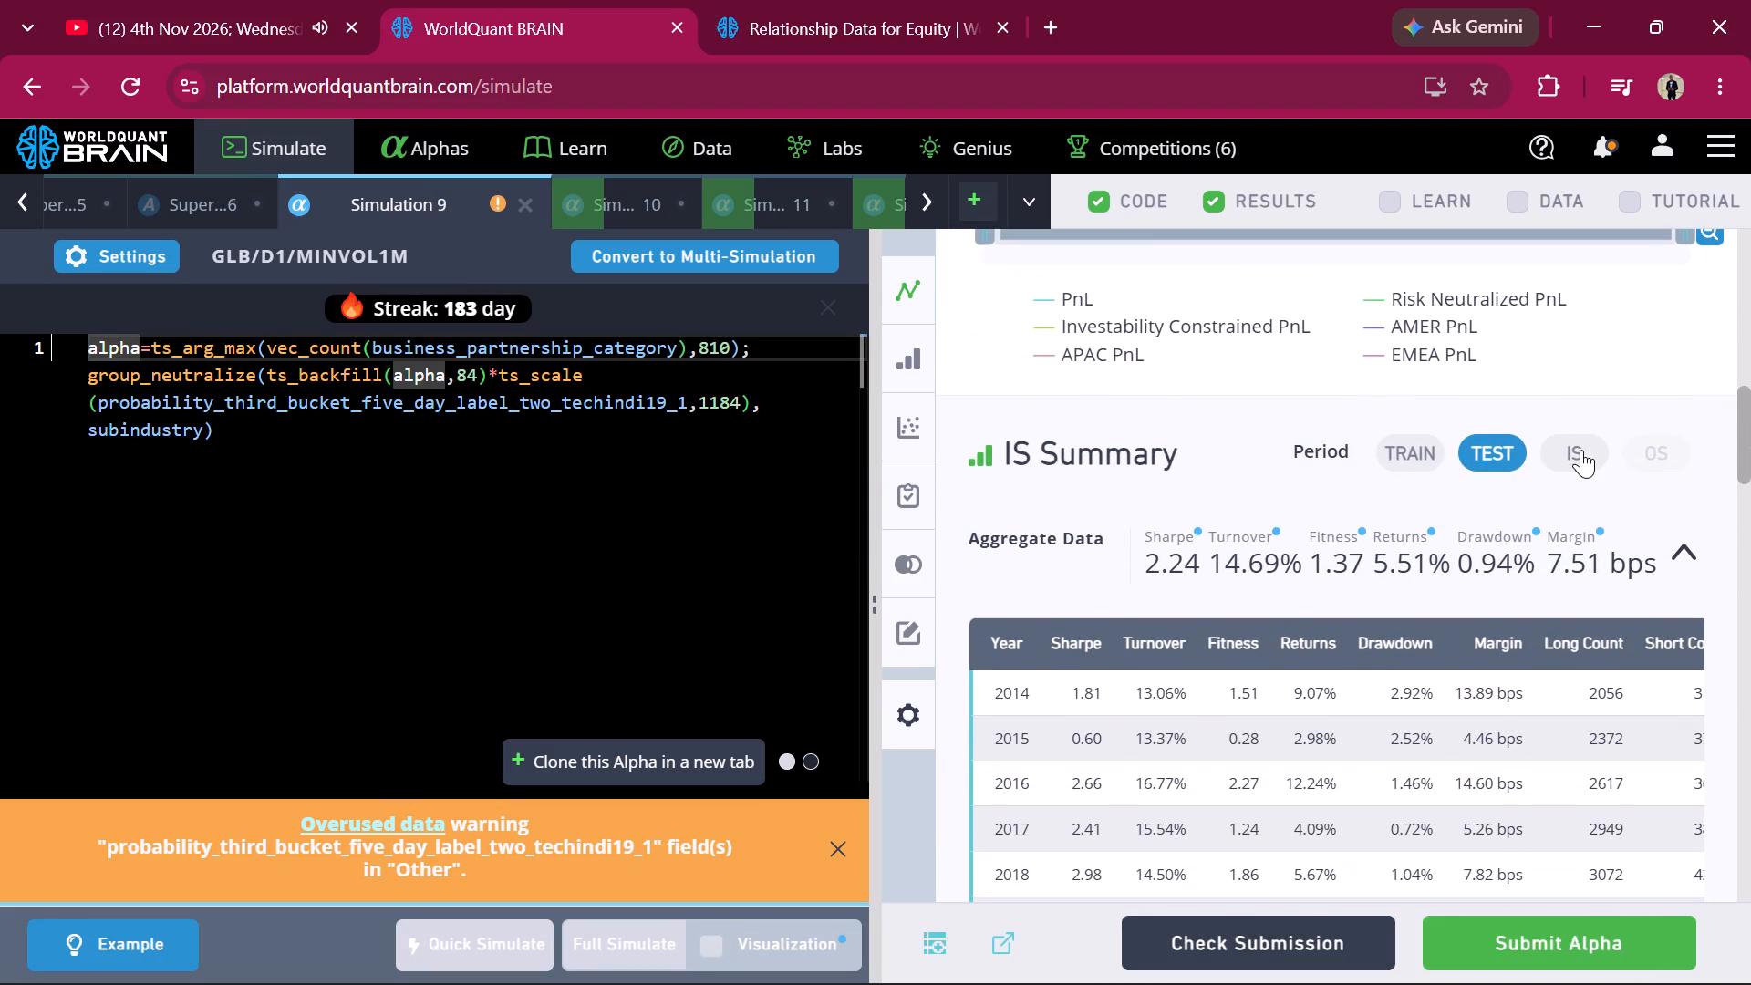
click(1581, 450)
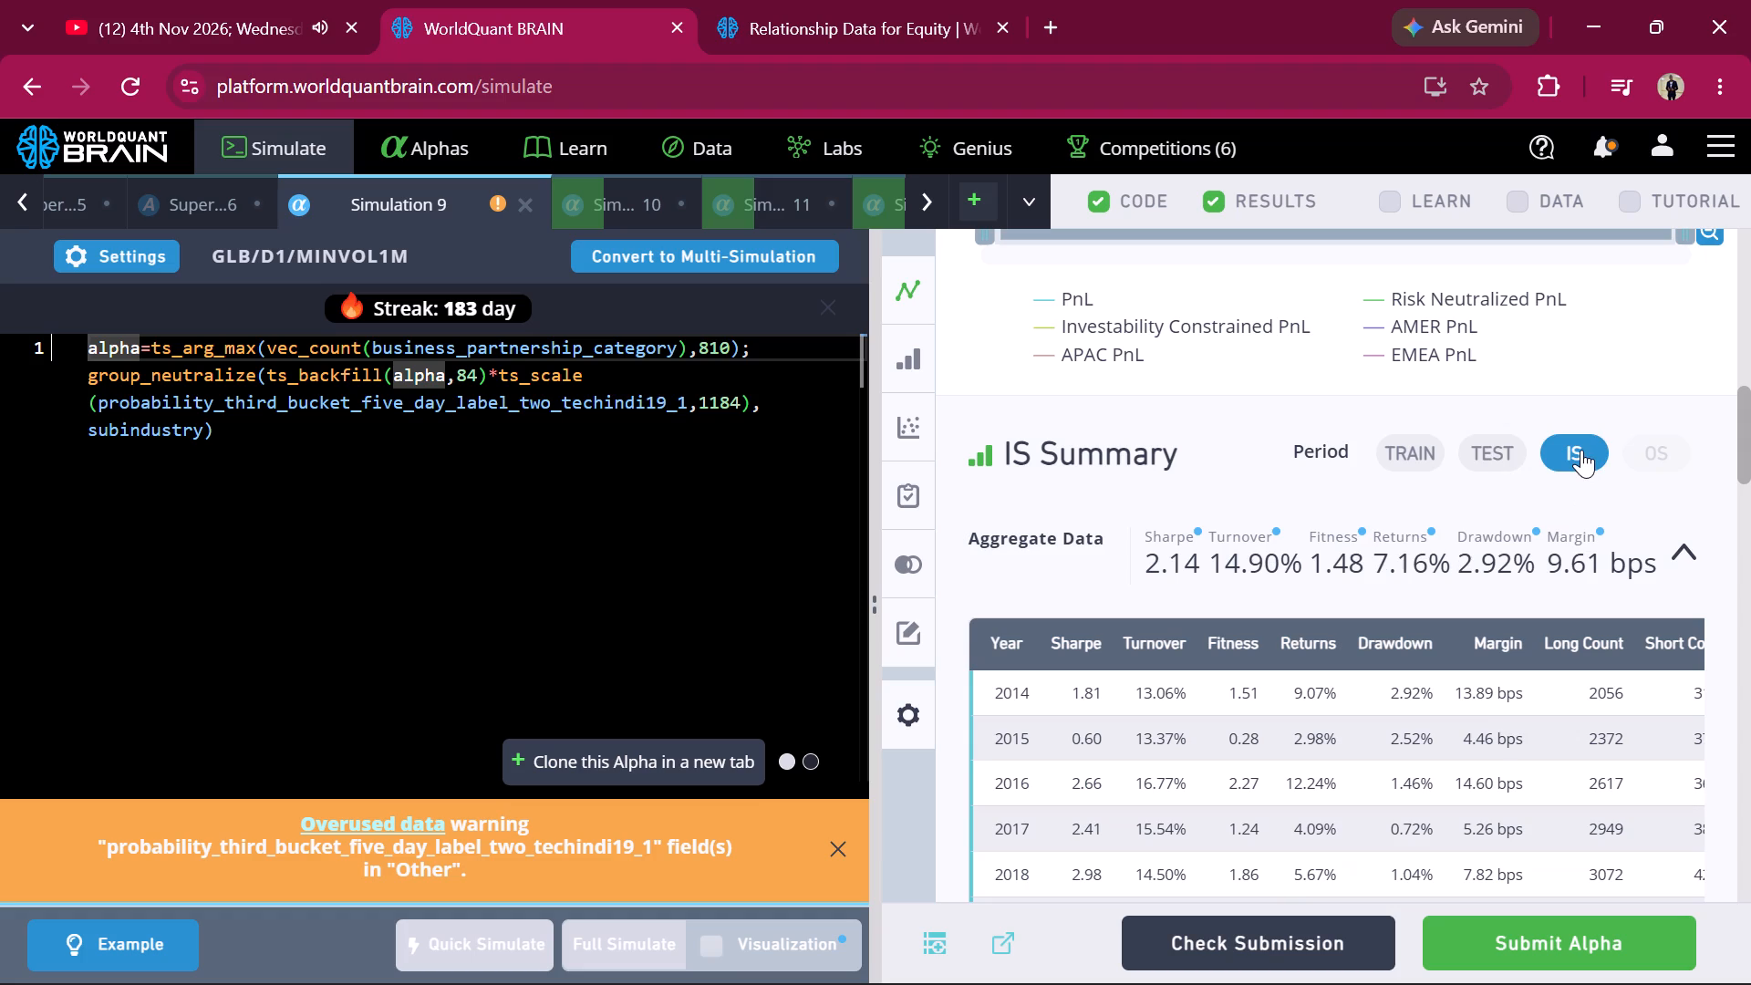
scroll(1248, 542, down, 7)
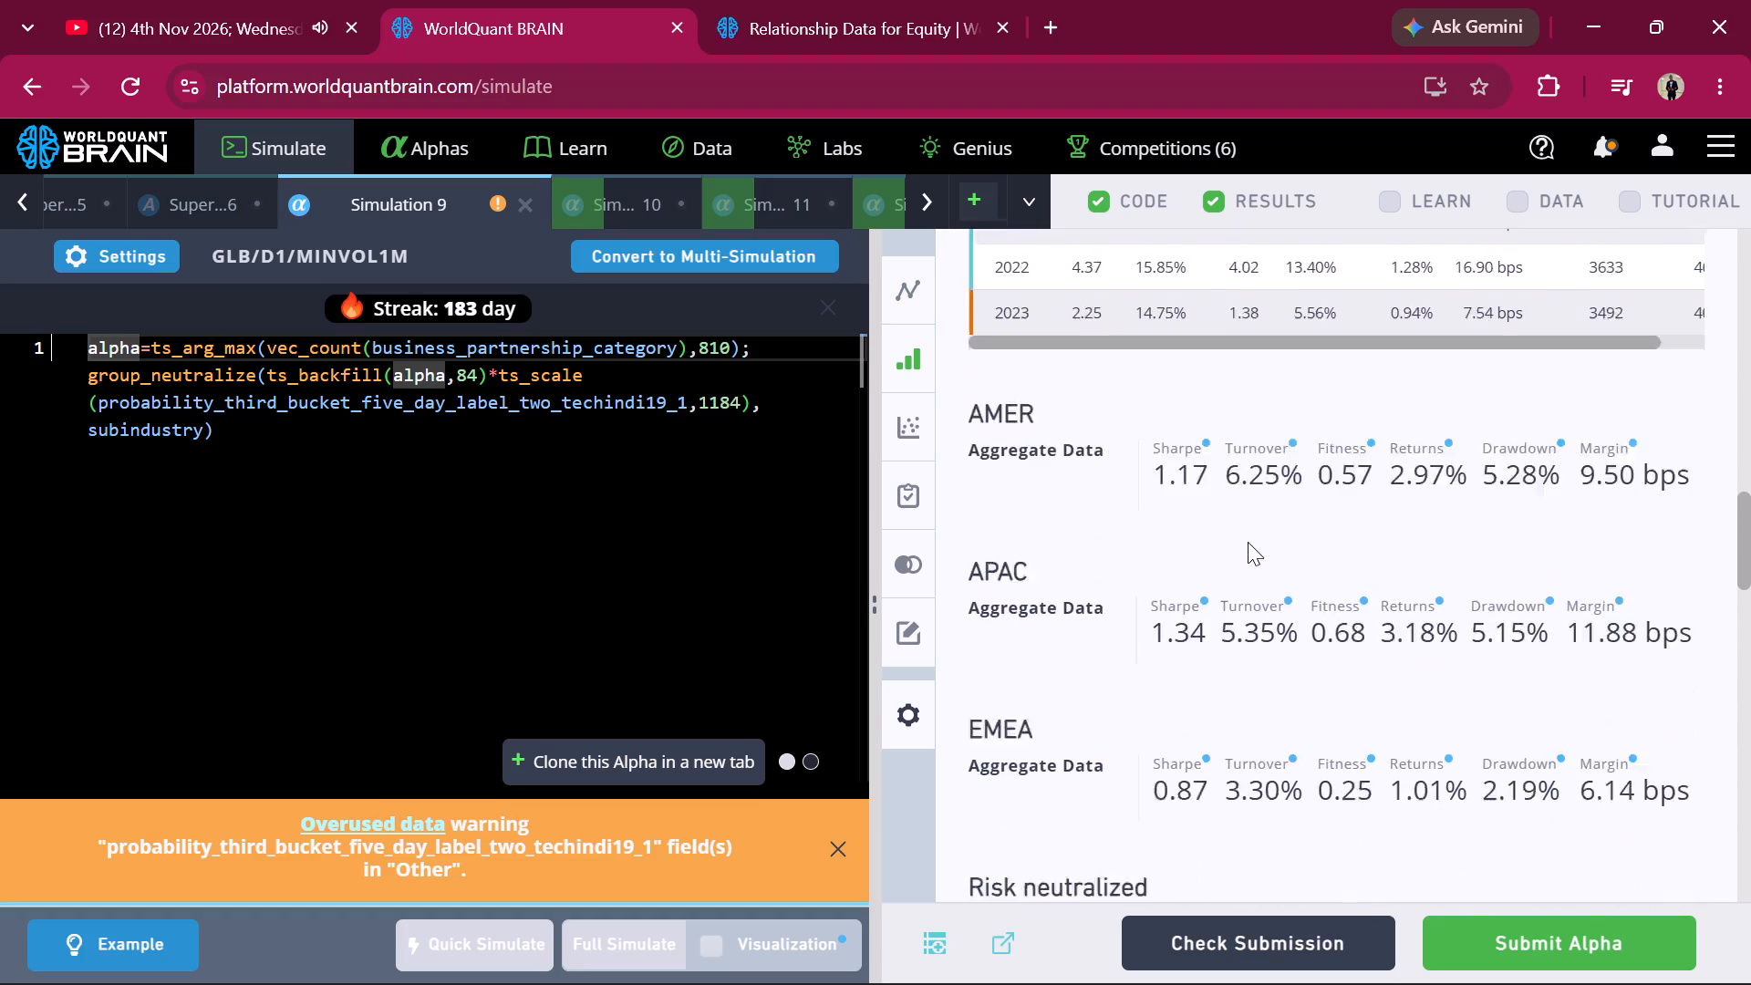
Run the Prod Correlation check for Simulation 9.
scroll(1248, 542, down, 6)
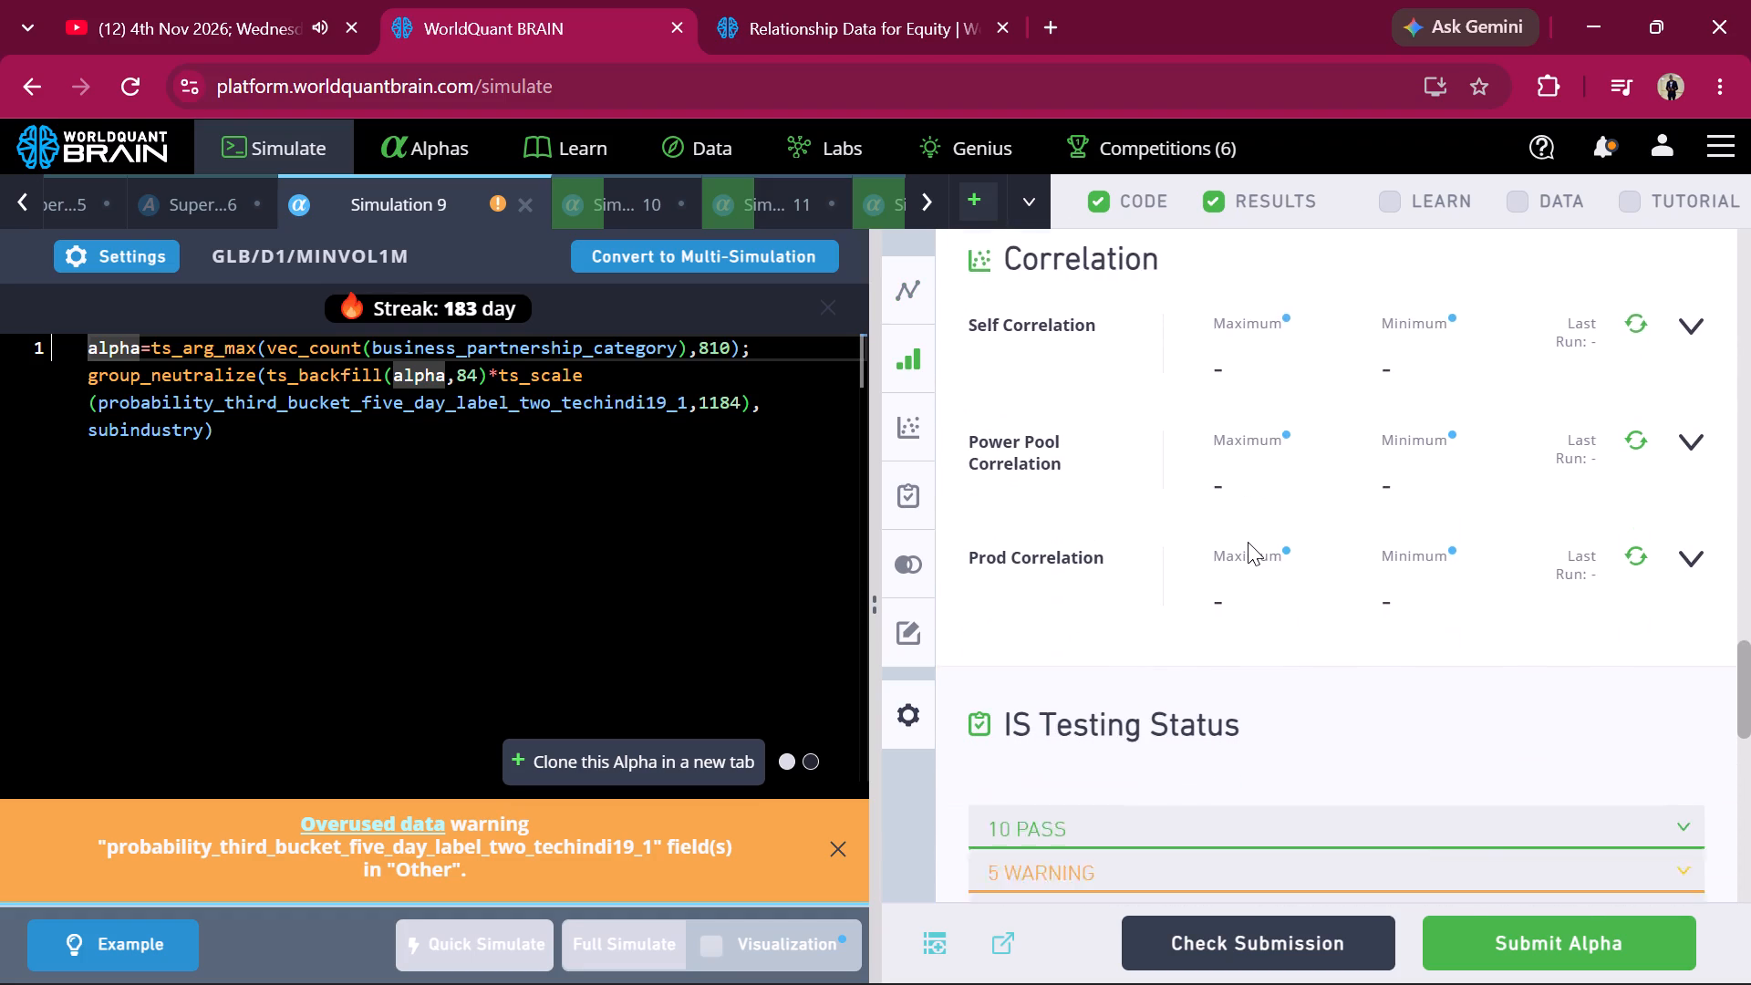
scroll(1248, 542, down, 1)
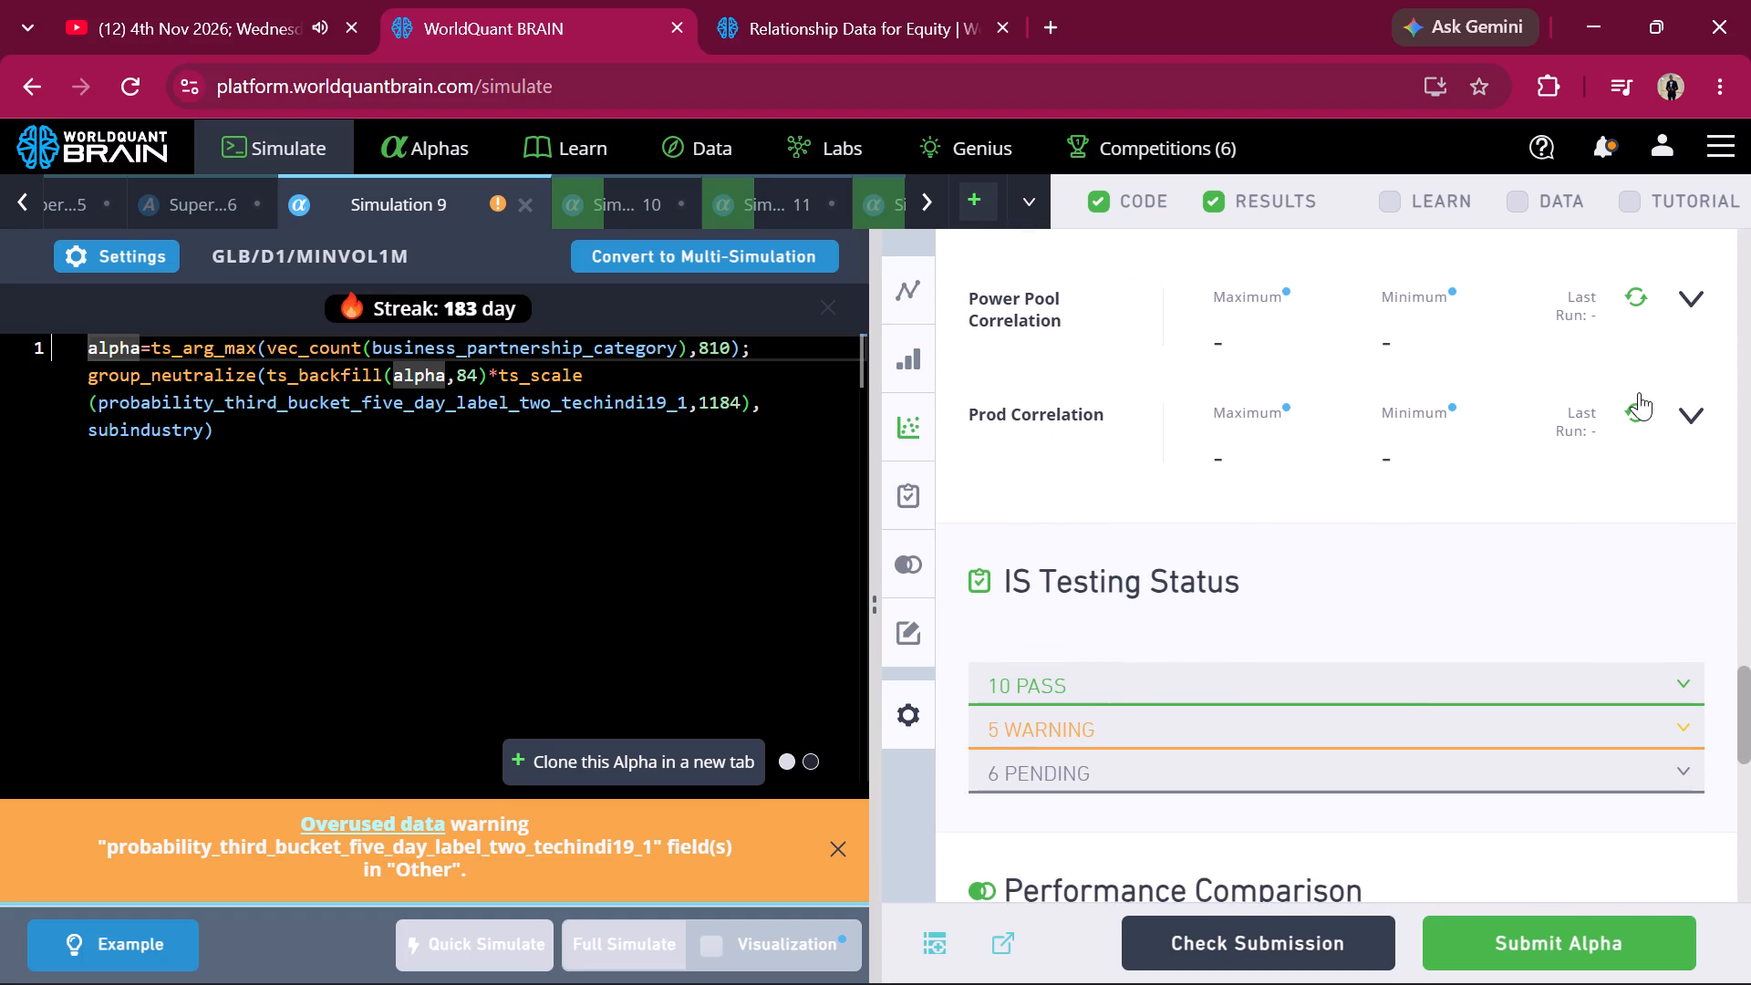
click(1639, 420)
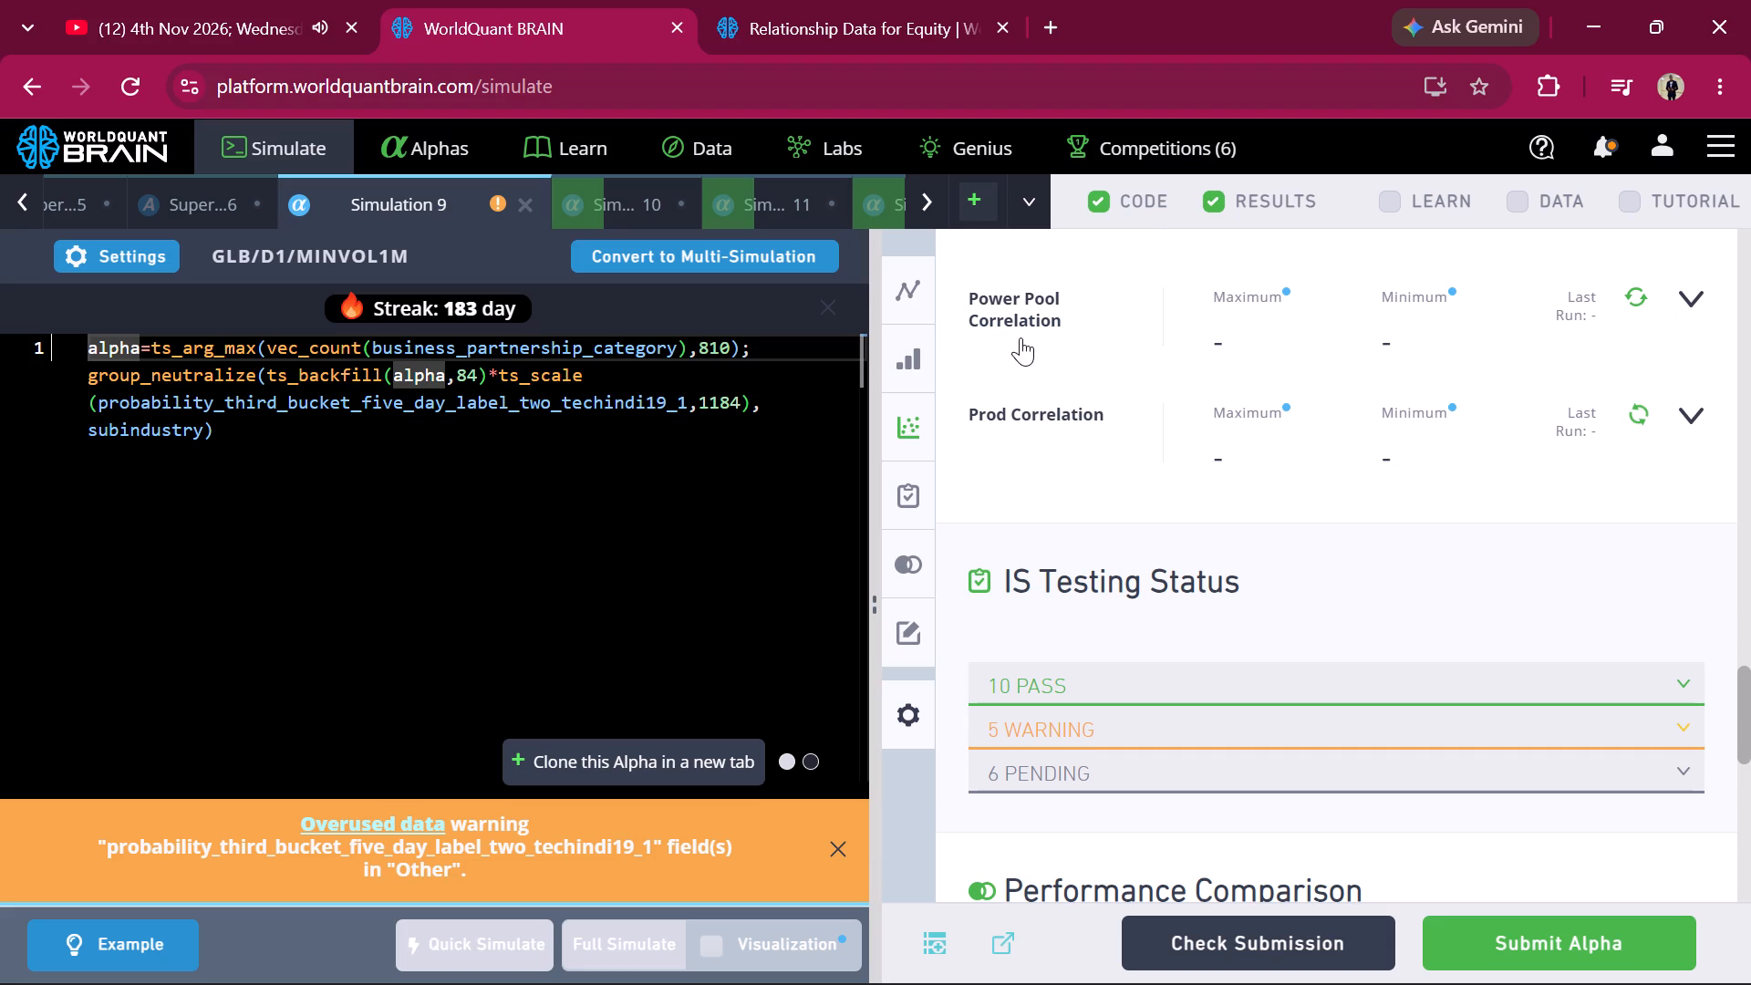
Review Simulation 9's IS summary, regional and risk-neutralized aggregates, performance comparison and properties.
scroll(1342, 542, up, 6)
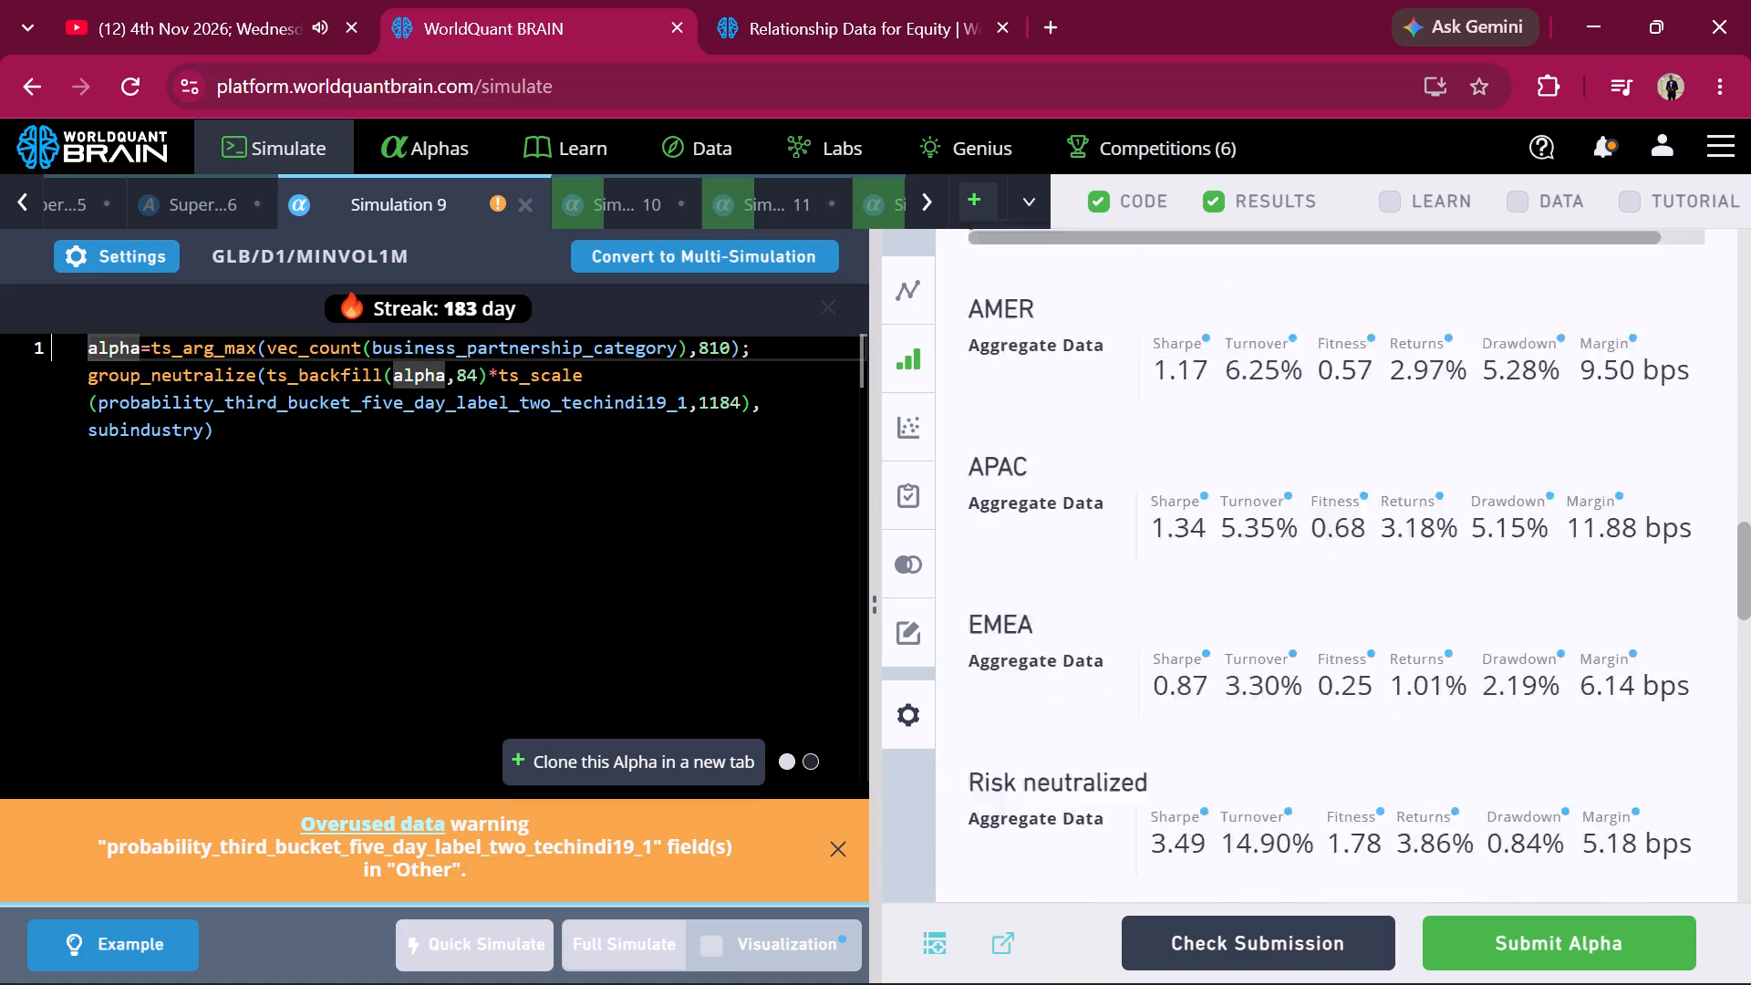
scroll(1342, 542, up, 3)
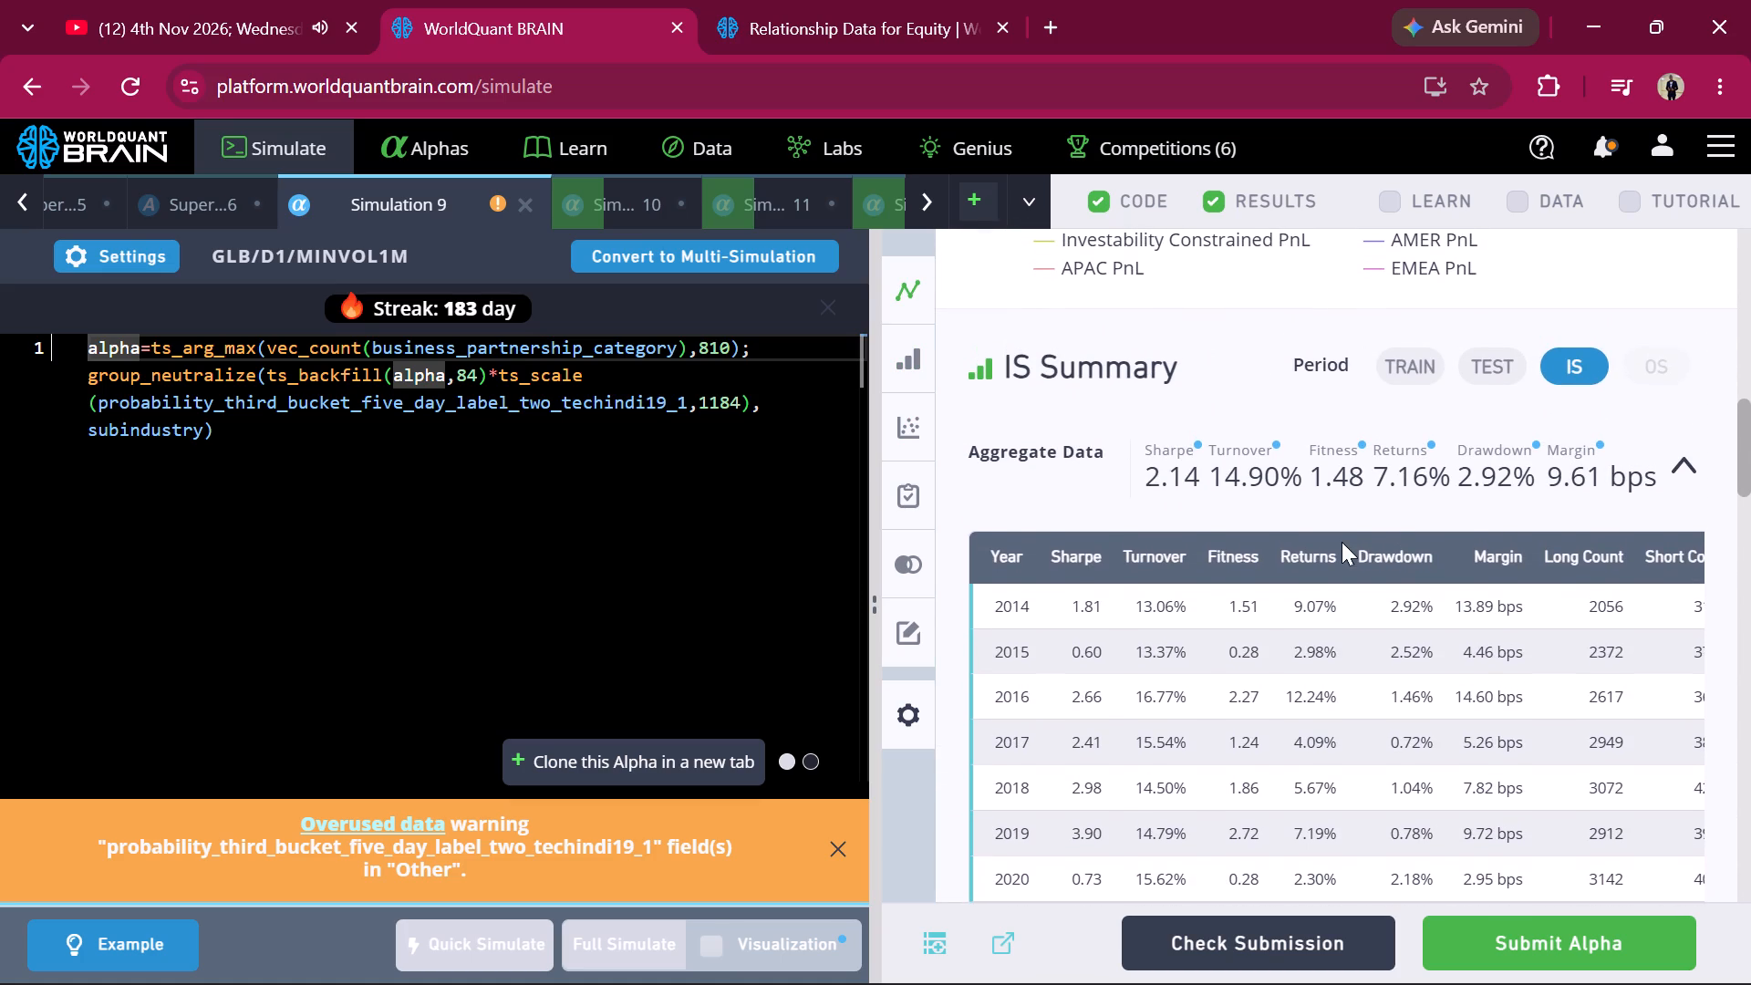
scroll(1342, 542, down, 7)
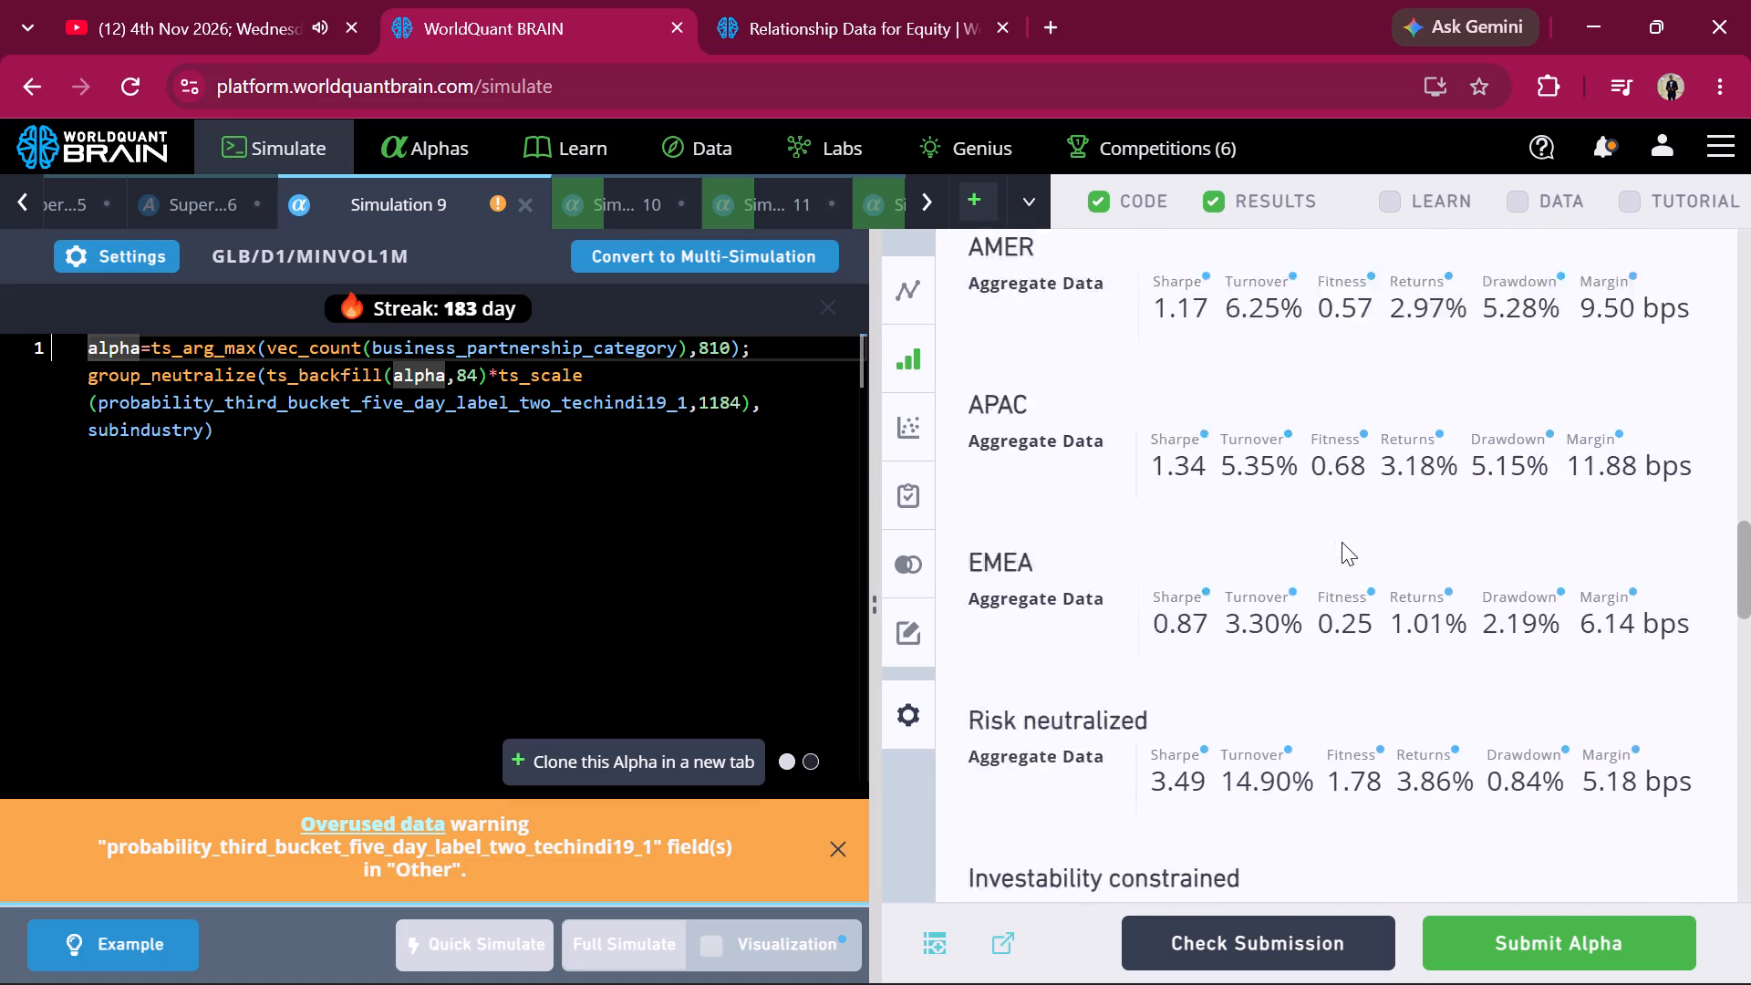
scroll(1342, 542, down, 11)
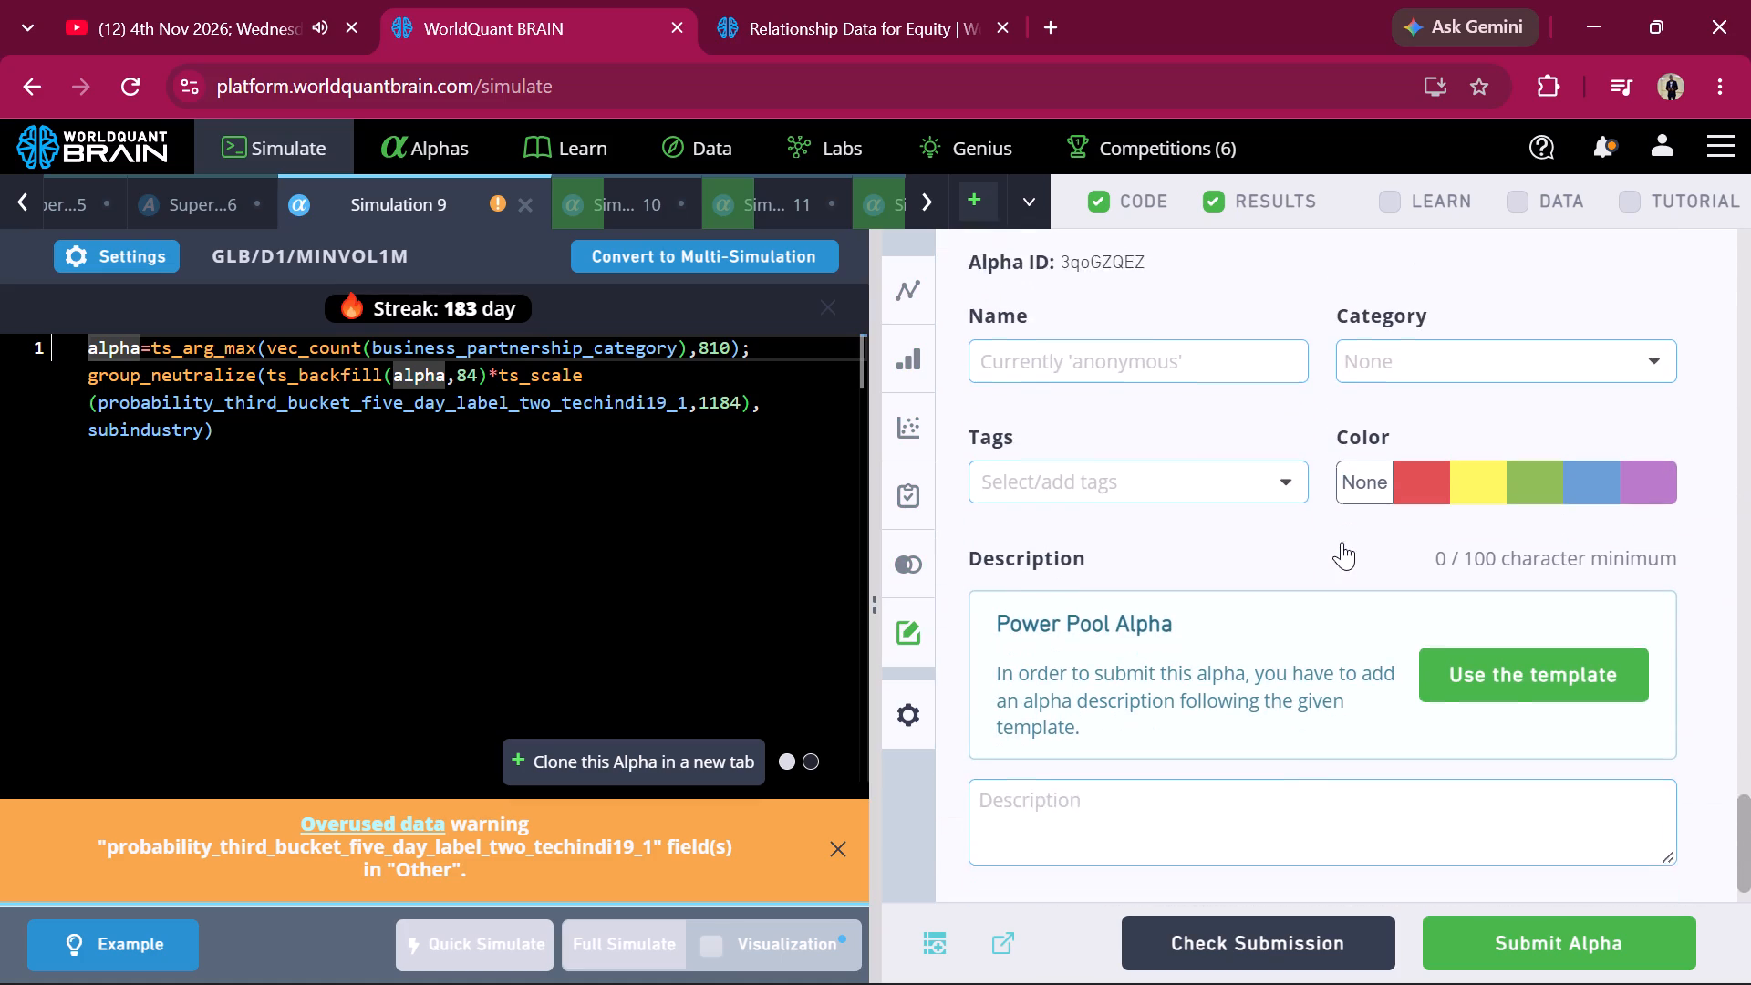
scroll(1342, 542, up, 1)
scroll(1490, 483, up, 3)
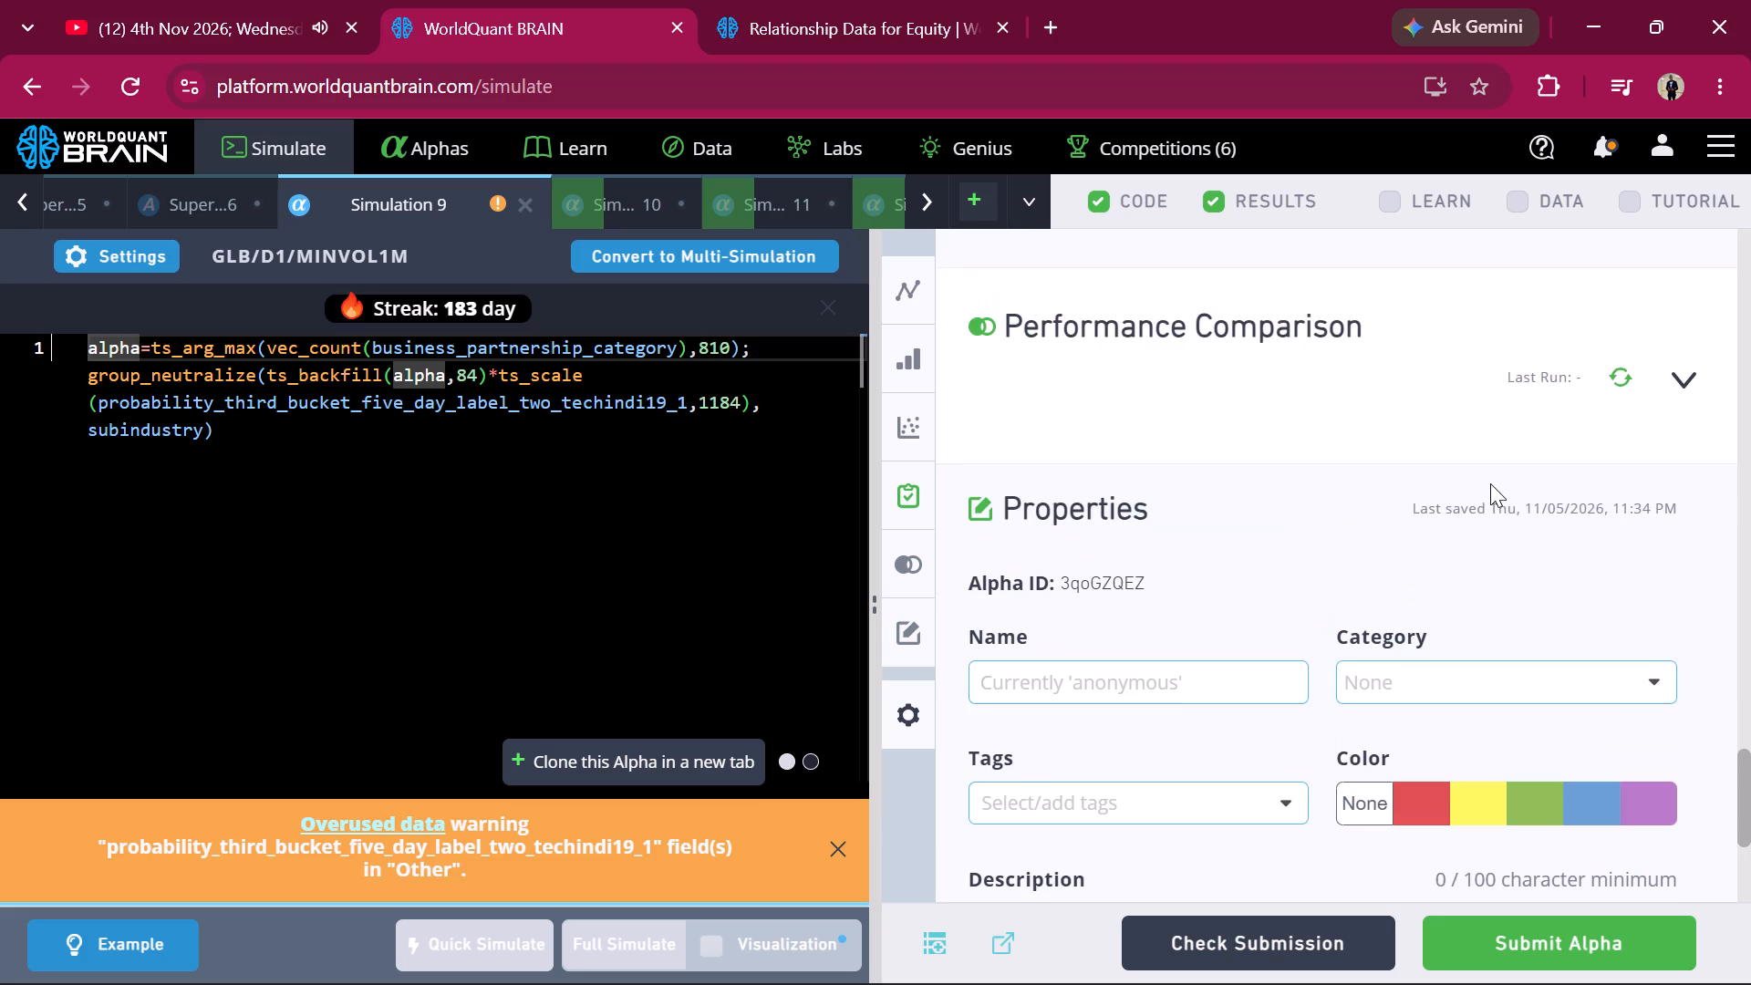
Run the Power Pool Correlation and Self Correlation checks for Simulation 9.
scroll(1490, 483, up, 5)
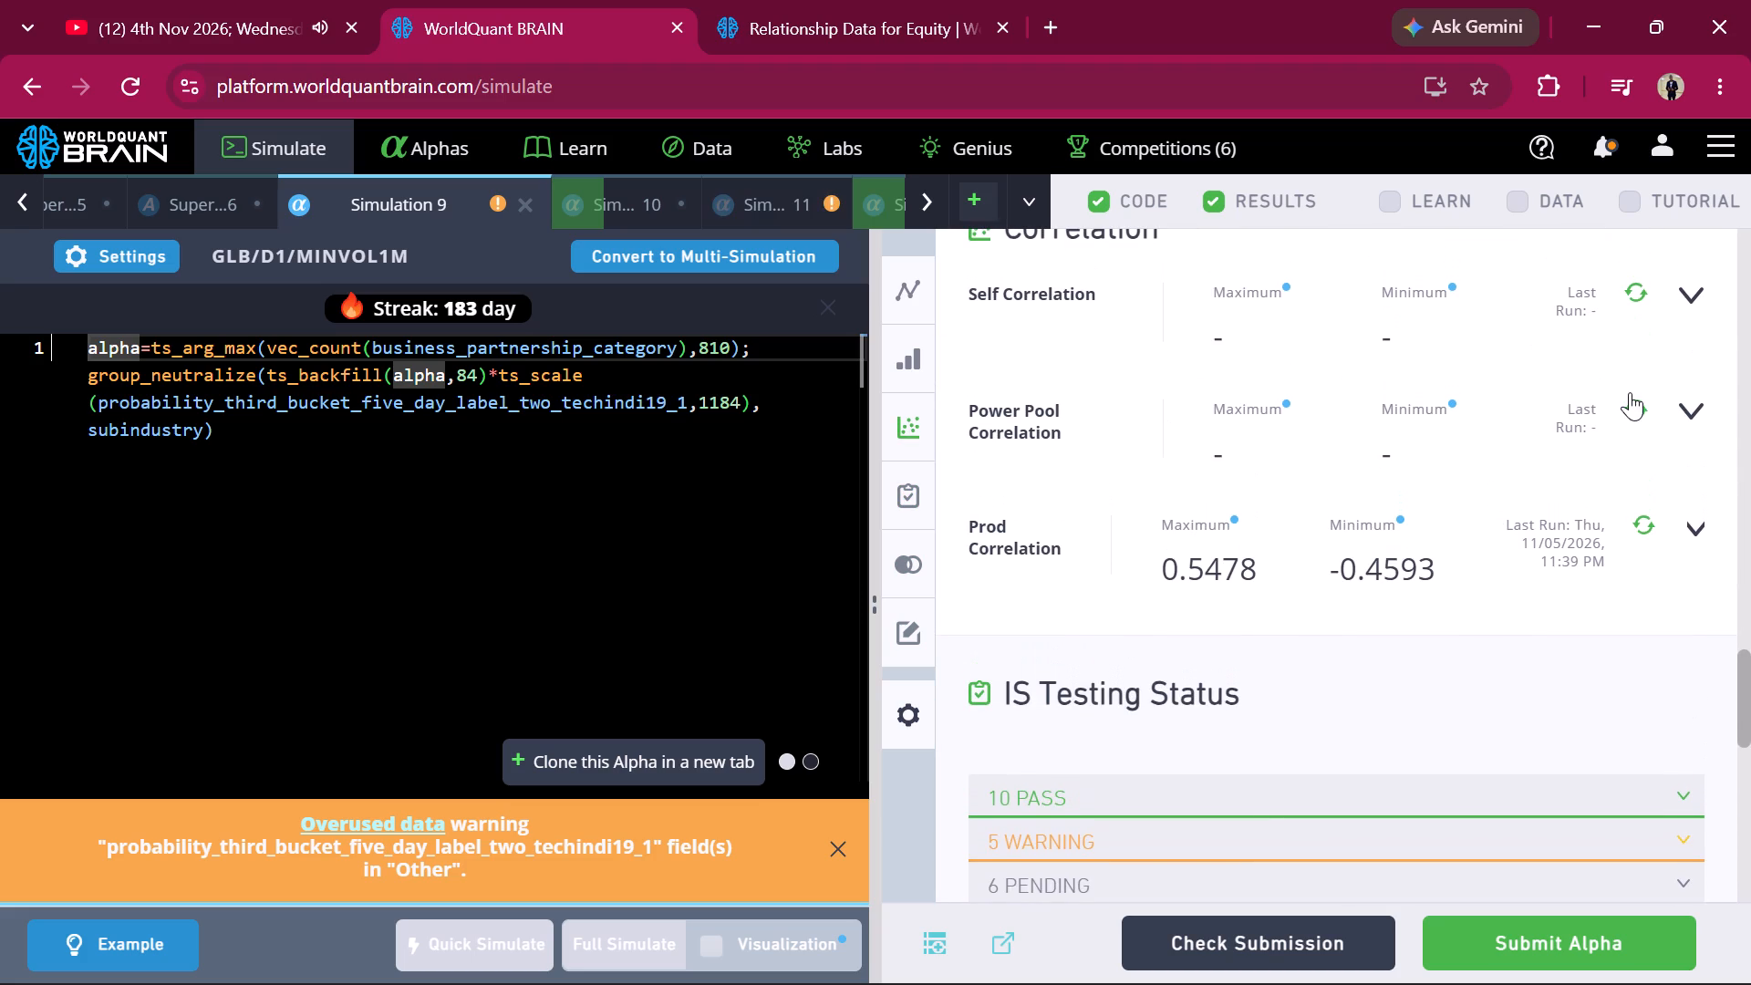
click(1630, 400)
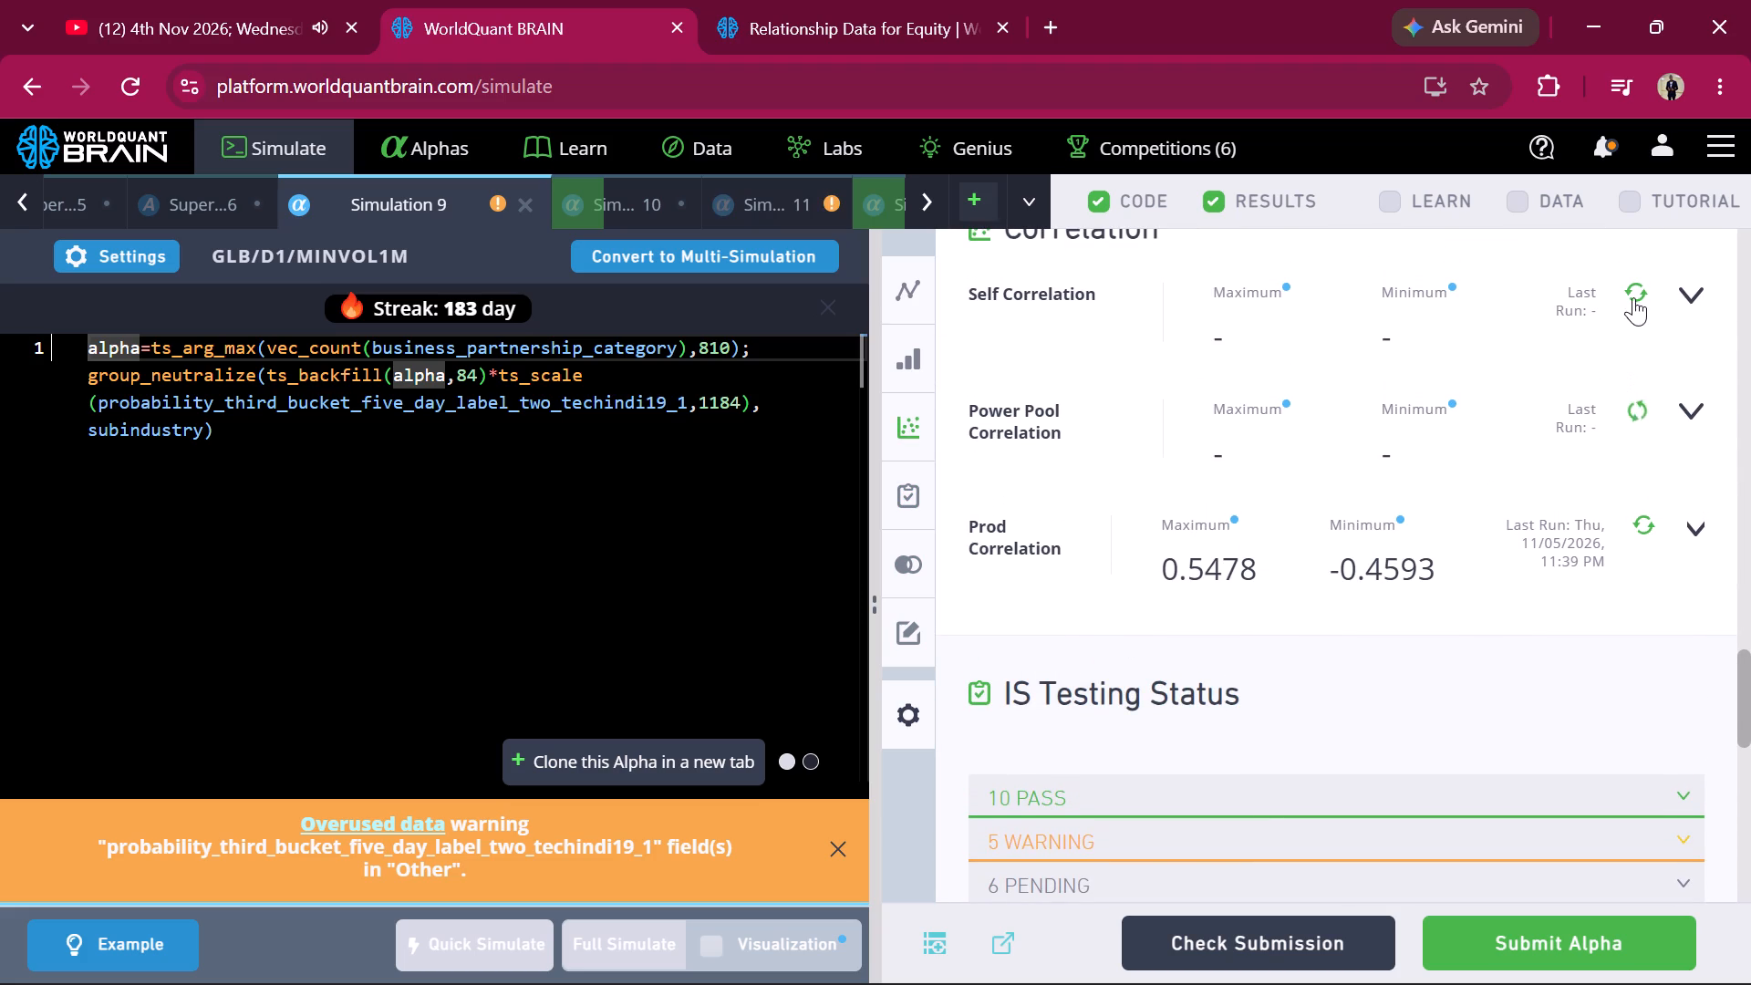
click(1635, 285)
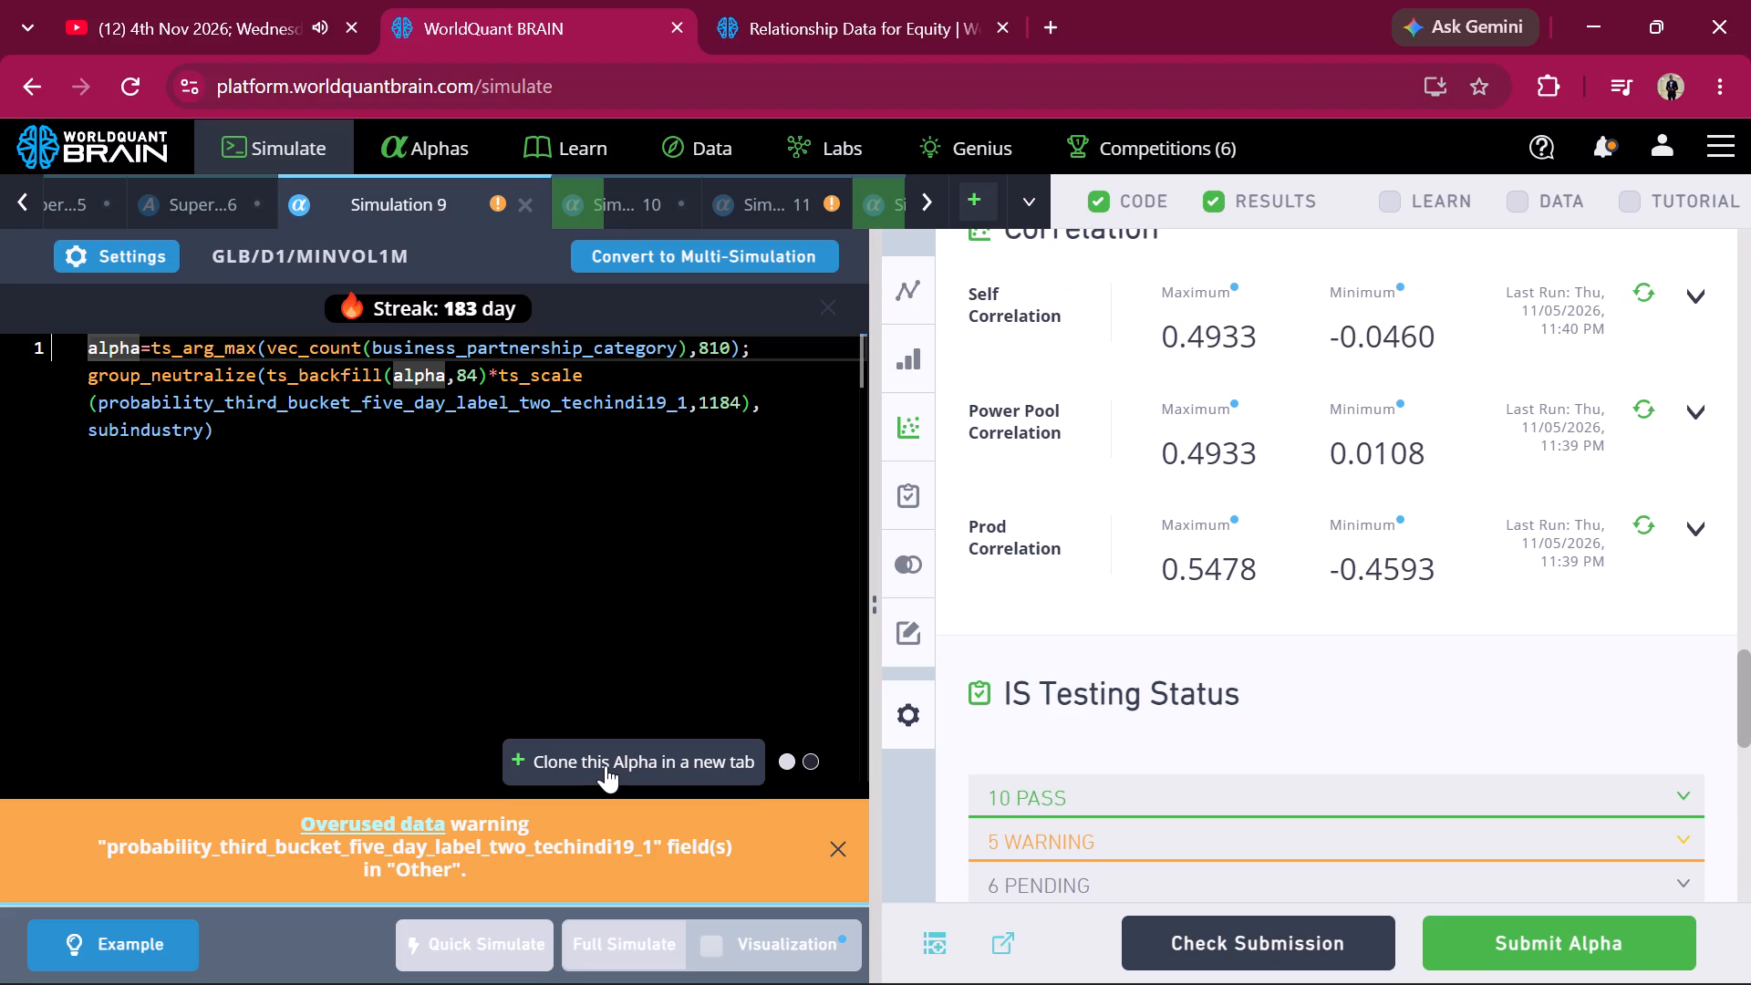
Clone Simulation 9's alpha into a new tab with its neutralization set to Country / Region.
click(606, 765)
click(87, 247)
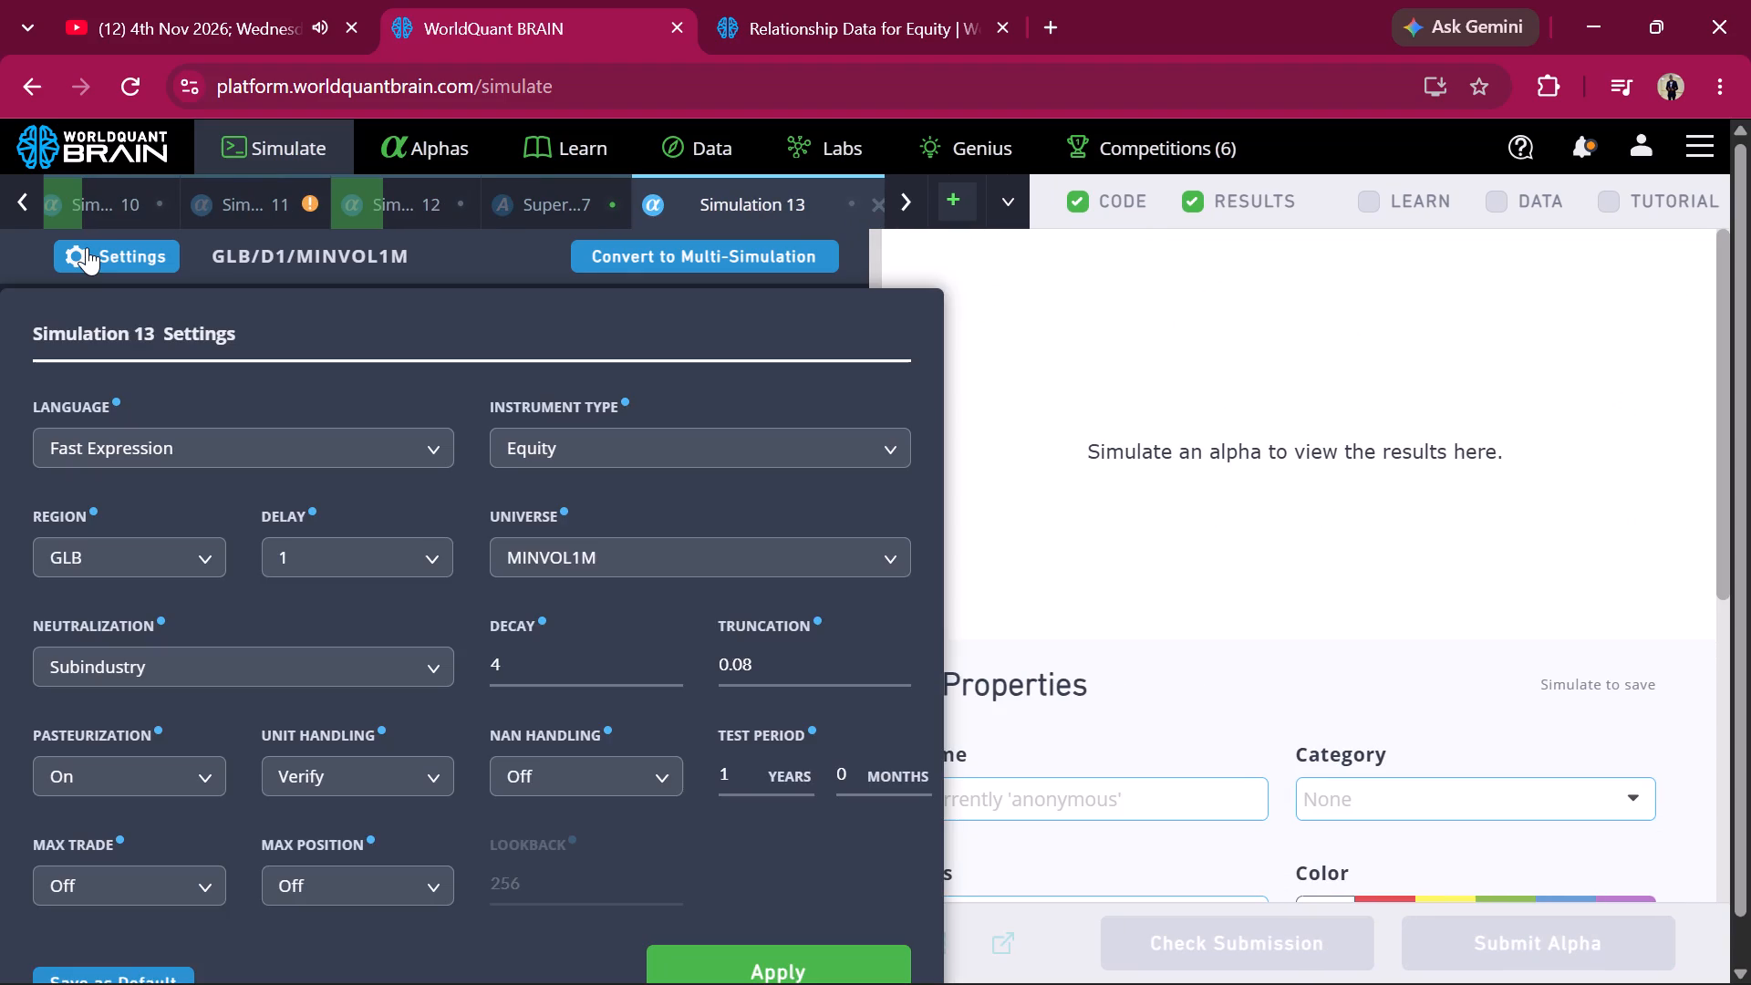
click(275, 664)
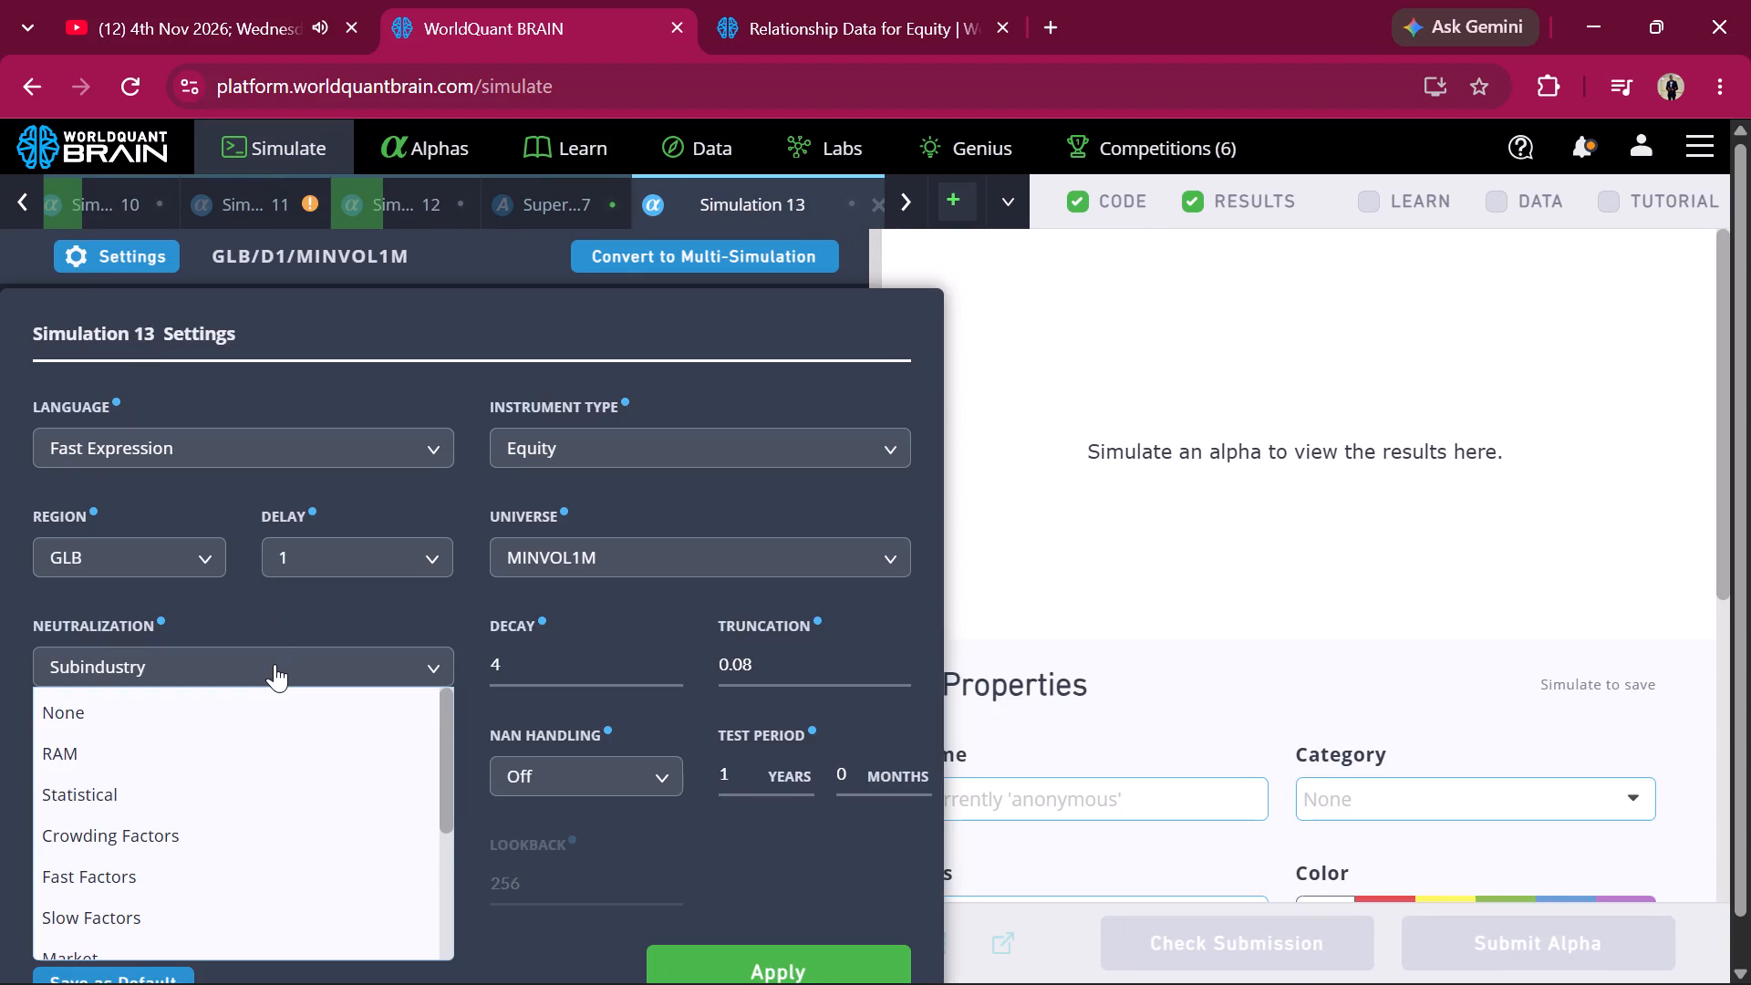
scroll(251, 817, down, 2)
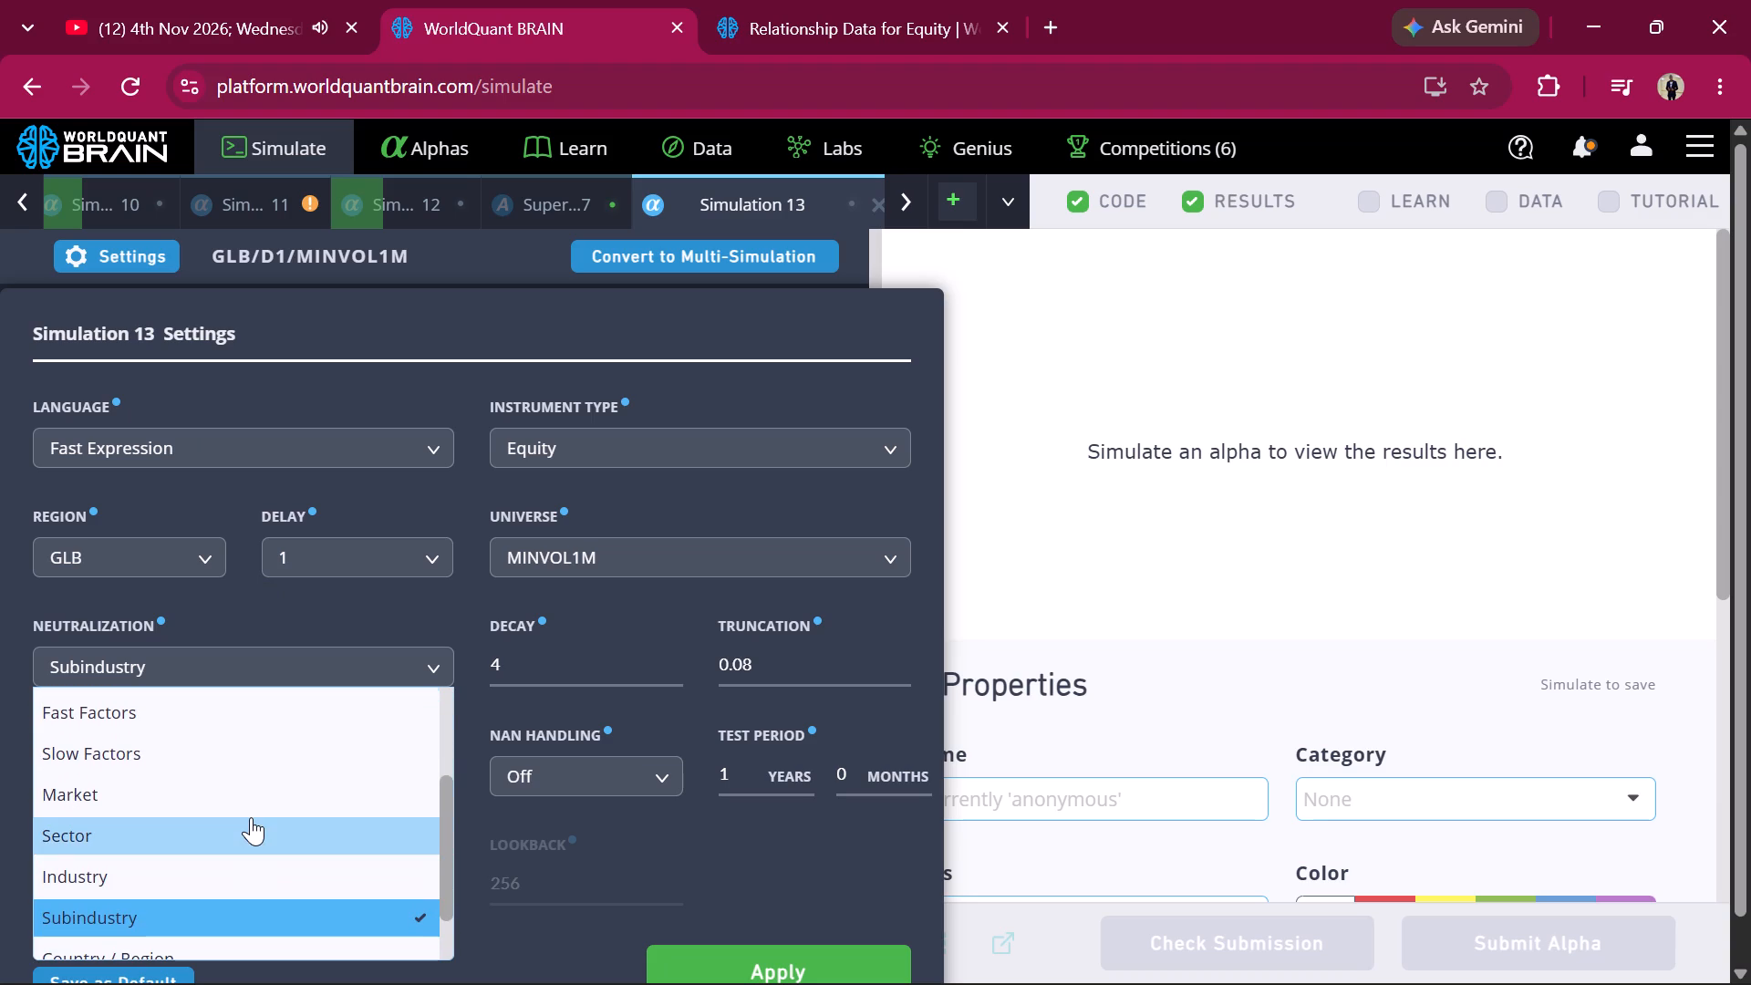
scroll(254, 757, down, 2)
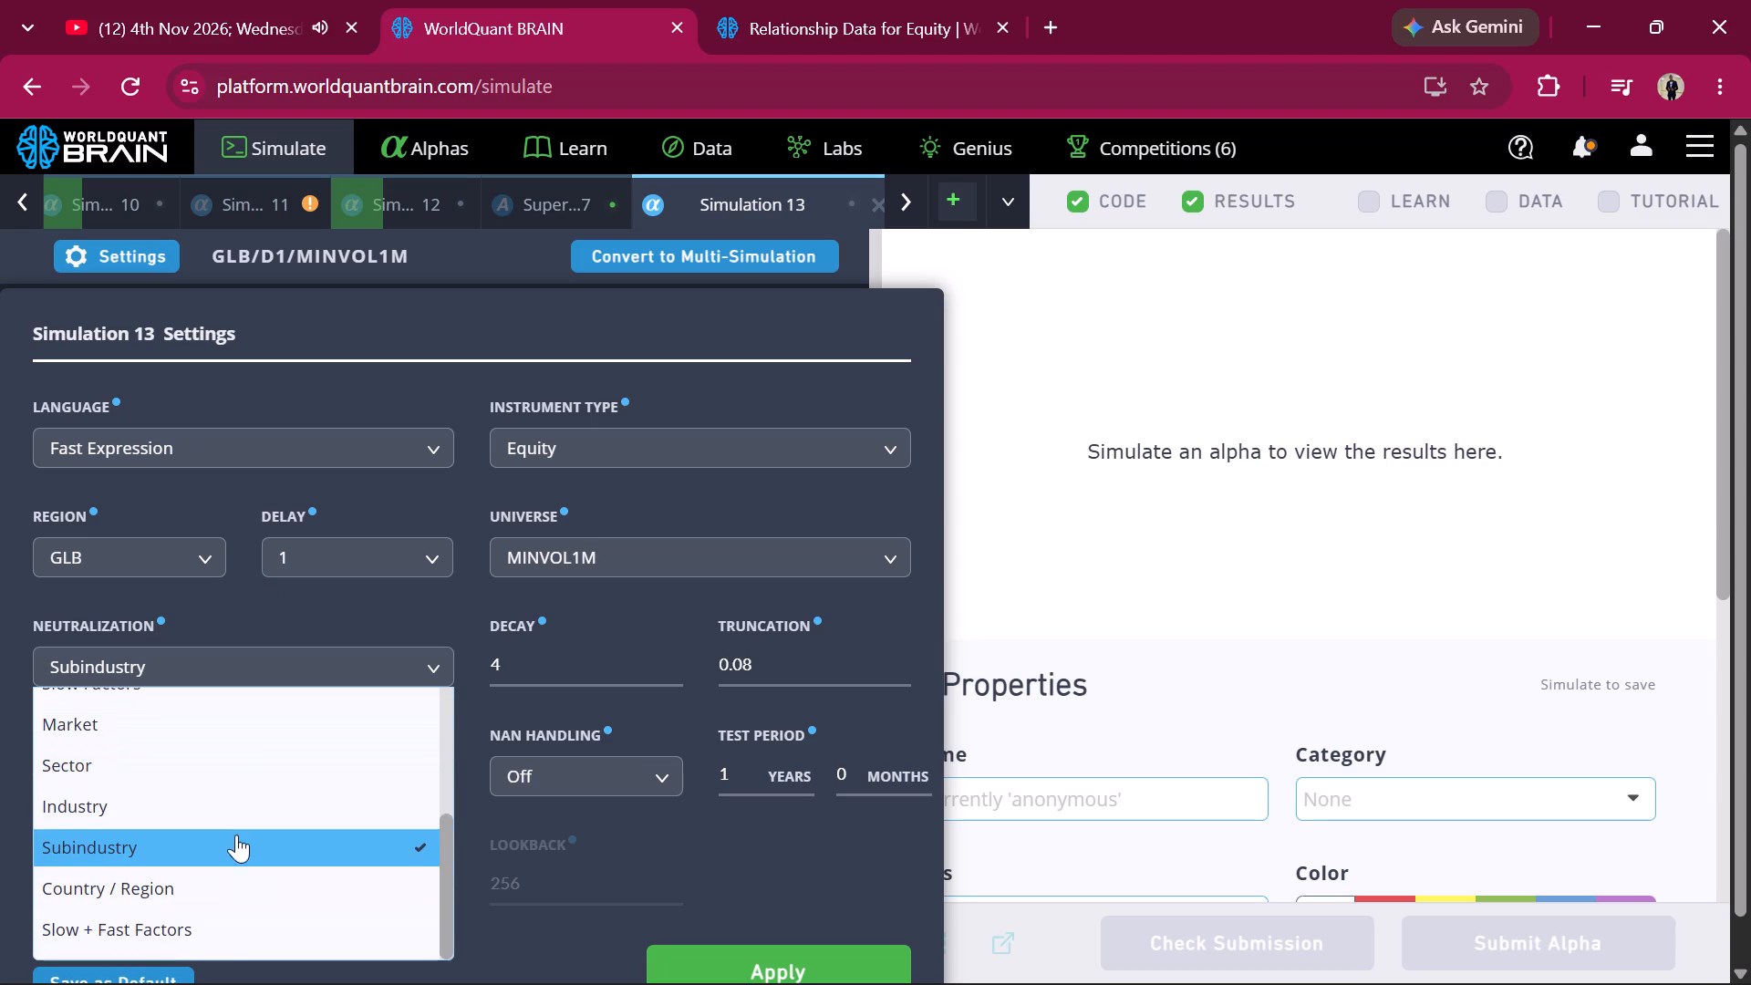
click(223, 885)
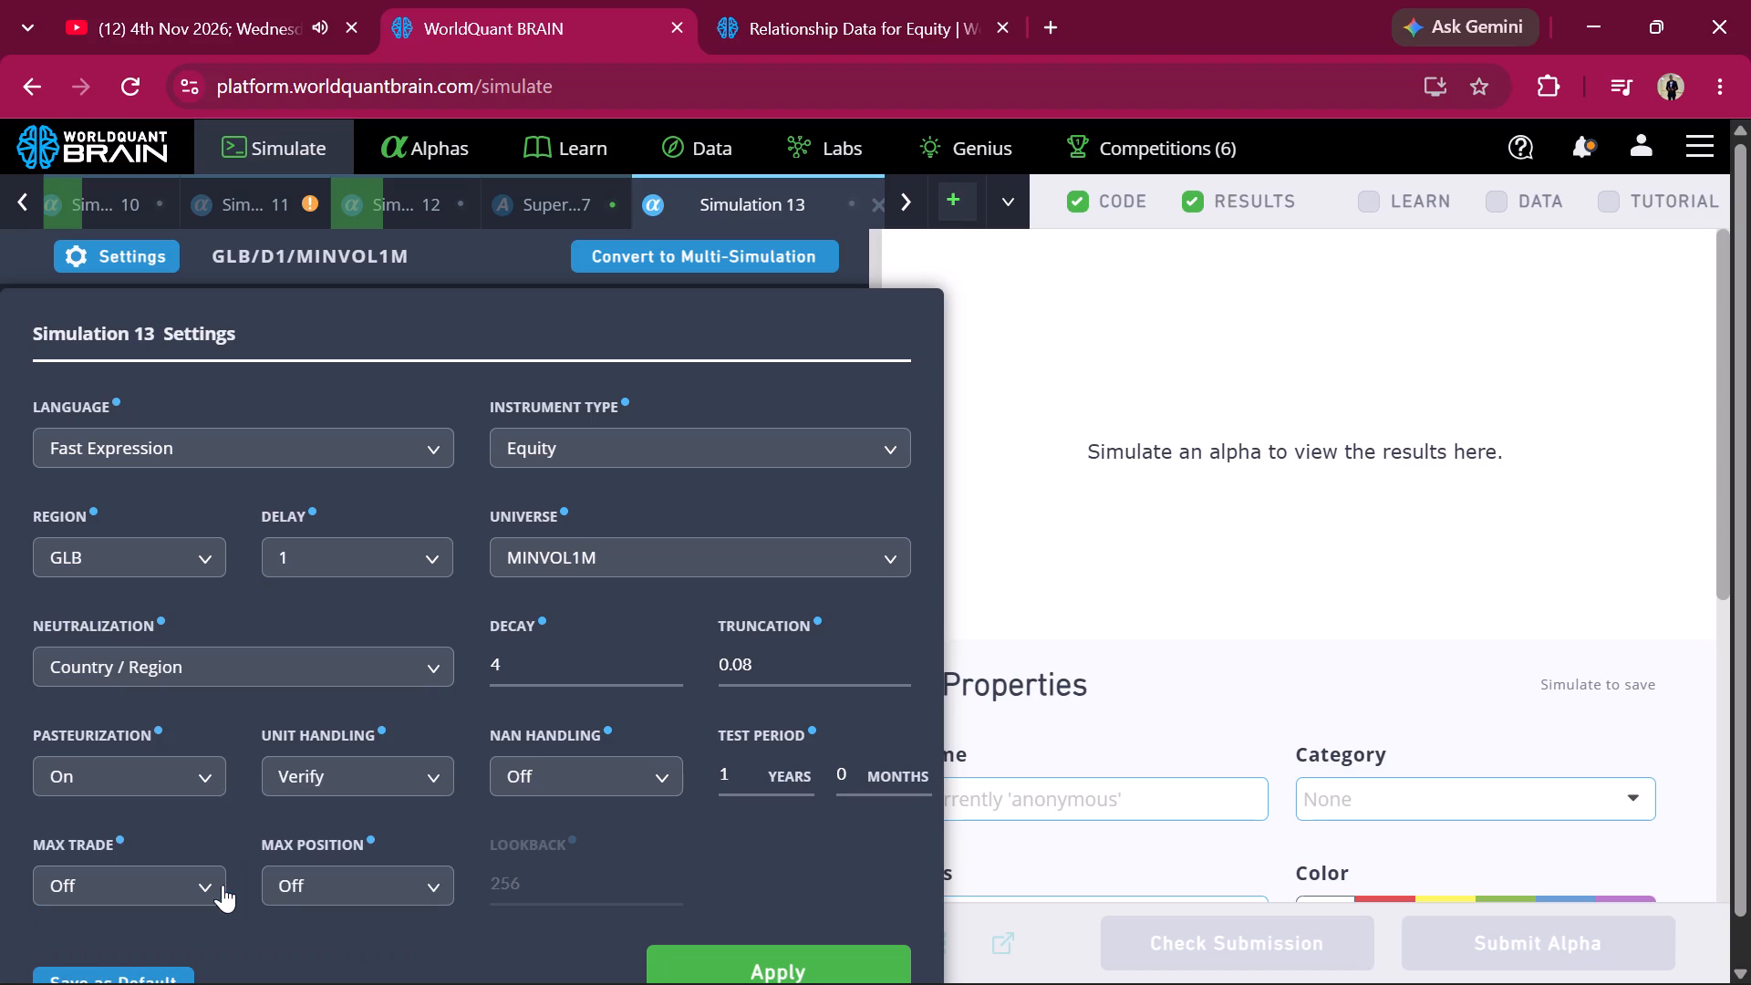
click(711, 958)
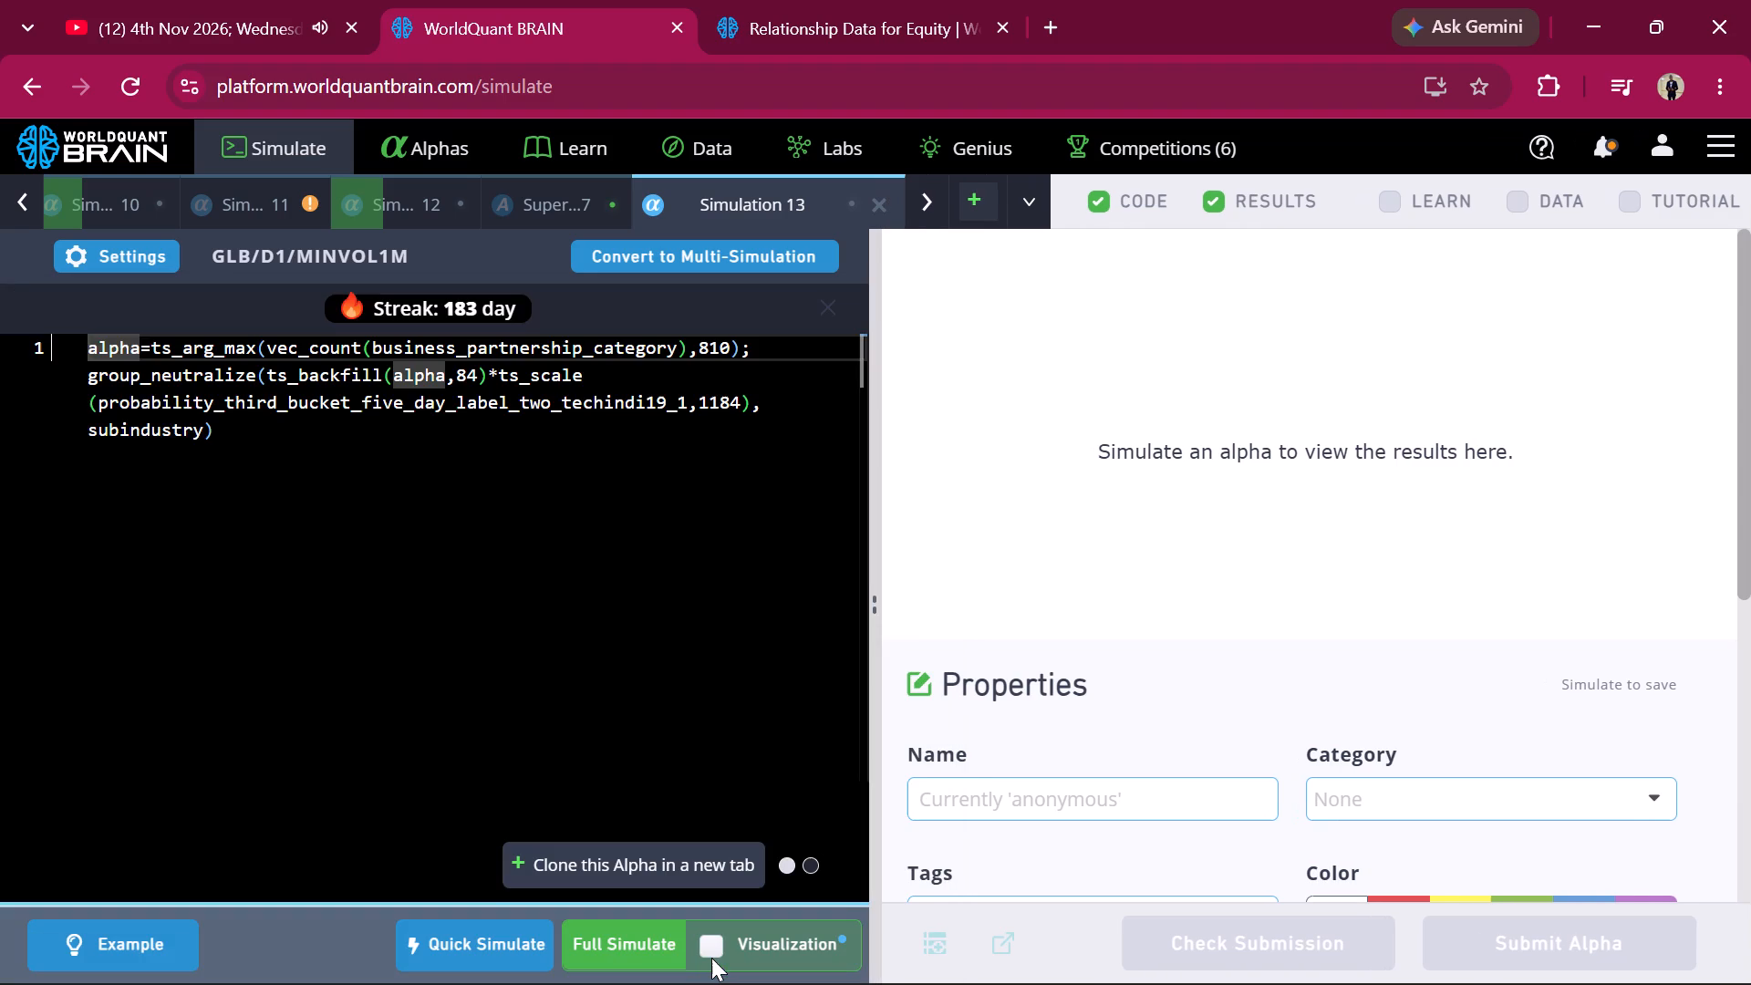
Run a full simulation of the cloned alpha.
click(637, 941)
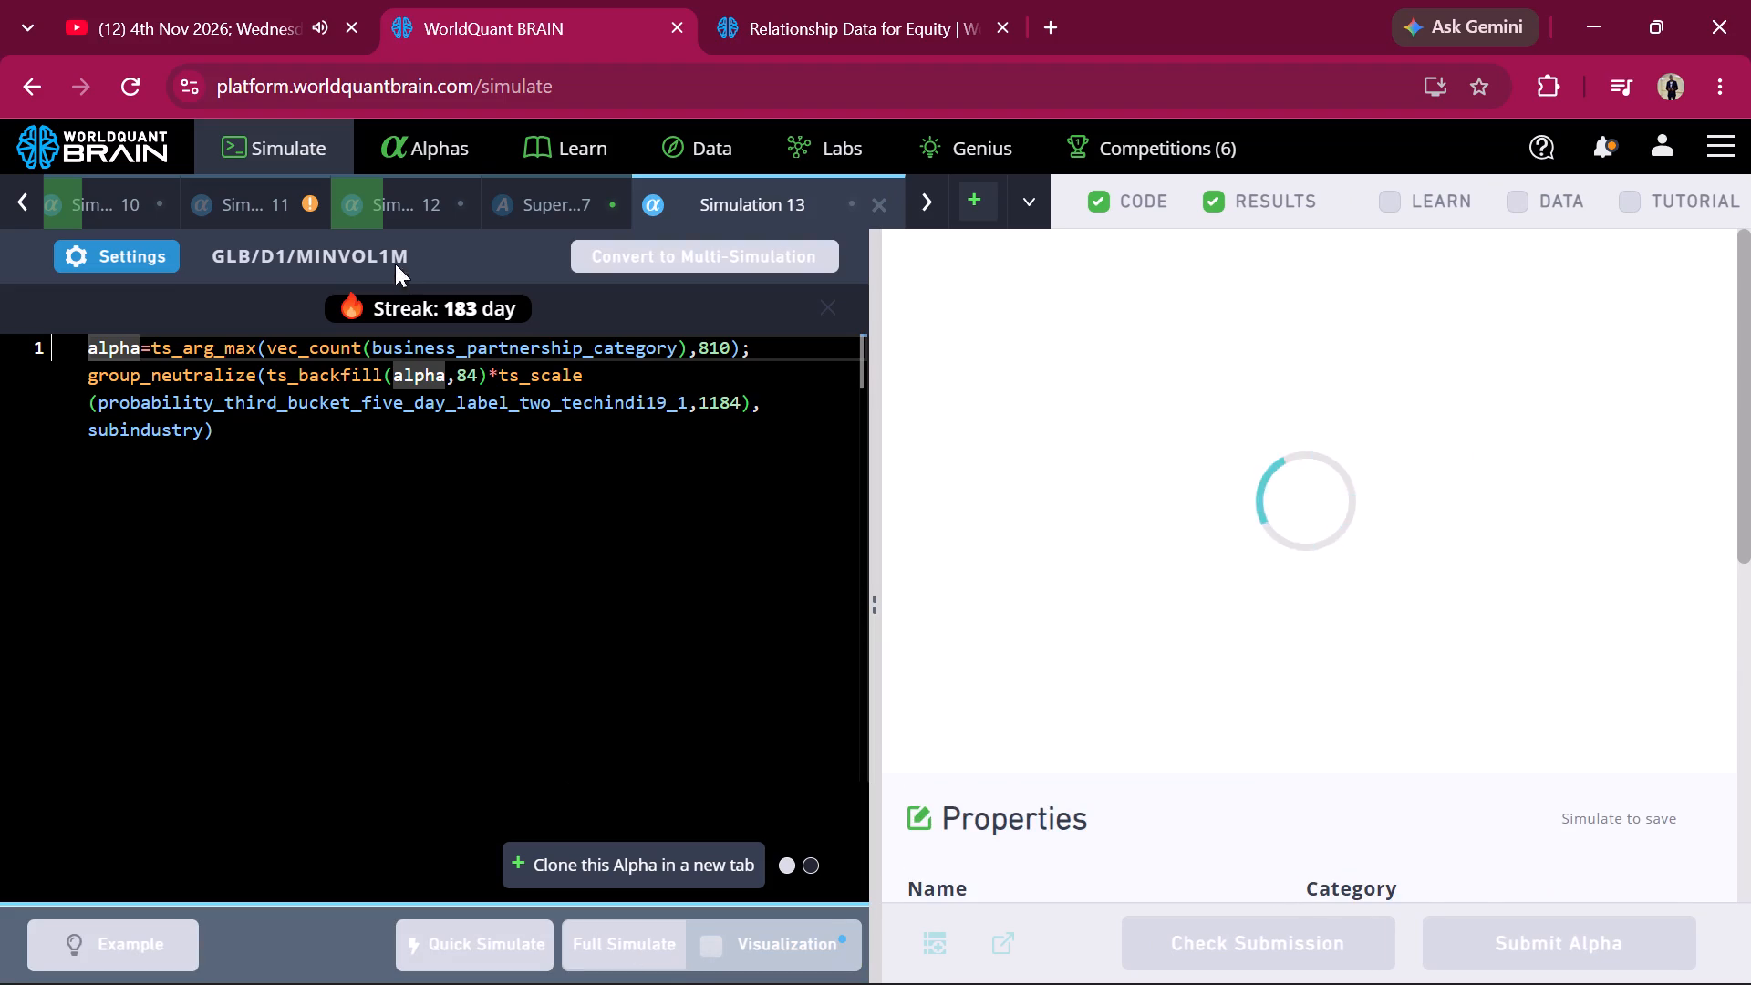
Reveal Simulation 11's test period and review its IS-period summary, yearly figures and testing status.
click(302, 200)
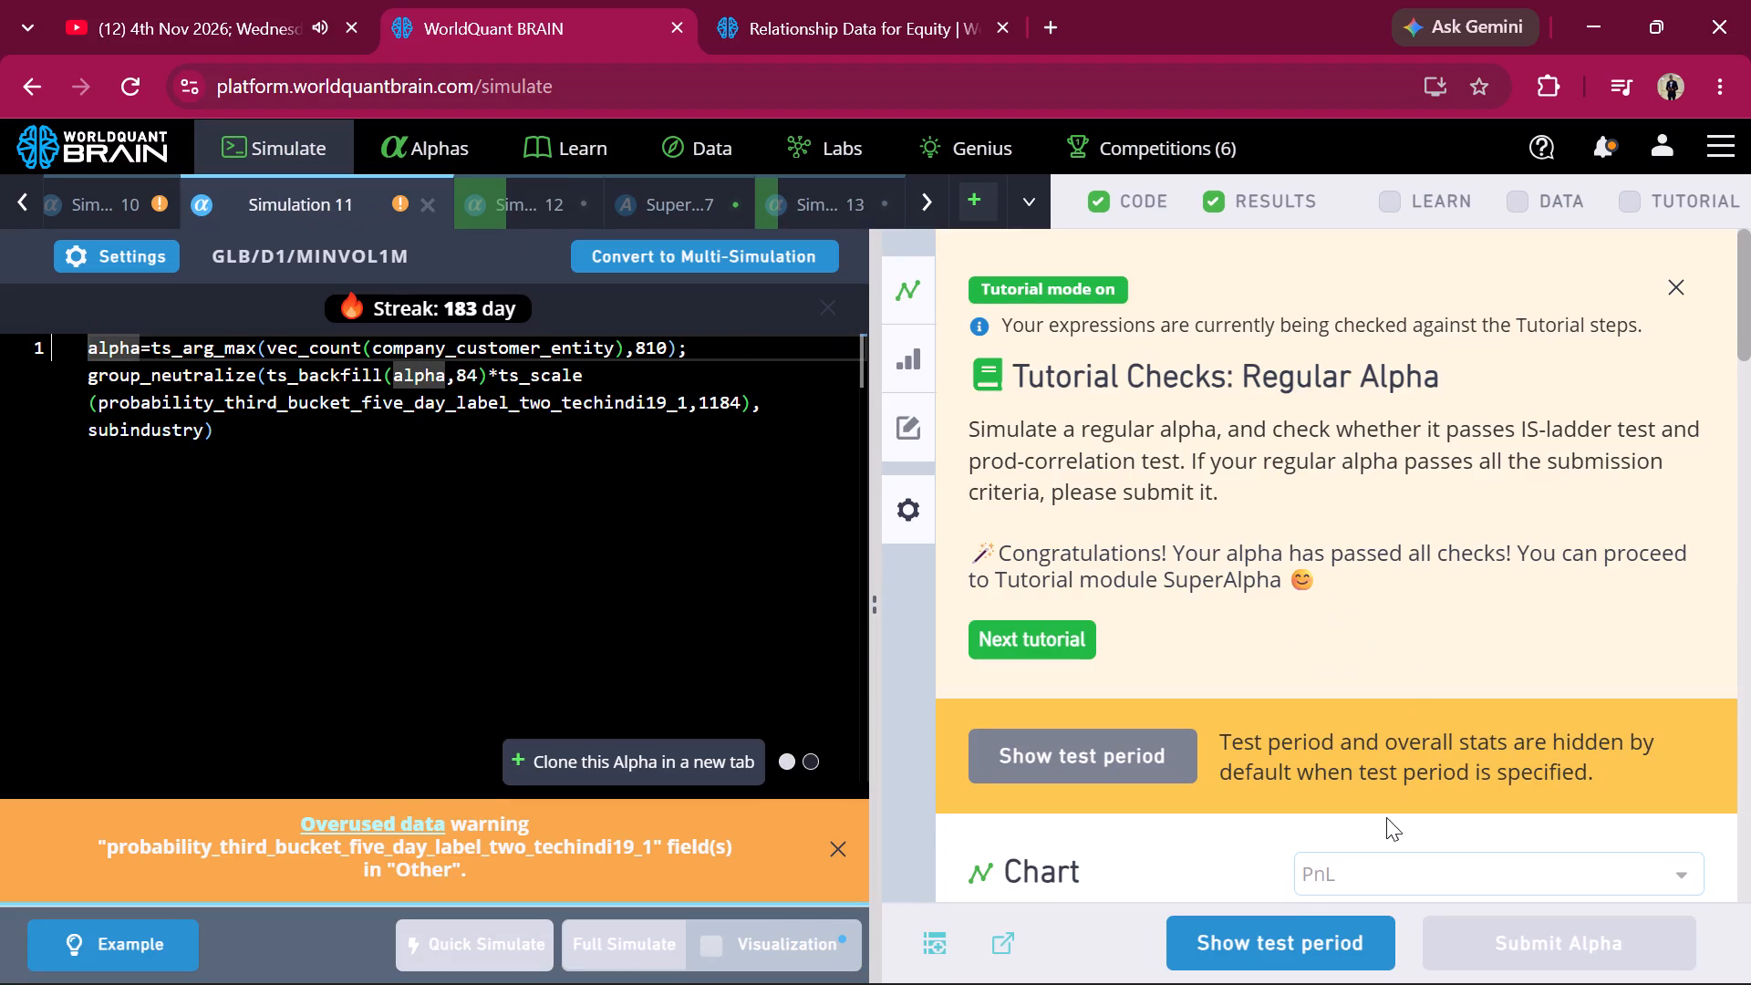
click(1283, 939)
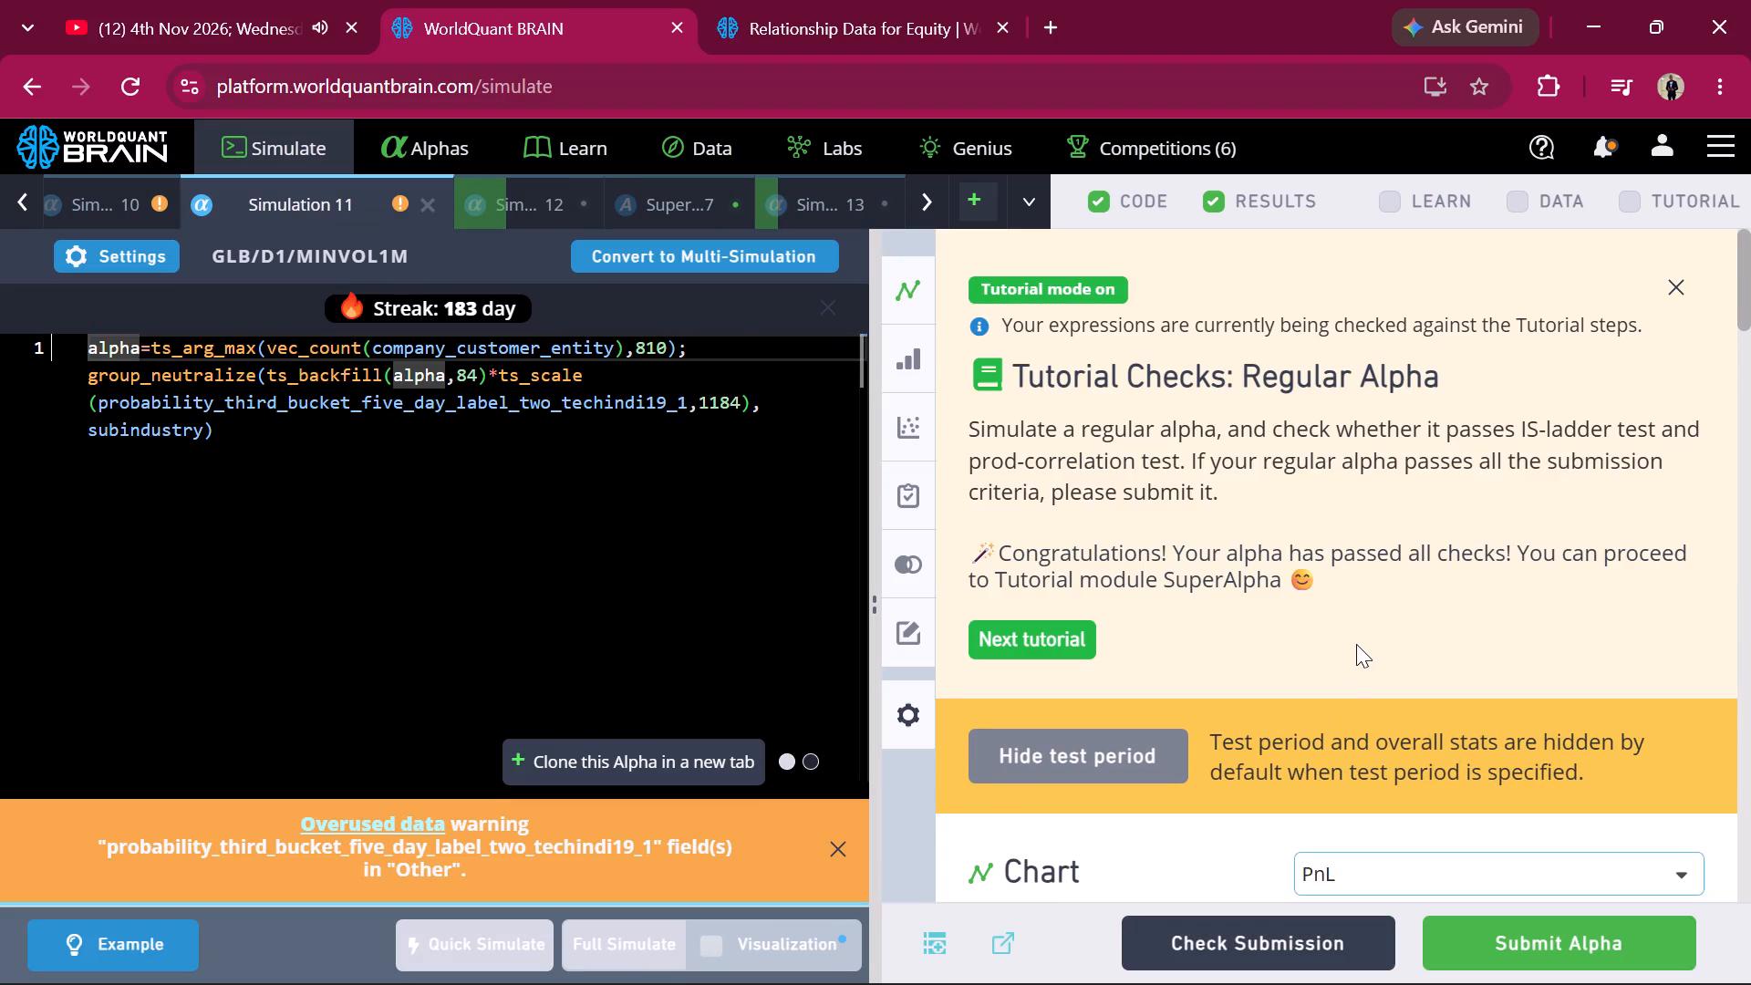
scroll(1356, 644, down, 6)
click(1563, 614)
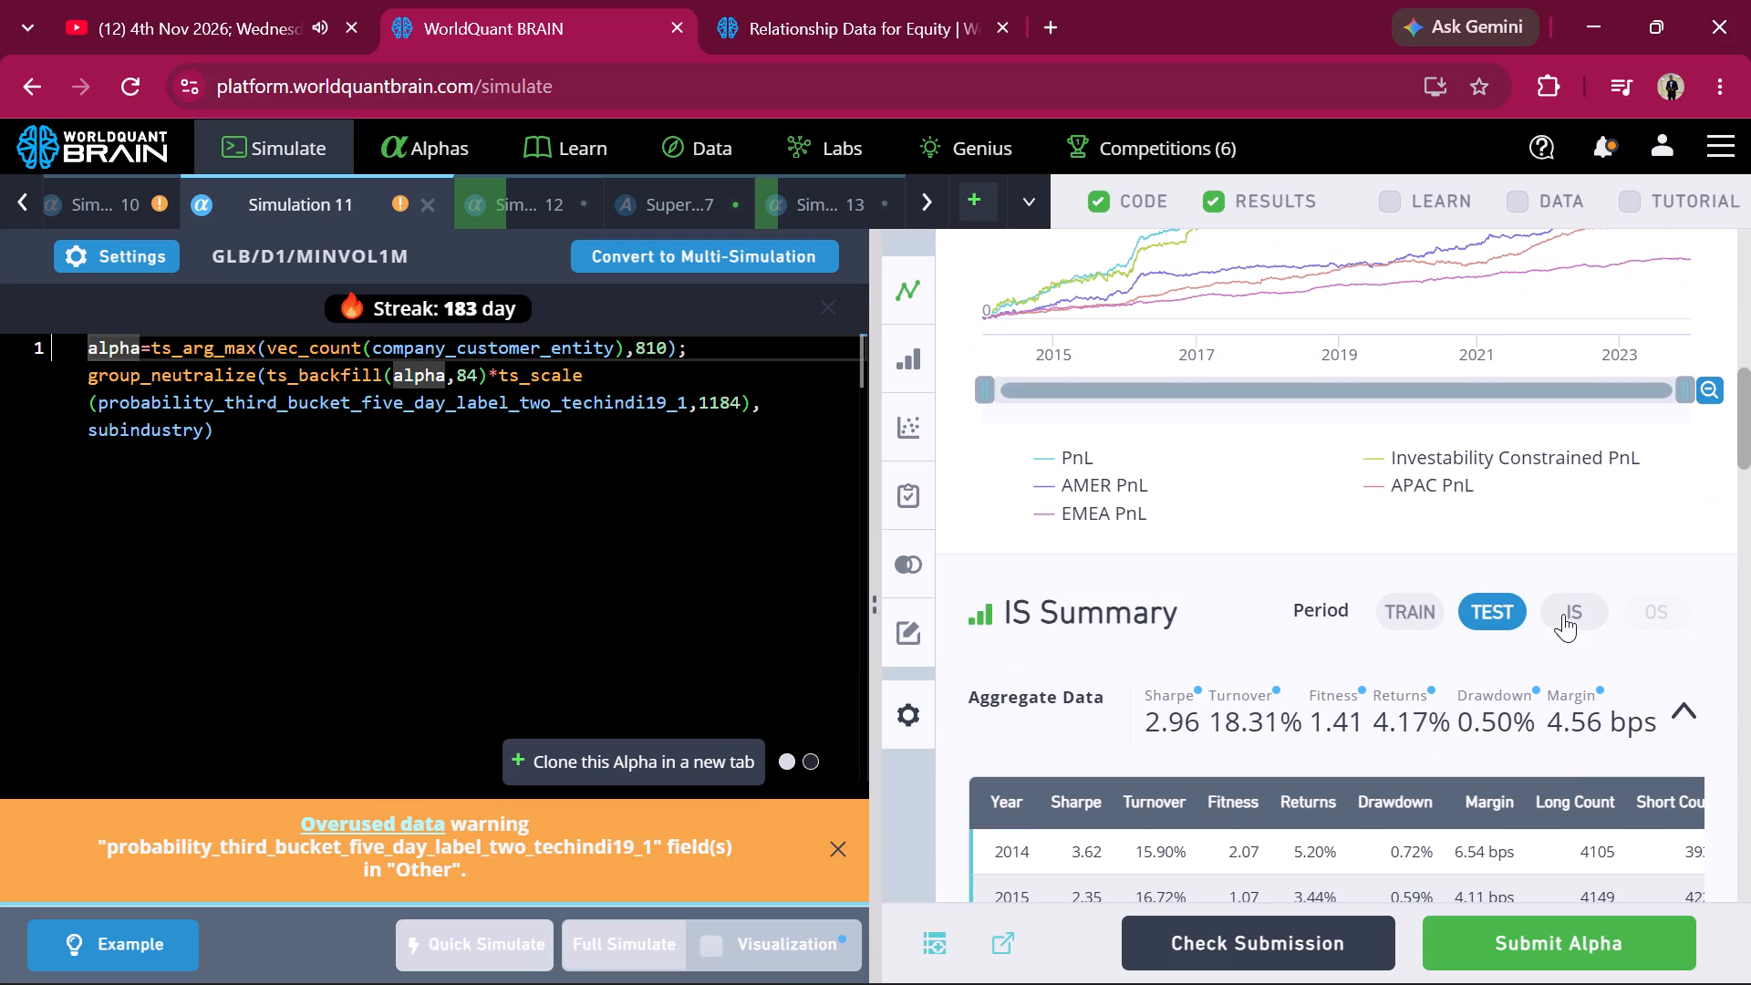
scroll(1213, 704, down, 3)
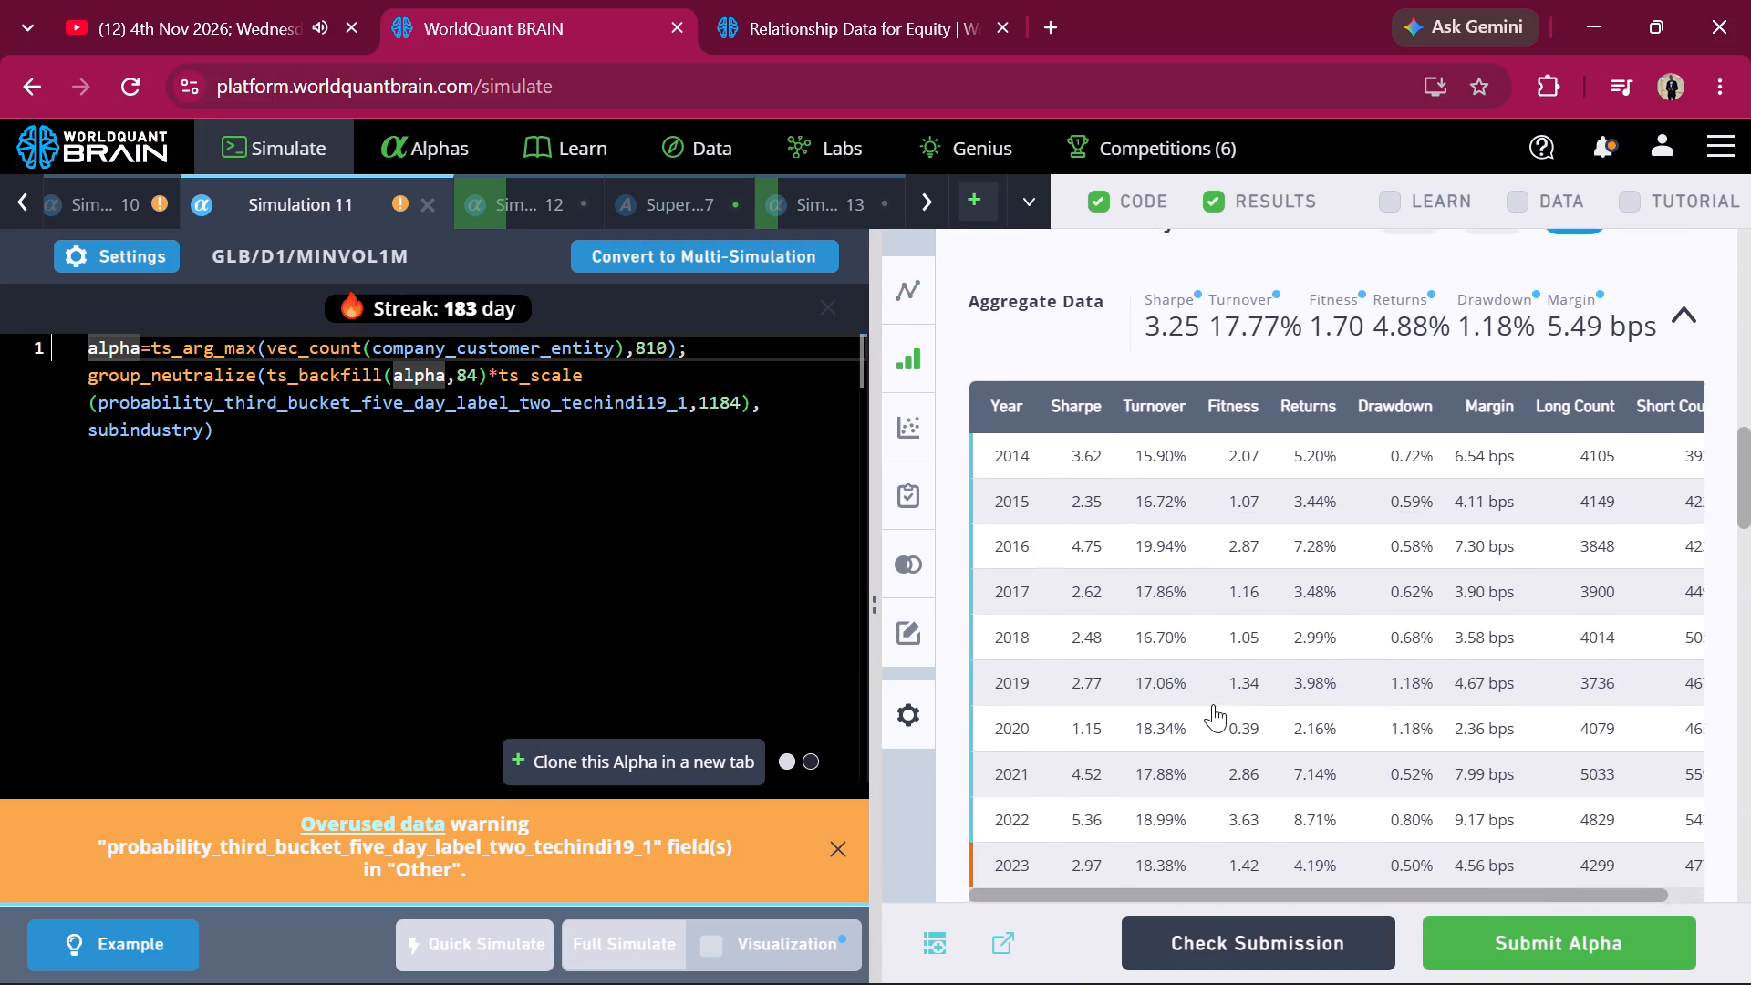
scroll(1213, 704, down, 10)
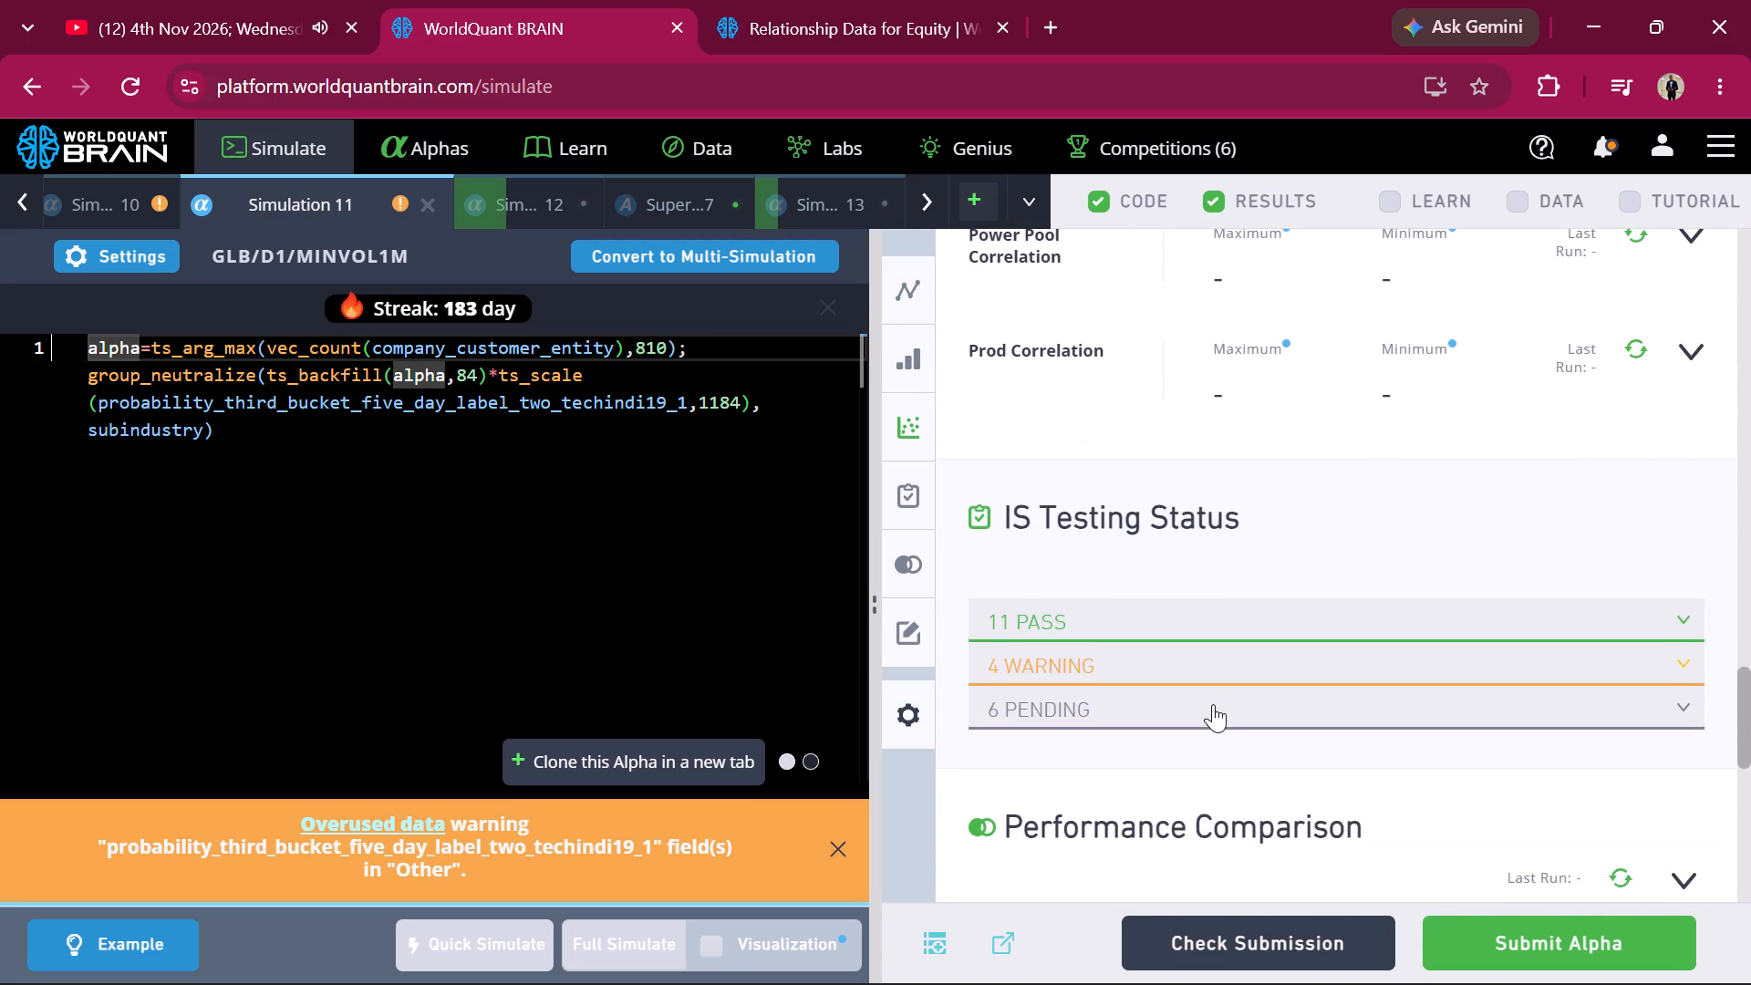
Run the Prod, Self and Power Pool Correlation checks for Simulation 11.
scroll(1213, 704, up, 2)
click(1637, 575)
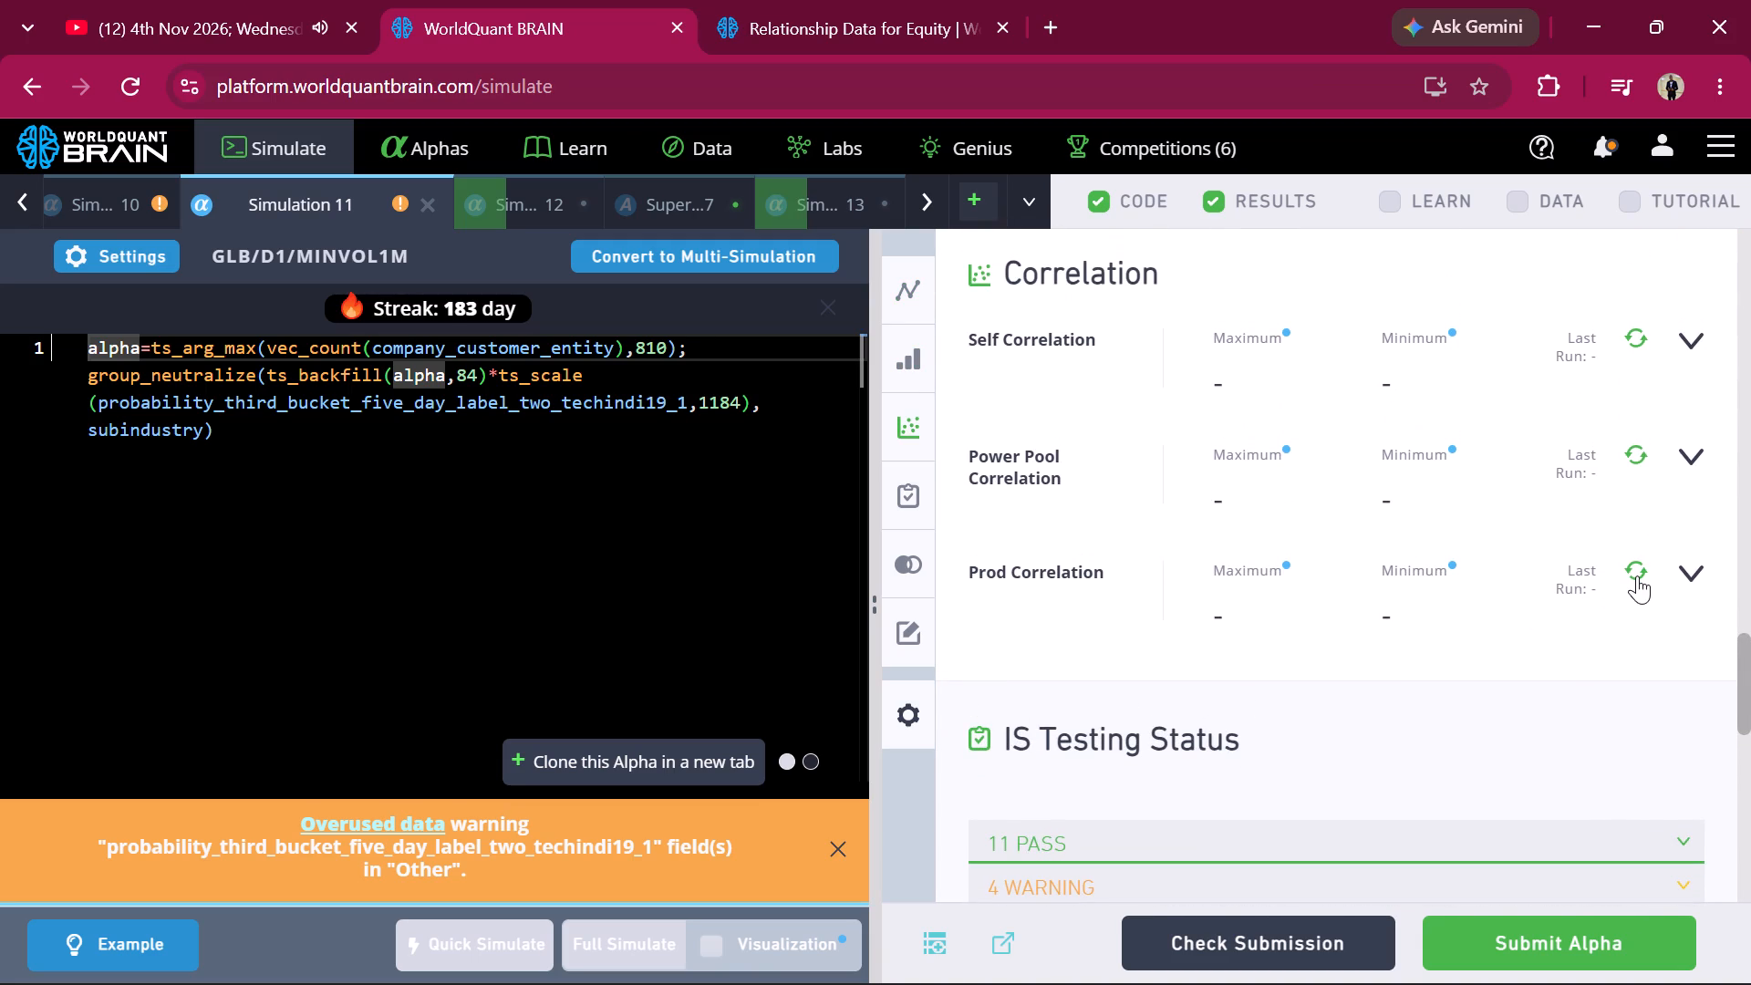
click(1635, 464)
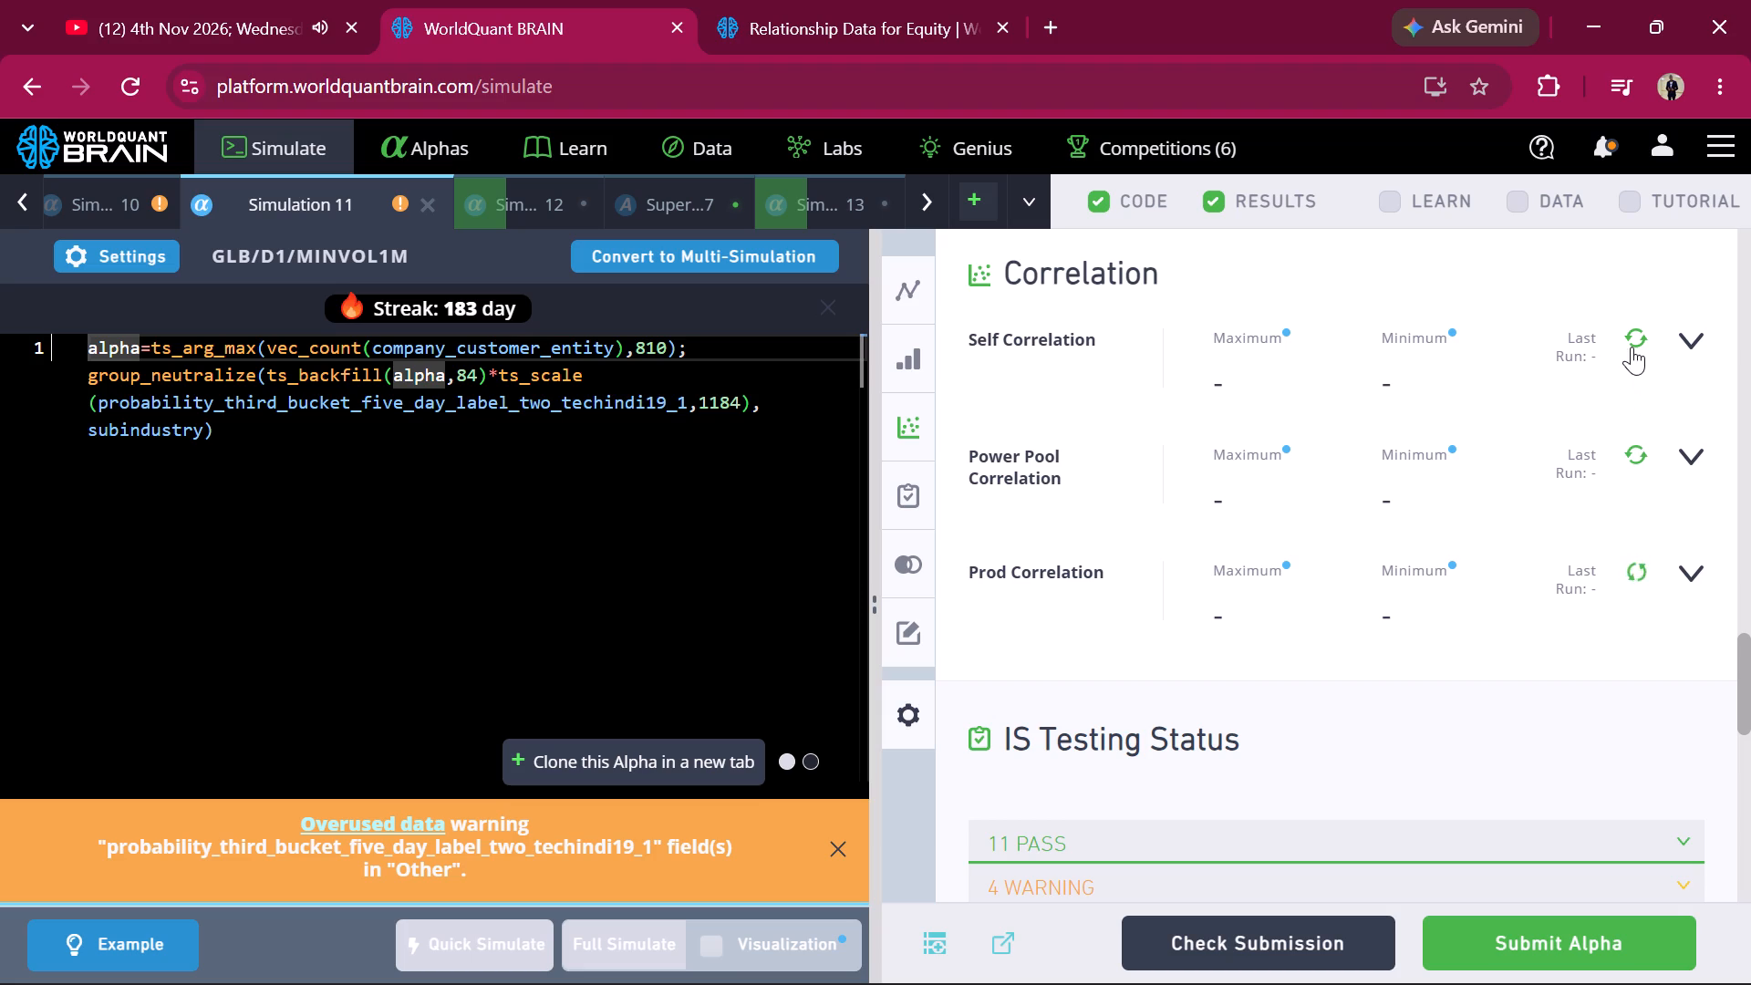
click(1632, 340)
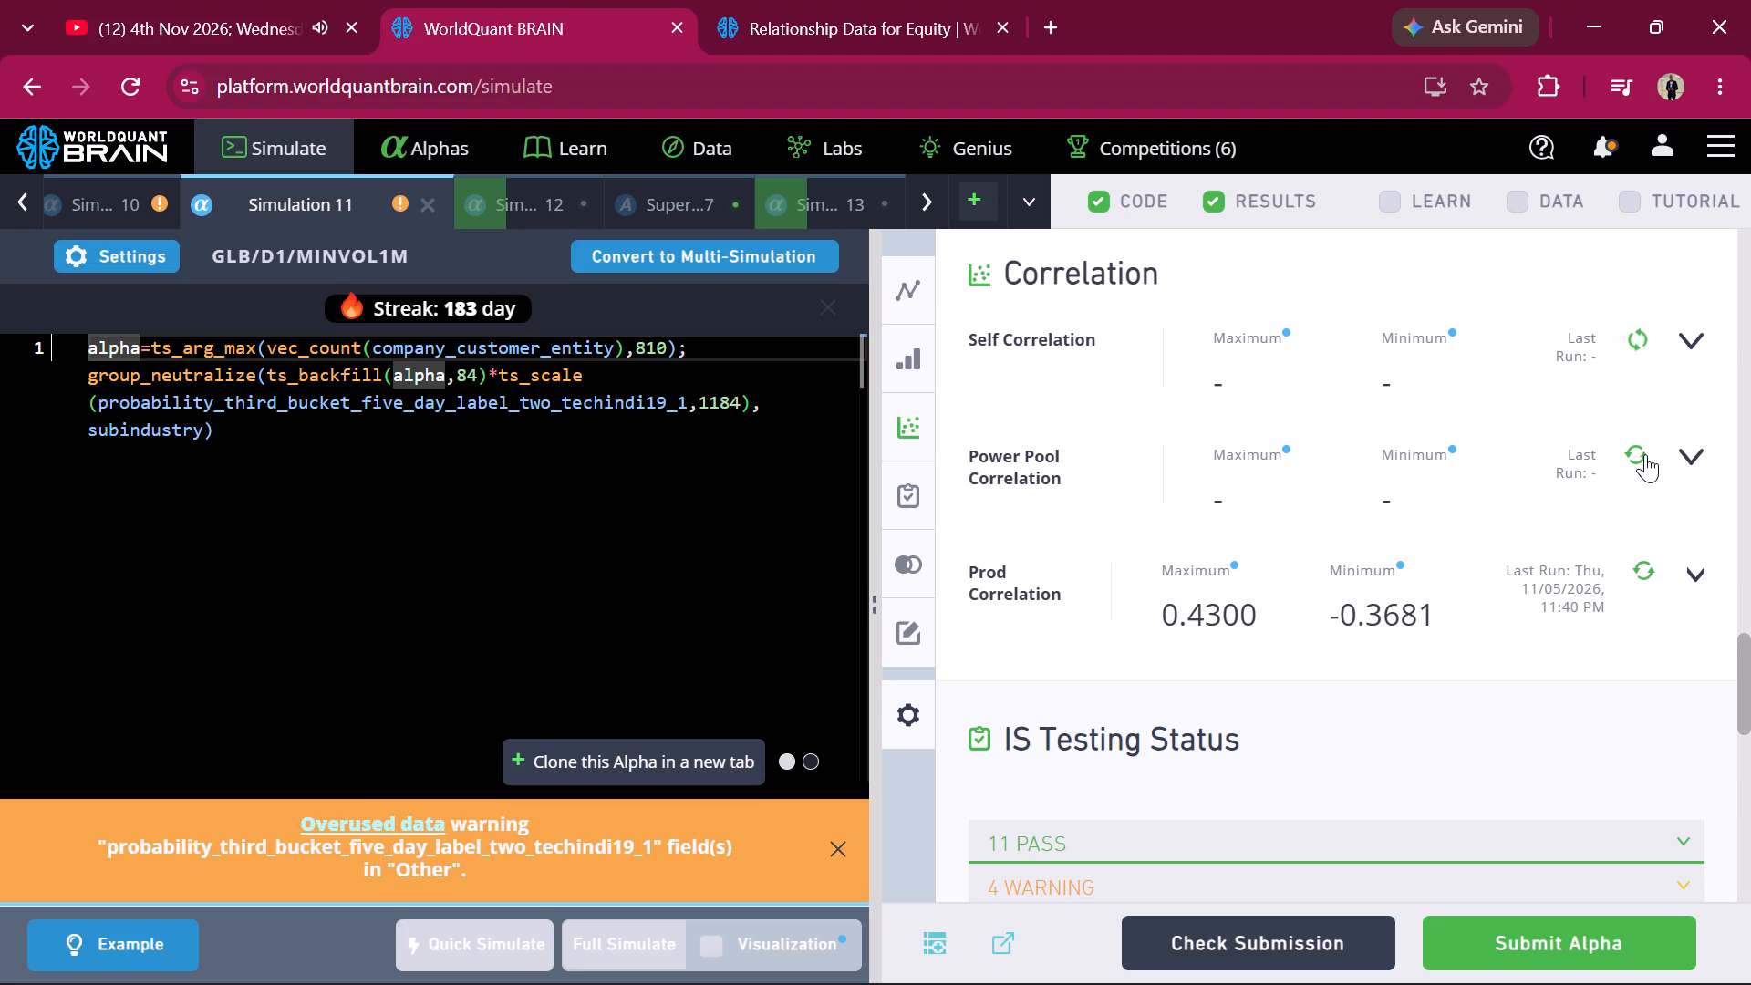
click(1645, 454)
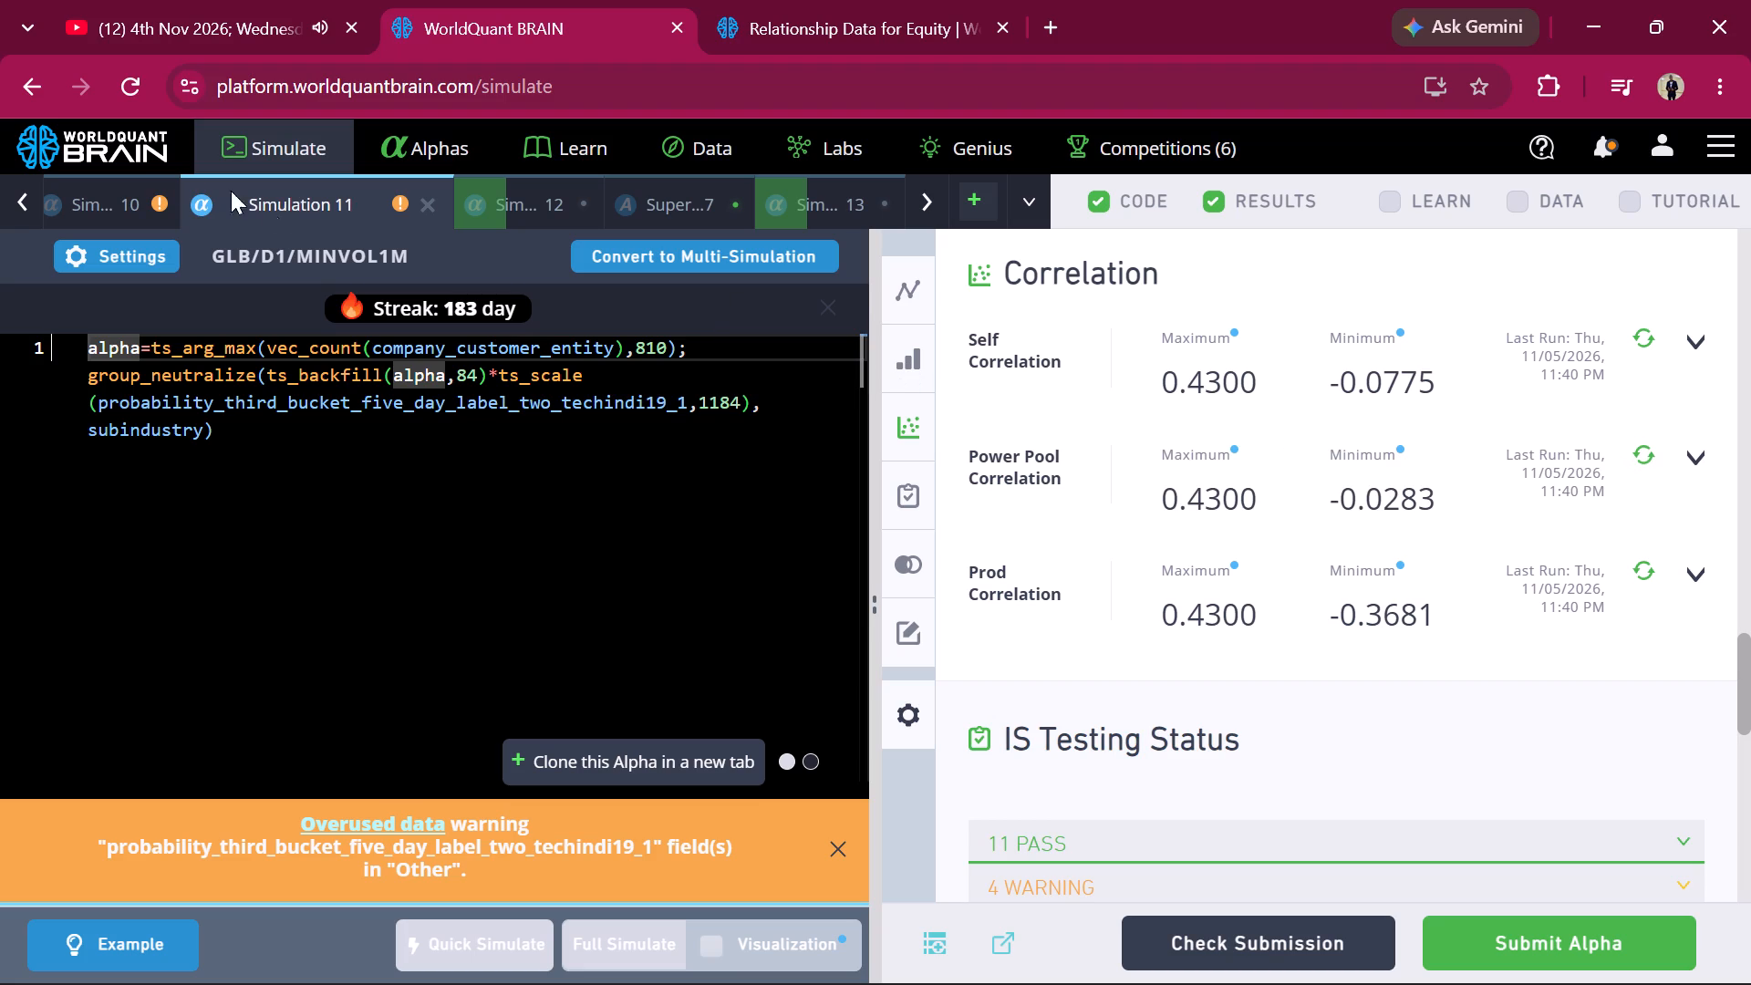
Reveal Simulation 10's test period and run its Prod, Power Pool and Self Correlation checks.
scroll(176, 185, right, 1)
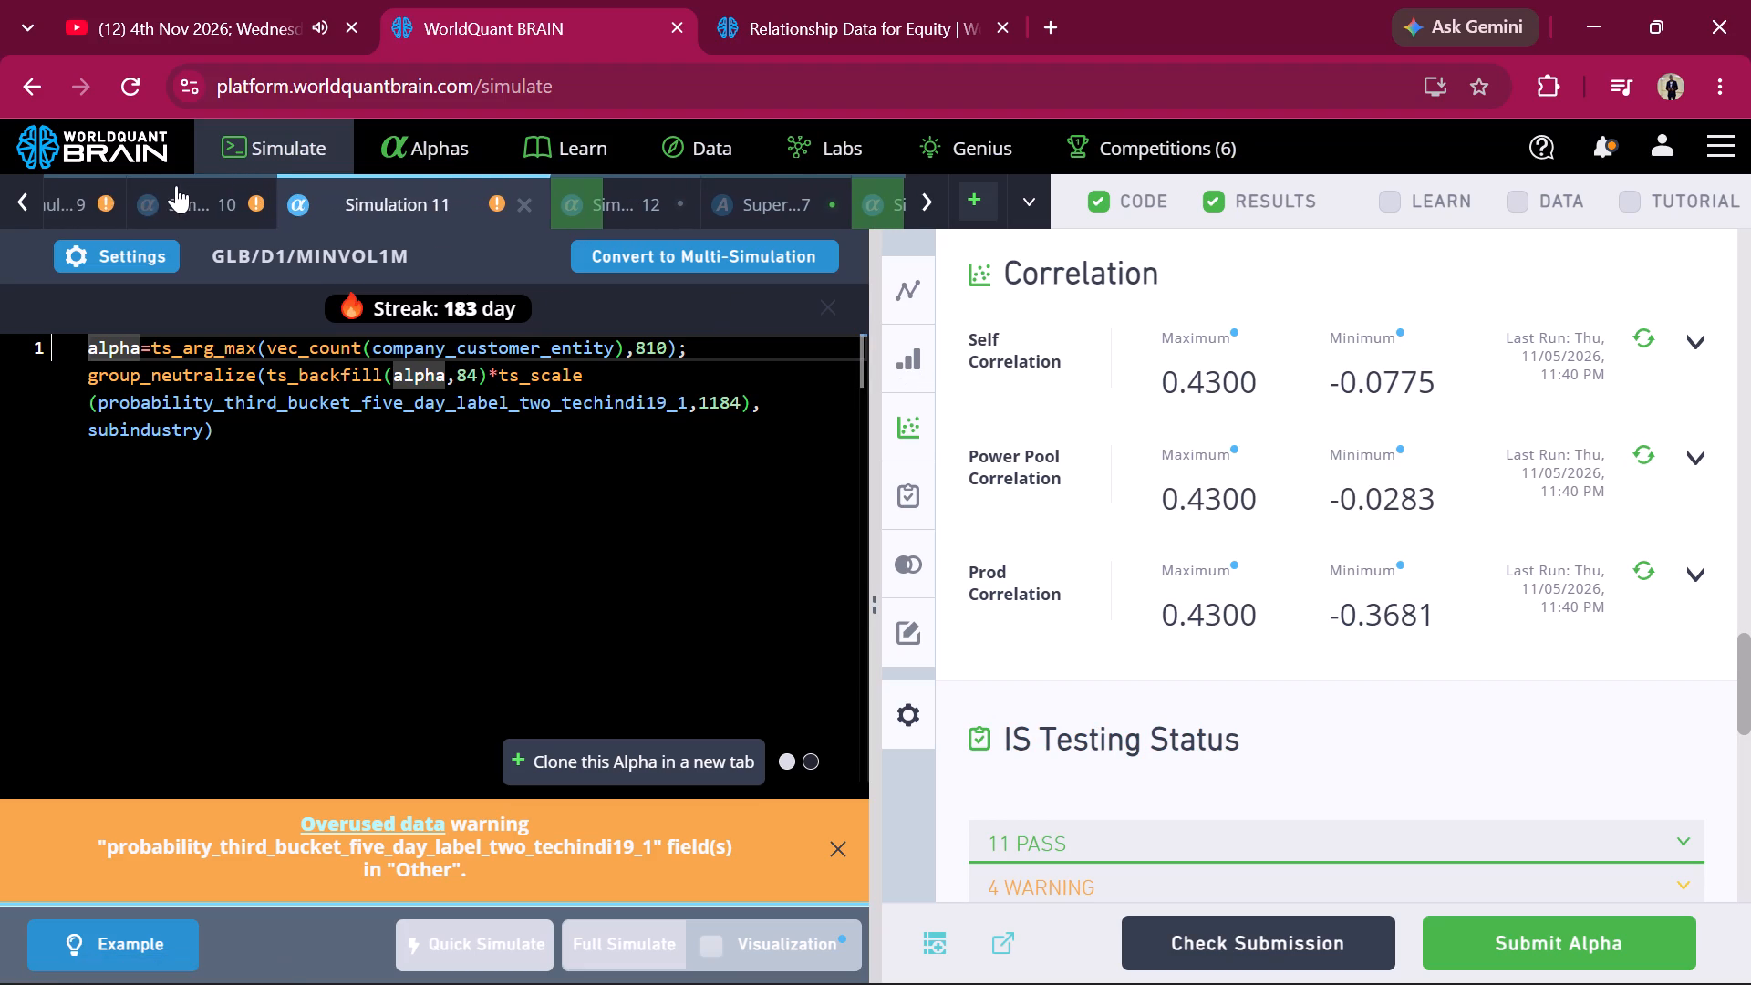
click(176, 185)
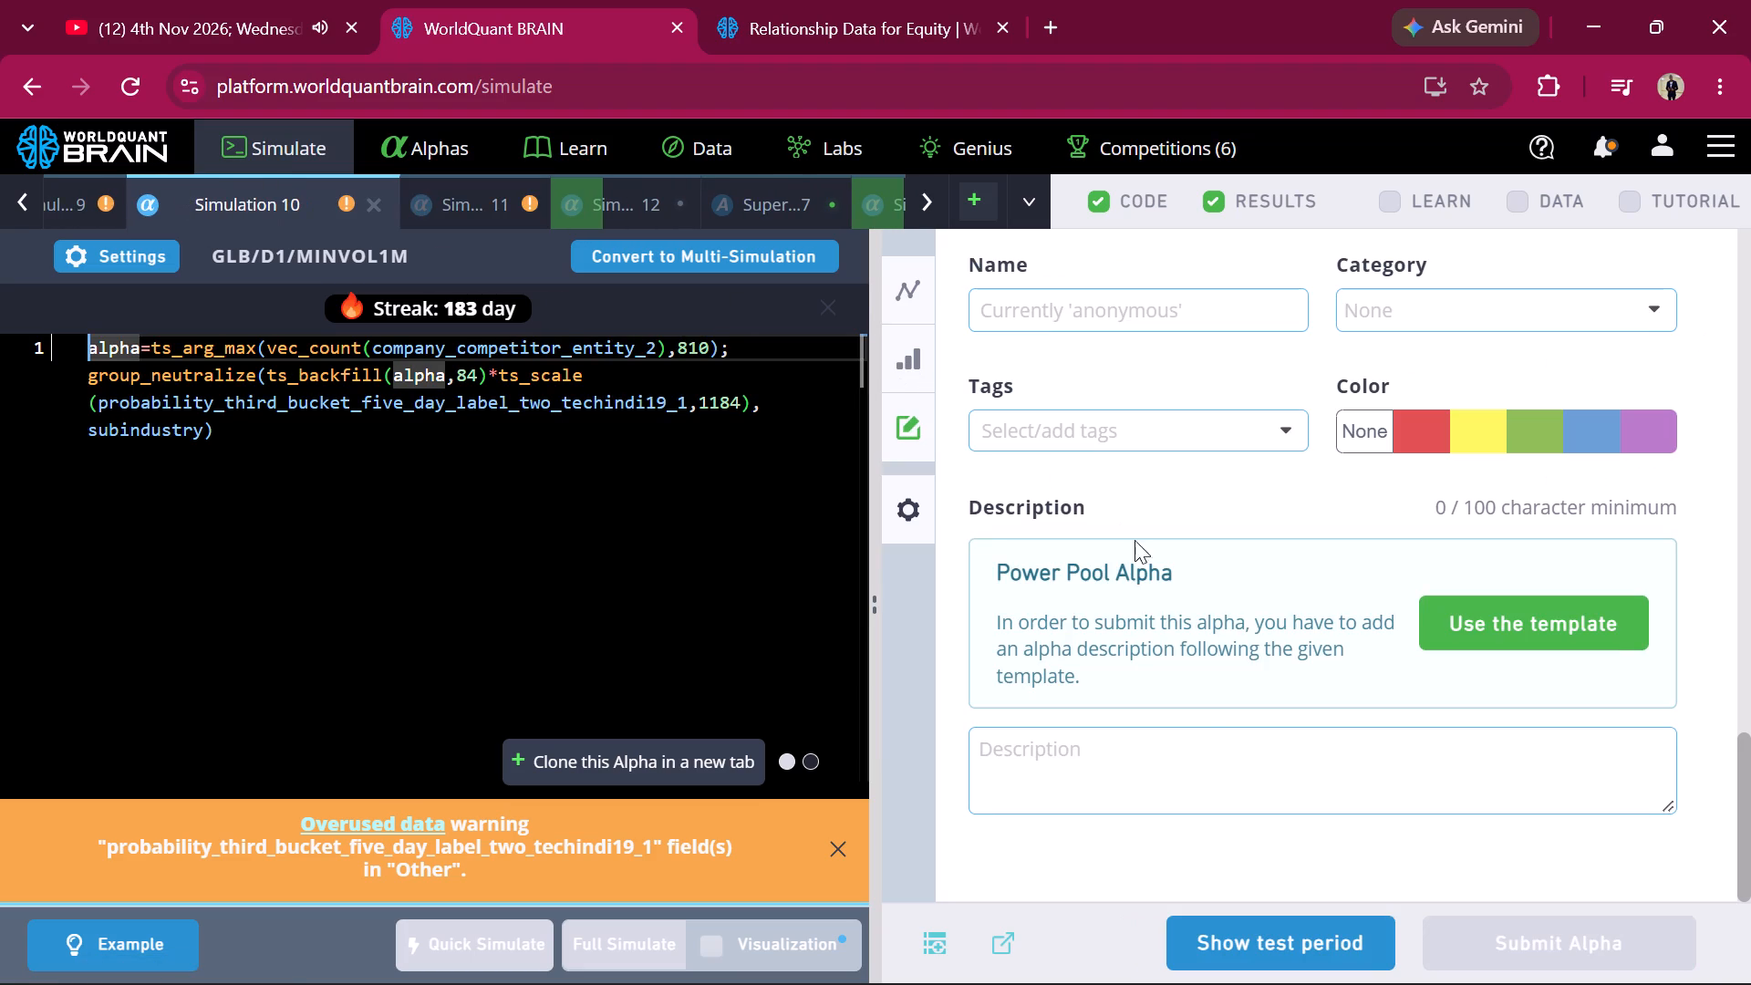
click(1230, 938)
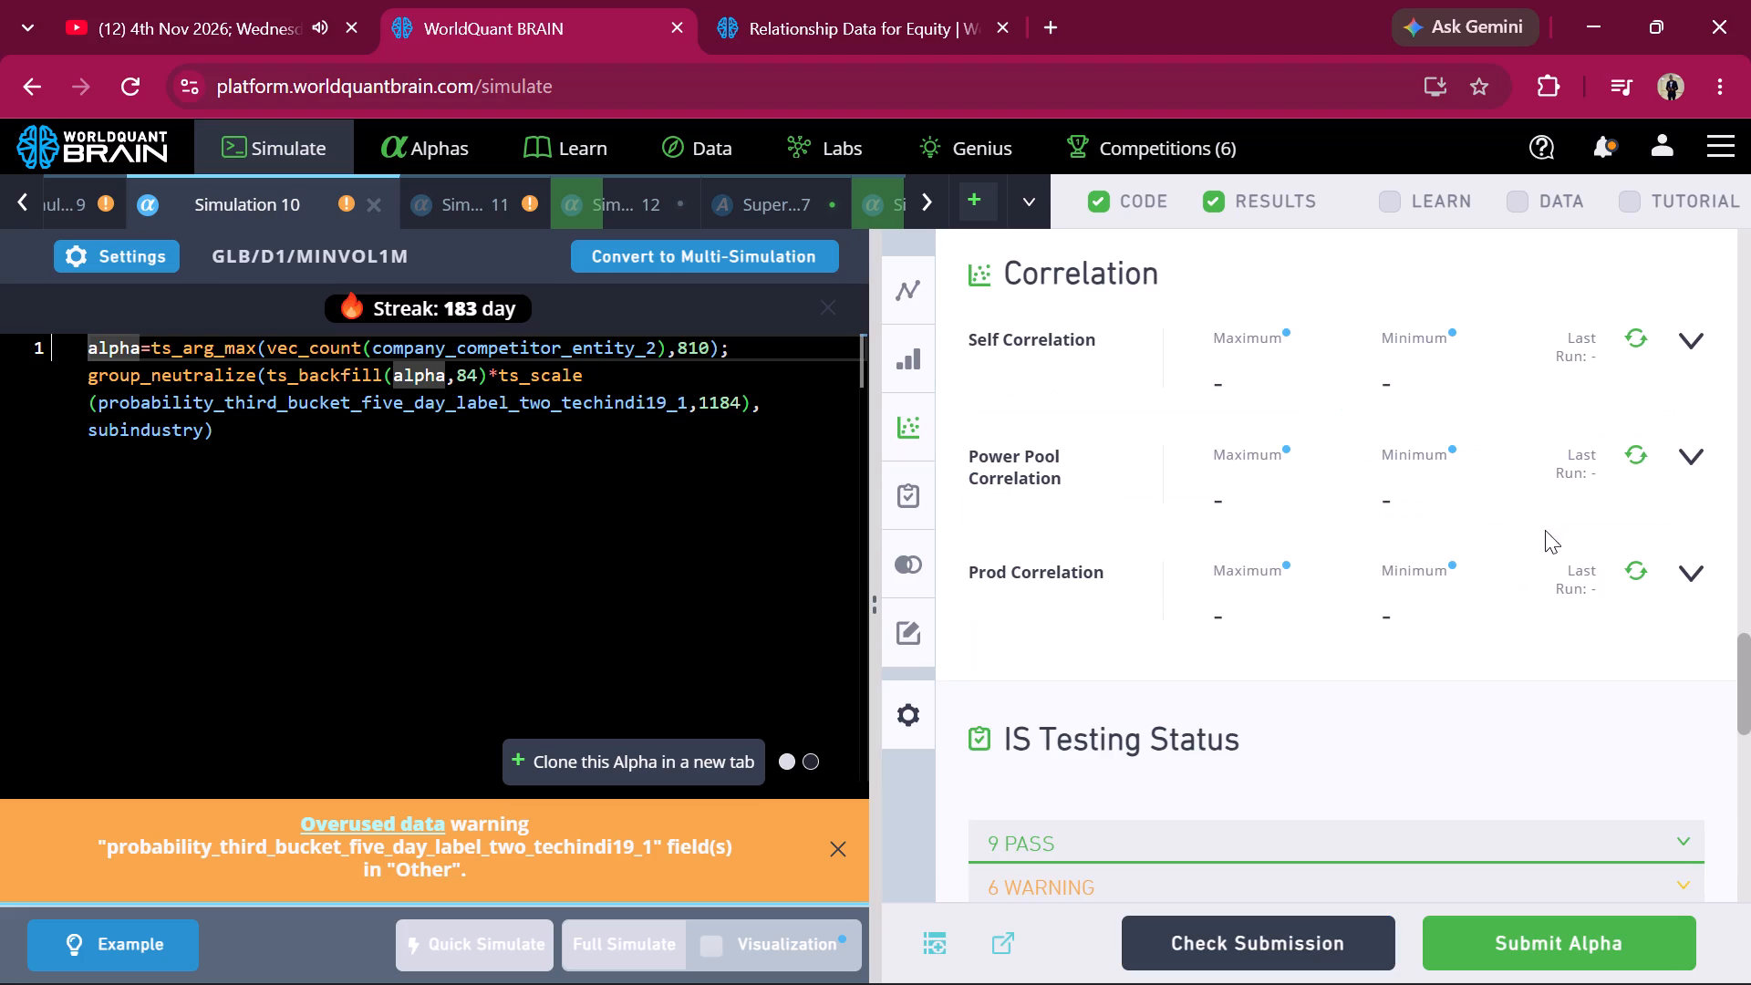
click(1640, 578)
click(1636, 453)
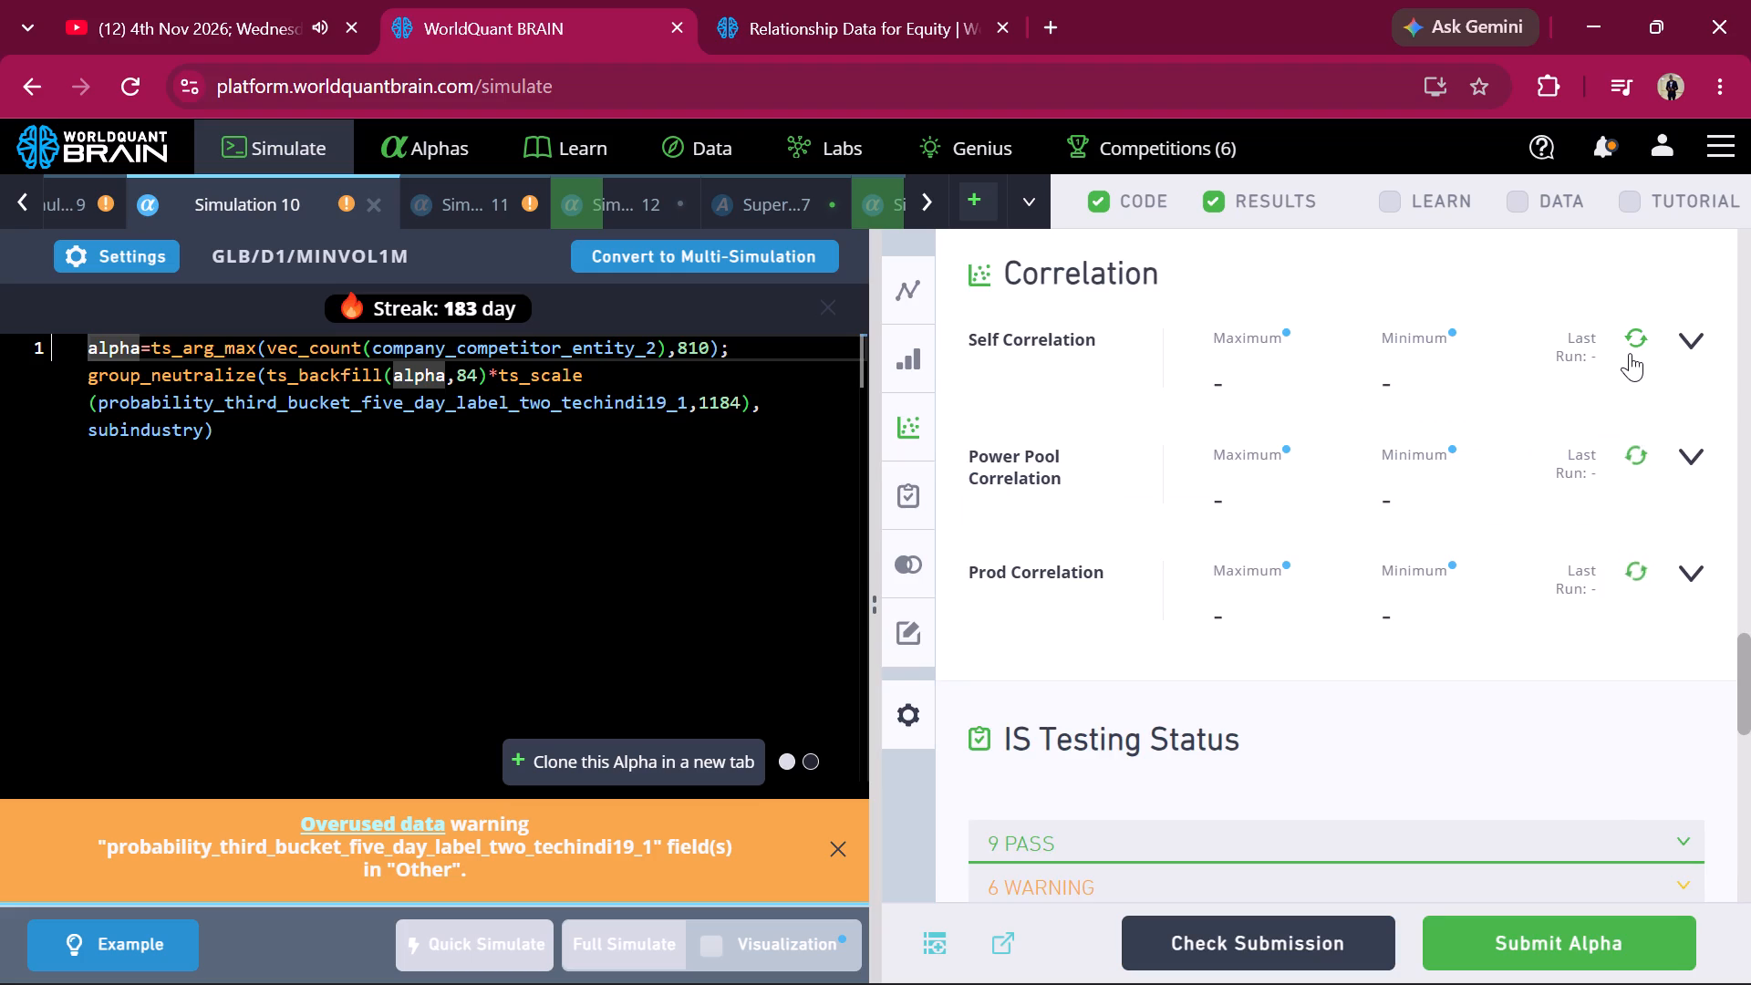
click(1632, 337)
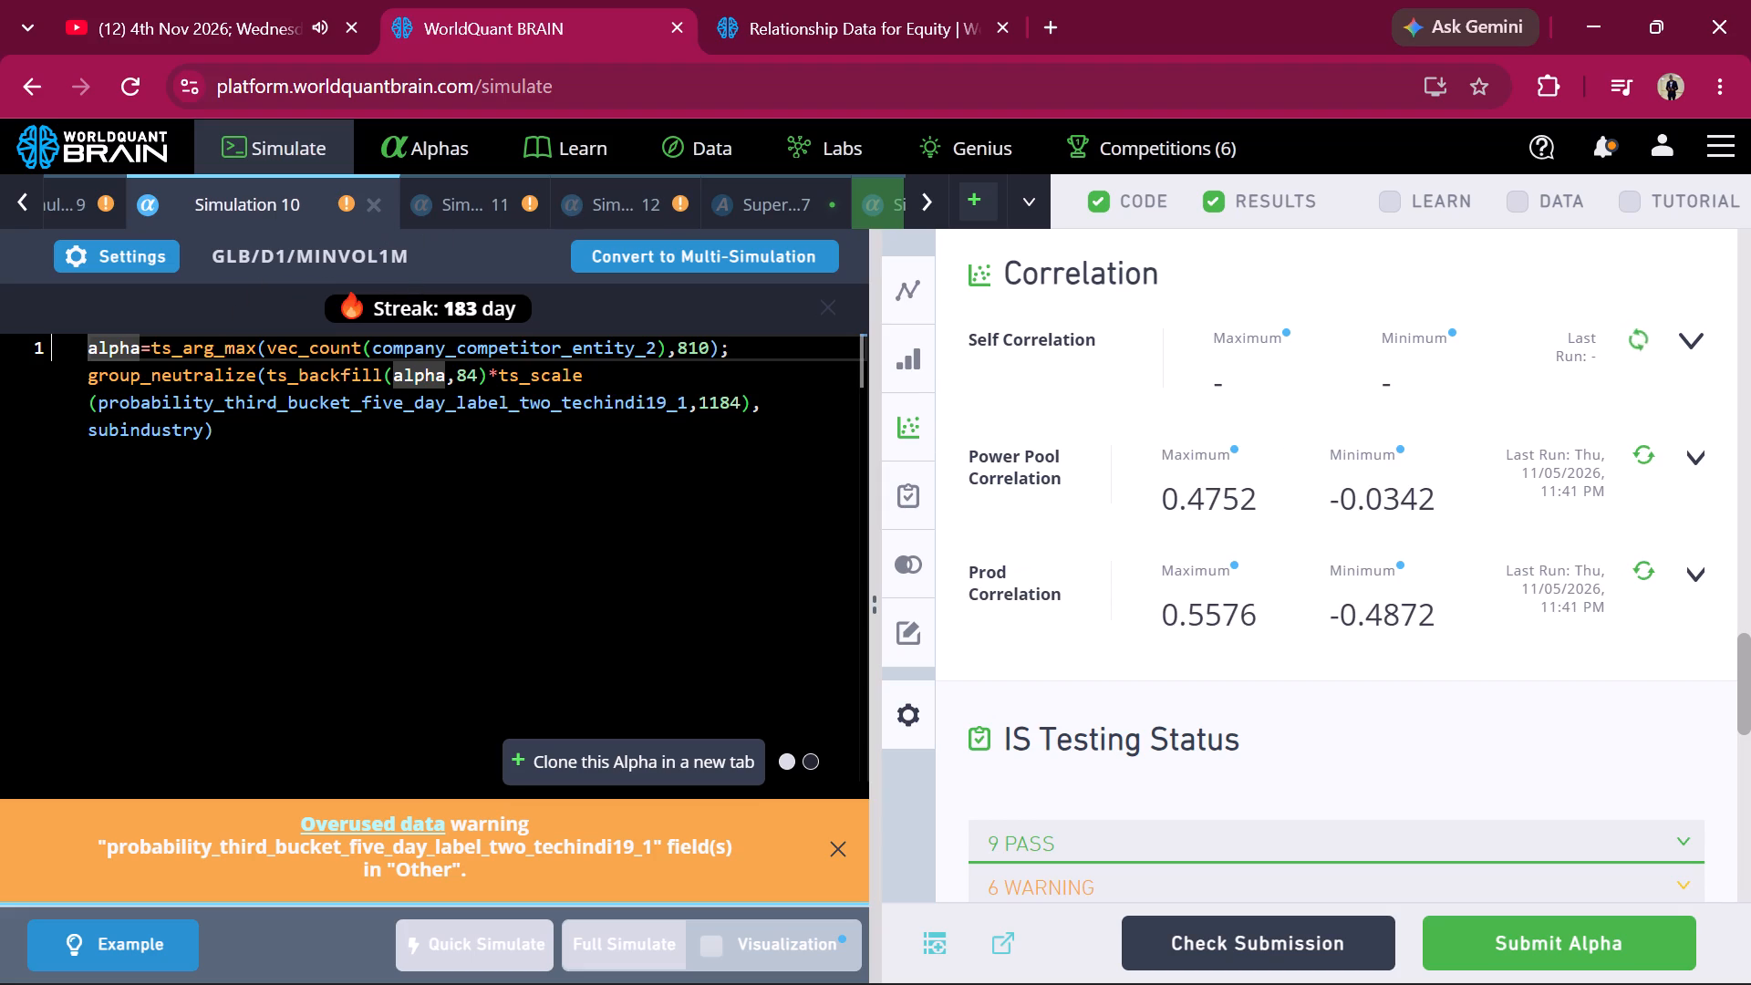
Review Simulation 10's yearly and regional figures and its IS Summary for the IS period.
scroll(1001, 756, up, 7)
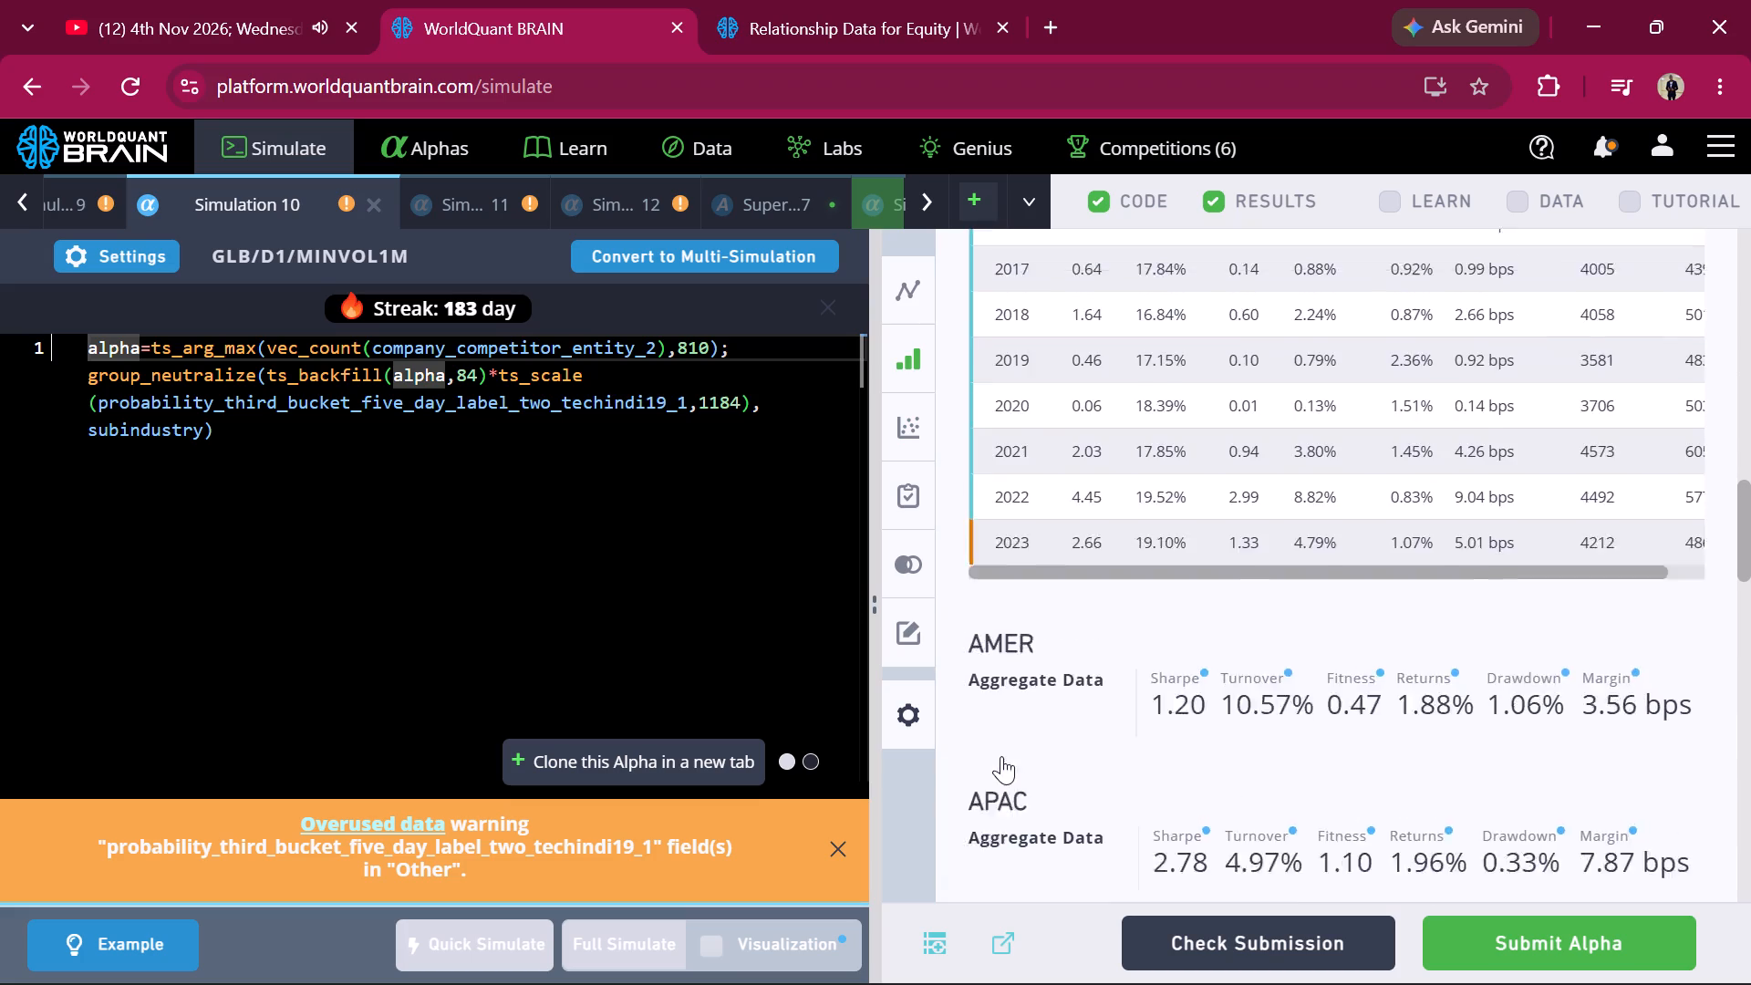
scroll(1001, 756, up, 3)
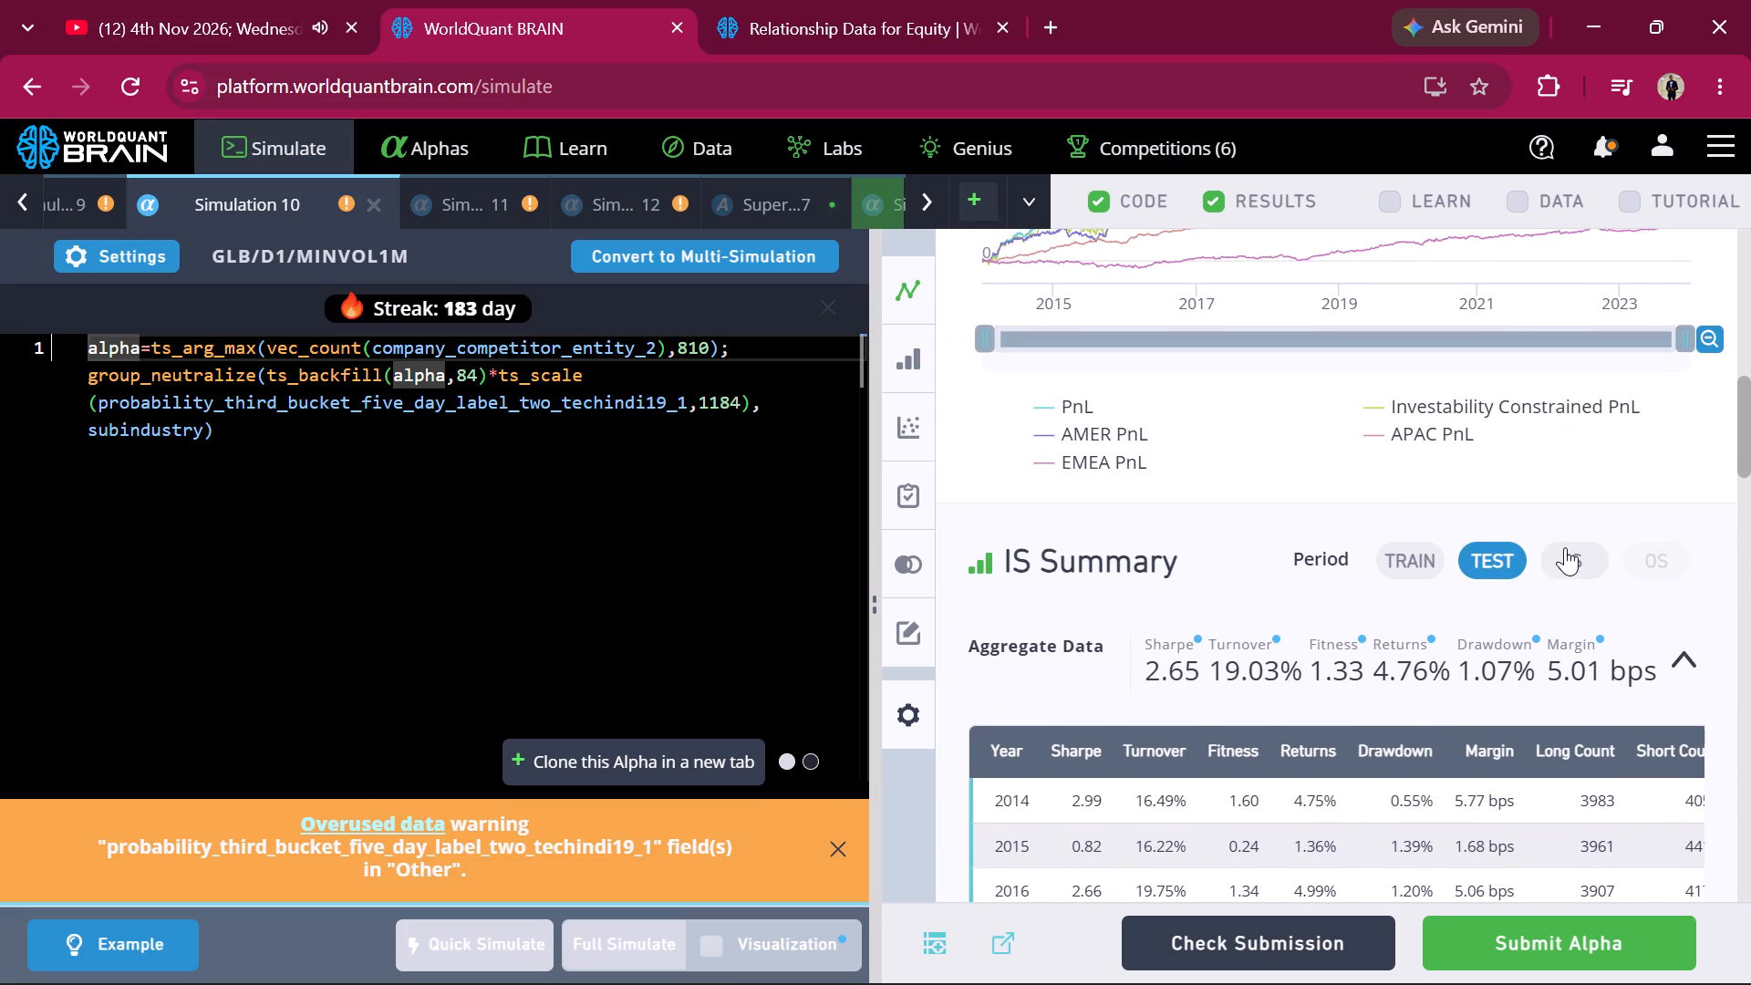
click(1565, 547)
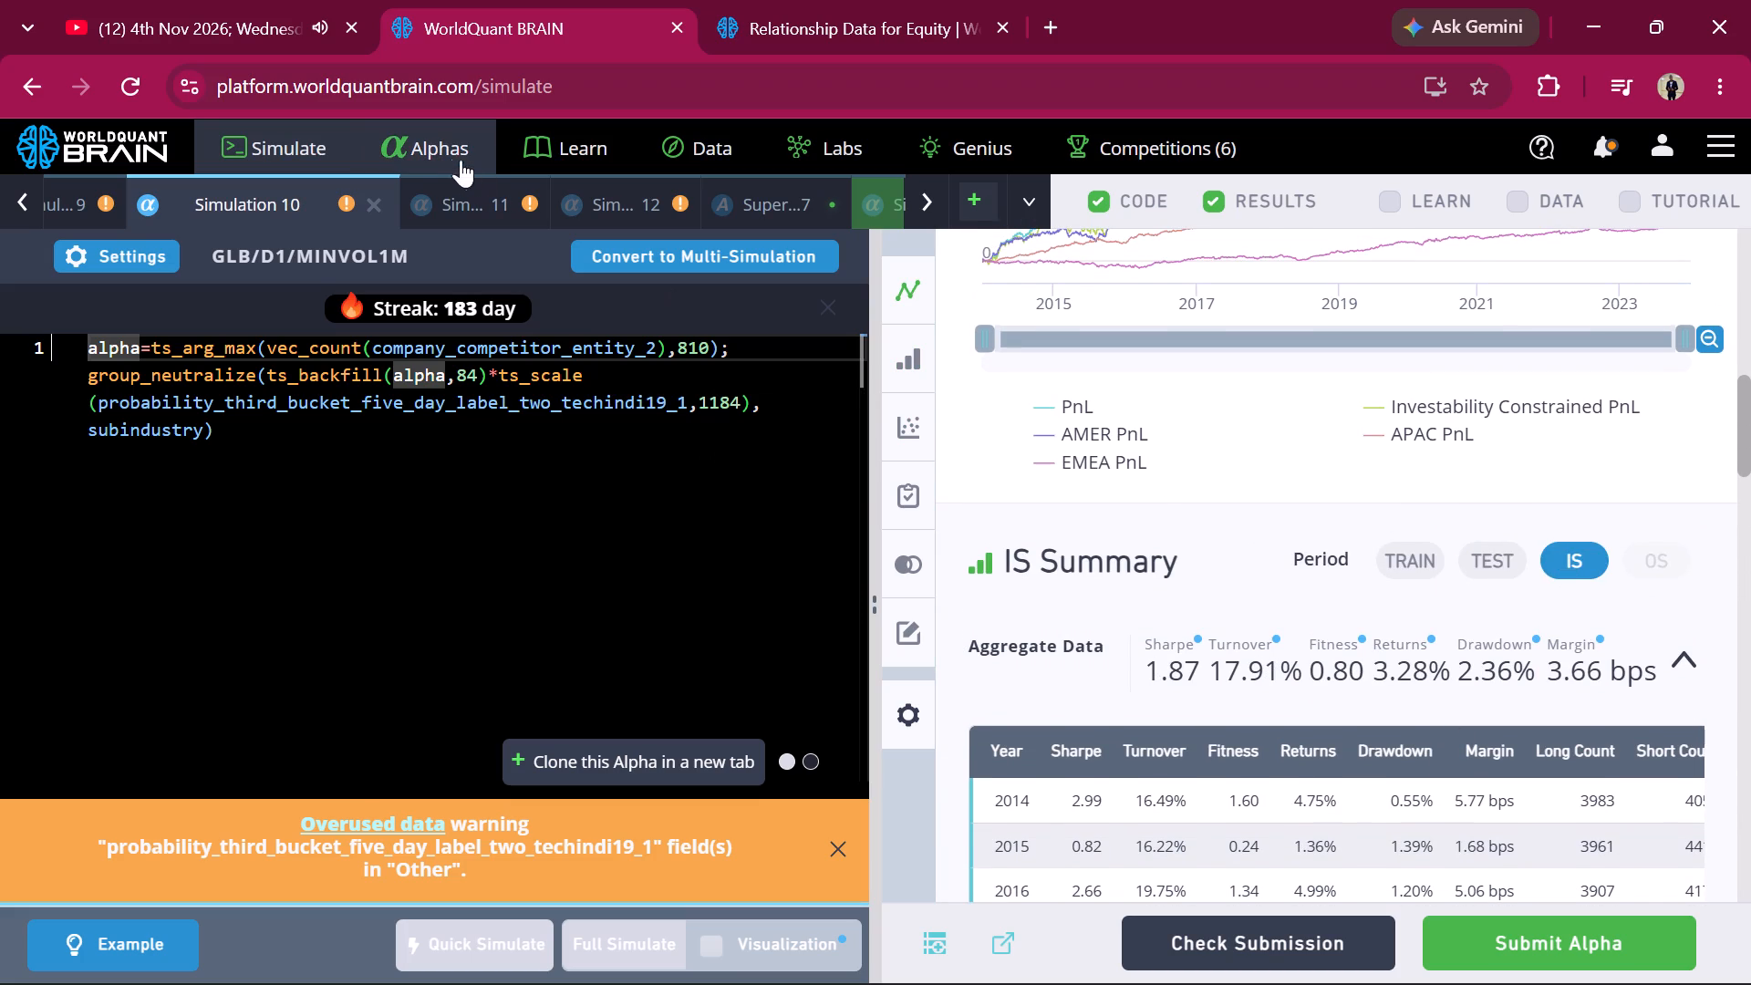
Close the Simulation 10 tab.
click(380, 204)
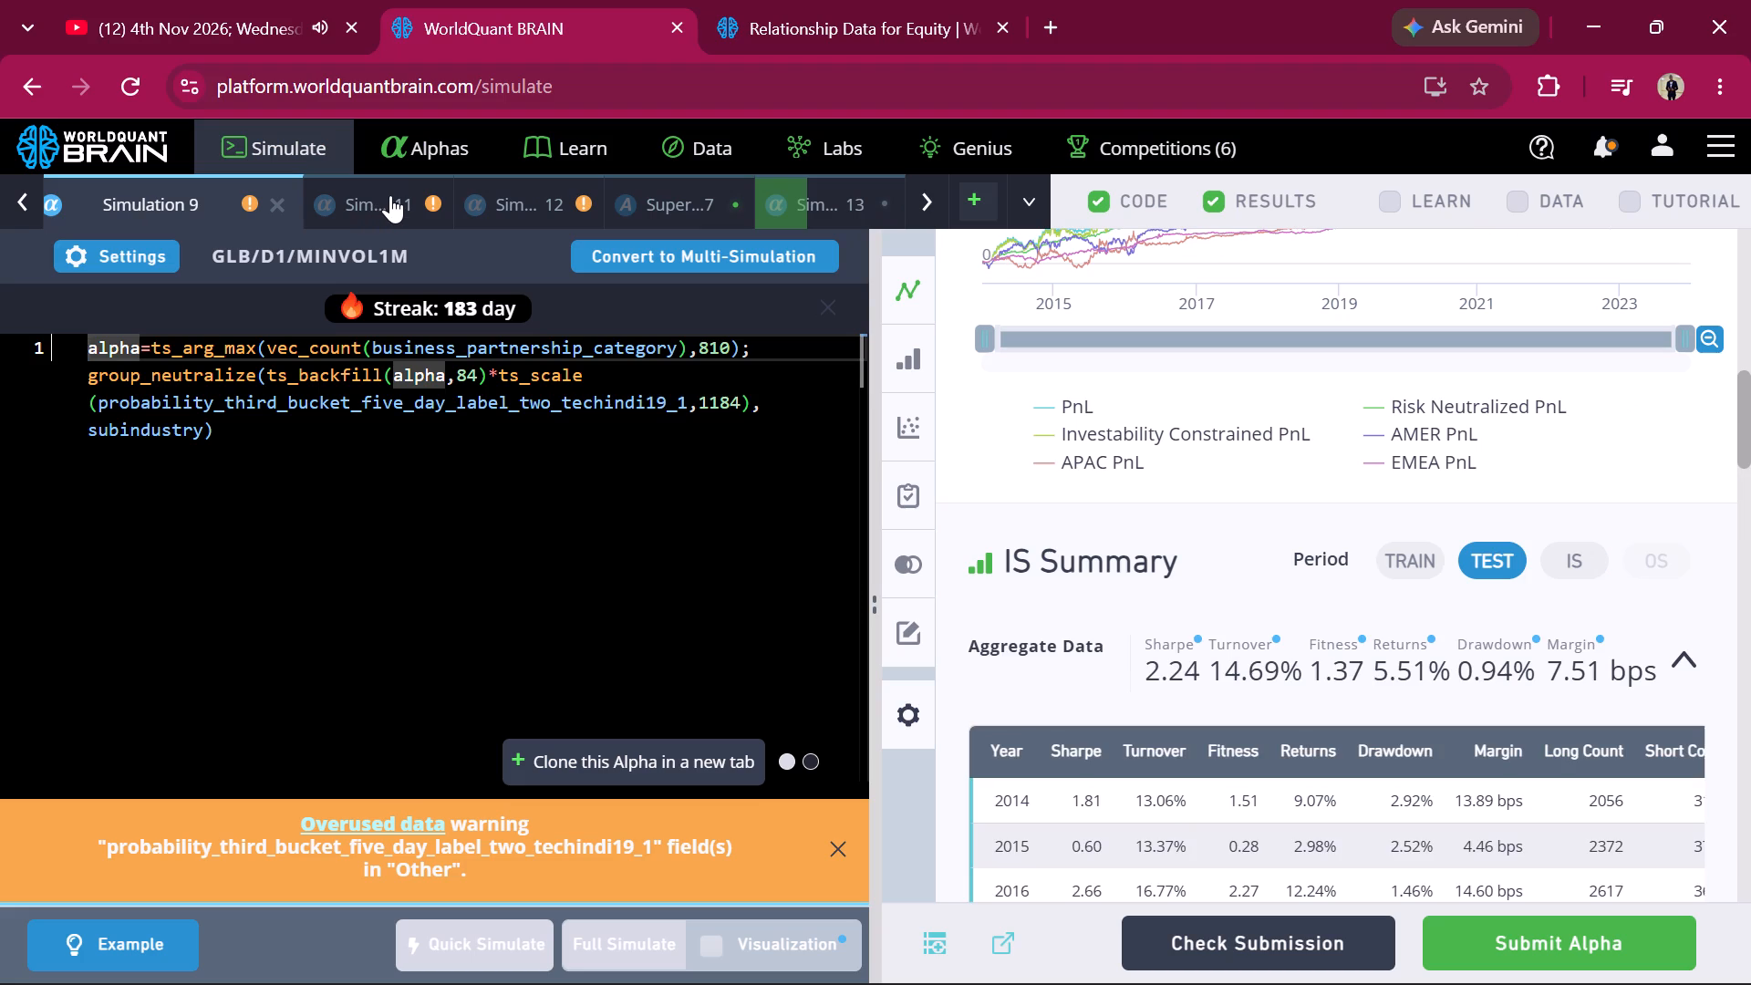
Reveal Simulation 12's test period and run its Prod, Power Pool and Self Correlation checks.
click(390, 195)
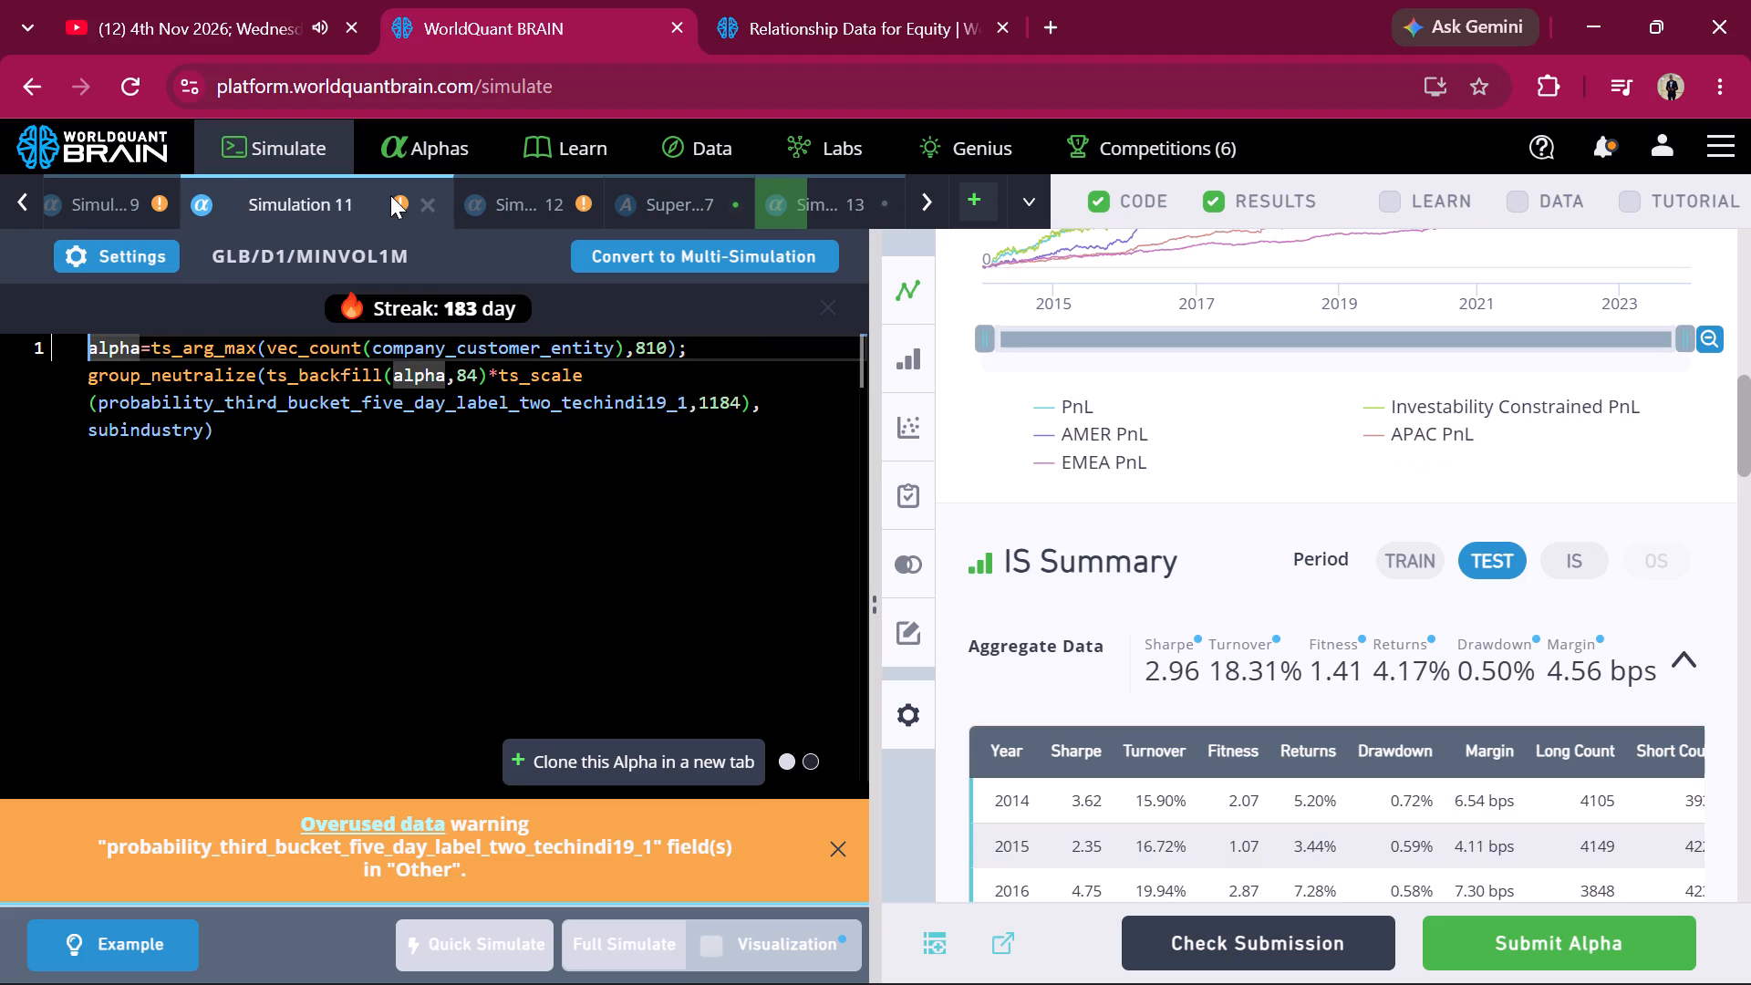
click(556, 200)
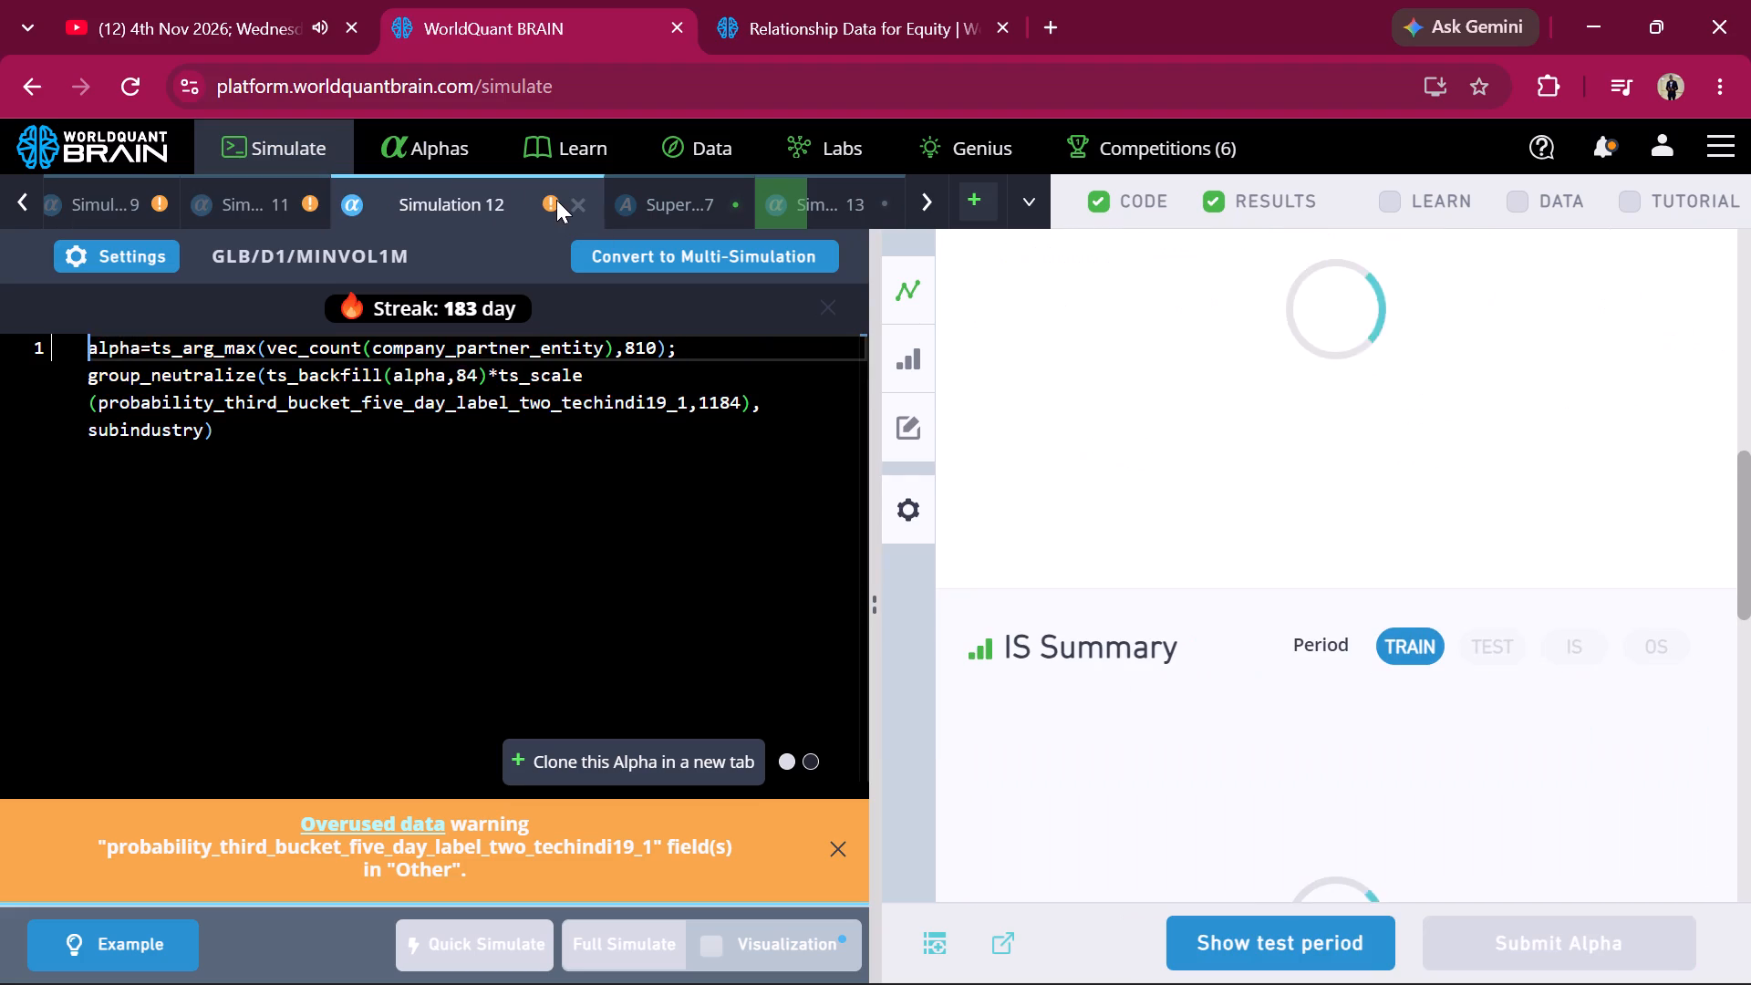
click(1246, 934)
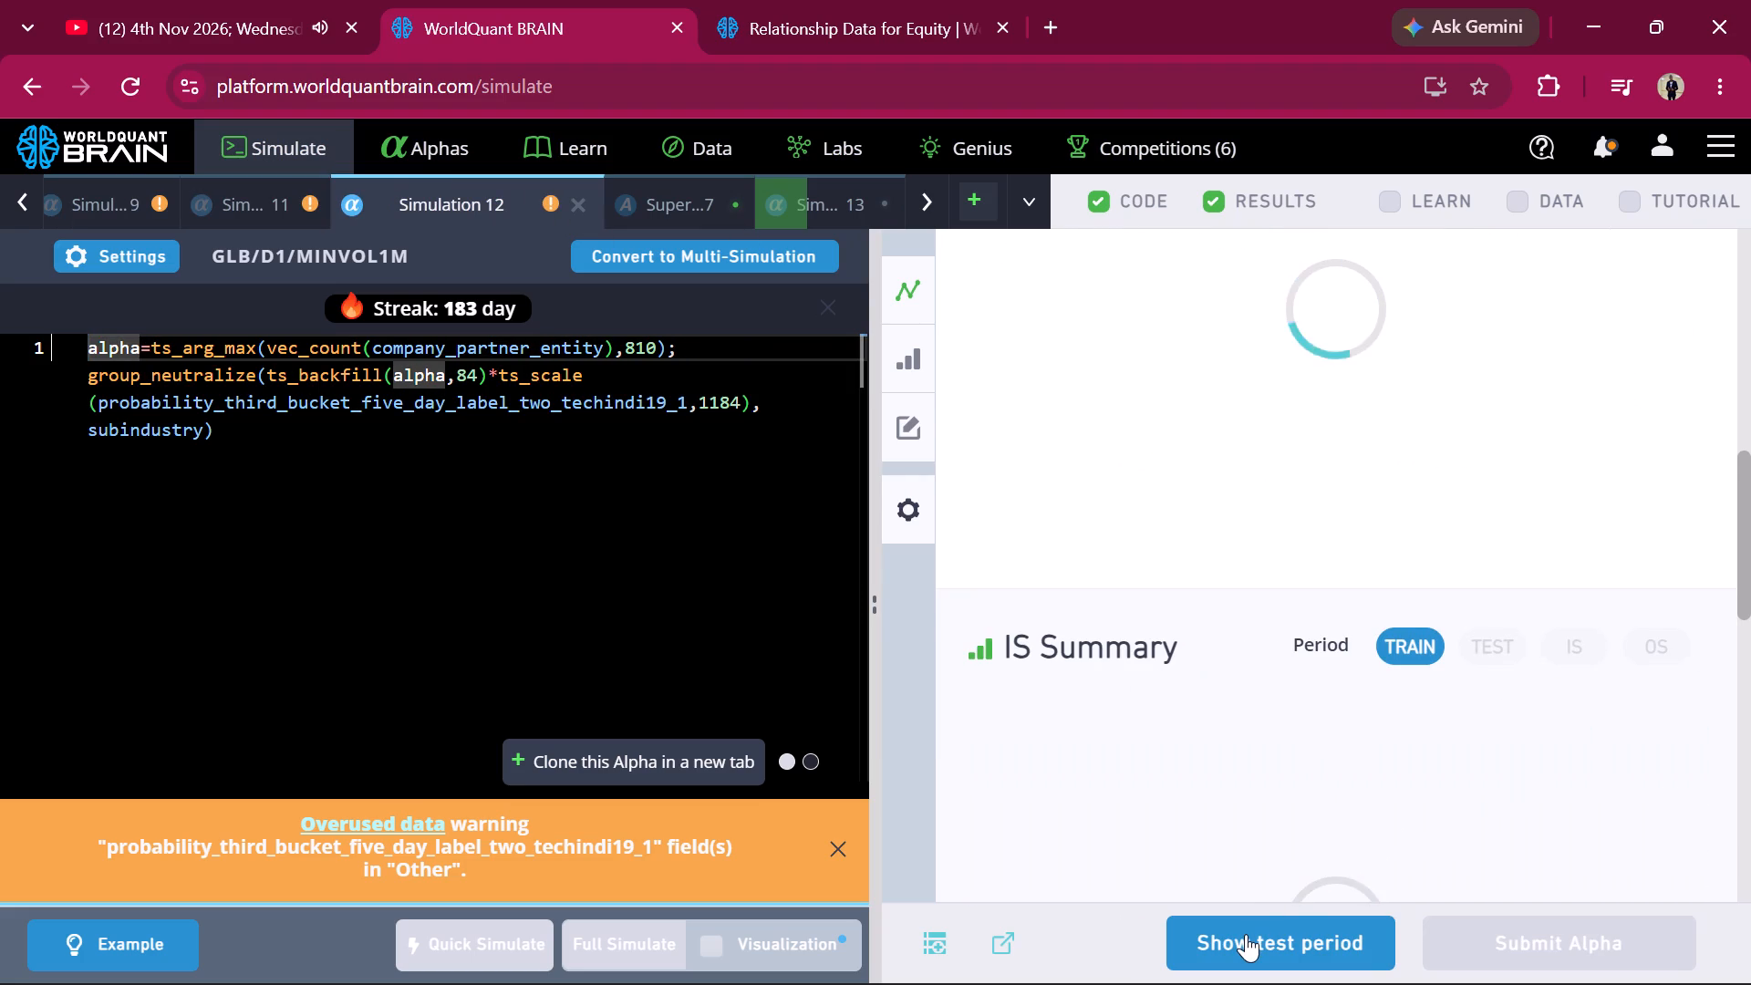
scroll(1311, 509, down, 9)
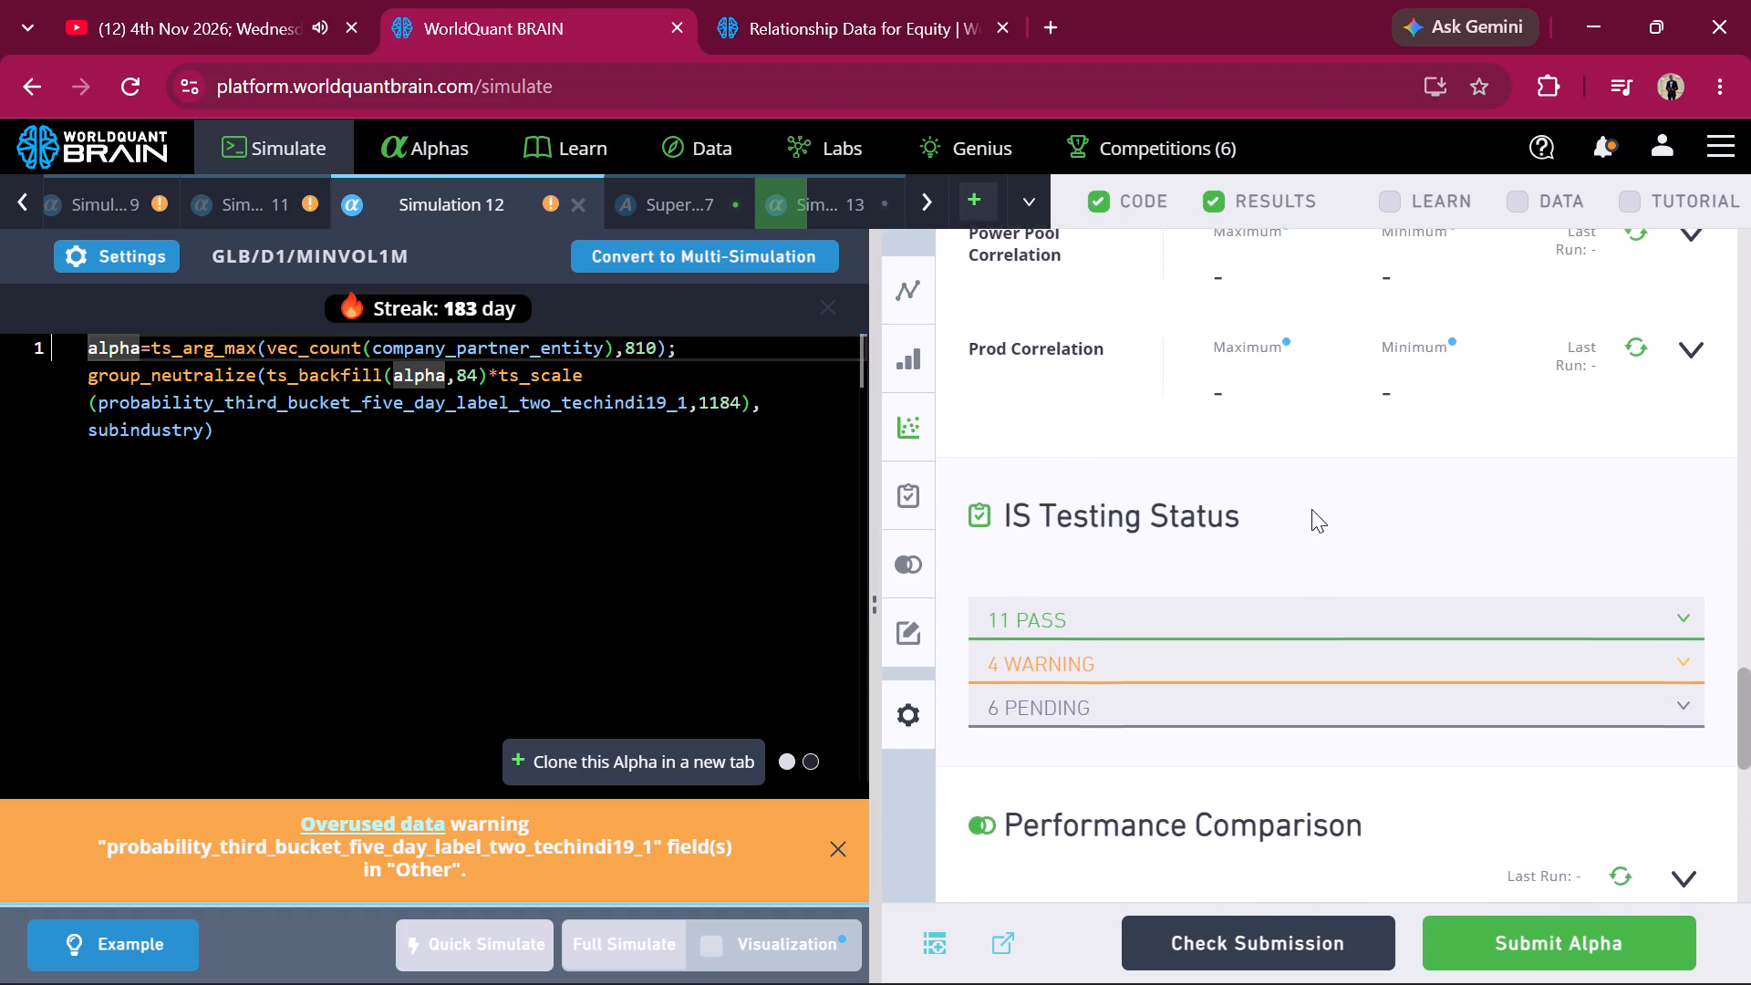
scroll(1311, 509, up, 1)
click(1638, 521)
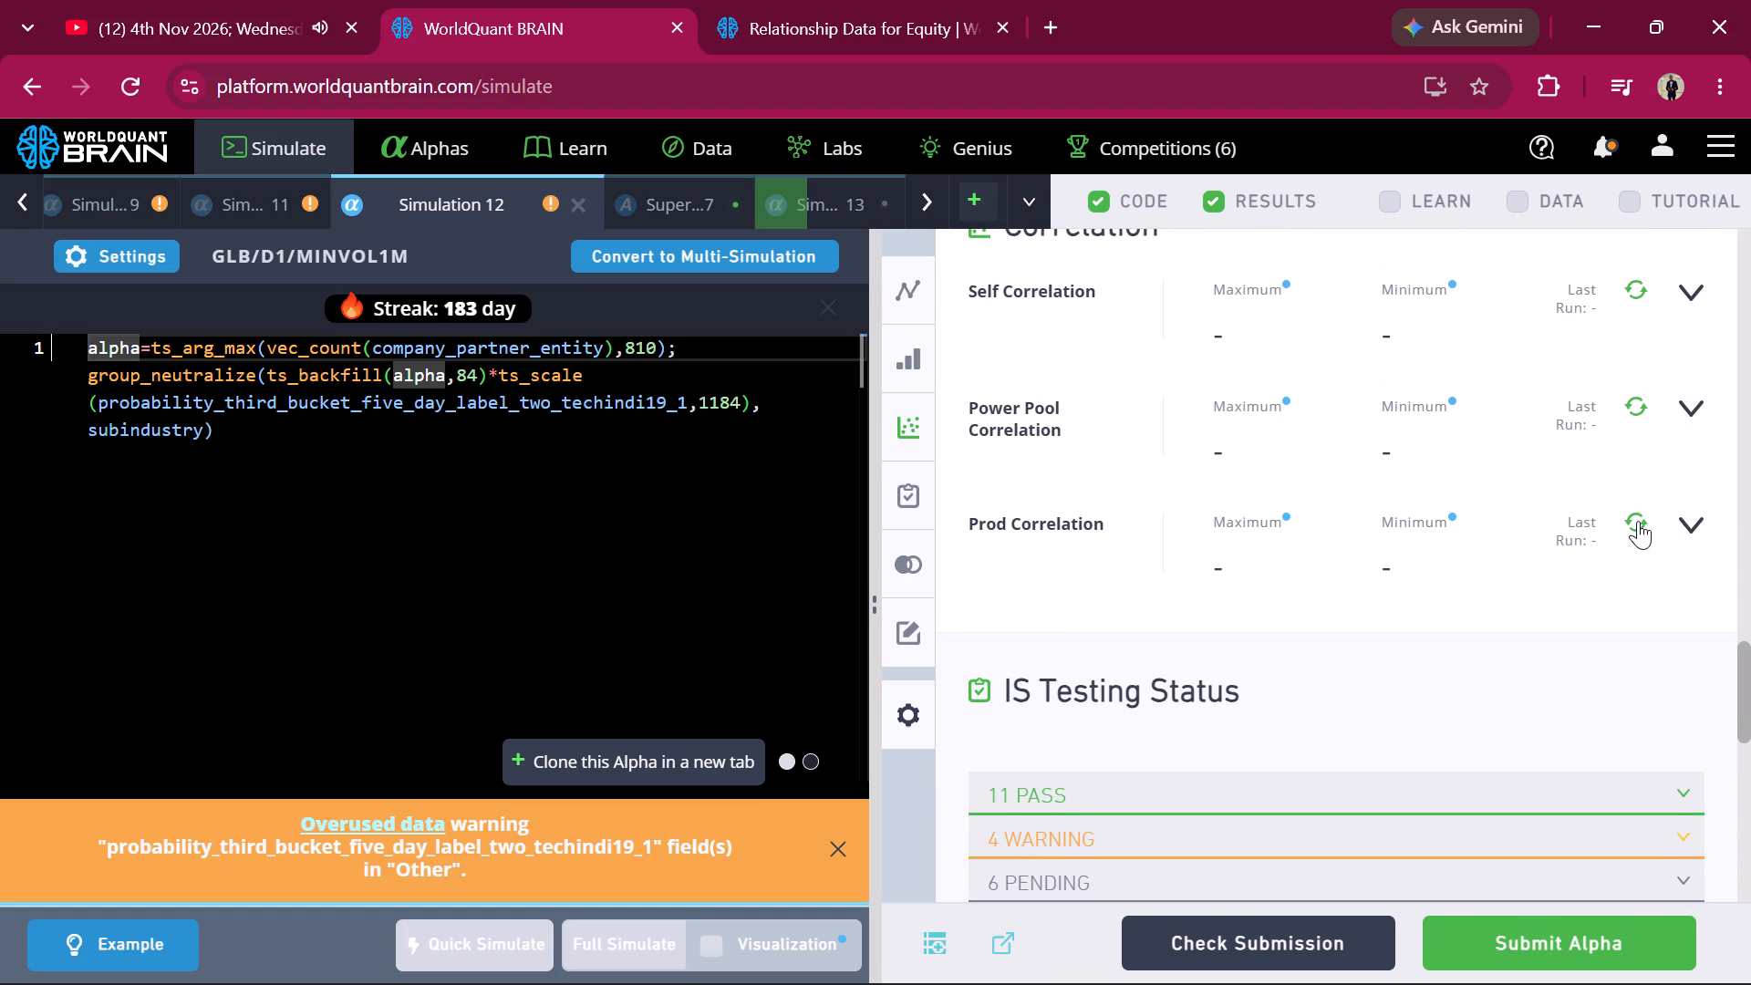
click(1631, 408)
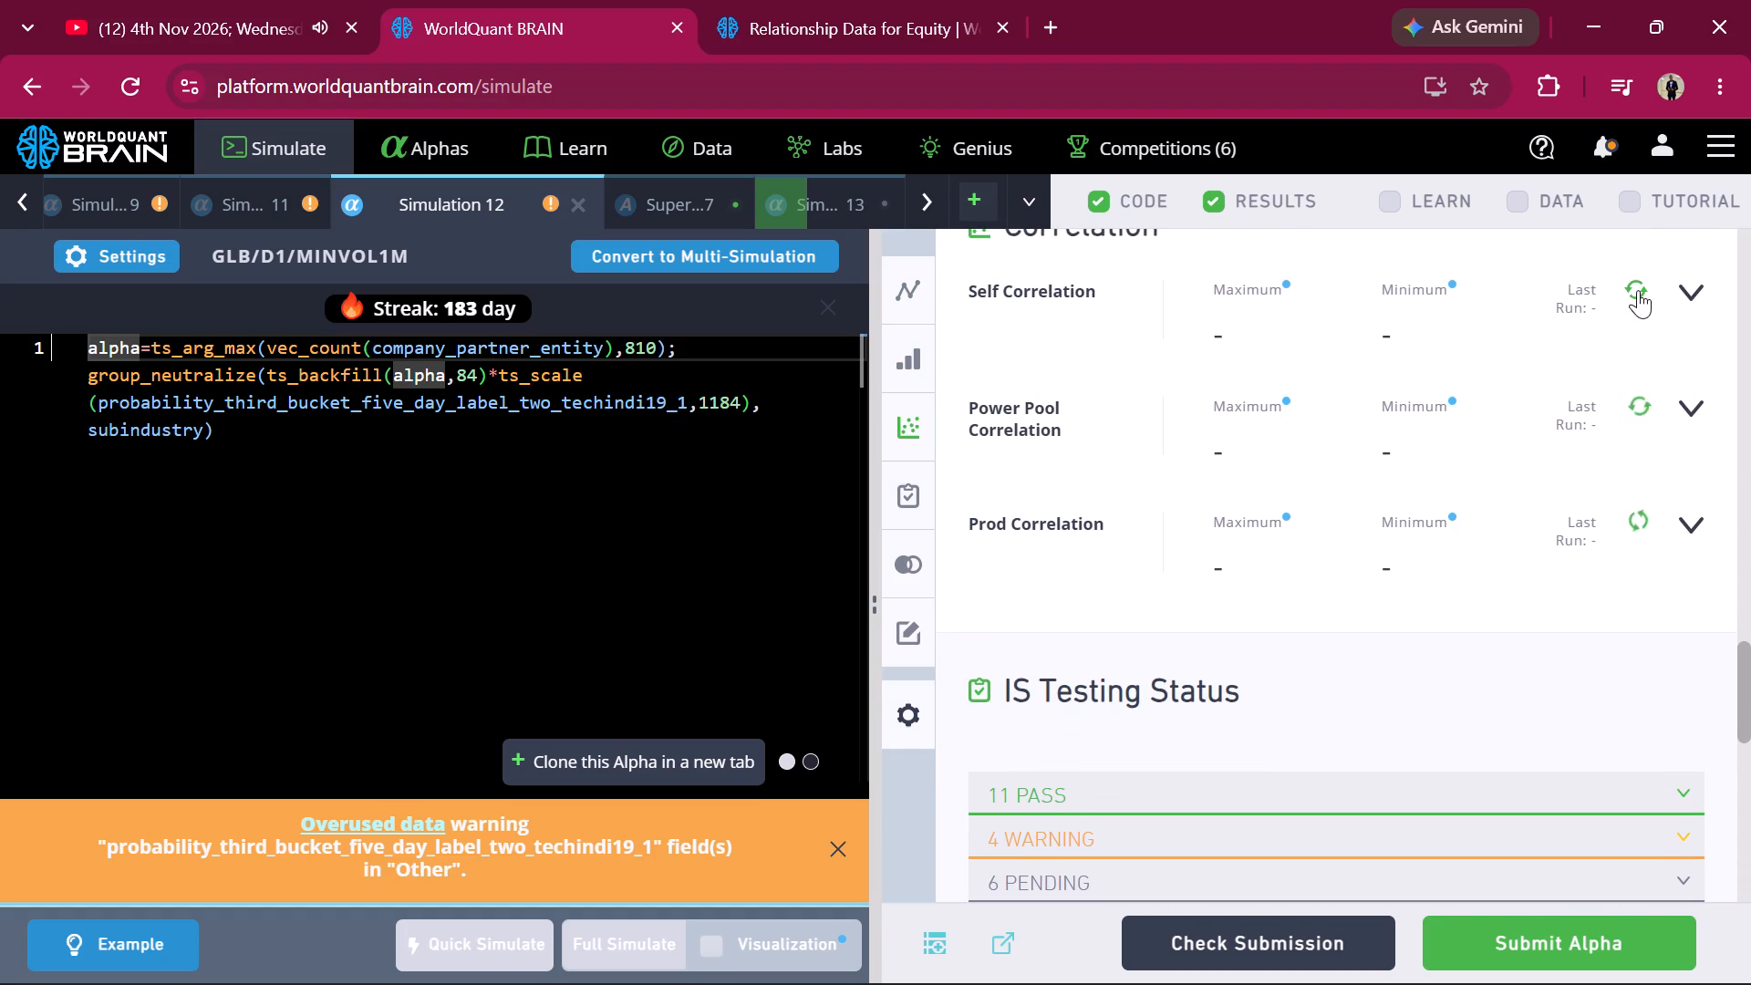
click(1638, 290)
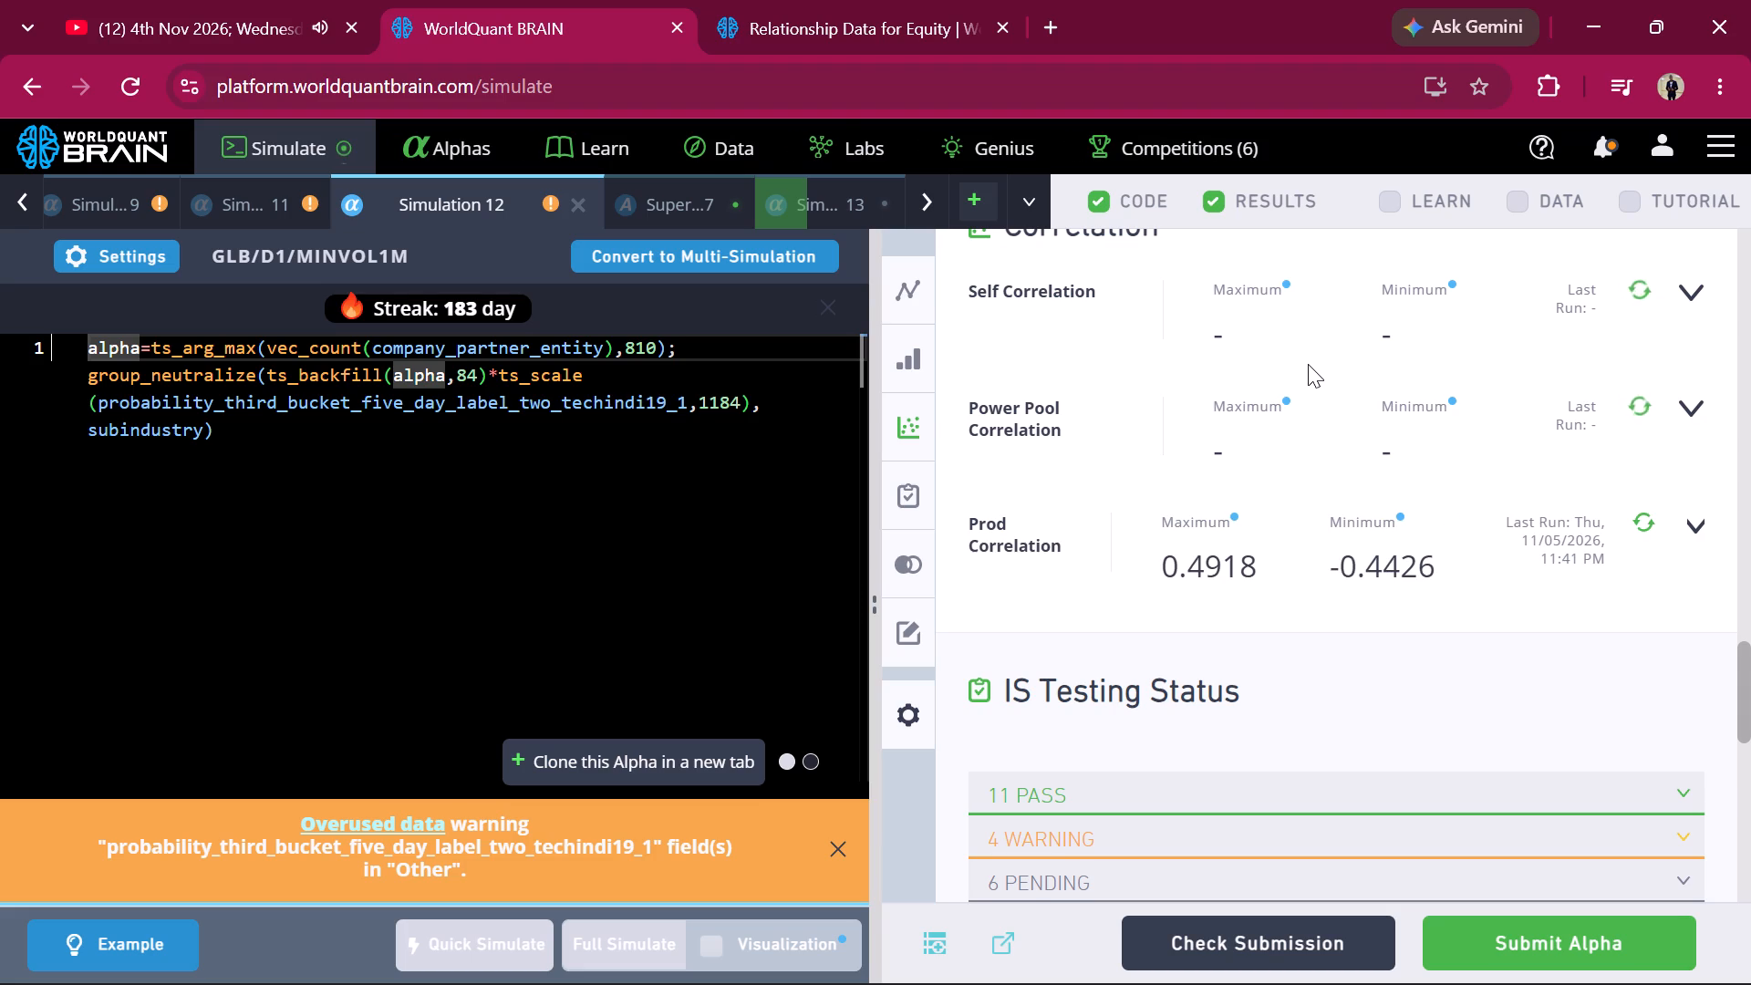
Review Simulation 12's IS Summary for the IS period, its investability constrained aggregates and its correlation results.
scroll(1308, 364, up, 8)
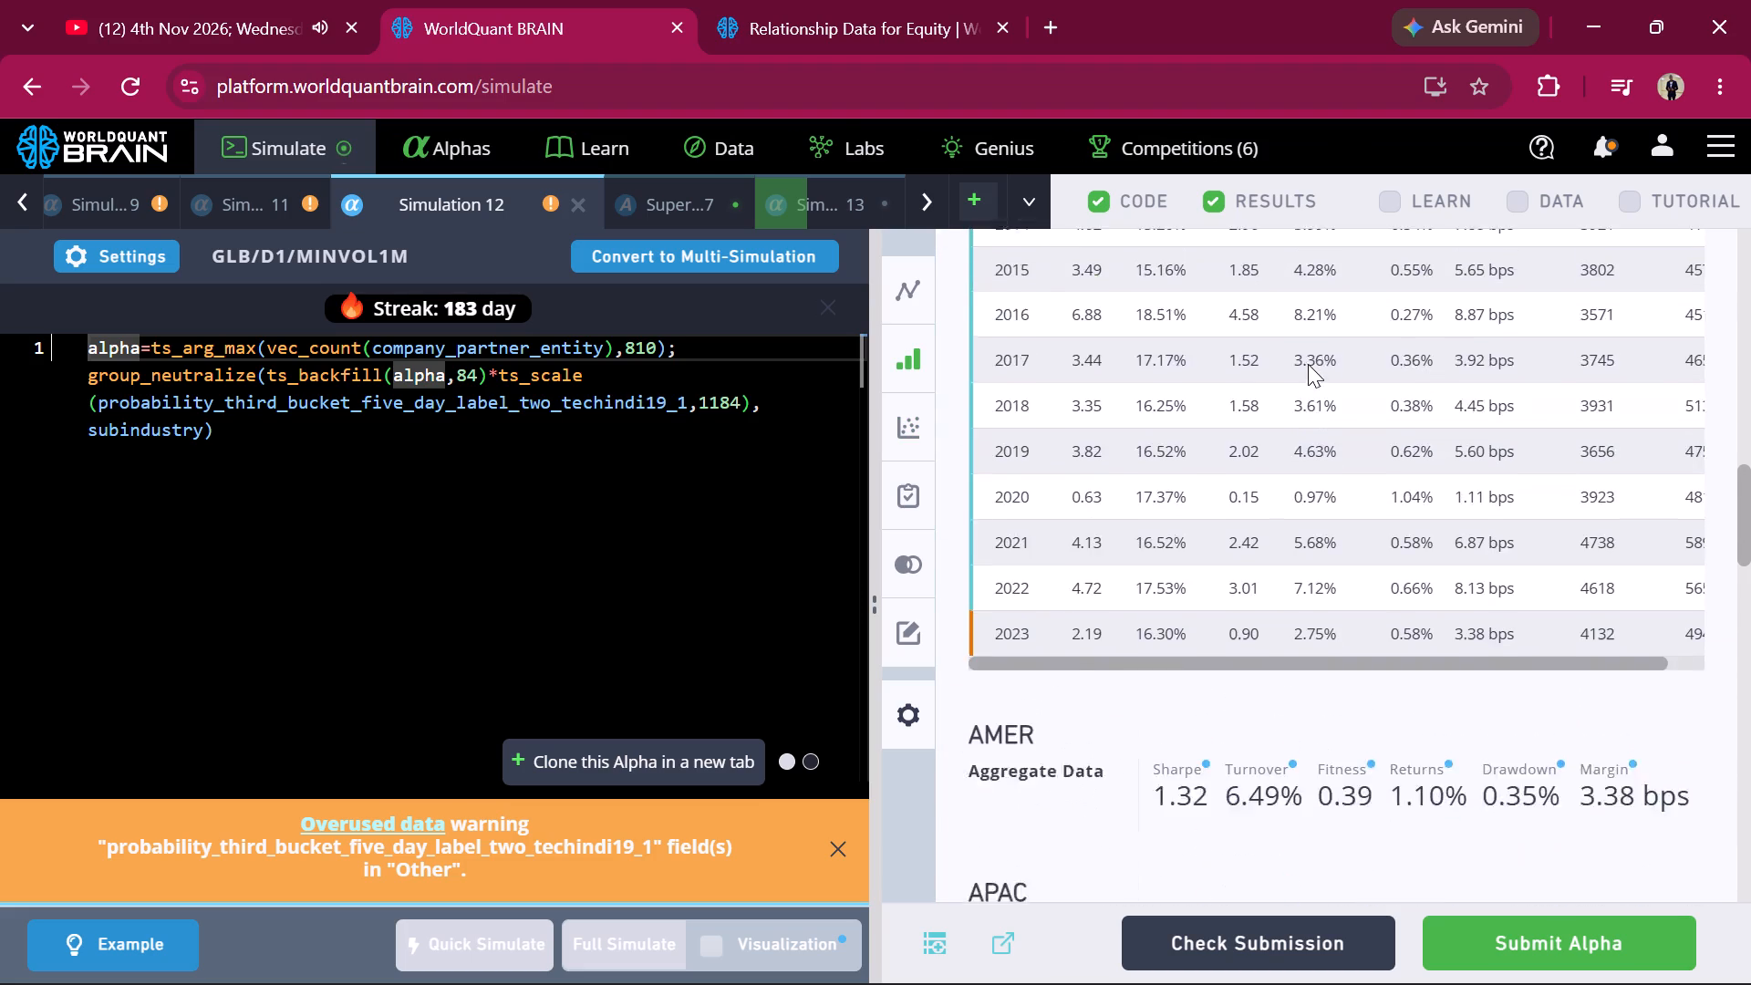
scroll(1308, 364, up, 2)
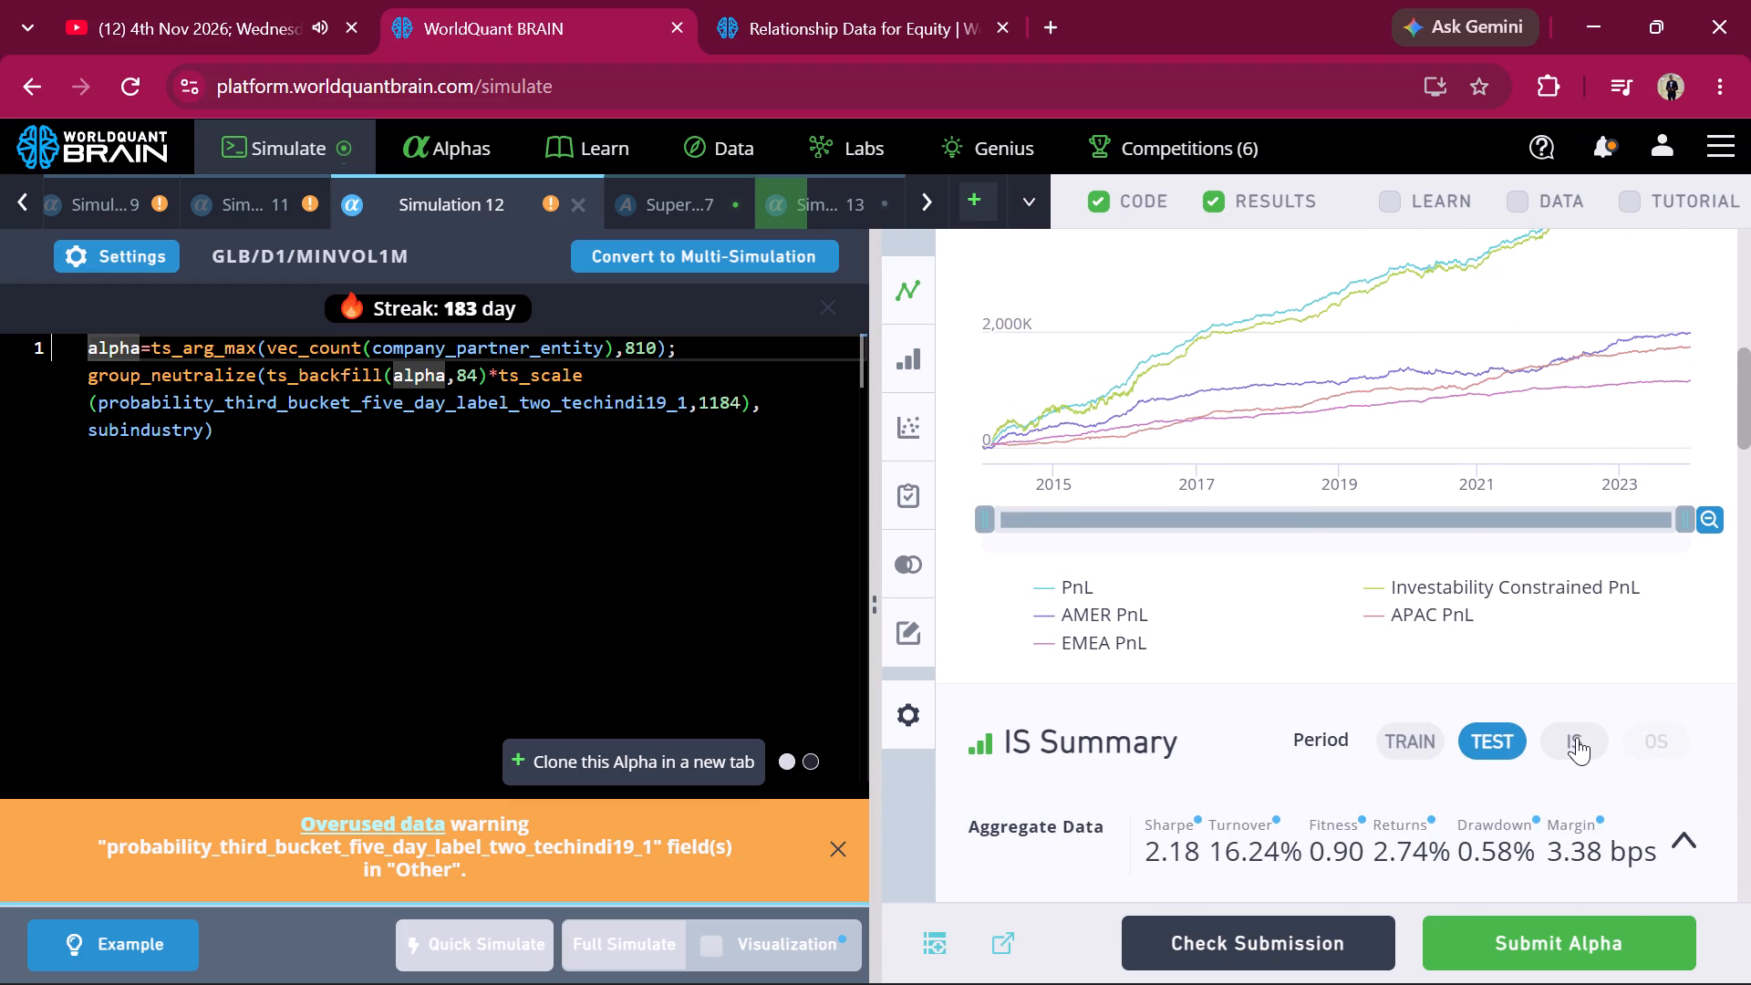
click(1577, 737)
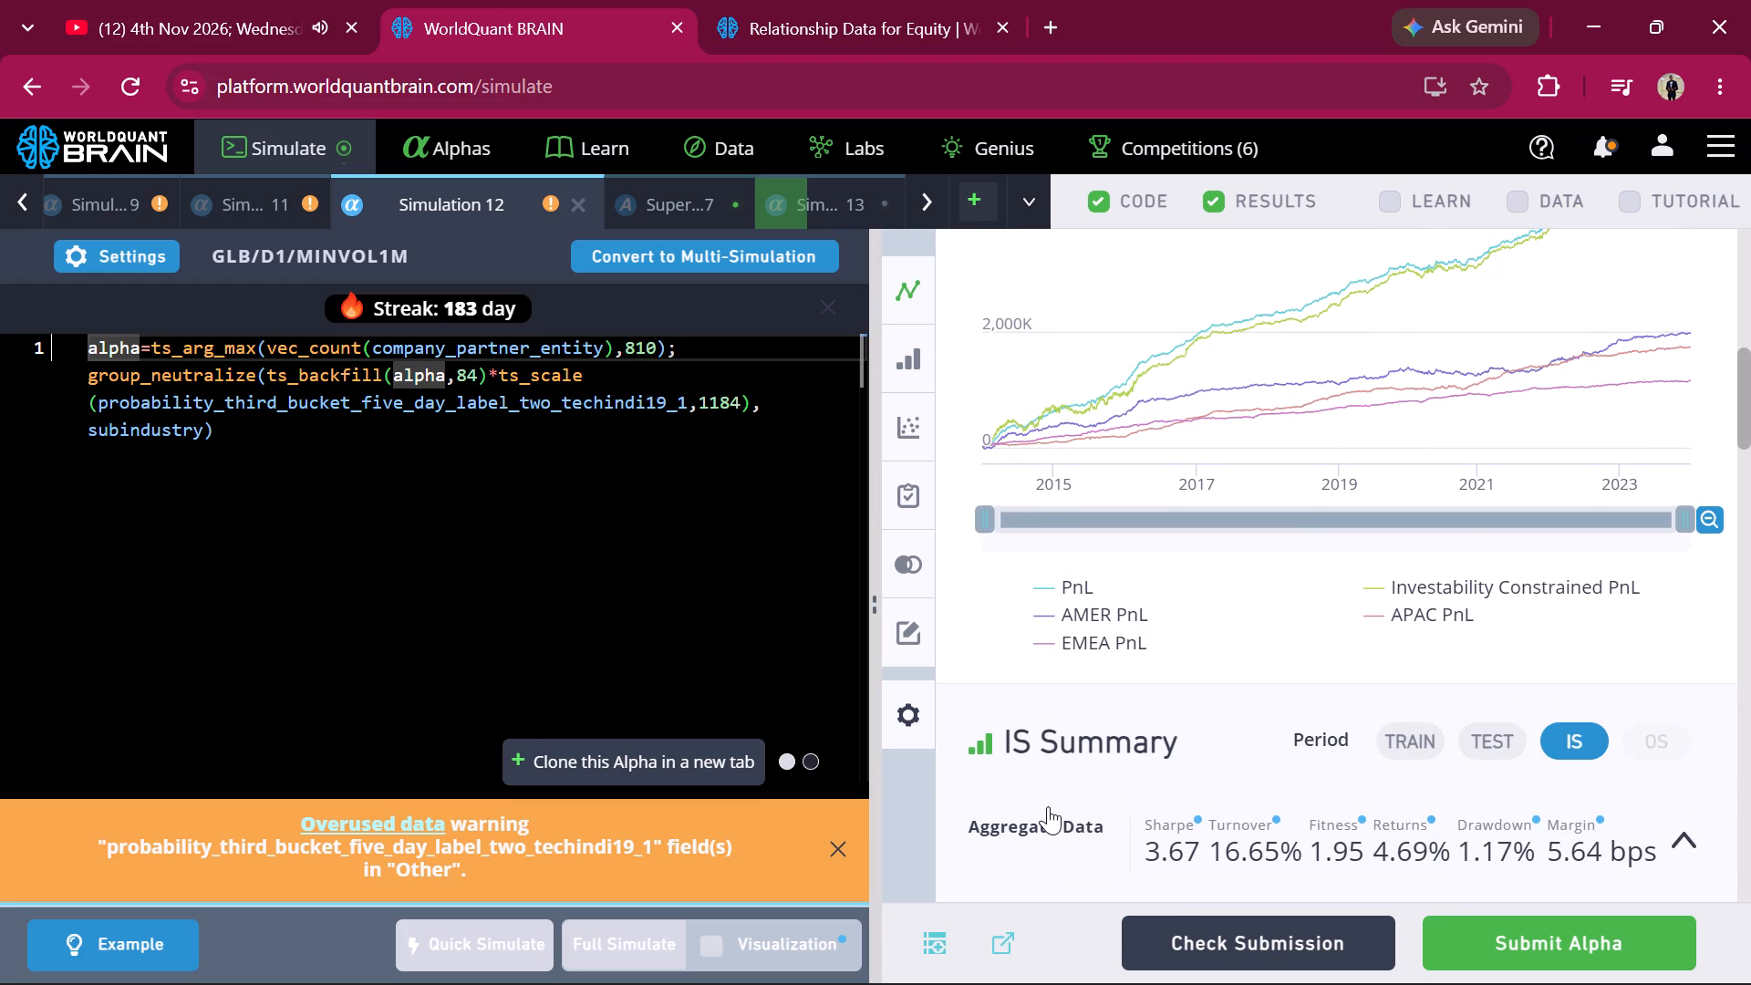
scroll(1048, 806, down, 10)
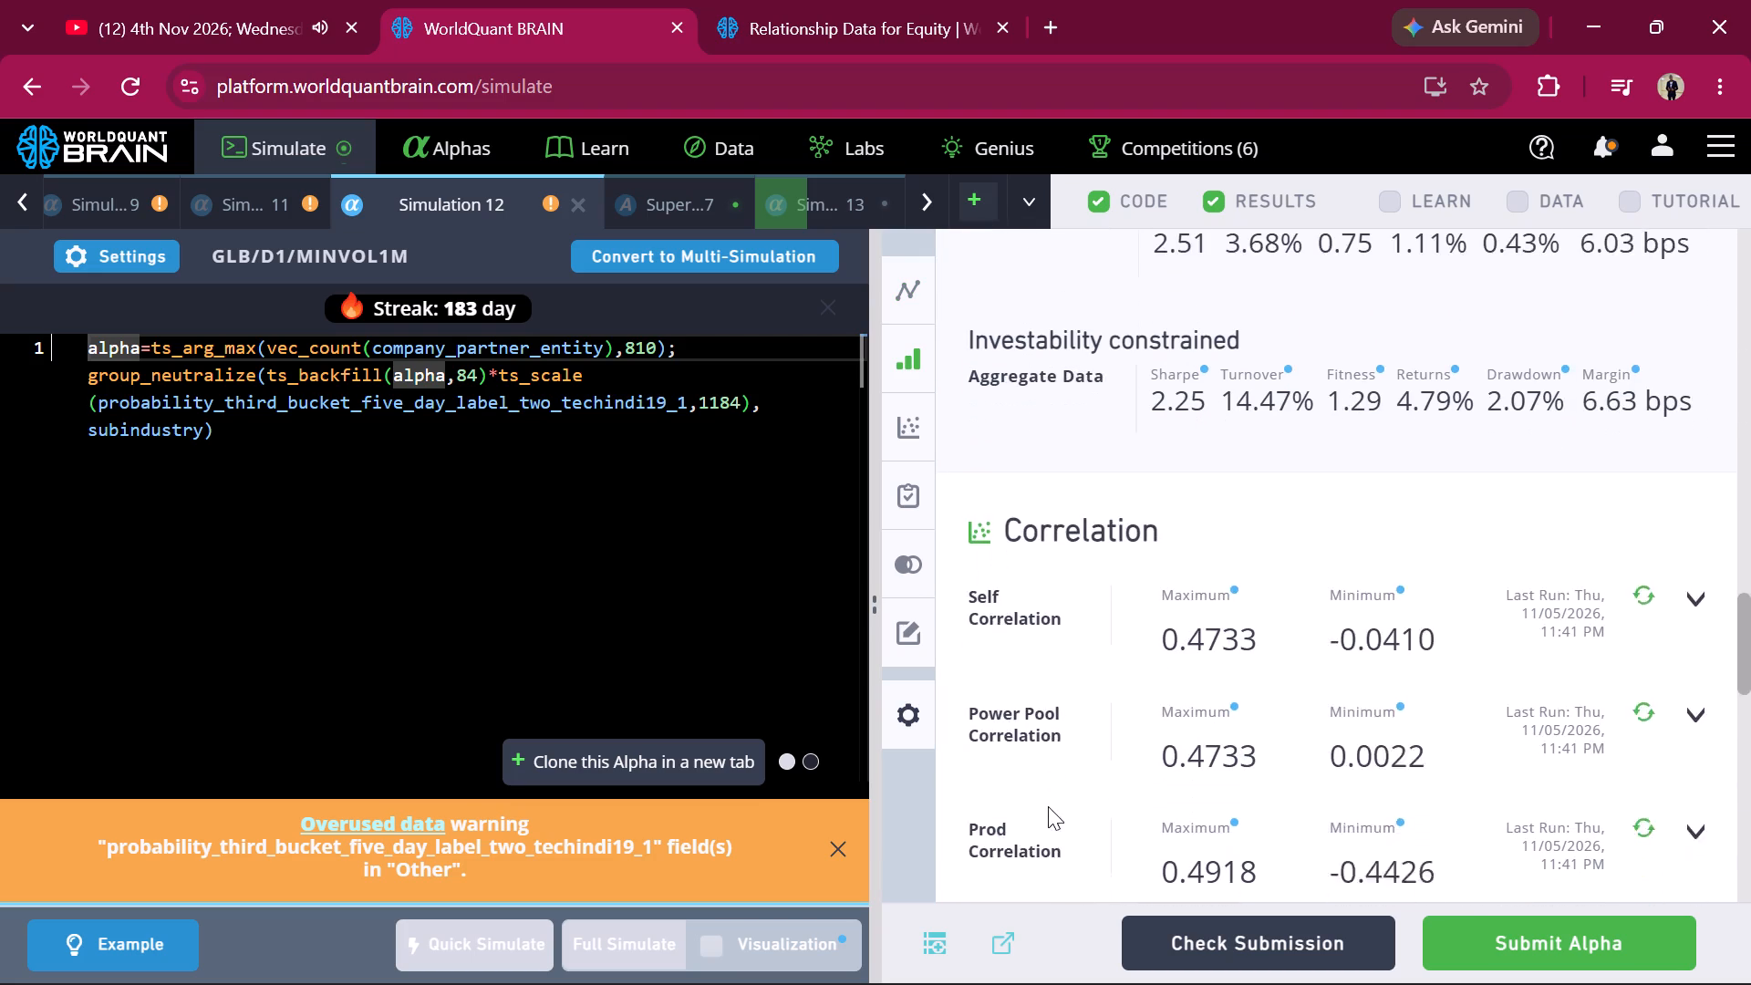
Clone Simulation 12's alpha into a new tab and set the ts_arg_max lookback to 950.
click(680, 748)
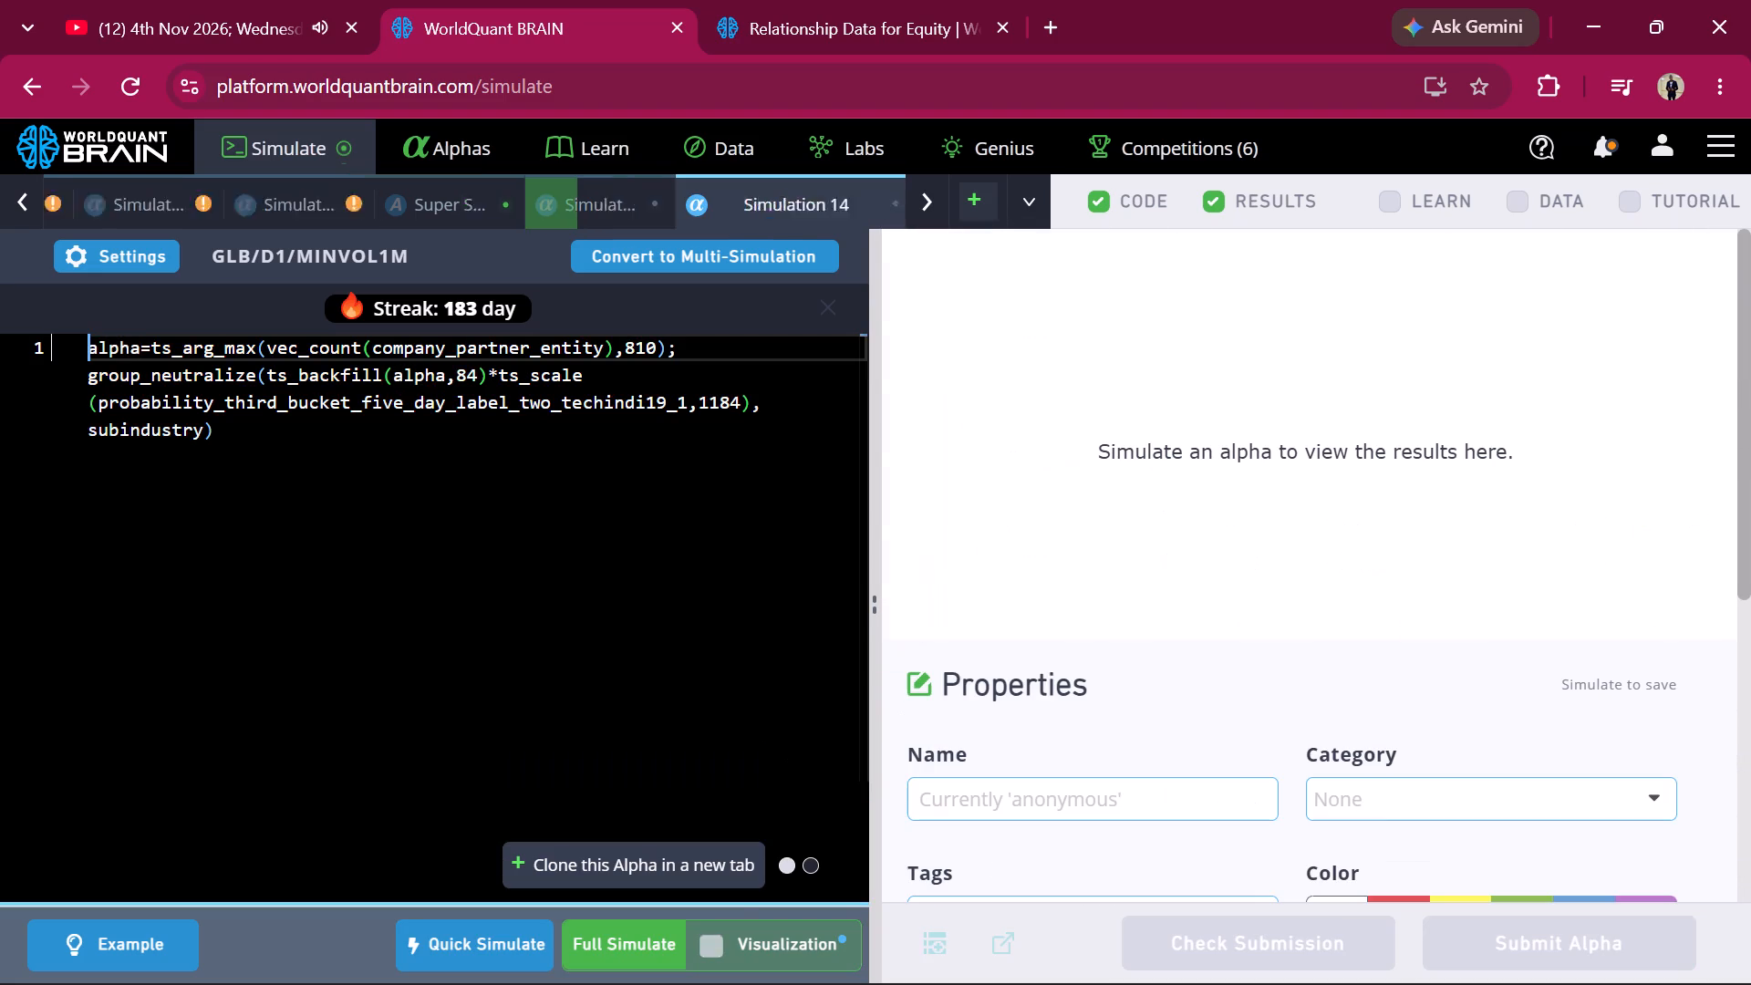
double_click(654, 350)
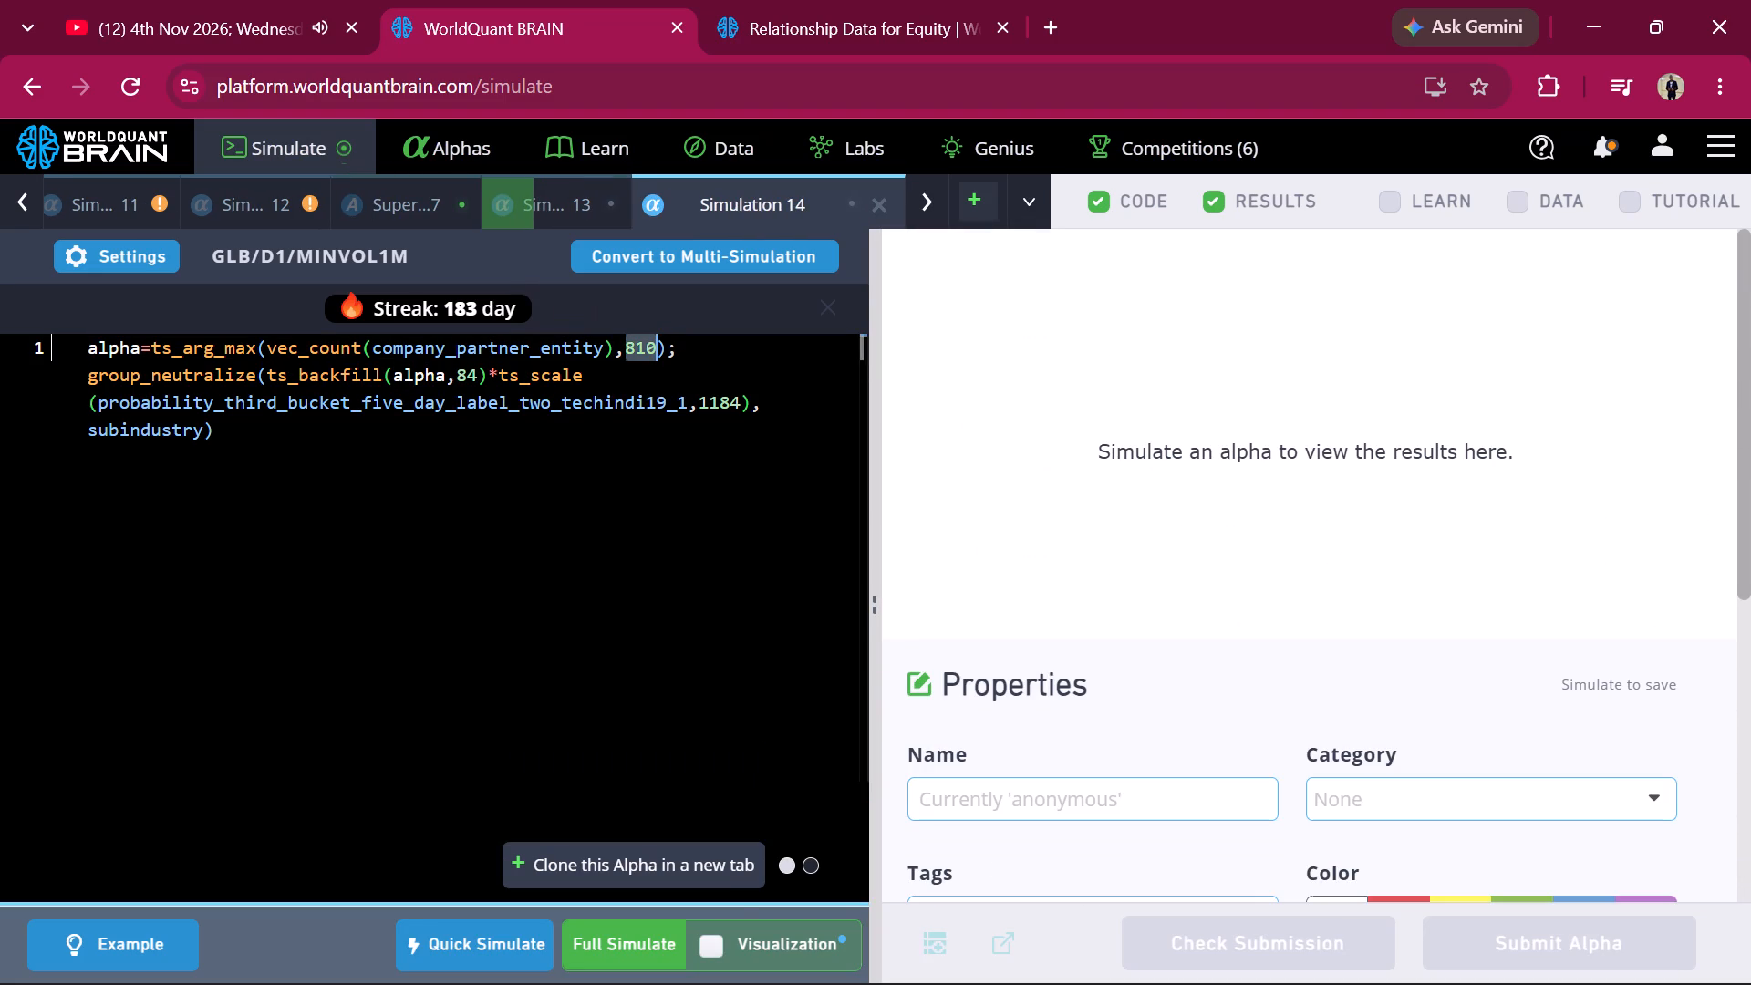
key(BackSpace)
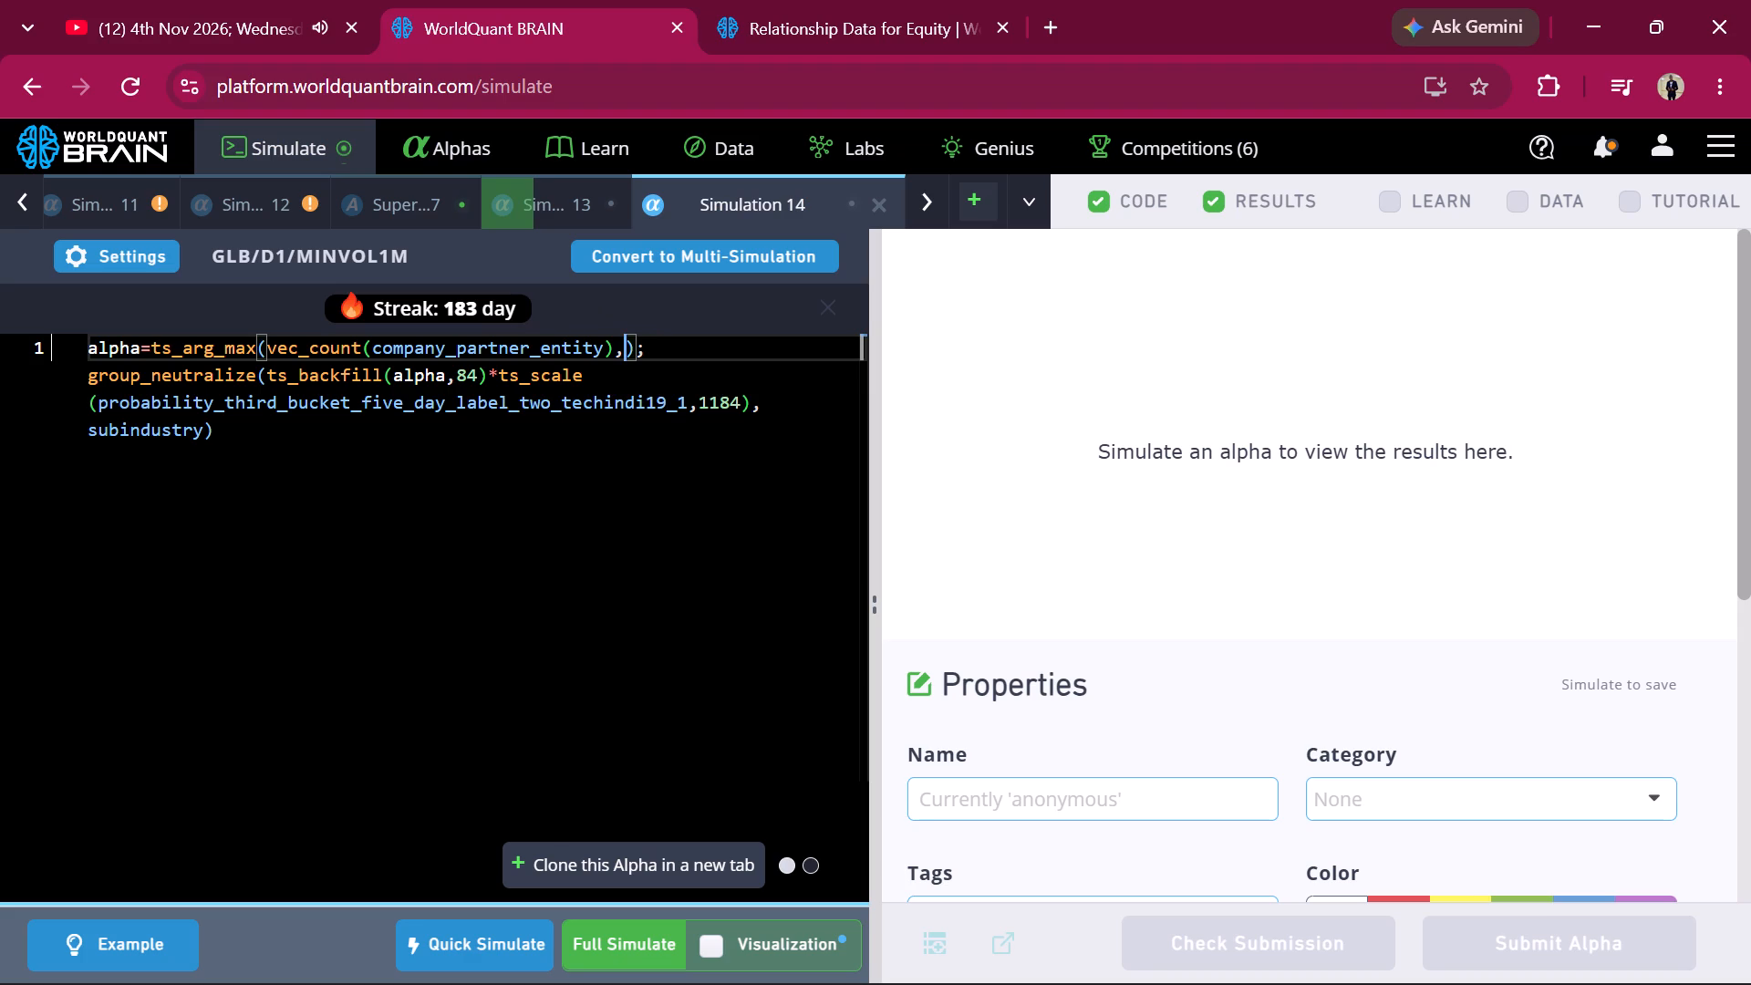
key(9)
text(50)
Run the full simulation of Simulation 14.
click(626, 953)
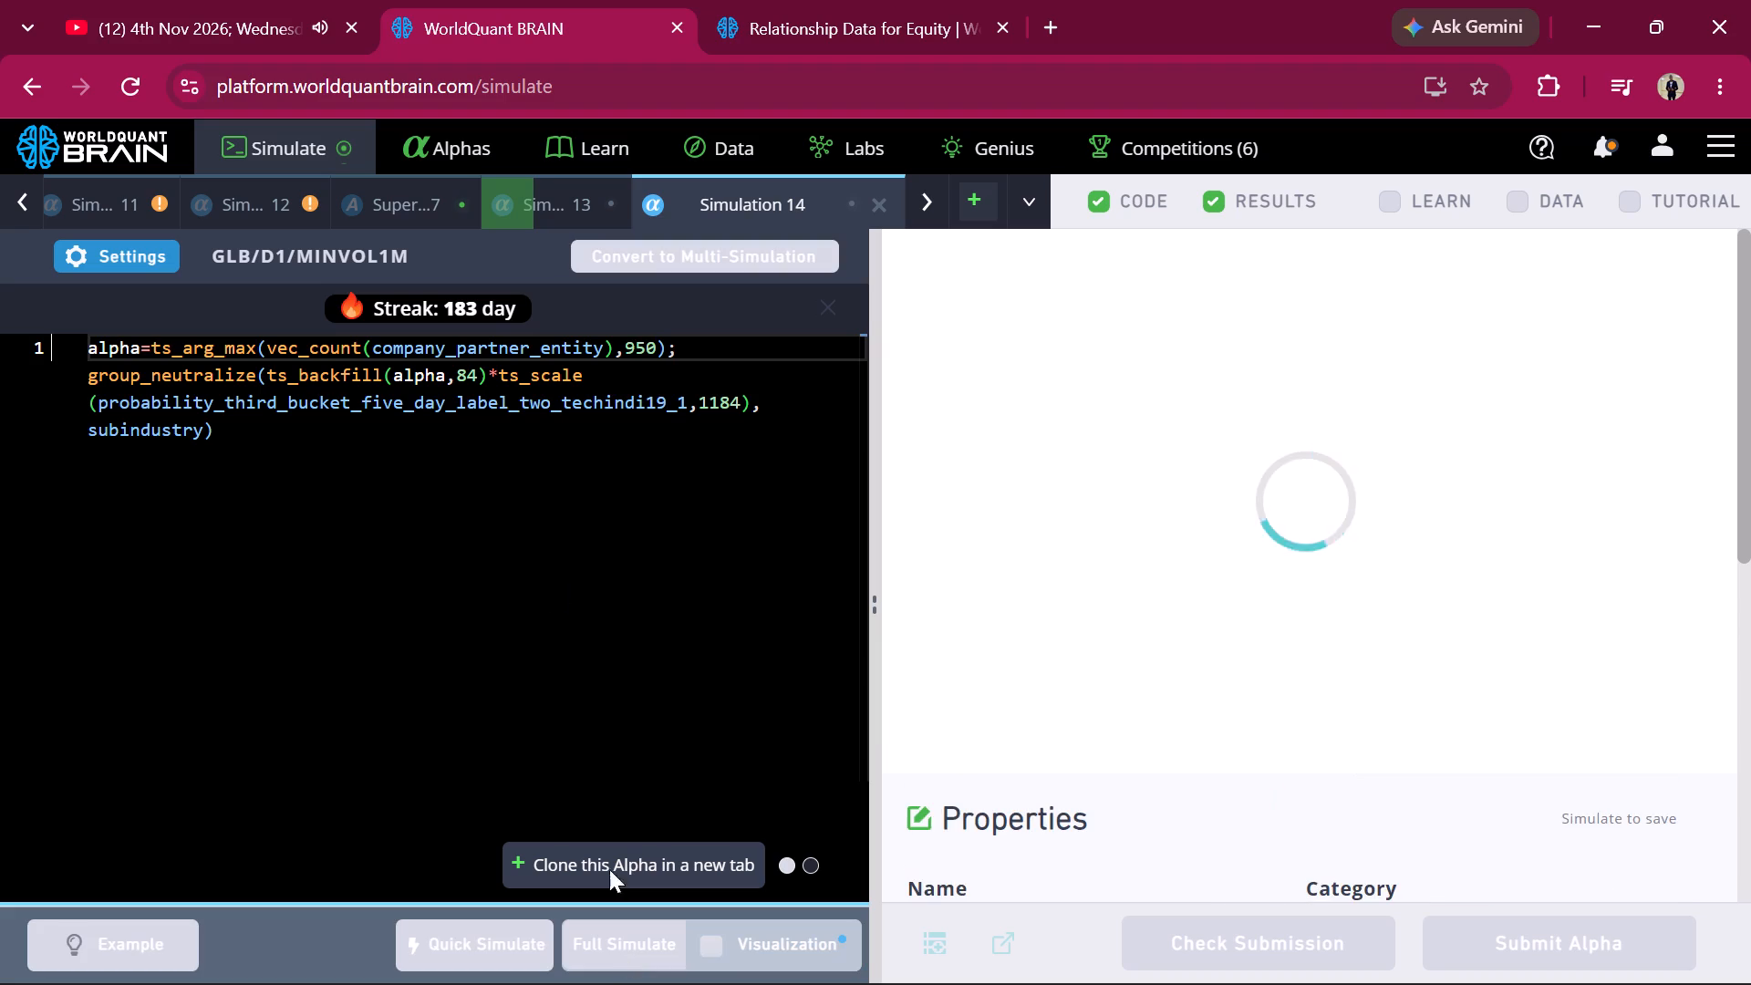
Review Simulation 12's PnL chart, its IS Summary for the IS period, its correlation results and its testing status.
click(306, 203)
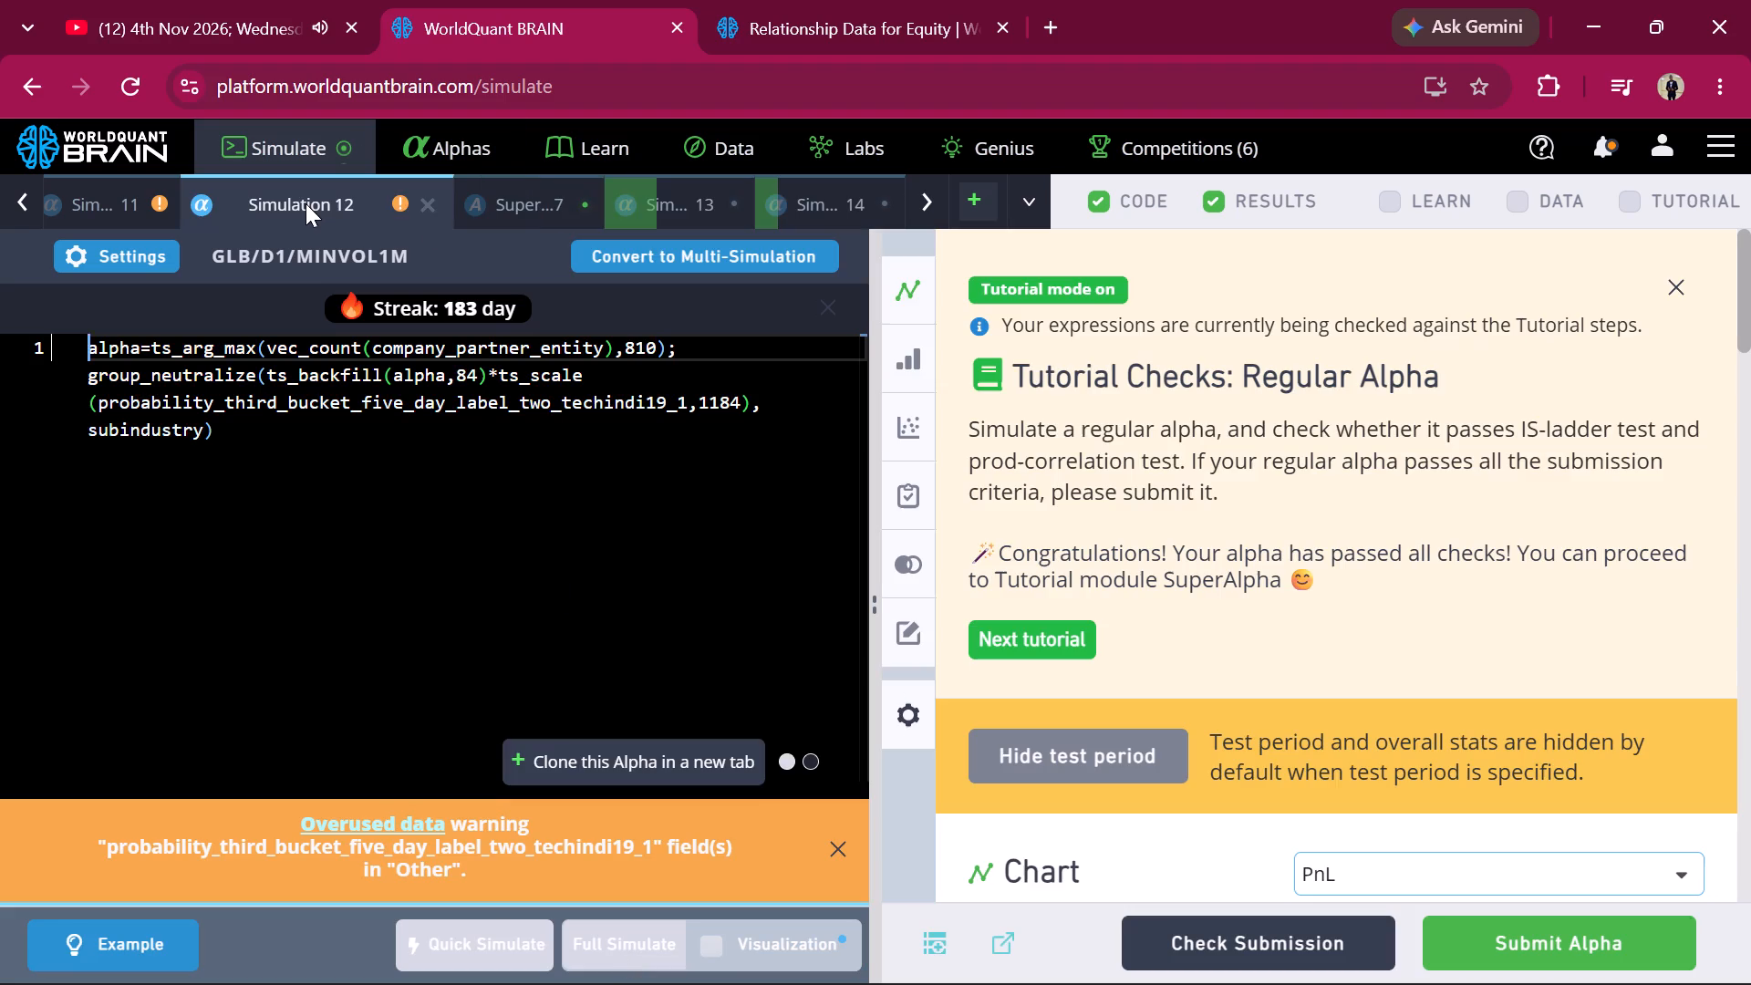
scroll(1168, 594, down, 3)
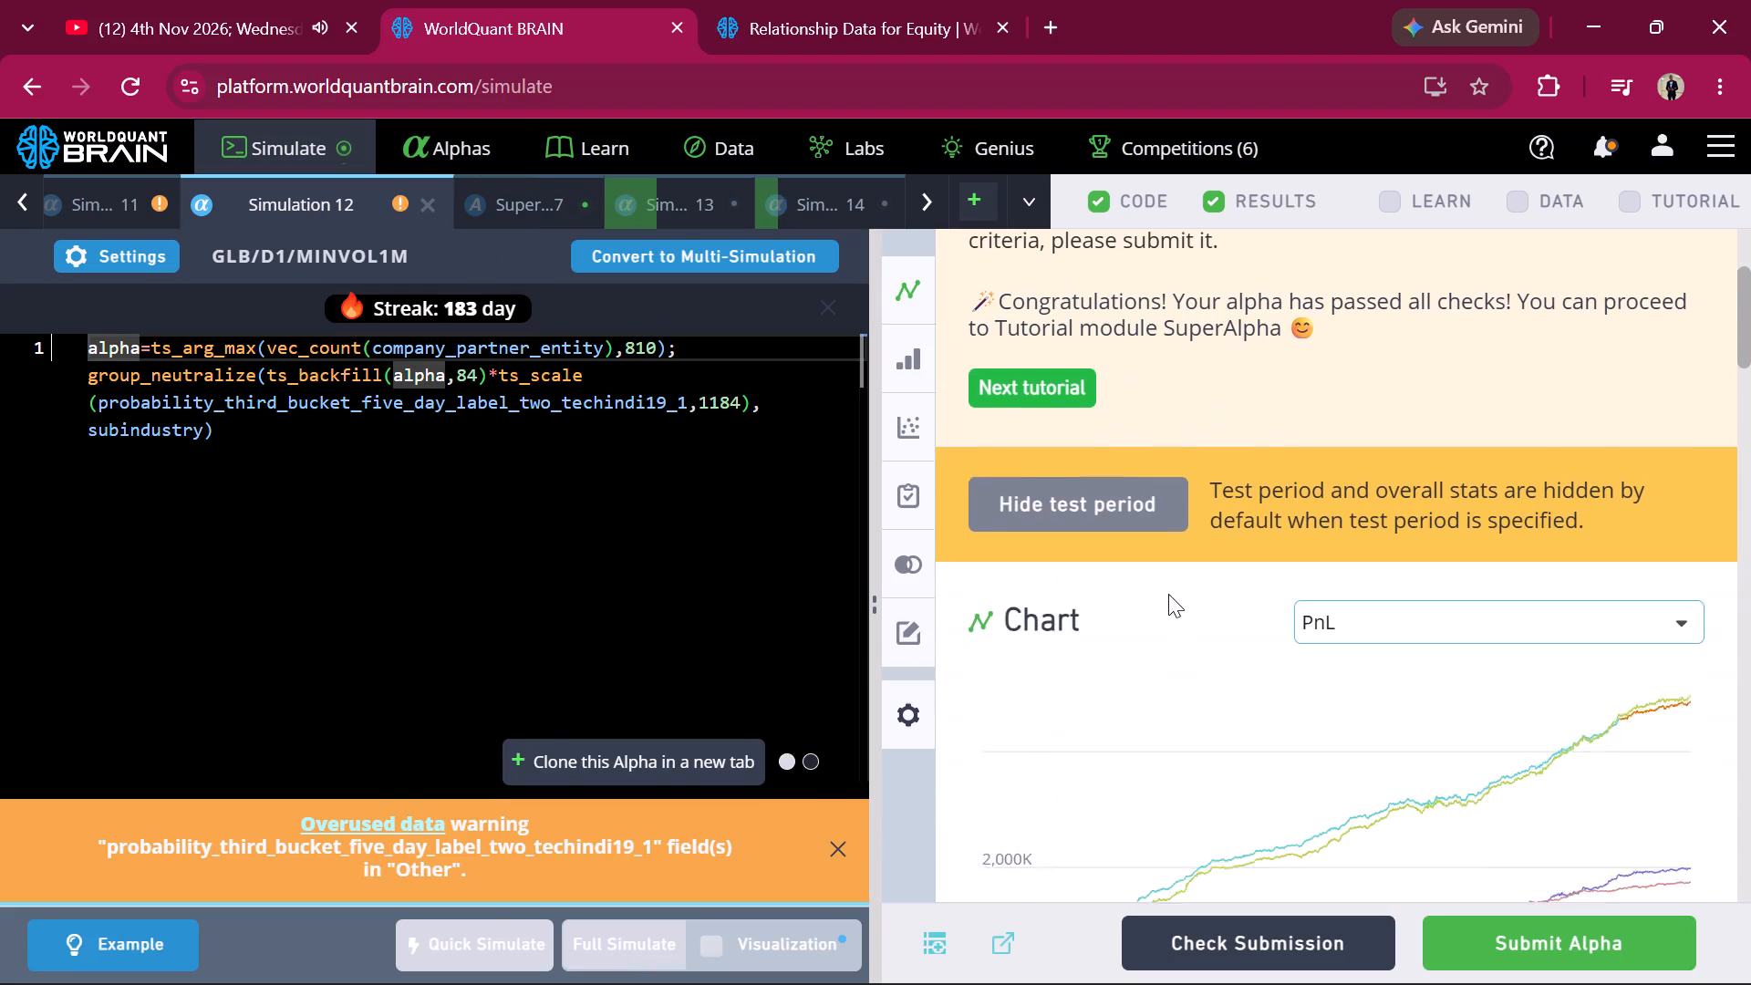
scroll(1168, 594, down, 4)
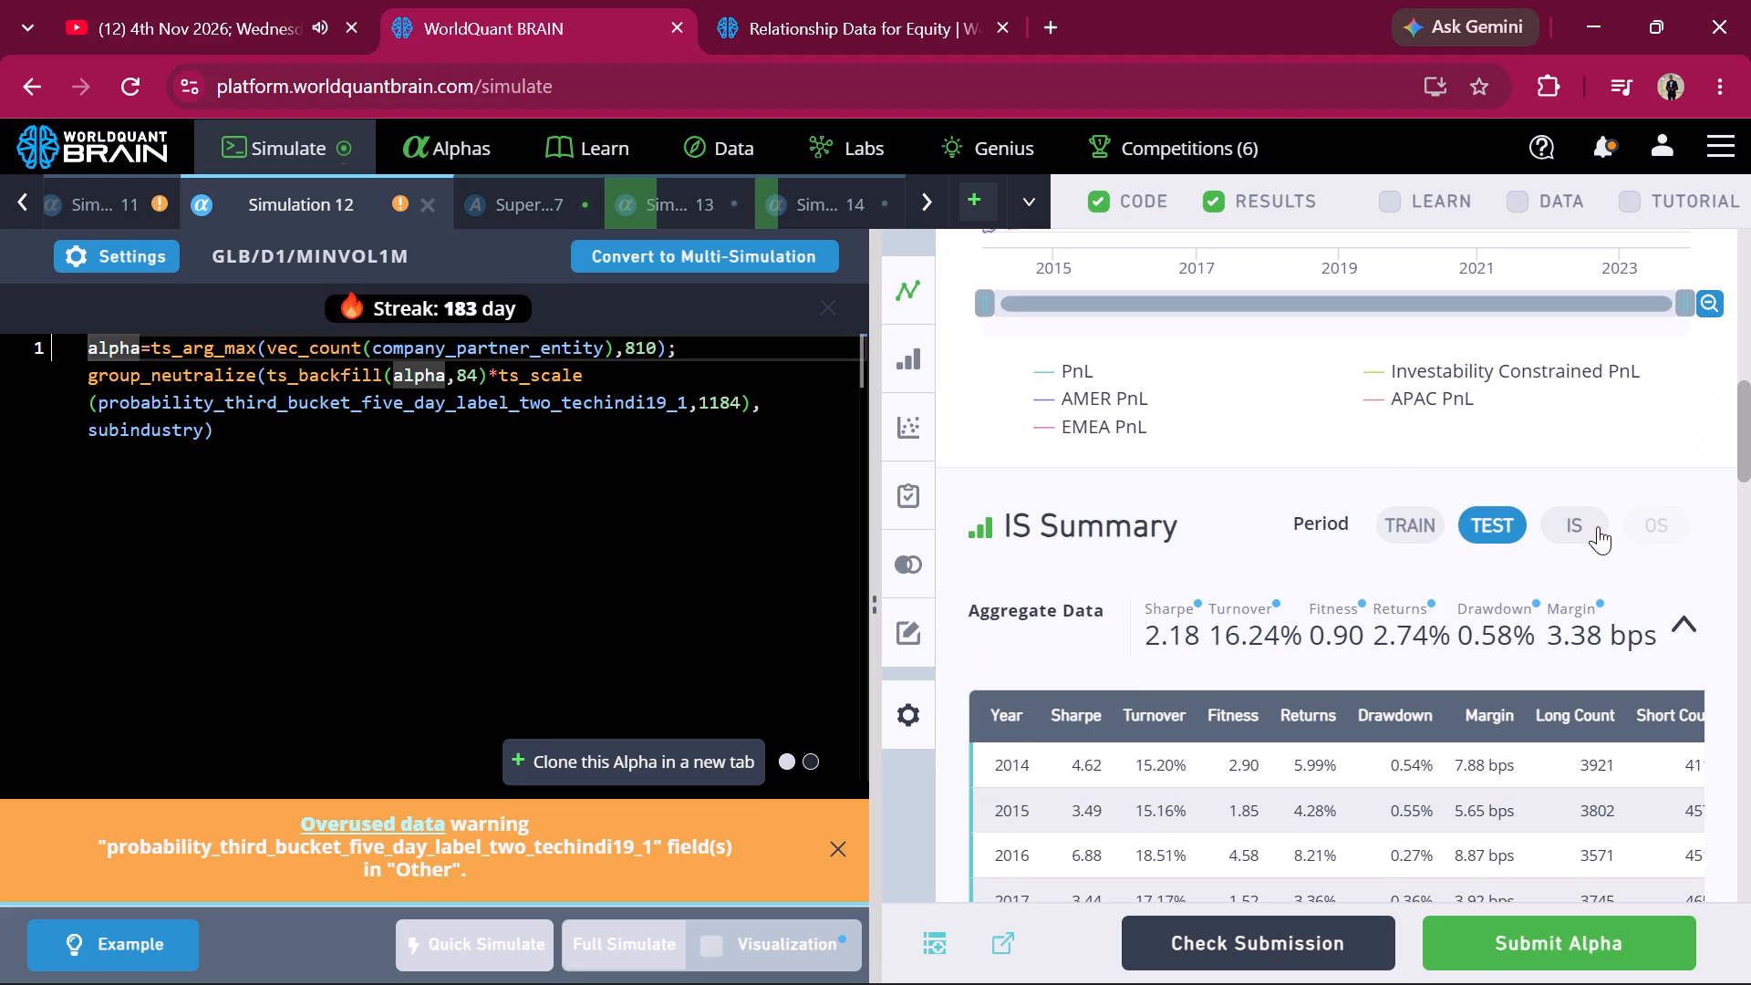
click(1598, 526)
scroll(1344, 665, down, 12)
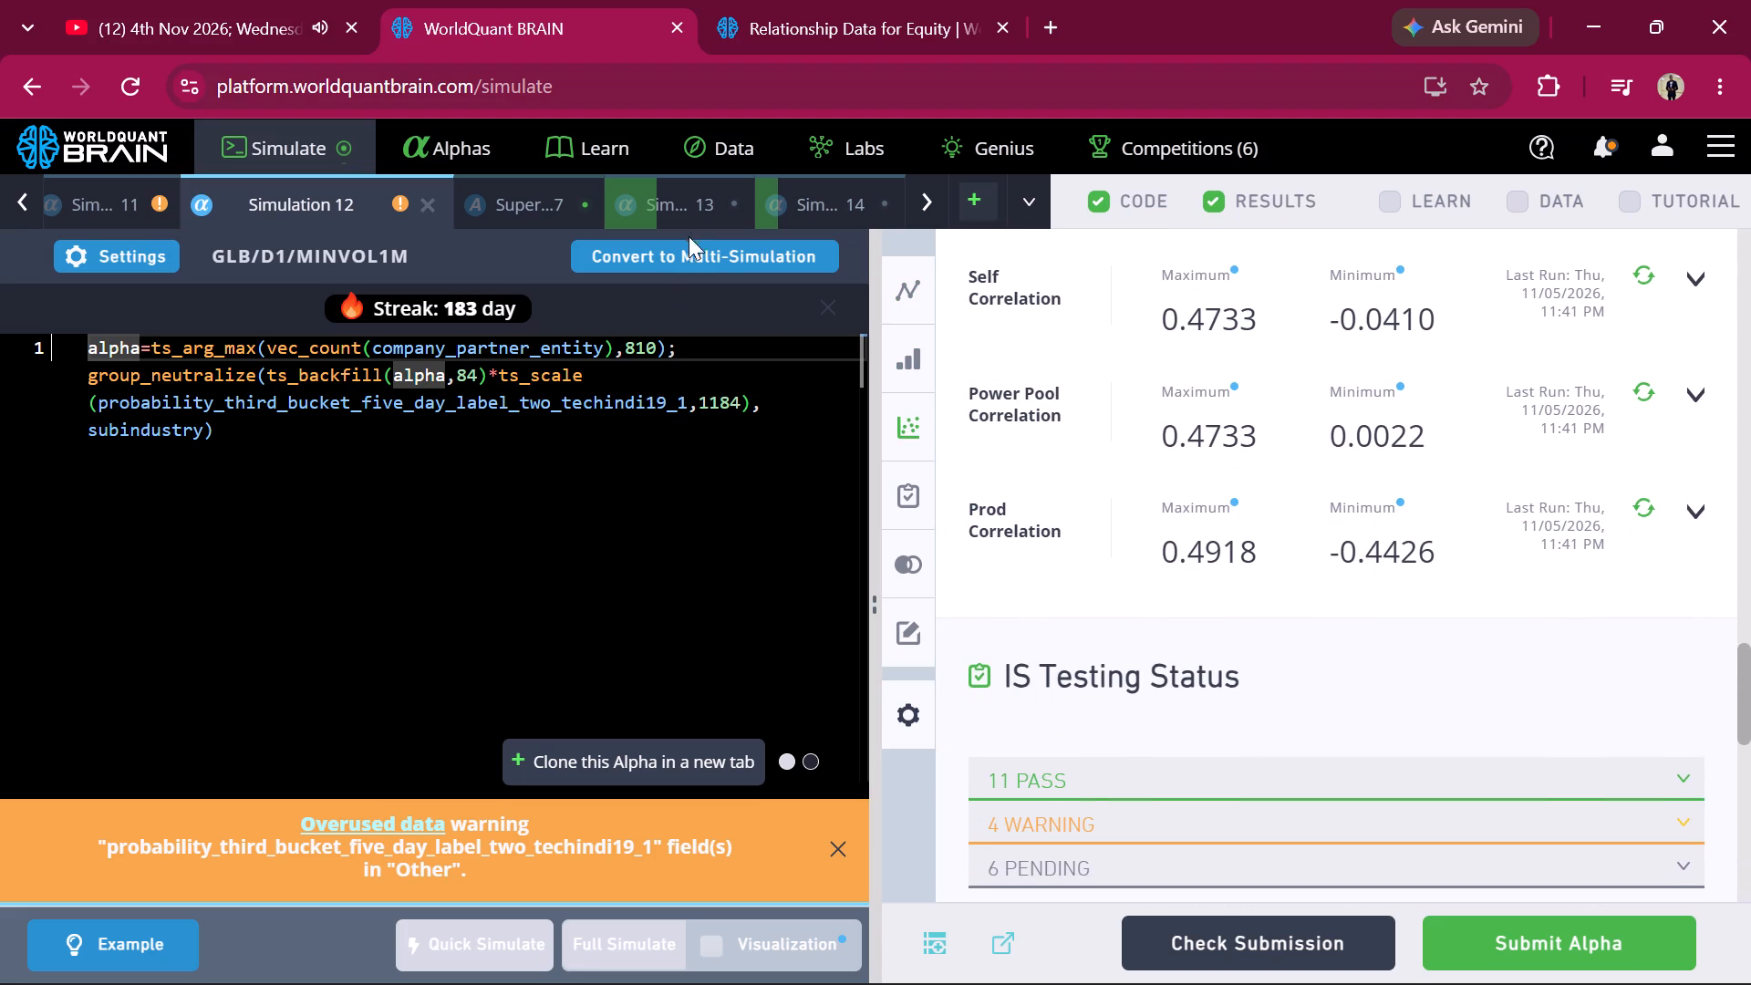
Clone Simulation 14's alpha into a new tab, set its neutralization to Country / Region and run the full simulation.
scroll(695, 221, left, 2)
click(806, 217)
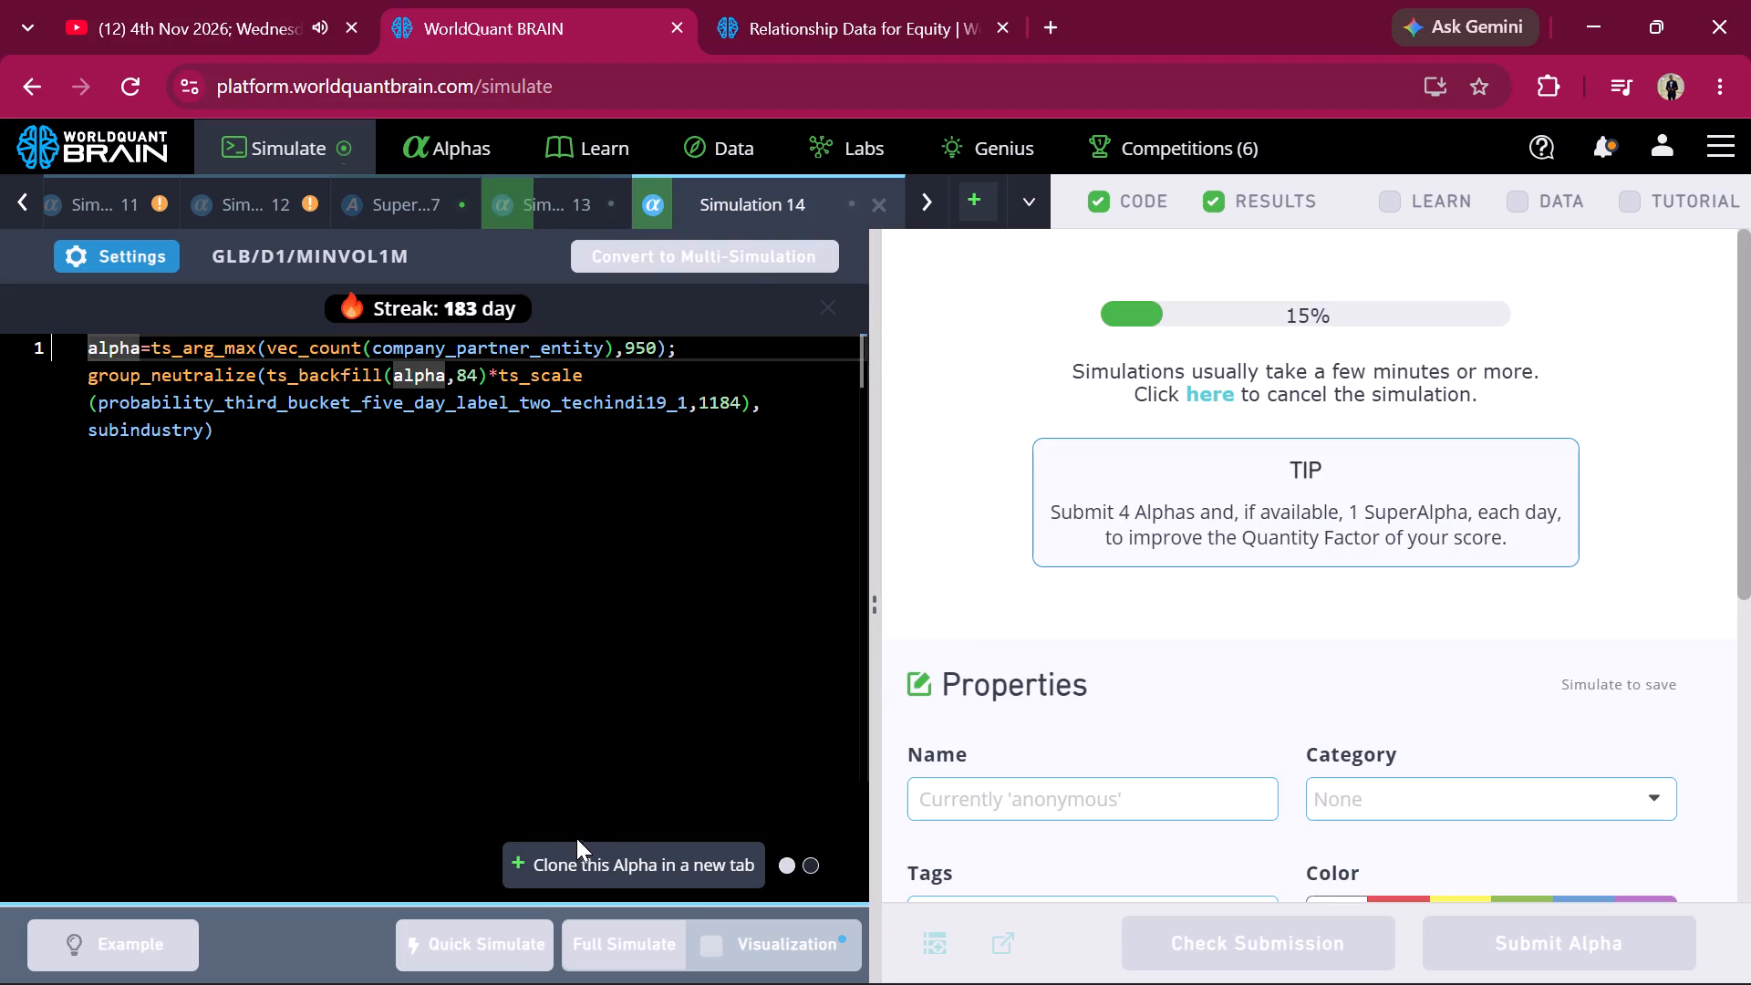
click(576, 849)
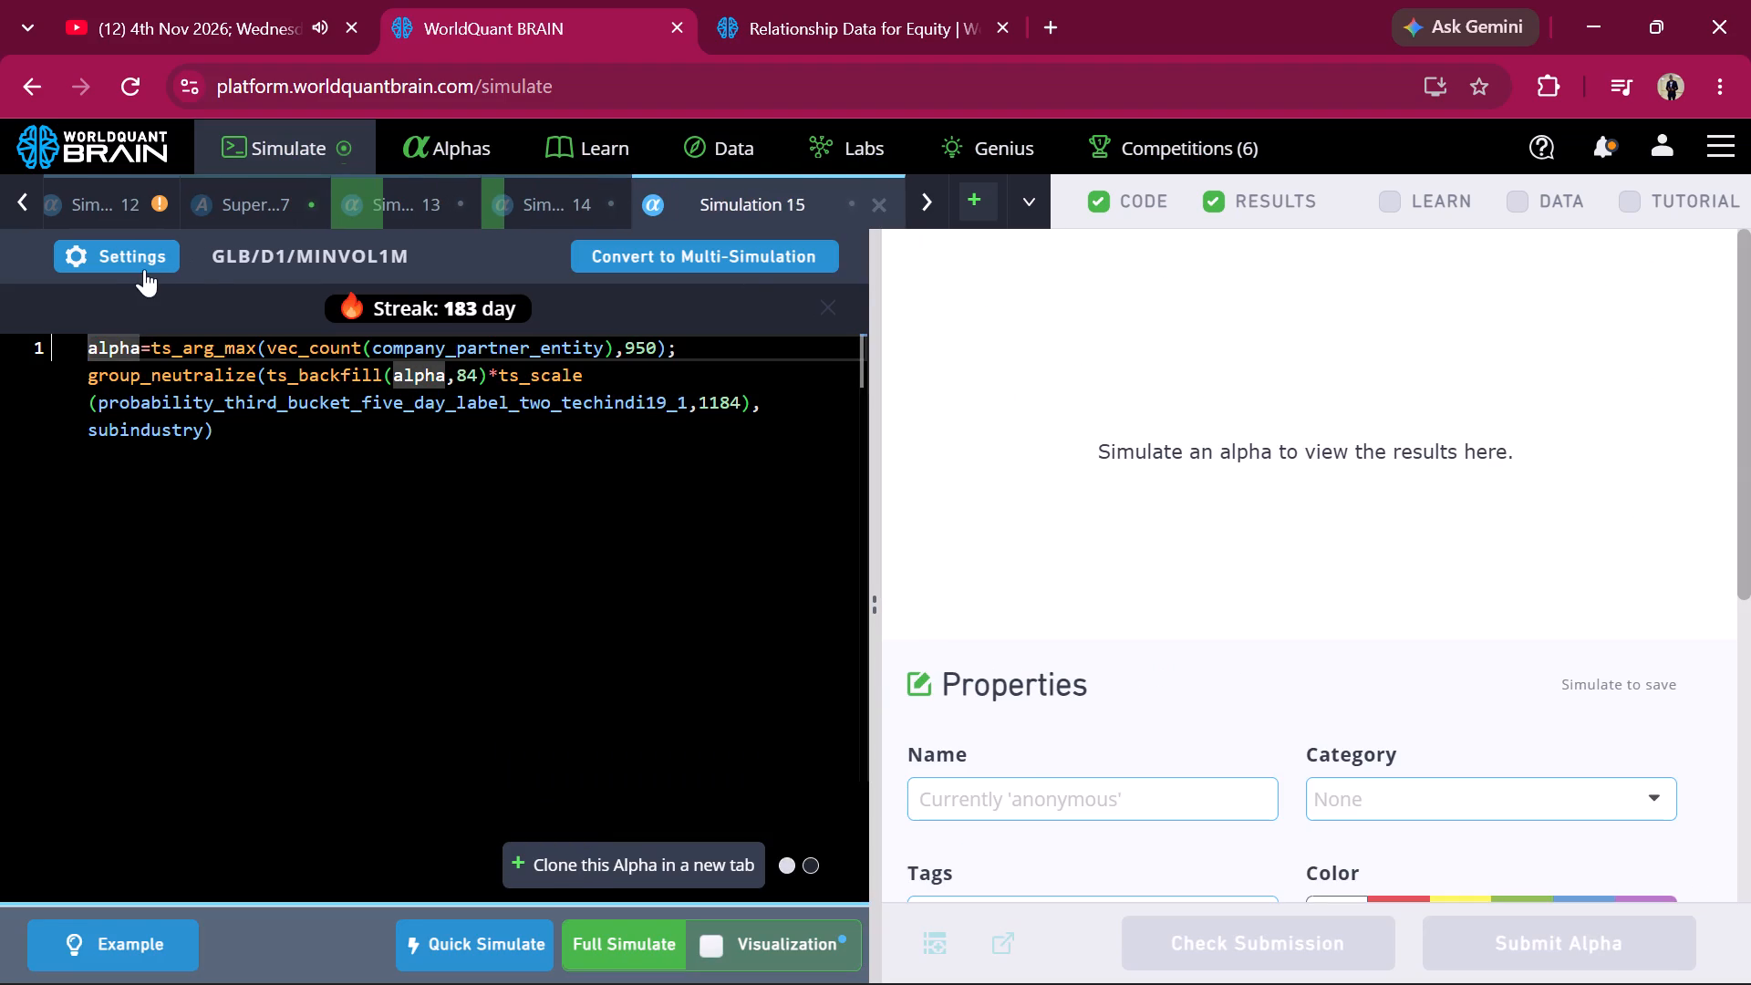
click(144, 252)
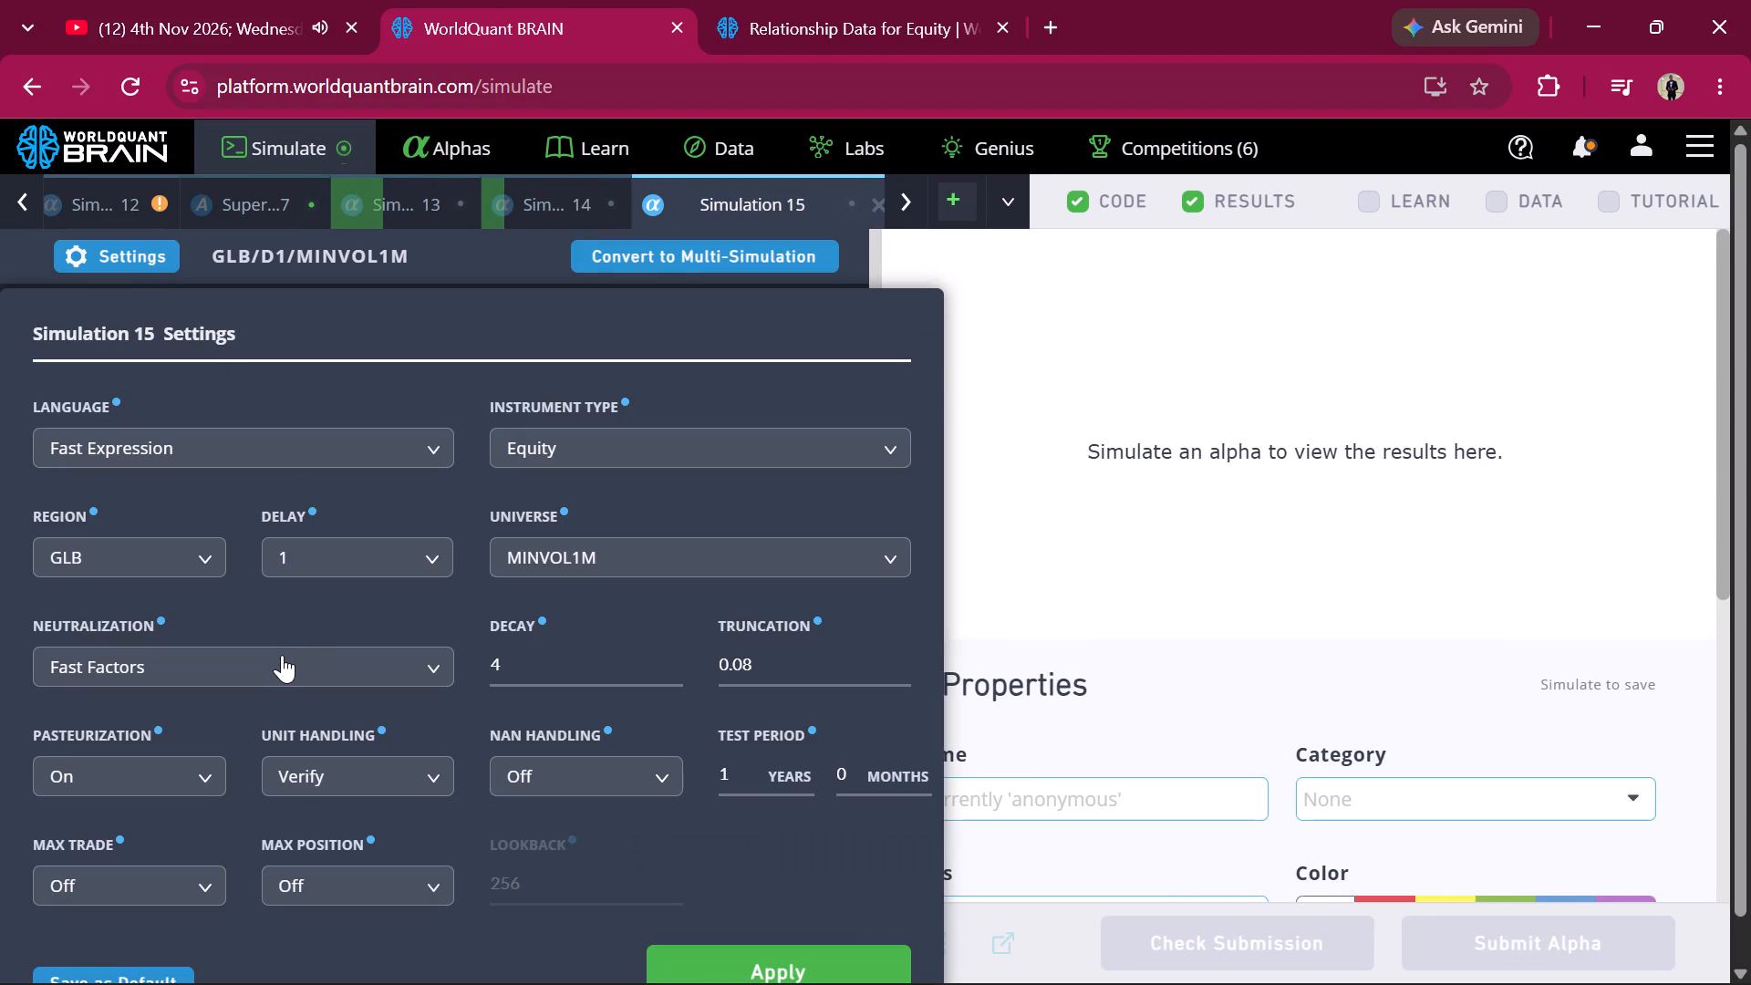
click(280, 661)
scroll(291, 895, down, 2)
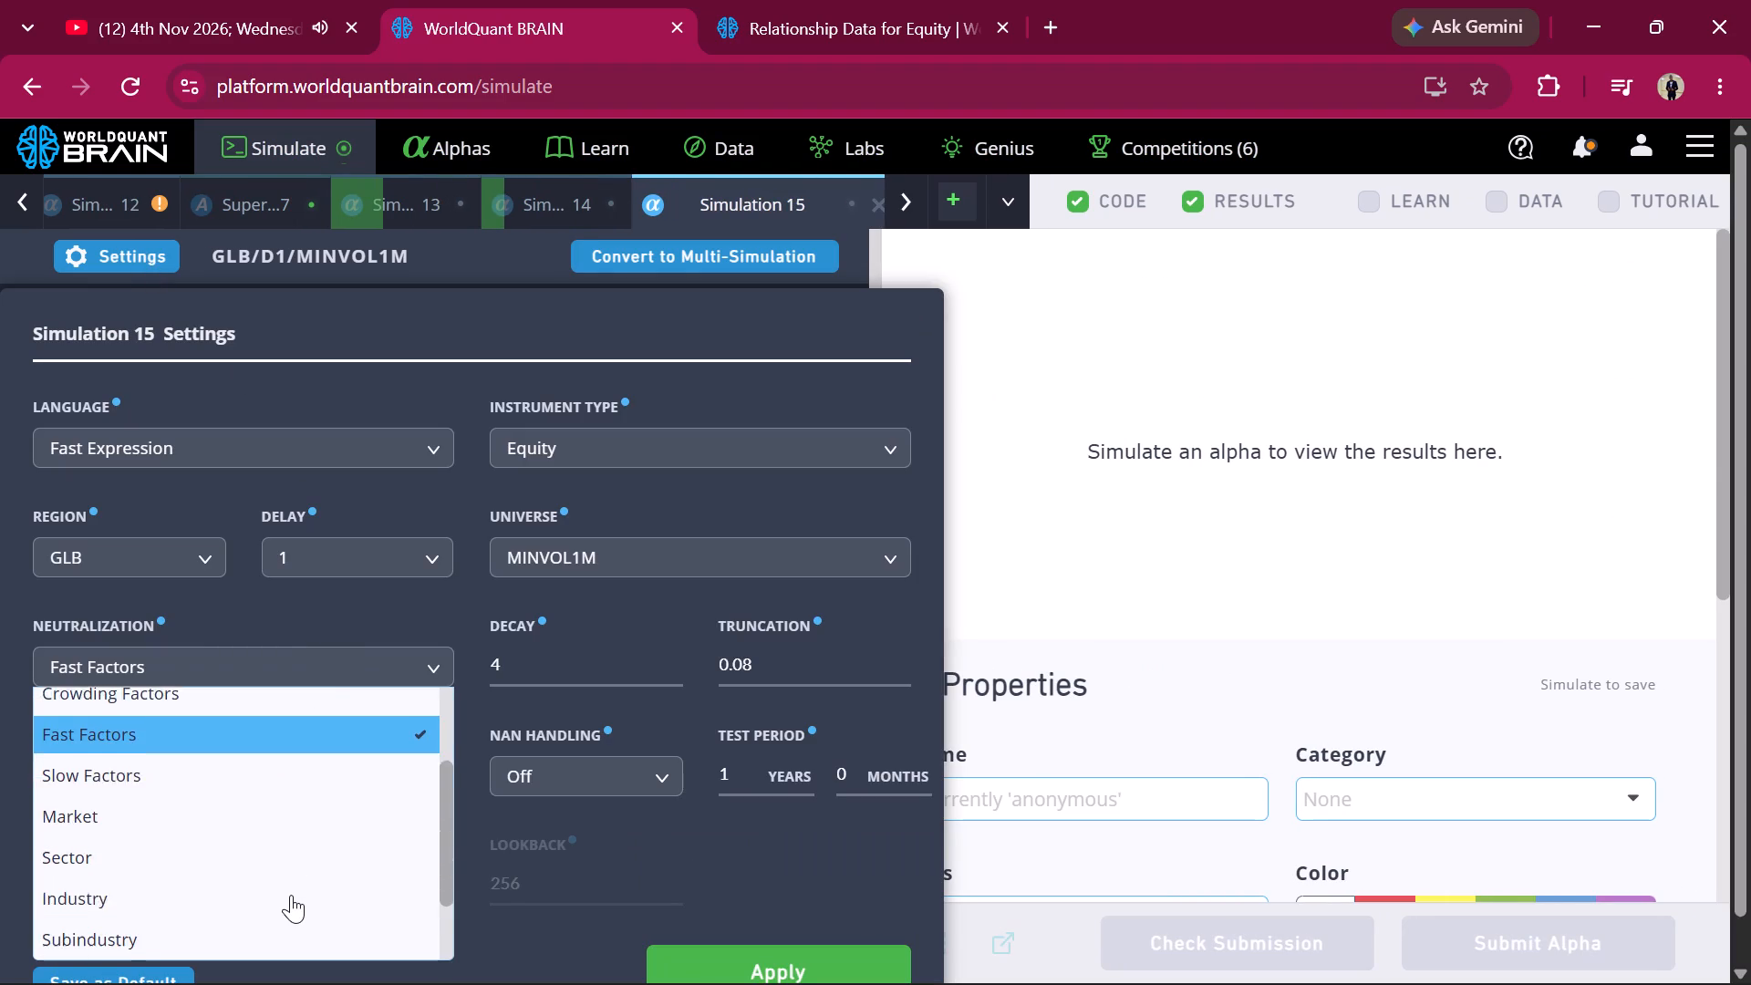
scroll(291, 895, down, 1)
click(233, 897)
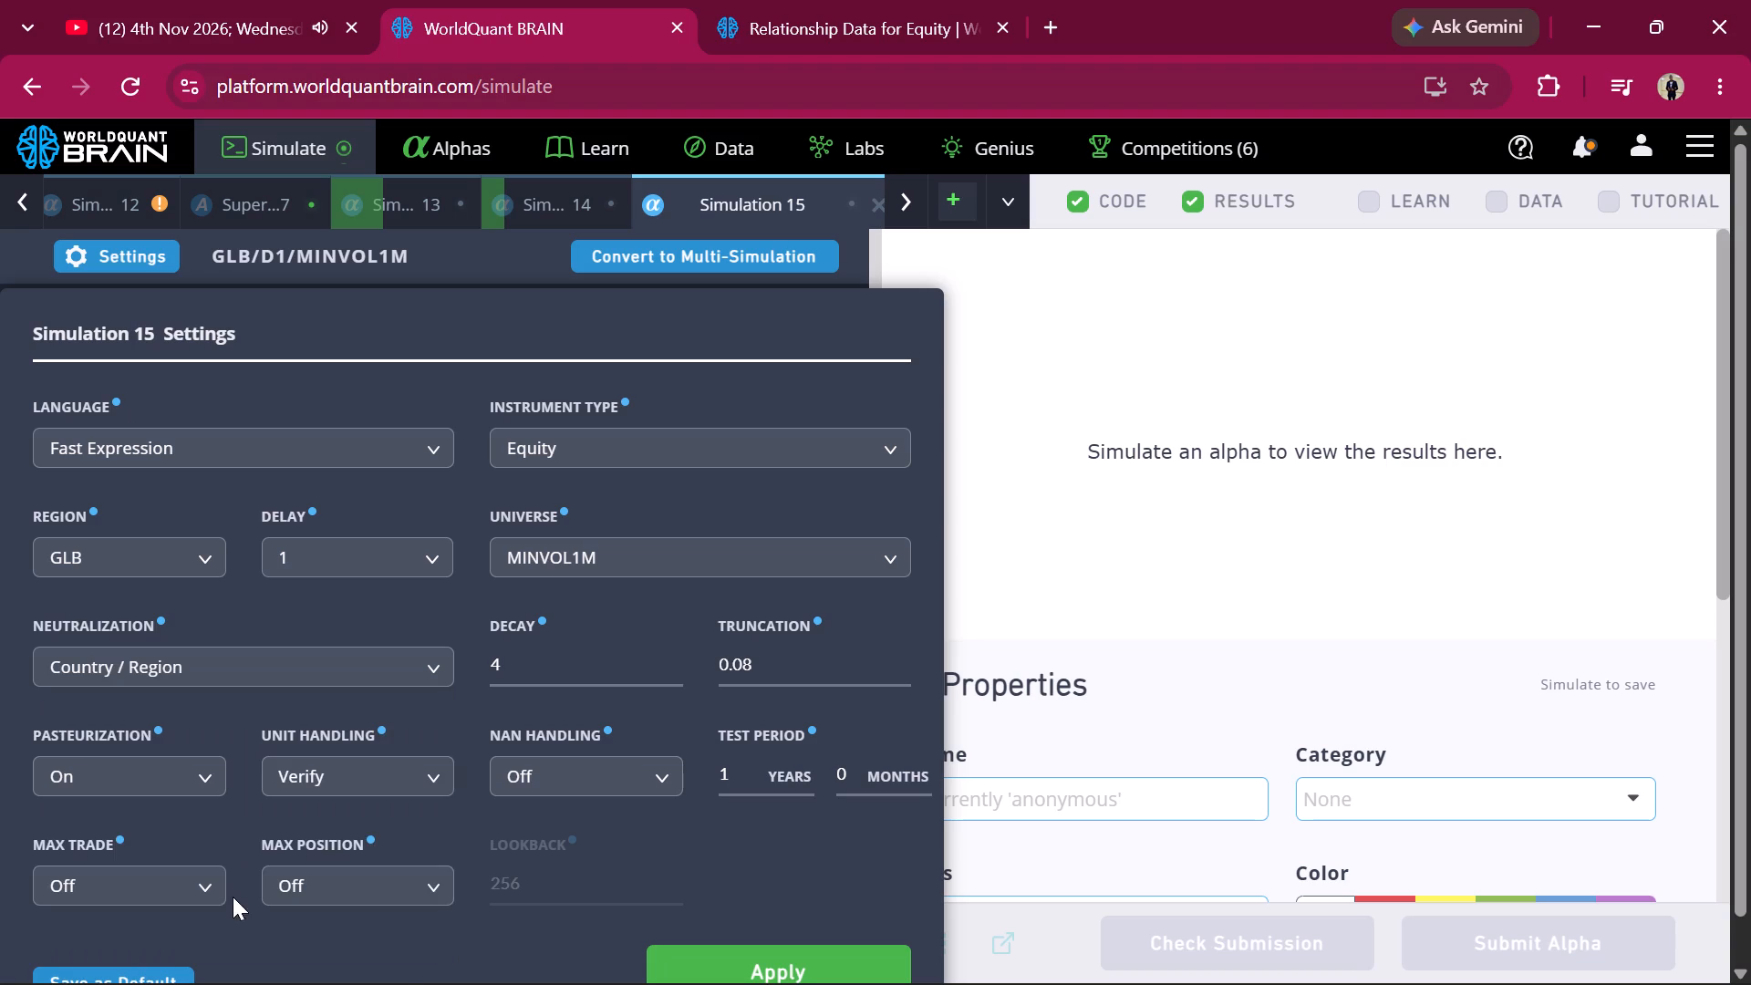
click(762, 975)
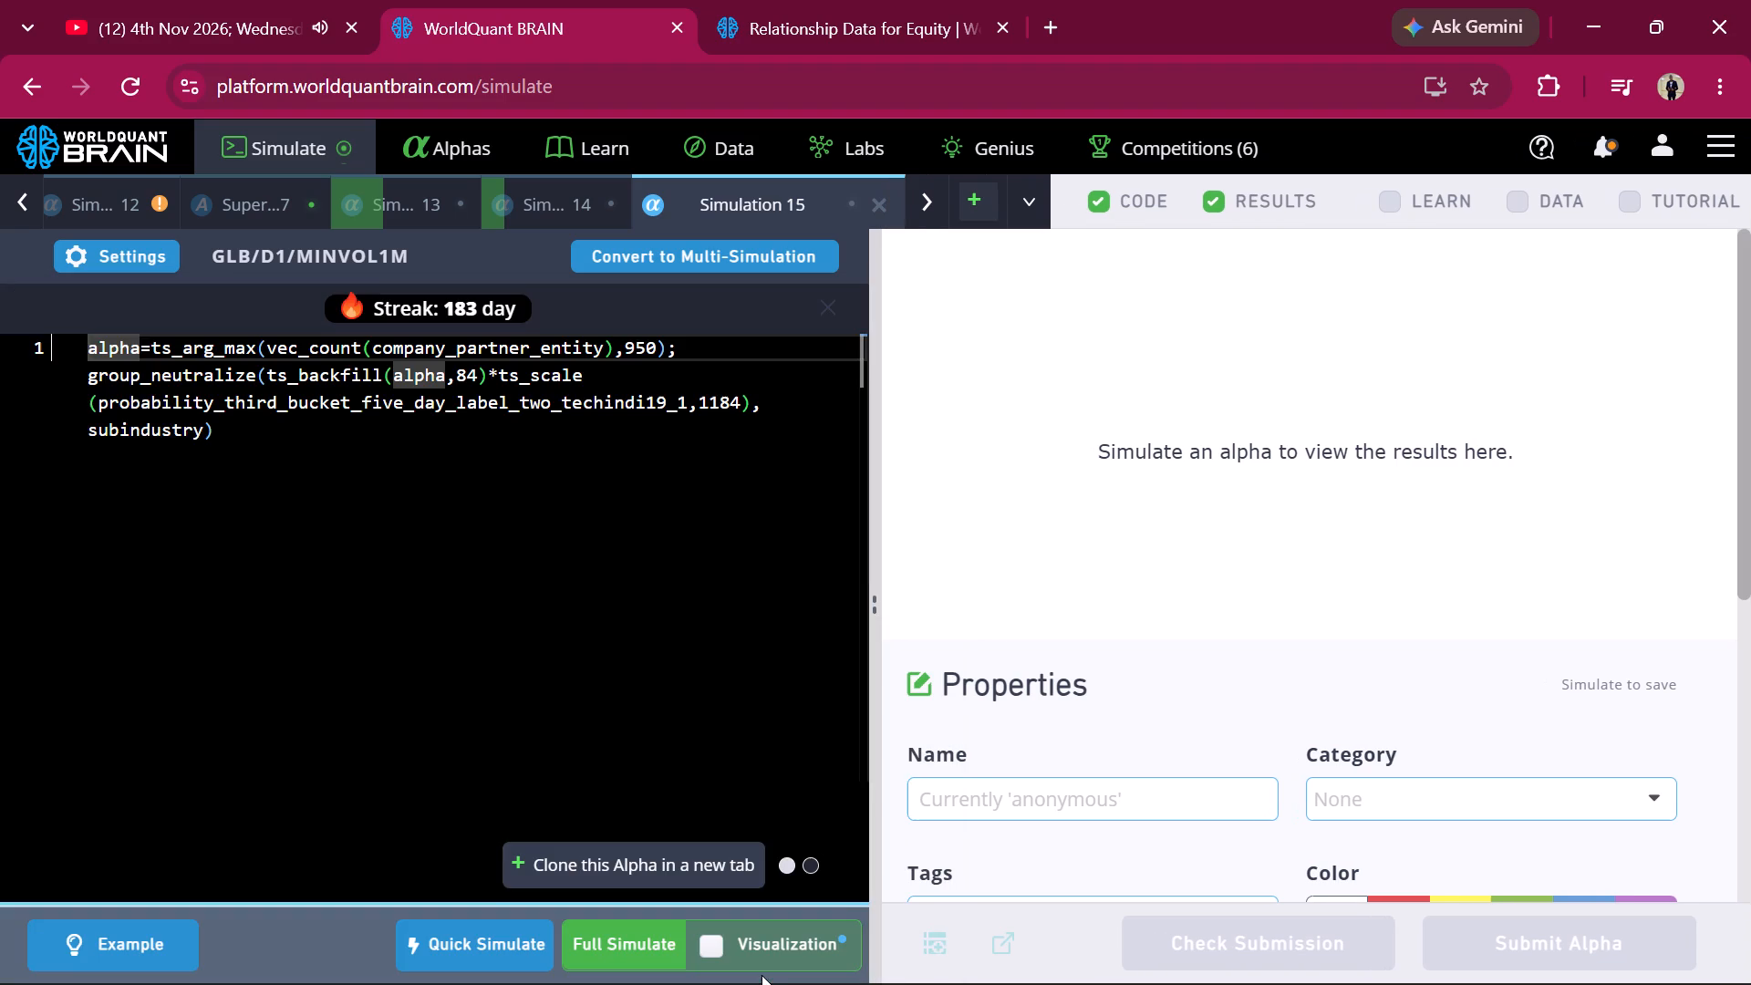
click(654, 949)
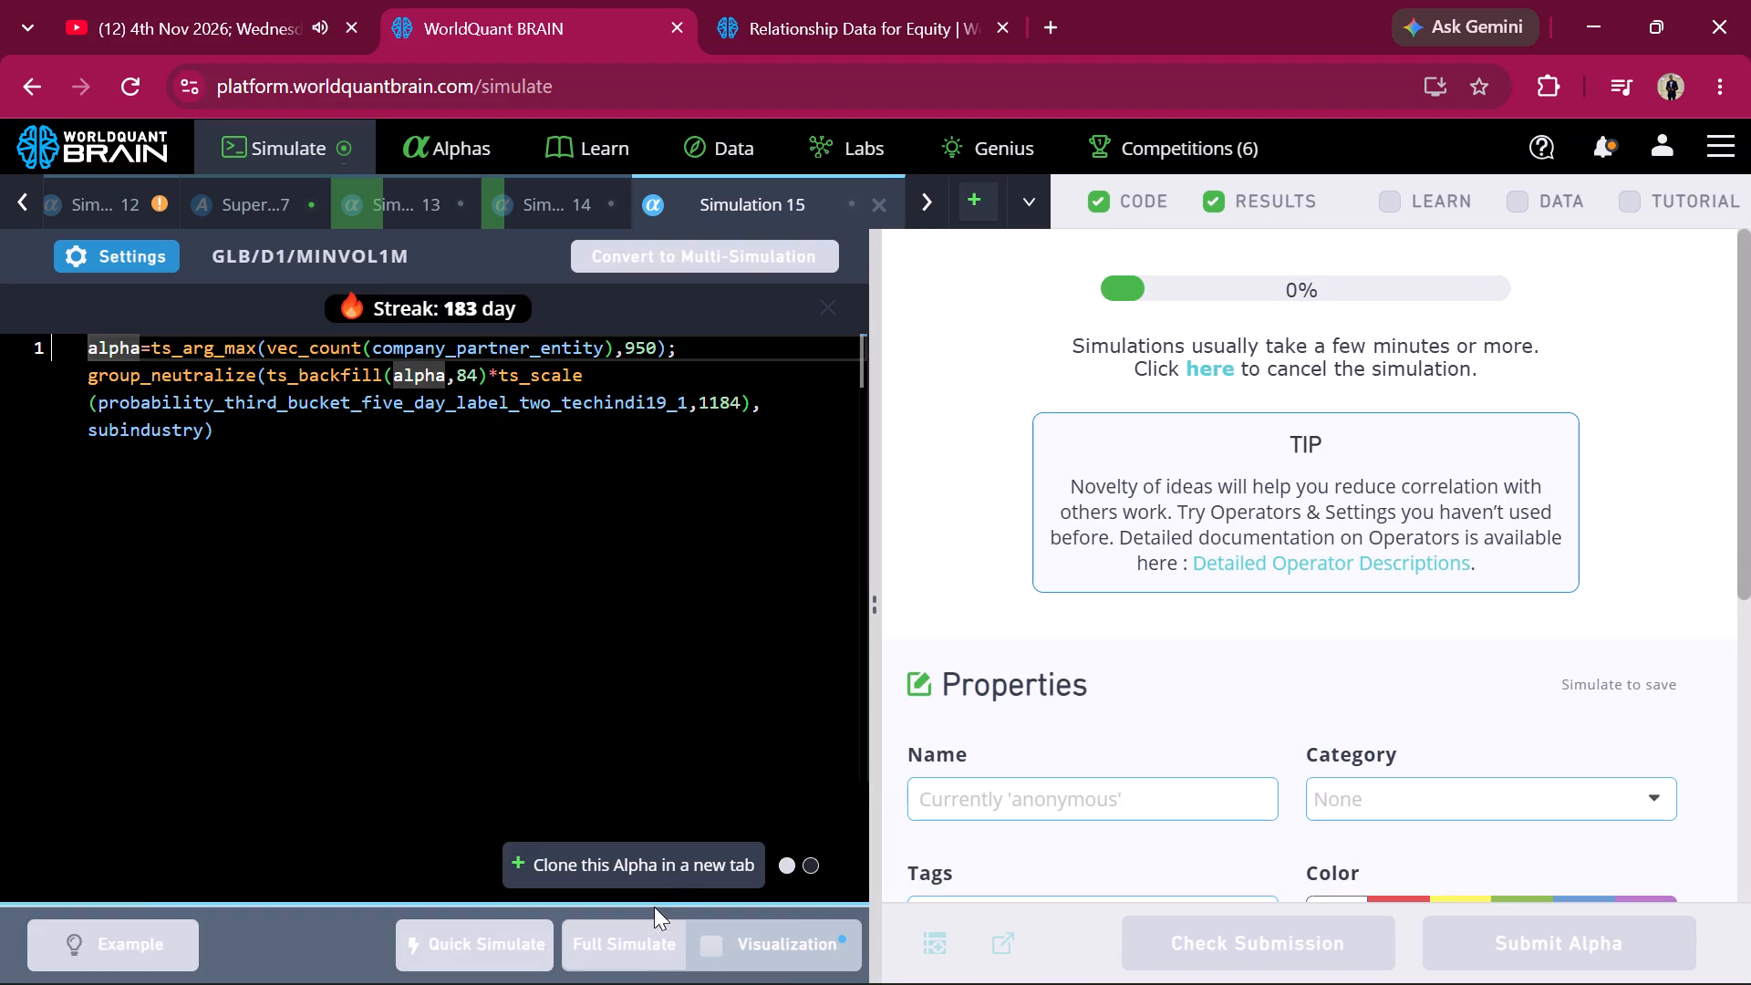
Clone Simulation 15's alpha into a new tab, set its neutralization to Slow + Fast Factors and run the full simulation.
click(672, 866)
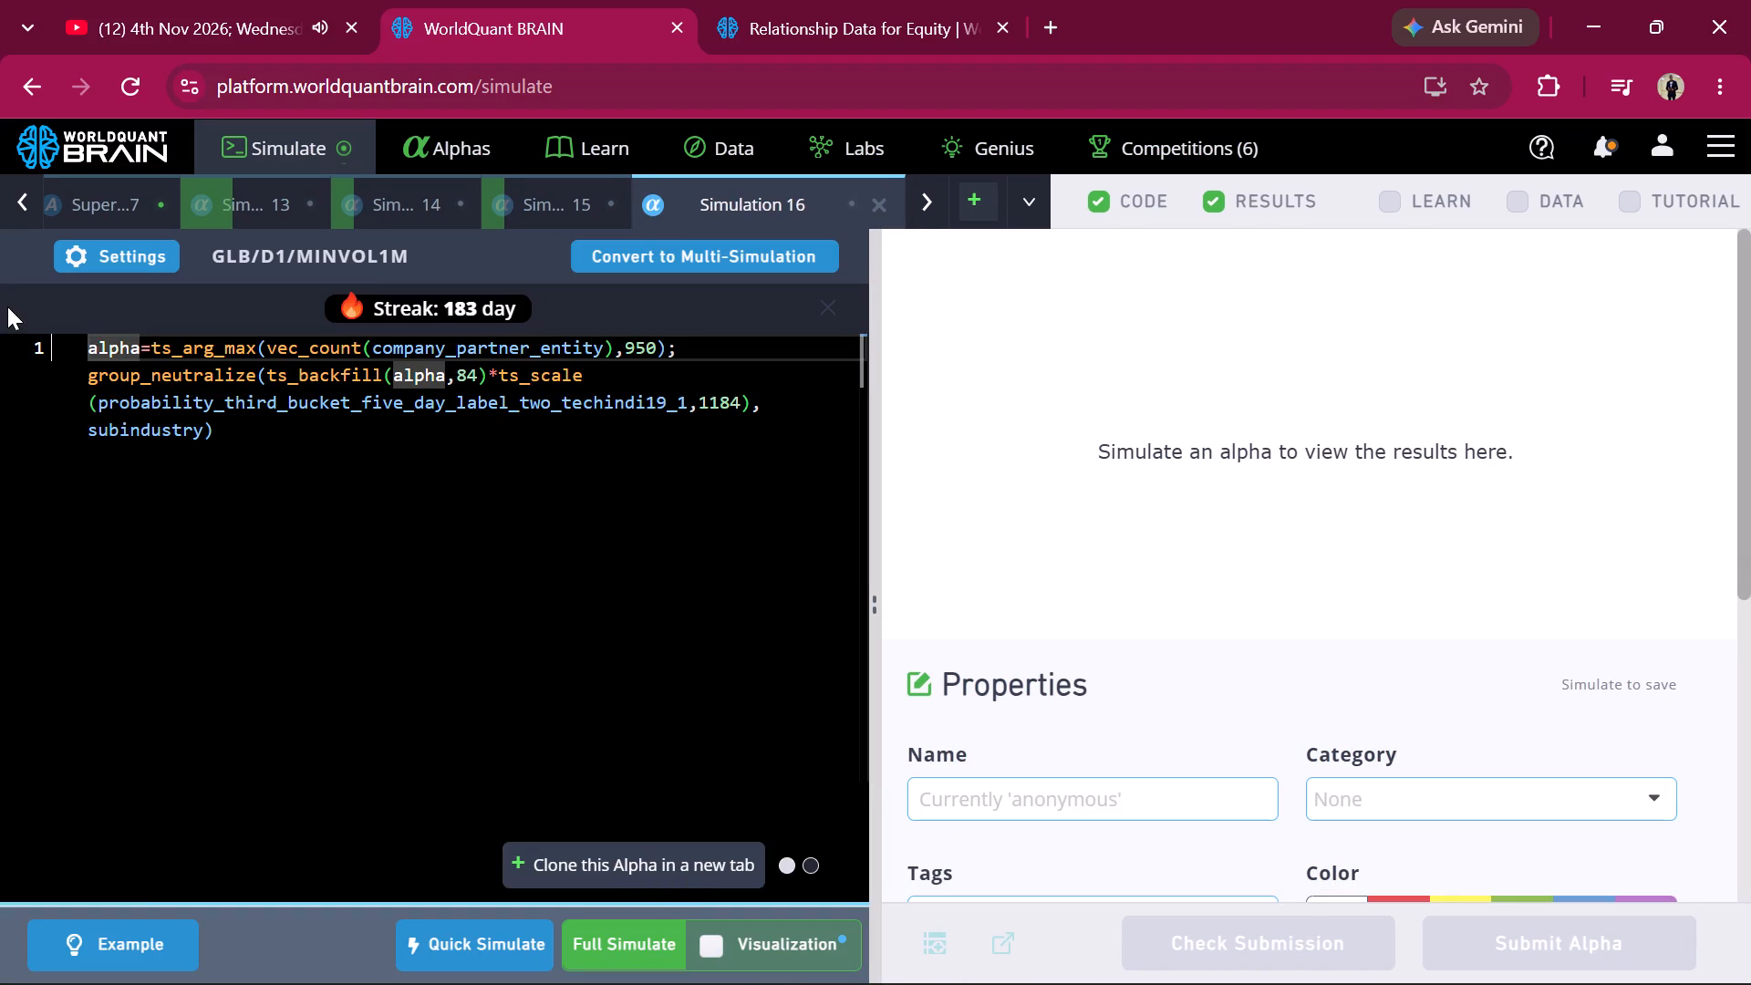
click(122, 260)
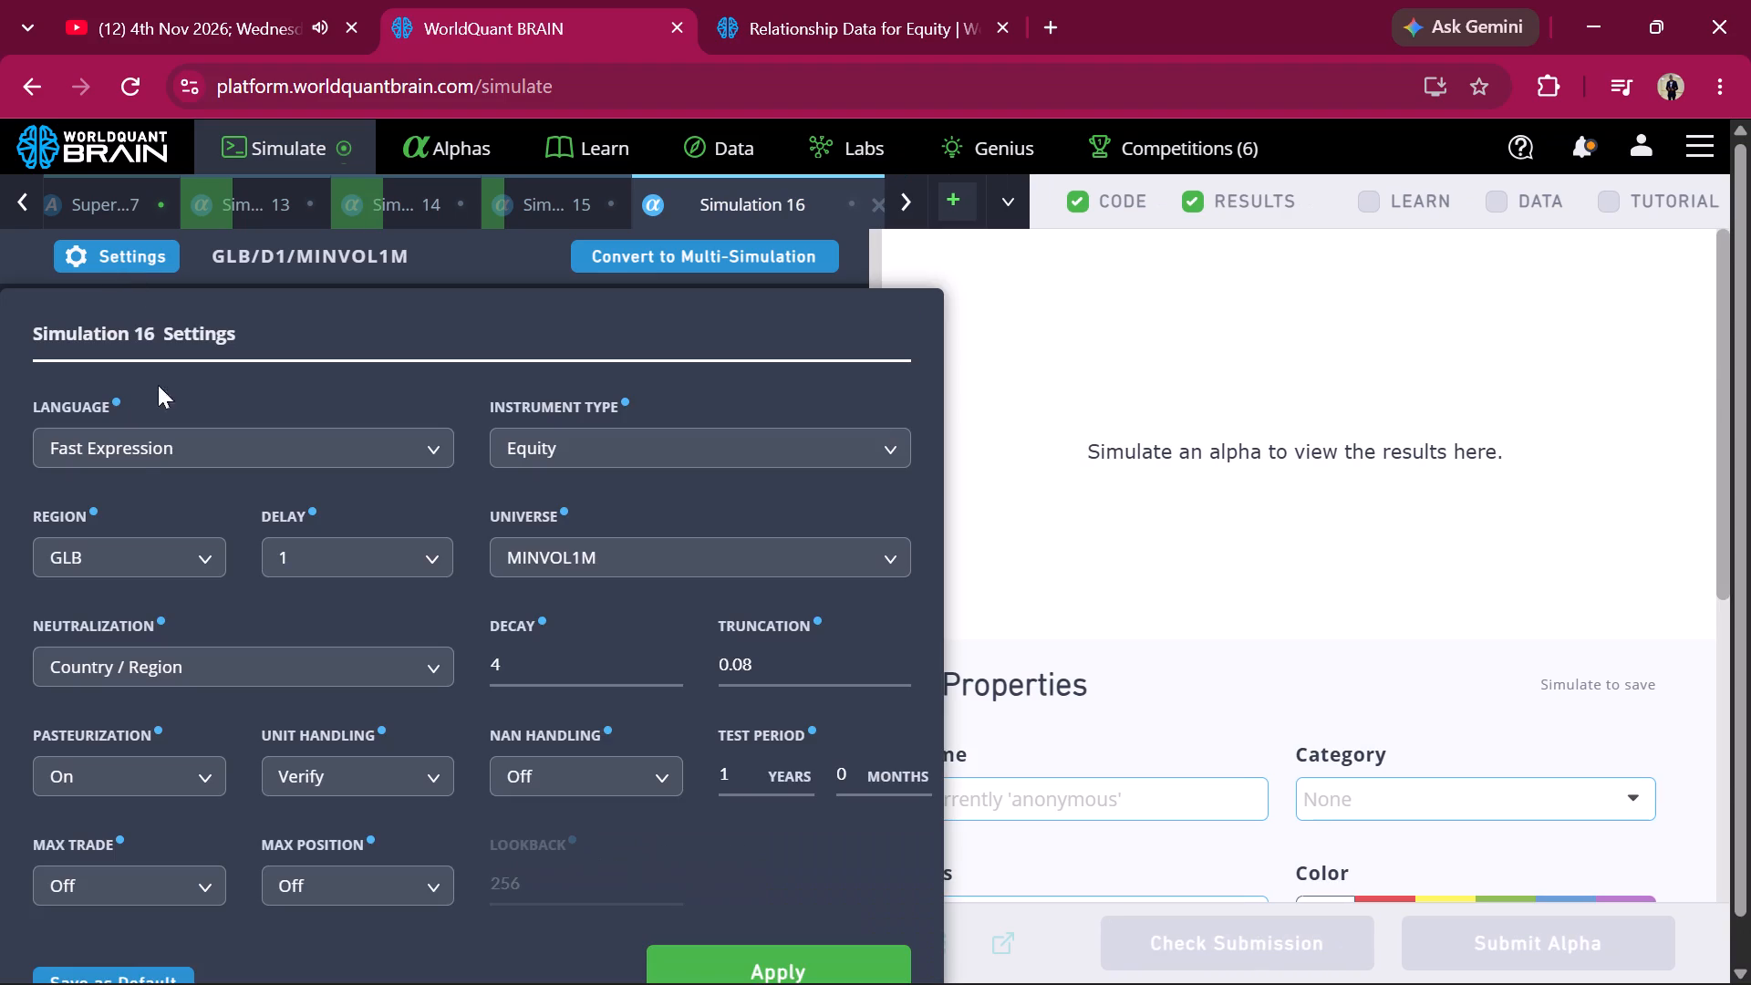
click(161, 667)
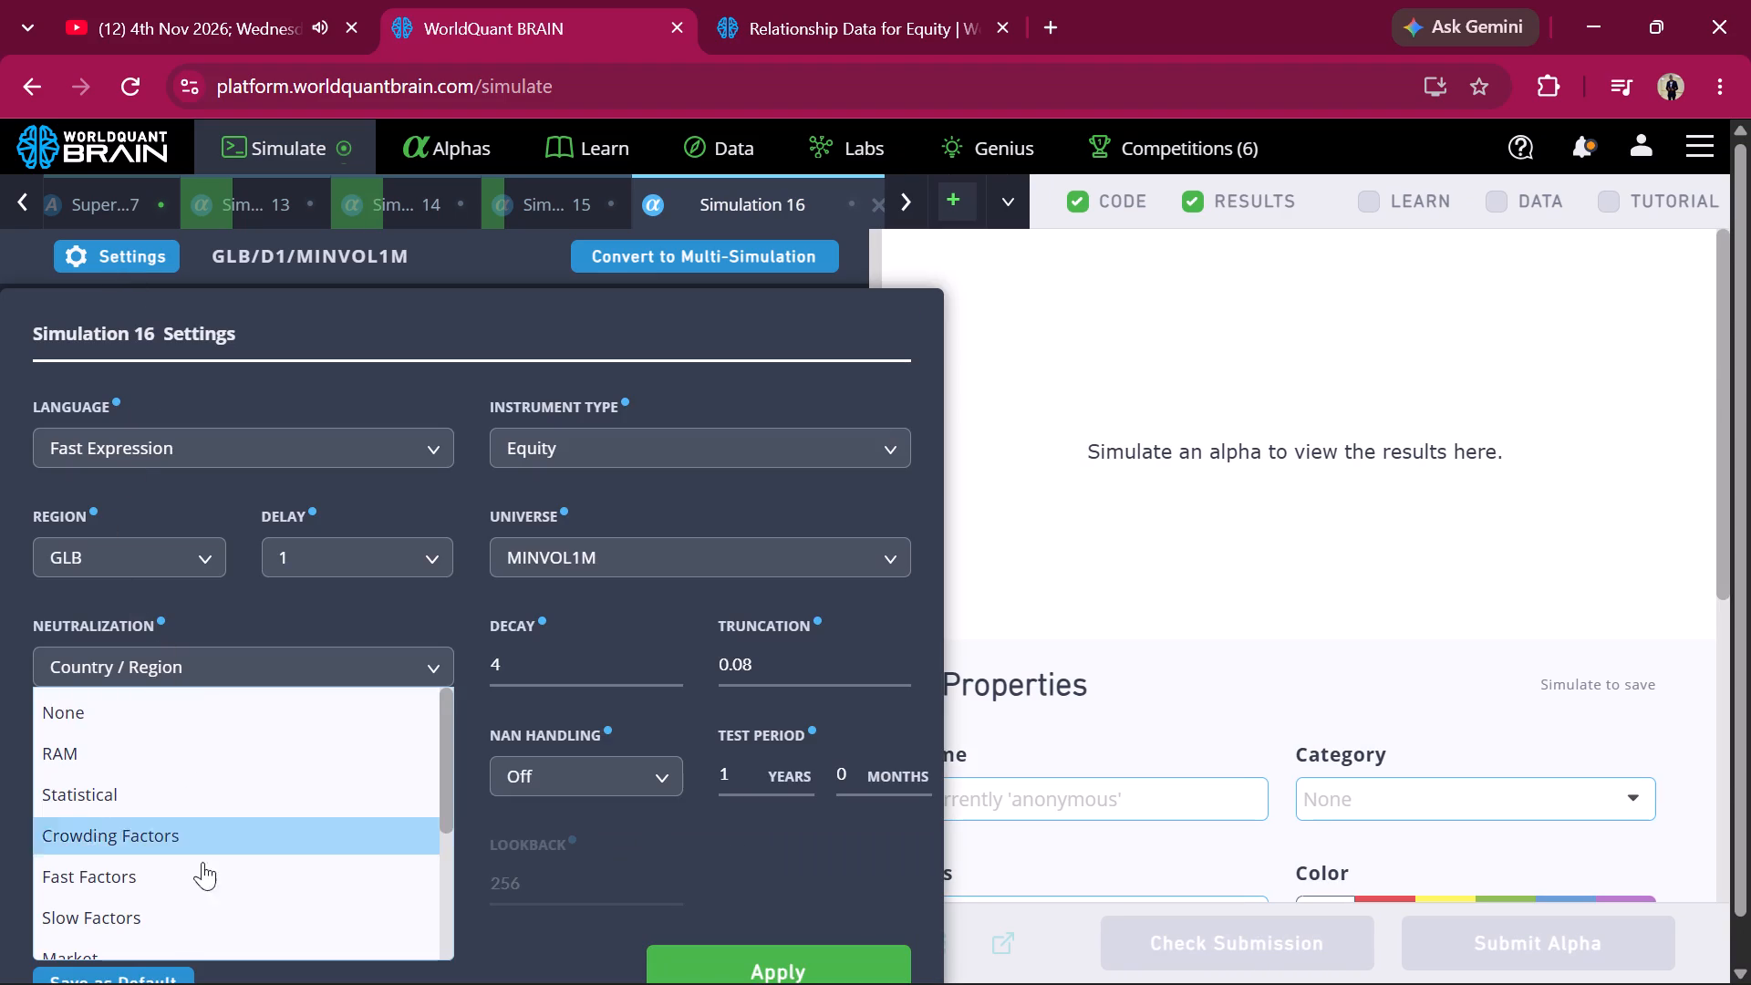
scroll(181, 928, down, 2)
click(181, 928)
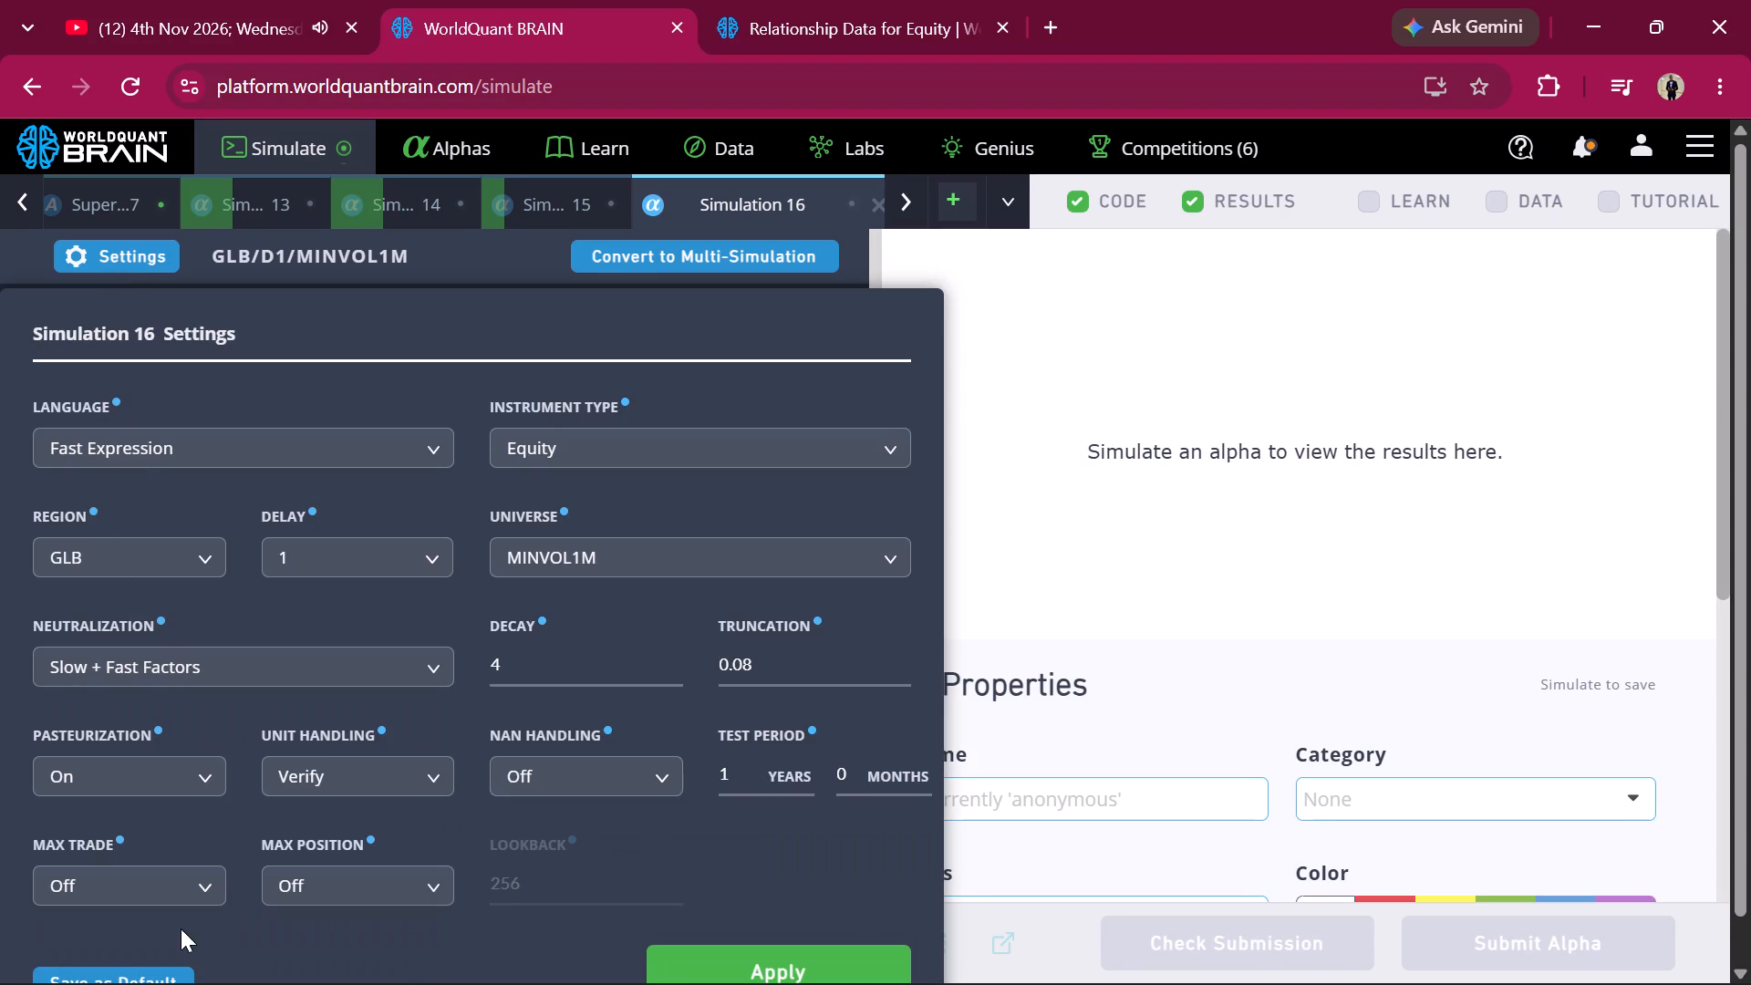
click(704, 959)
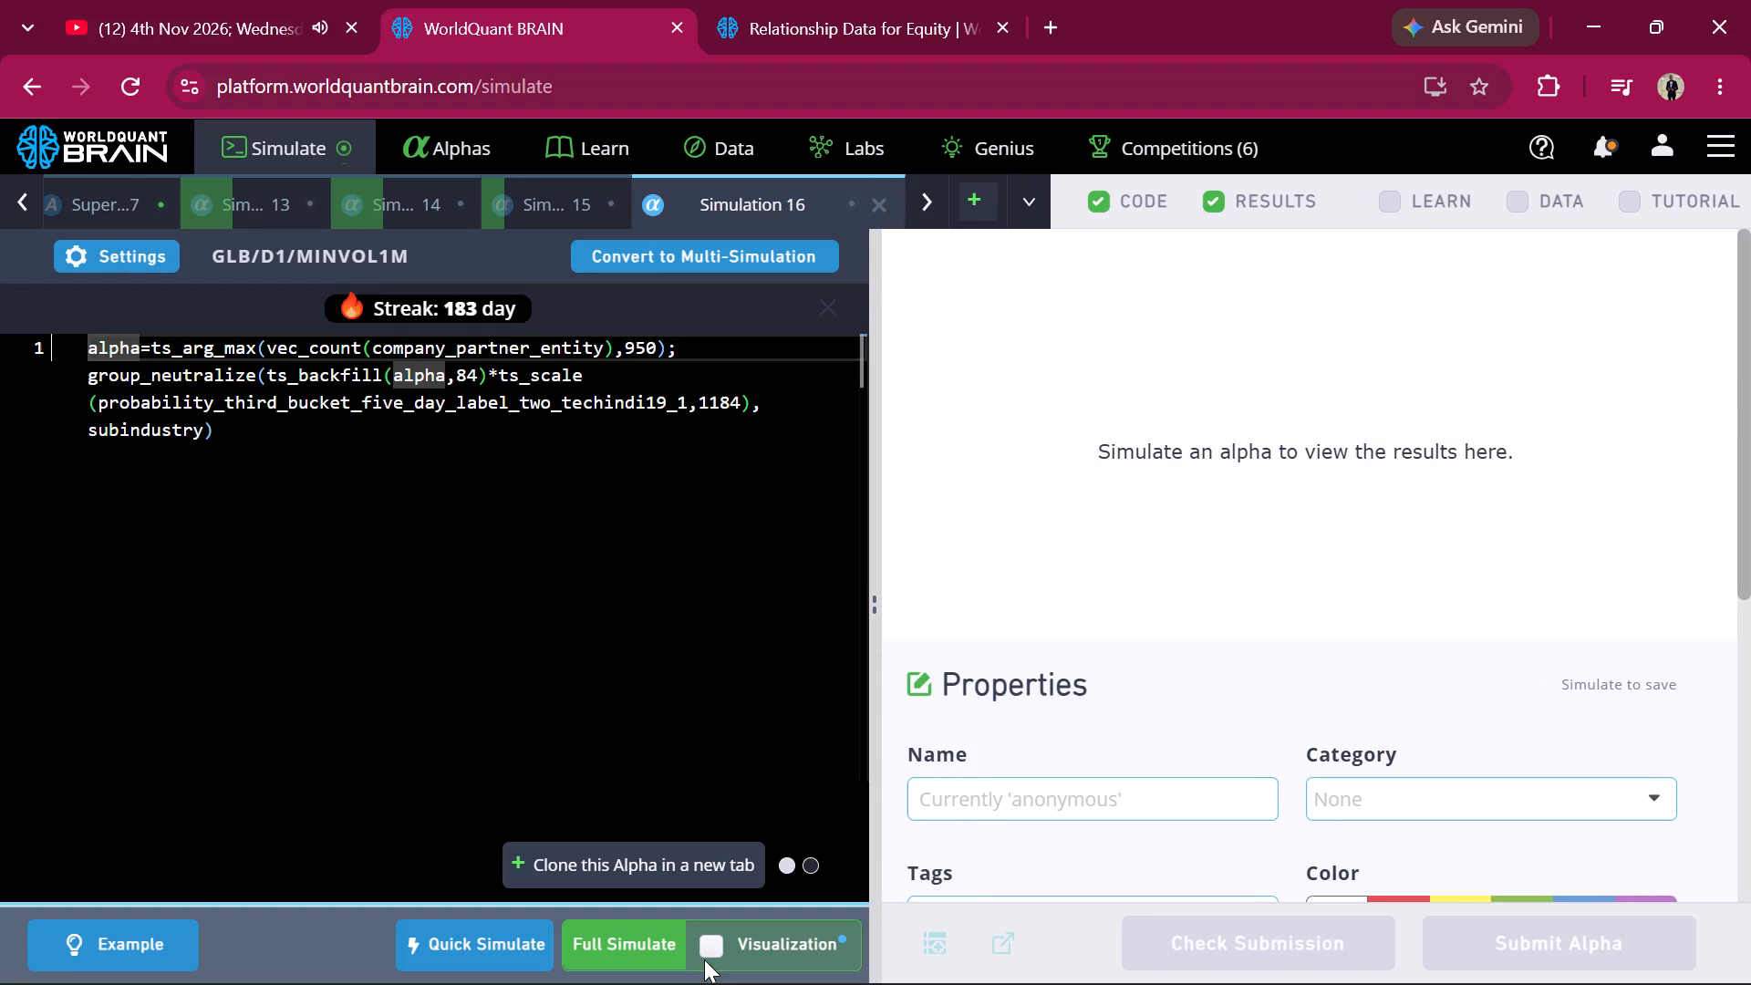
click(634, 933)
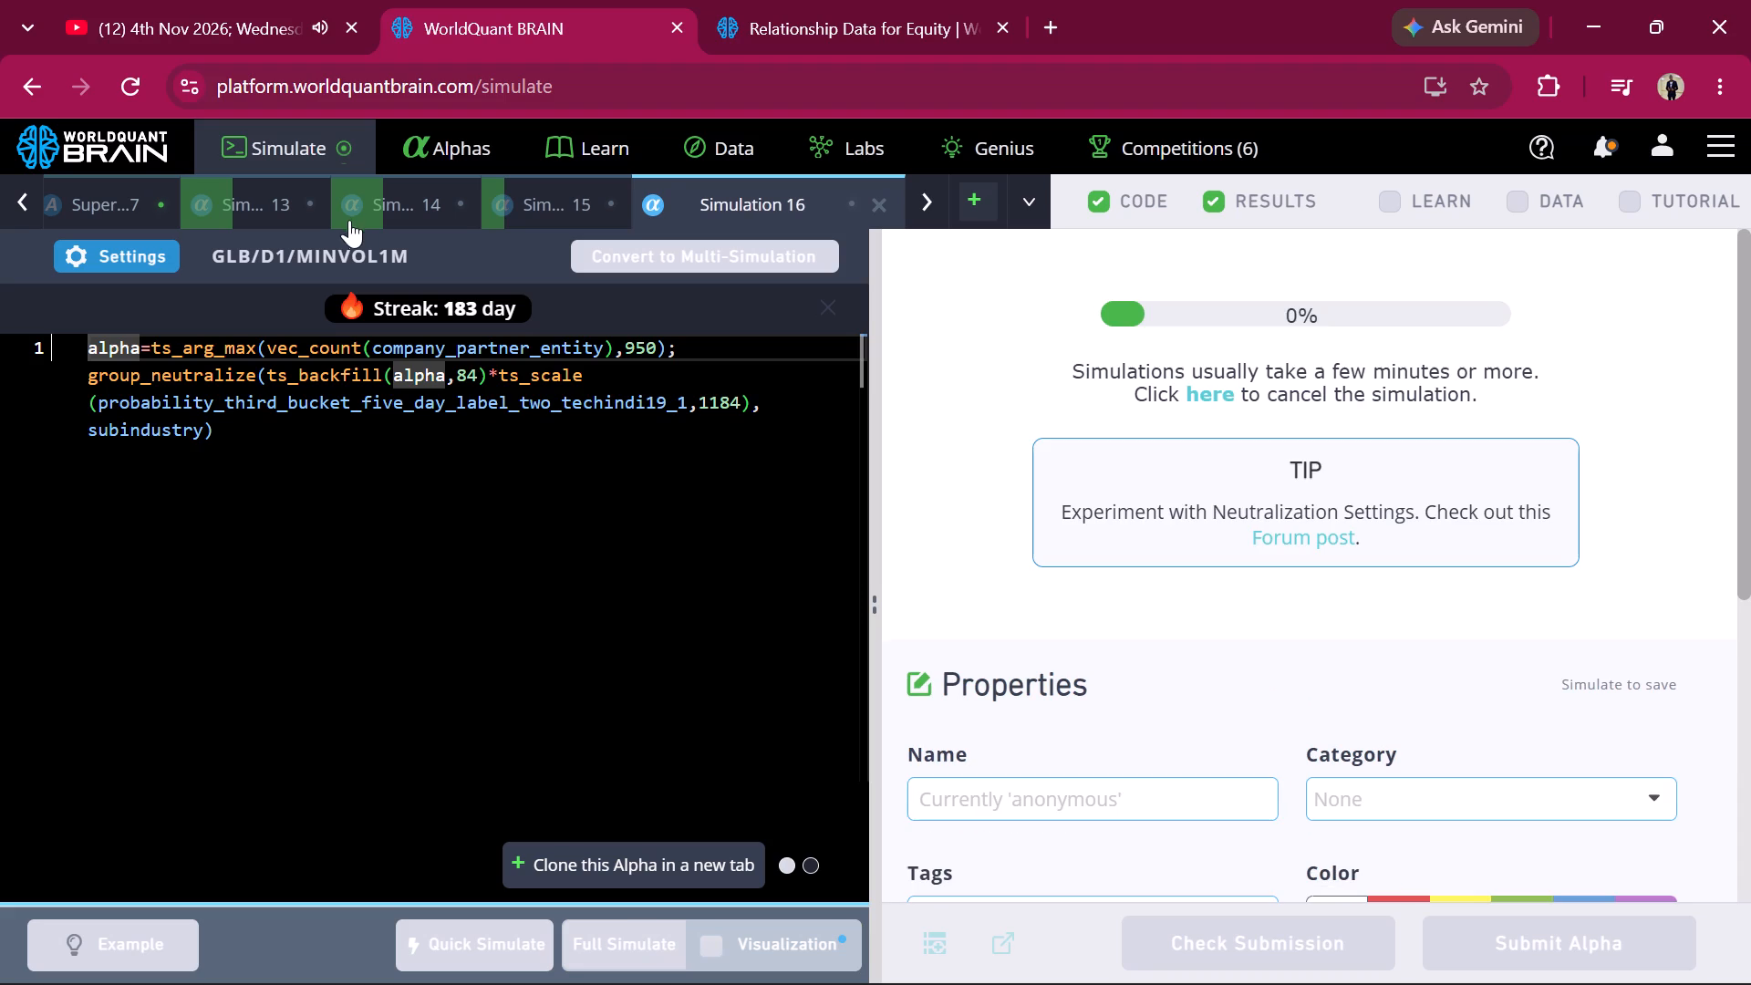
Review Super Simulation 7's PnL chart, IS Summary for the IS period, investability constrained aggregates and IS testing status.
scroll(354, 217, right, 3)
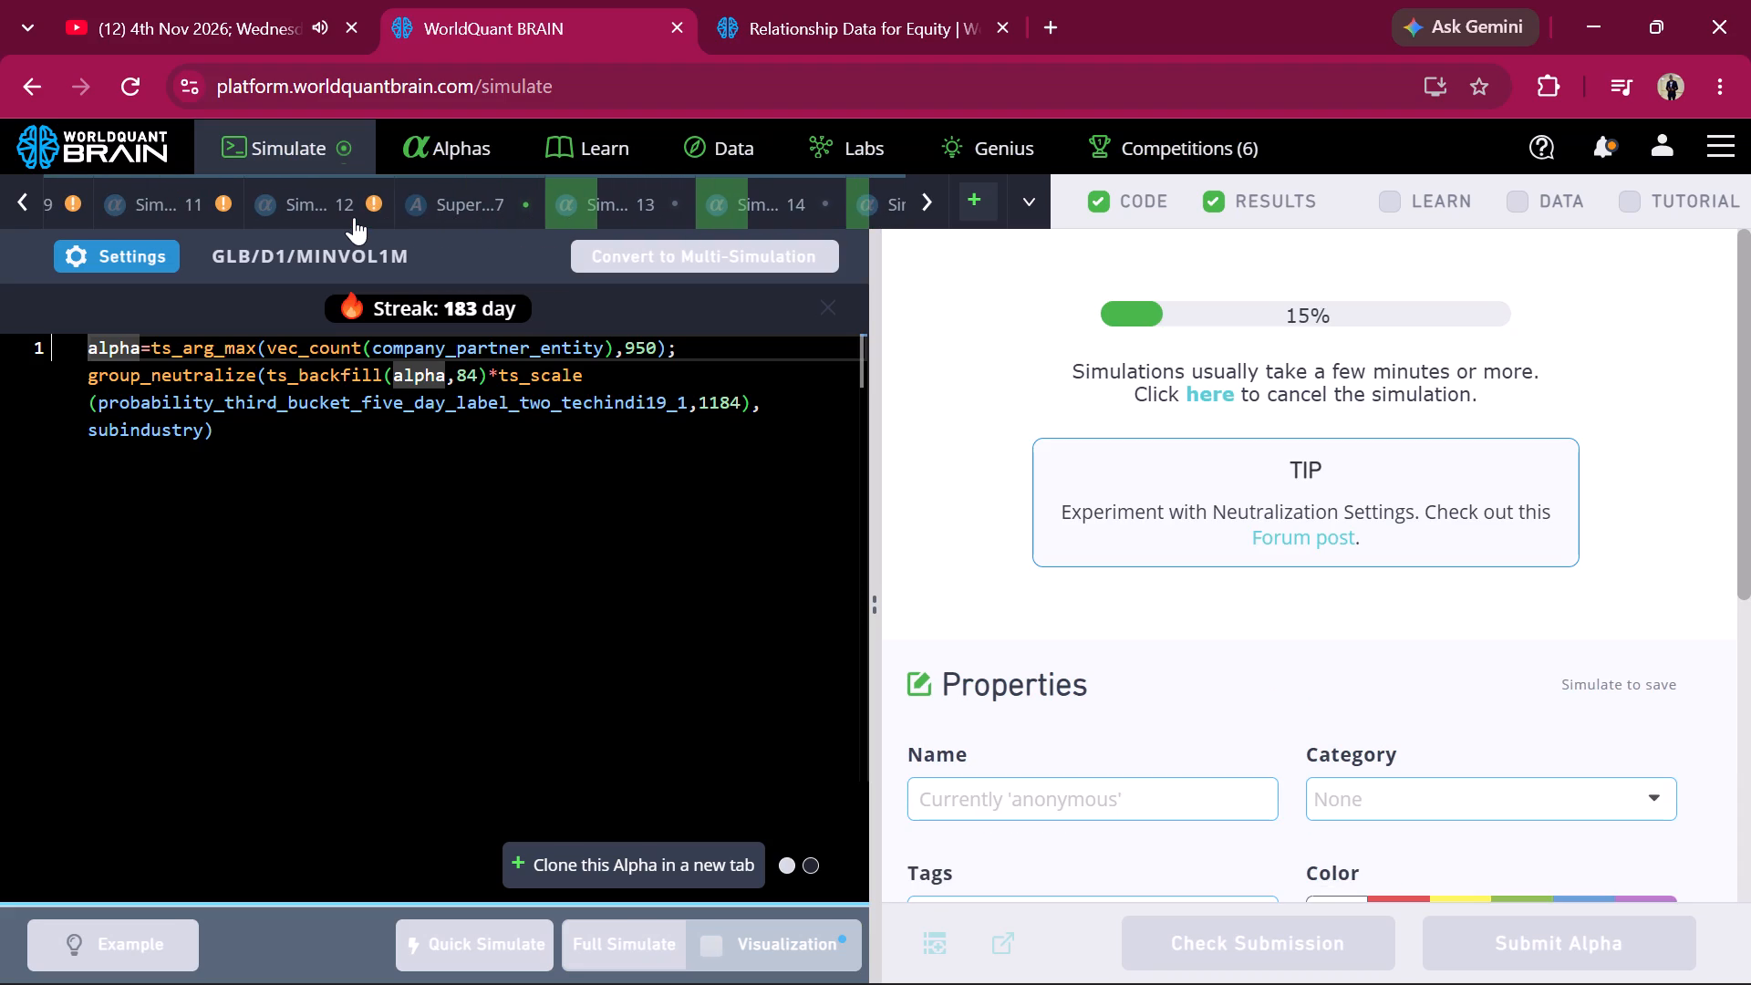
click(467, 202)
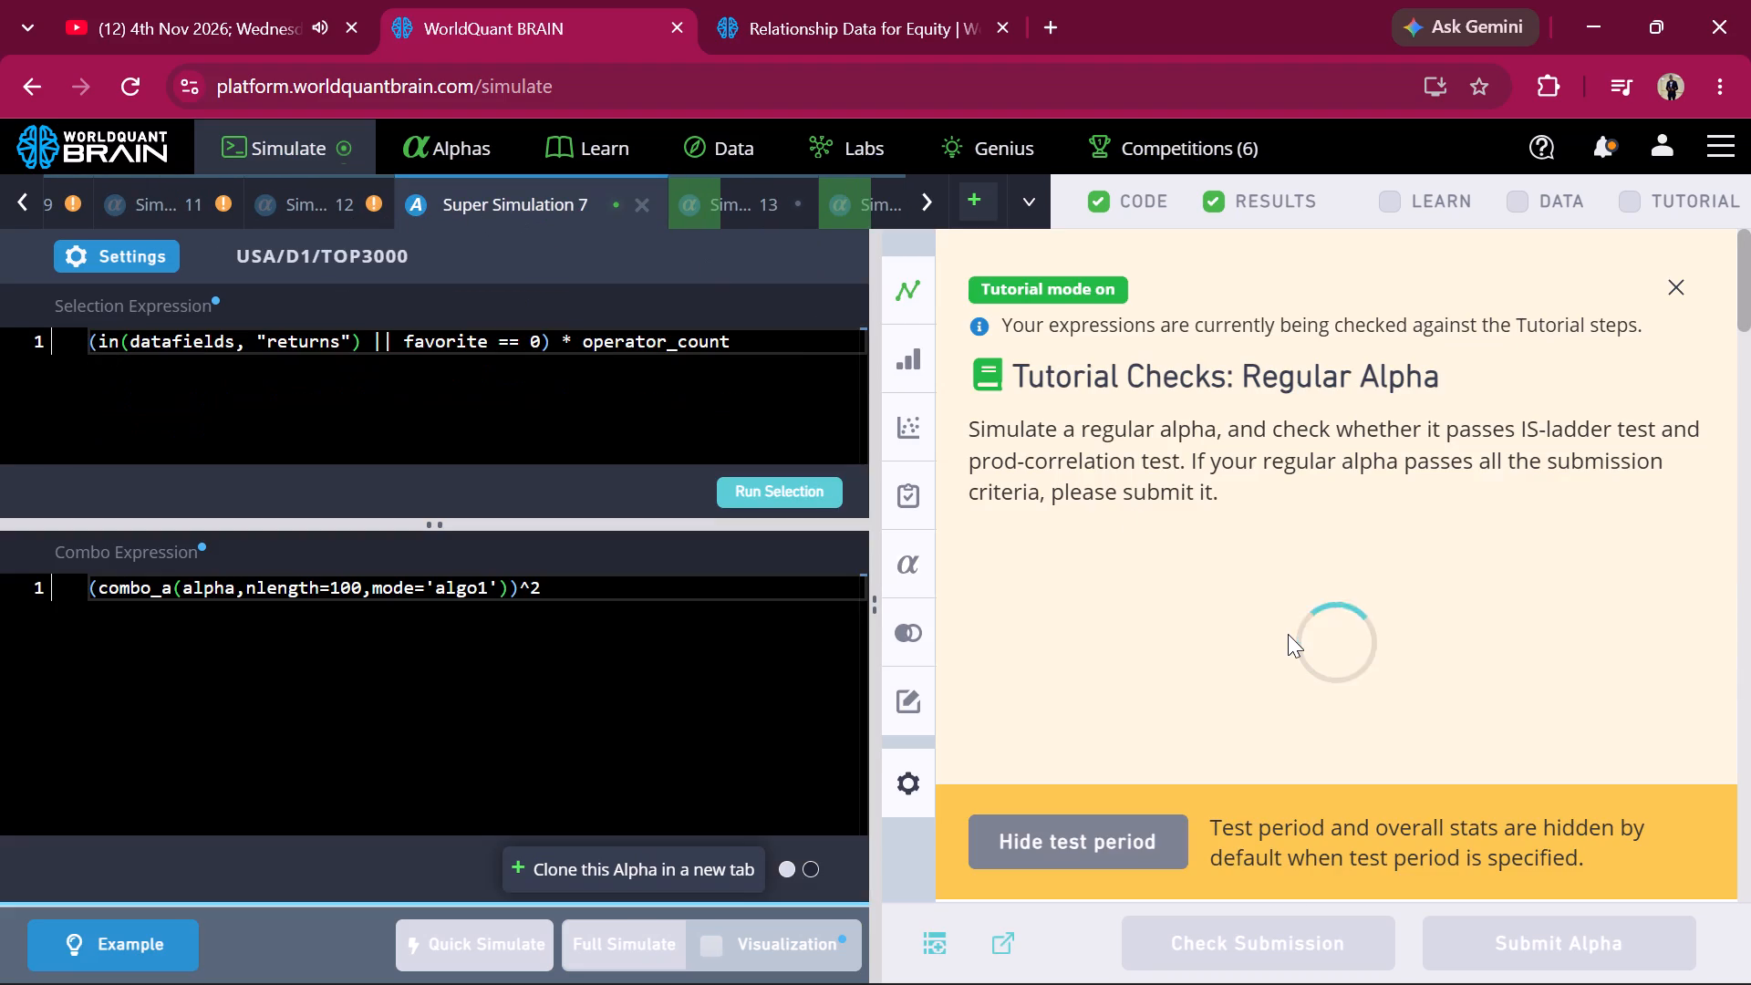
scroll(1288, 634, down, 6)
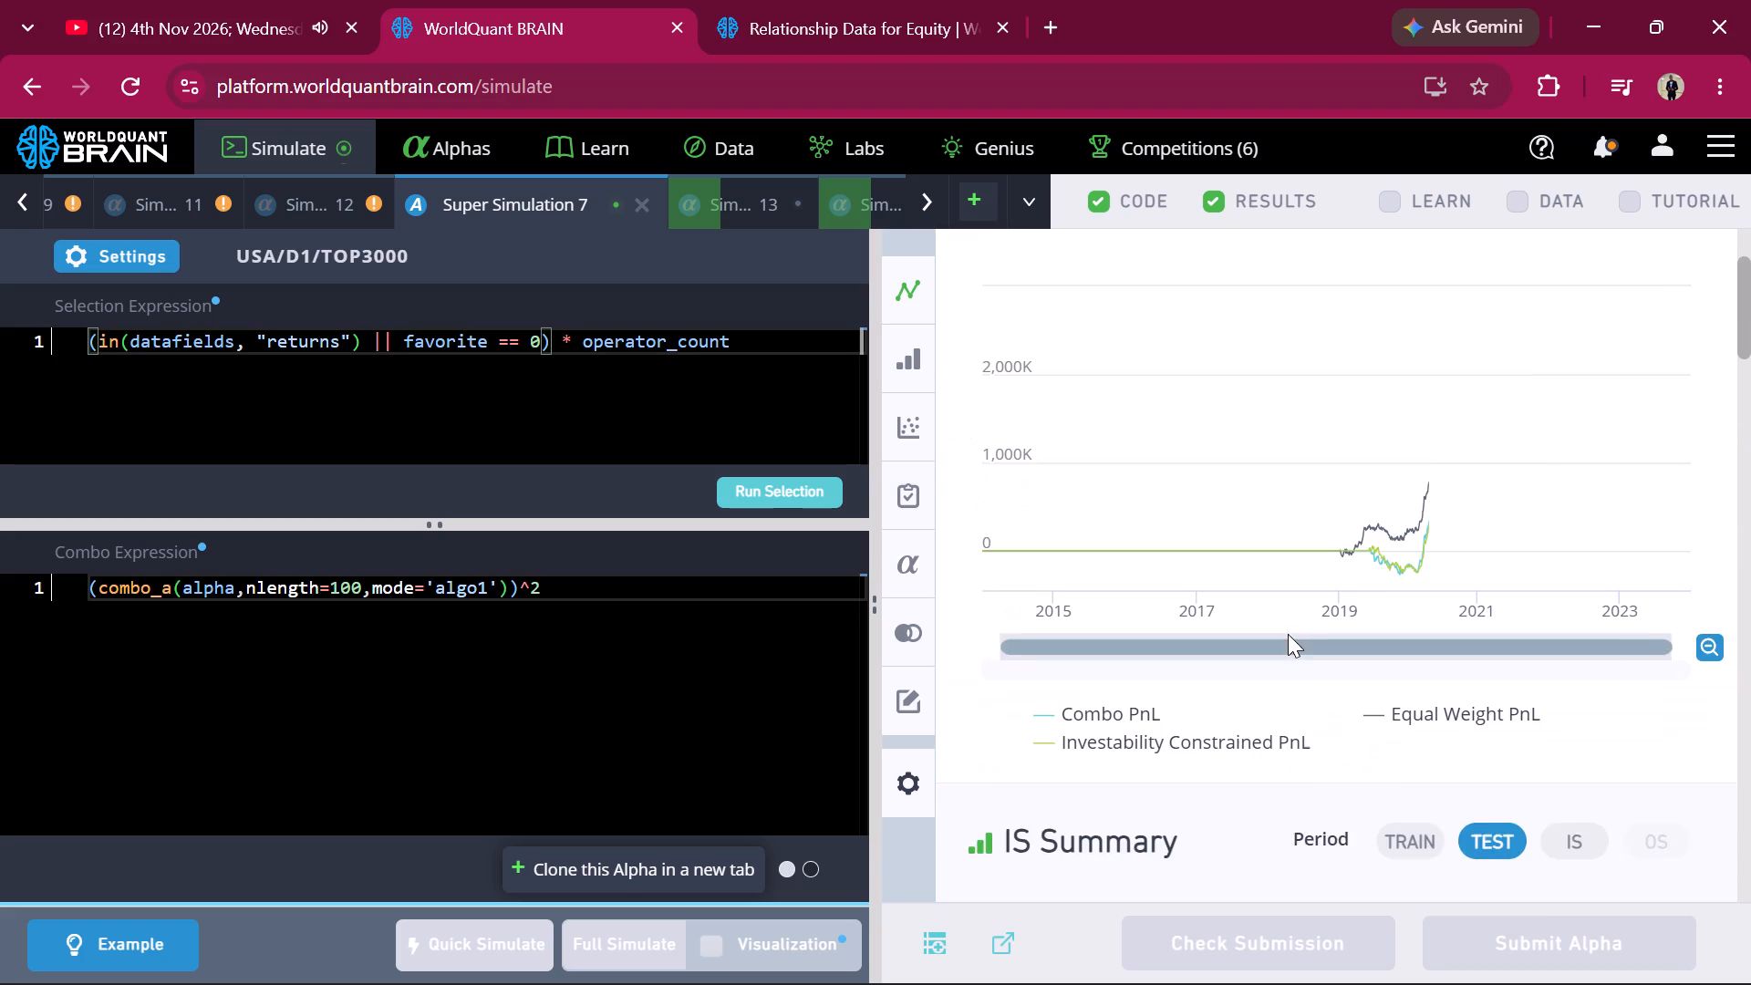
scroll(1288, 634, down, 1)
click(1584, 654)
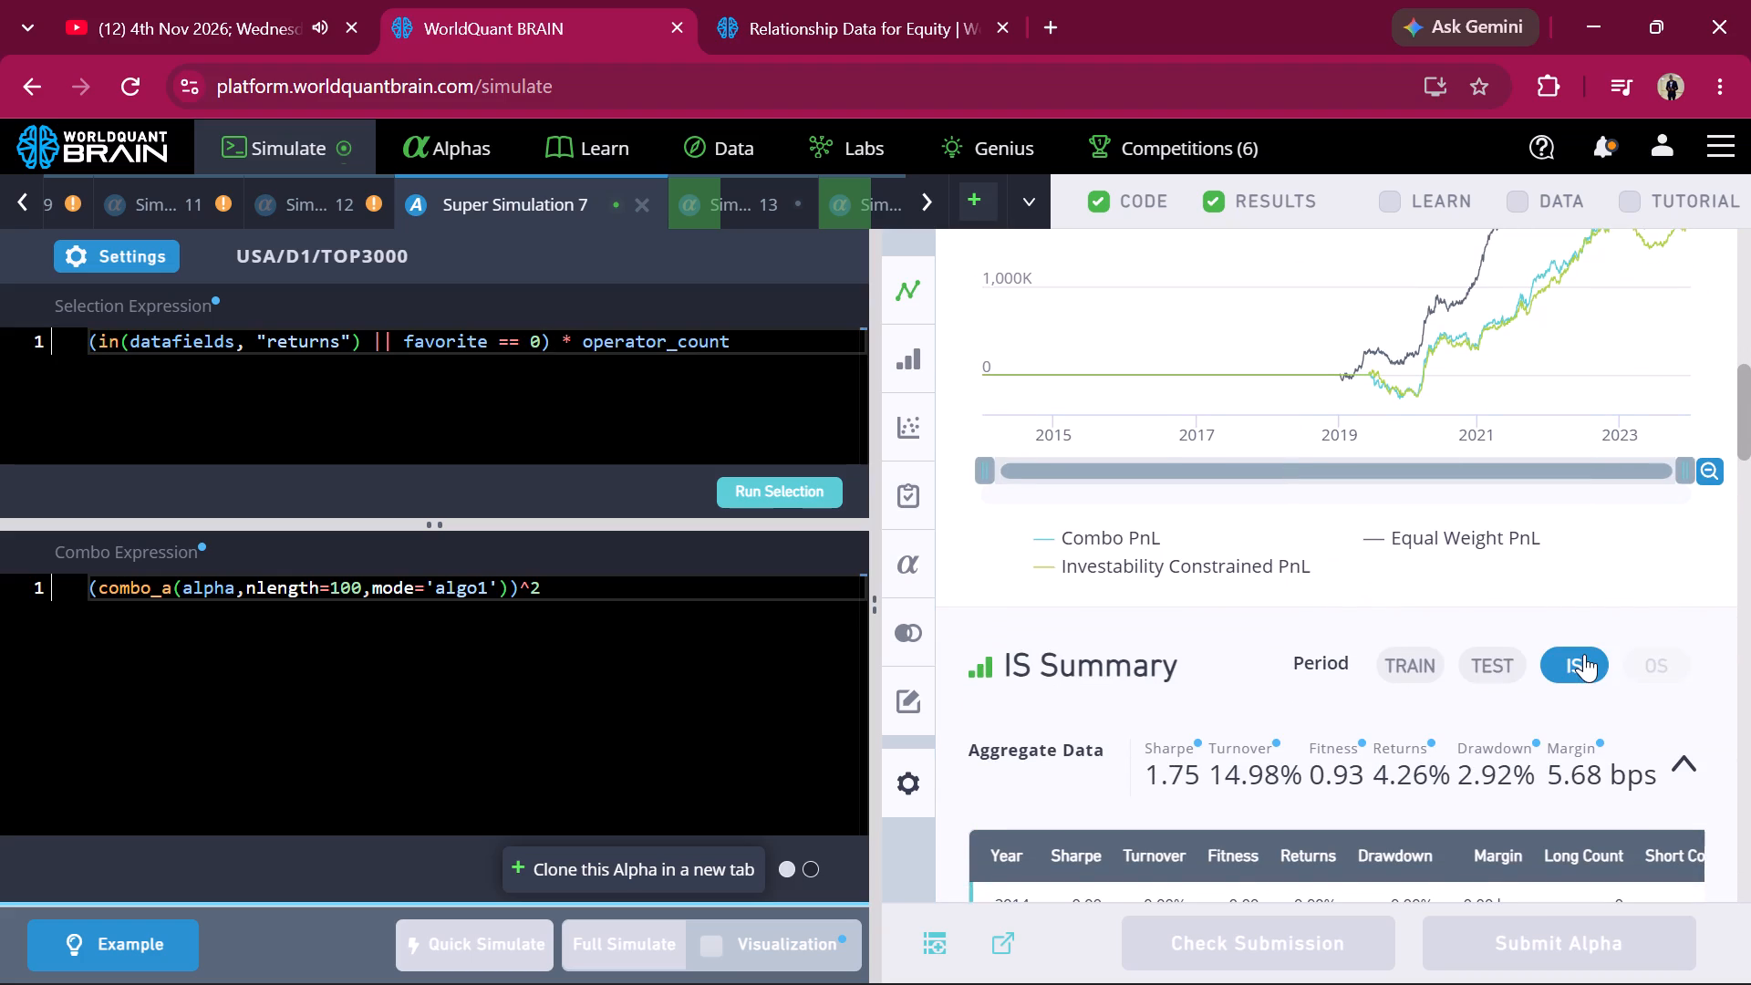
scroll(1584, 654, down, 7)
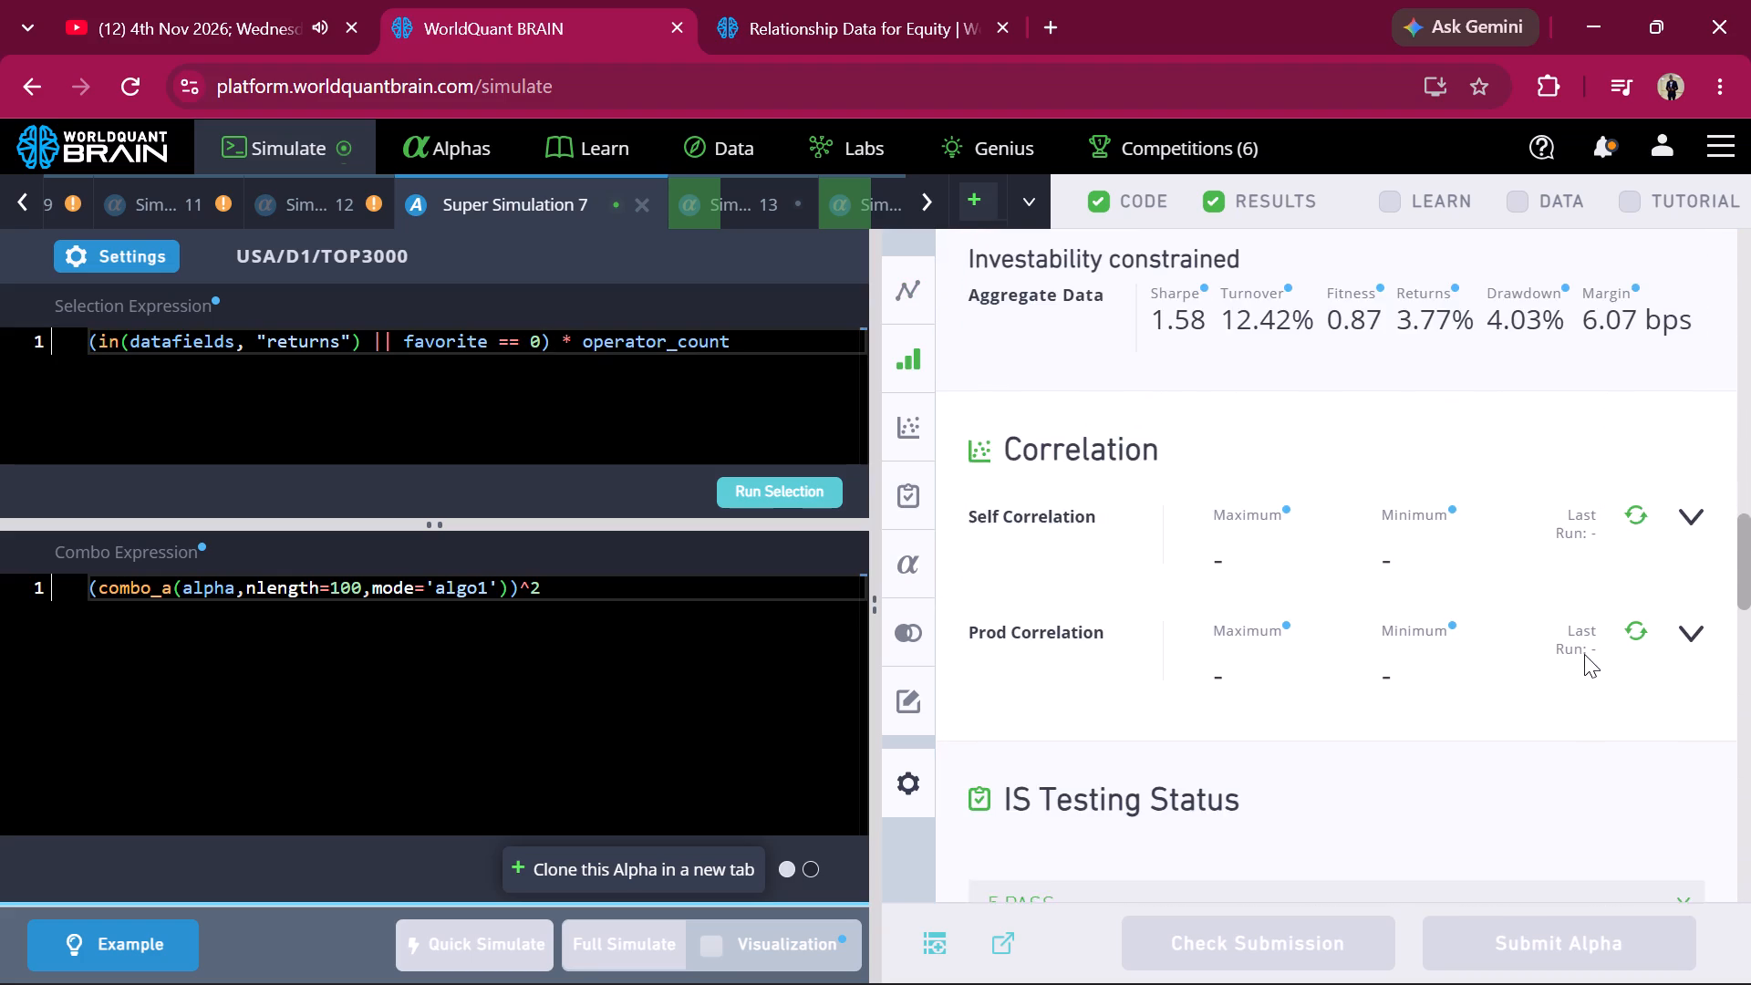
scroll(1584, 654, down, 3)
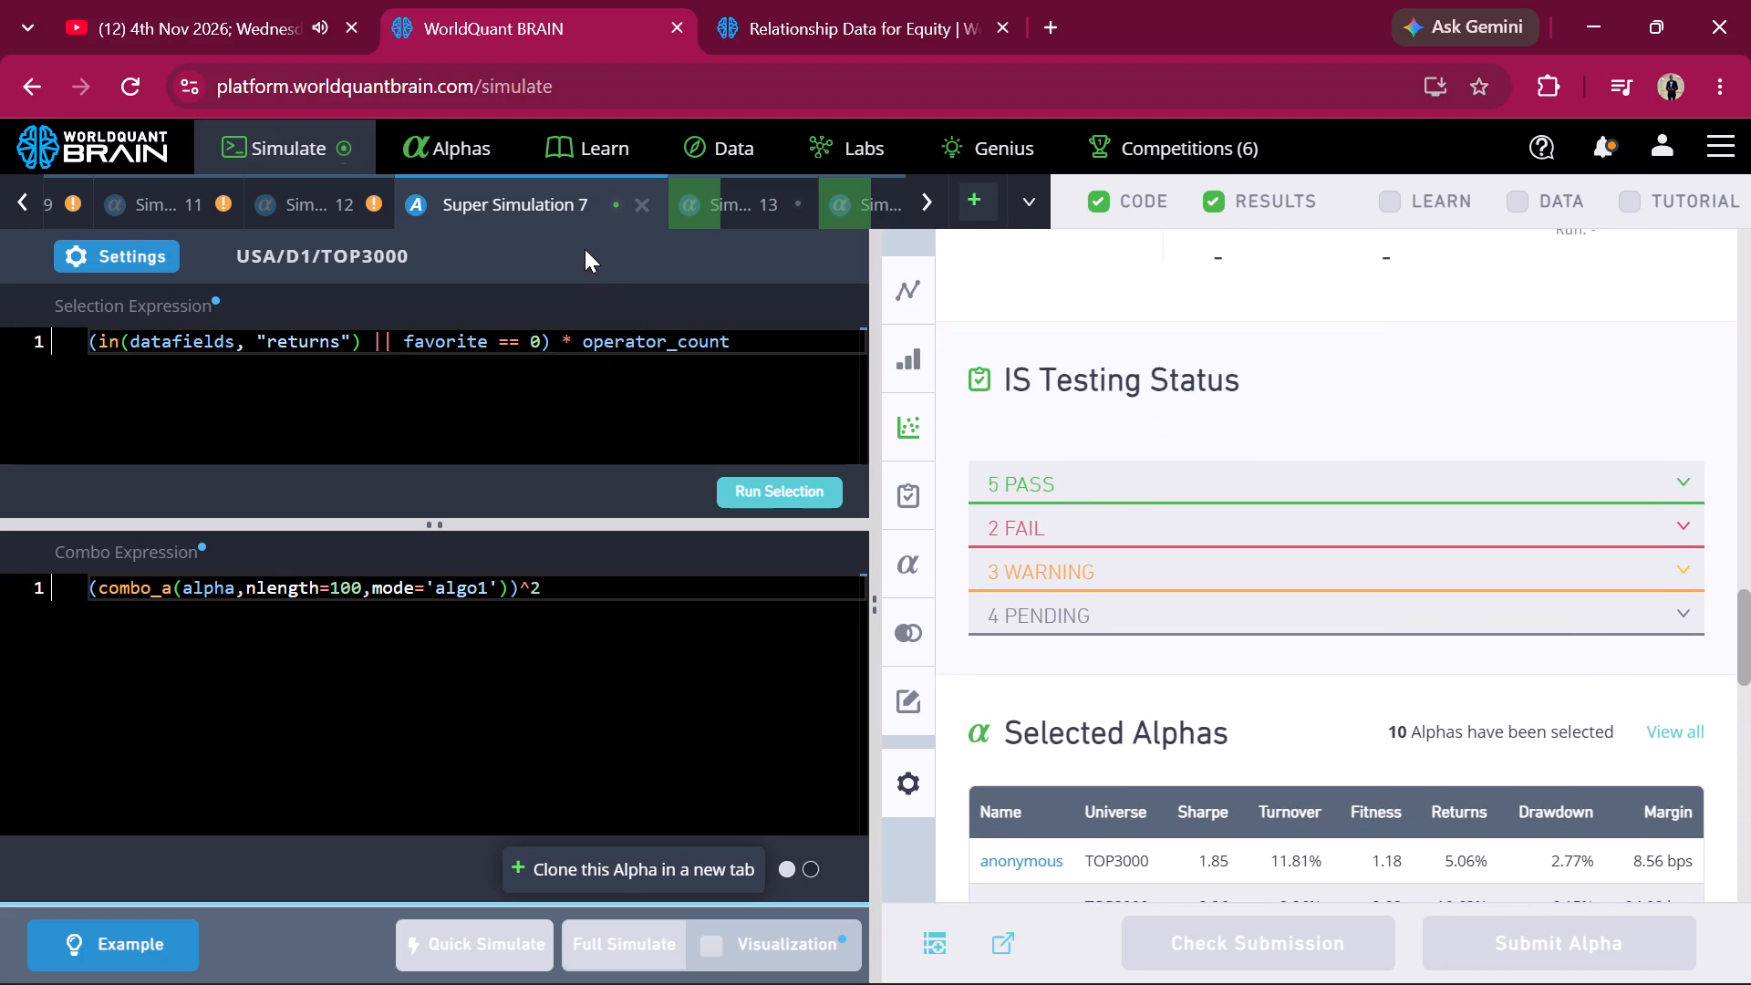
Reveal Super Simulation 5's test period and run its Prod Correlation and Self Correlation checks.
scroll(432, 206, right, 4)
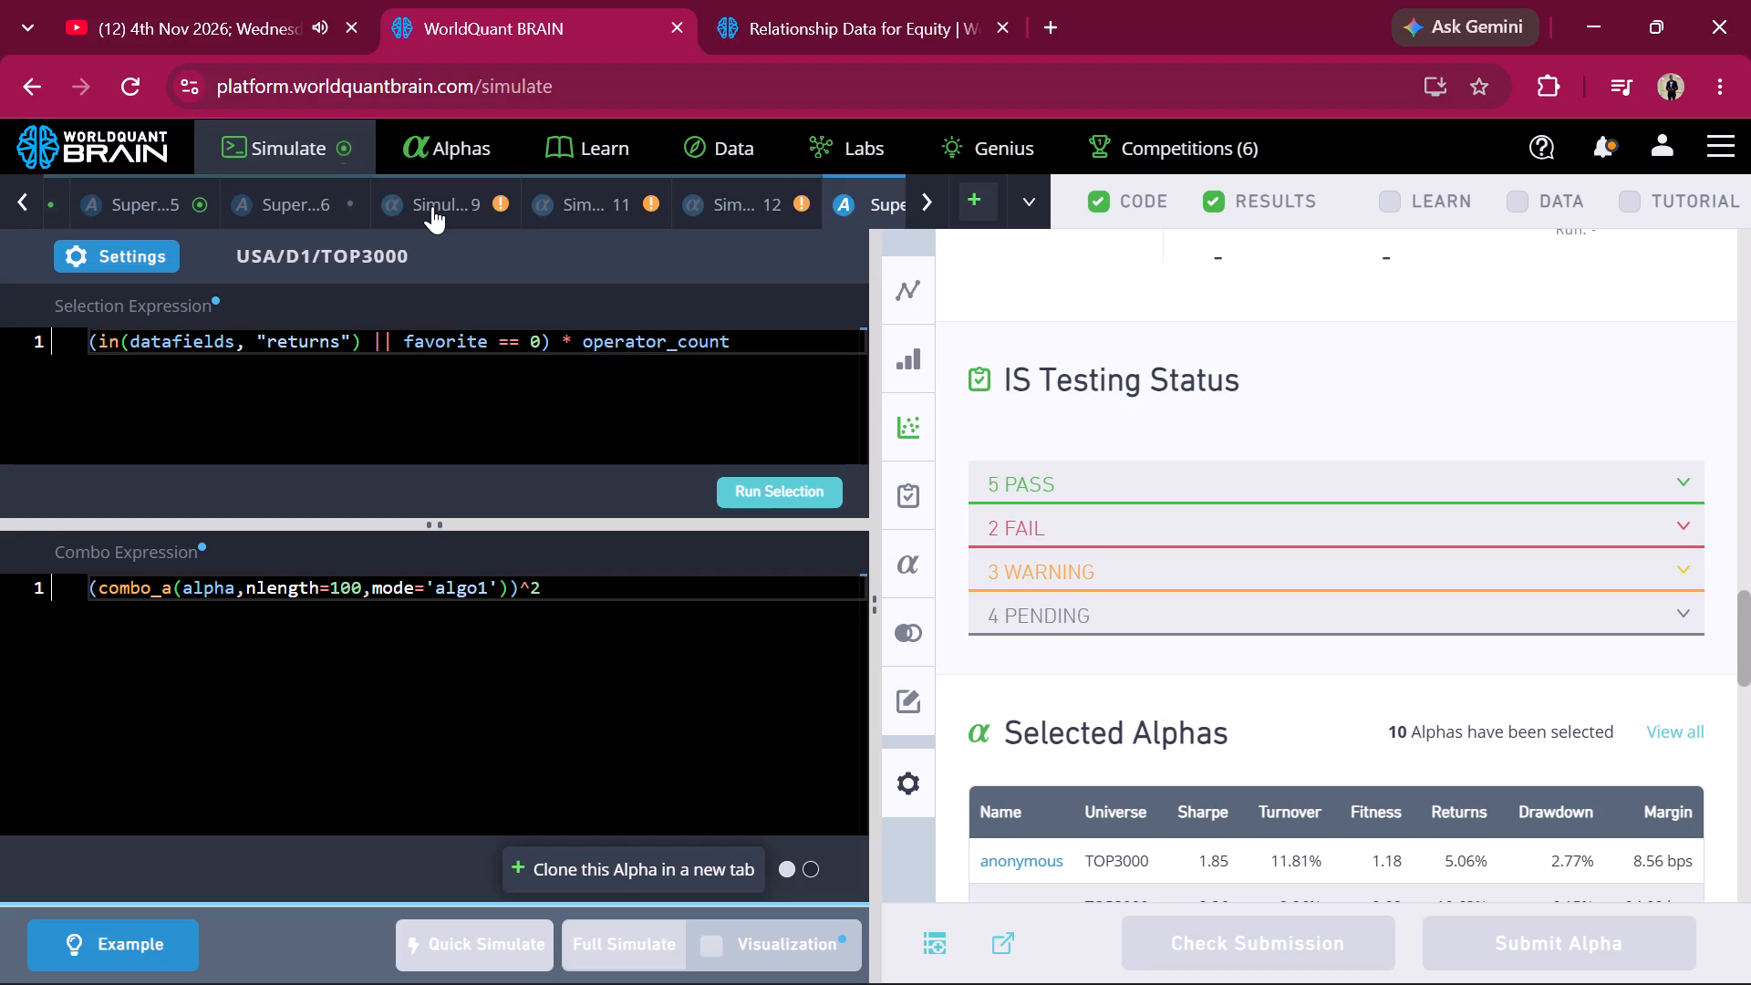
scroll(432, 206, right, 2)
click(385, 202)
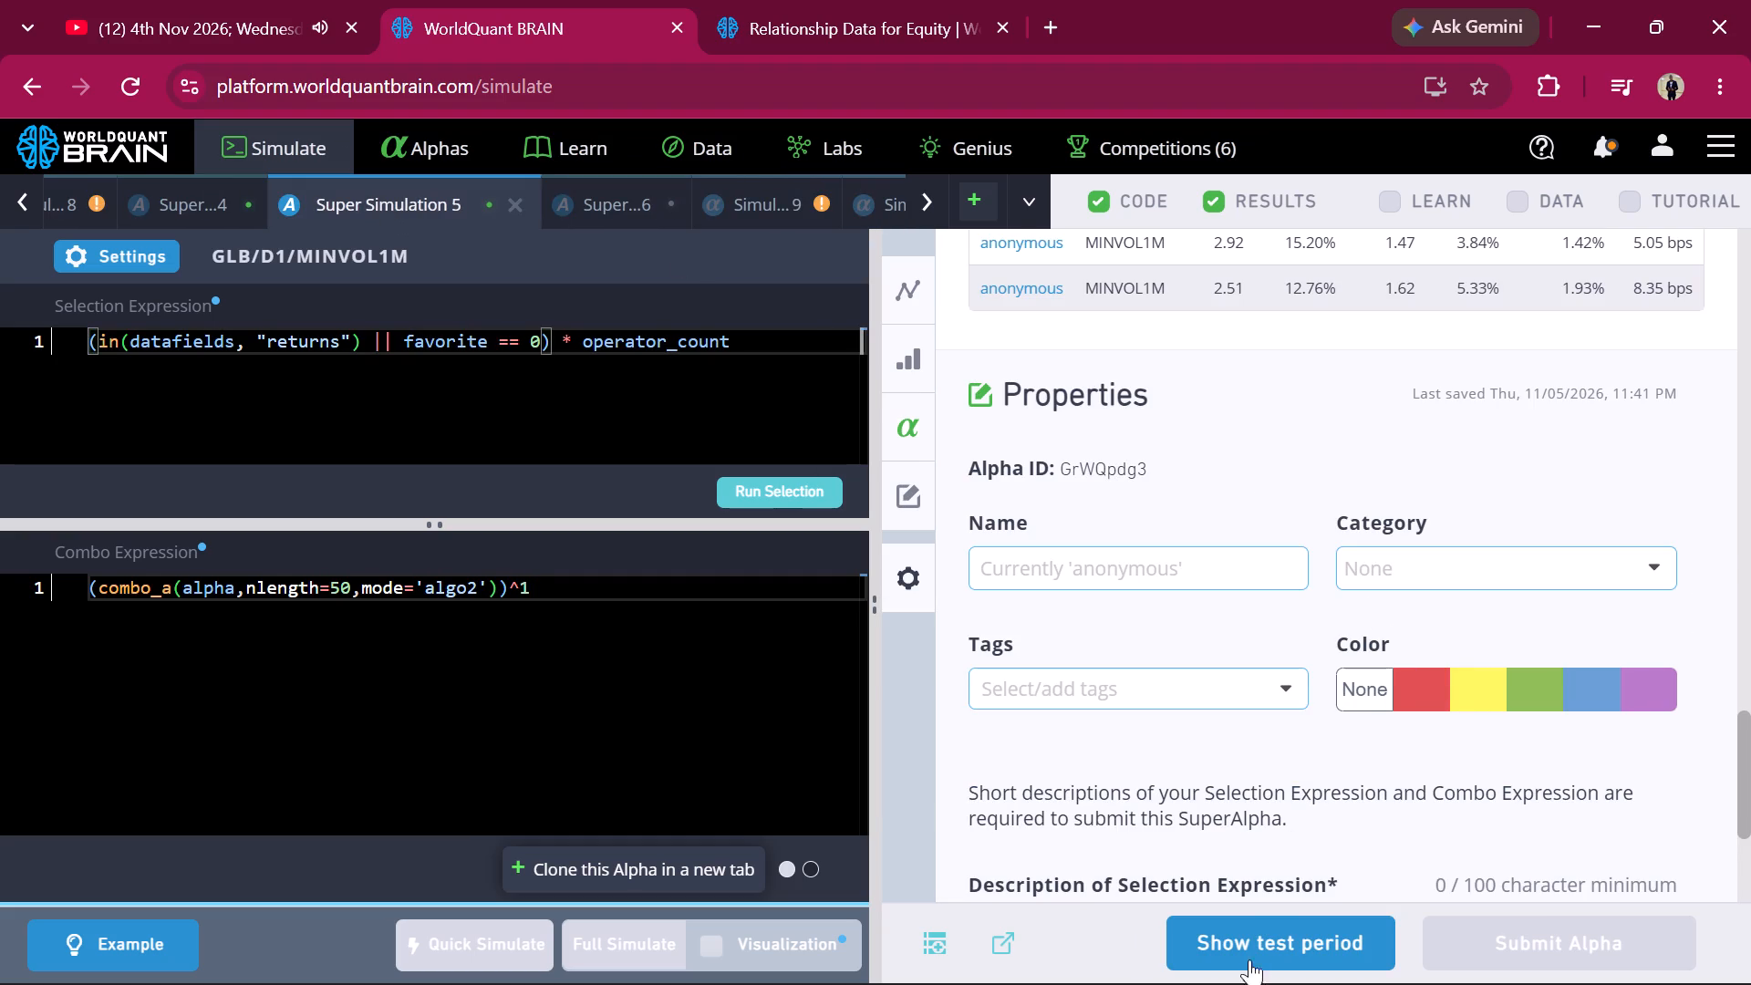
click(1249, 949)
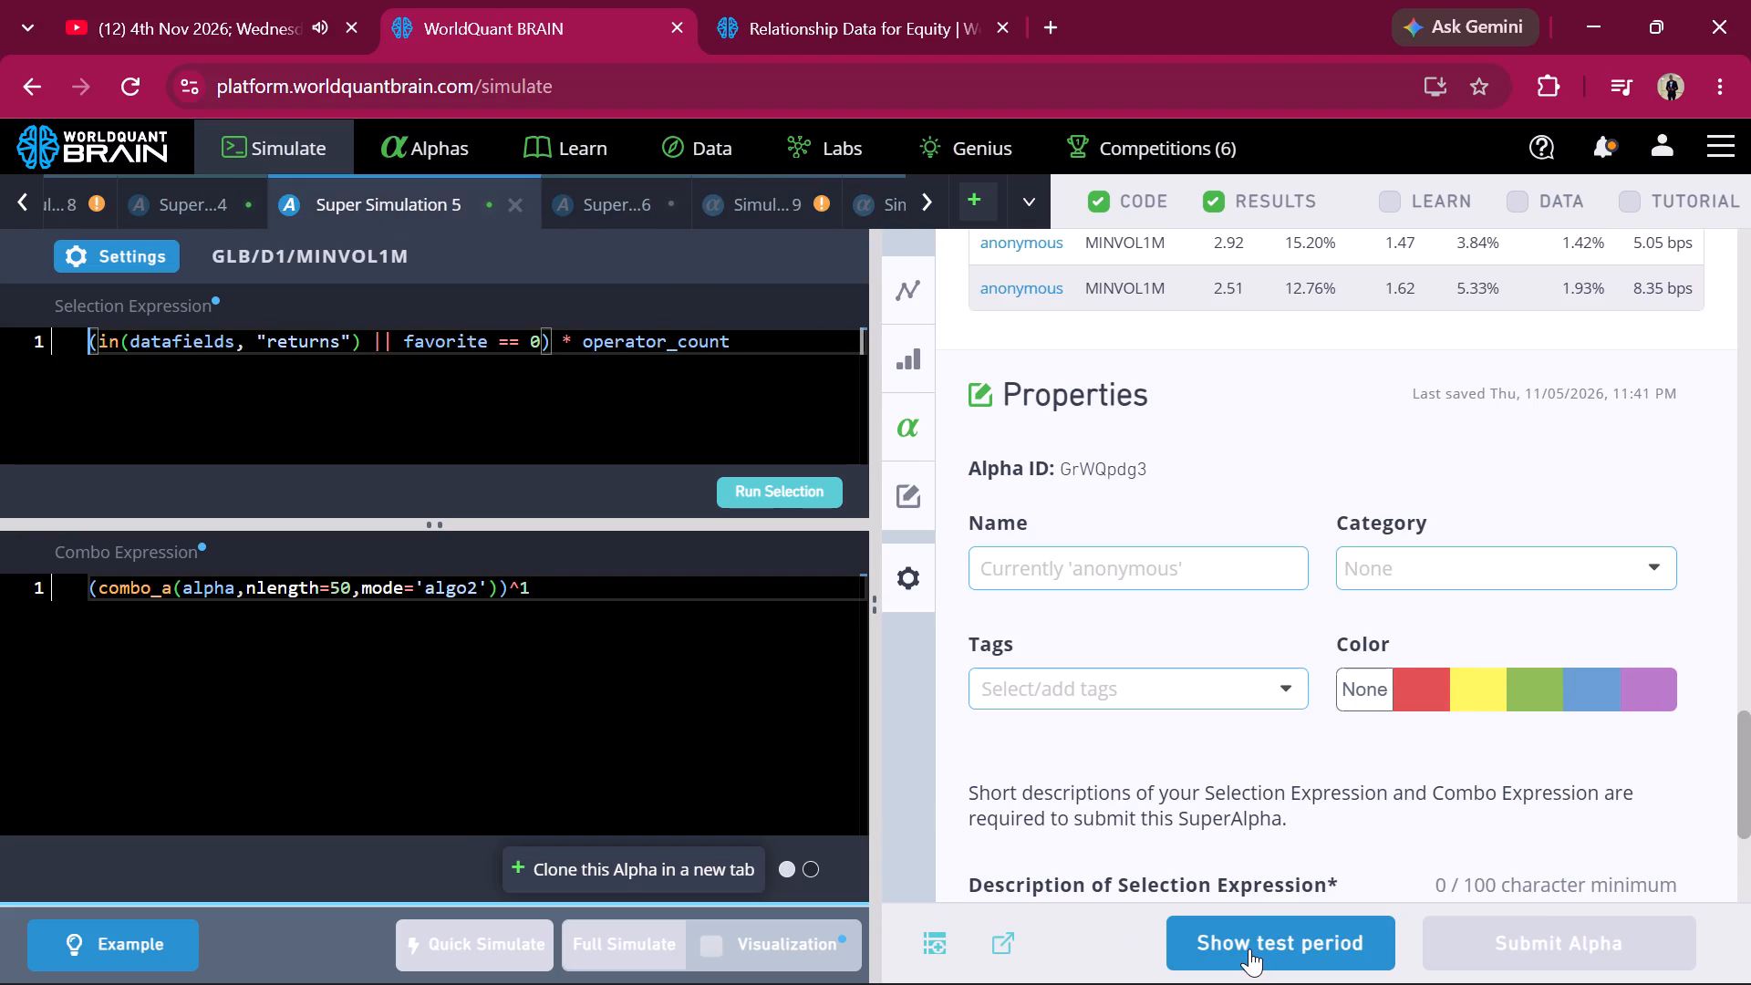
click(1249, 949)
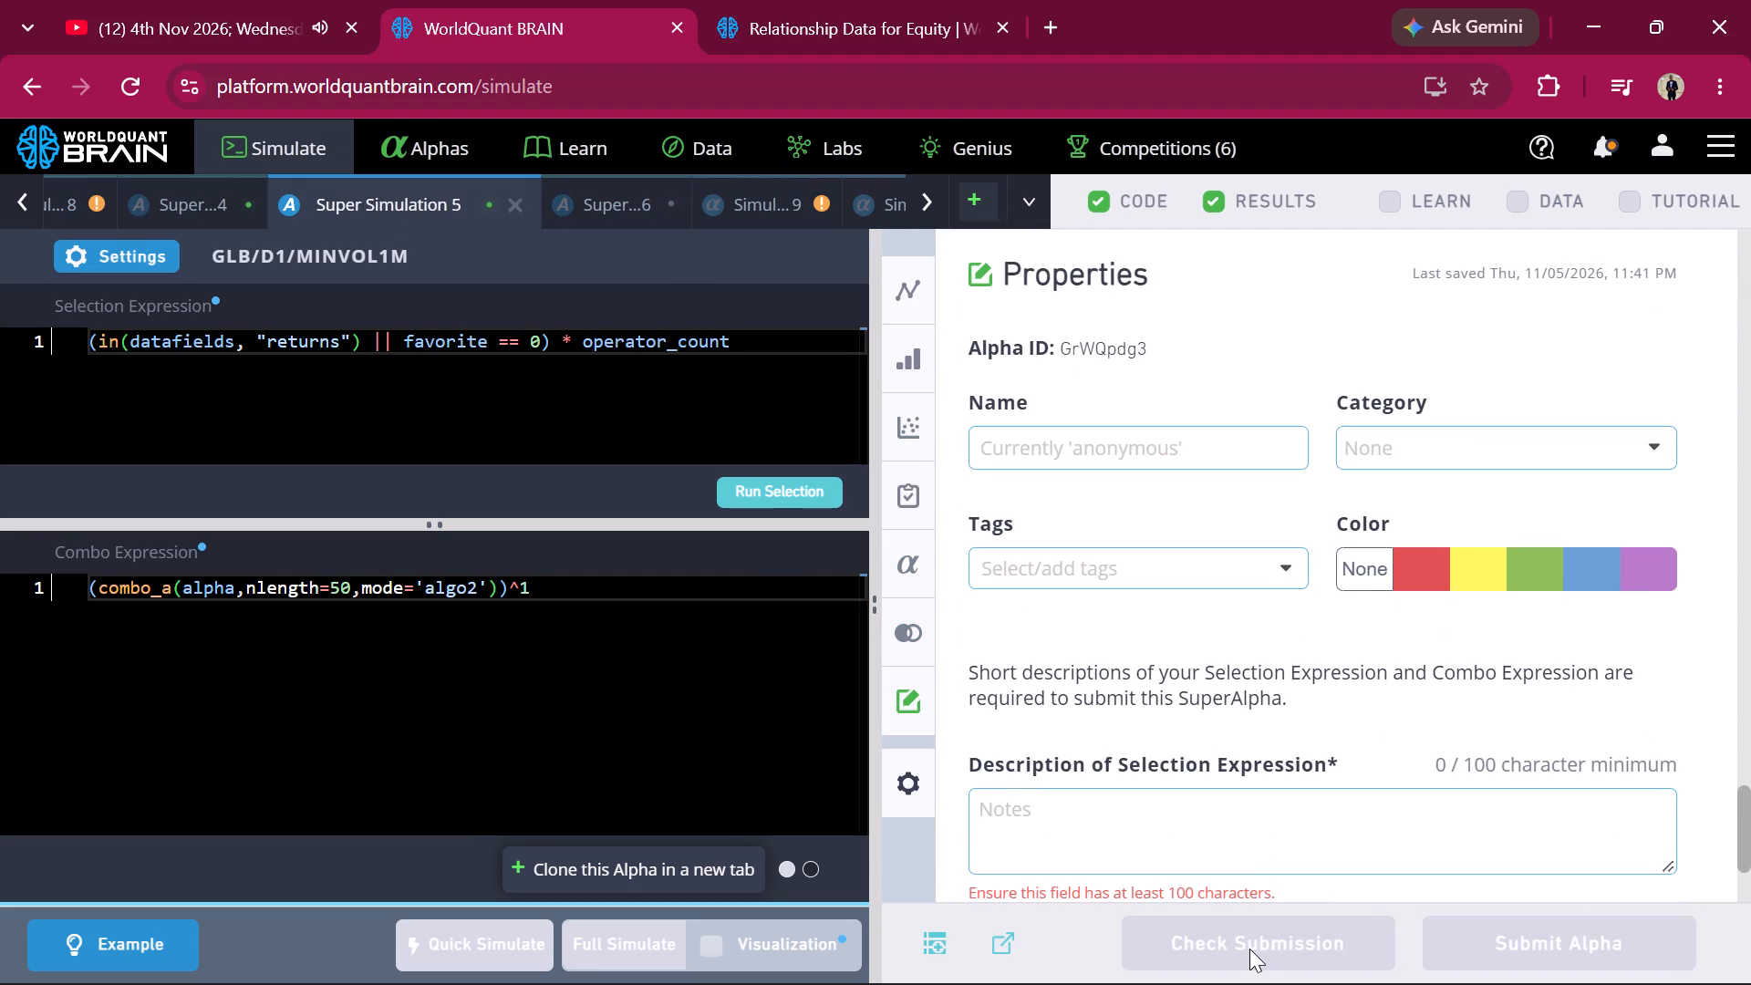
scroll(1349, 208, up, 4)
scroll(1286, 422, up, 3)
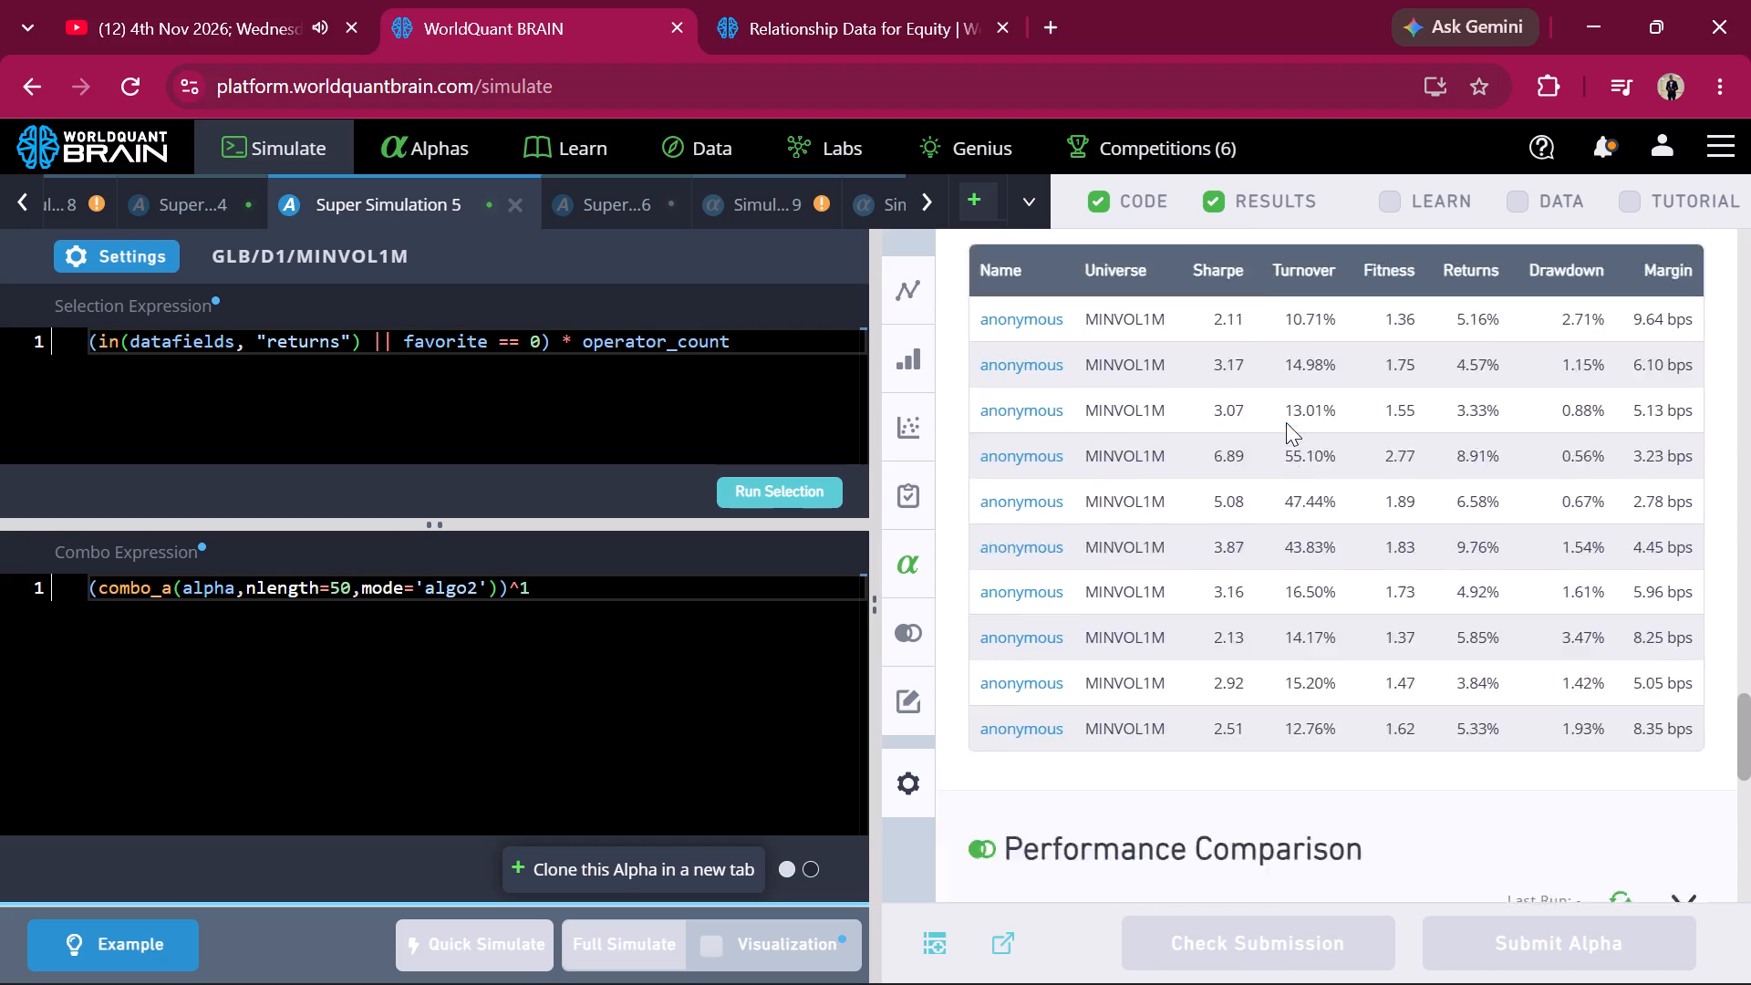
scroll(1286, 422, up, 3)
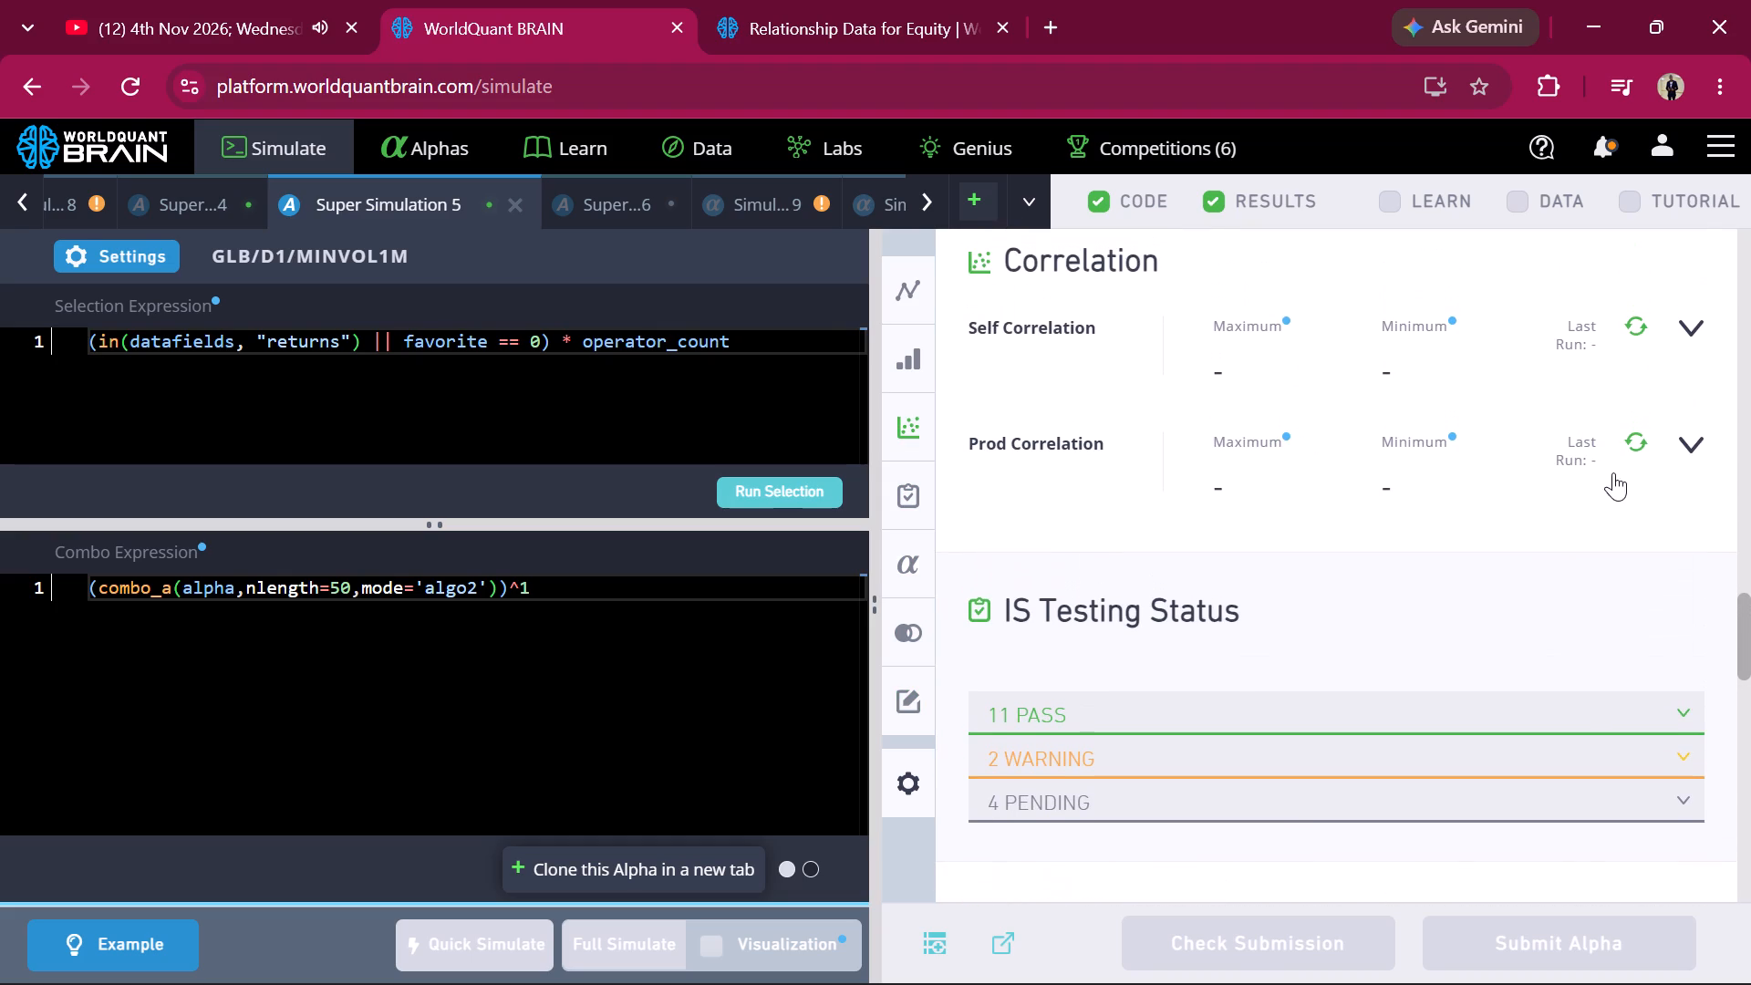
click(1629, 448)
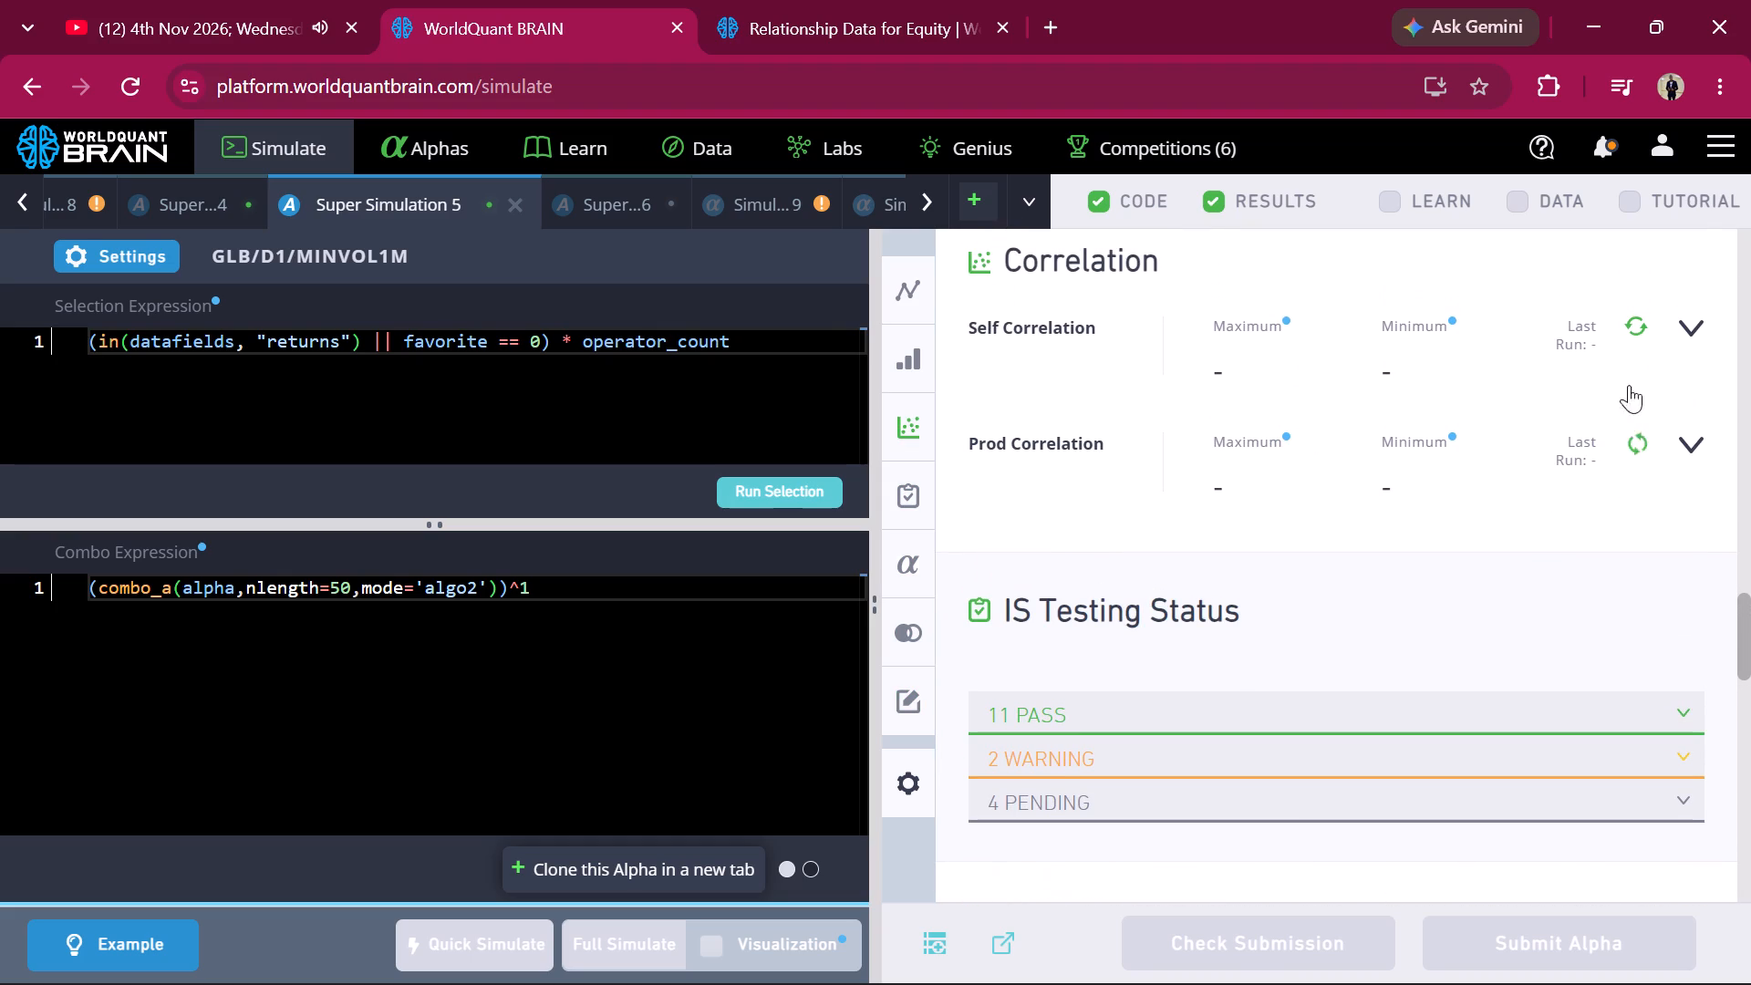
click(1632, 333)
Clone Super Simulation 5's alpha into a new tab and set its selection expression's favorite condition to 1.
click(638, 861)
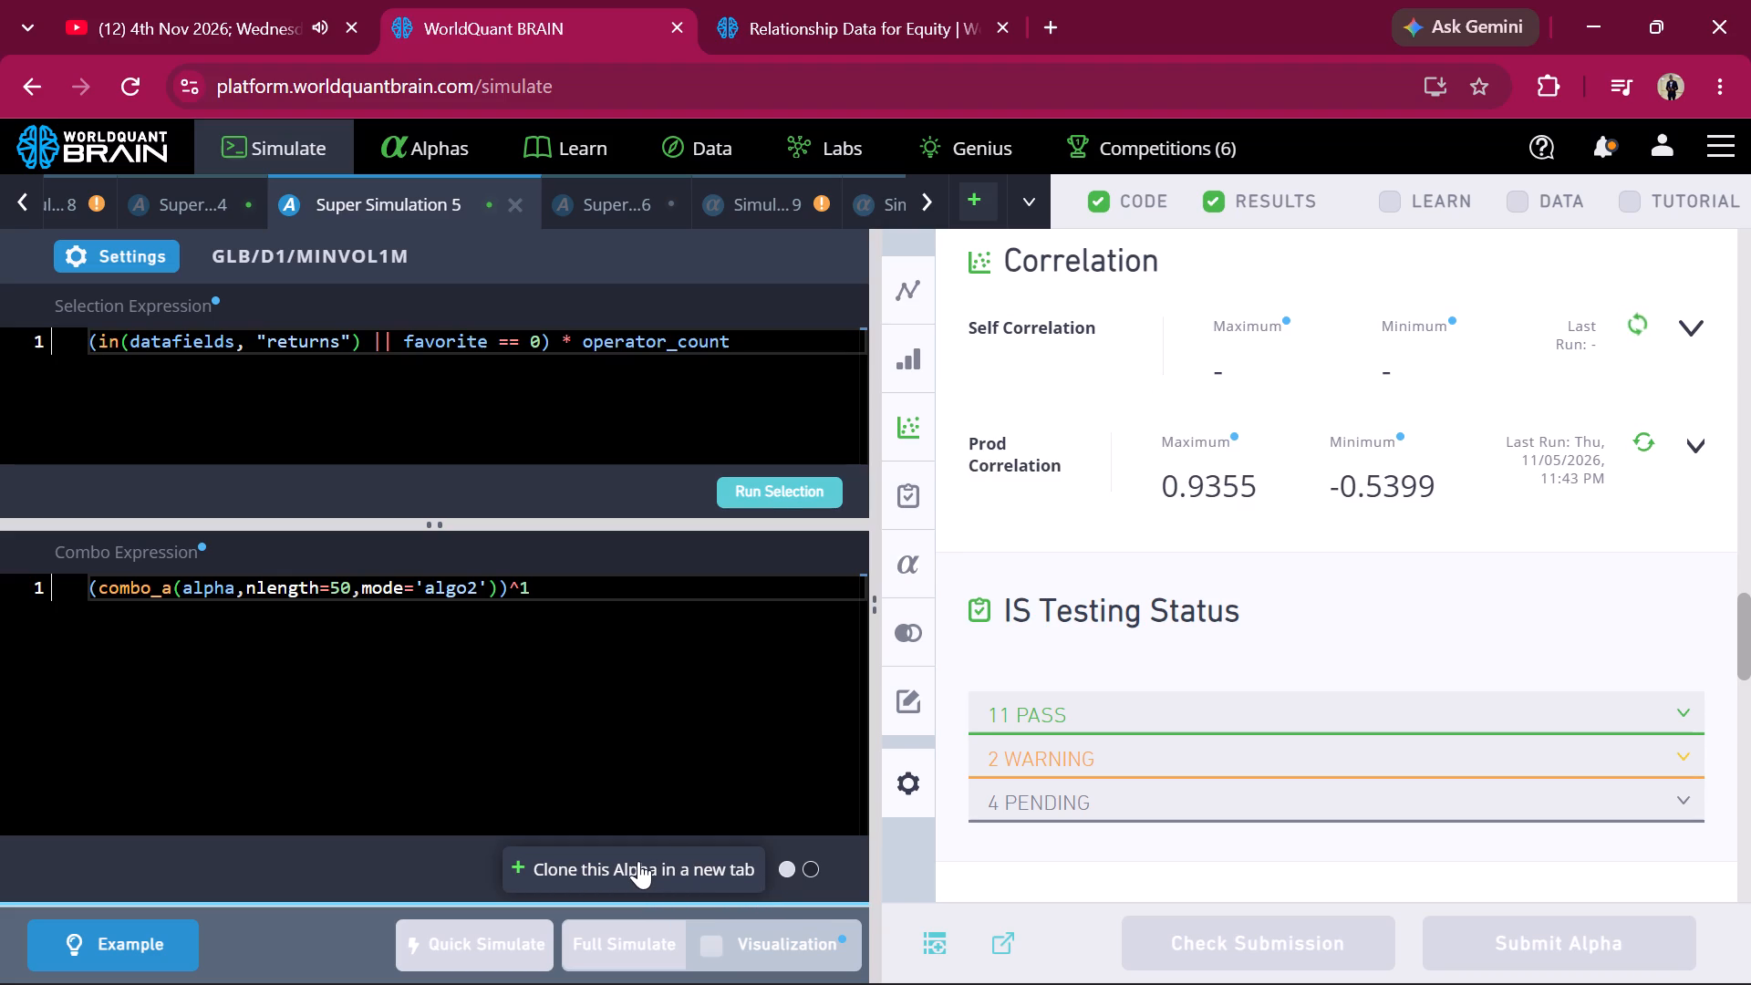
double_click(541, 354)
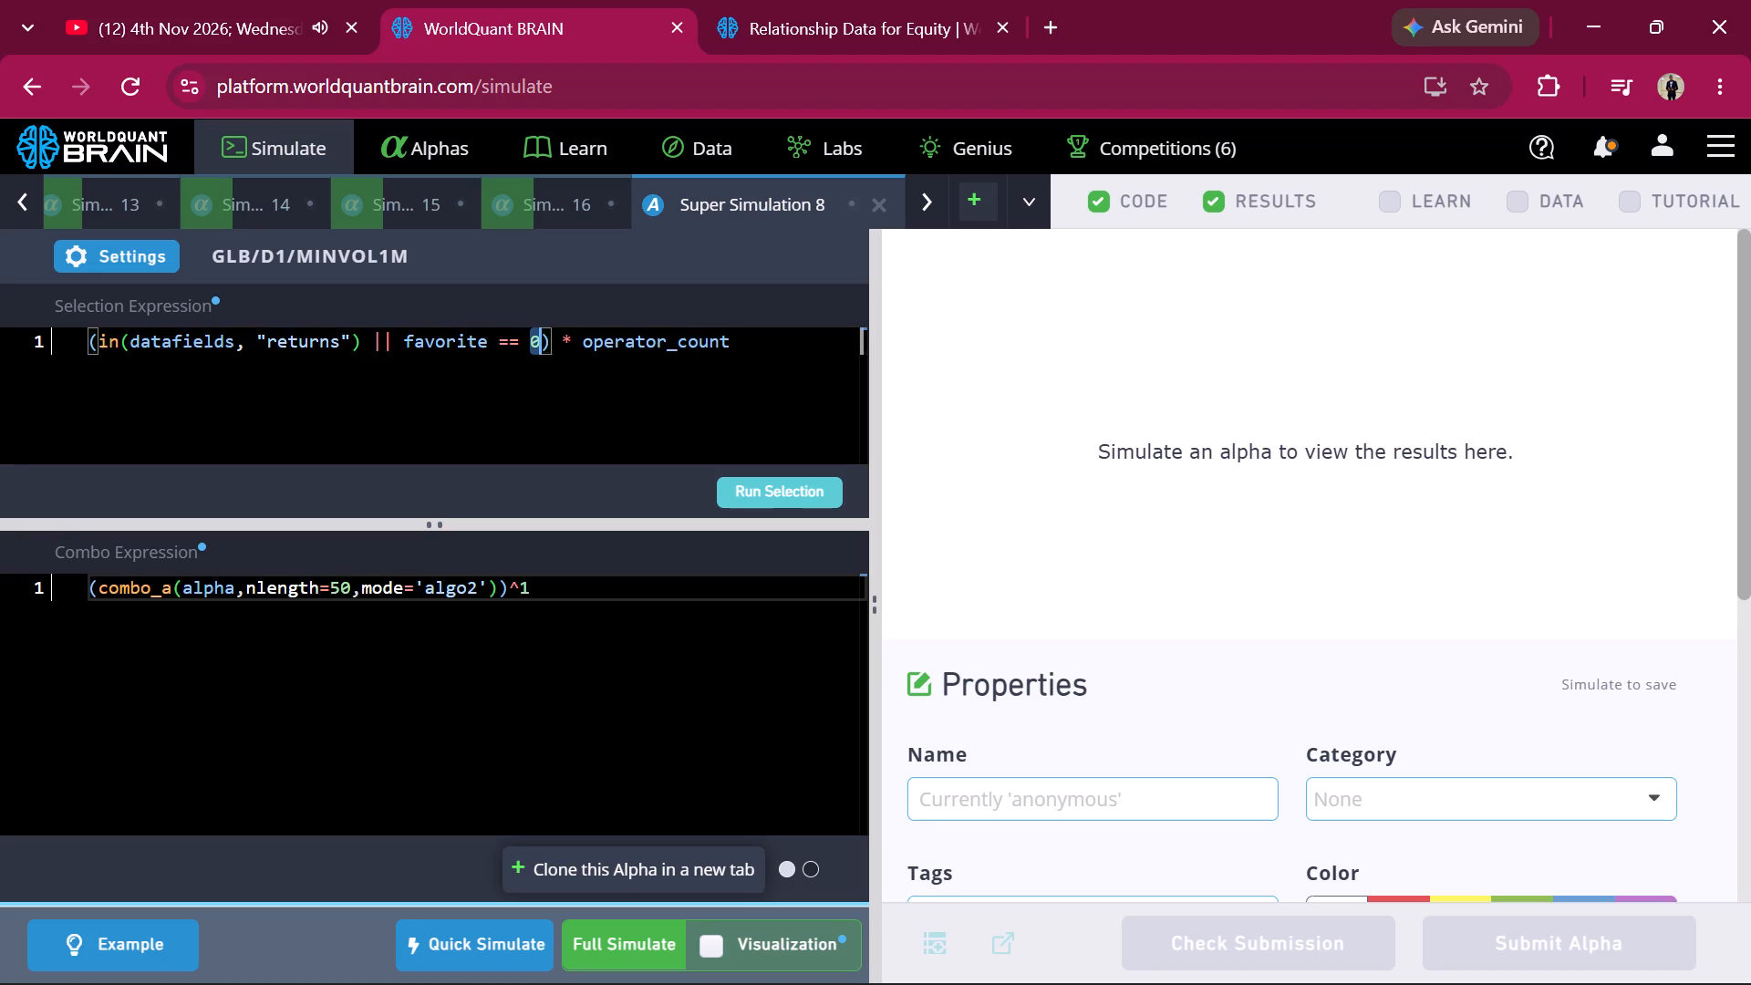
key(BackSpace)
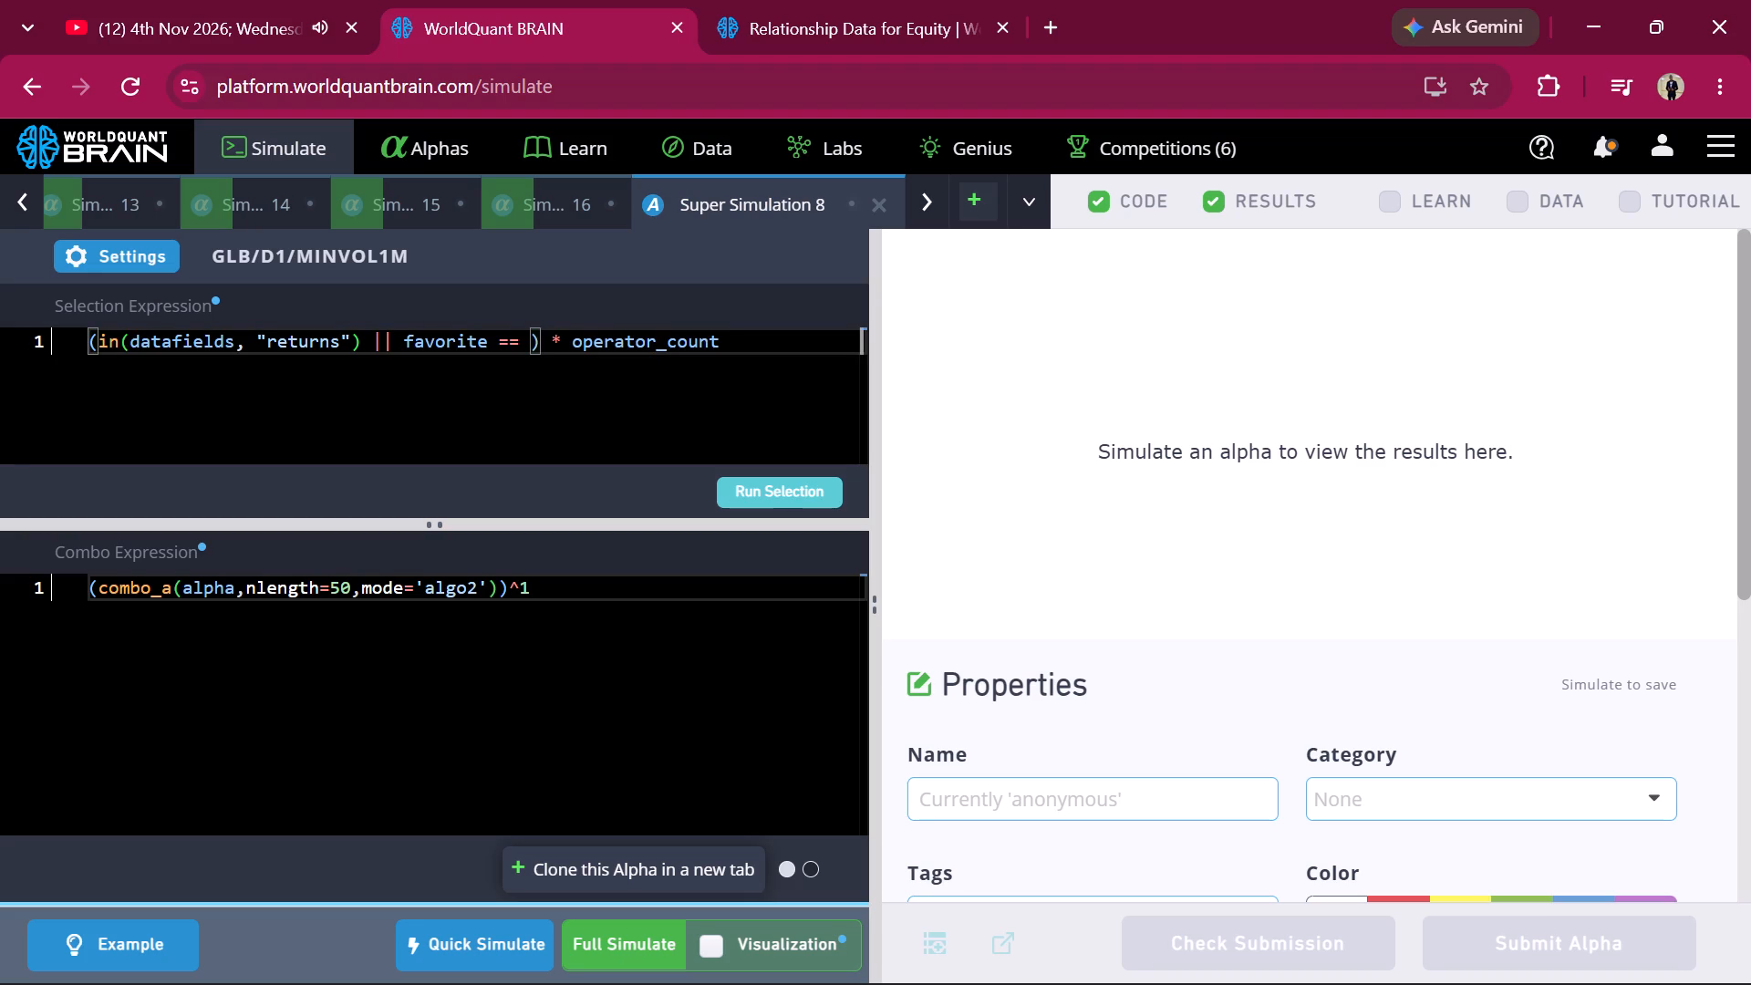
key(1)
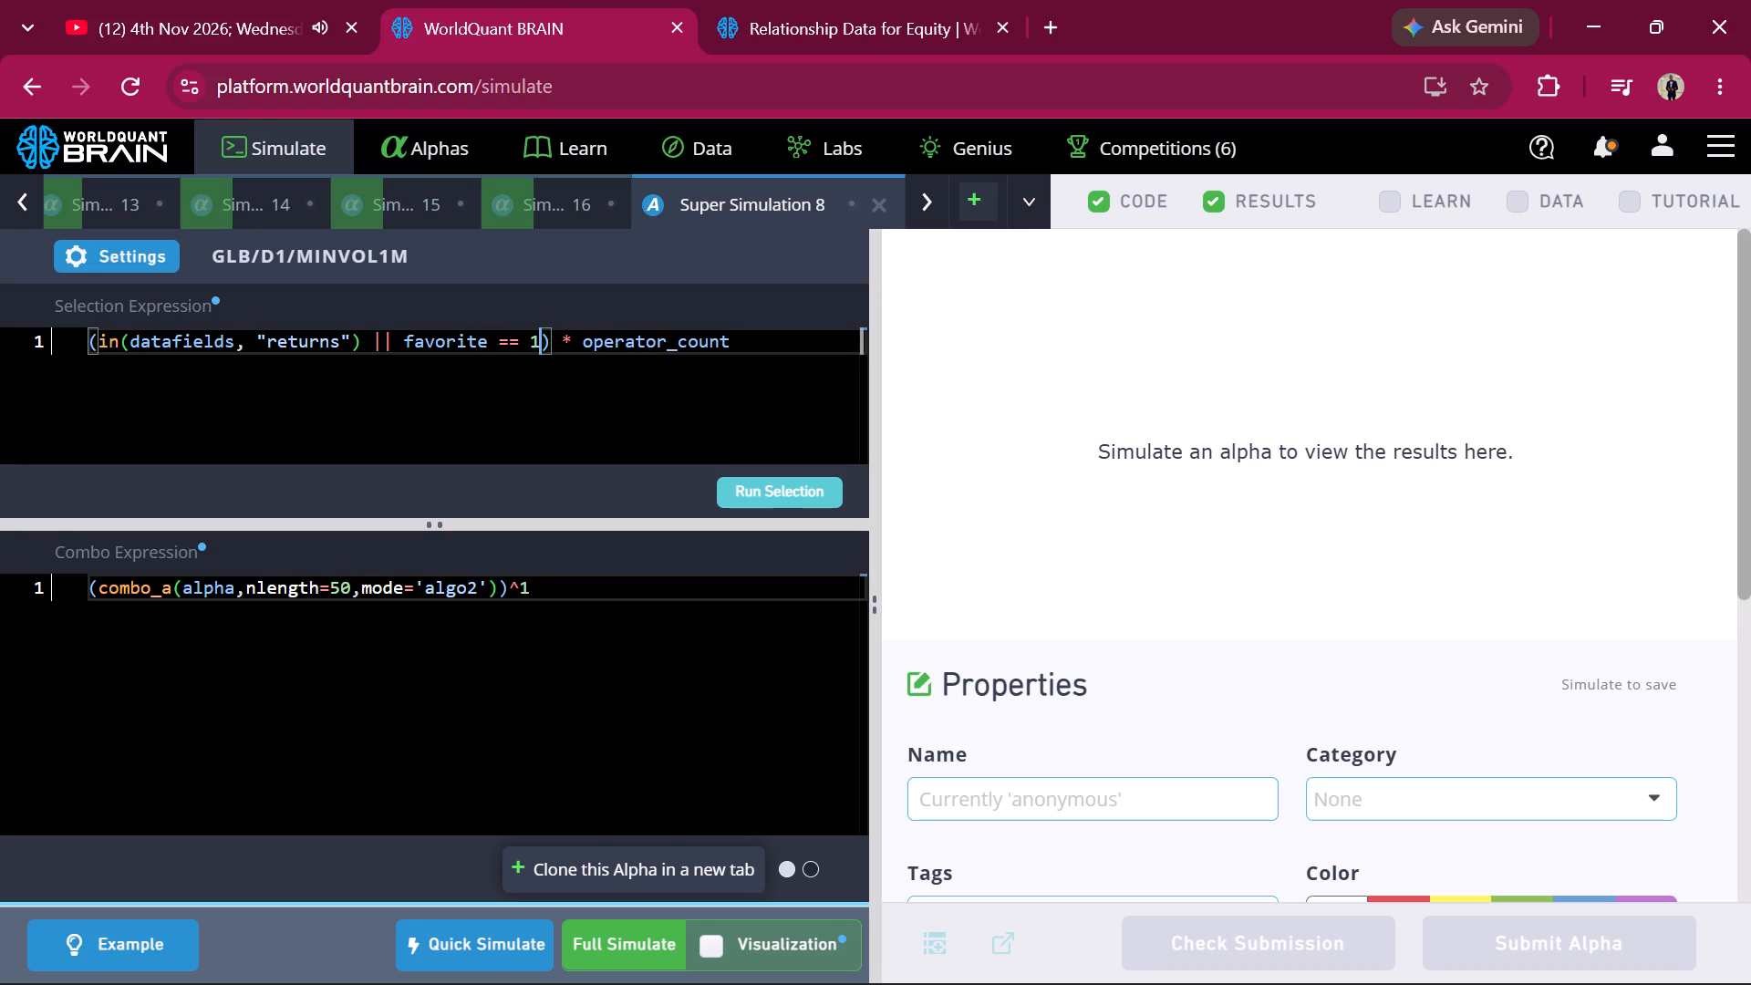
Set the cloned SuperAlpha's neutralization to Slow + Fast Factors and apply the settings.
click(106, 252)
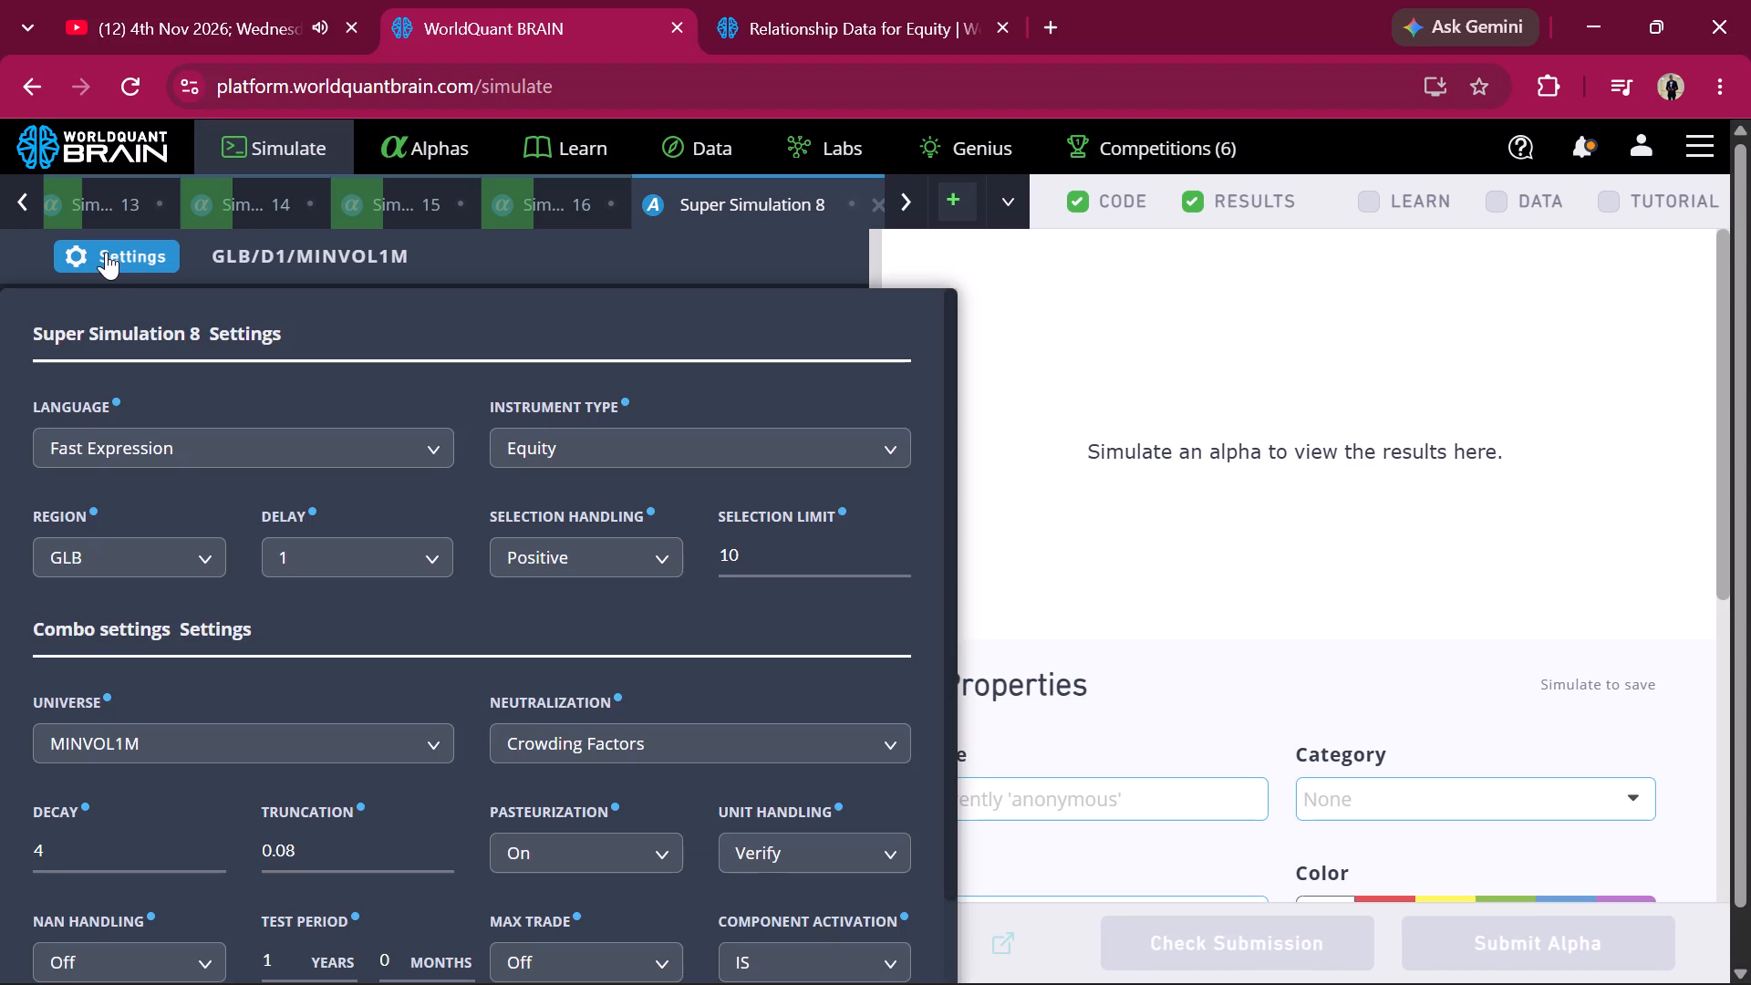
click(560, 742)
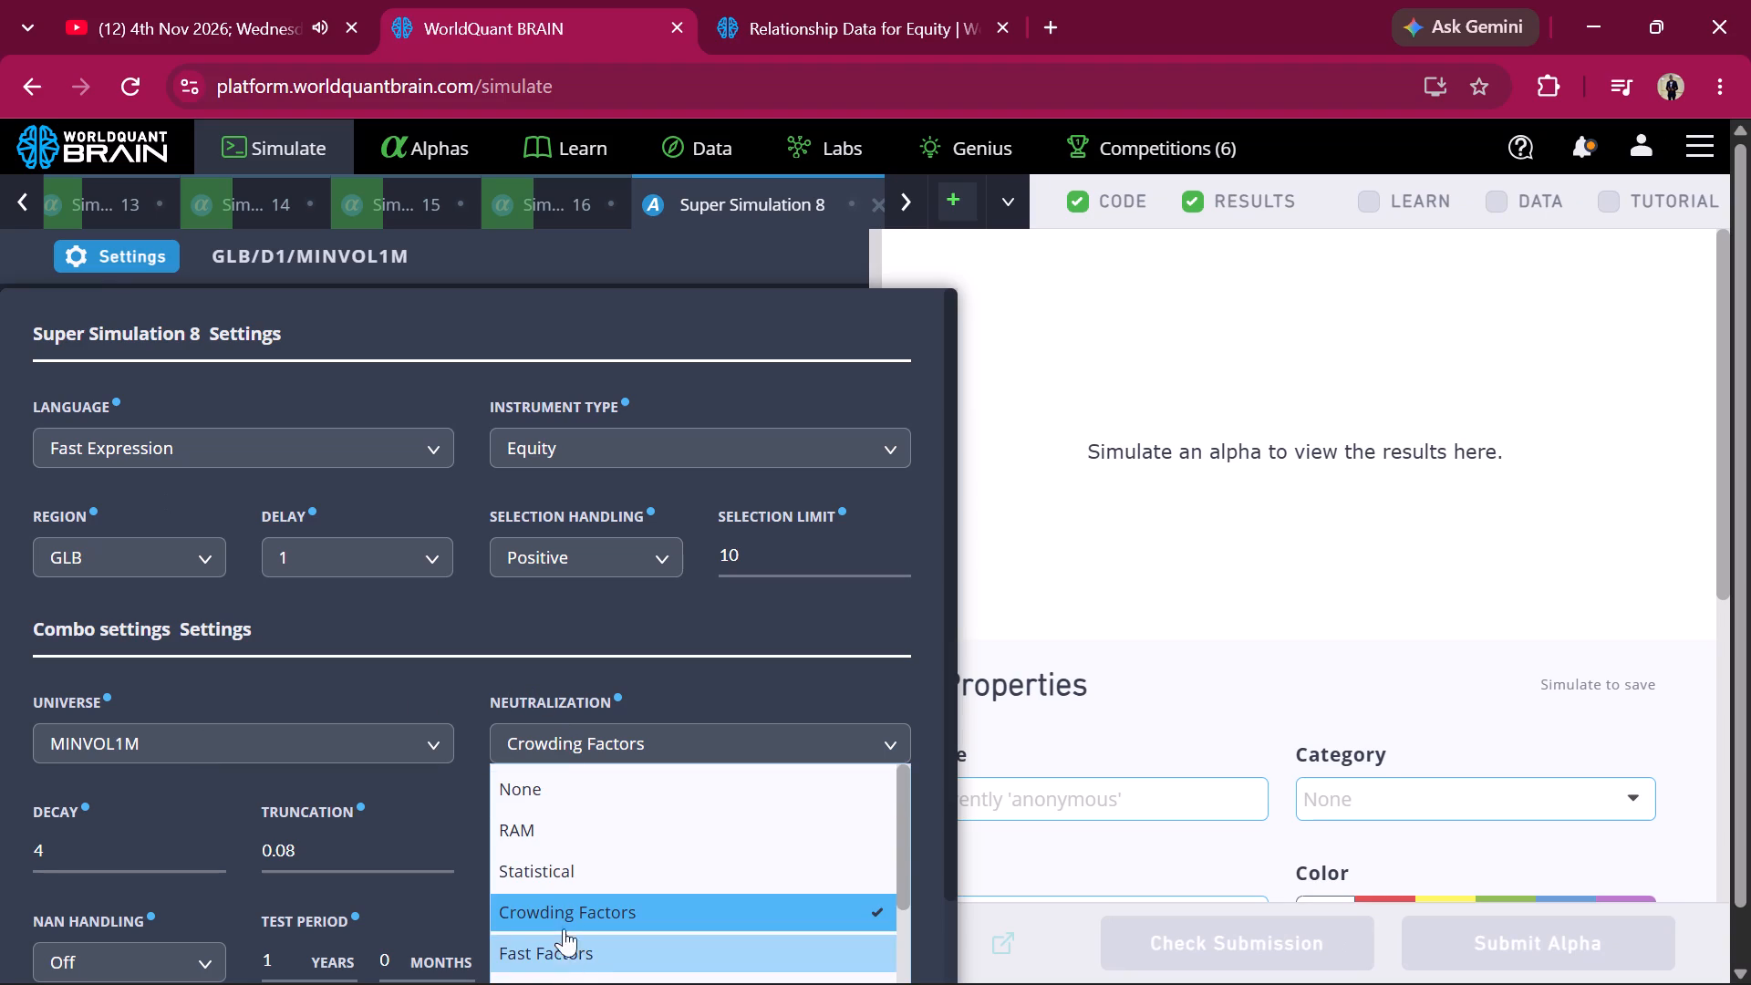
scroll(575, 872, down, 4)
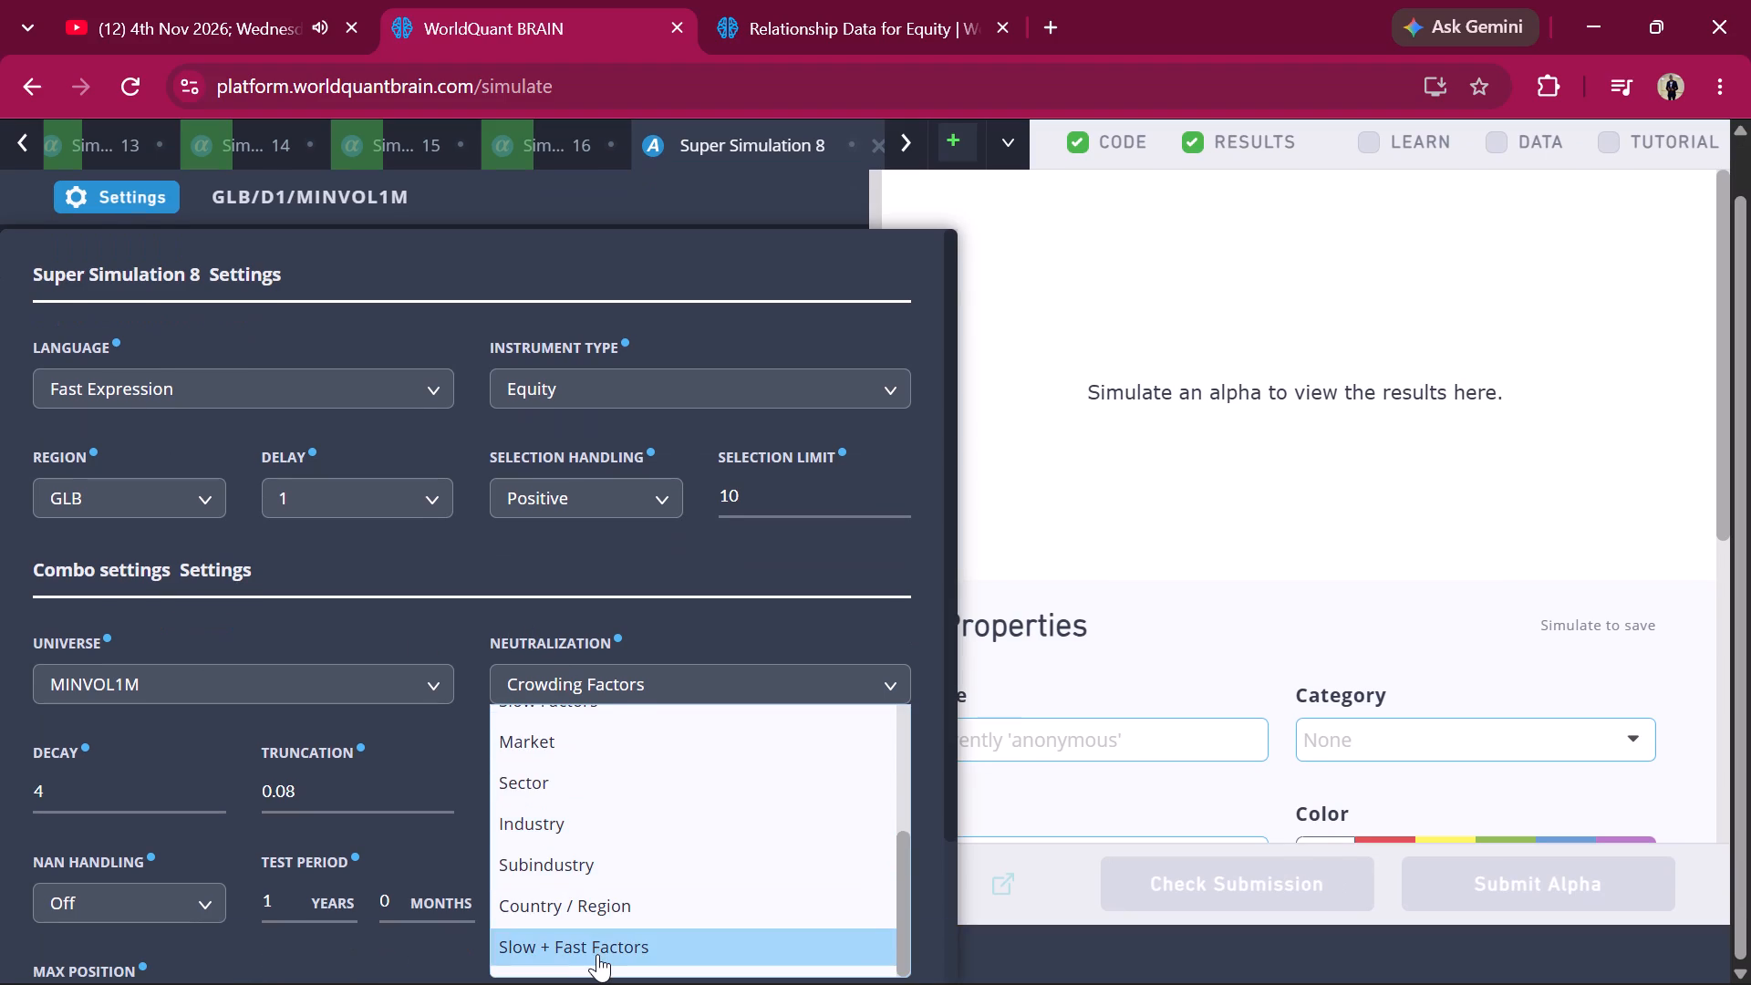
click(599, 953)
scroll(738, 845, down, 2)
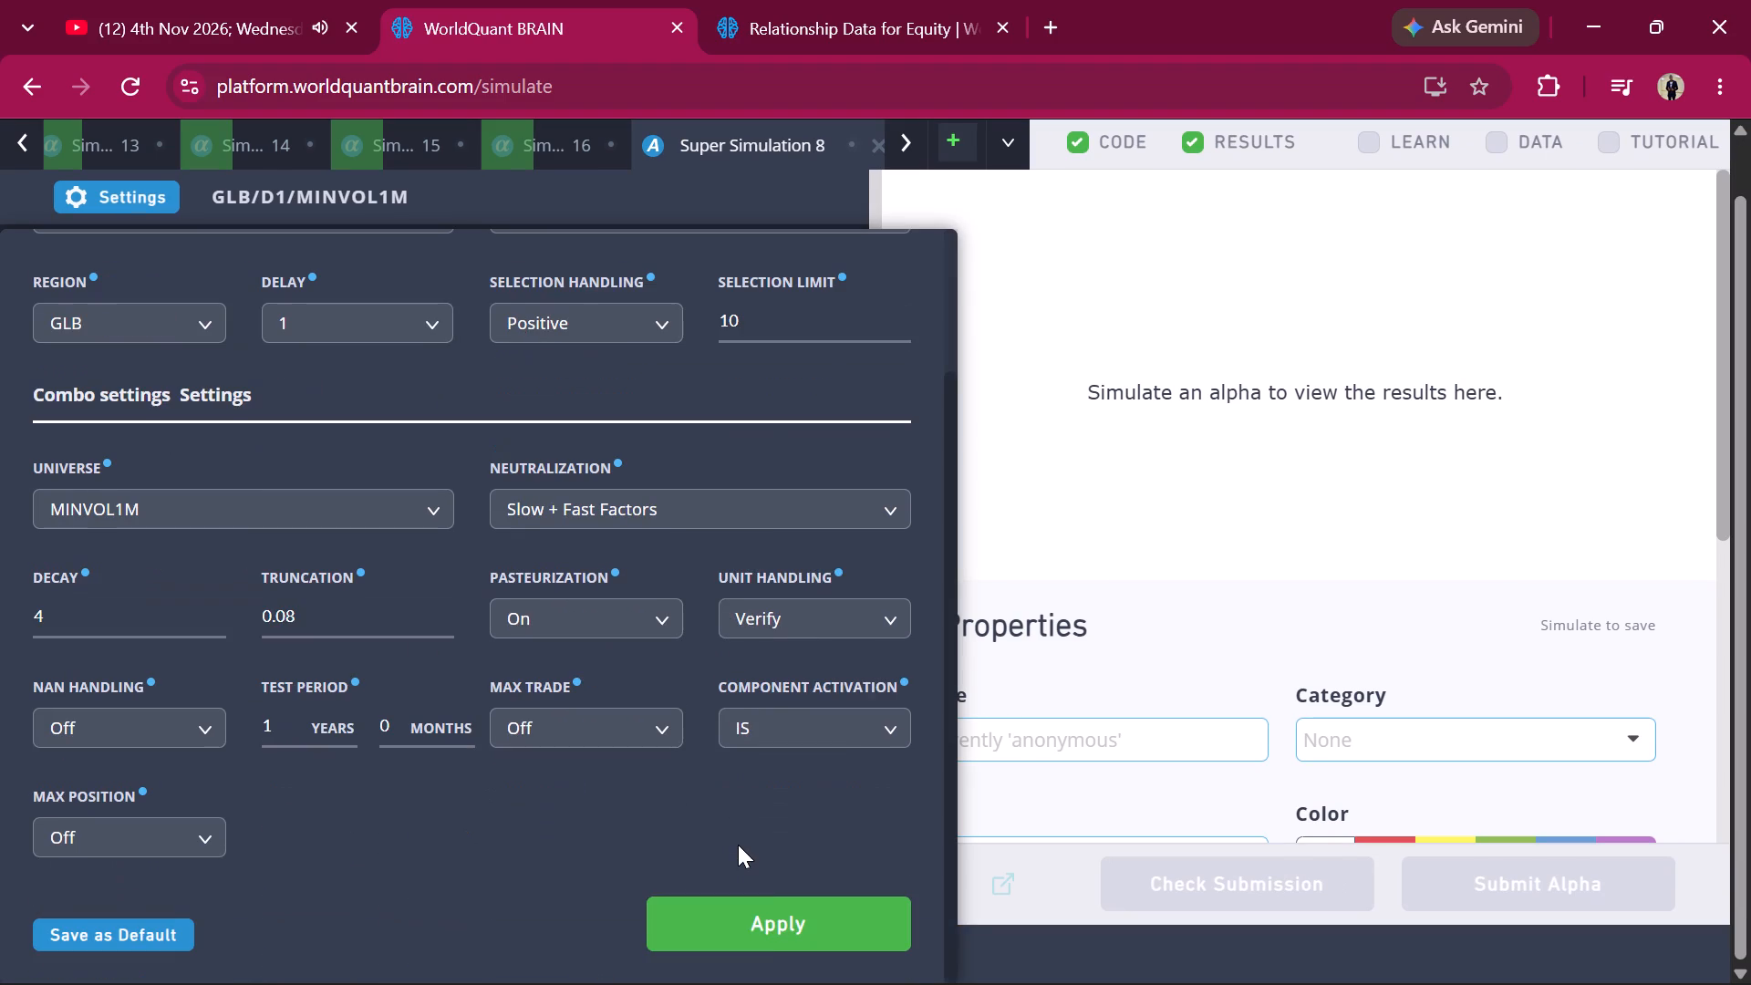
scroll(738, 845, down, 1)
click(772, 924)
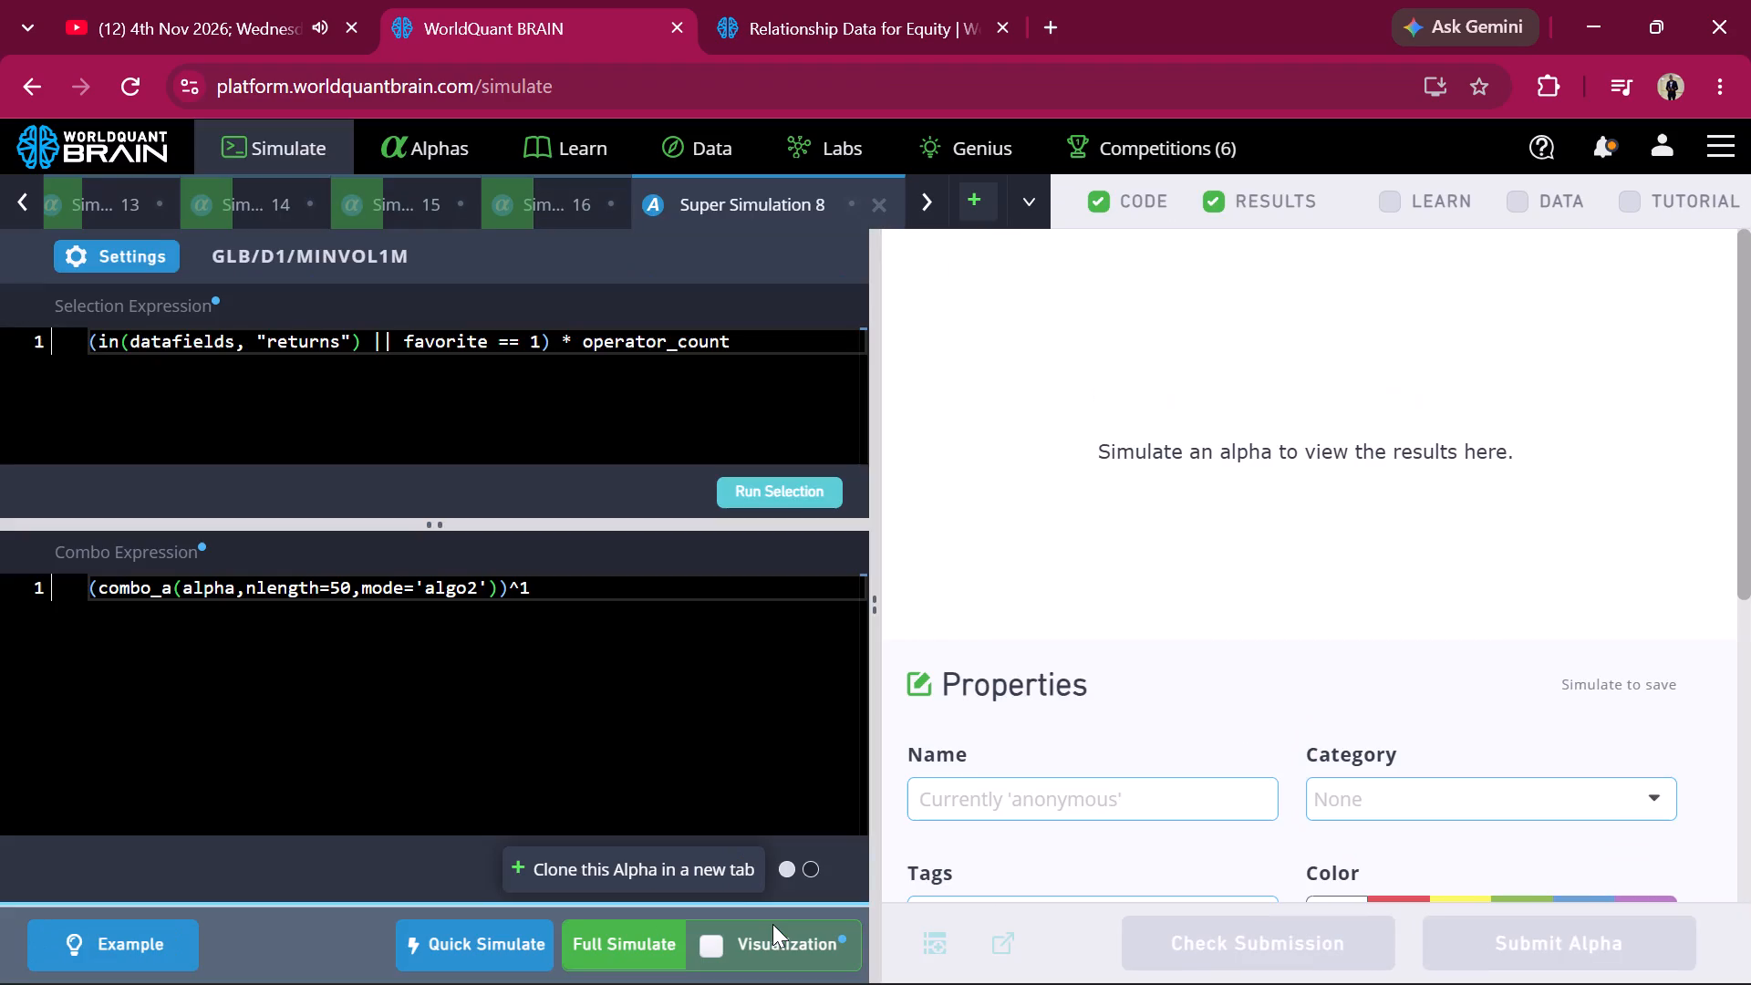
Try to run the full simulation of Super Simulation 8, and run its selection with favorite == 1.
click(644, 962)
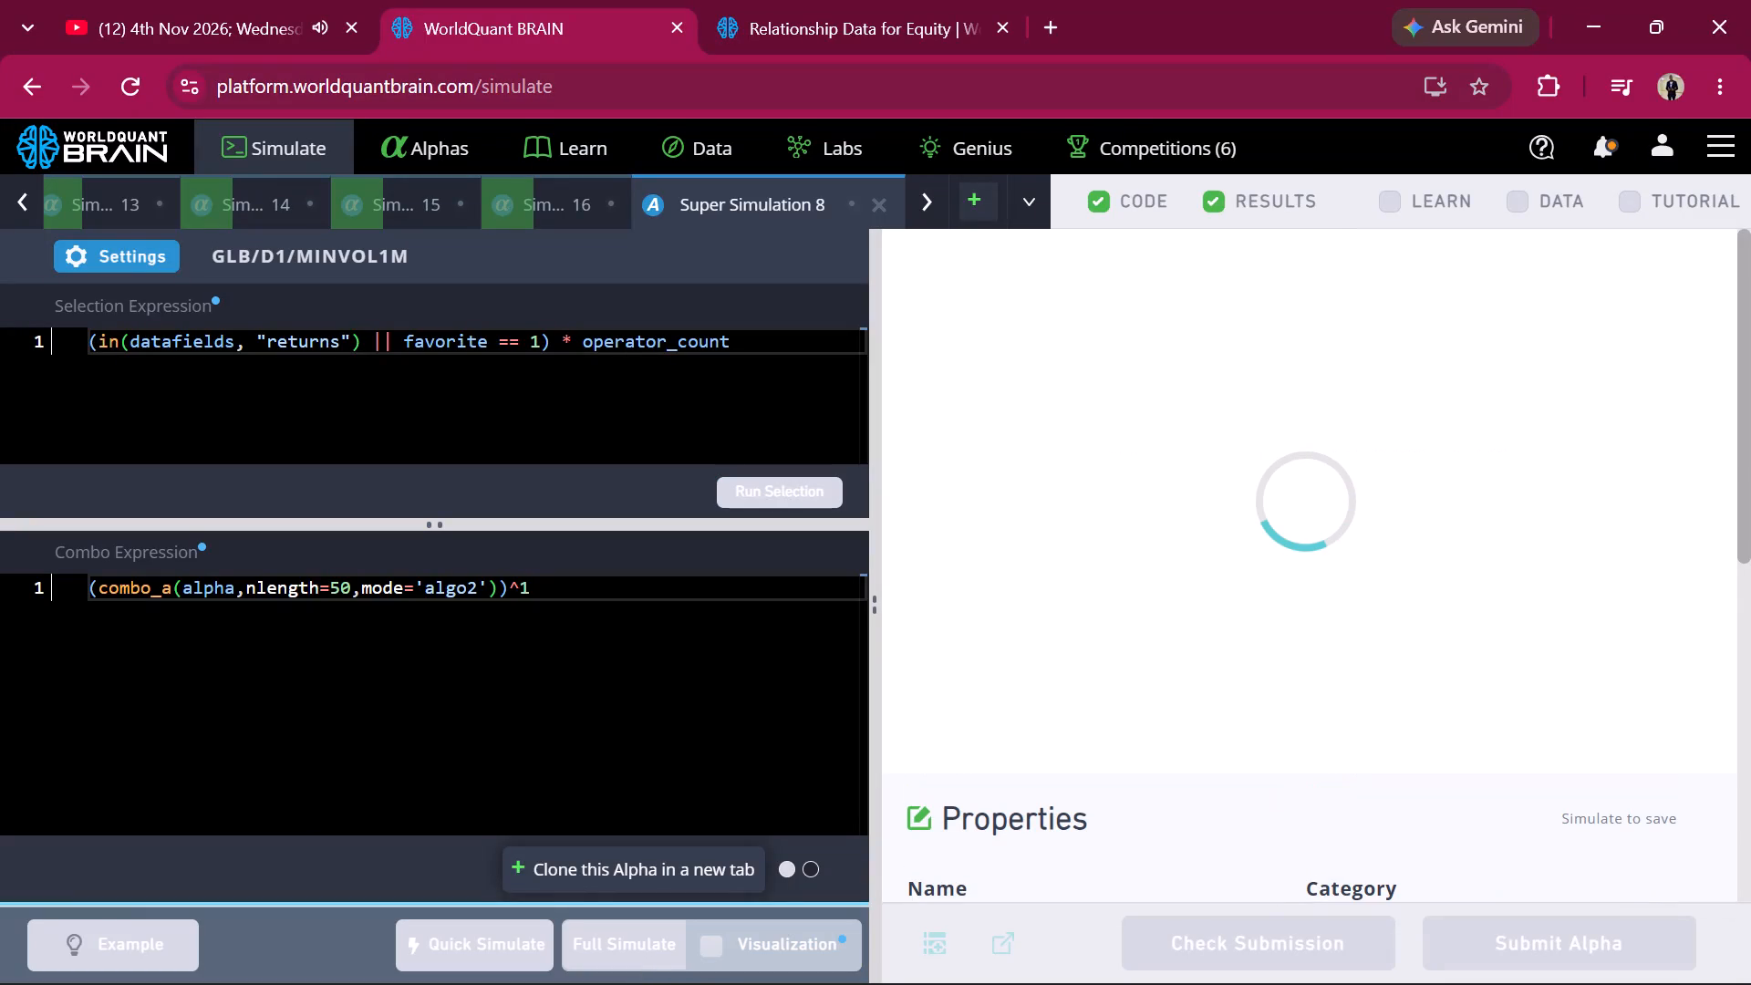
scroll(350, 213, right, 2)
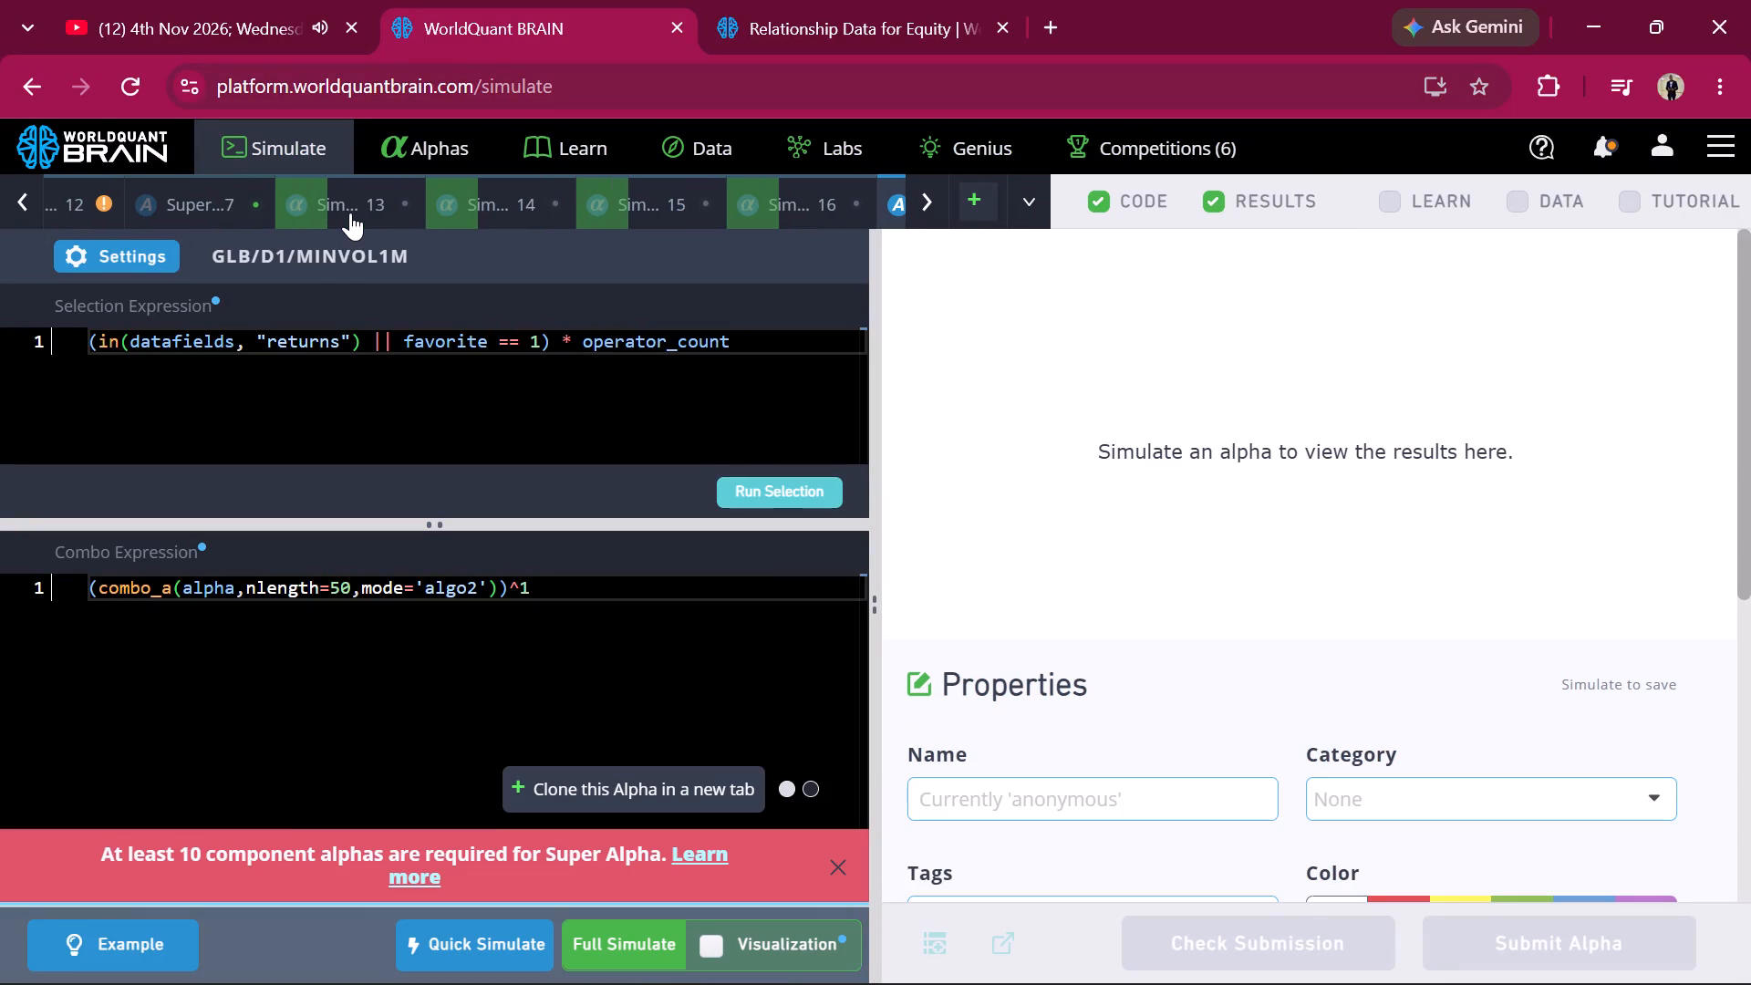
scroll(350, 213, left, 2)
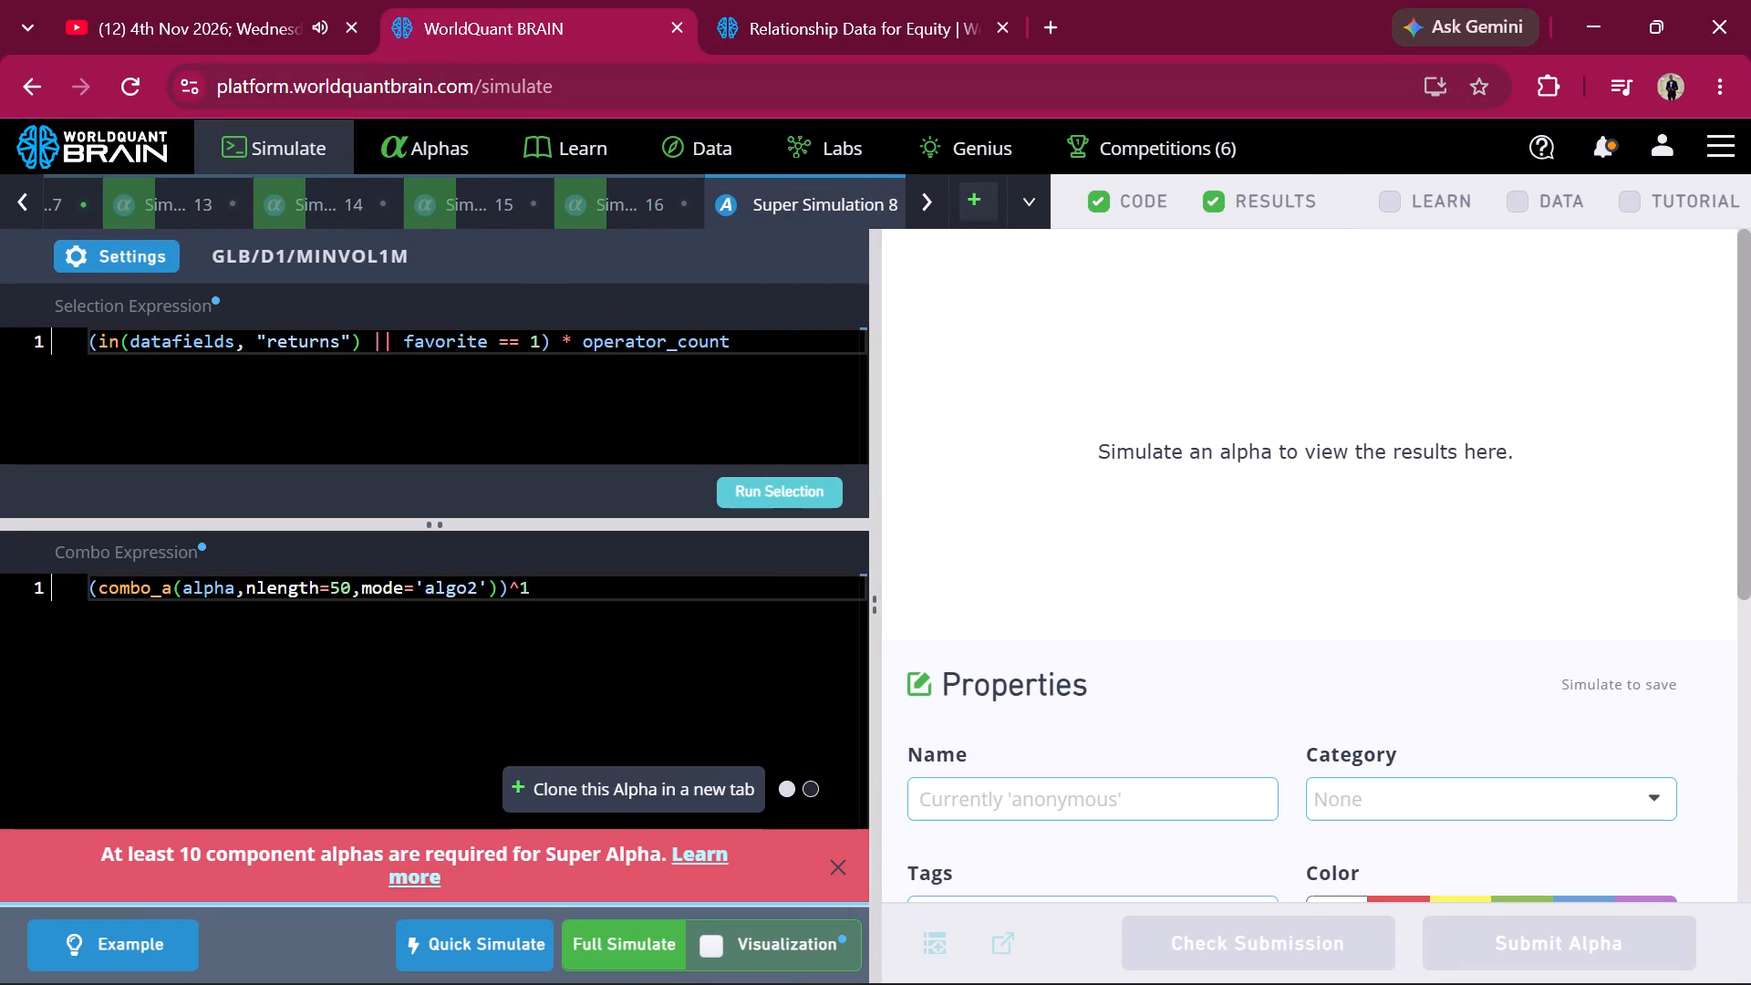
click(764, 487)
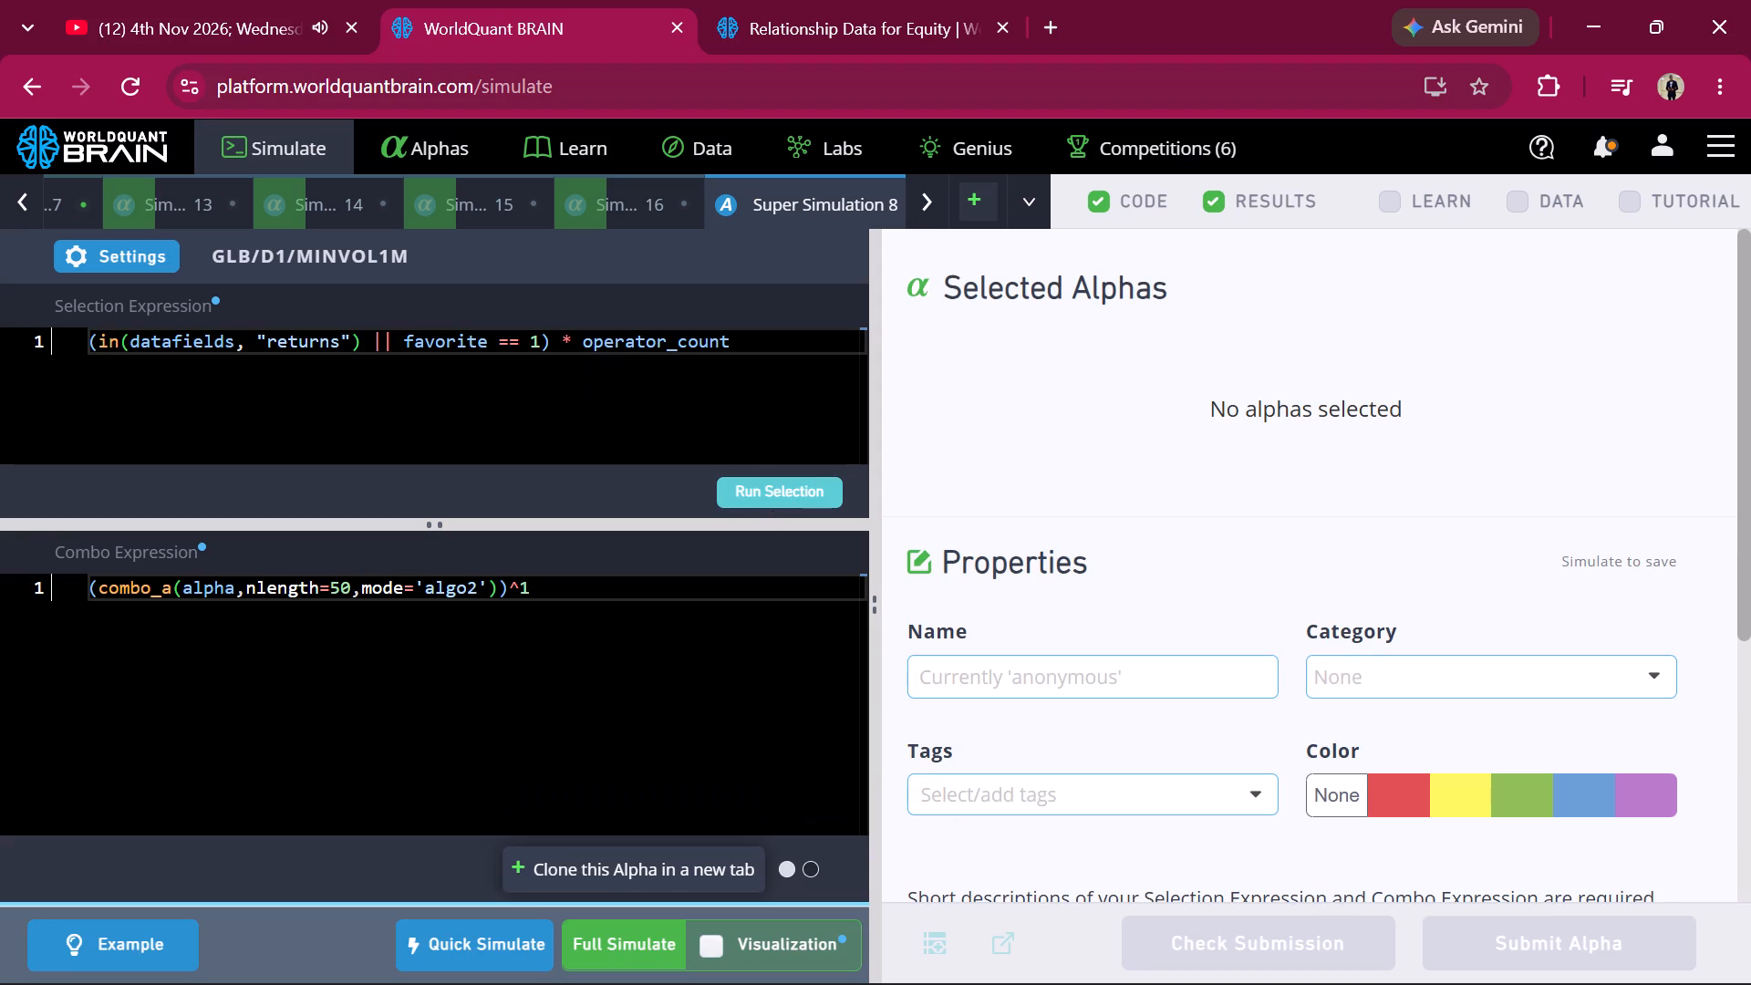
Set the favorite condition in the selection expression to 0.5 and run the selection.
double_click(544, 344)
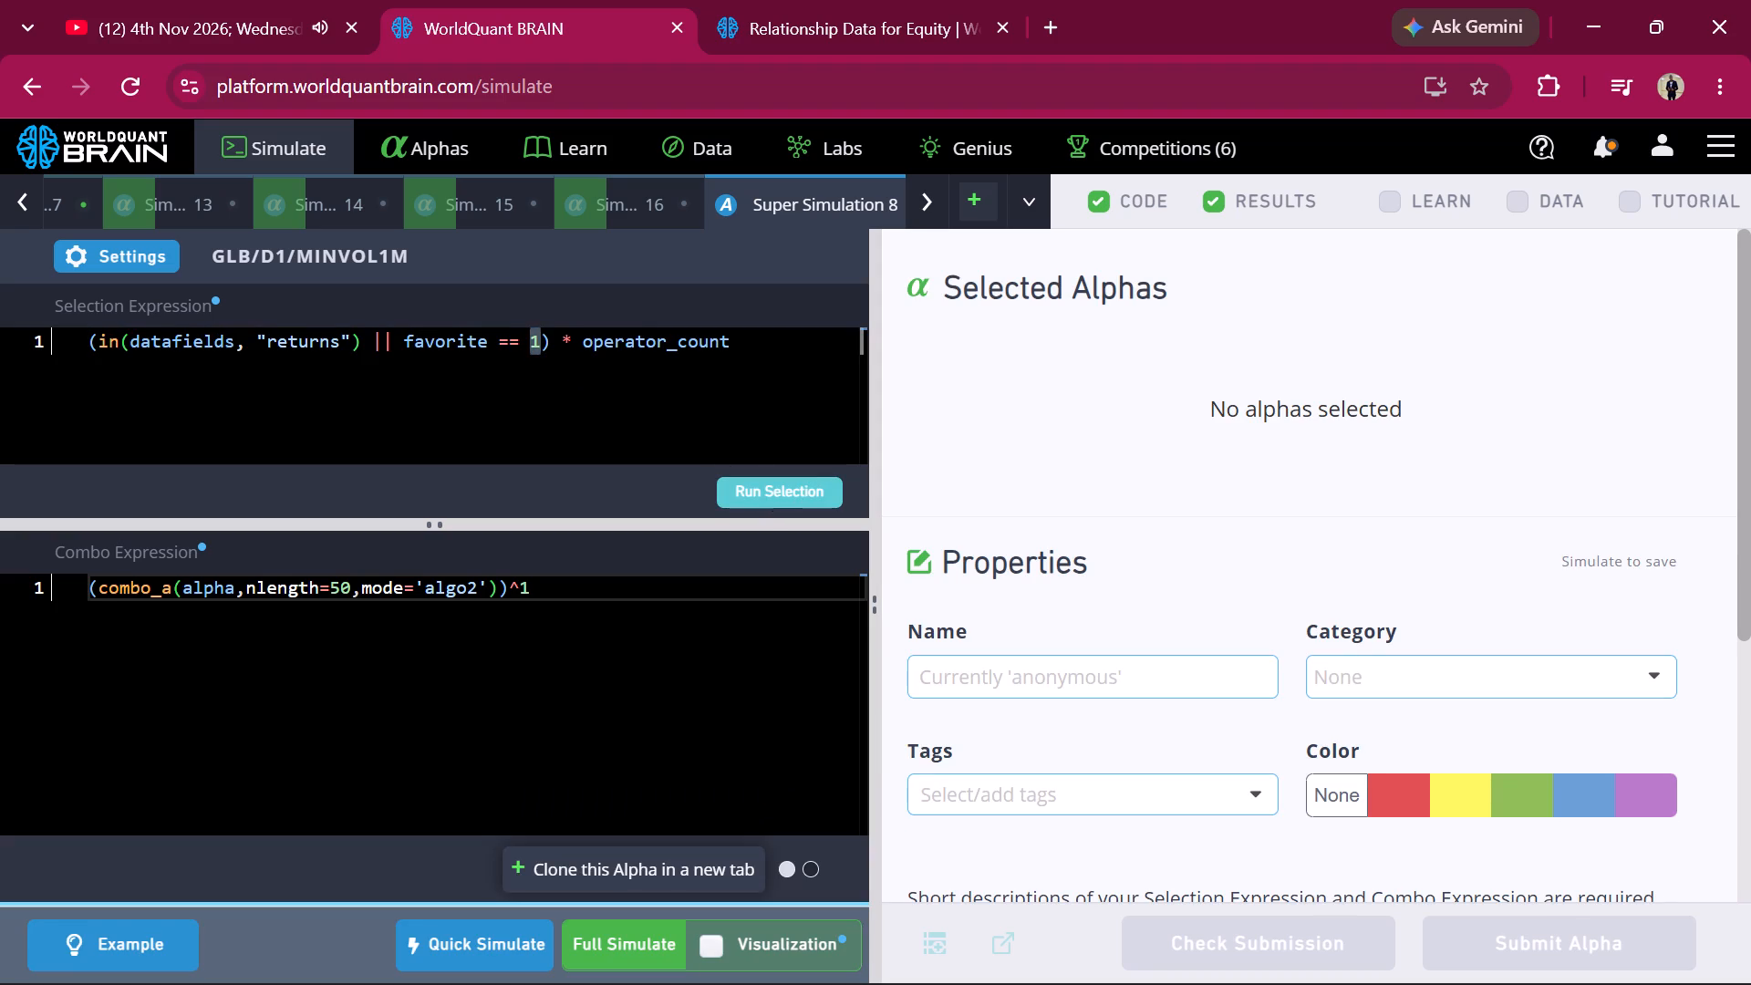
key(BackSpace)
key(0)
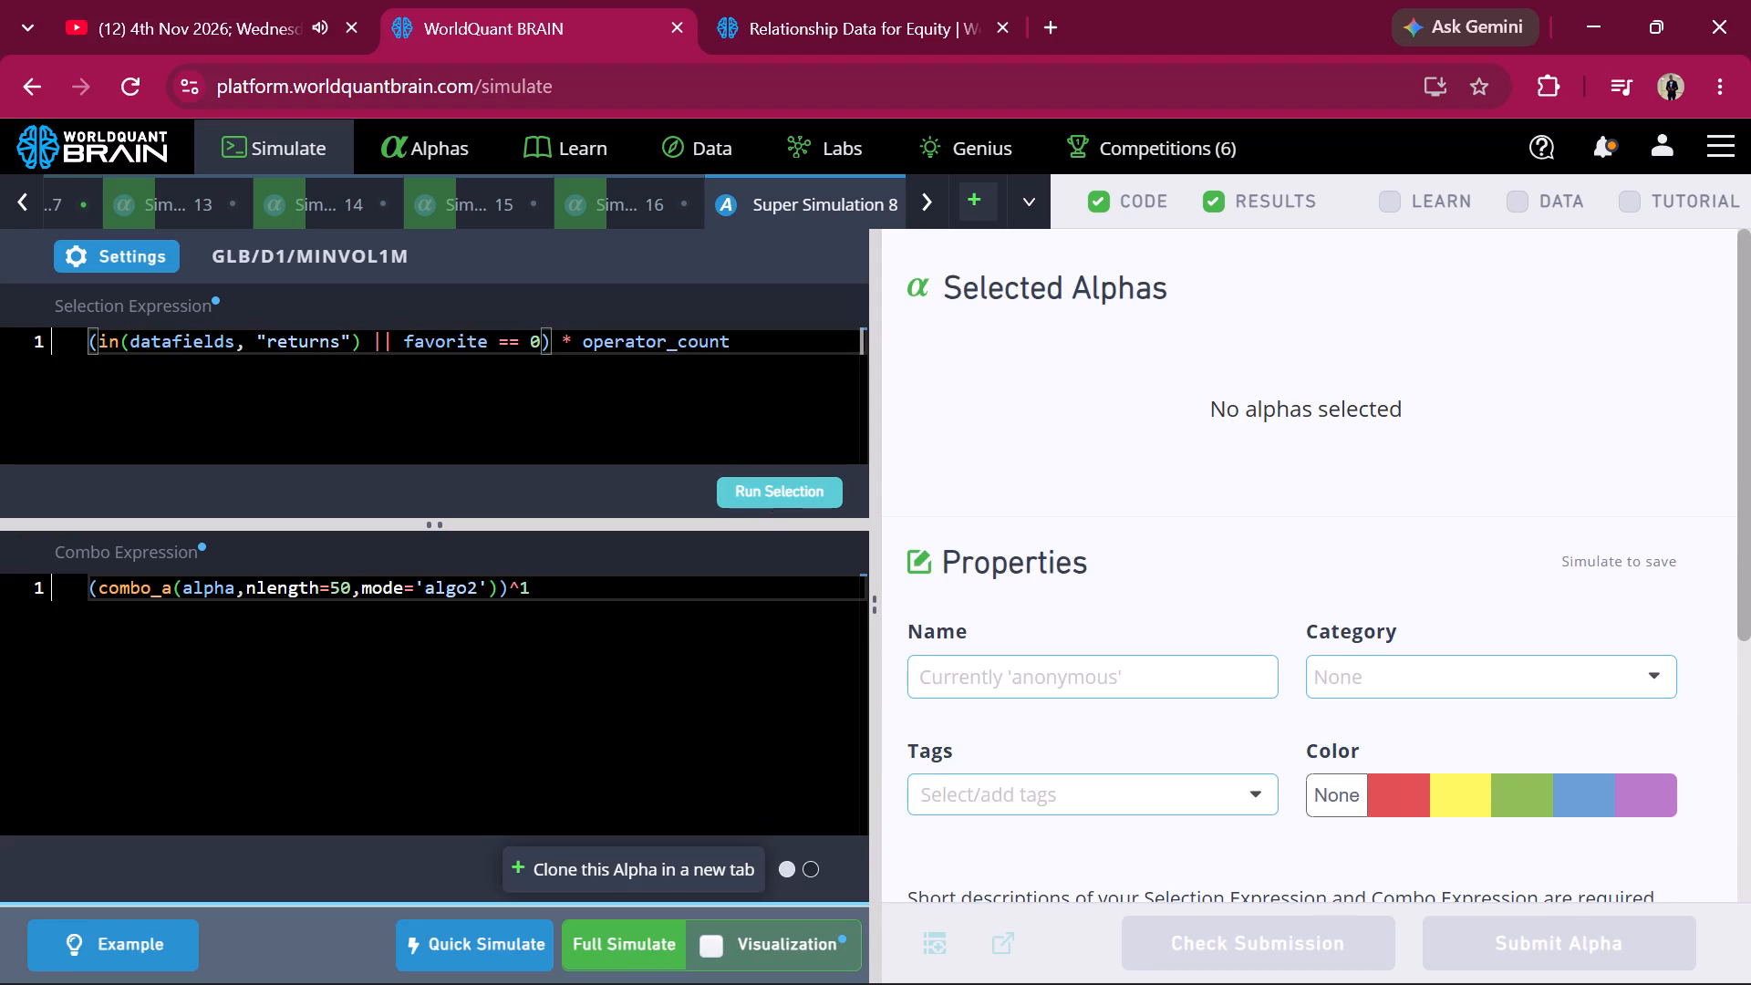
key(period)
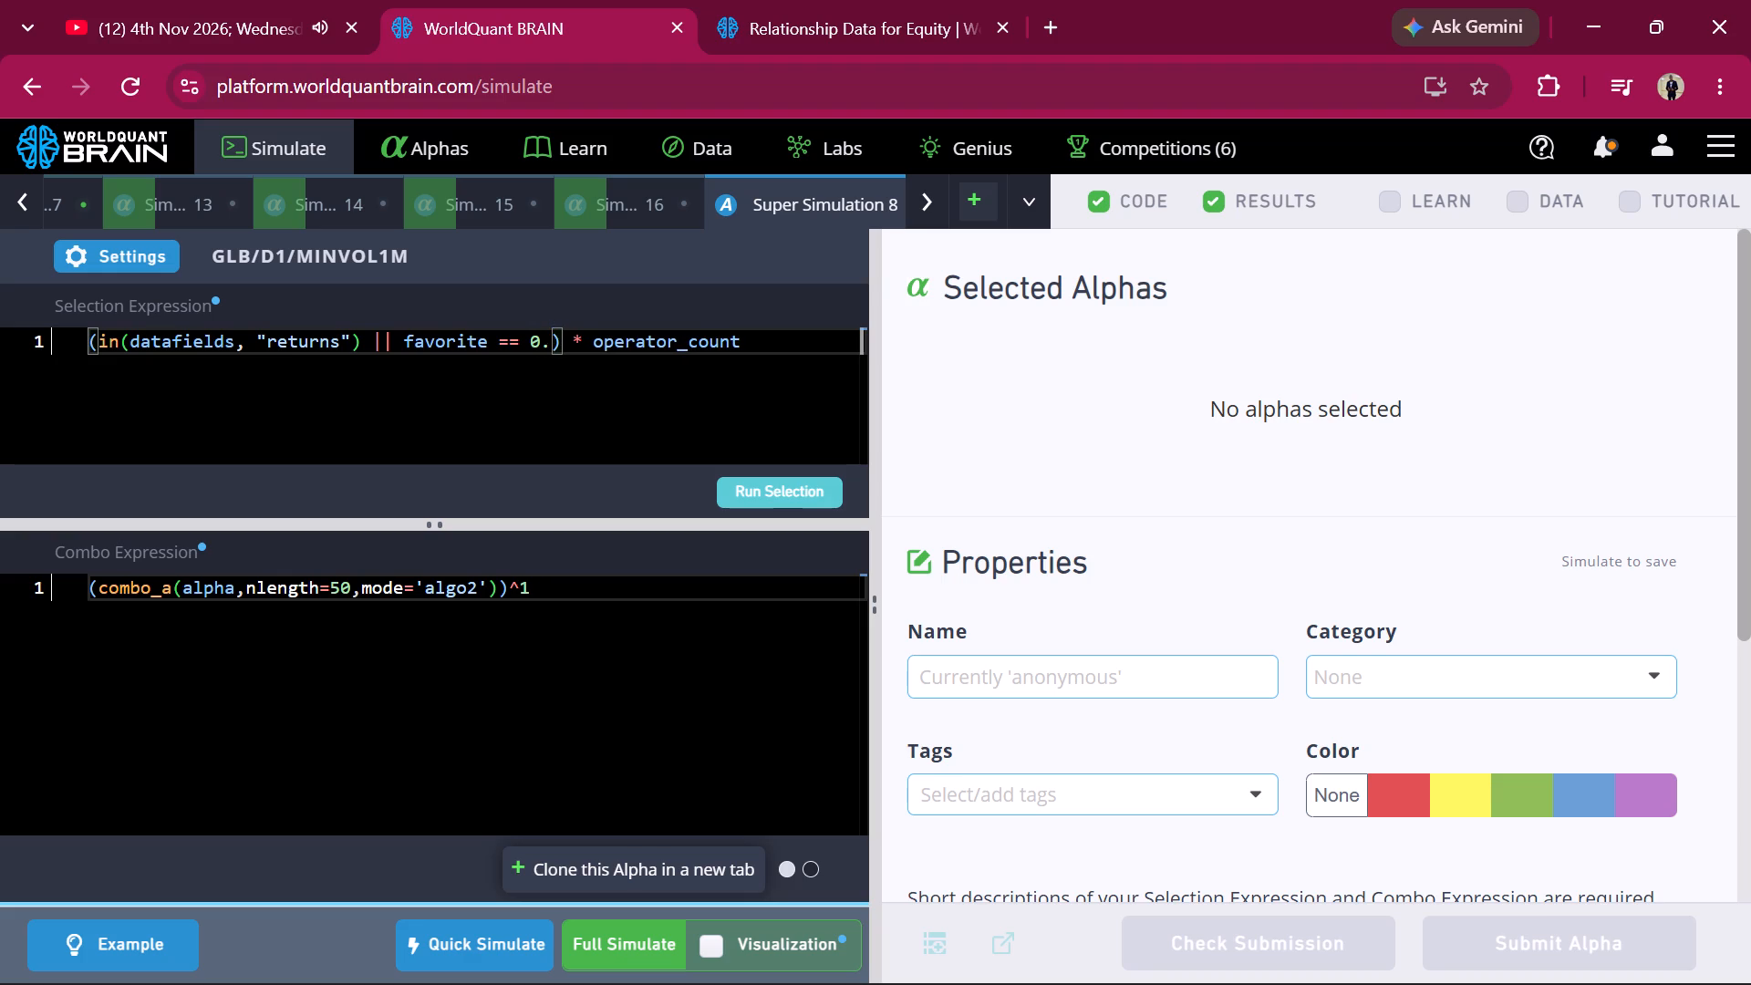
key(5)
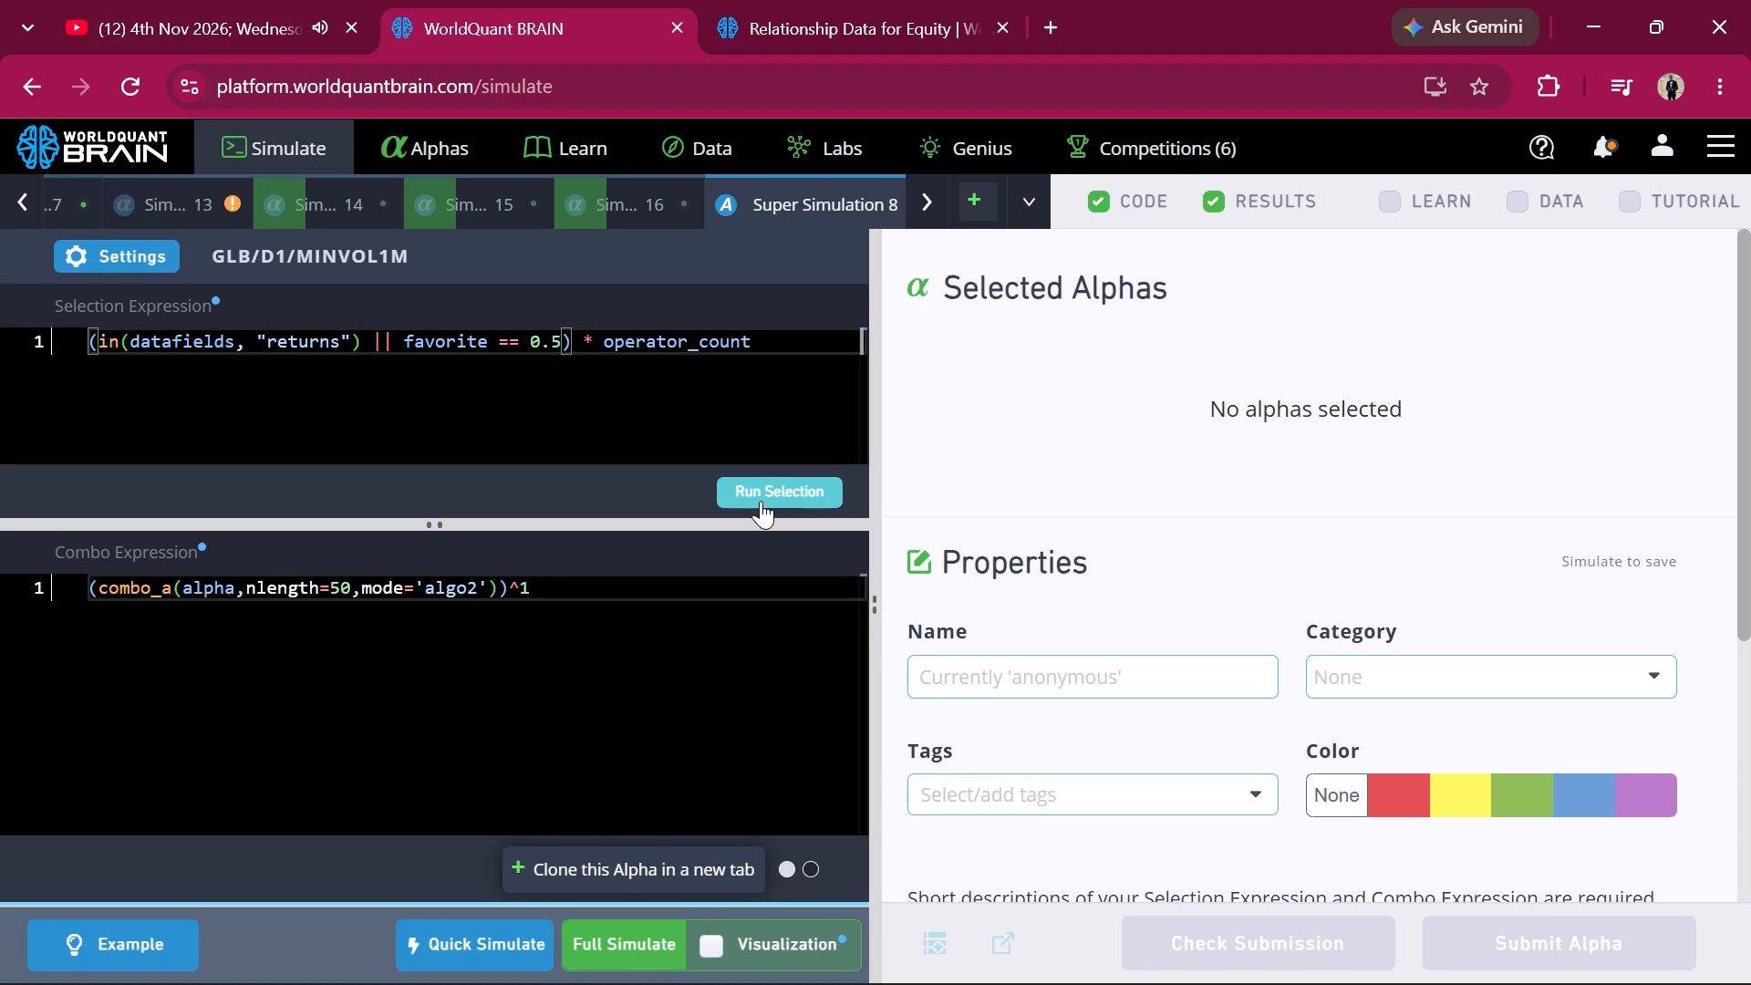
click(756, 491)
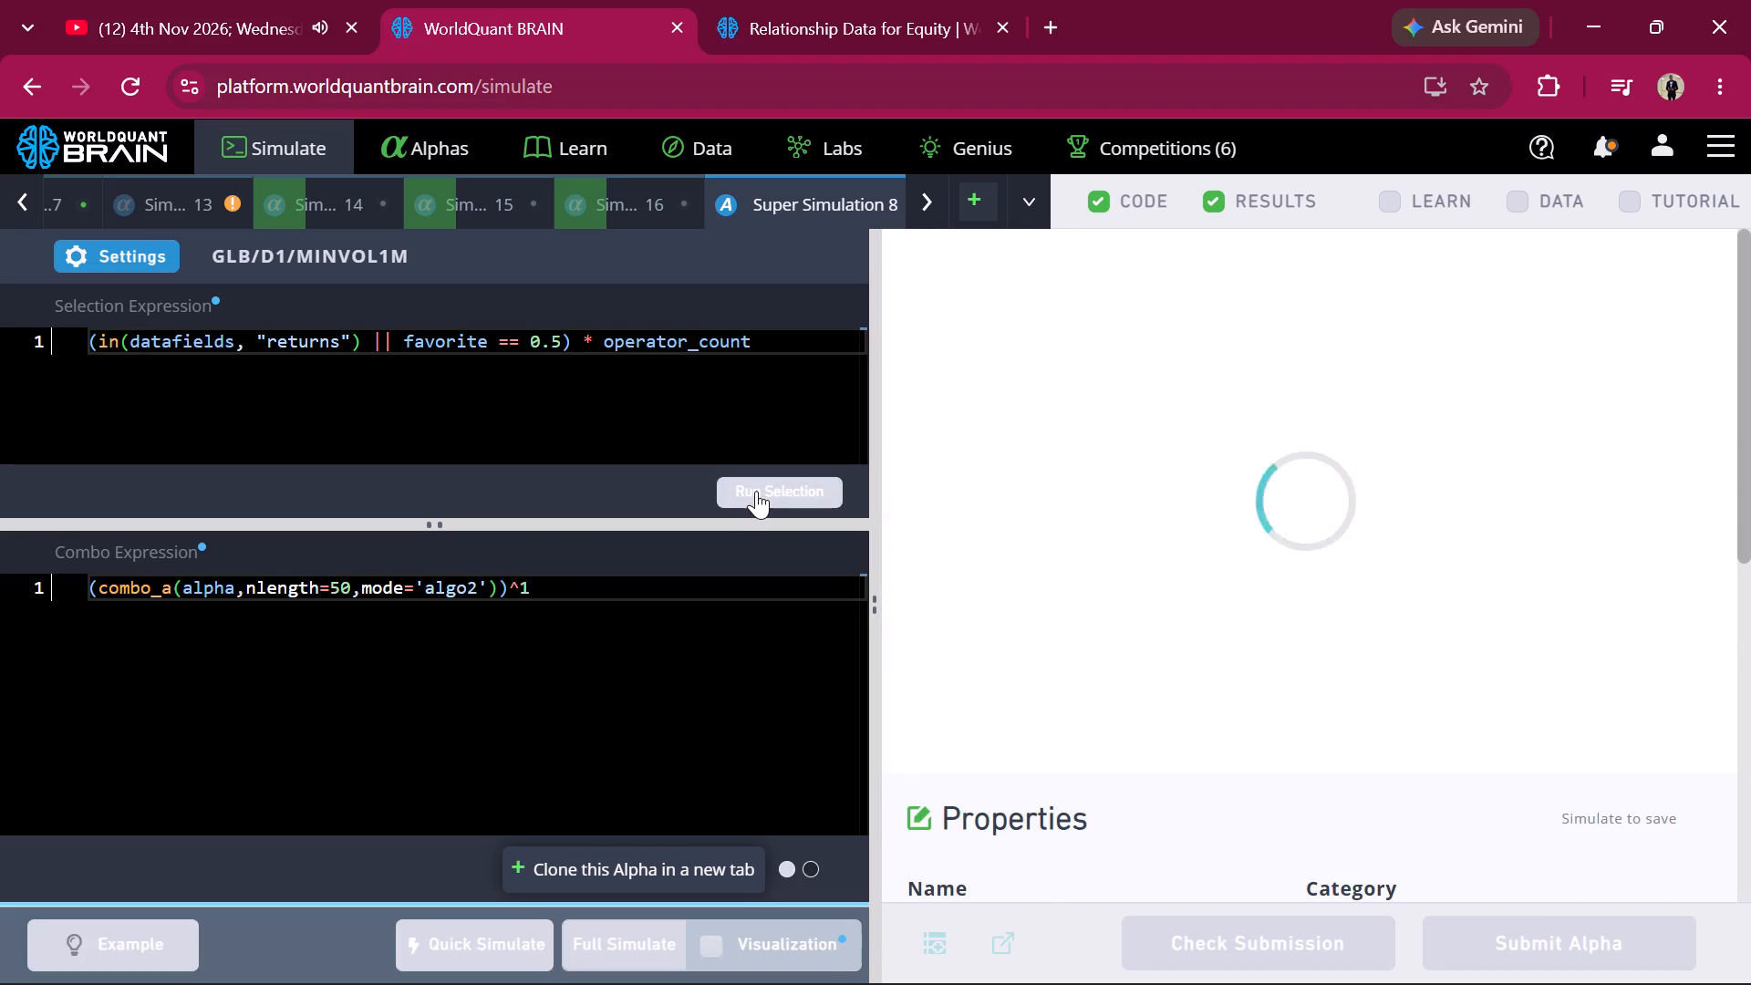
Set the favorite condition in the selection expression to 0, run the selection and start the full simulation.
double_click(564, 337)
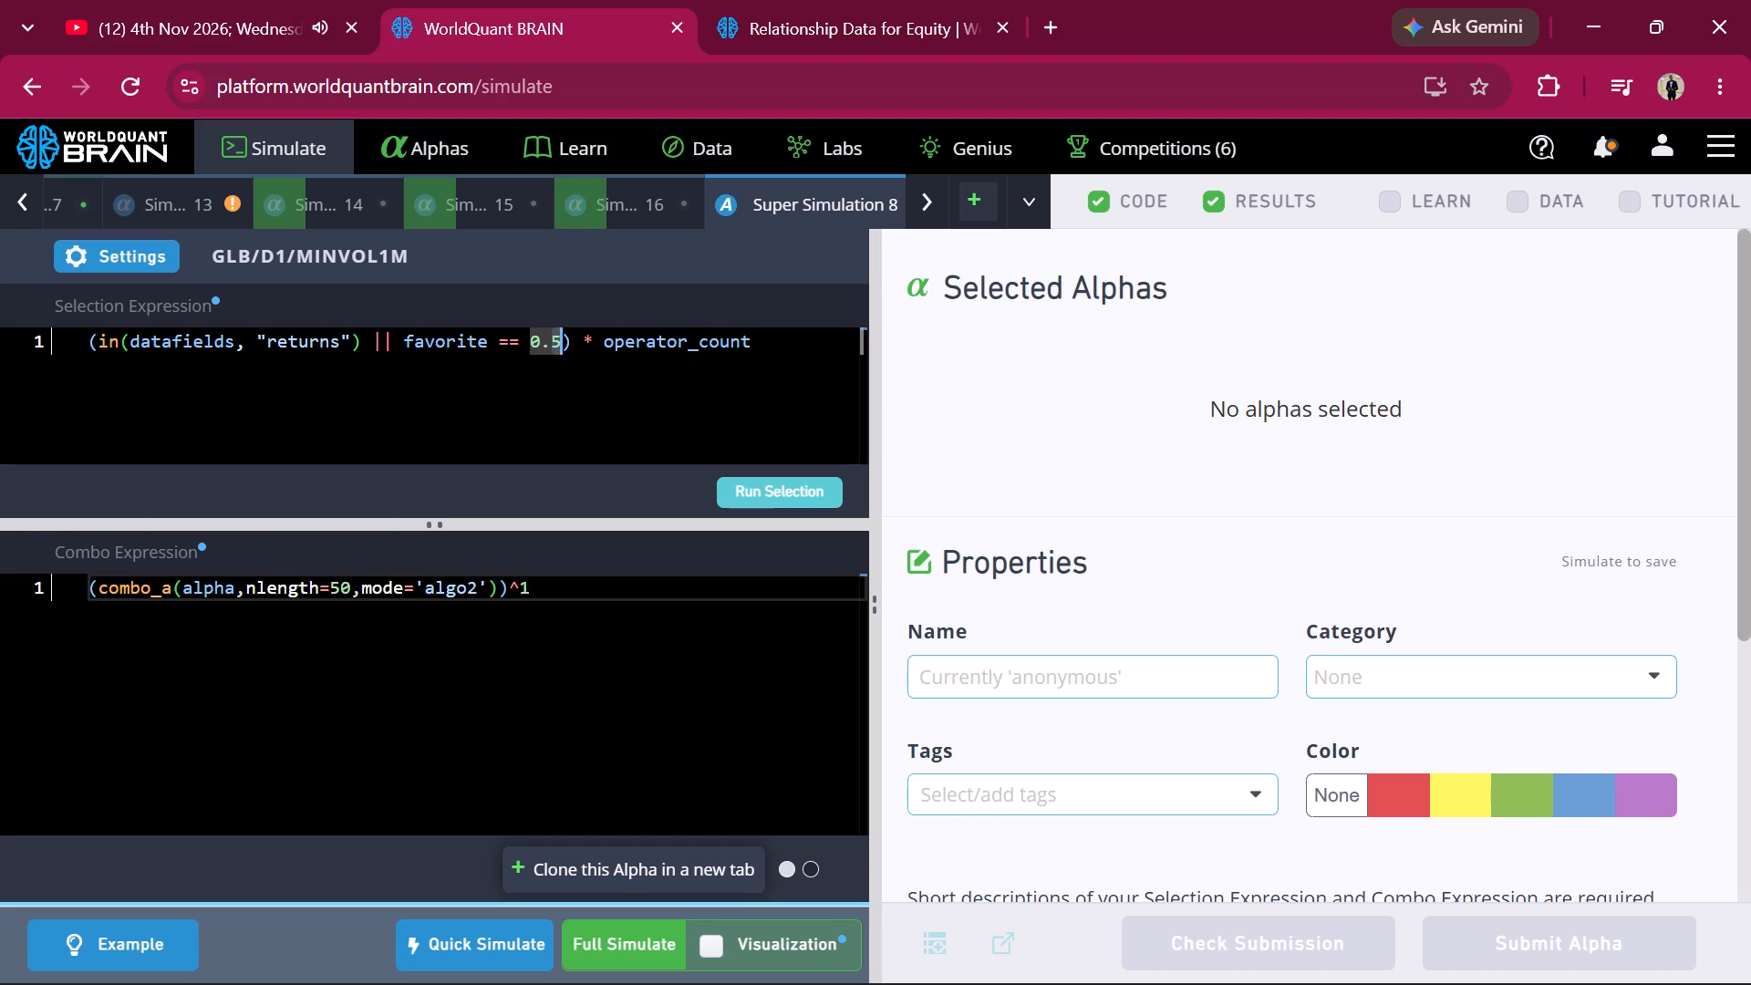
key(BackSpace)
key(BackSpace)
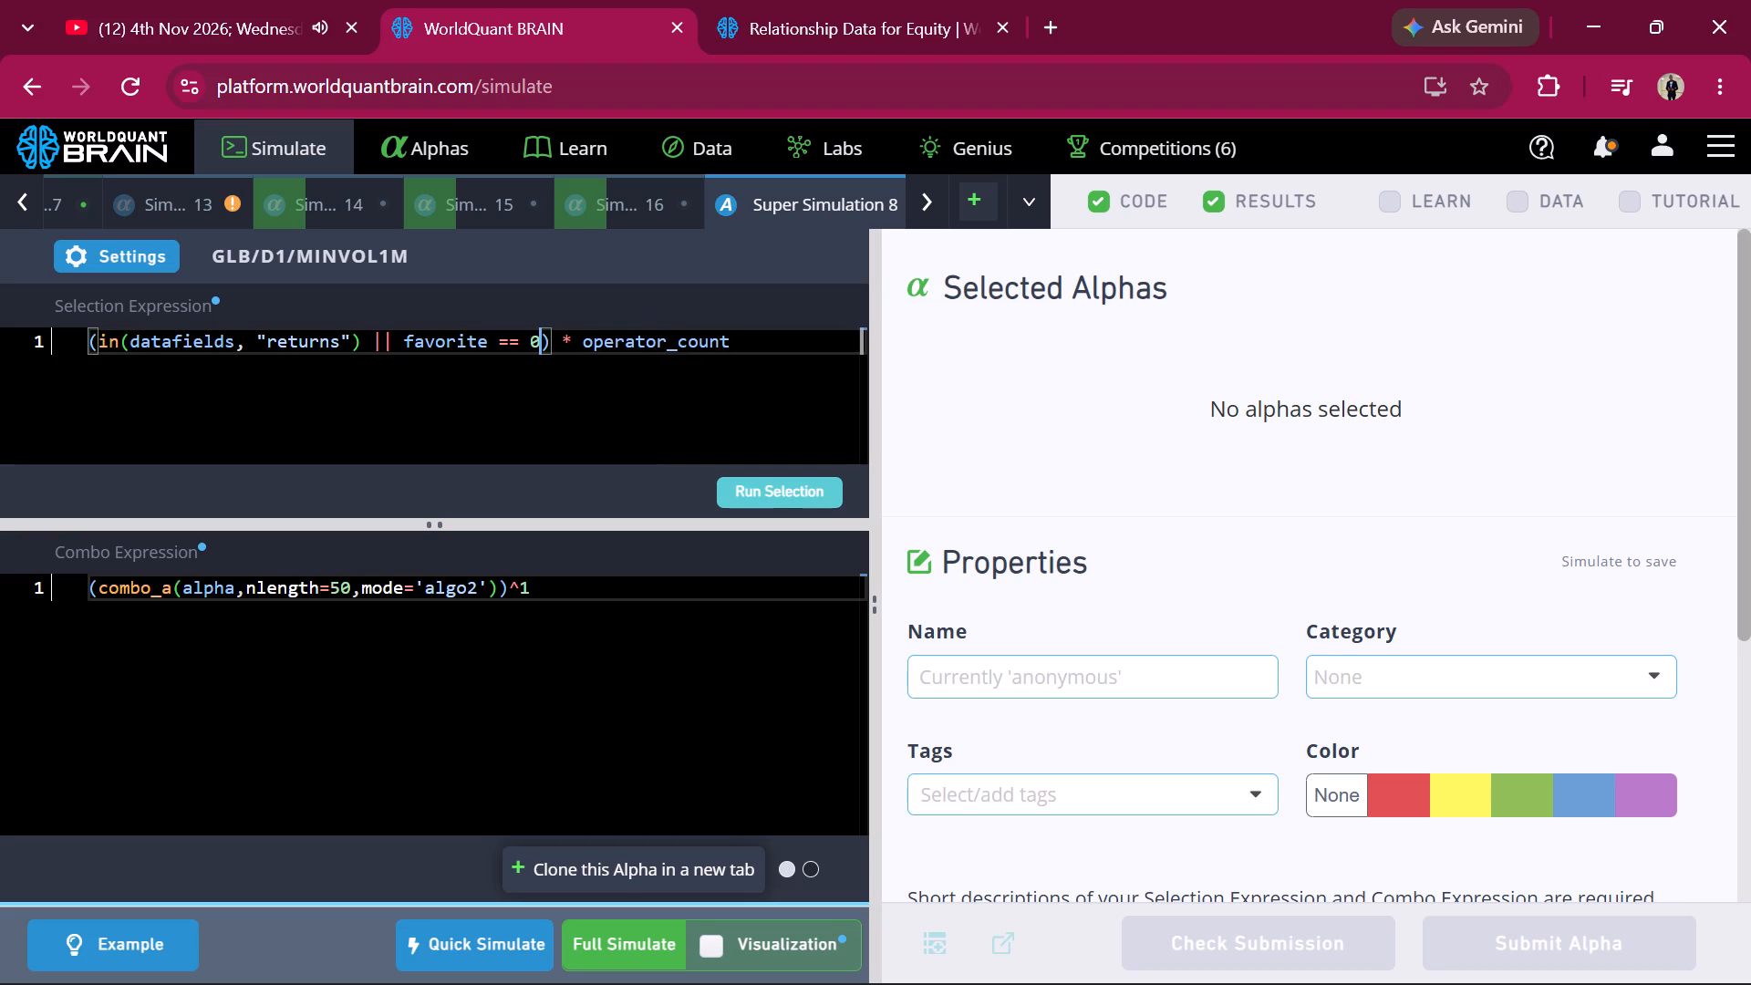
click(90, 250)
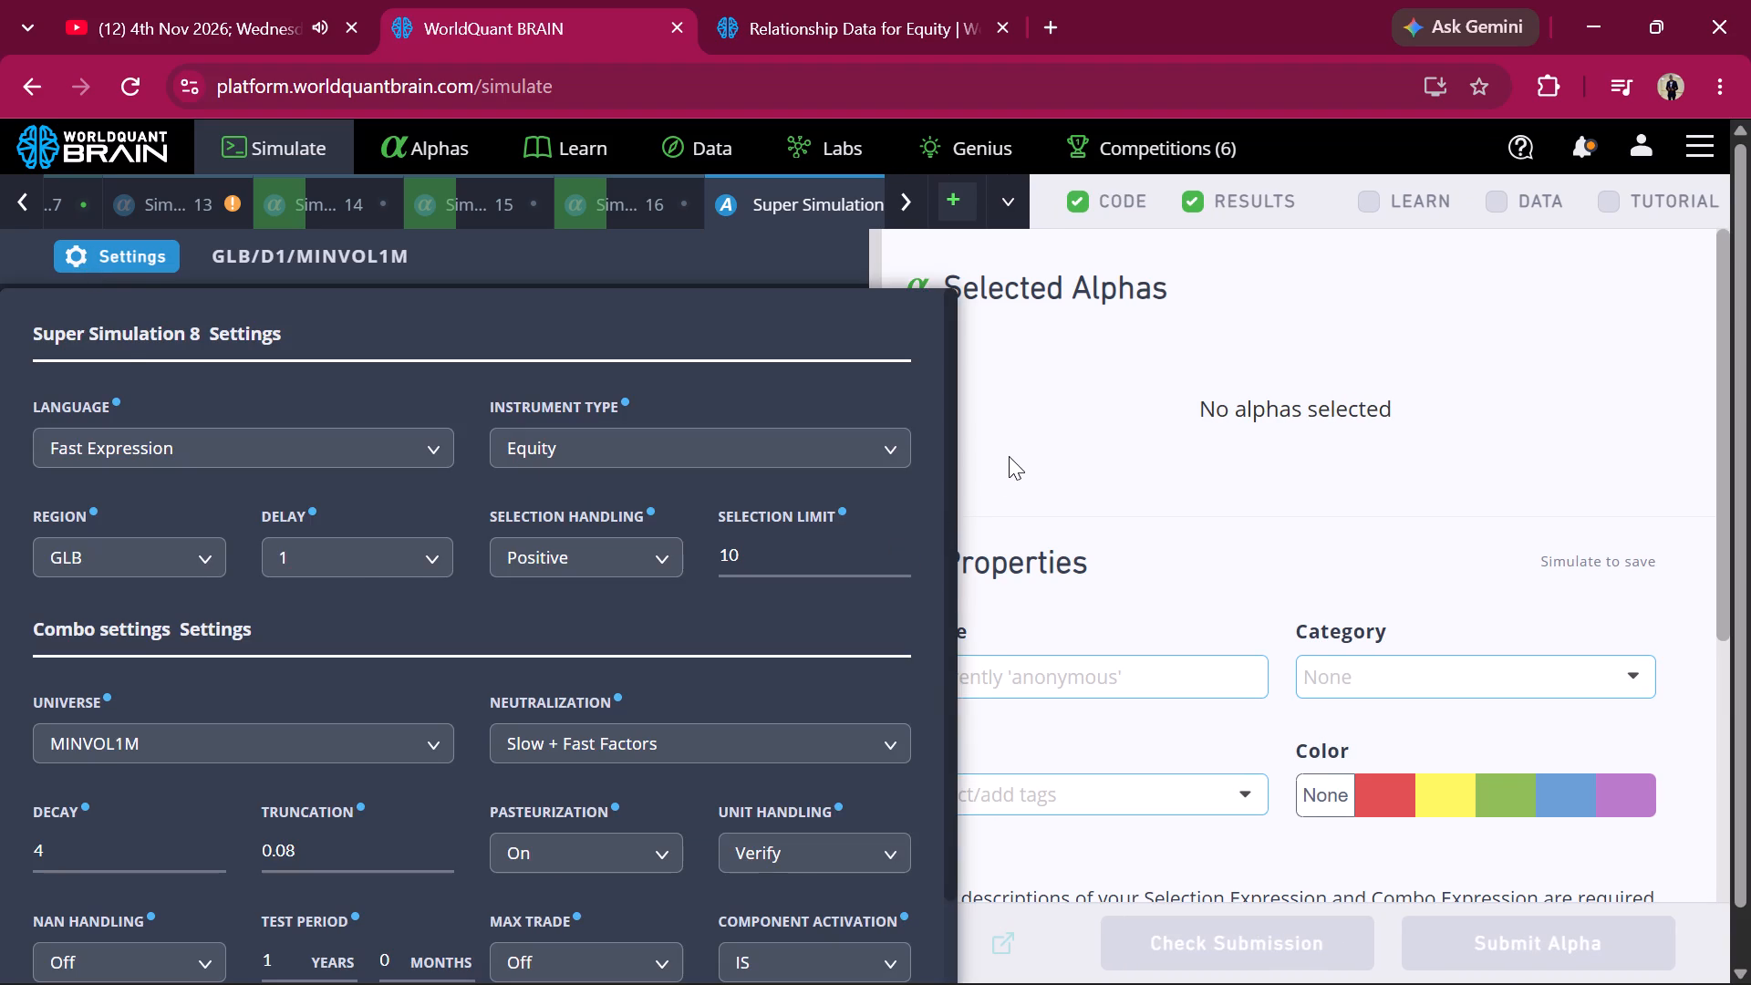
click(1009, 456)
click(772, 479)
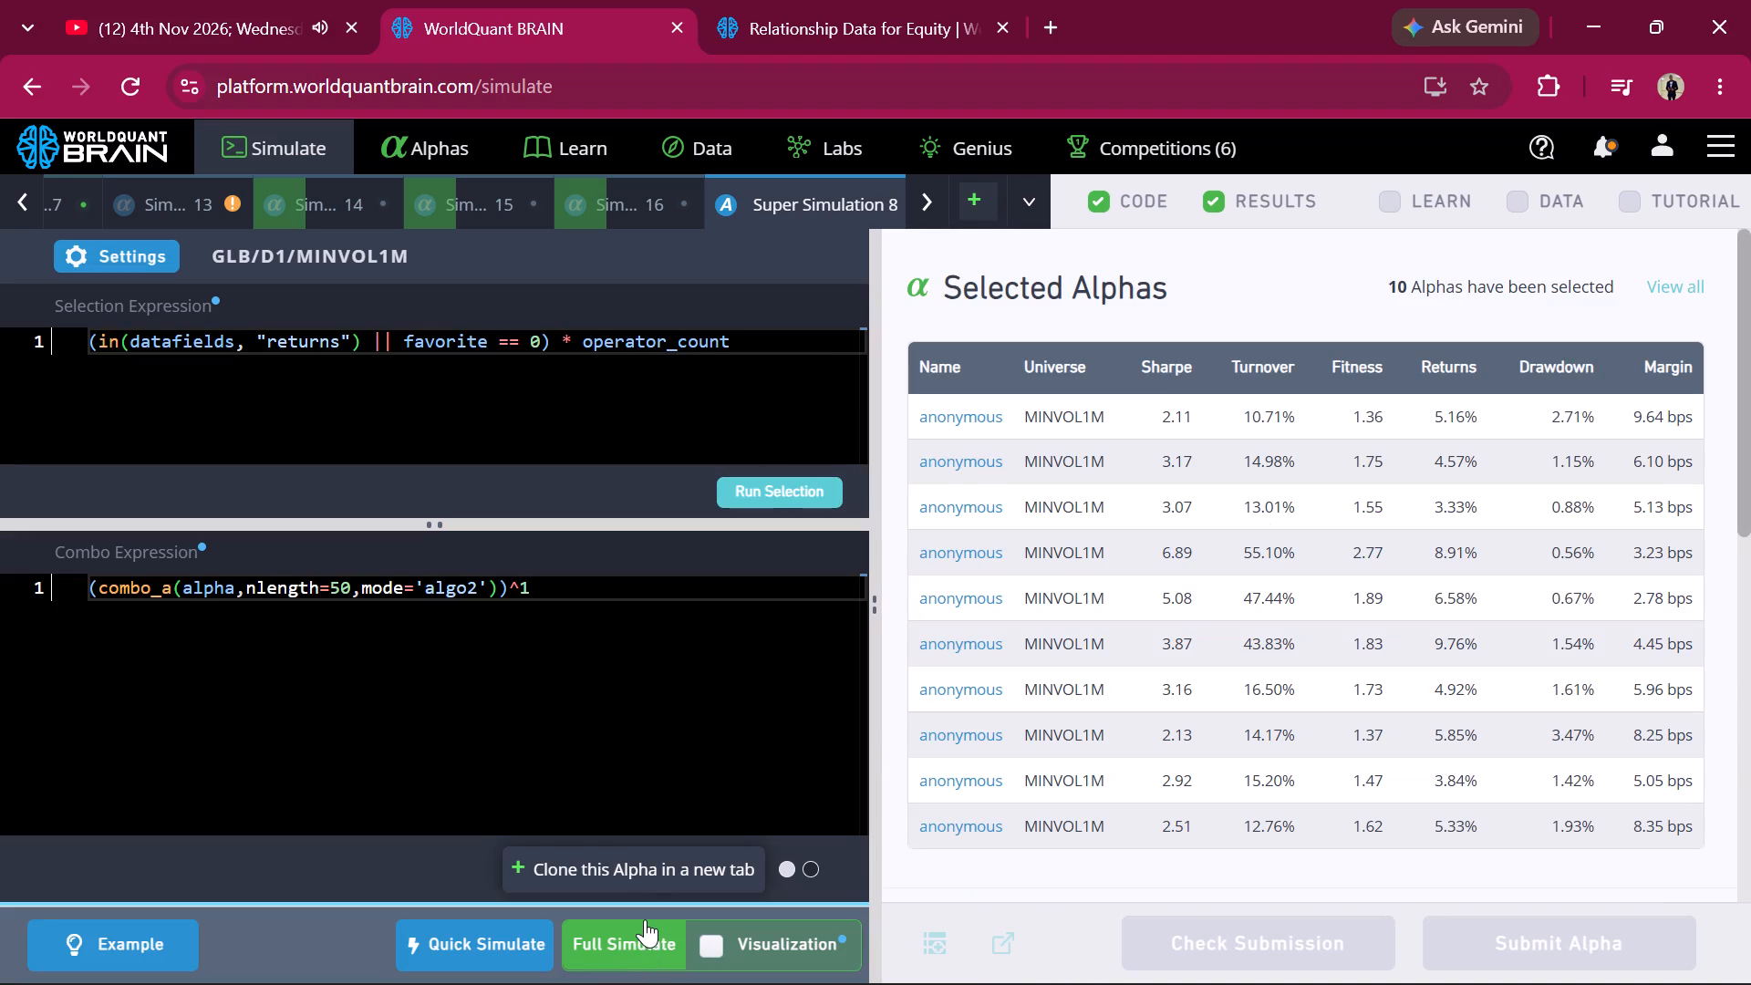
click(645, 934)
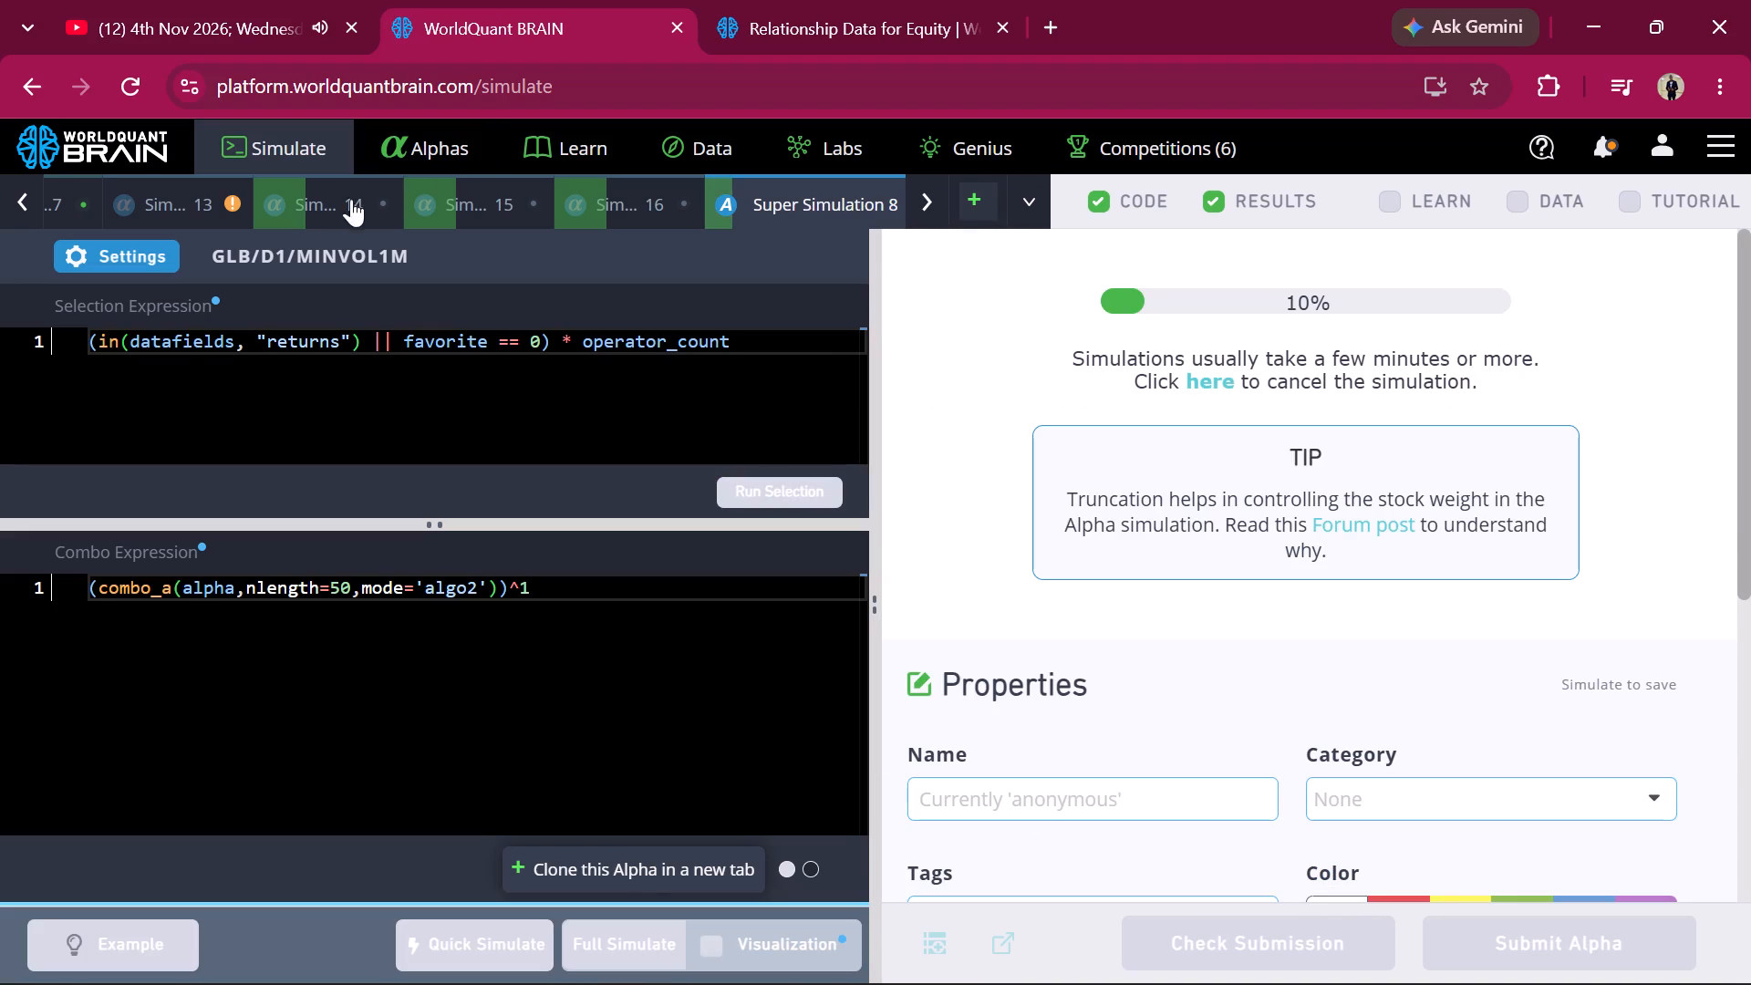
Look through the open simulation tabs back to the first one and check their run status.
scroll(330, 213, right, 7)
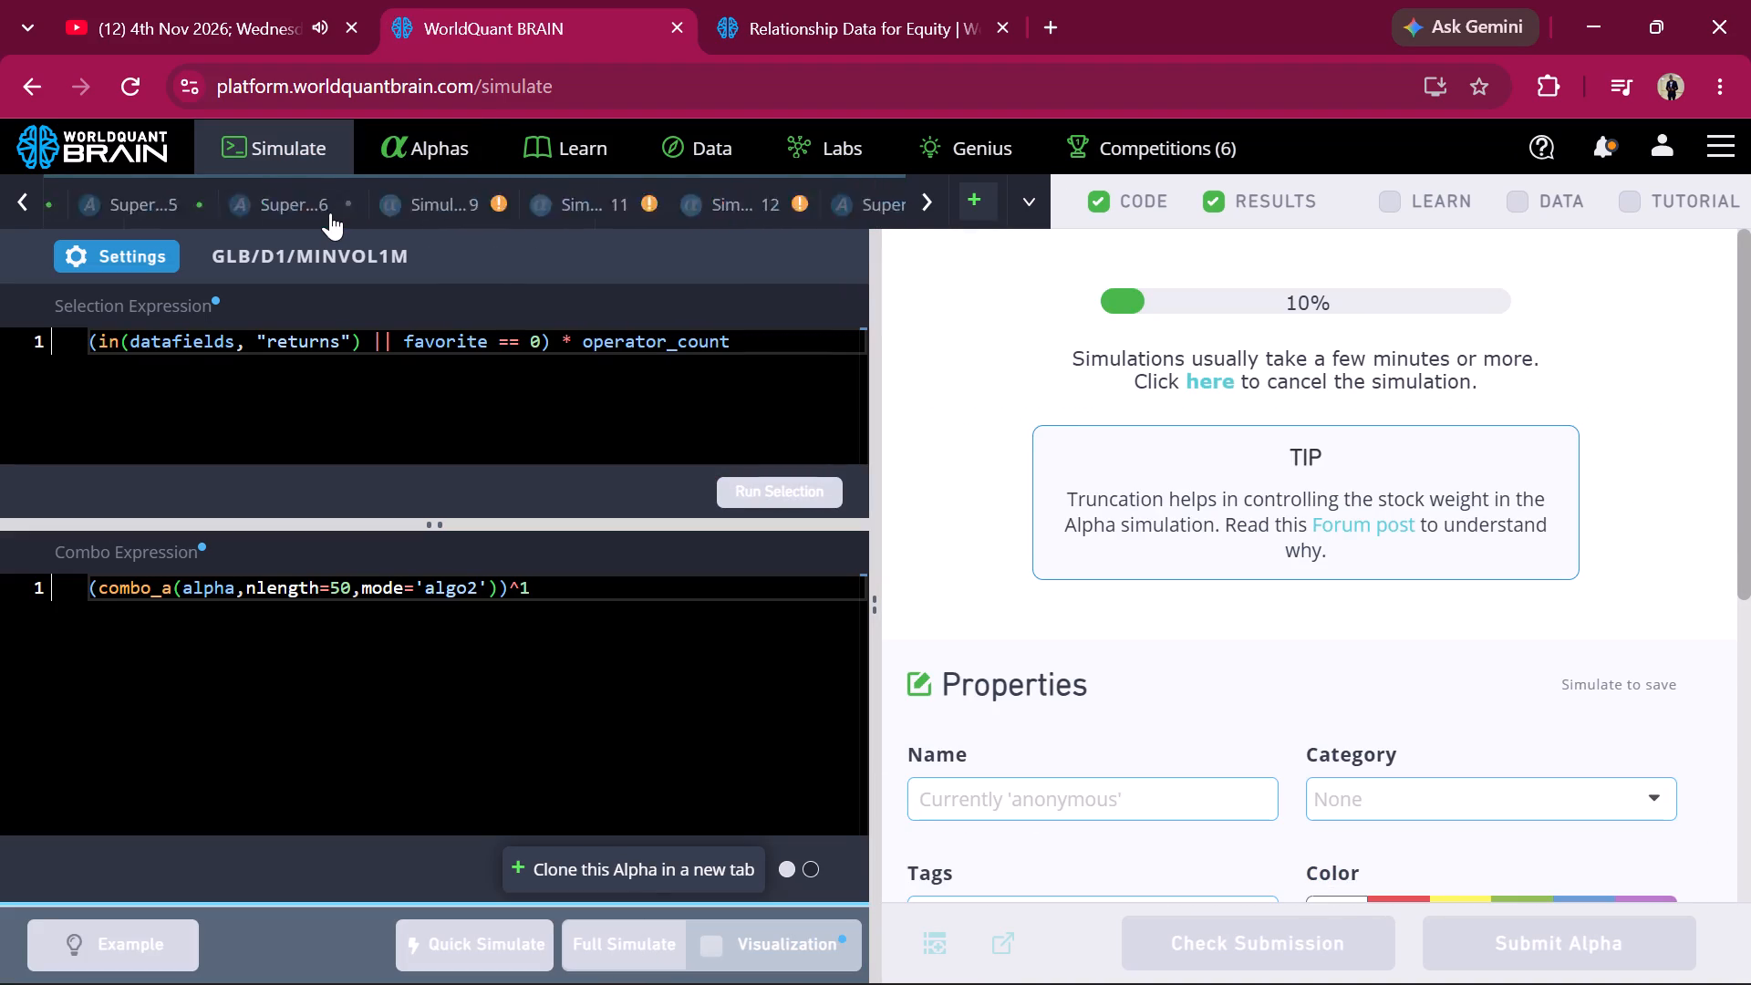
scroll(330, 213, right, 9)
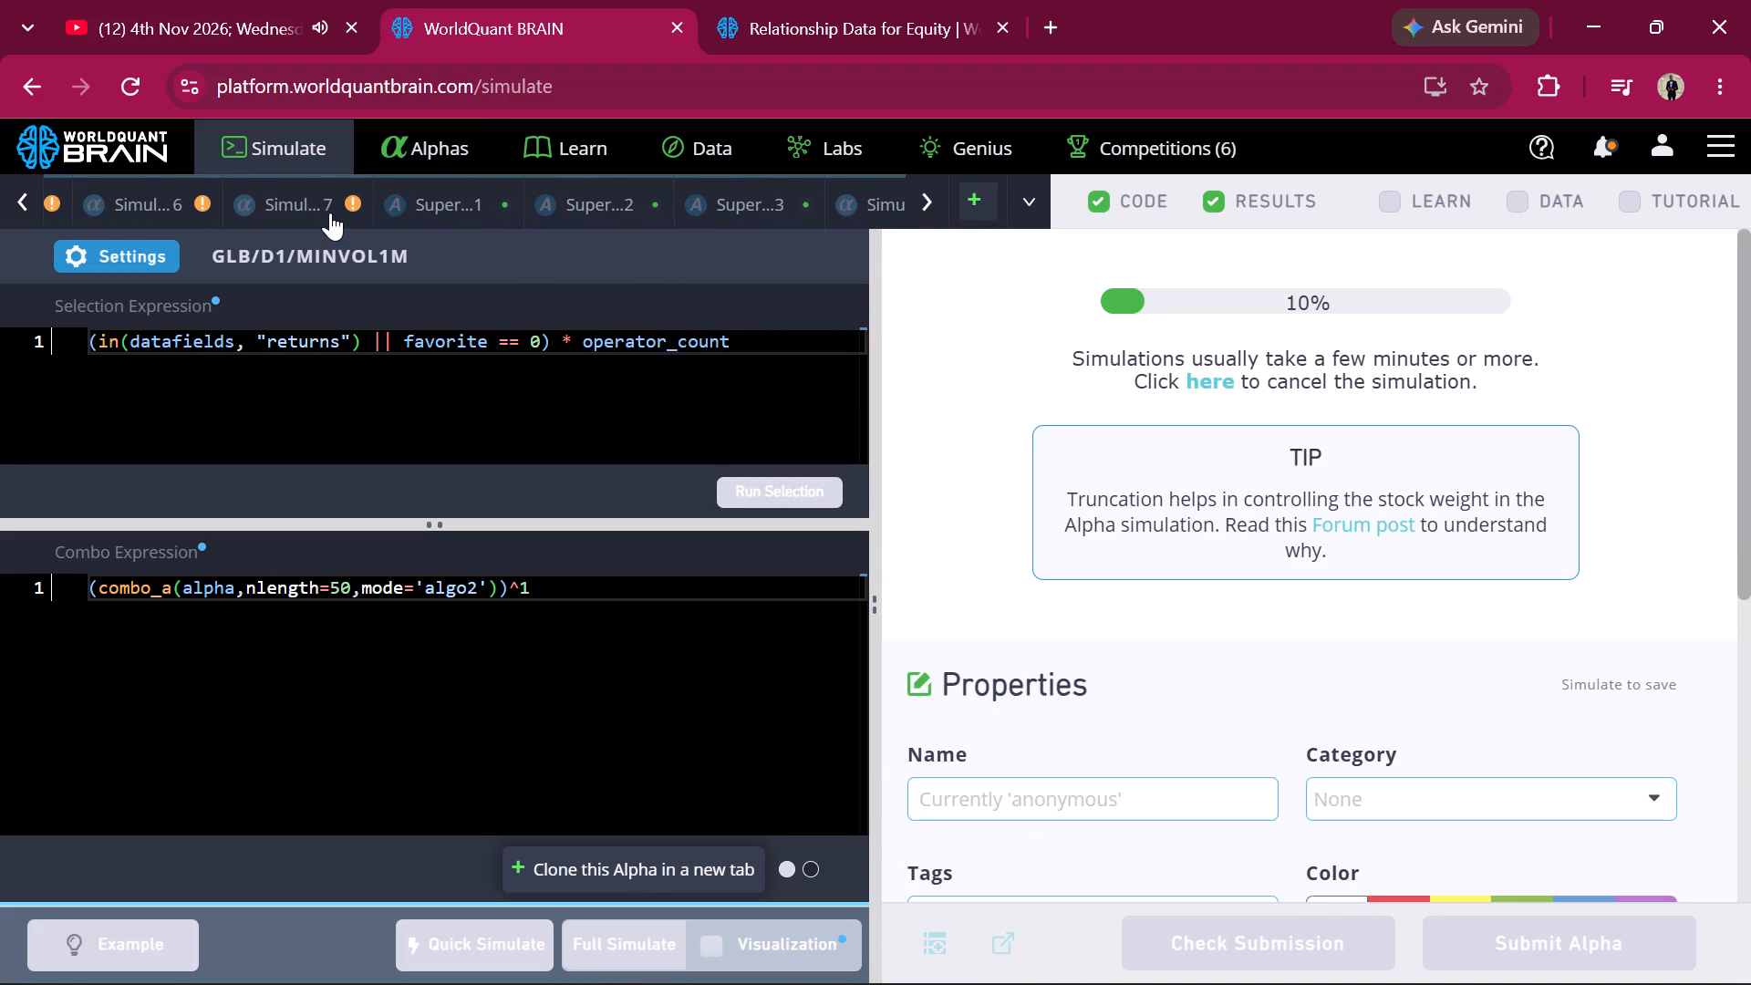
scroll(330, 213, right, 7)
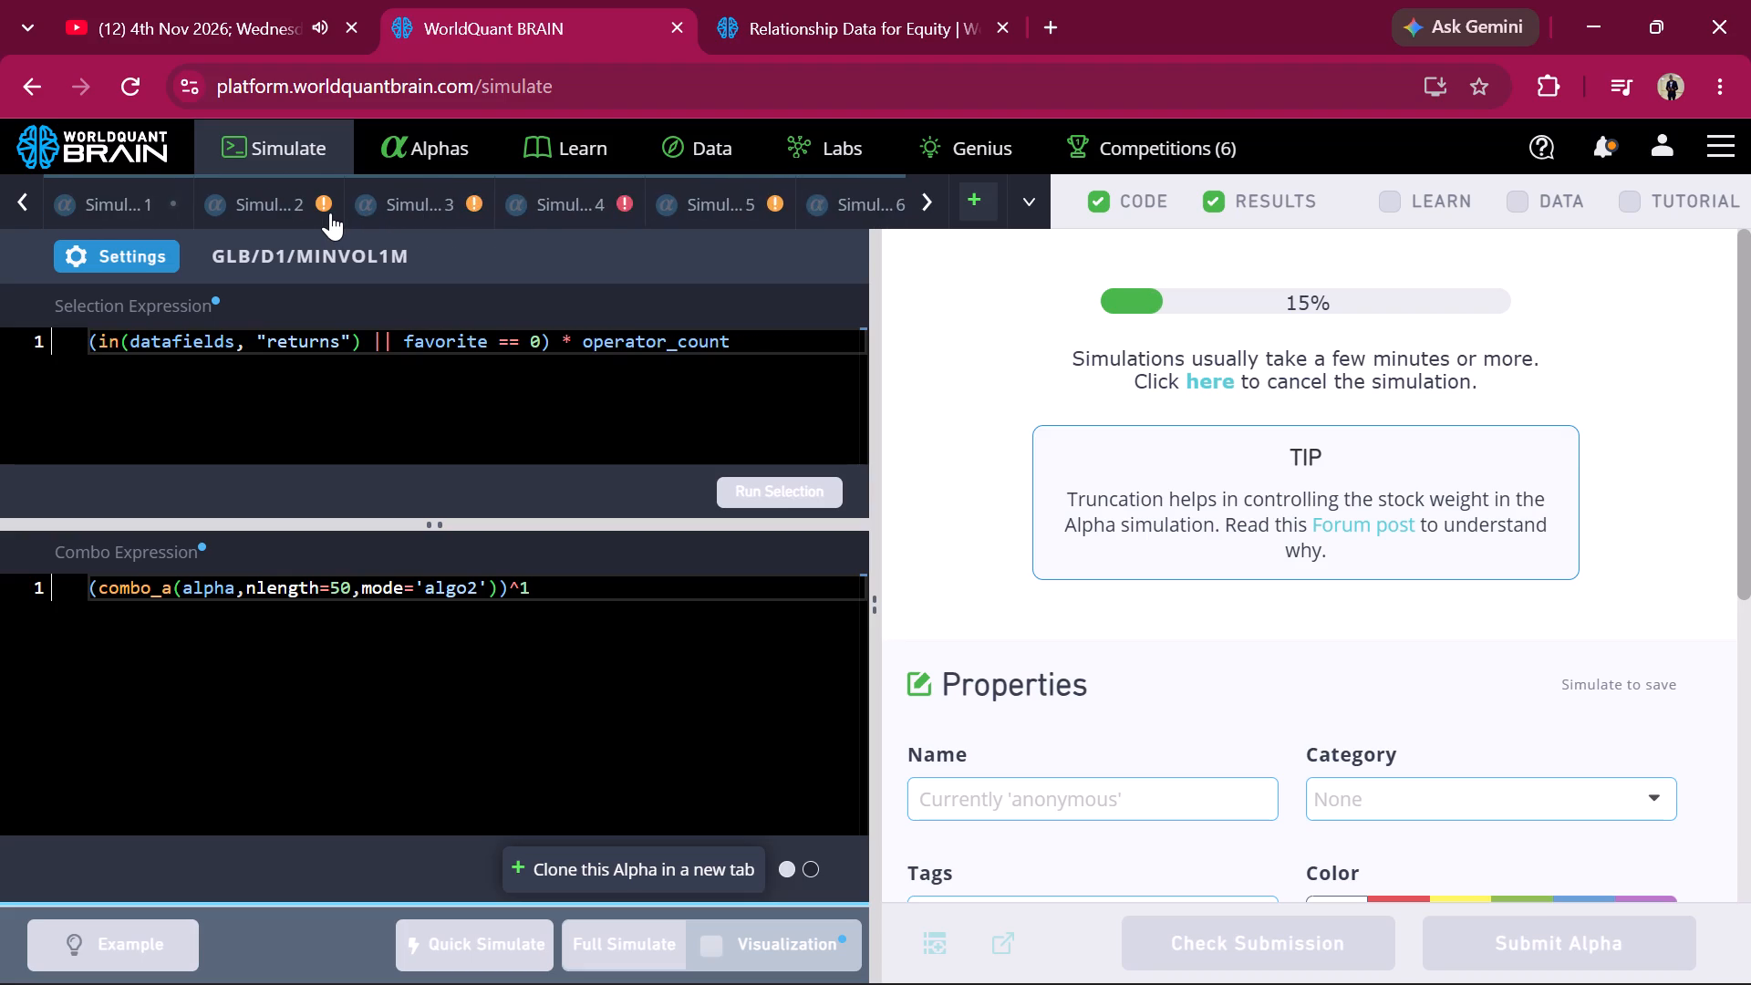
scroll(330, 213, right, 1)
scroll(330, 213, left, 12)
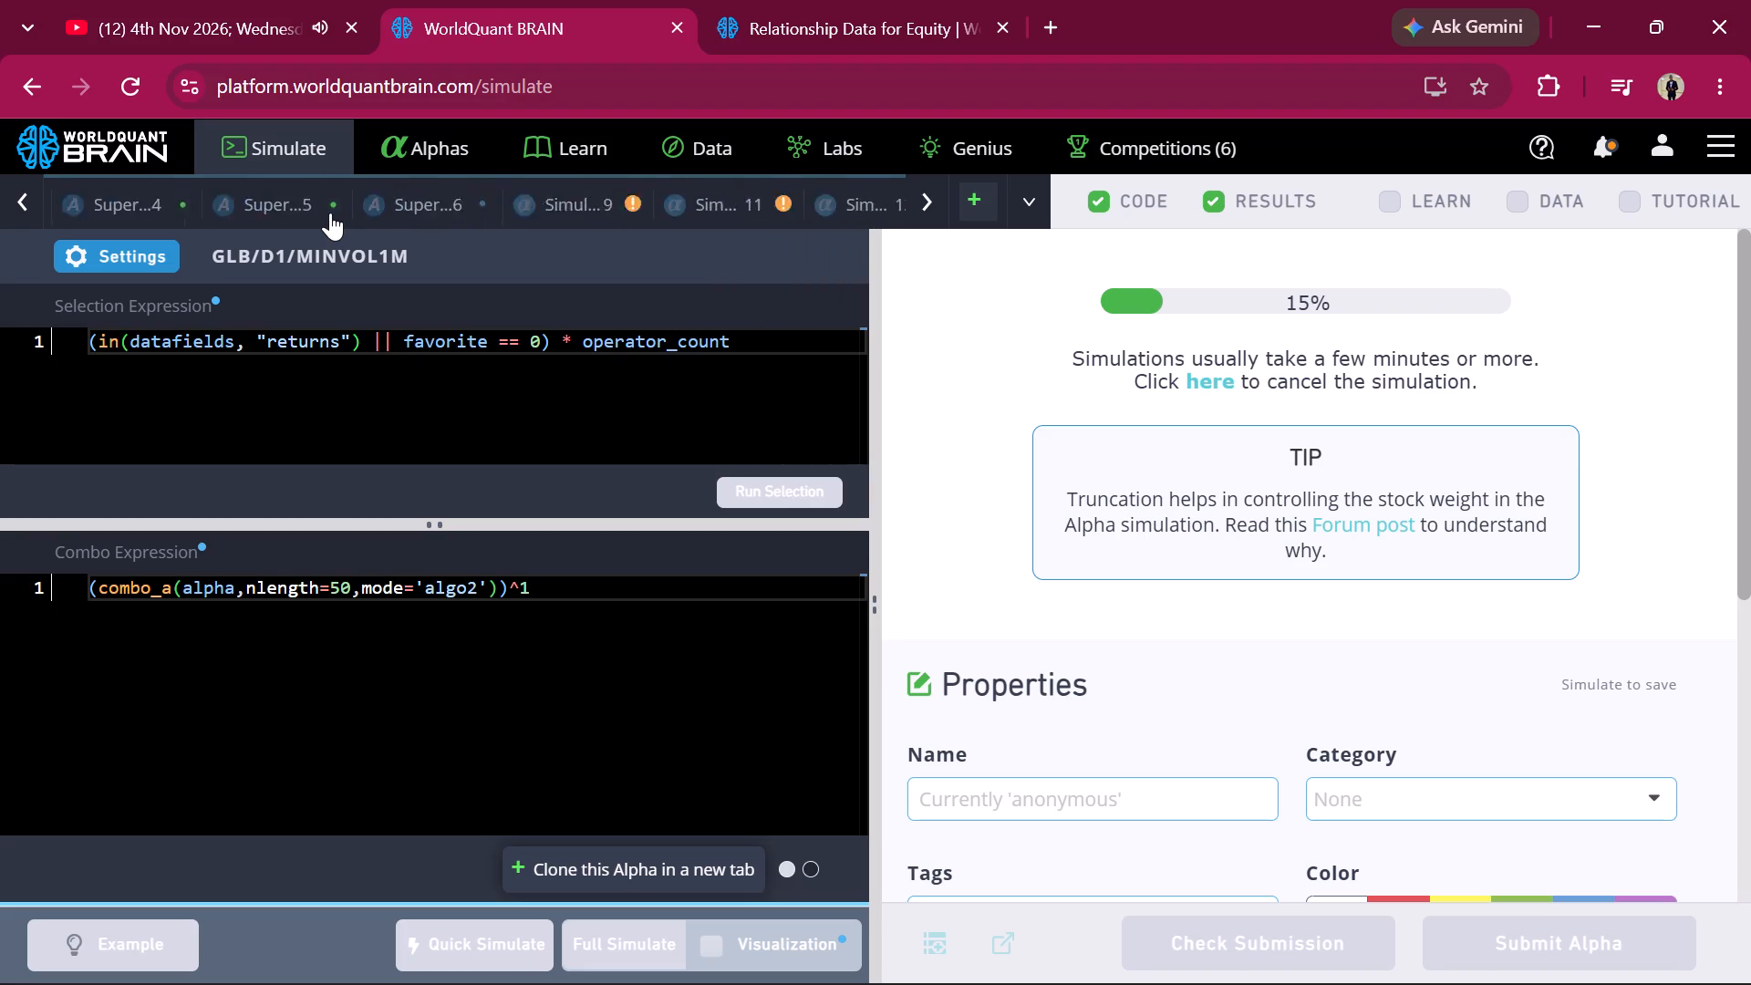
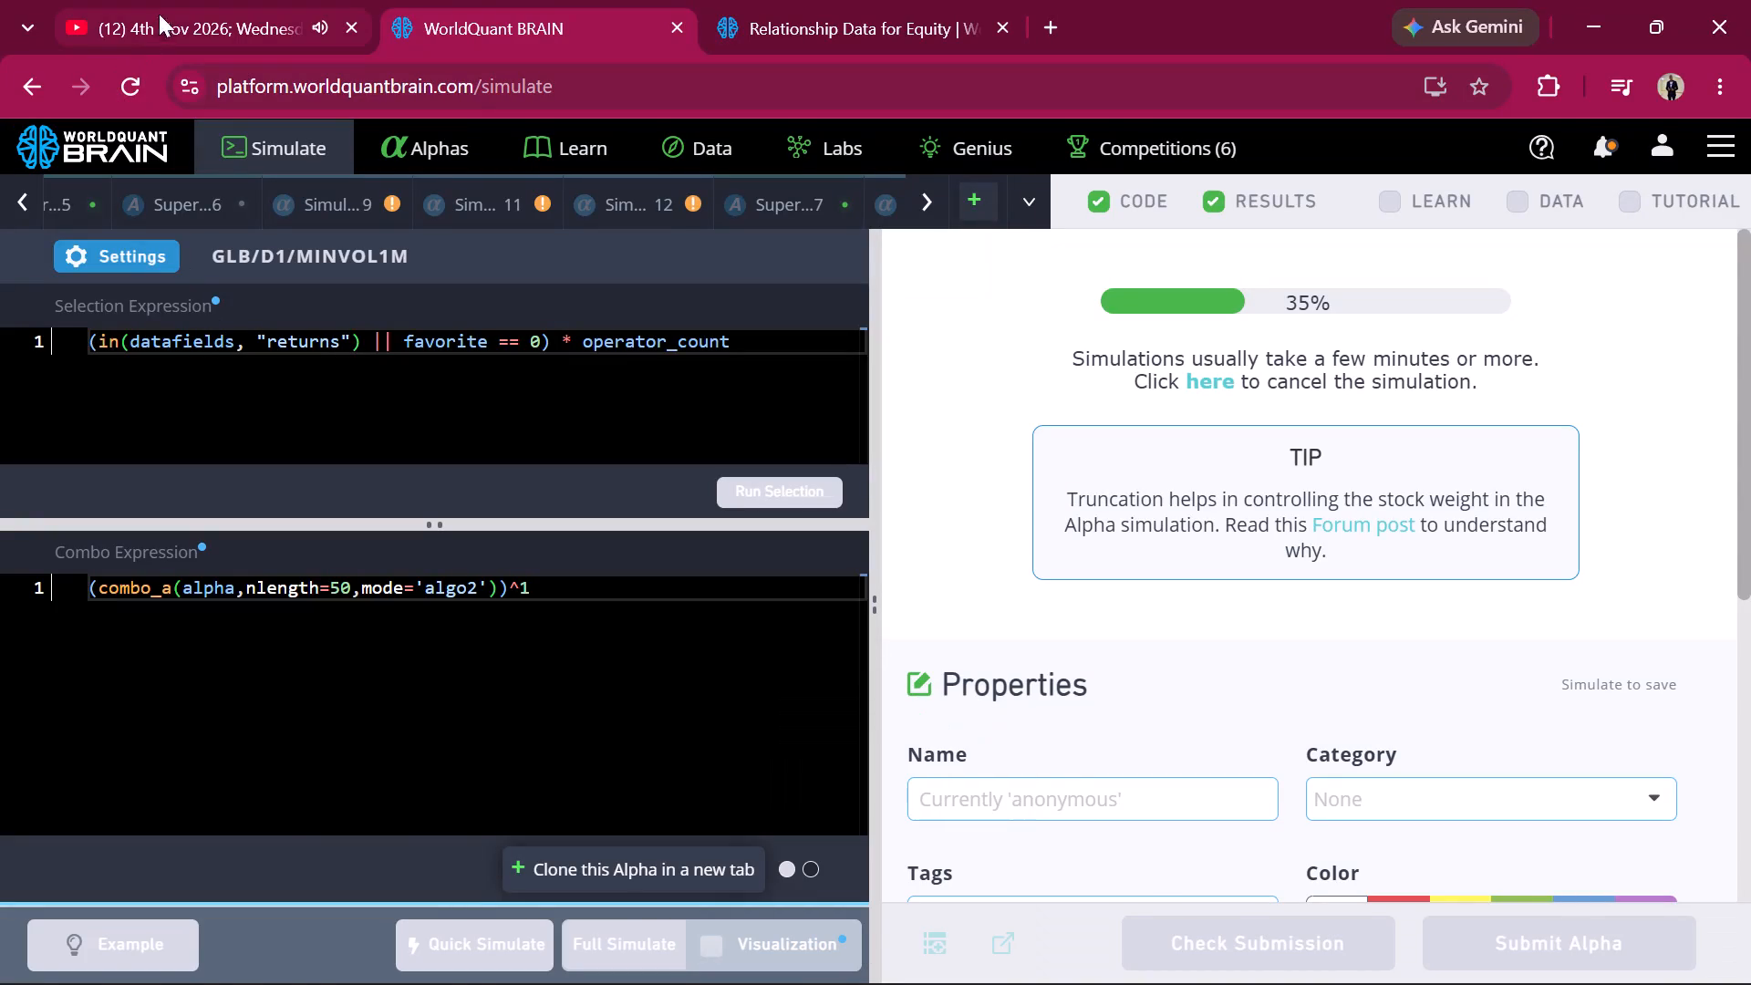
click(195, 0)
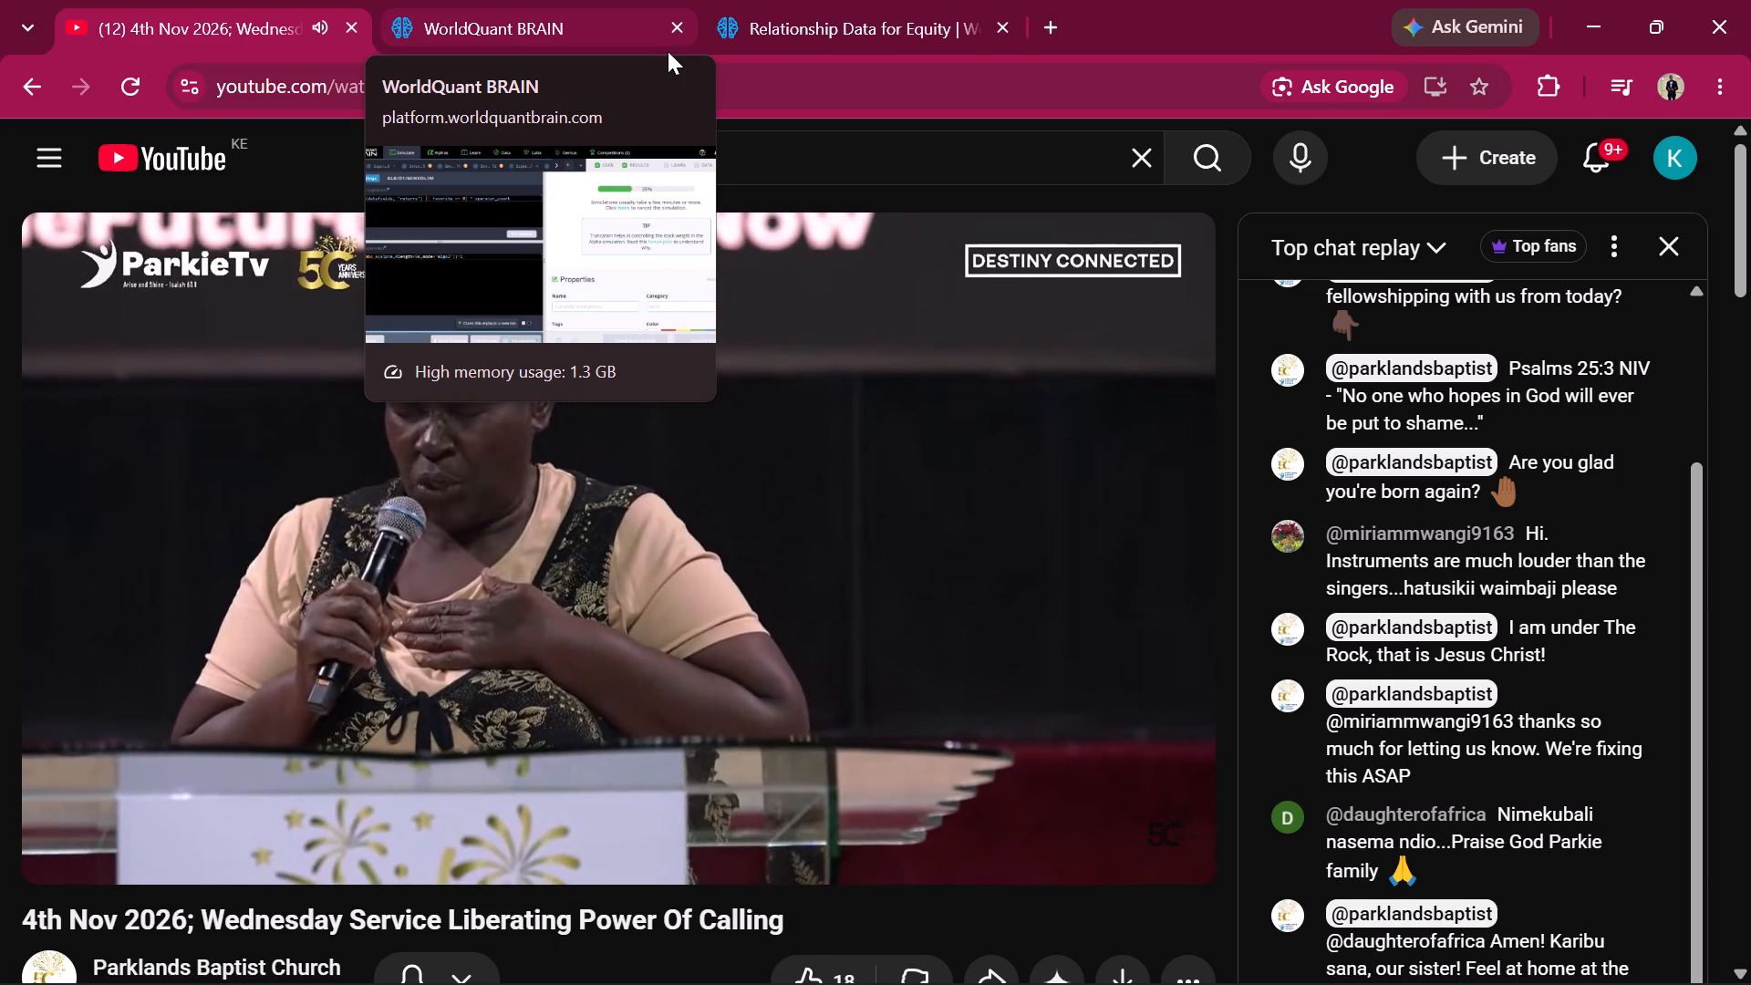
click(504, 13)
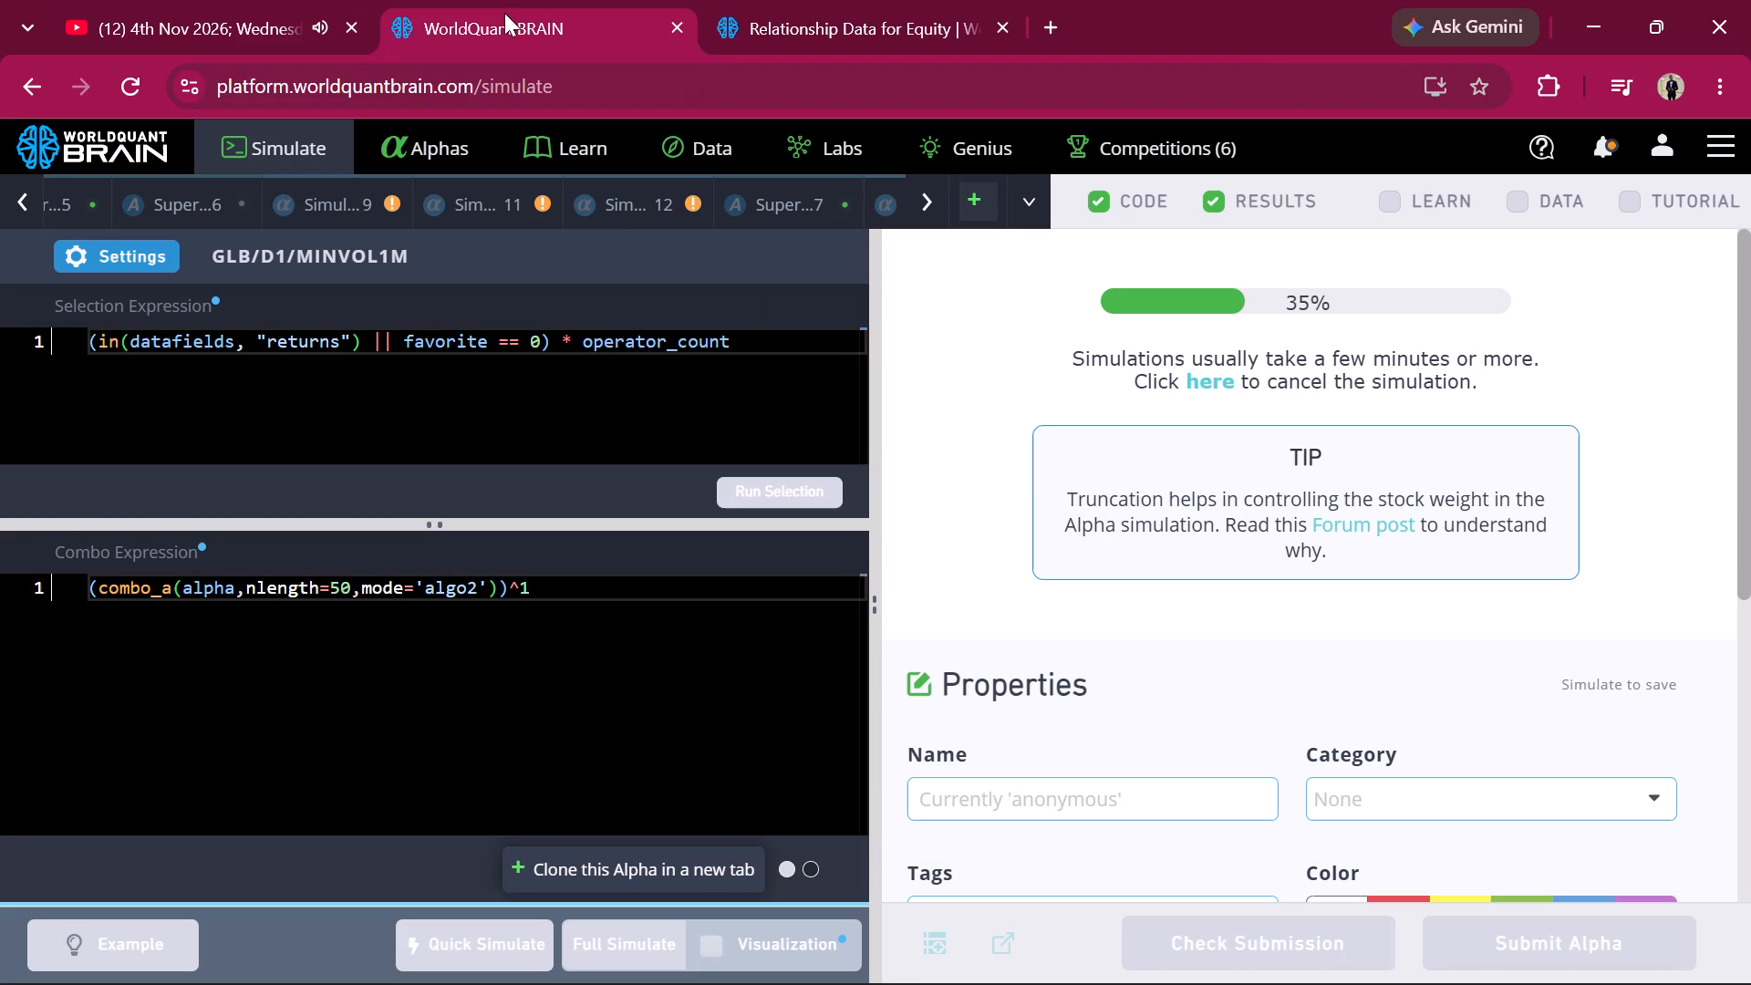
Look through Simulations 9, 11 and 12 to check their alpha expressions and tutorial check results.
click(319, 189)
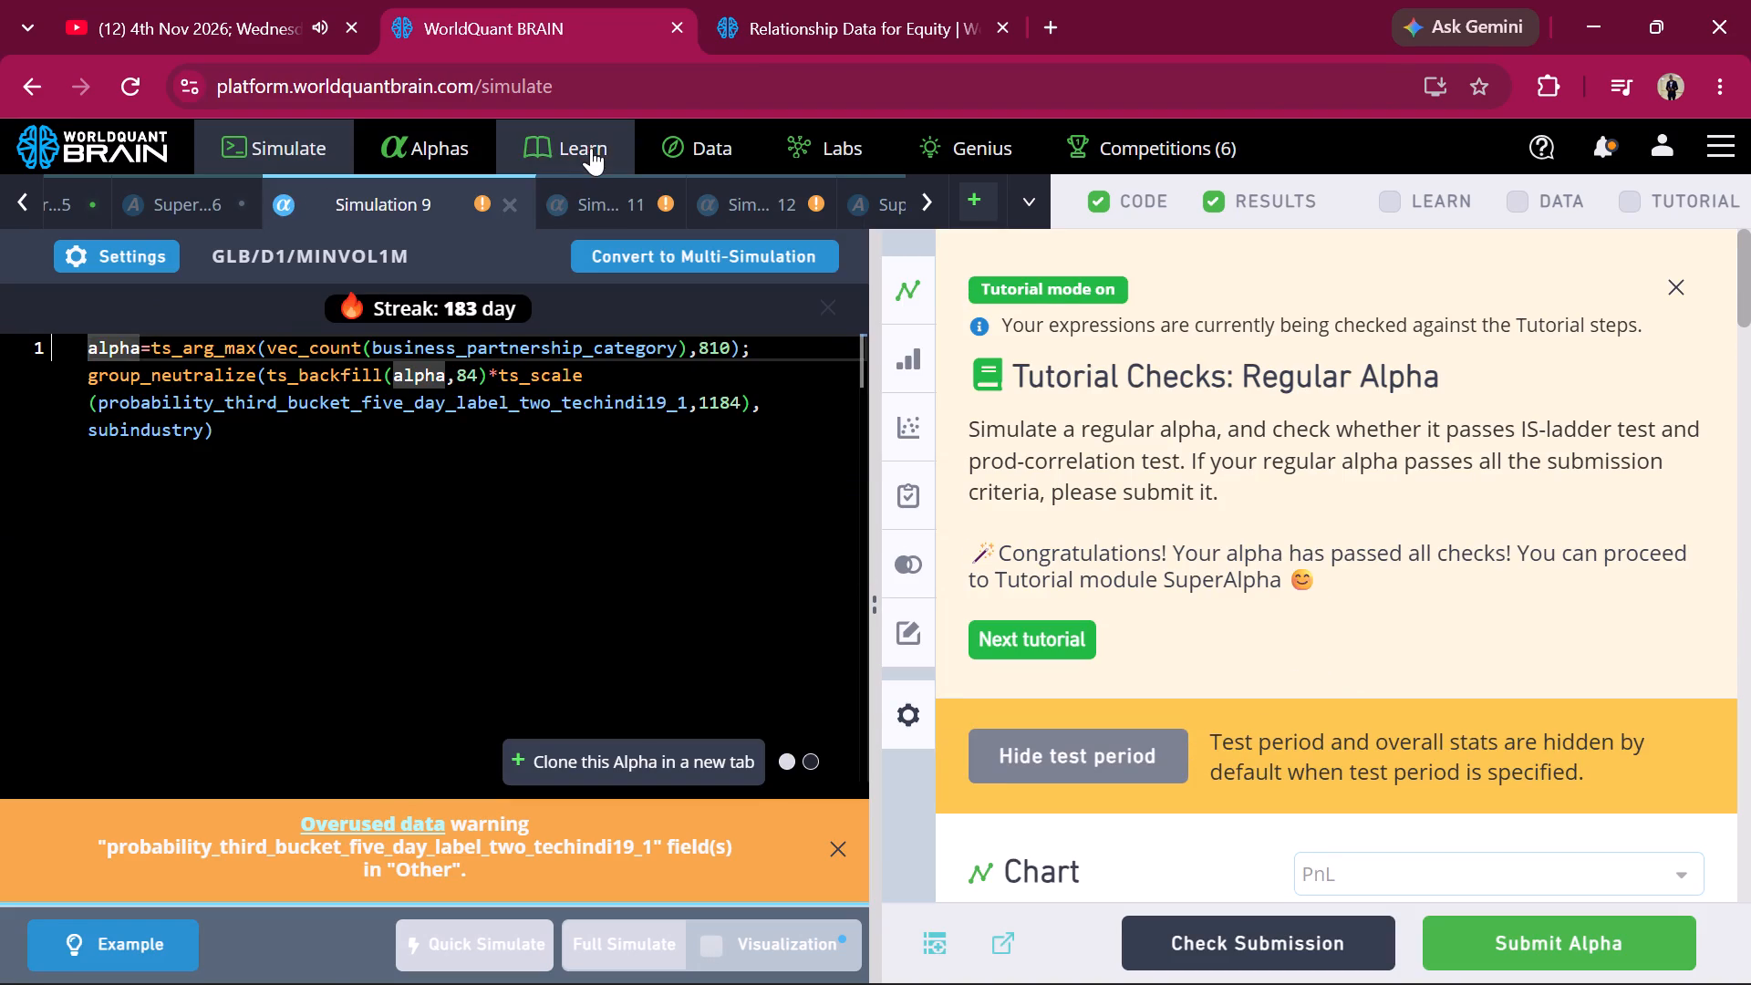
click(596, 192)
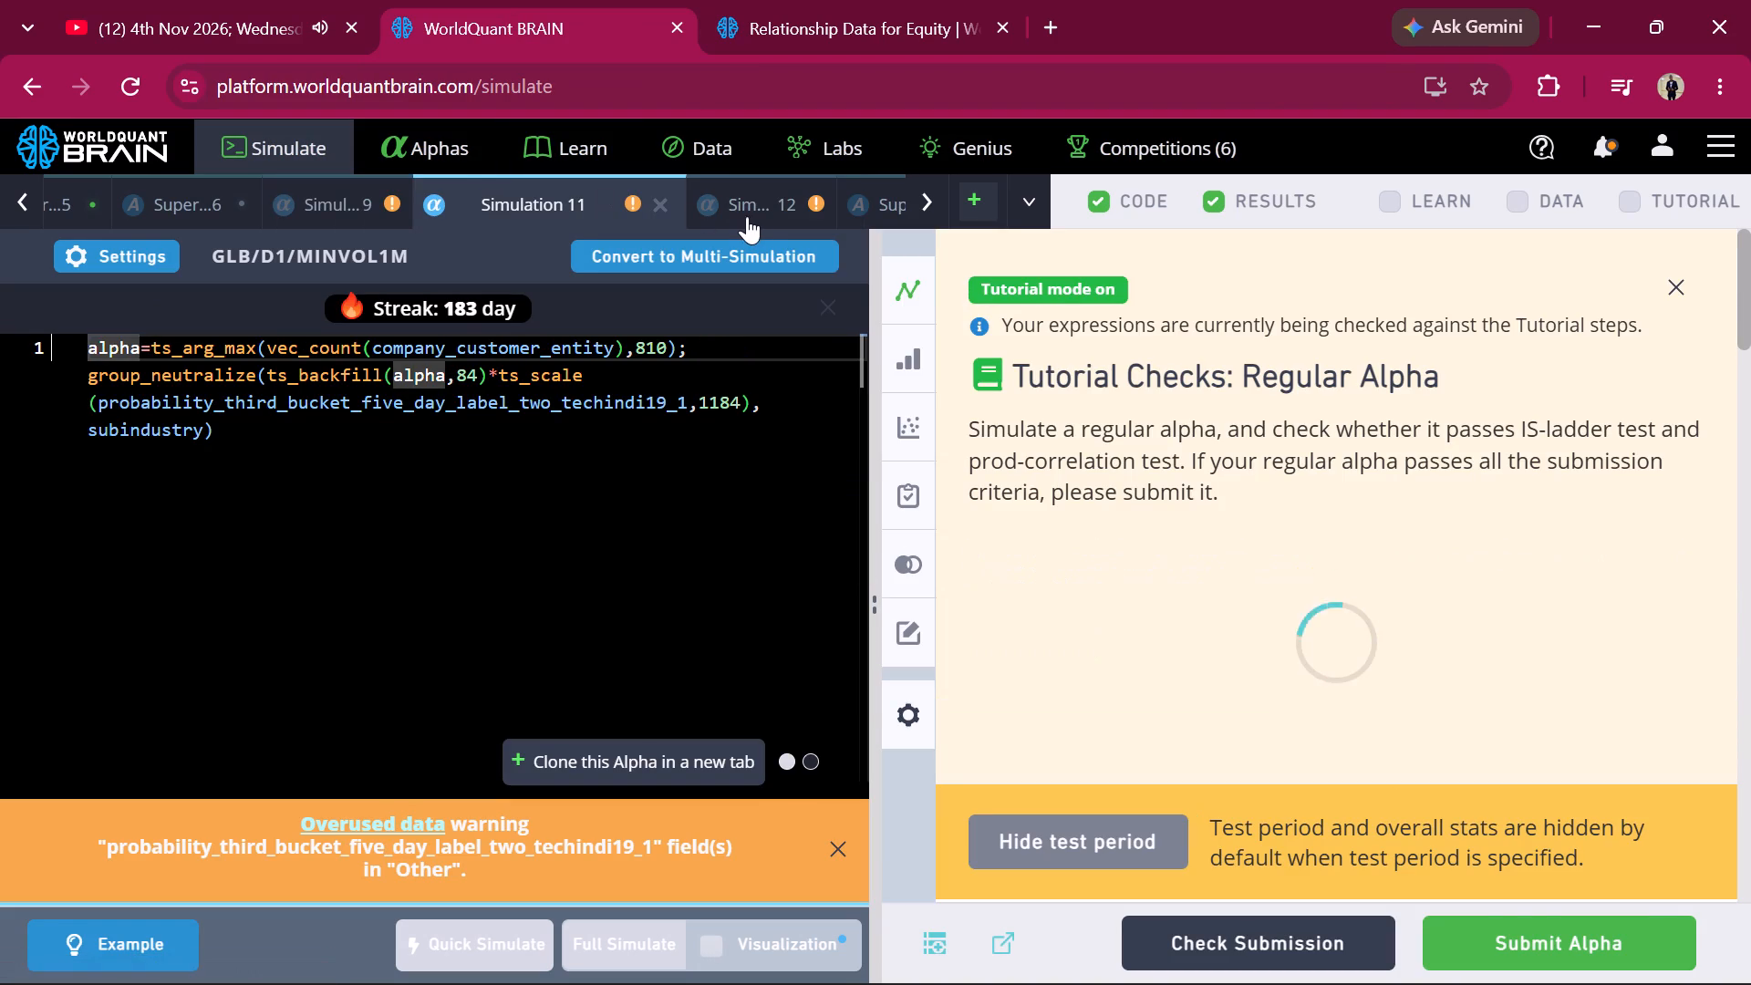
click(773, 207)
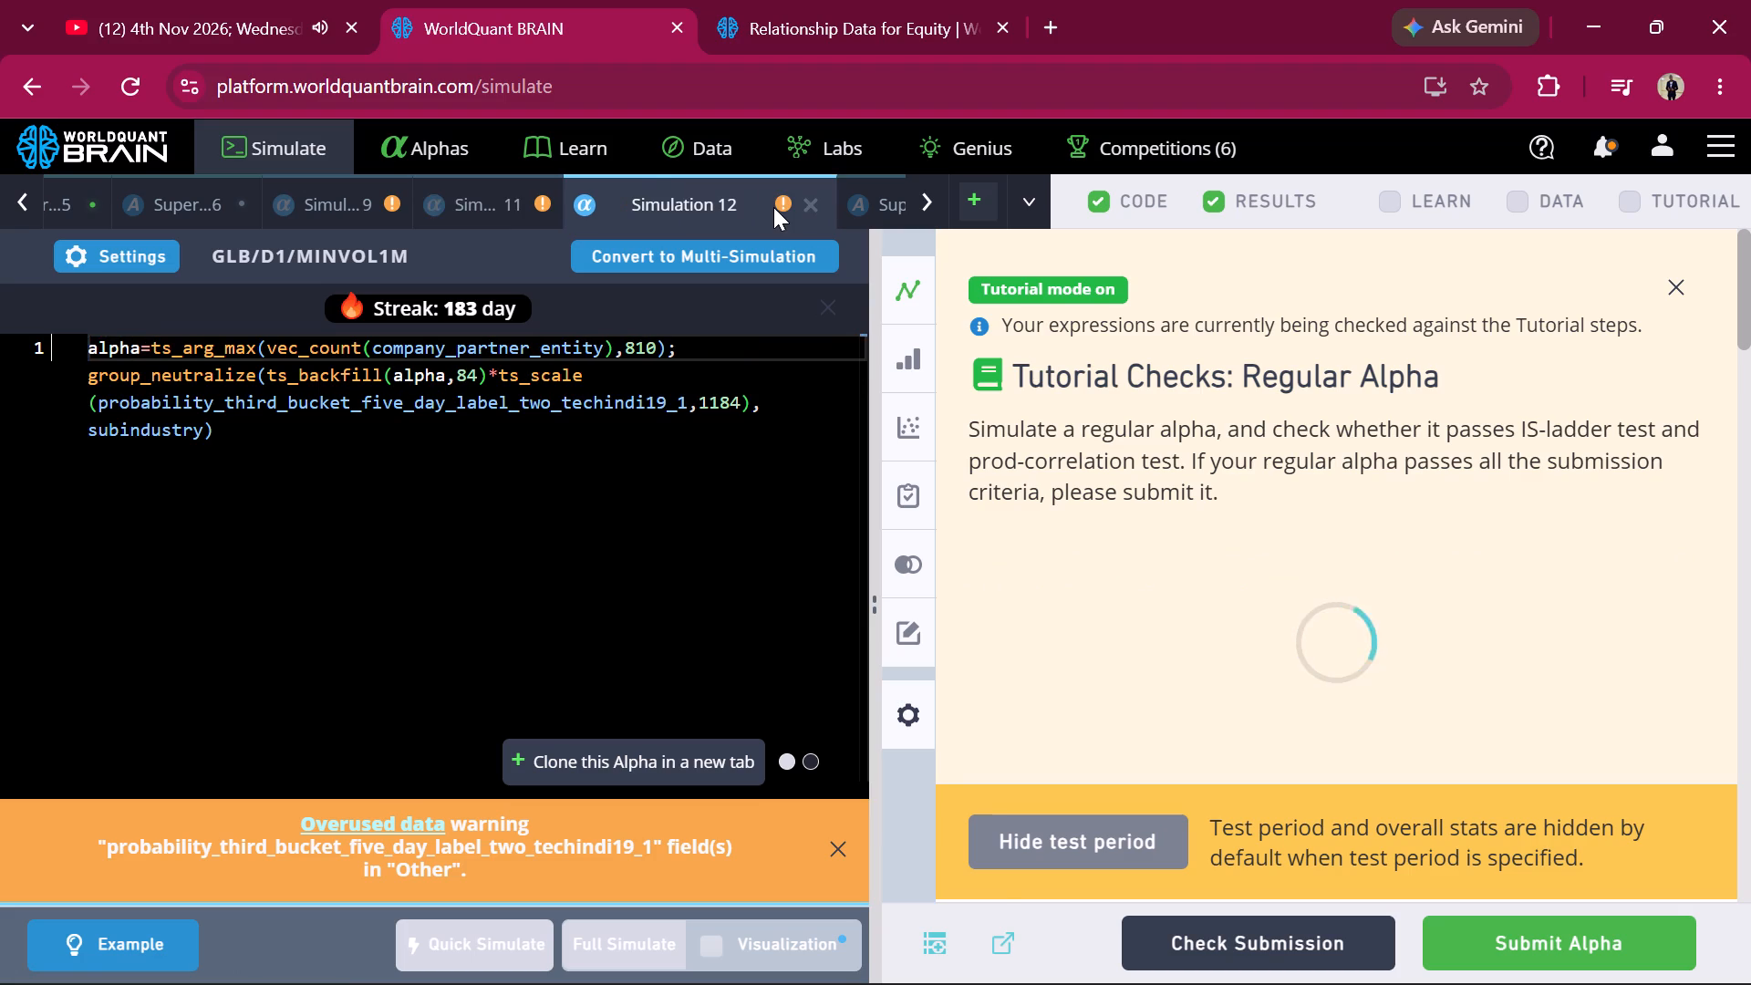
Open Simulation 13, reveal its test period and examine the yearly IS Summary for the IS period.
scroll(773, 207, left, 3)
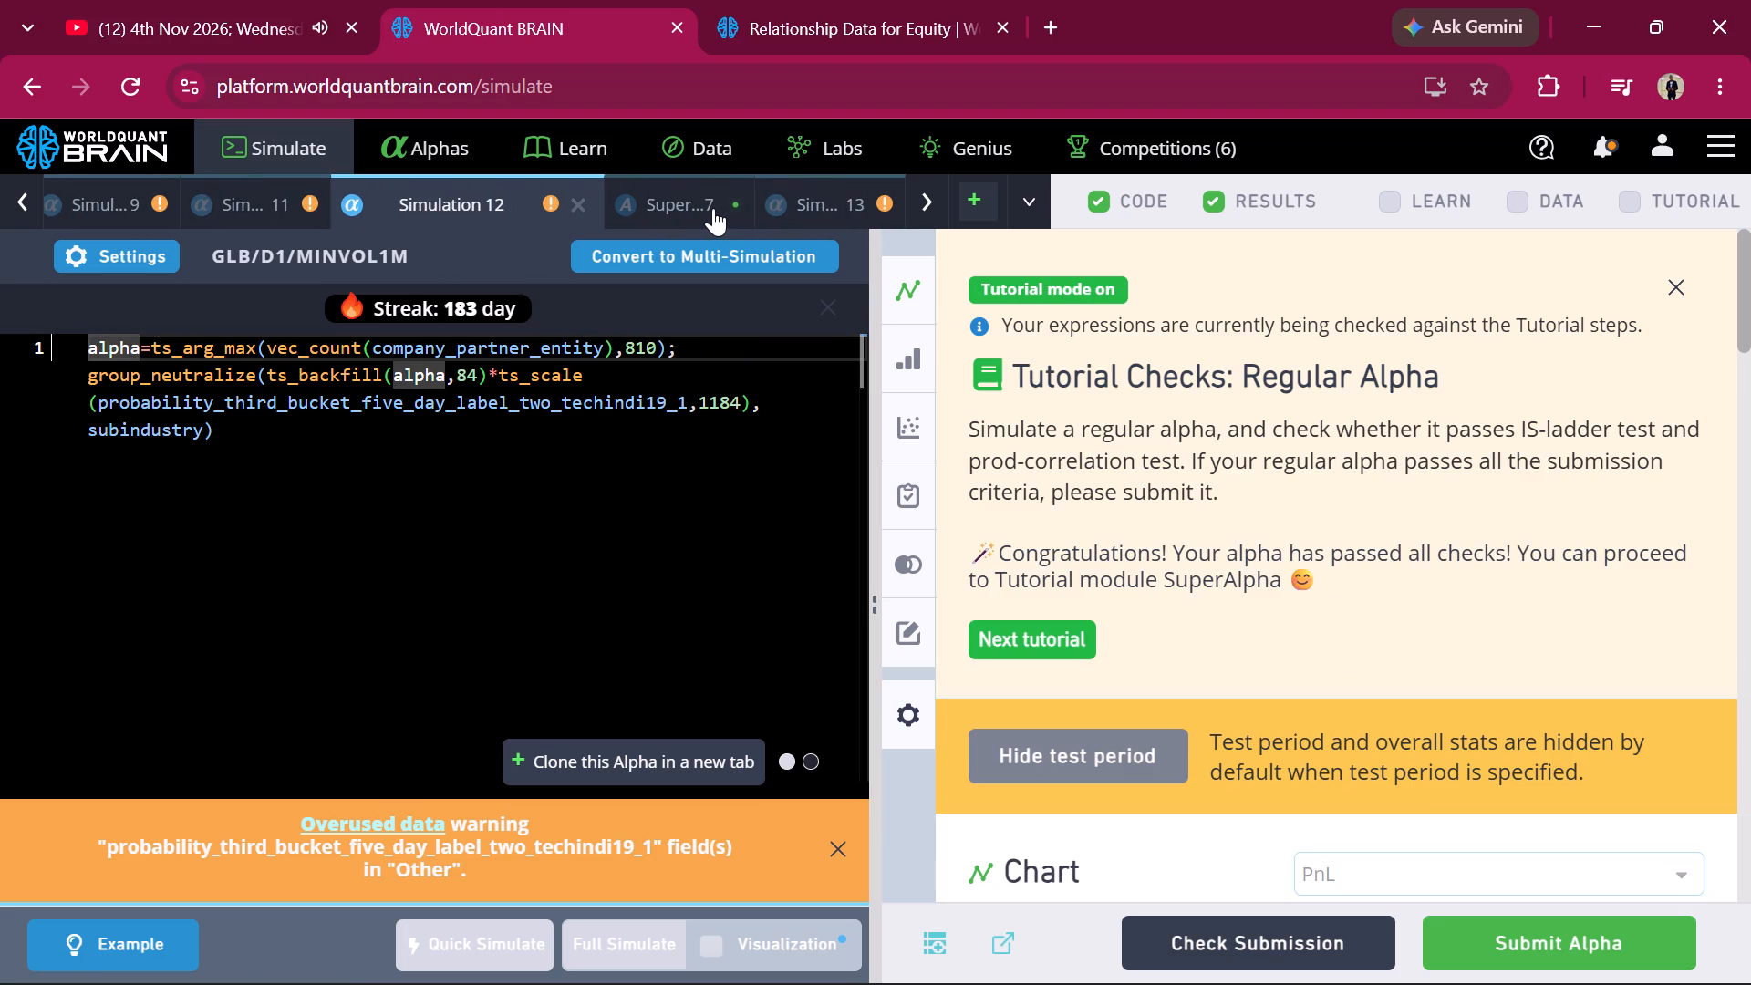
scroll(713, 208, left, 1)
click(713, 208)
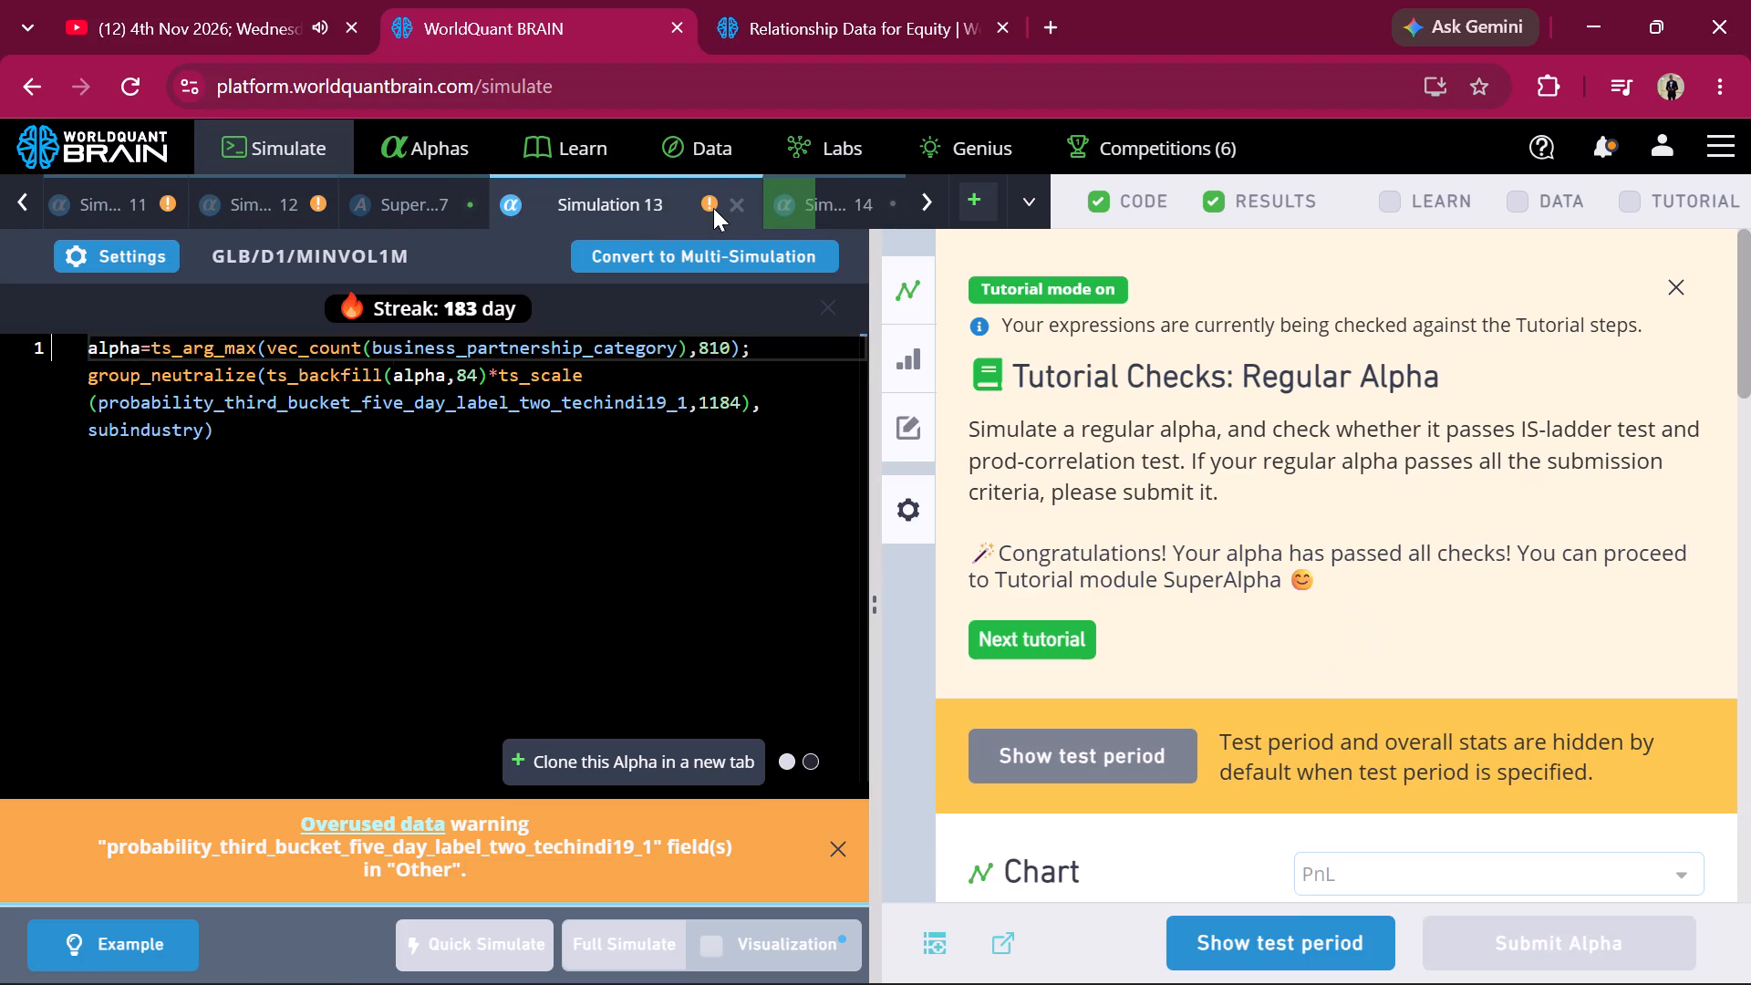
click(1333, 951)
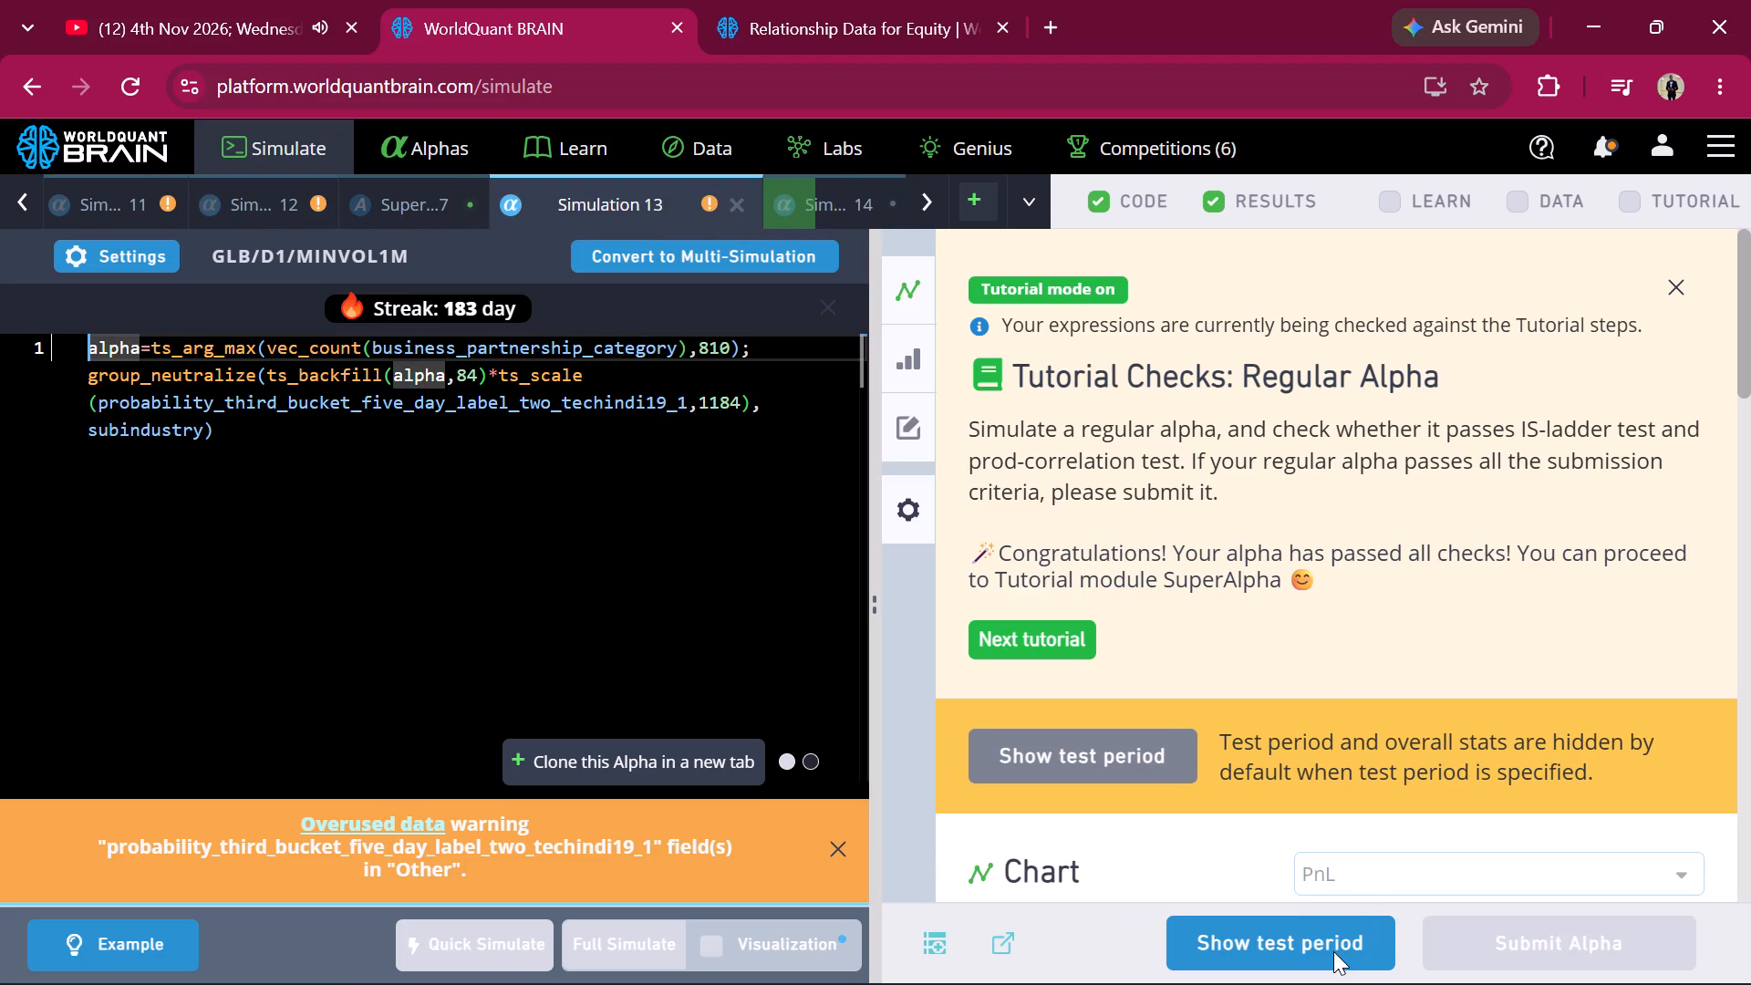
scroll(1390, 611, down, 1)
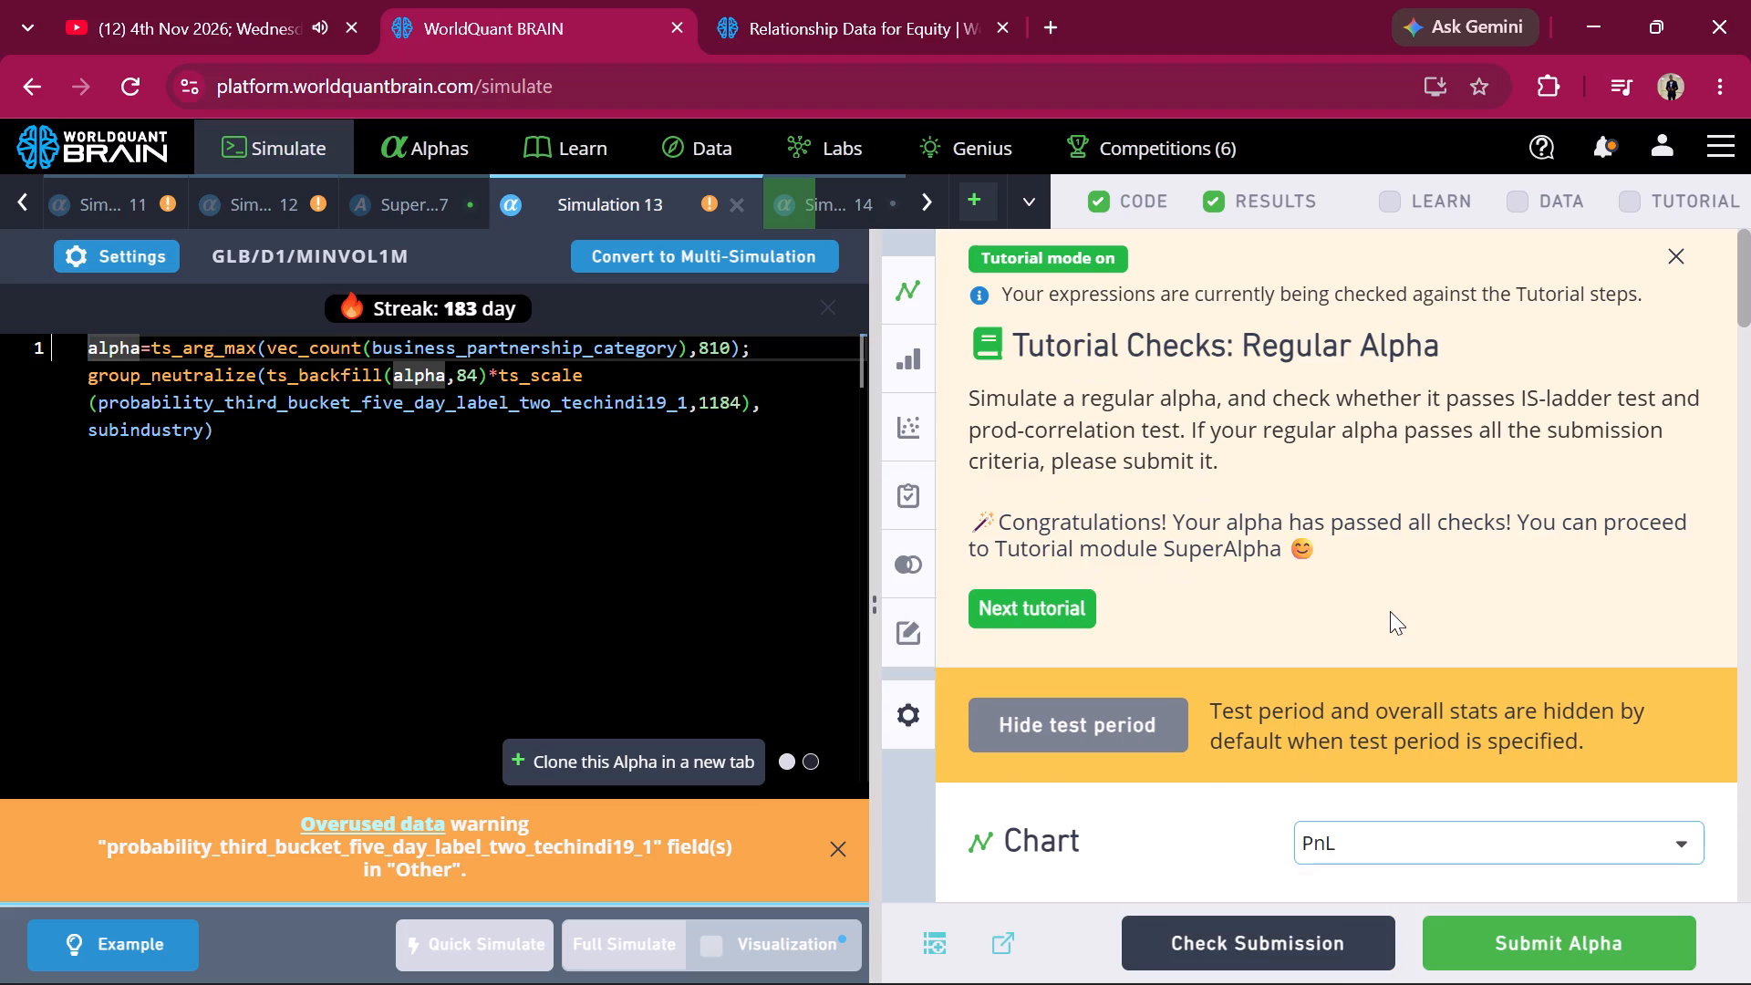
scroll(1390, 611, down, 5)
click(1596, 669)
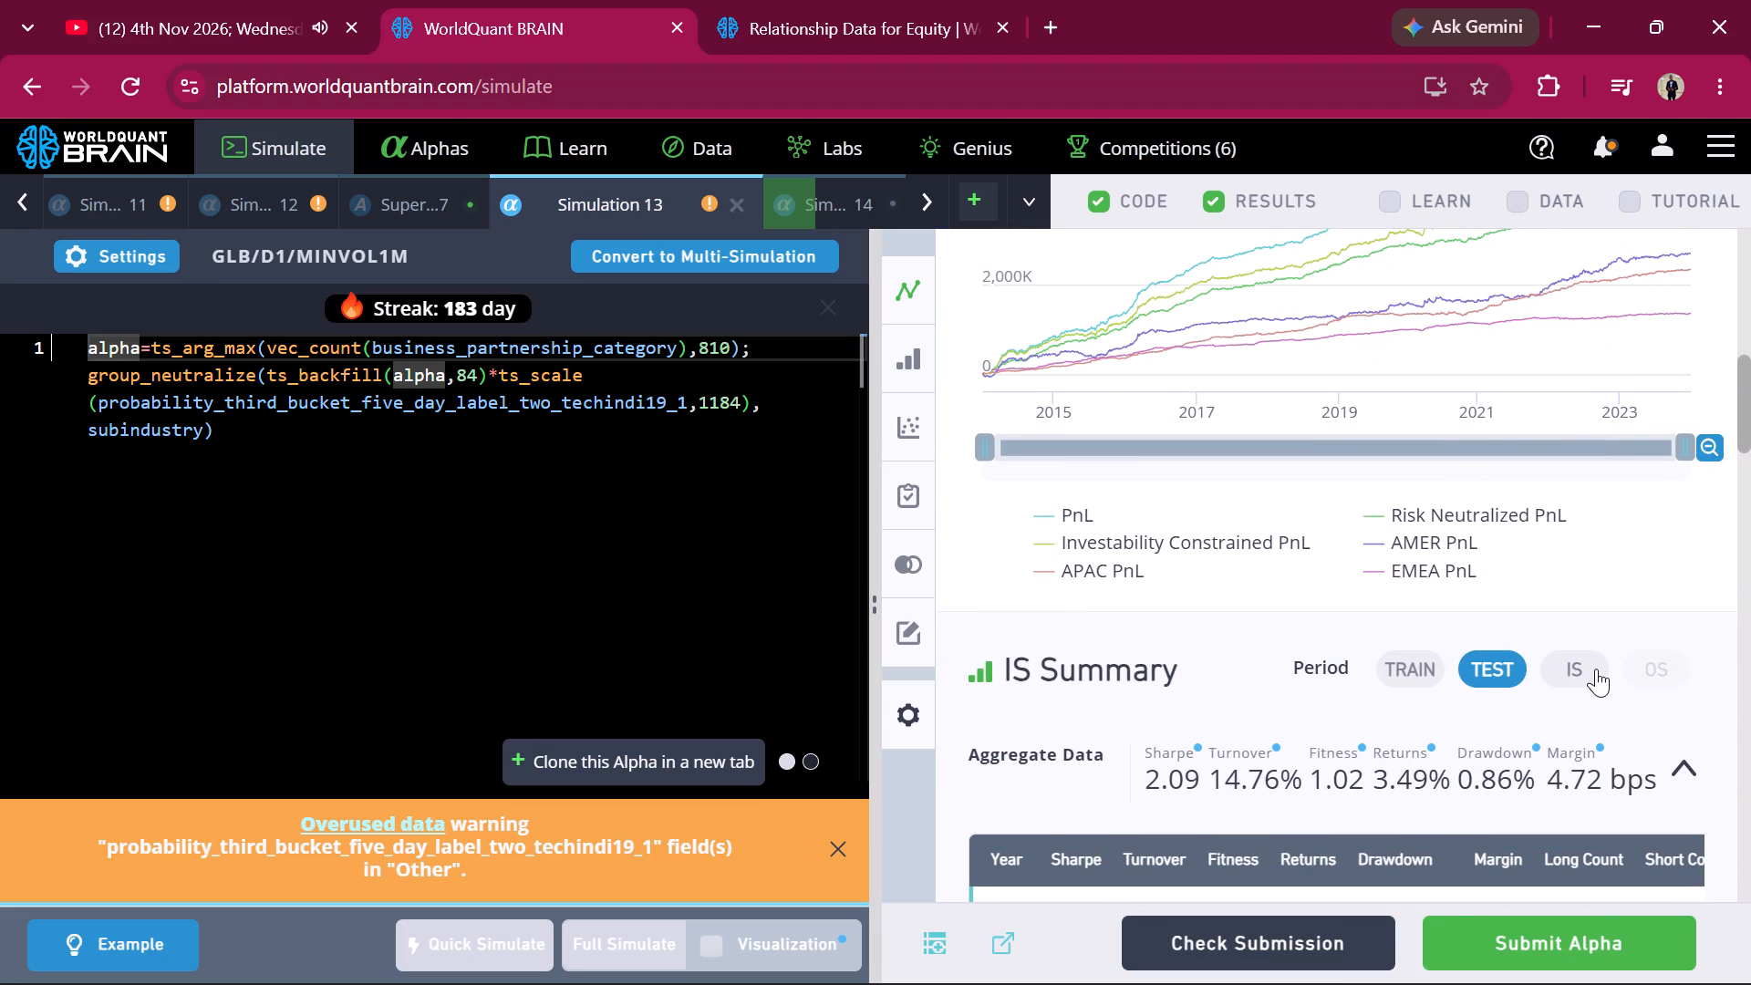
scroll(1596, 669, down, 4)
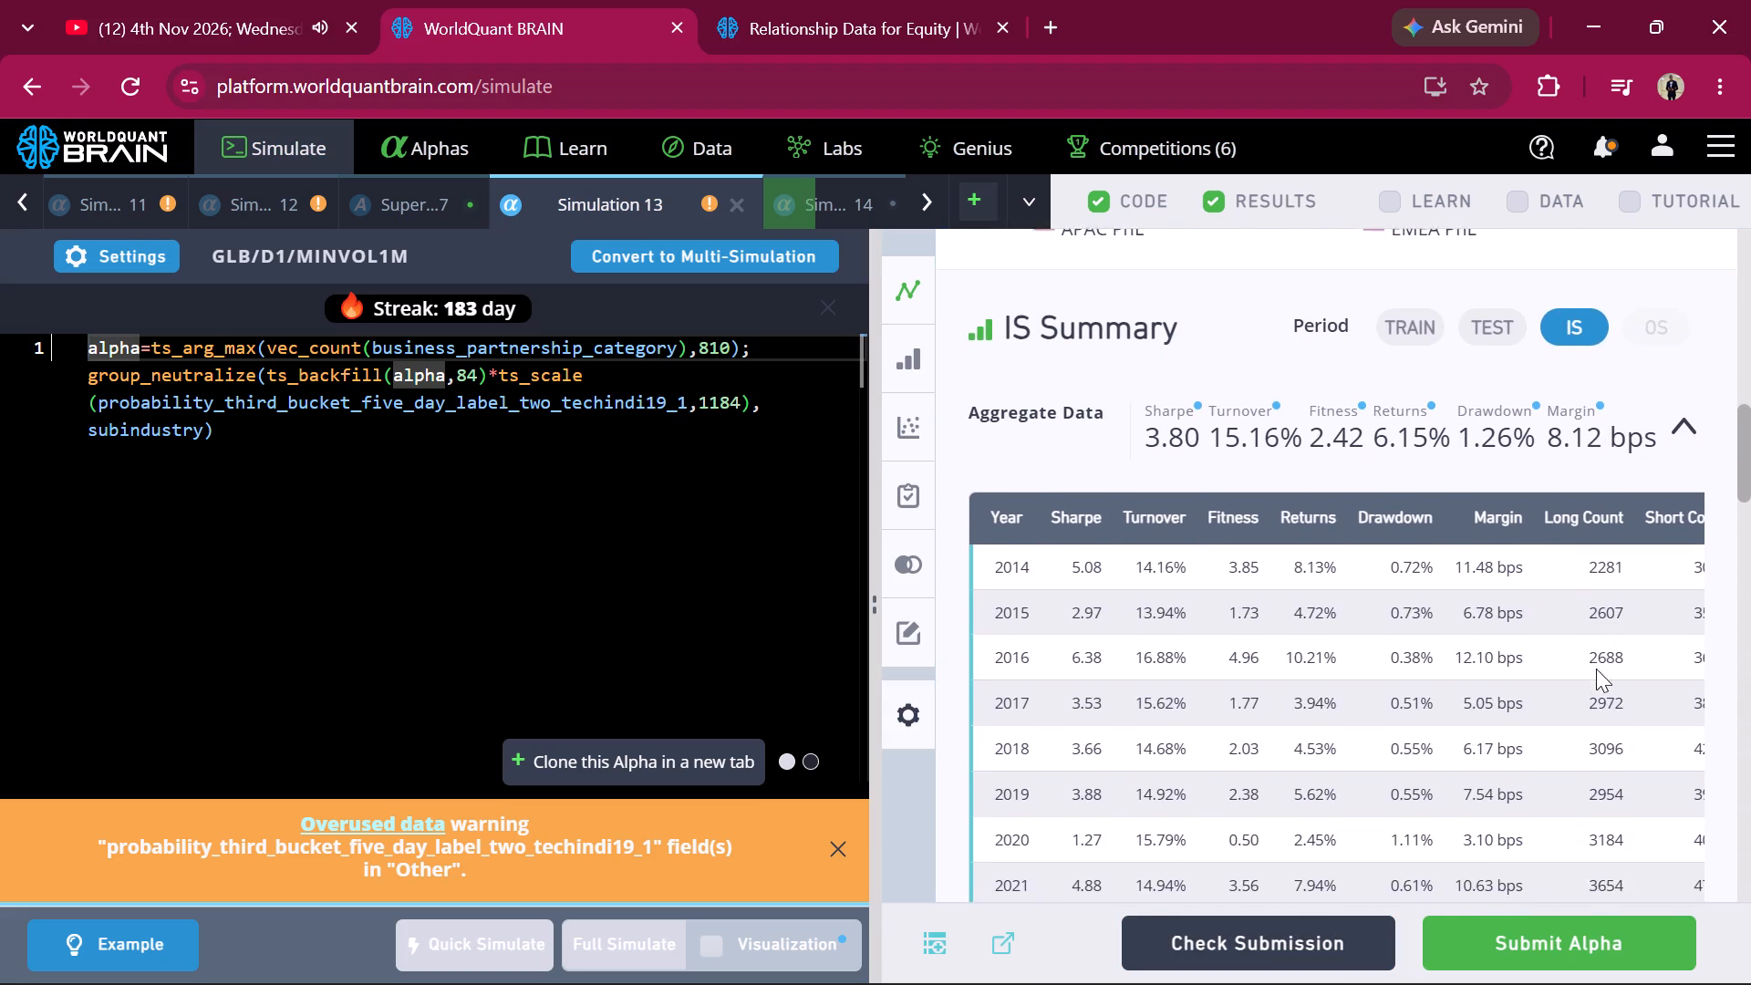
scroll(1596, 669, down, 1)
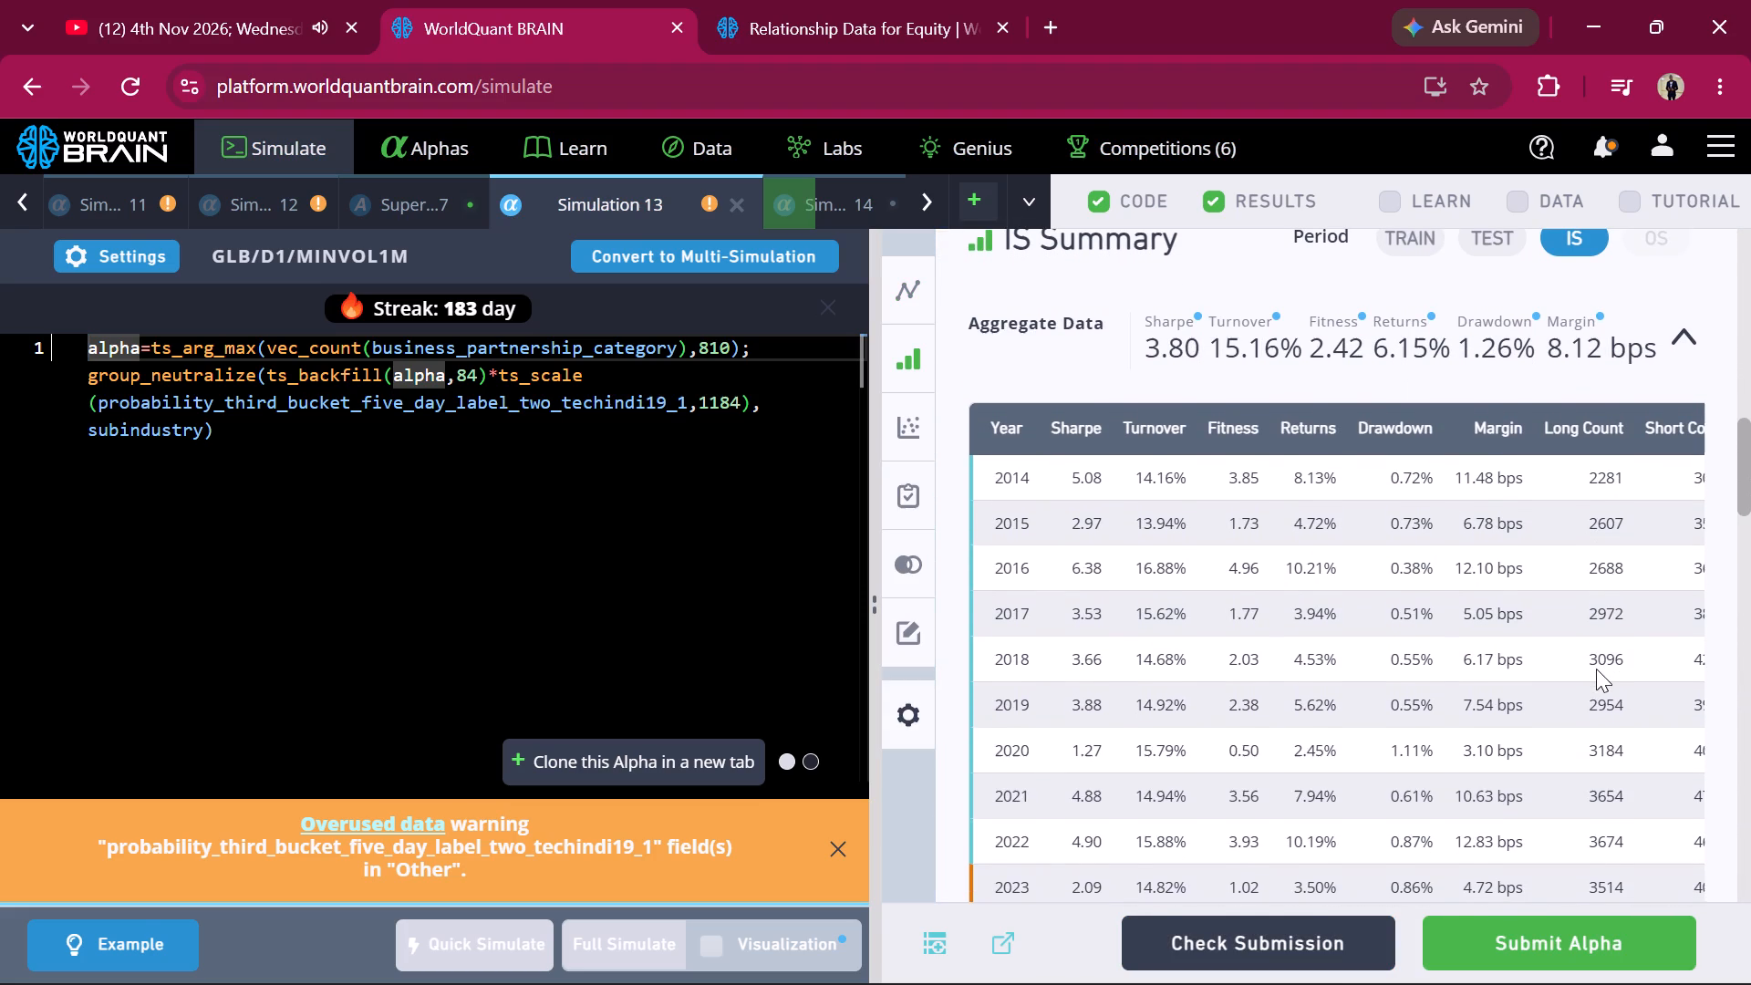
Run the Prod, Power Pool and Self Correlation checks for Simulation 13.
scroll(1596, 669, down, 10)
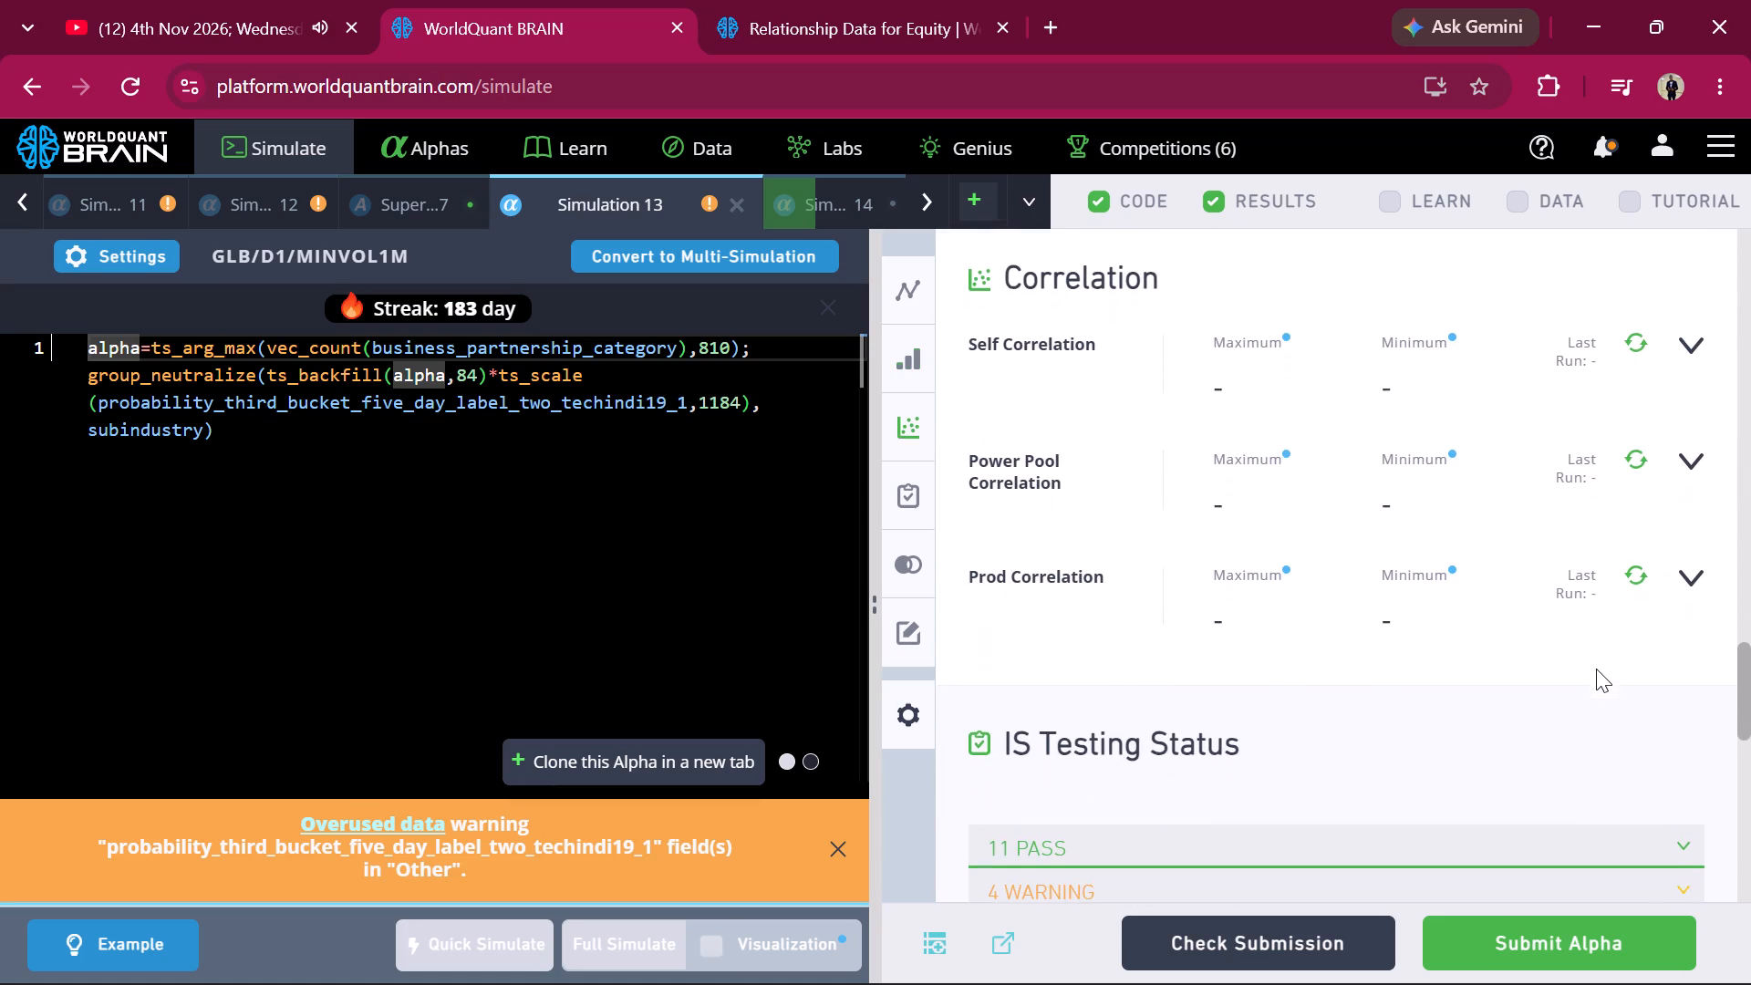
click(1641, 564)
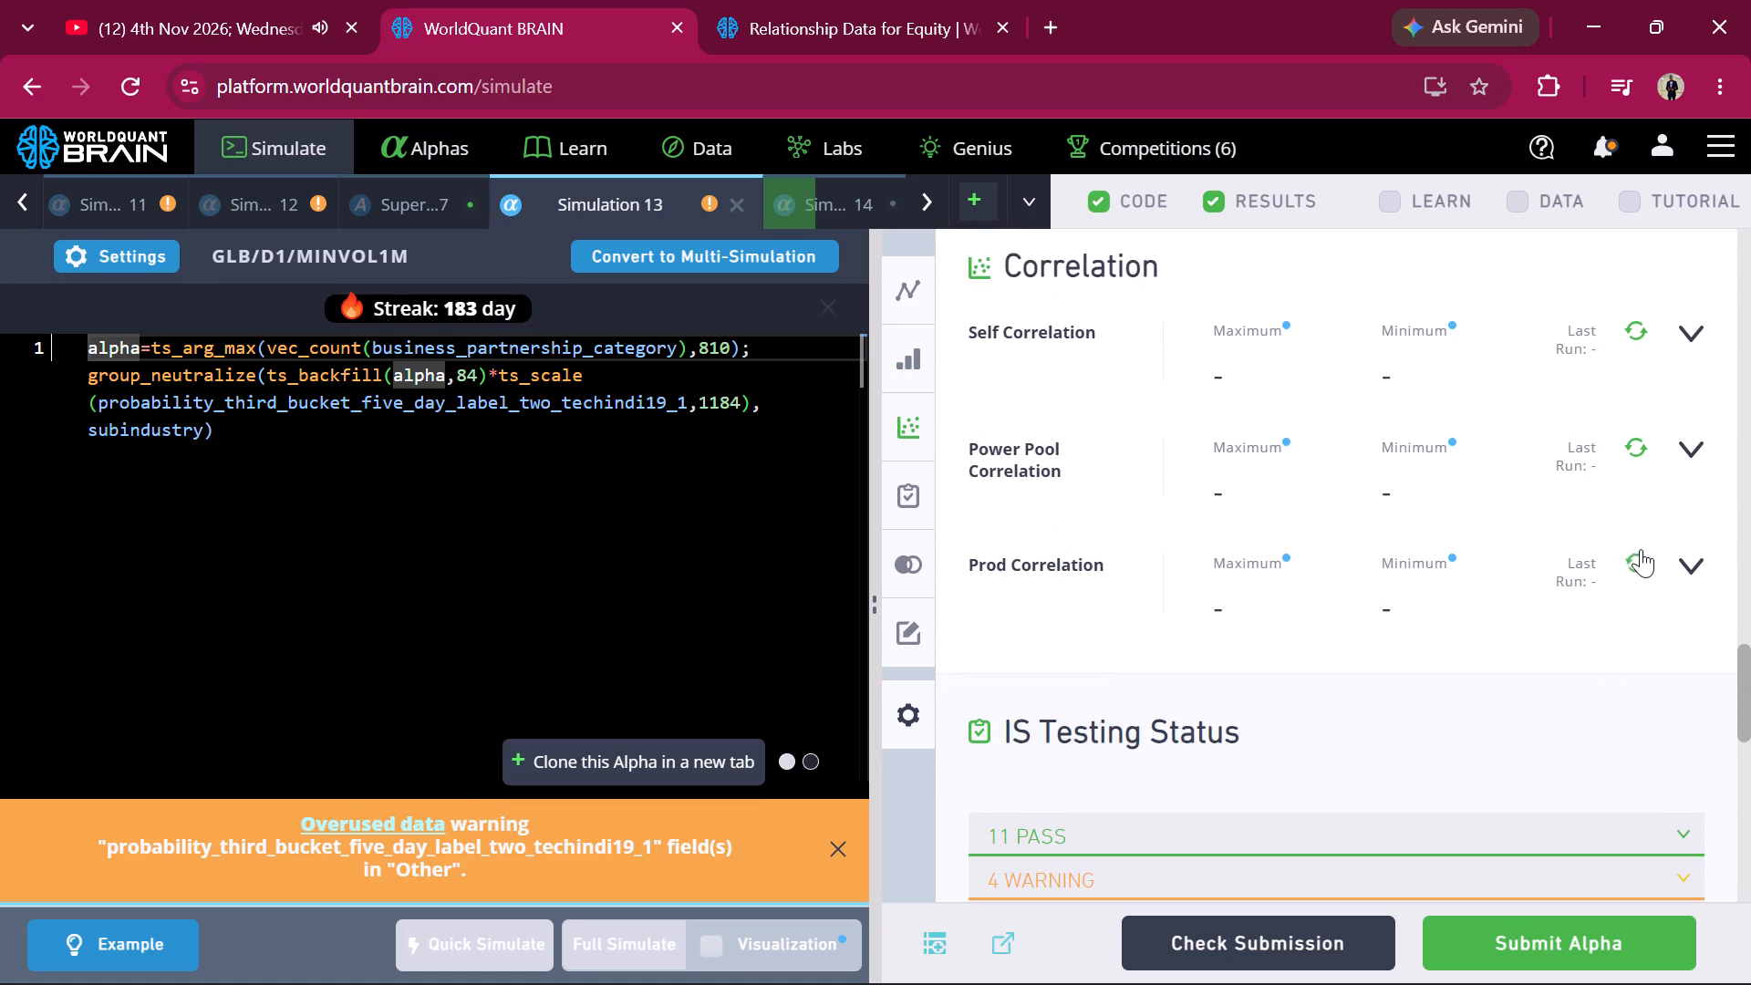
click(1641, 450)
click(1638, 328)
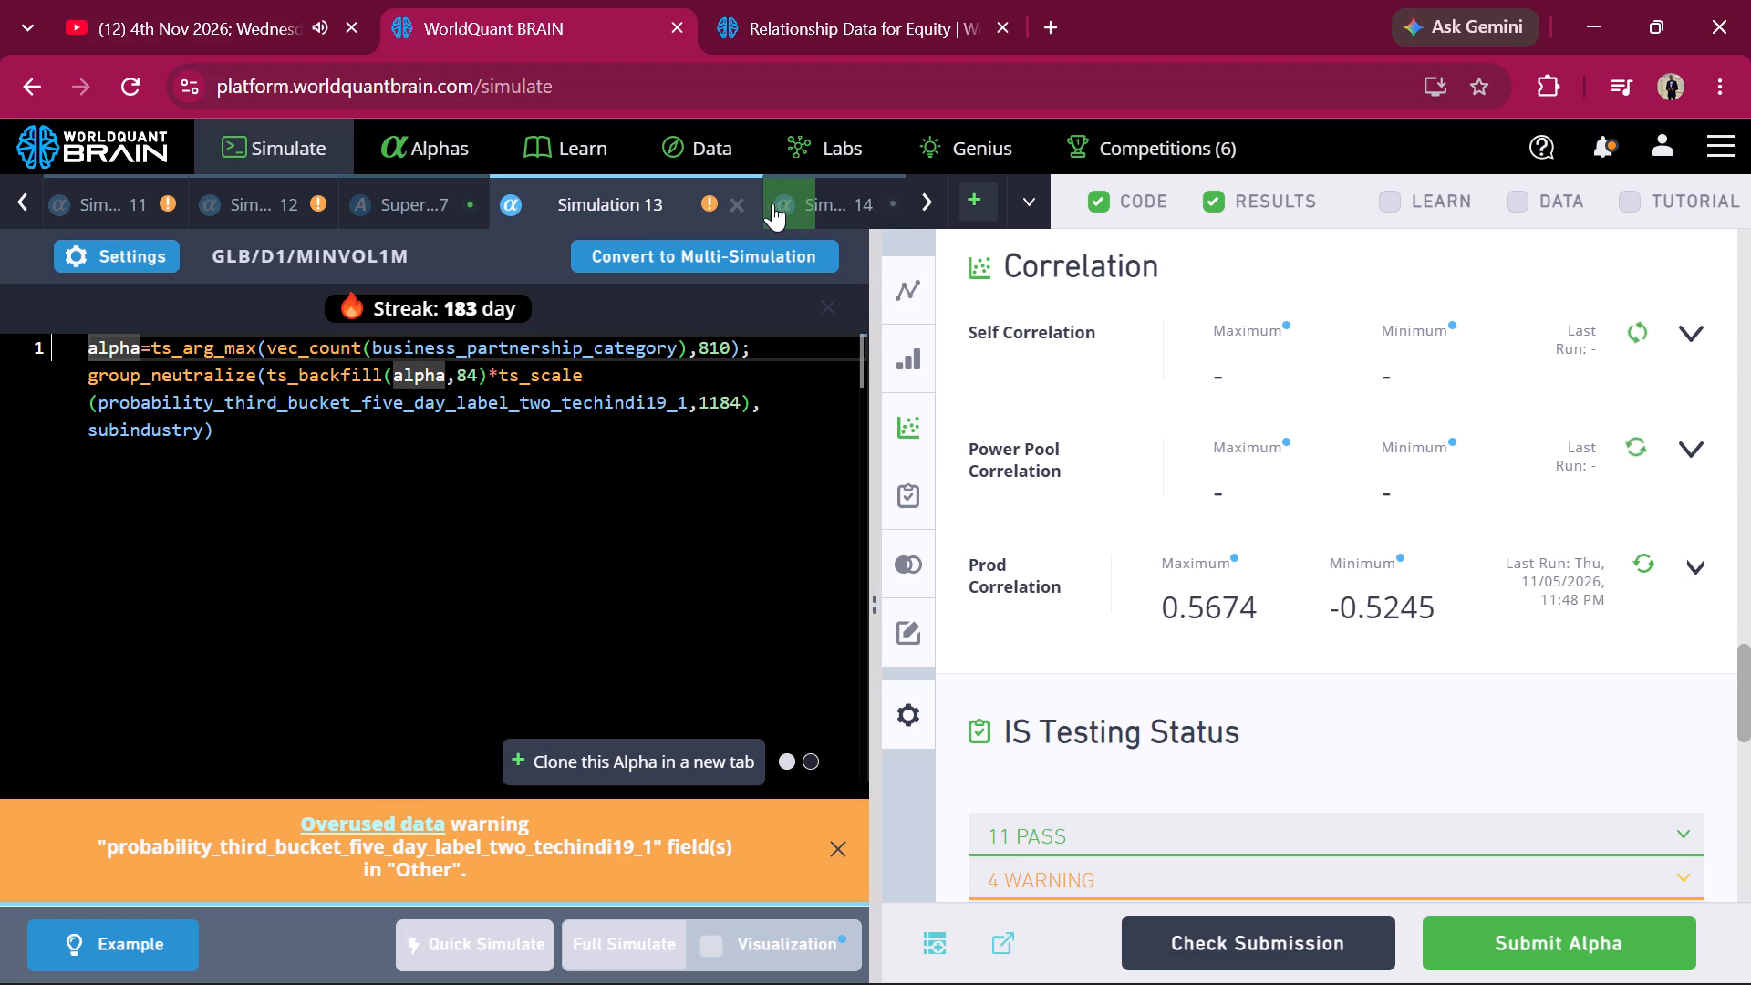
Open Simulation 15, reveal its test period and run its Prod, Power Pool and Self Correlation checks.
scroll(723, 203, left, 2)
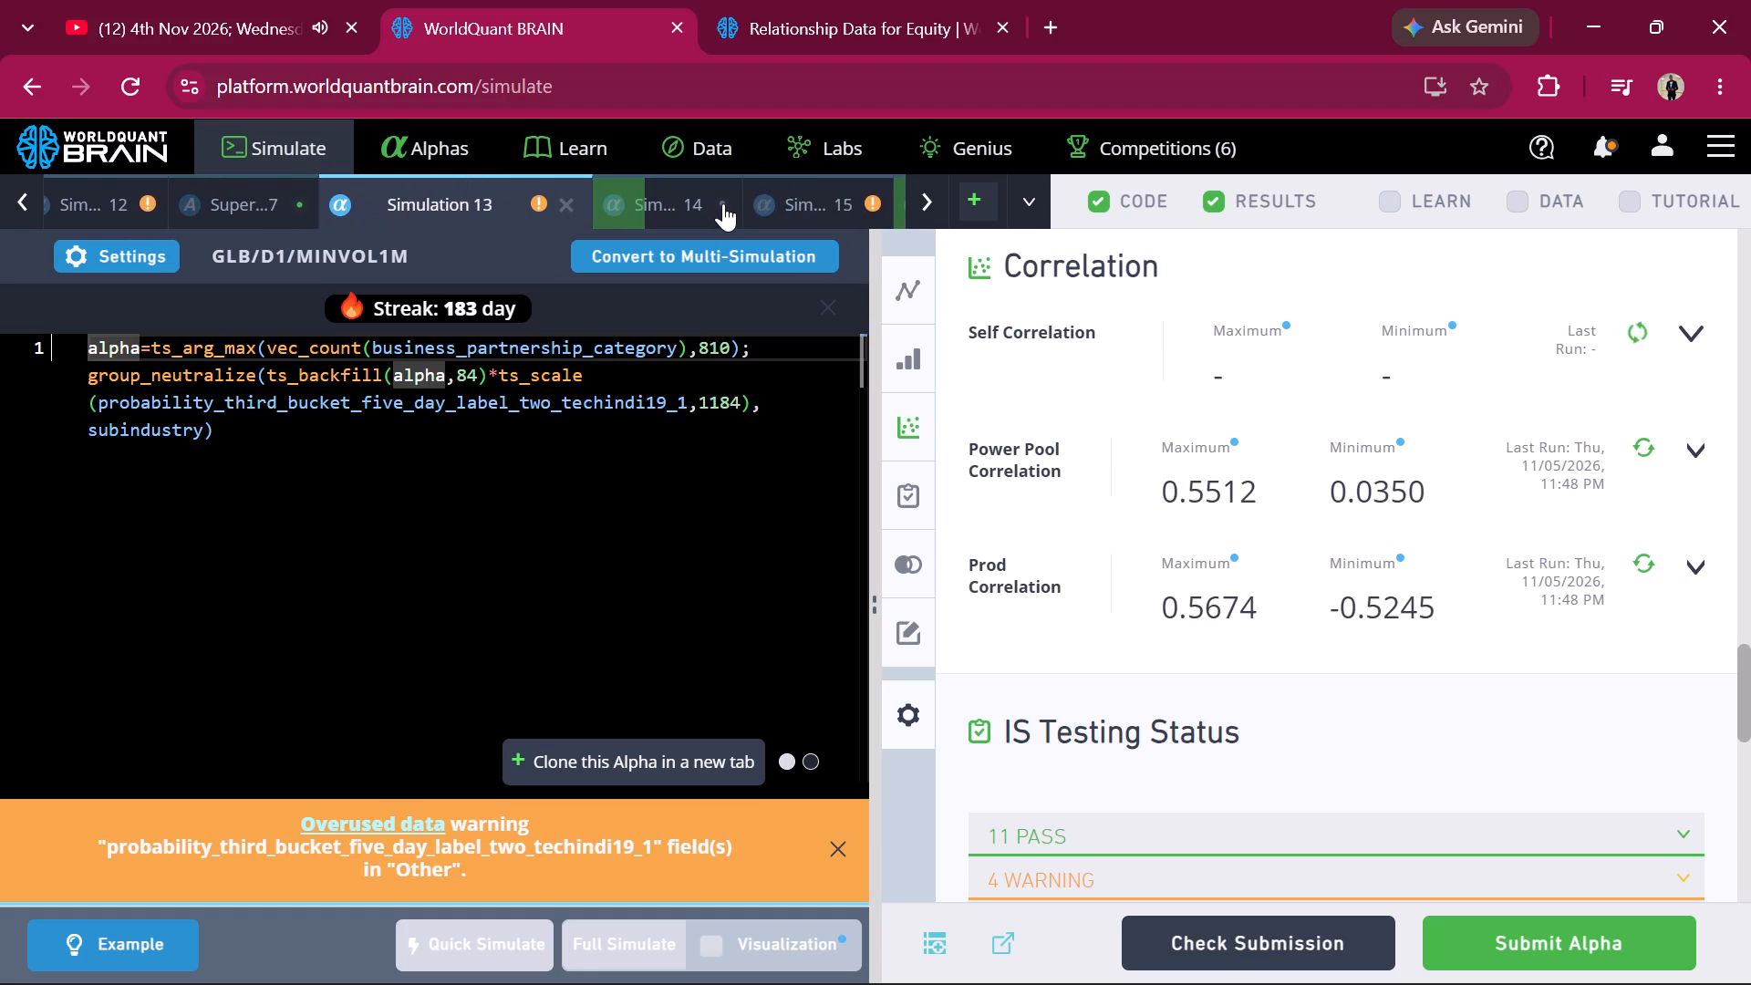
scroll(723, 203, left, 1)
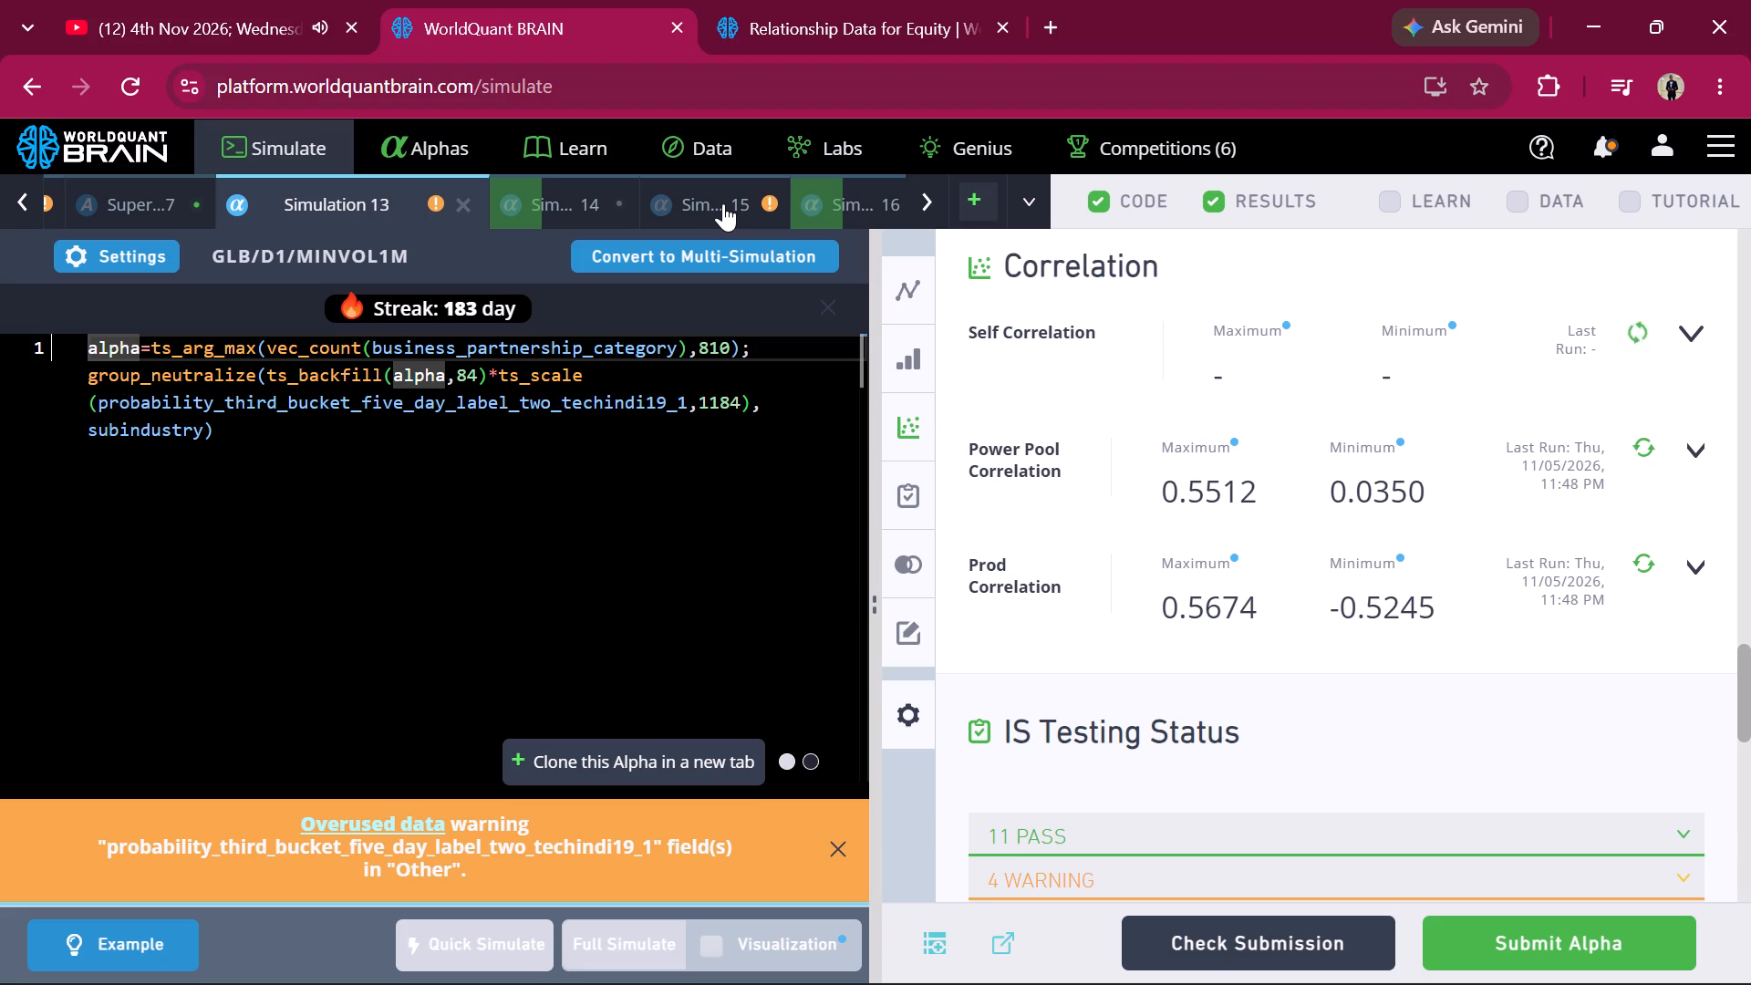
click(723, 203)
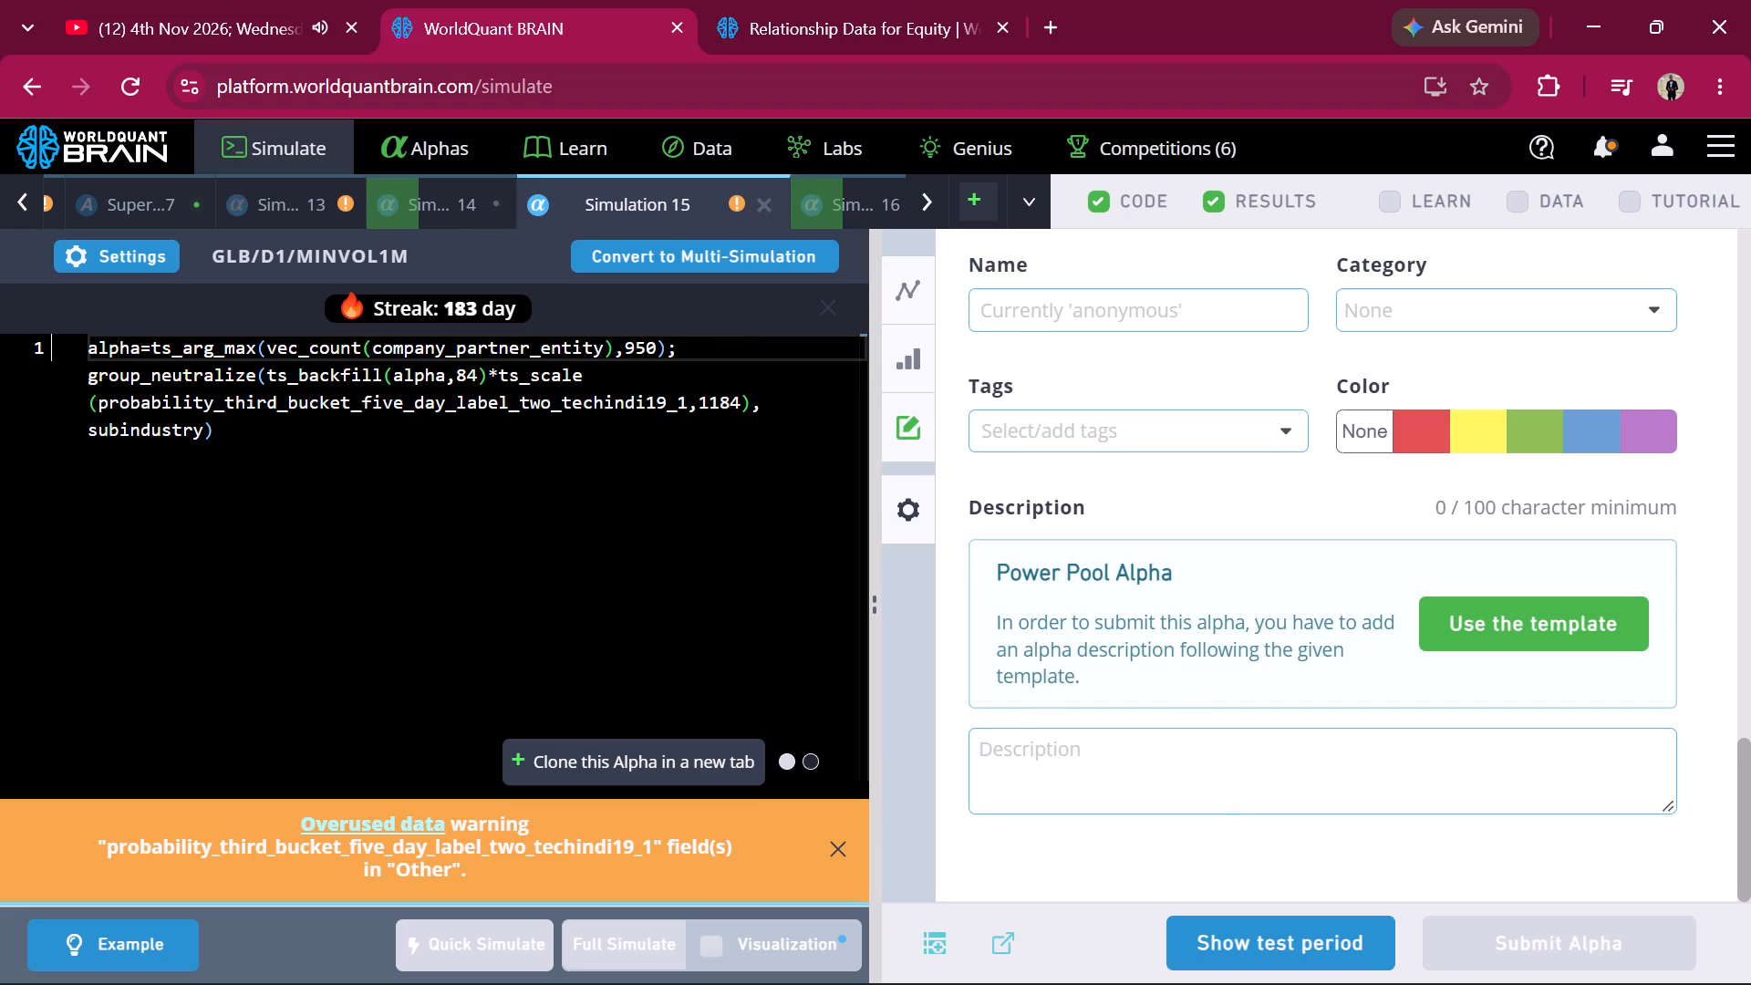
click(1244, 948)
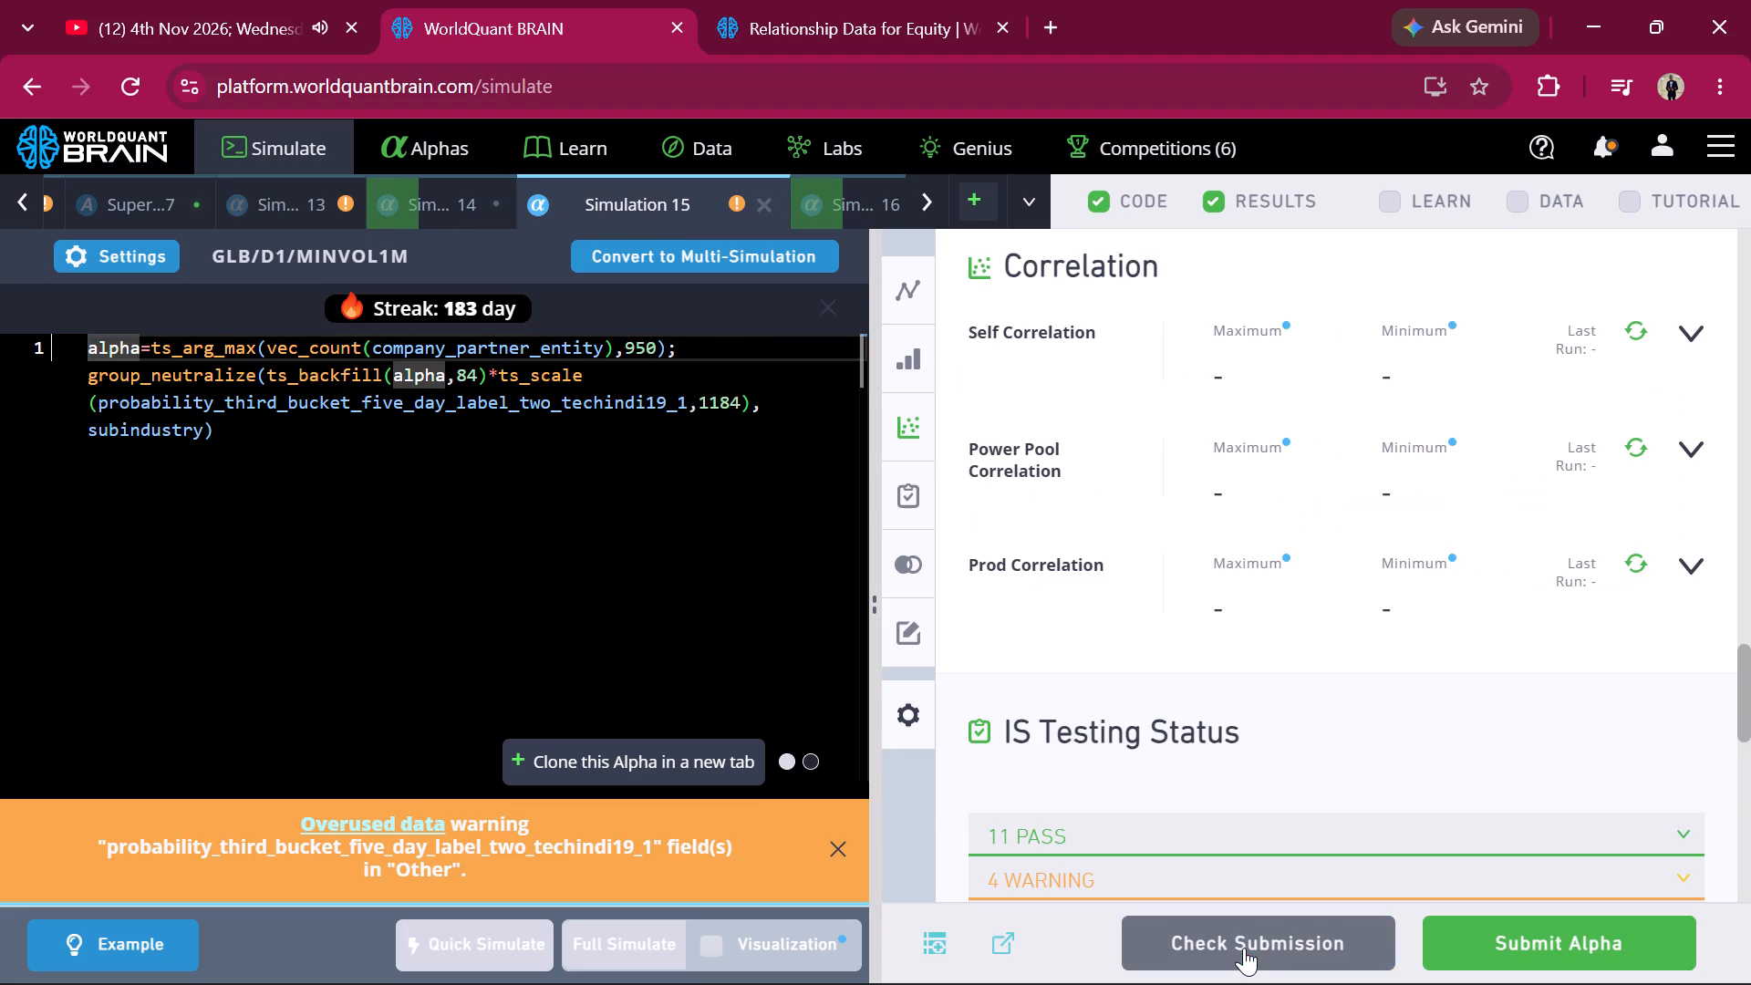
click(1642, 561)
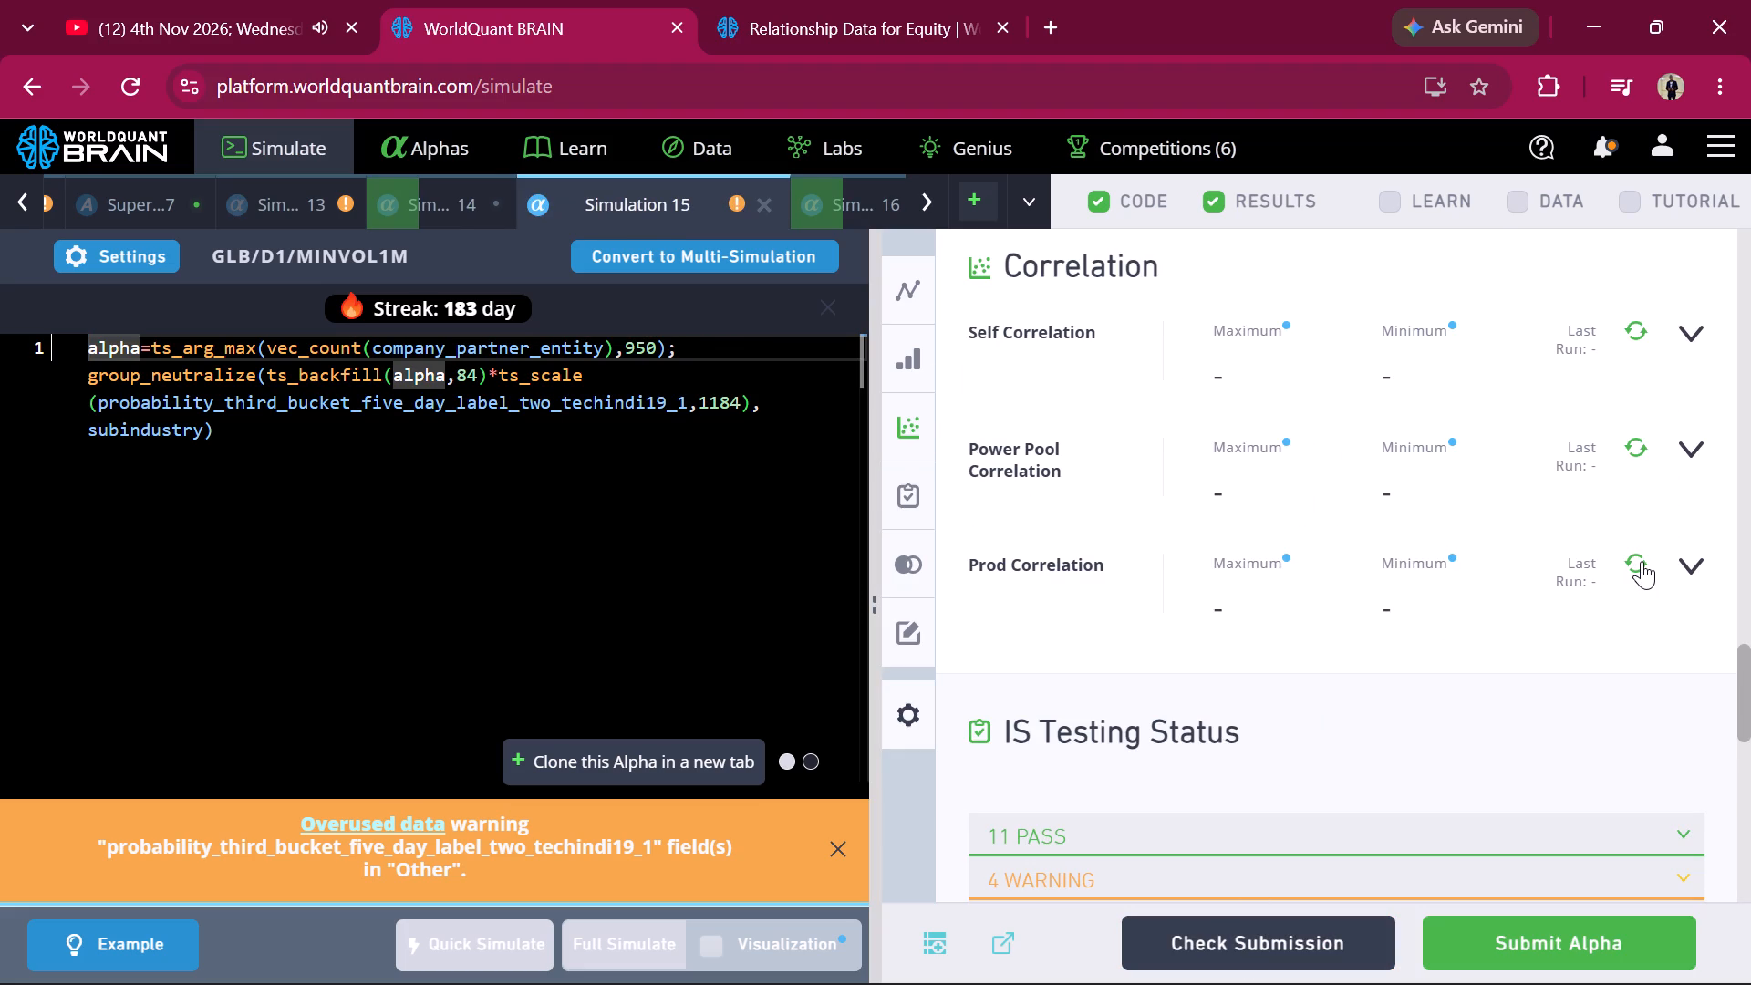
click(1634, 453)
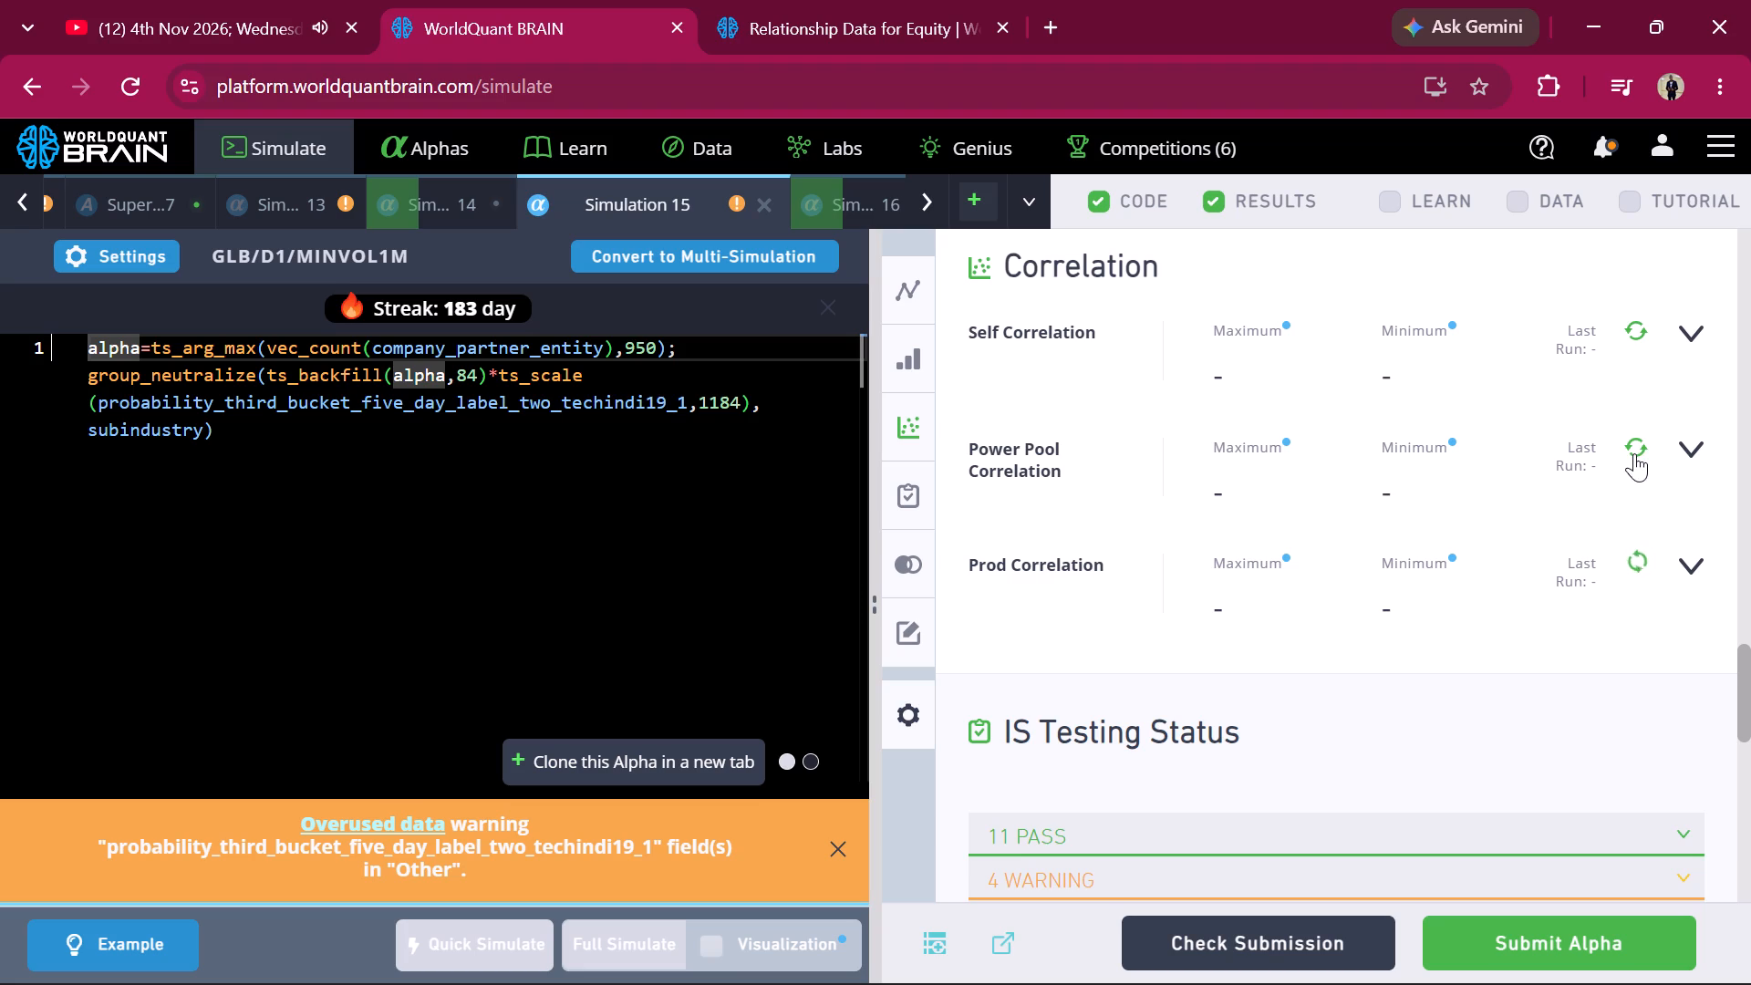
click(1634, 326)
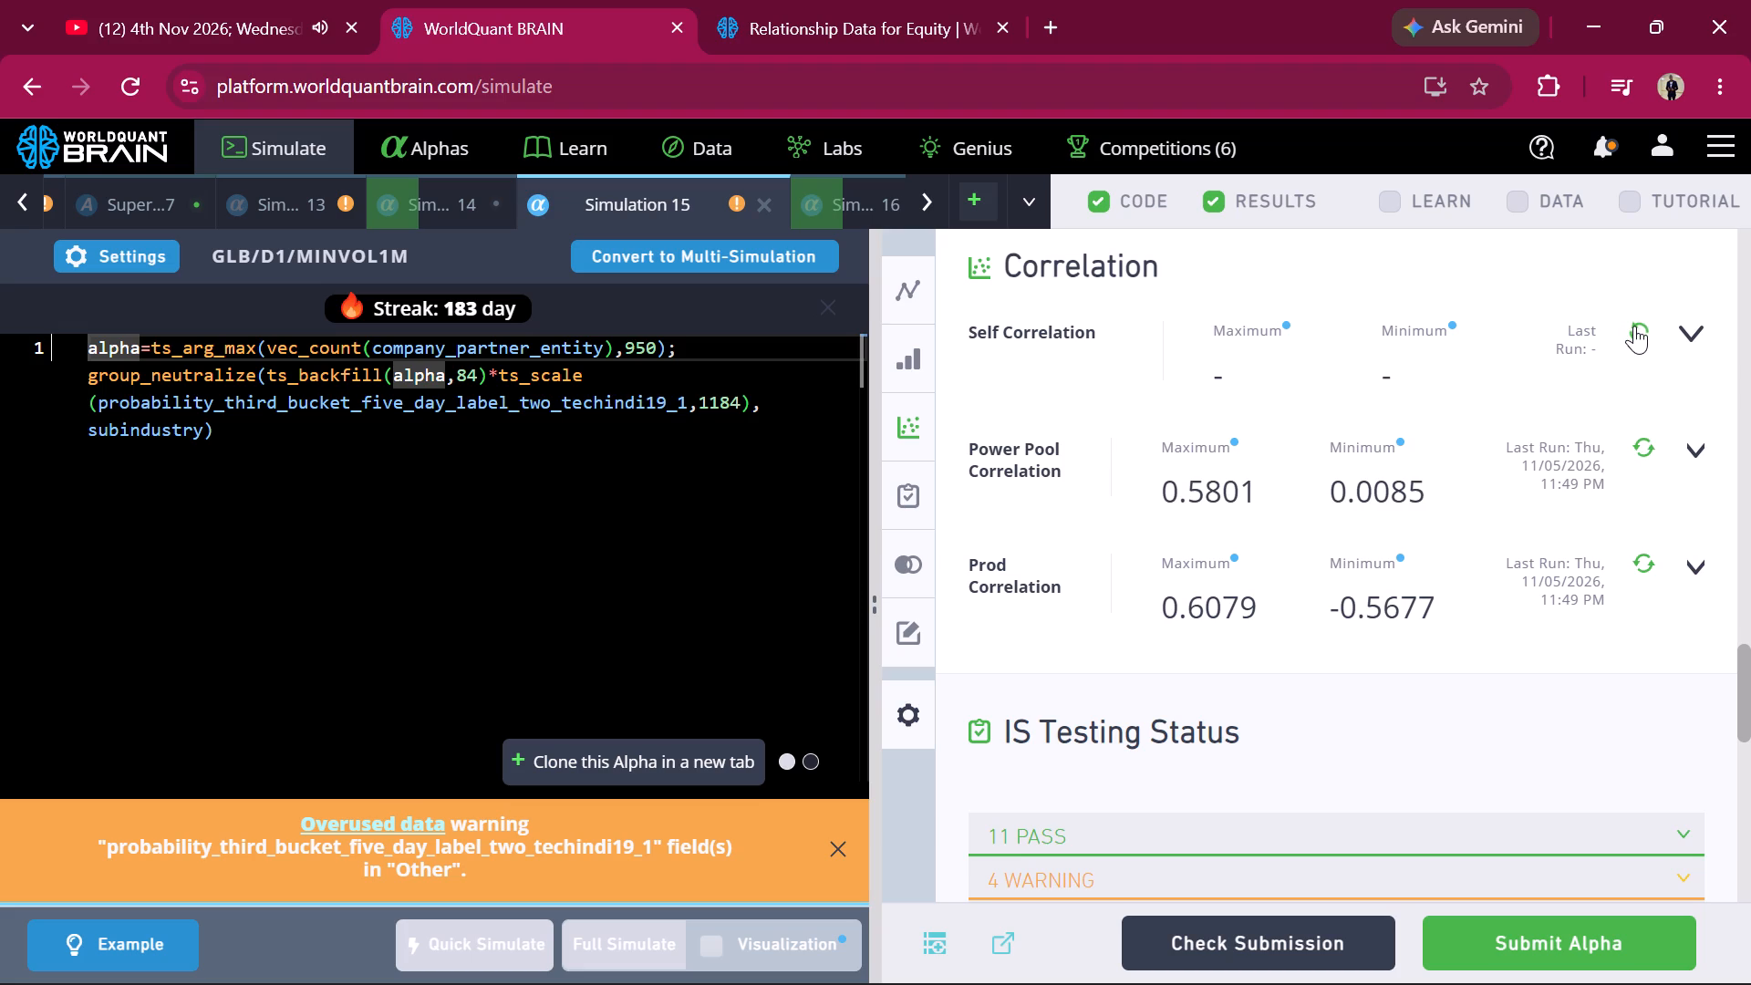
Compare the IS-period aggregate data of Simulation 15 with that of Simulation 13, ending on Simulation 13.
scroll(1634, 326, up, 8)
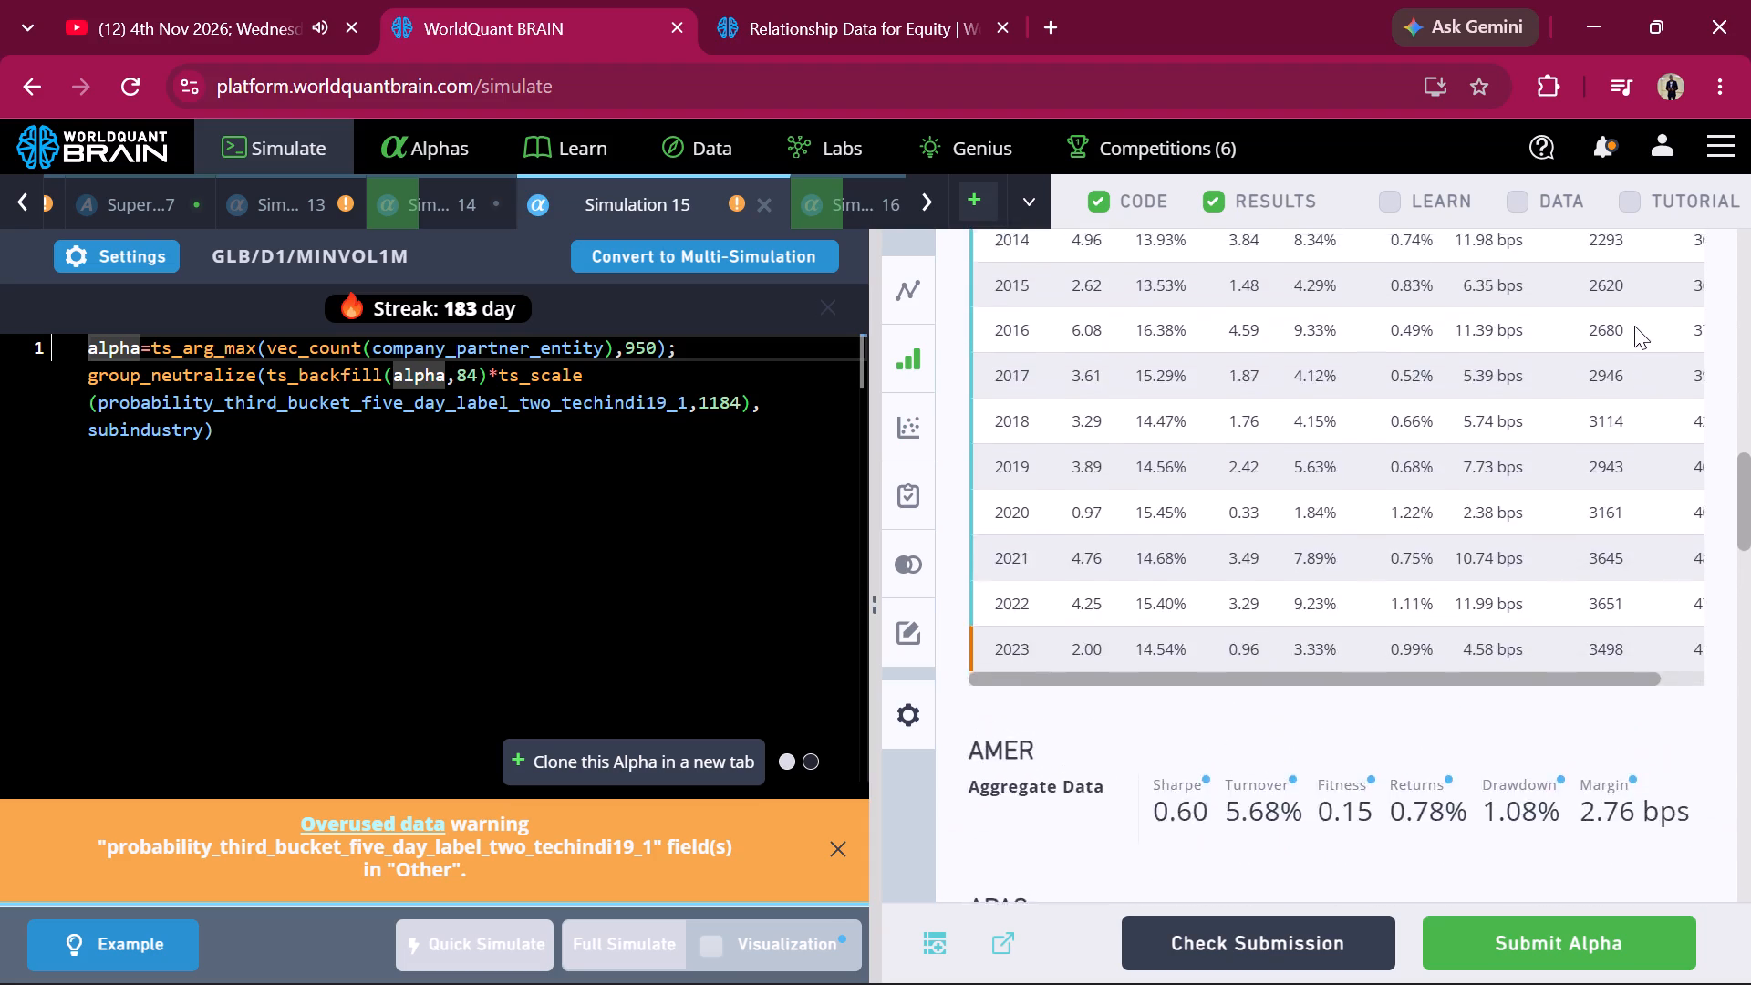
scroll(1634, 326, up, 4)
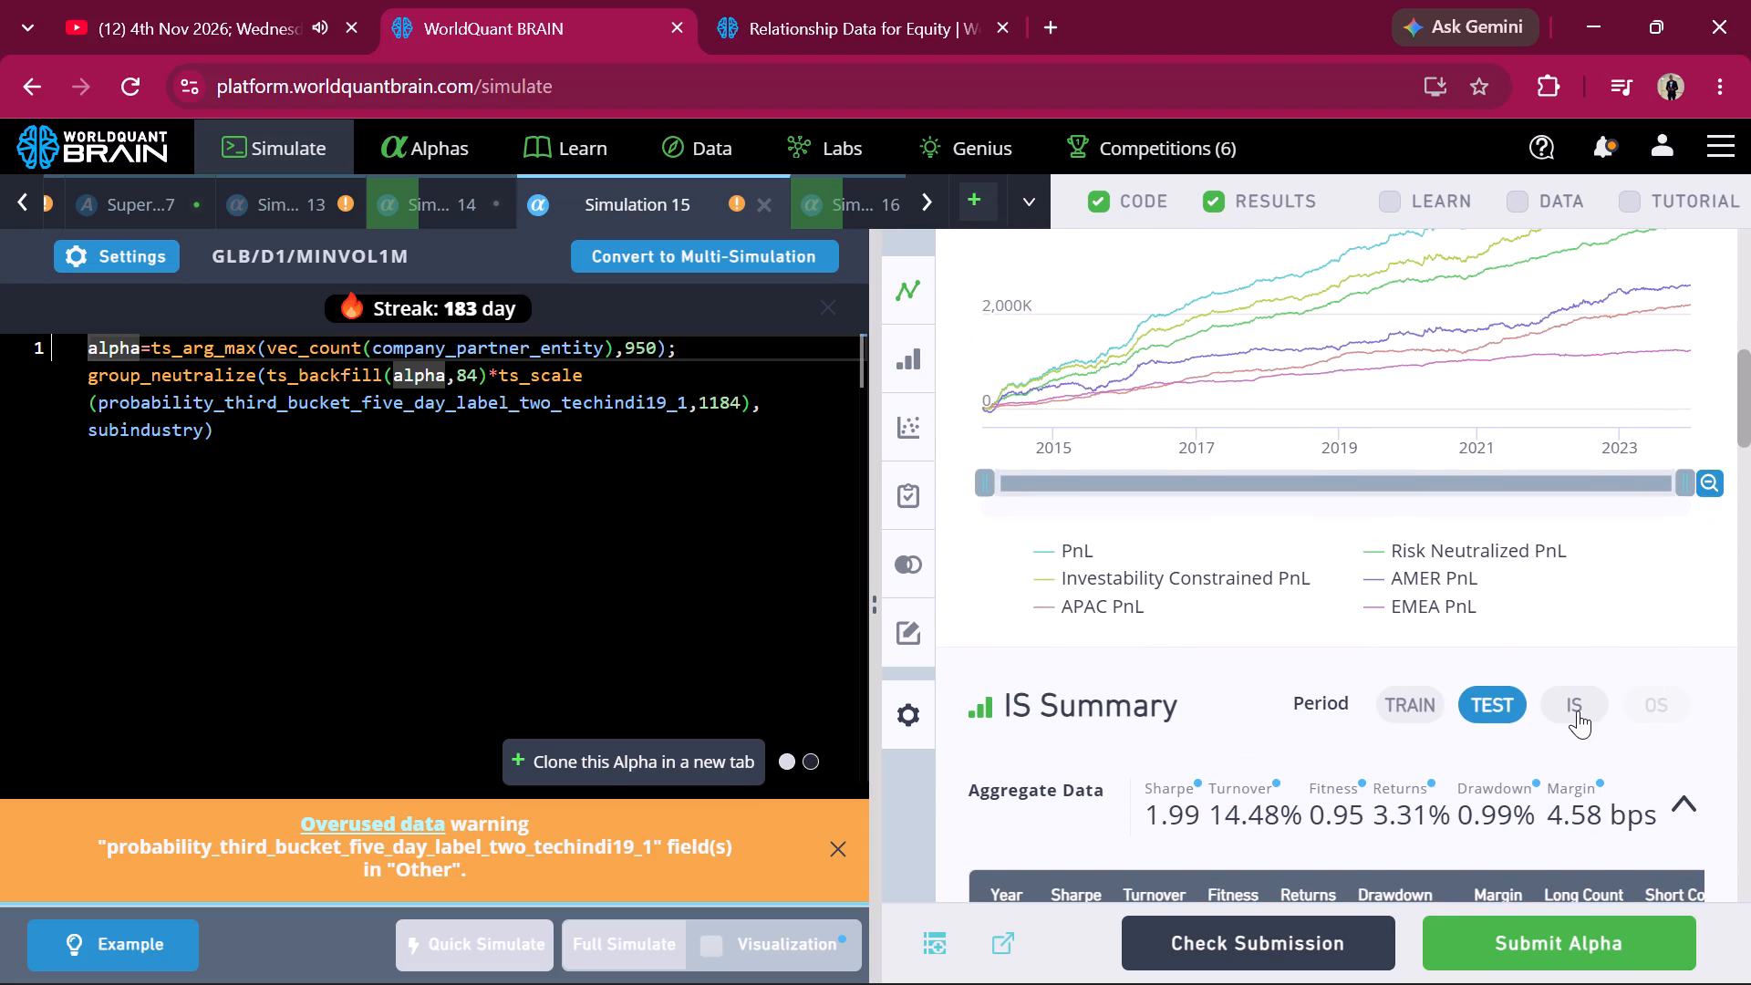
click(1578, 710)
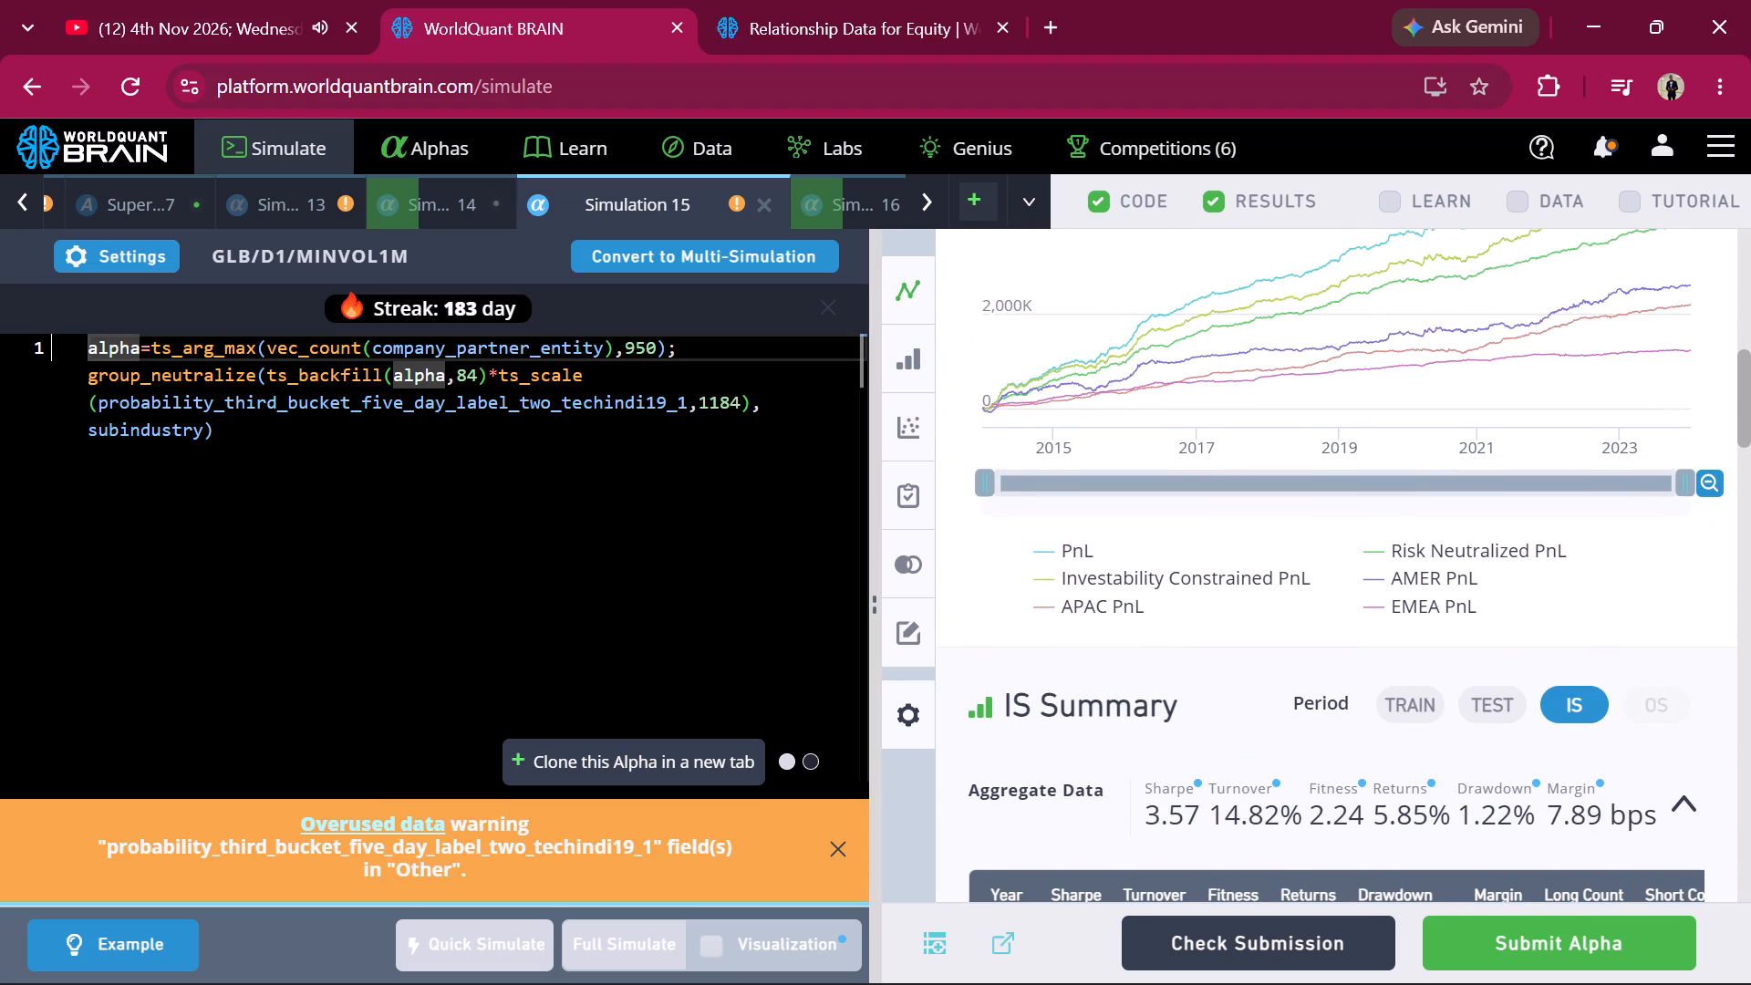
click(270, 205)
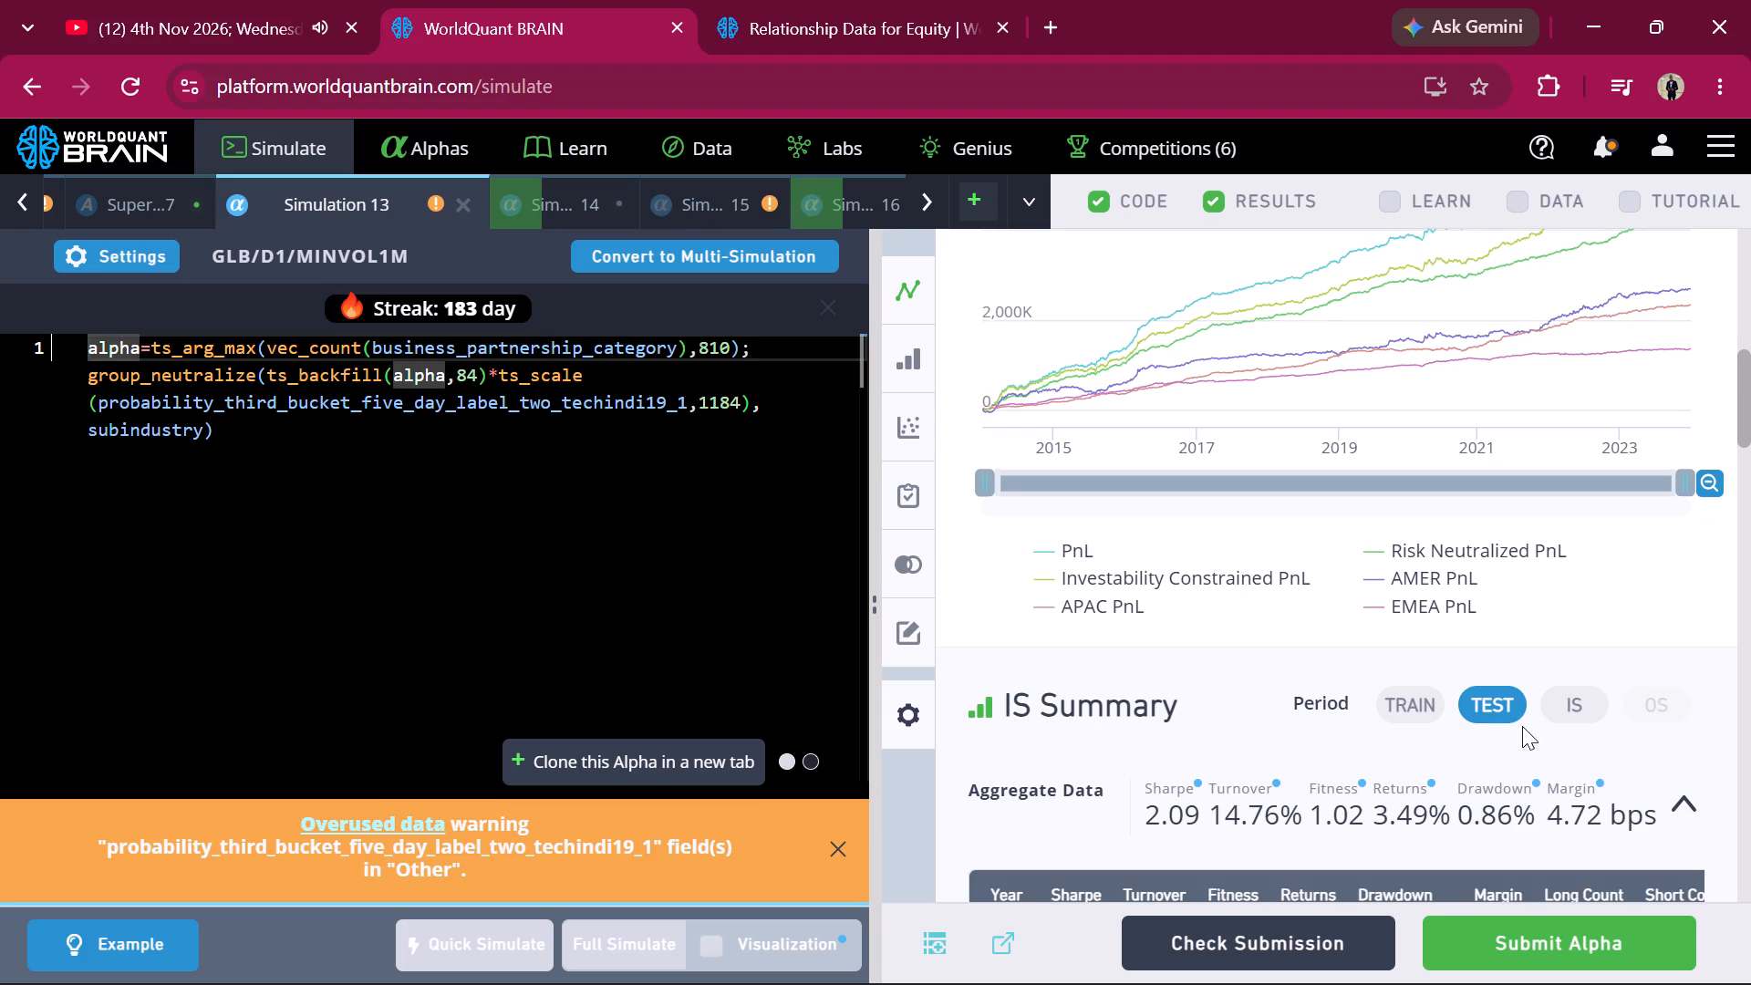
click(1558, 702)
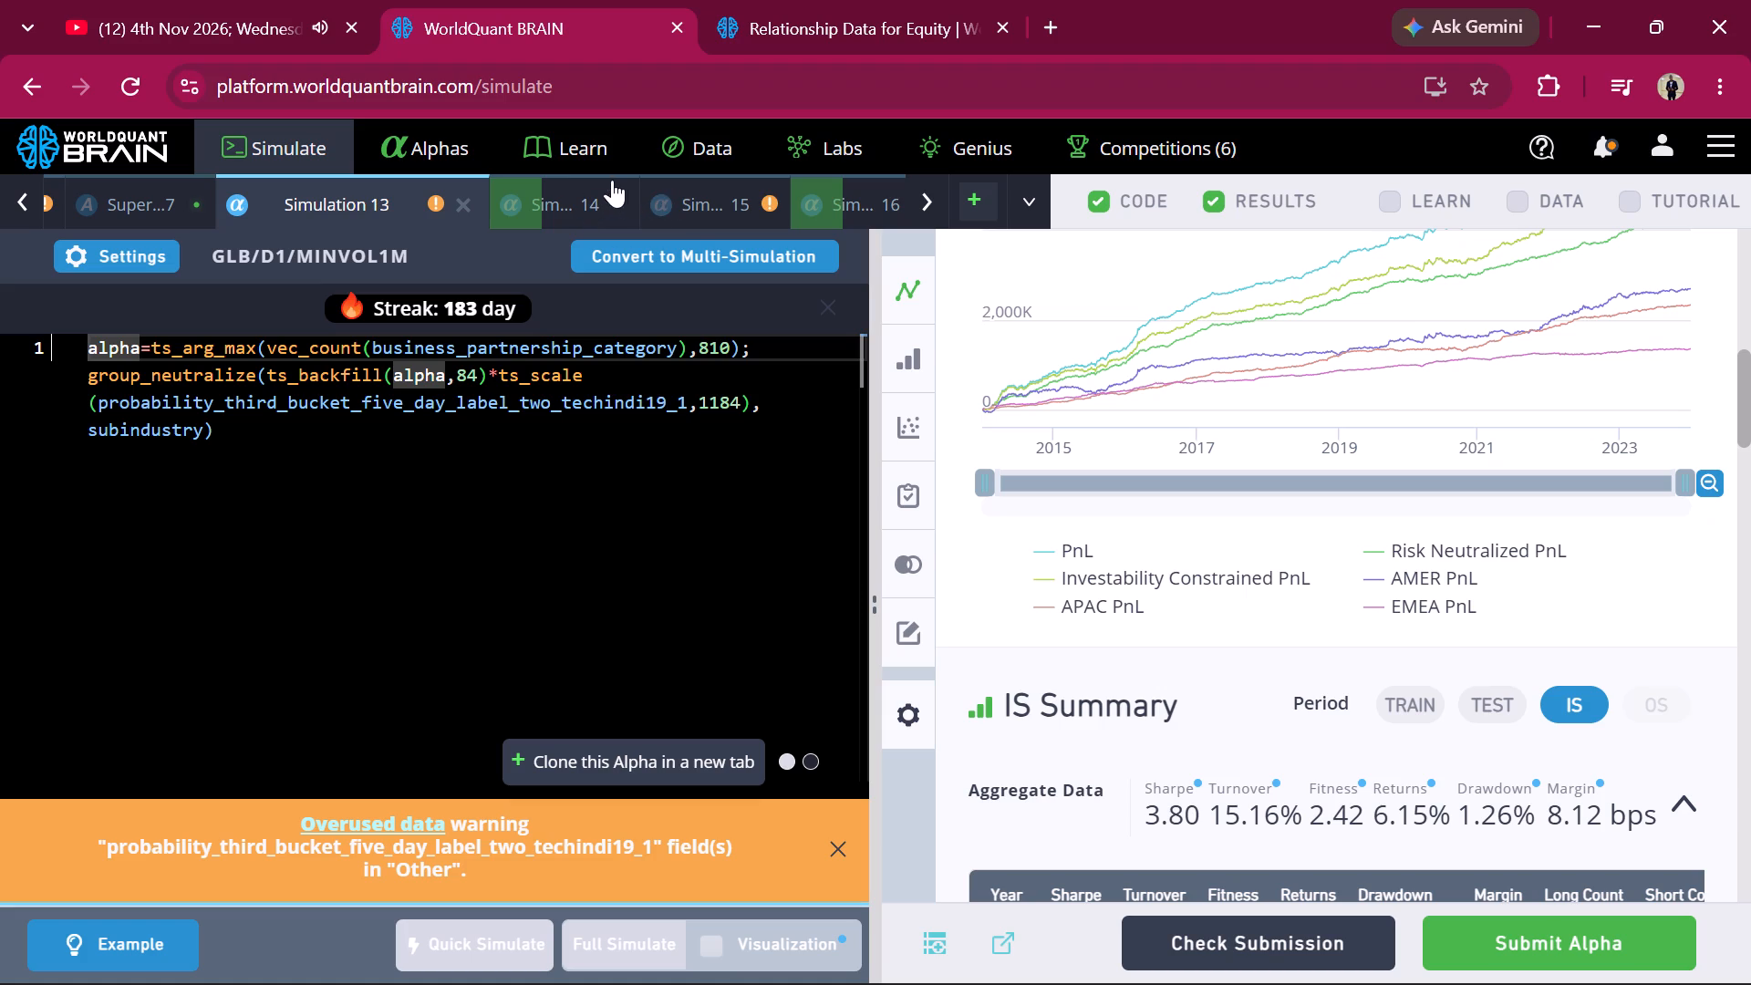
click(702, 207)
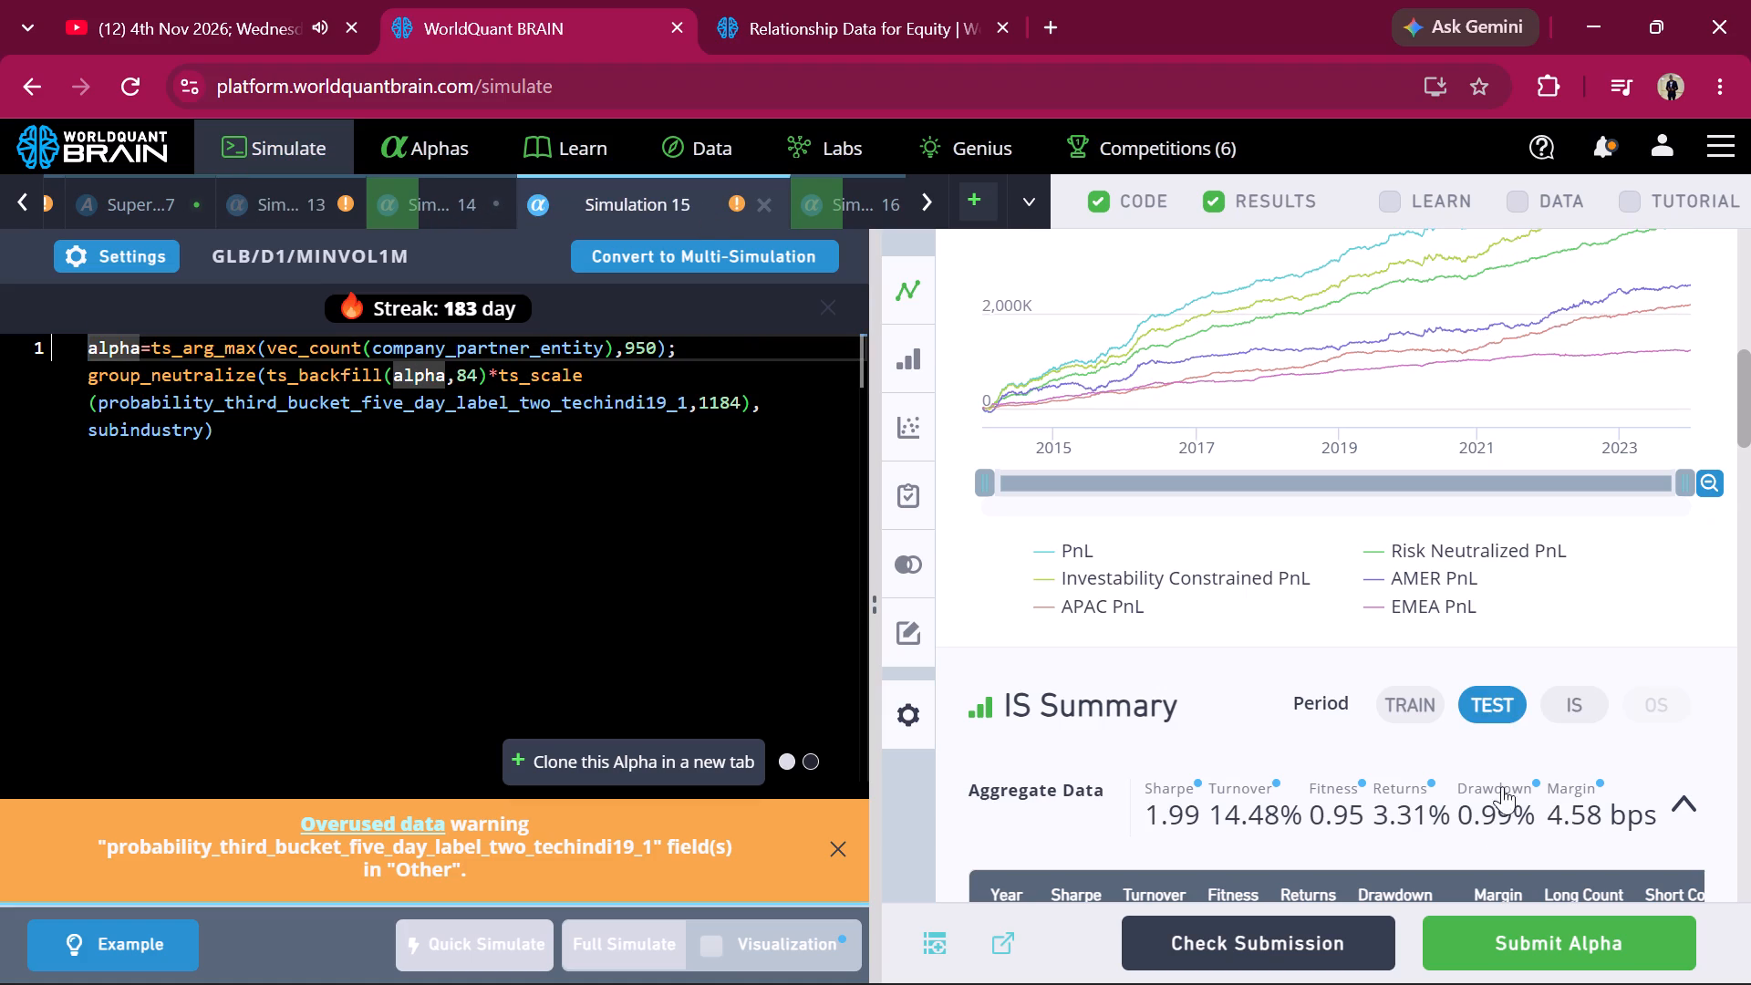
click(1578, 710)
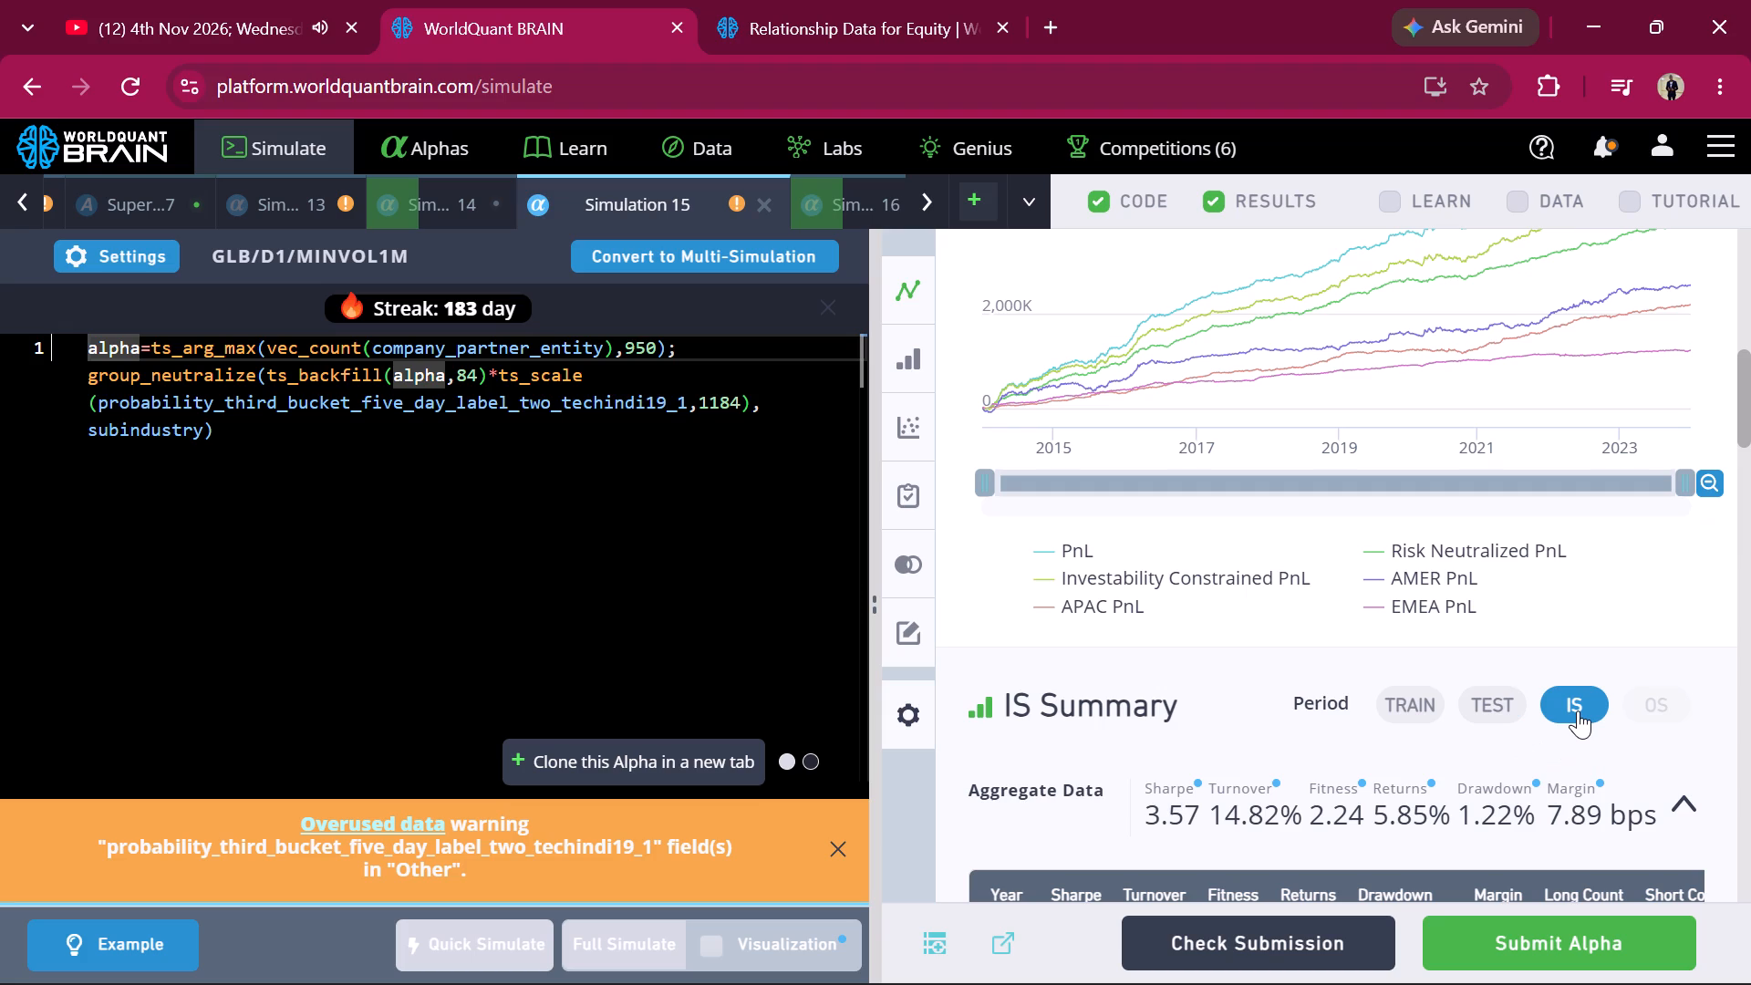
click(313, 198)
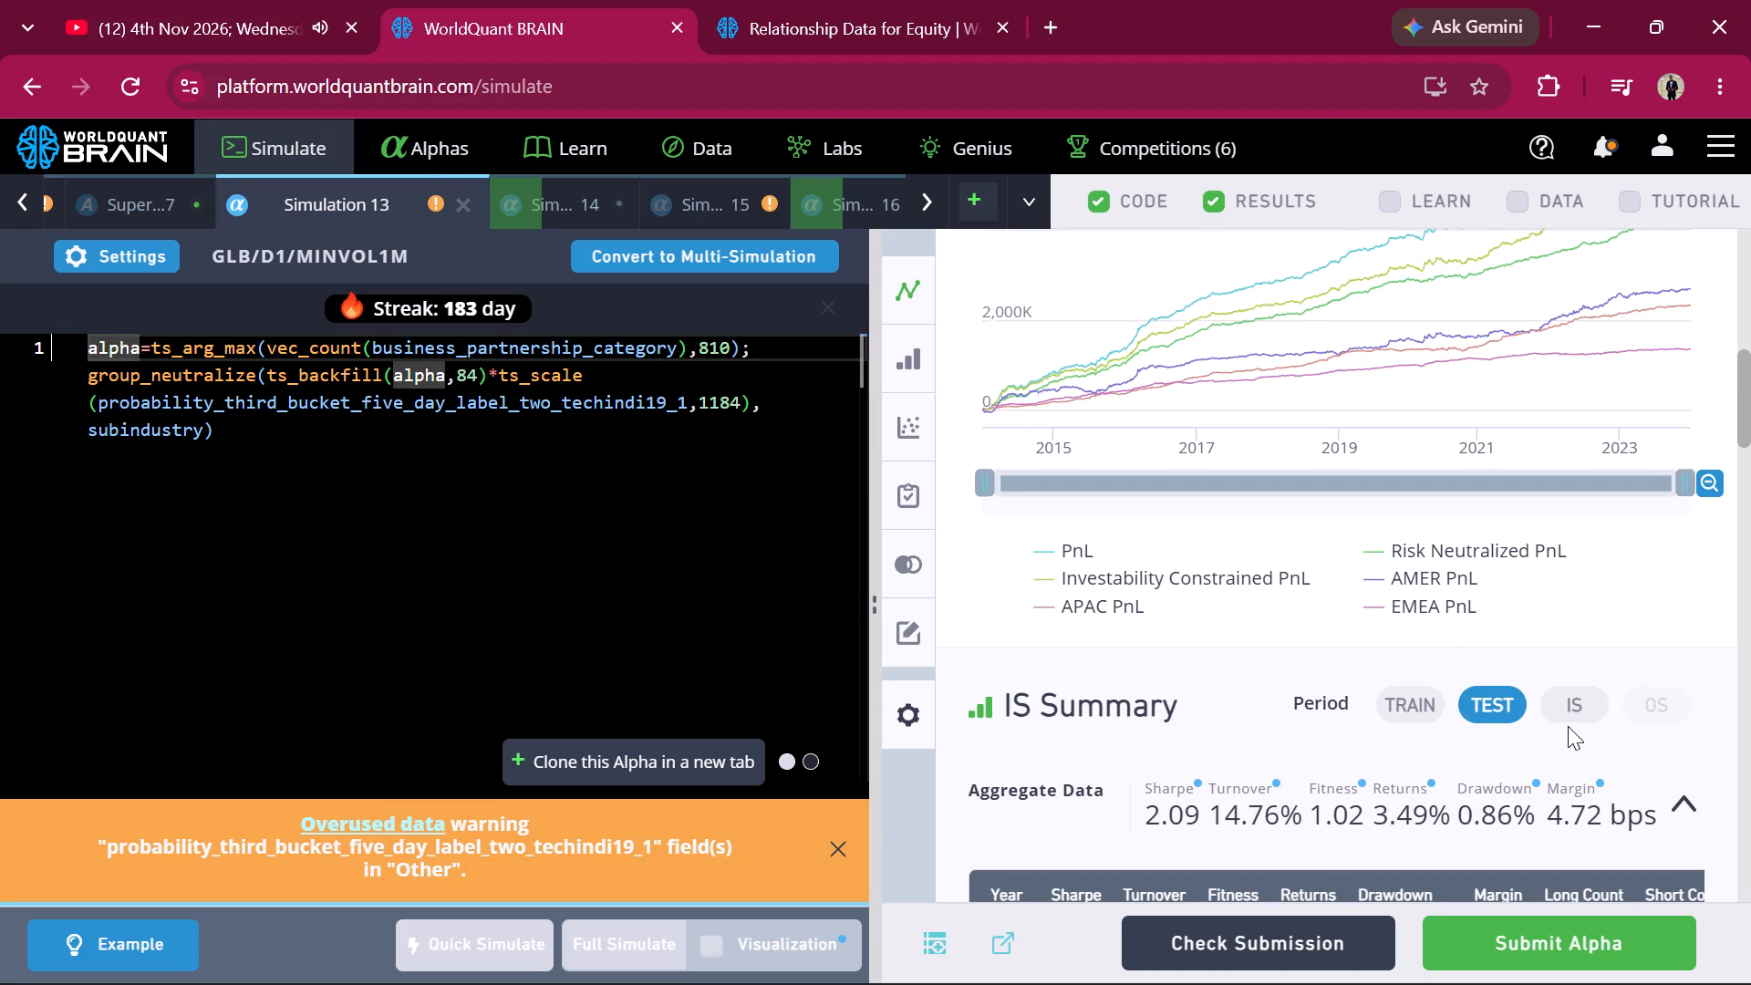
click(1579, 701)
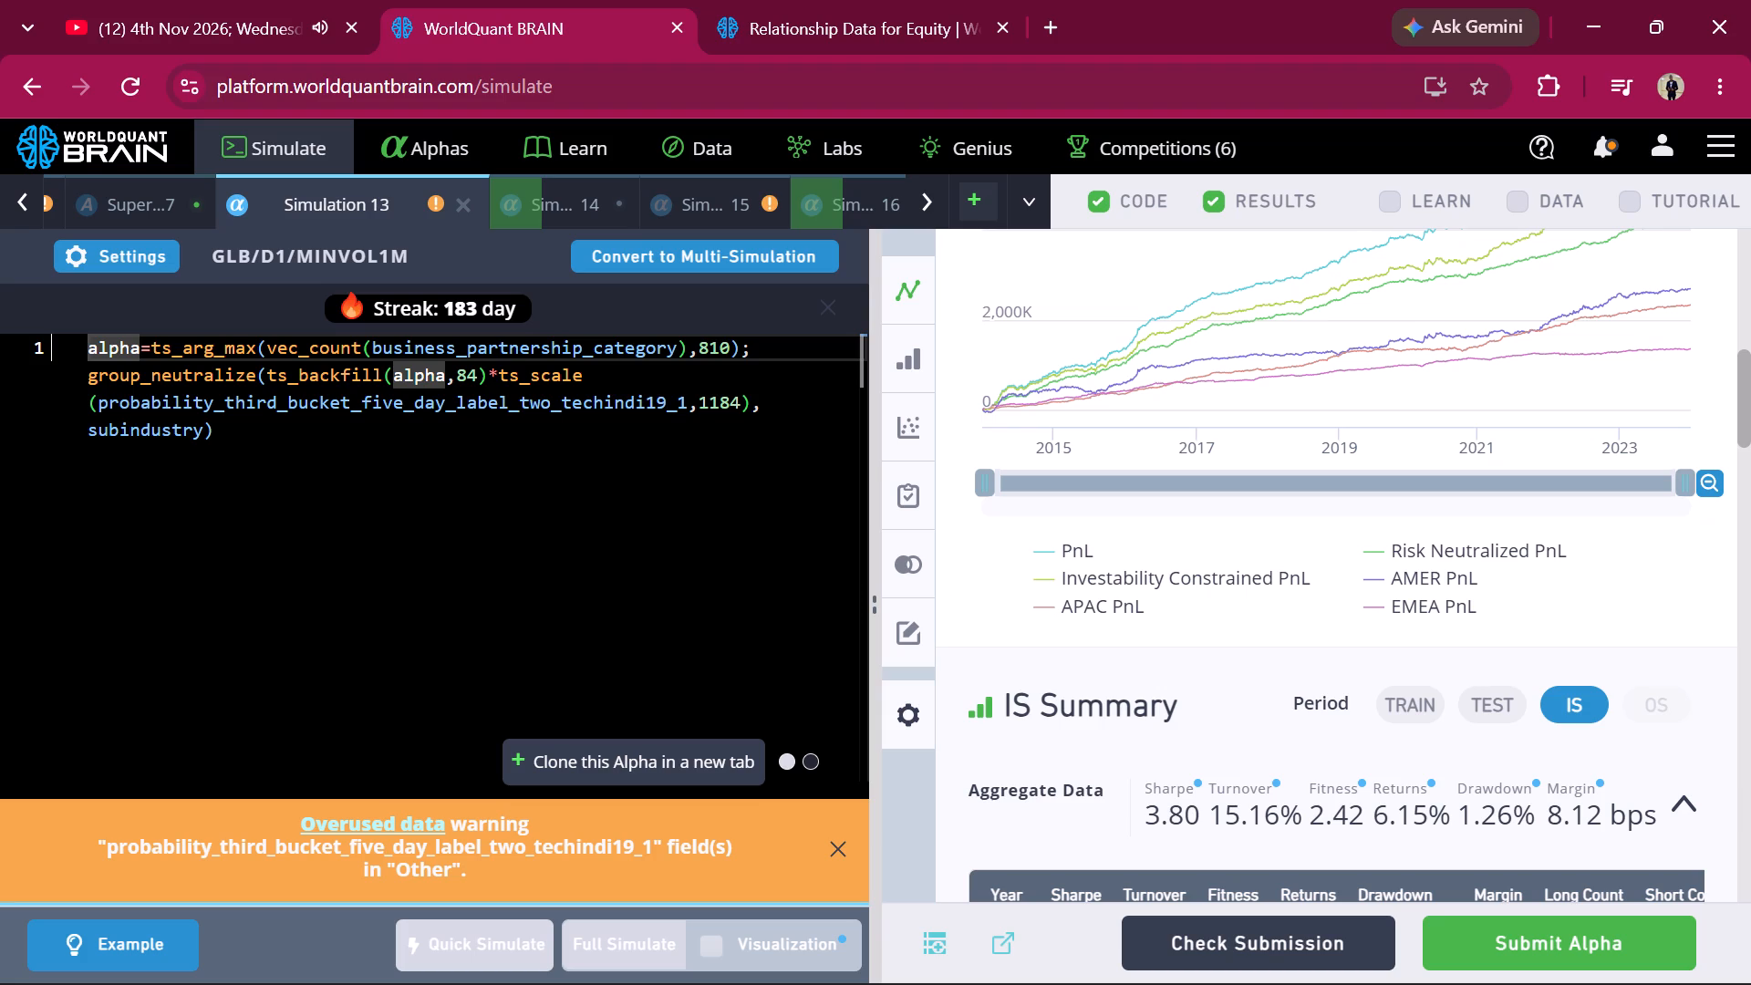
Copy the complete alpha expression of Simulation 13.
triple_click(218, 423)
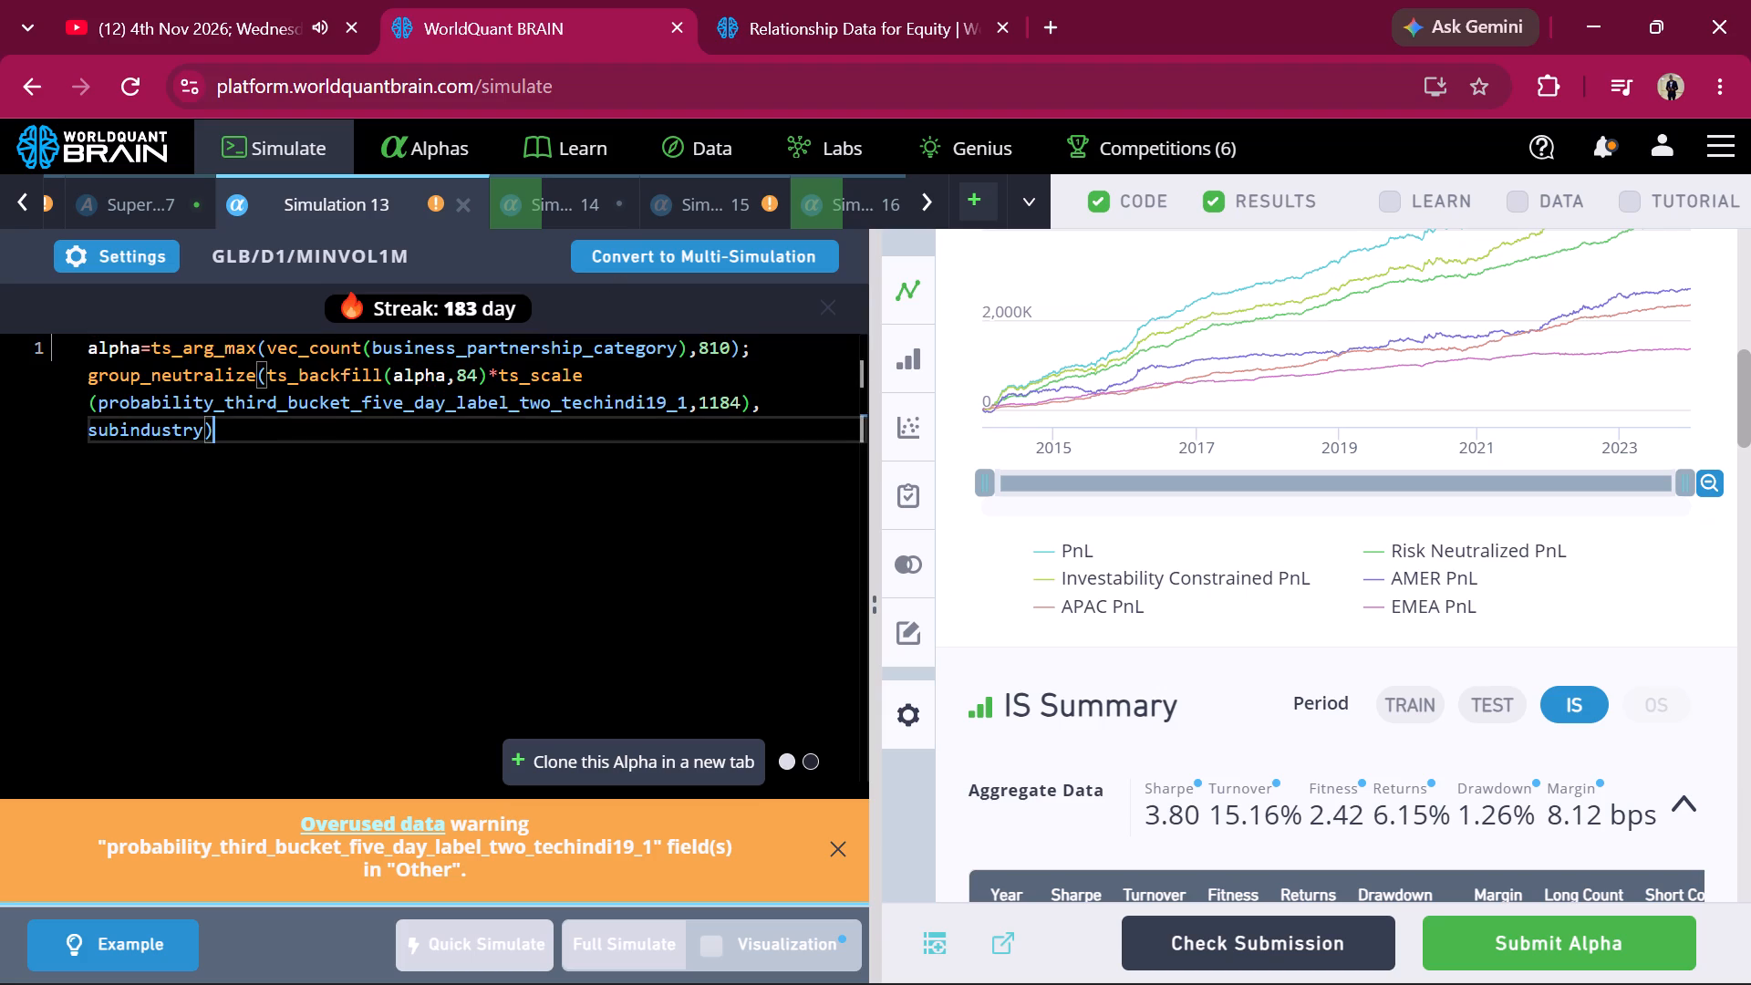
key(ctrl+c)
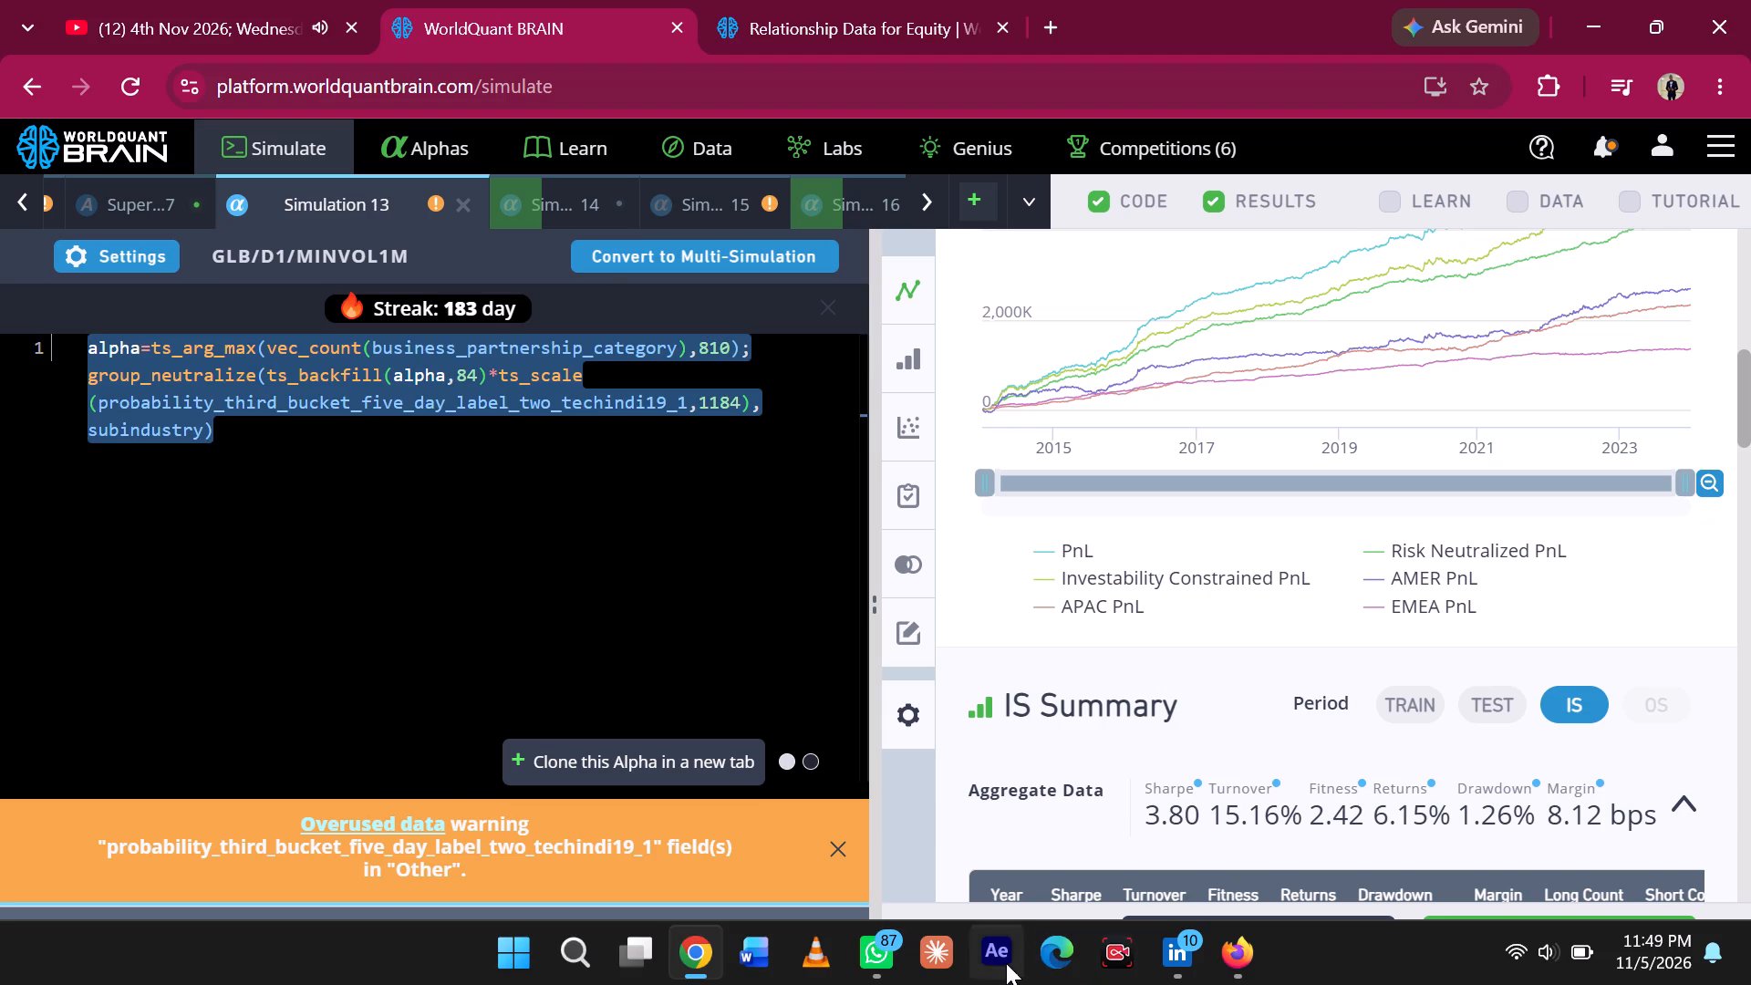
click(584, 954)
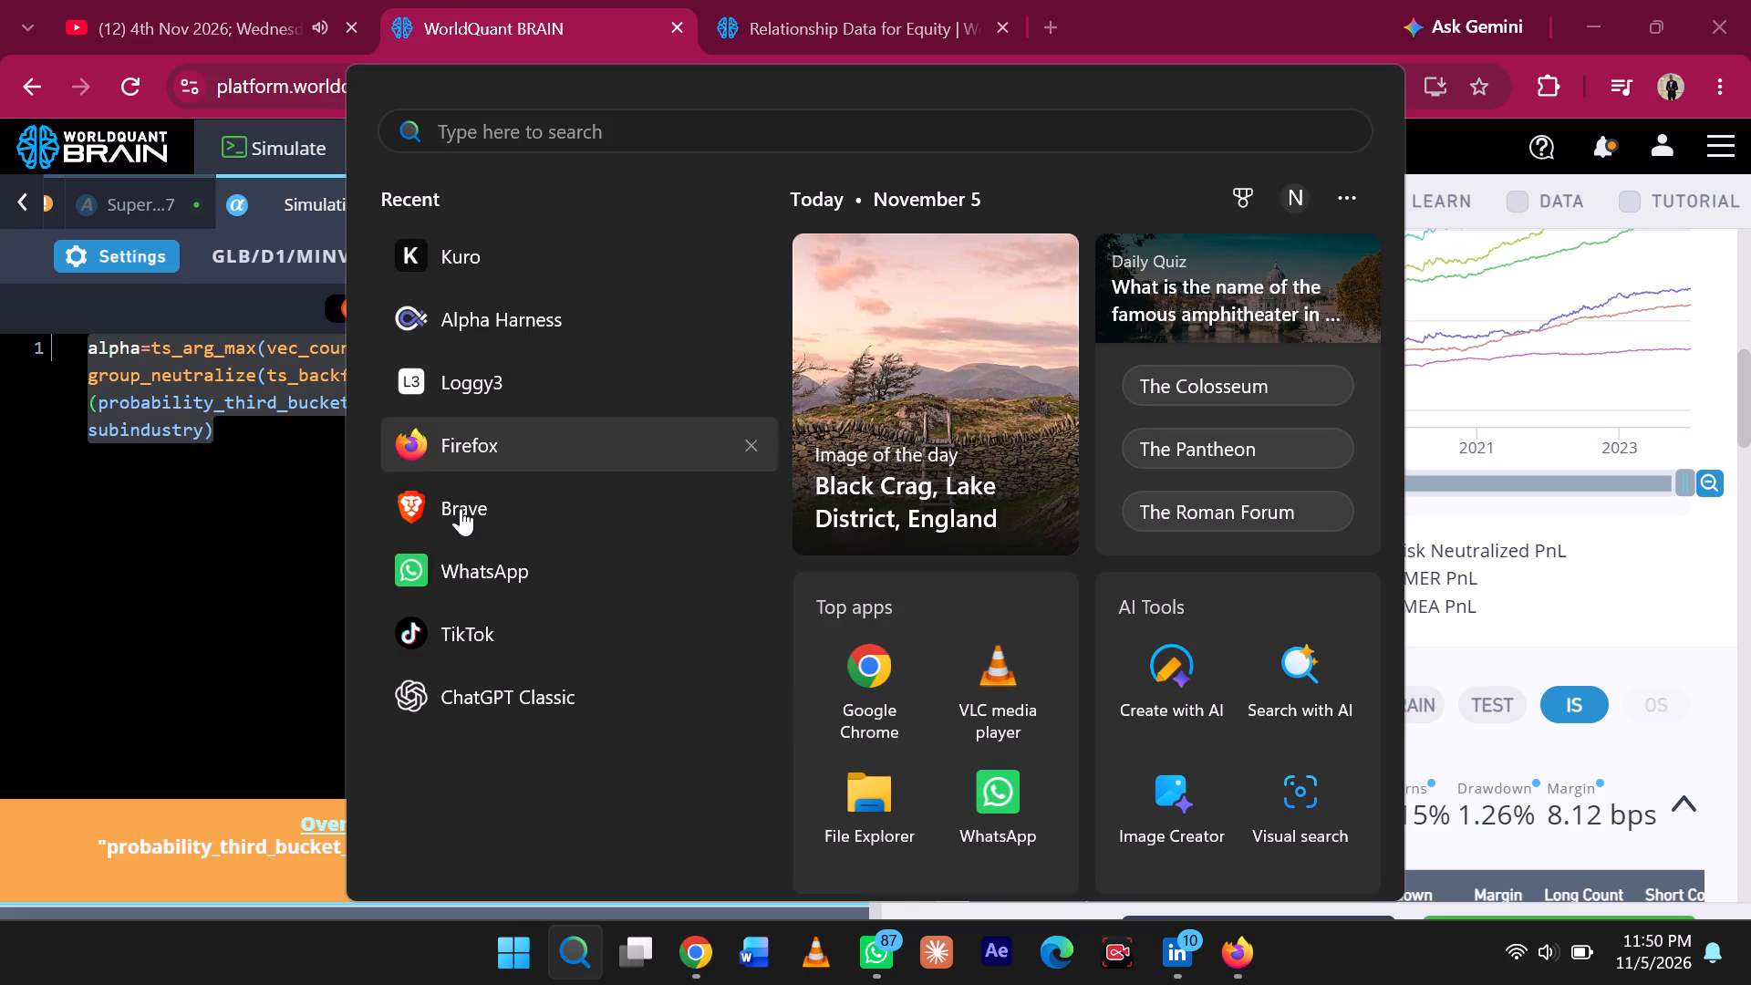
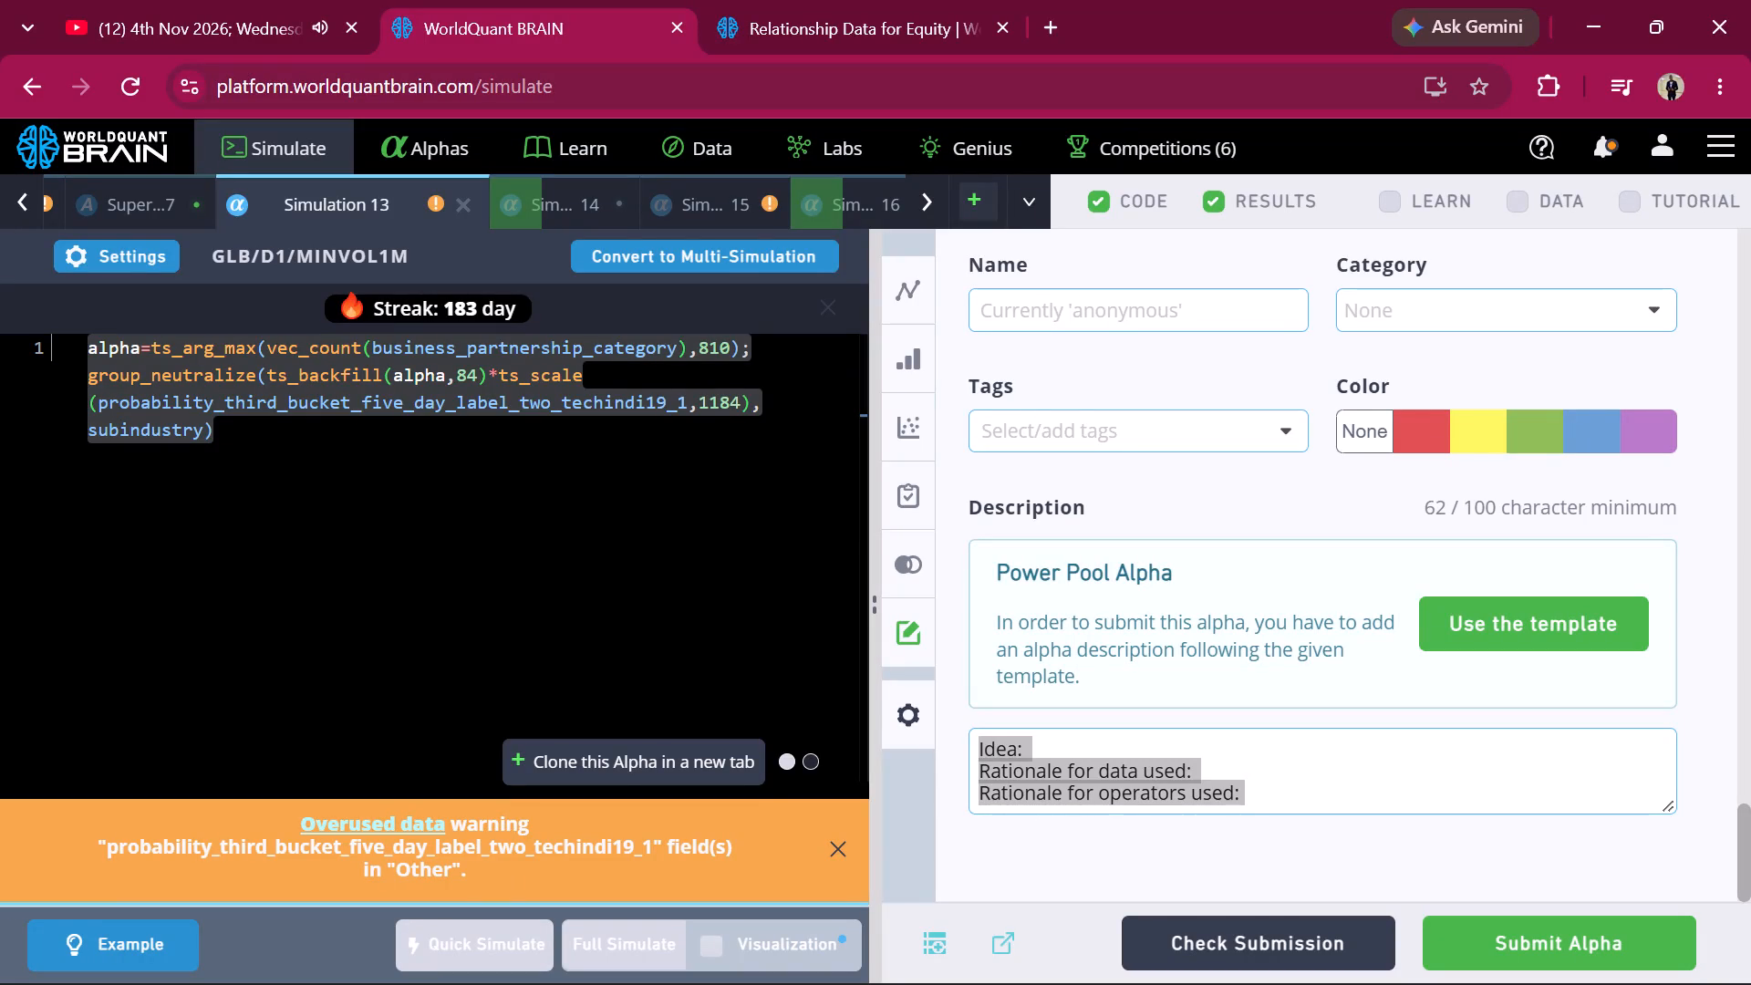
Replace Simulation 13's description template with ChatGPT's copied text and remove the blank lines between its three sections.
key(BackSpace)
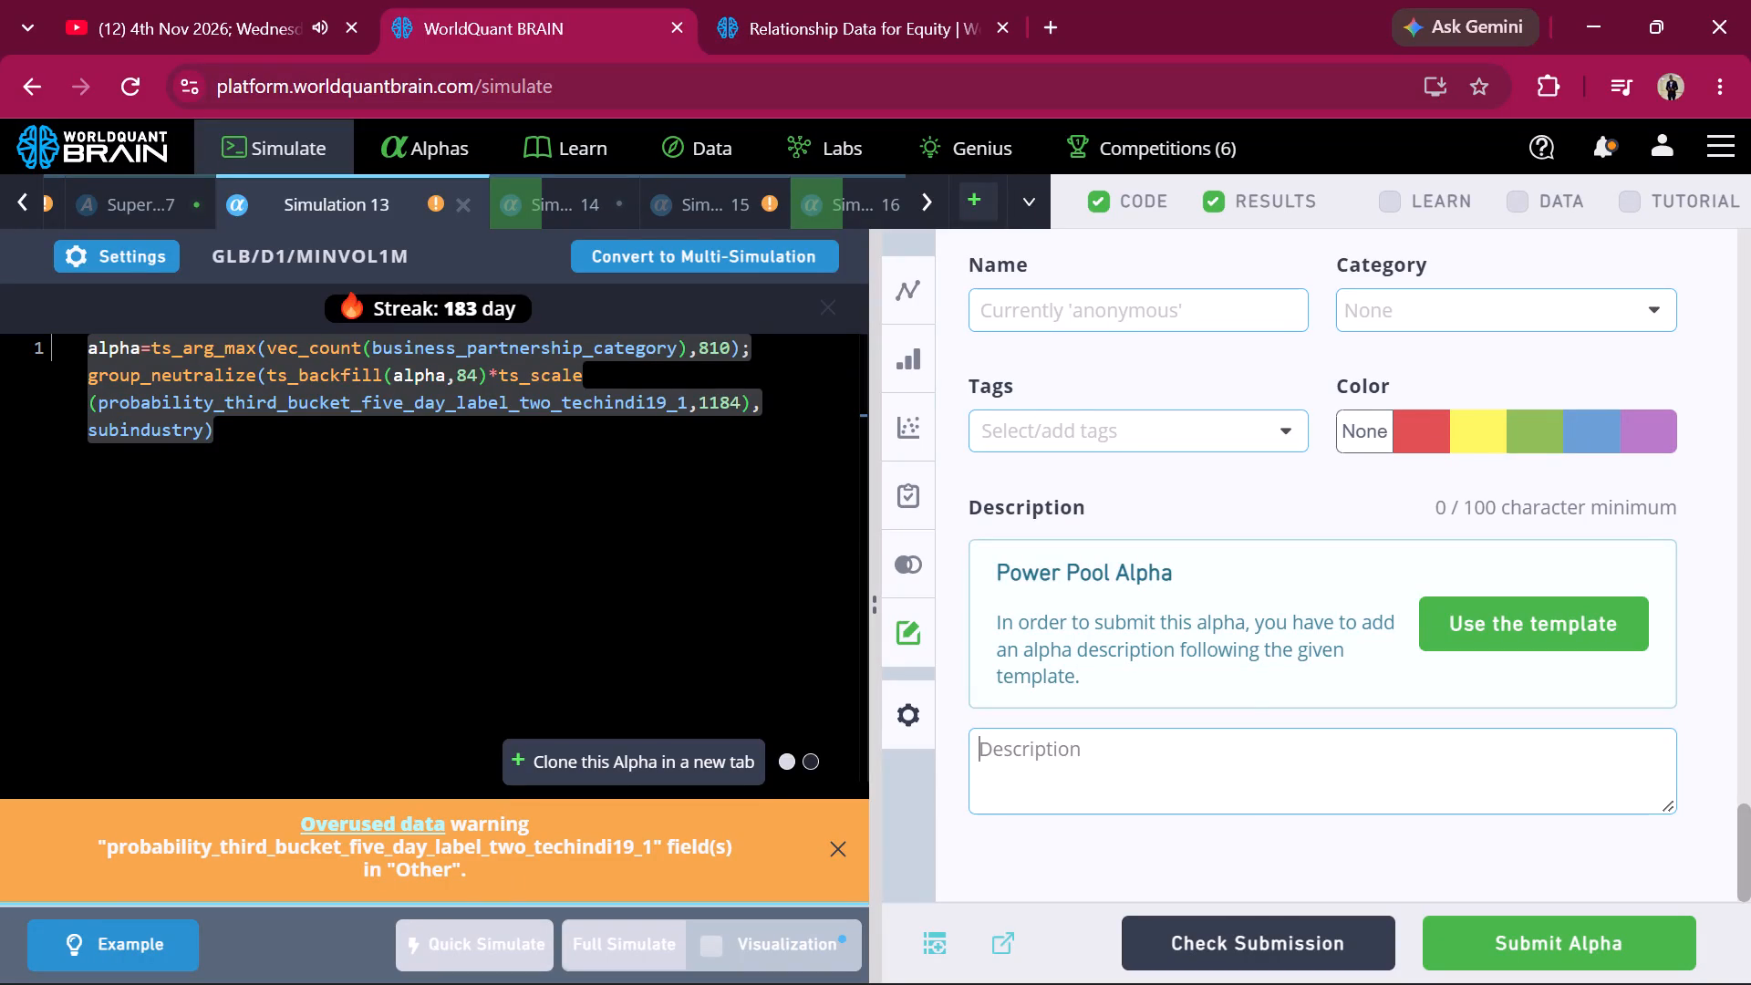
key(ctrl+v)
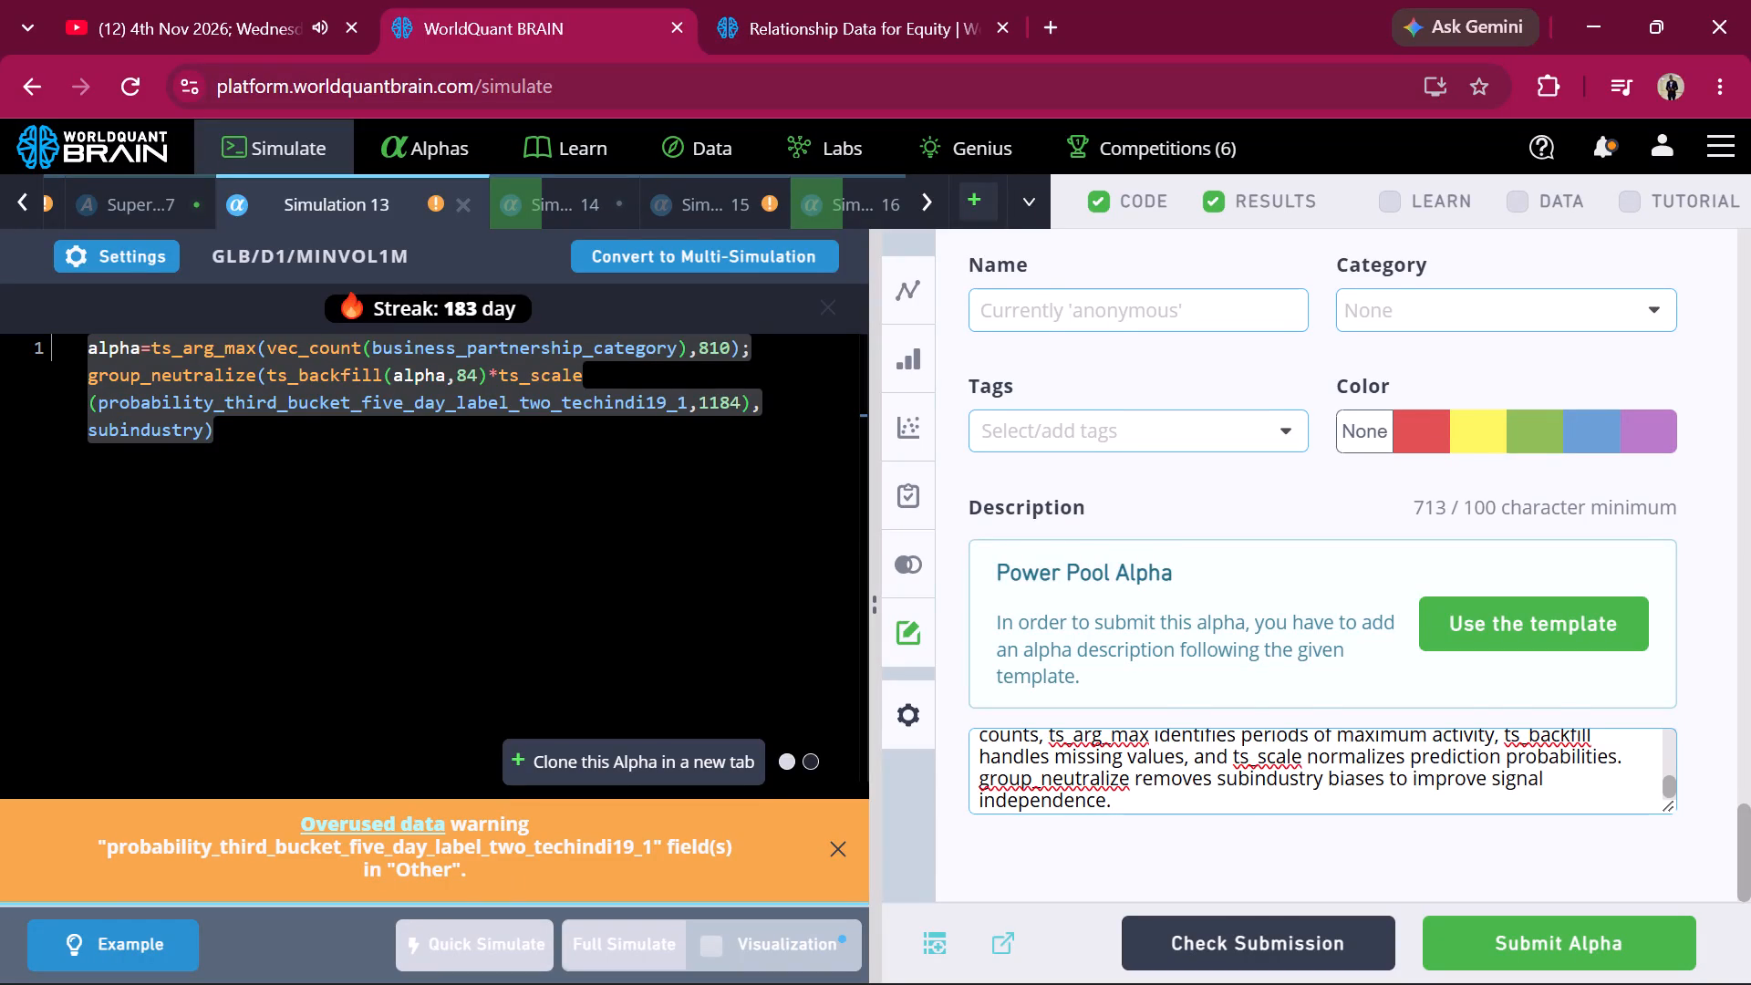
scroll(968, 747, up, 1)
scroll(1128, 835, up, 1)
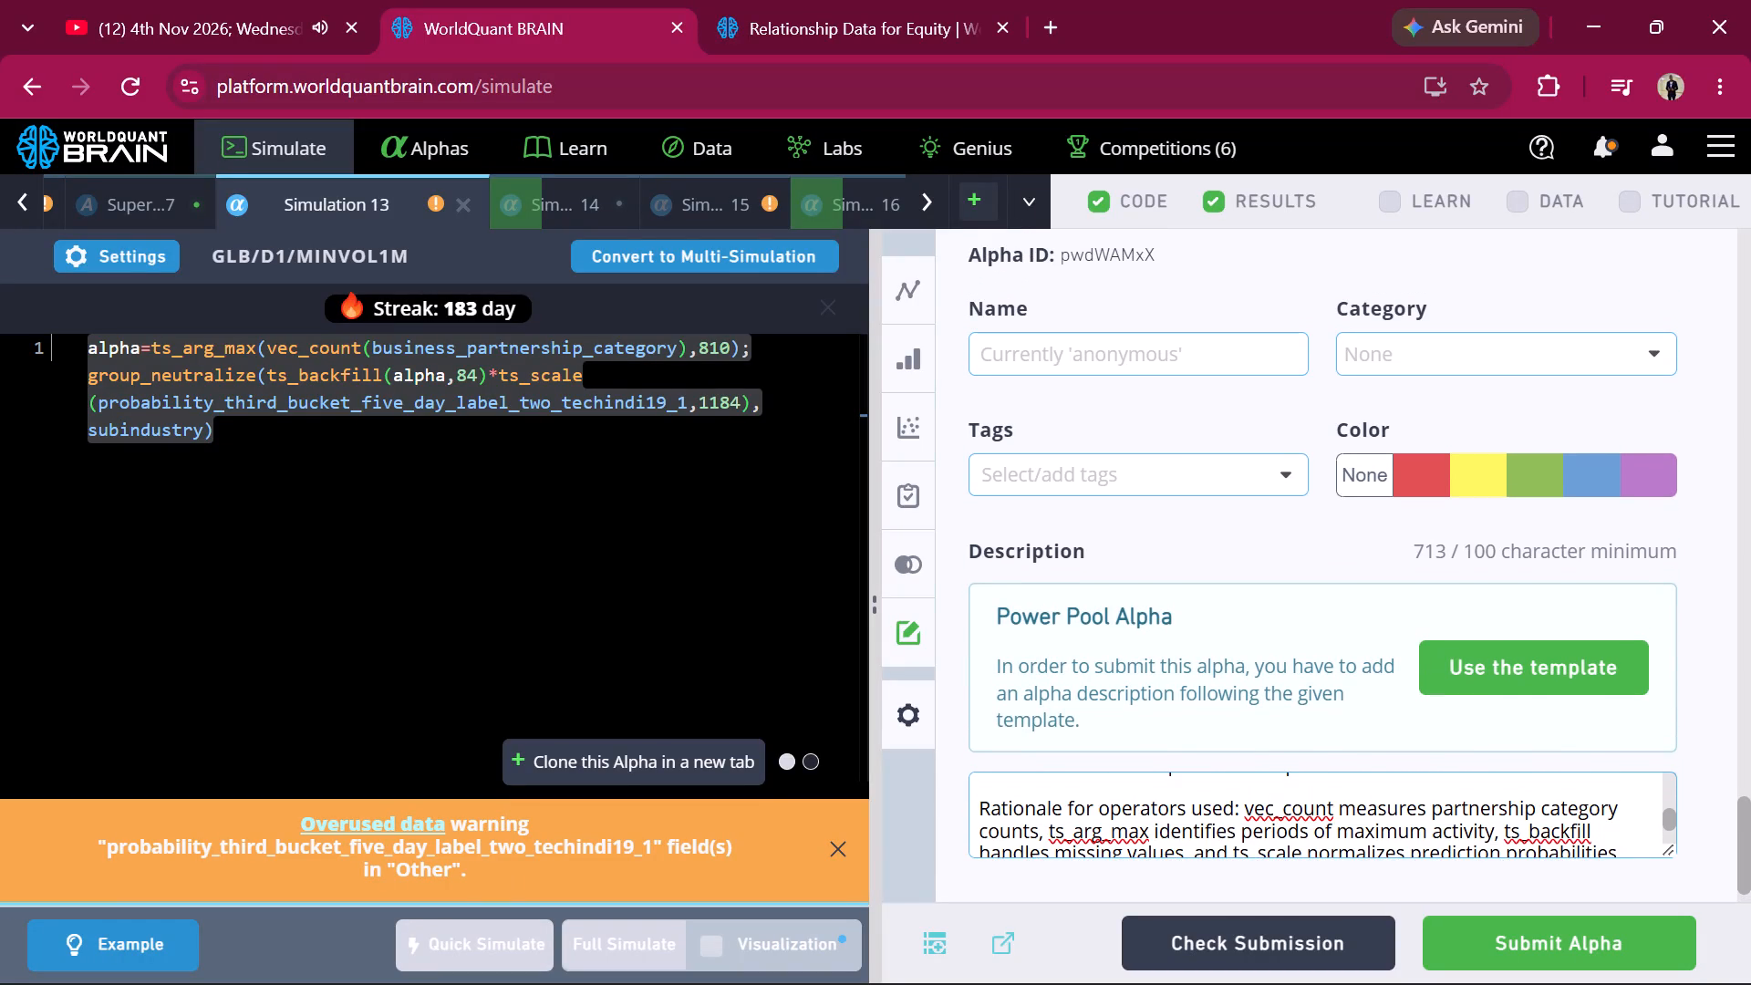
click(973, 804)
key(BackSpace)
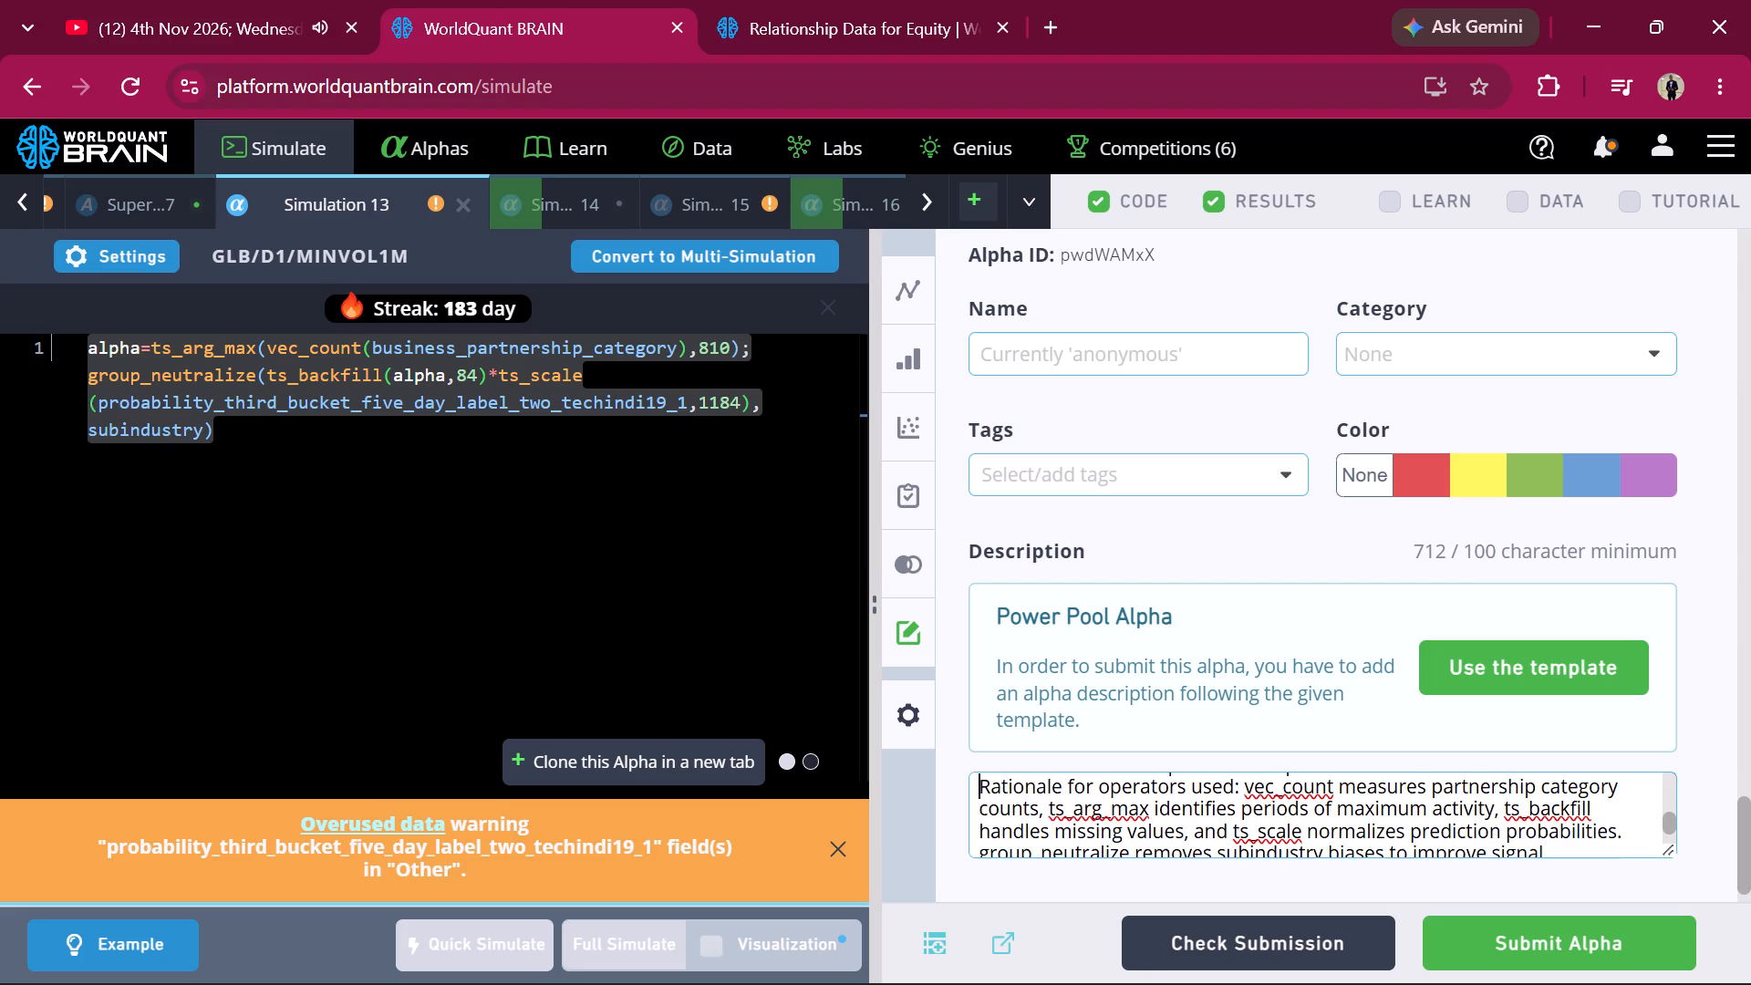
scroll(973, 804, up, 2)
scroll(988, 770, down, 1)
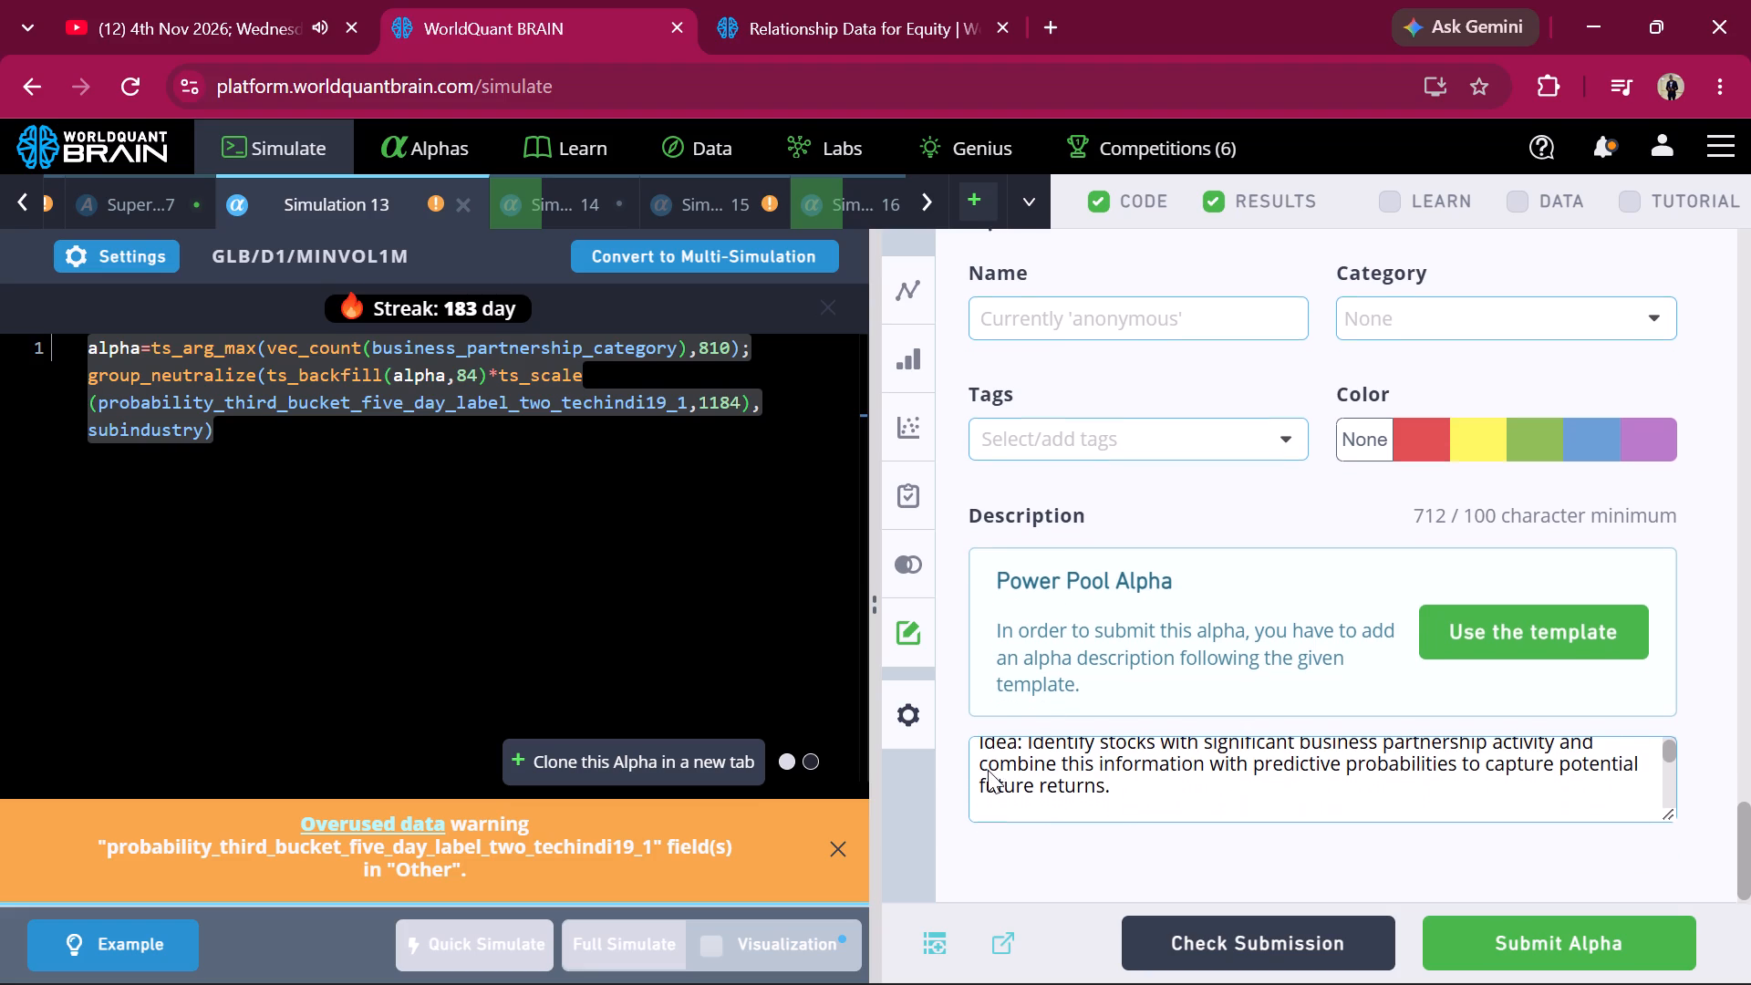
scroll(988, 770, down, 2)
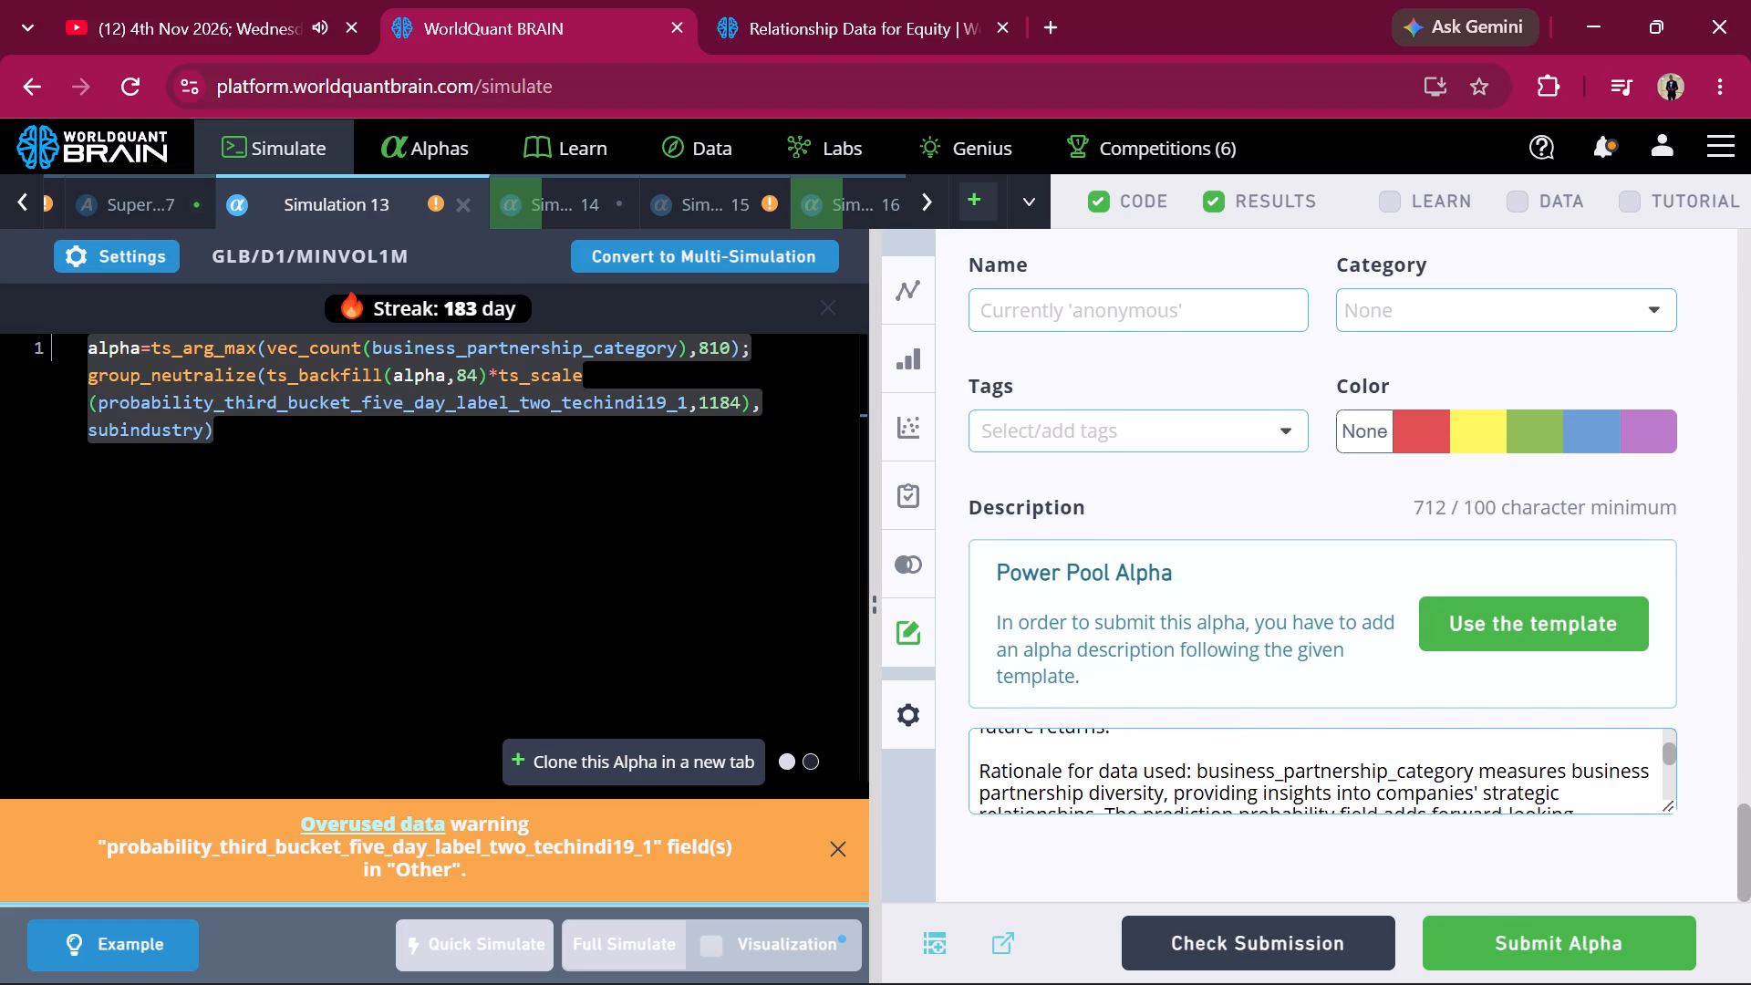
click(973, 771)
key(BackSpace)
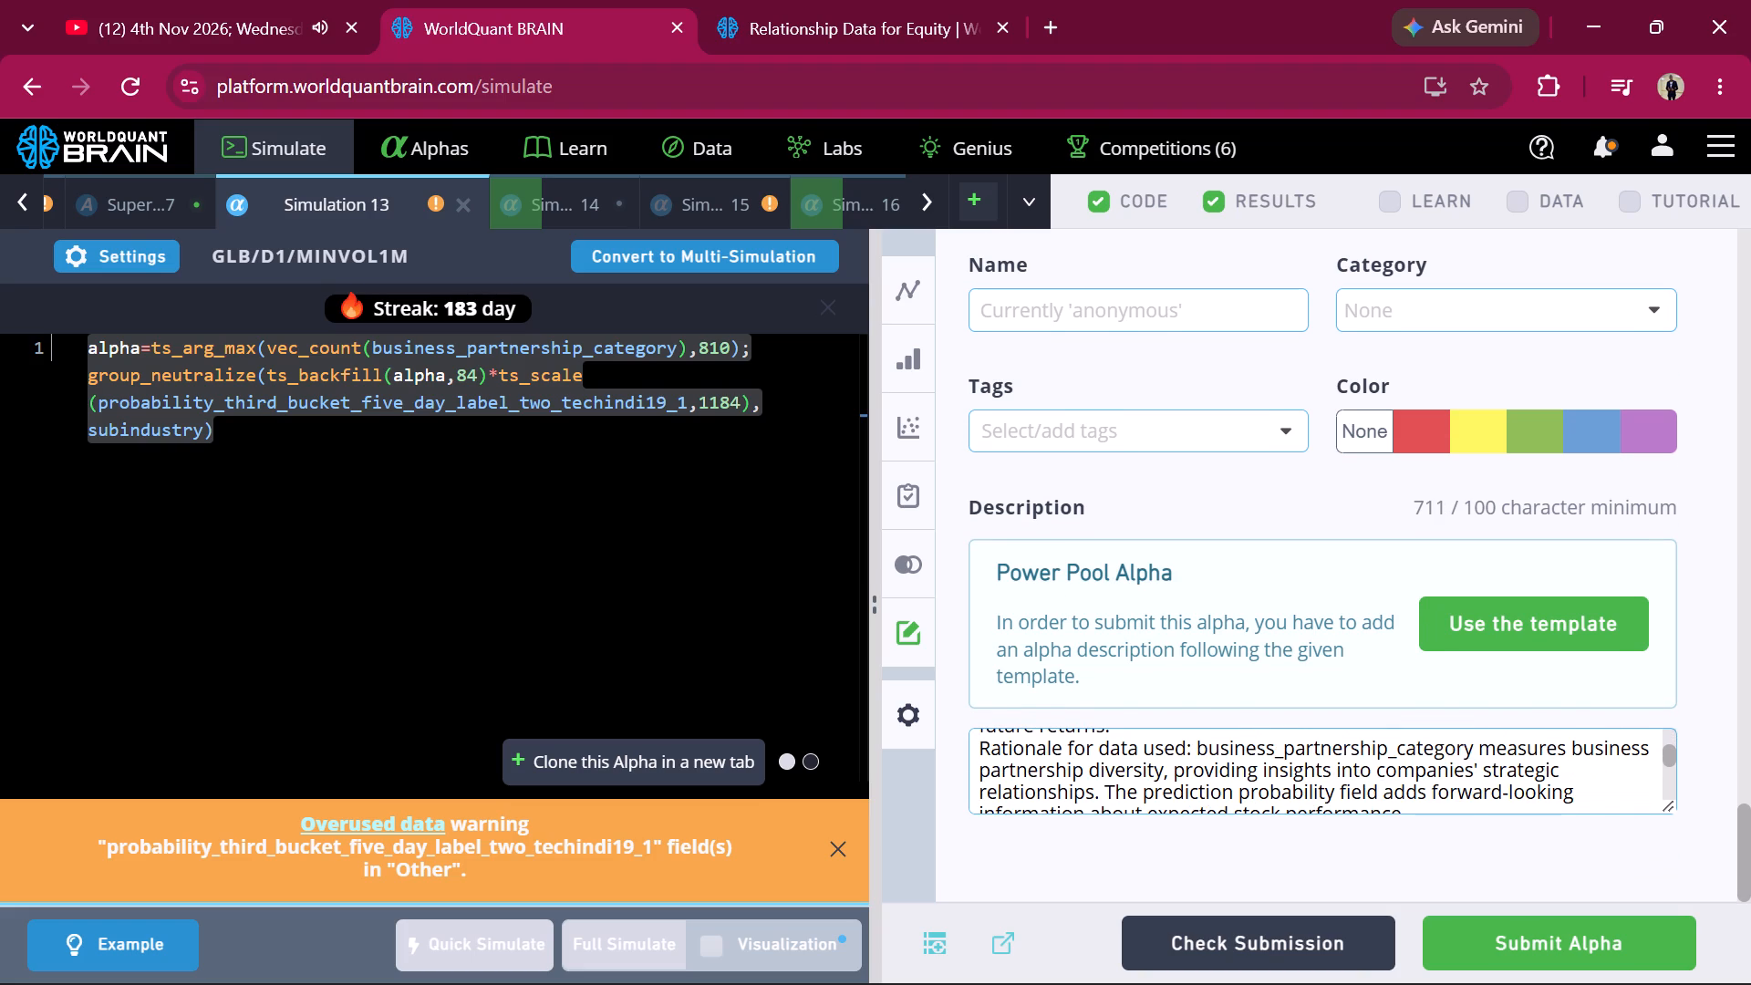
scroll(973, 771, up, 3)
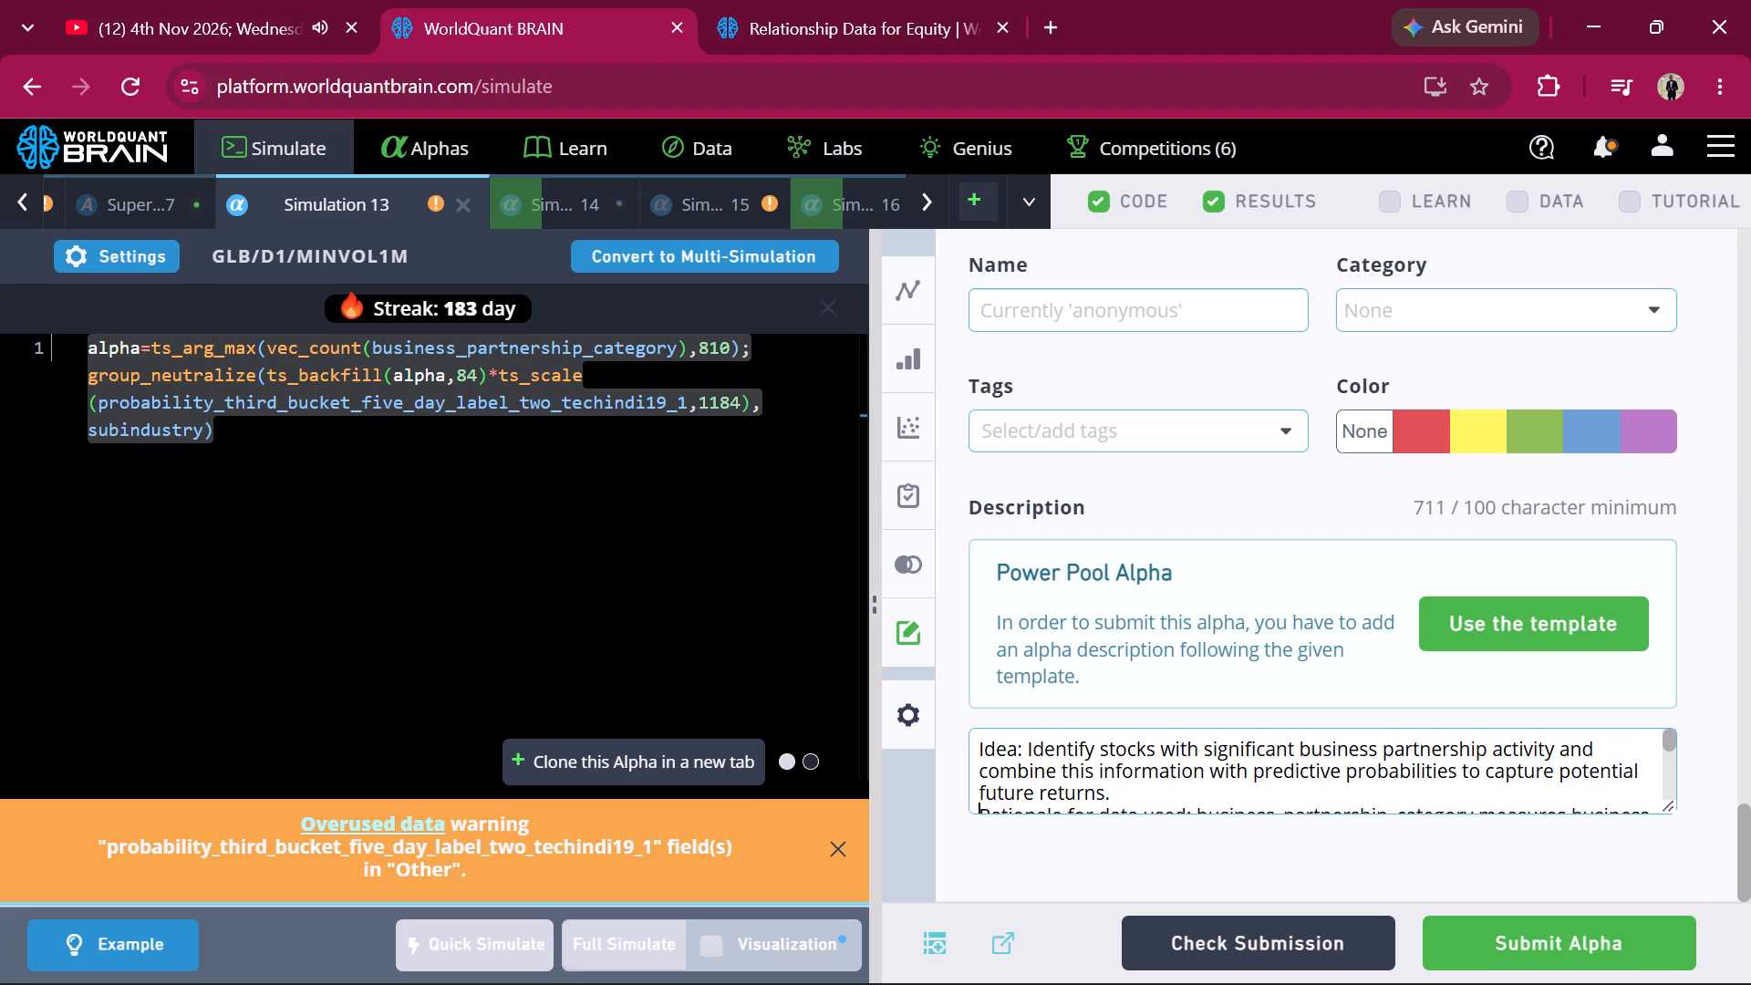
scroll(998, 741, down, 6)
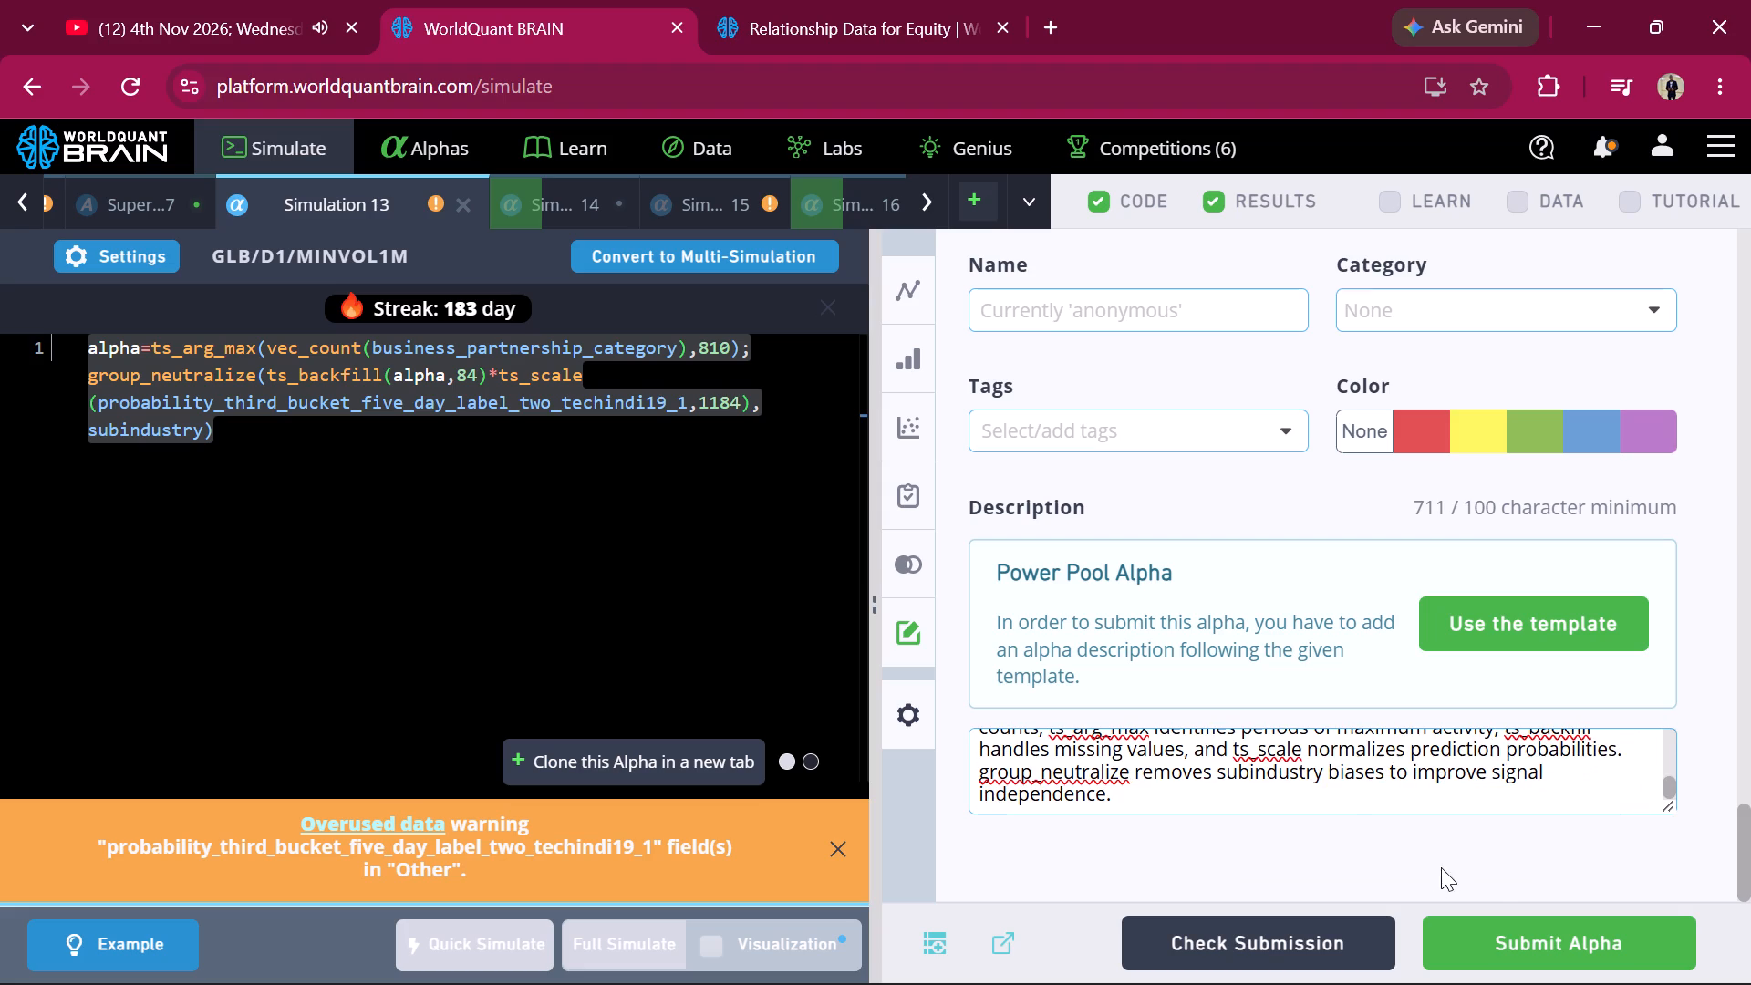
Run the submission check on Simulation 13 and review the warnings listed under IS Testing Status.
click(1366, 949)
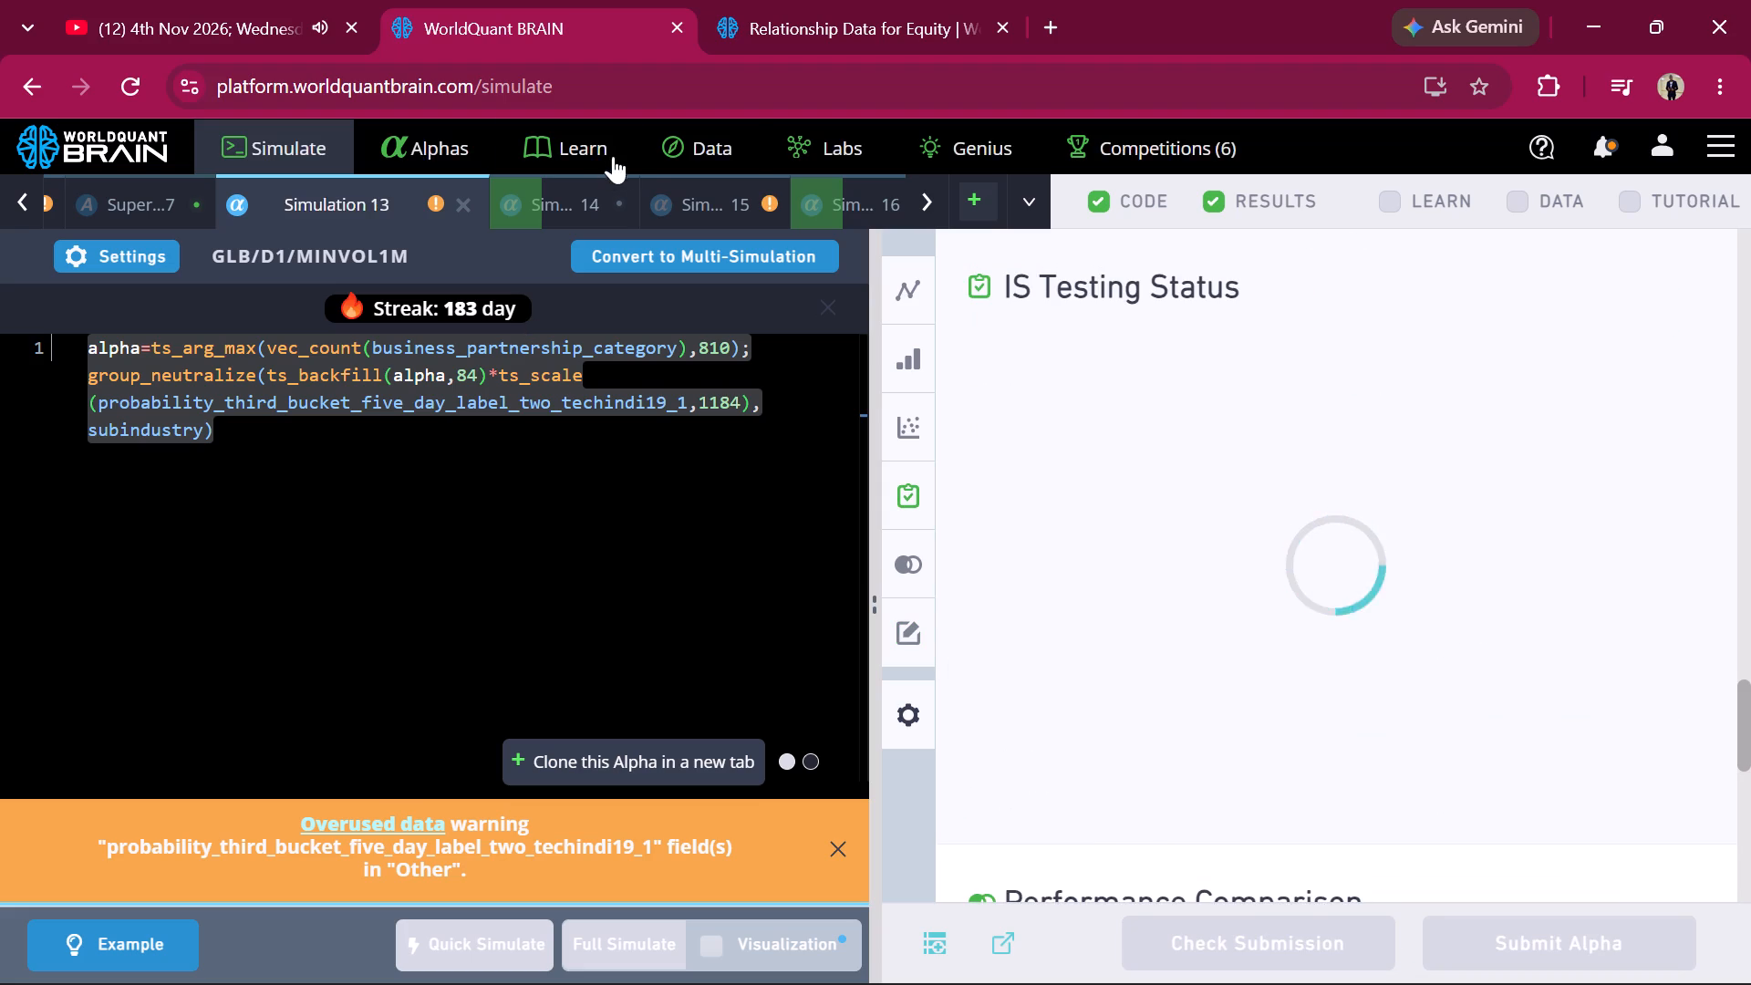
scroll(575, 202, left, 3)
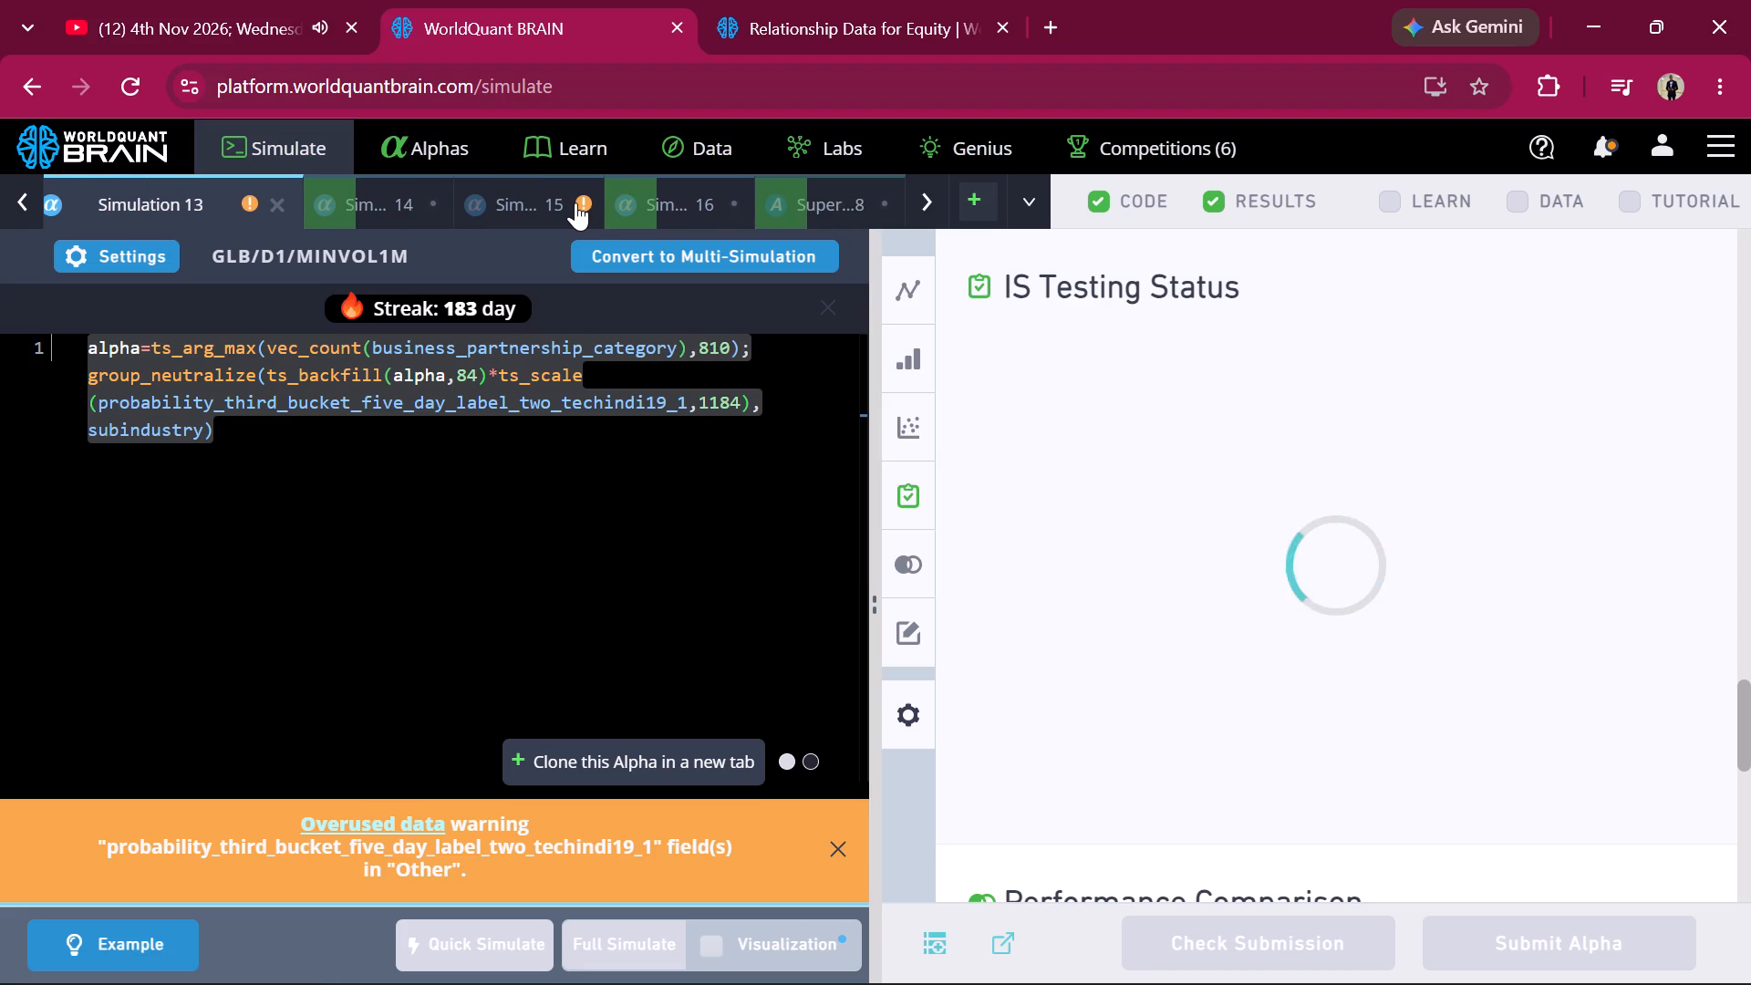
scroll(575, 202, right, 1)
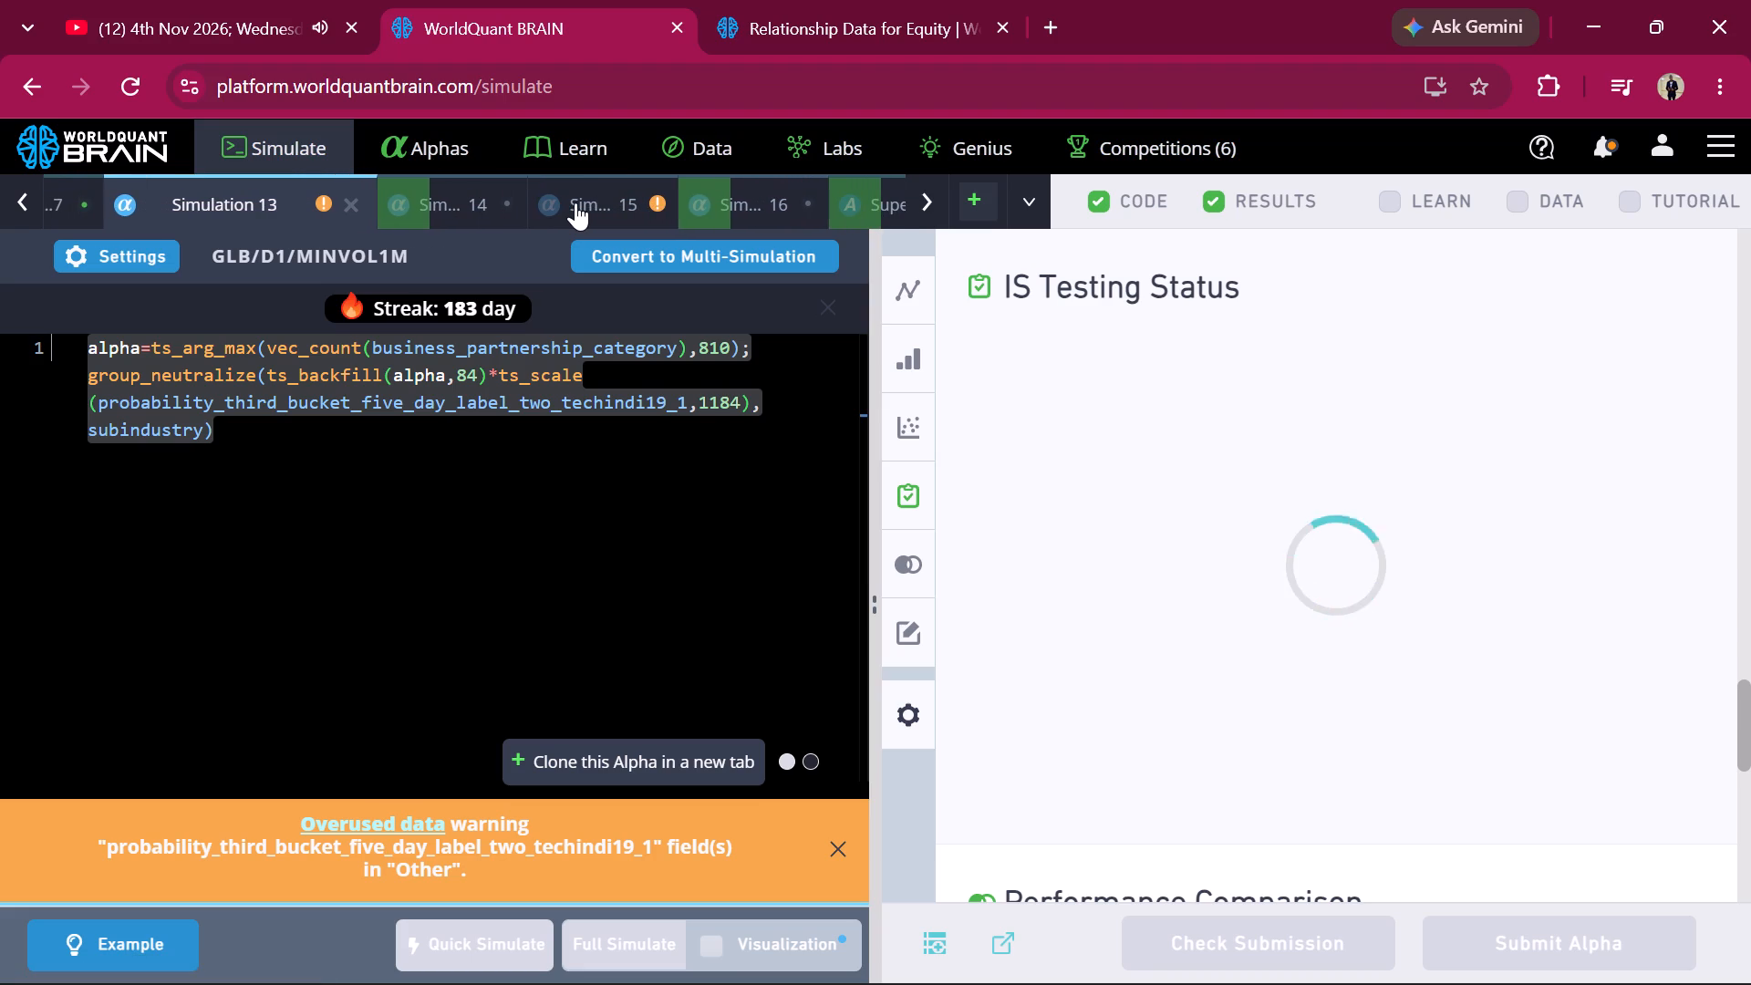
scroll(575, 202, right, 2)
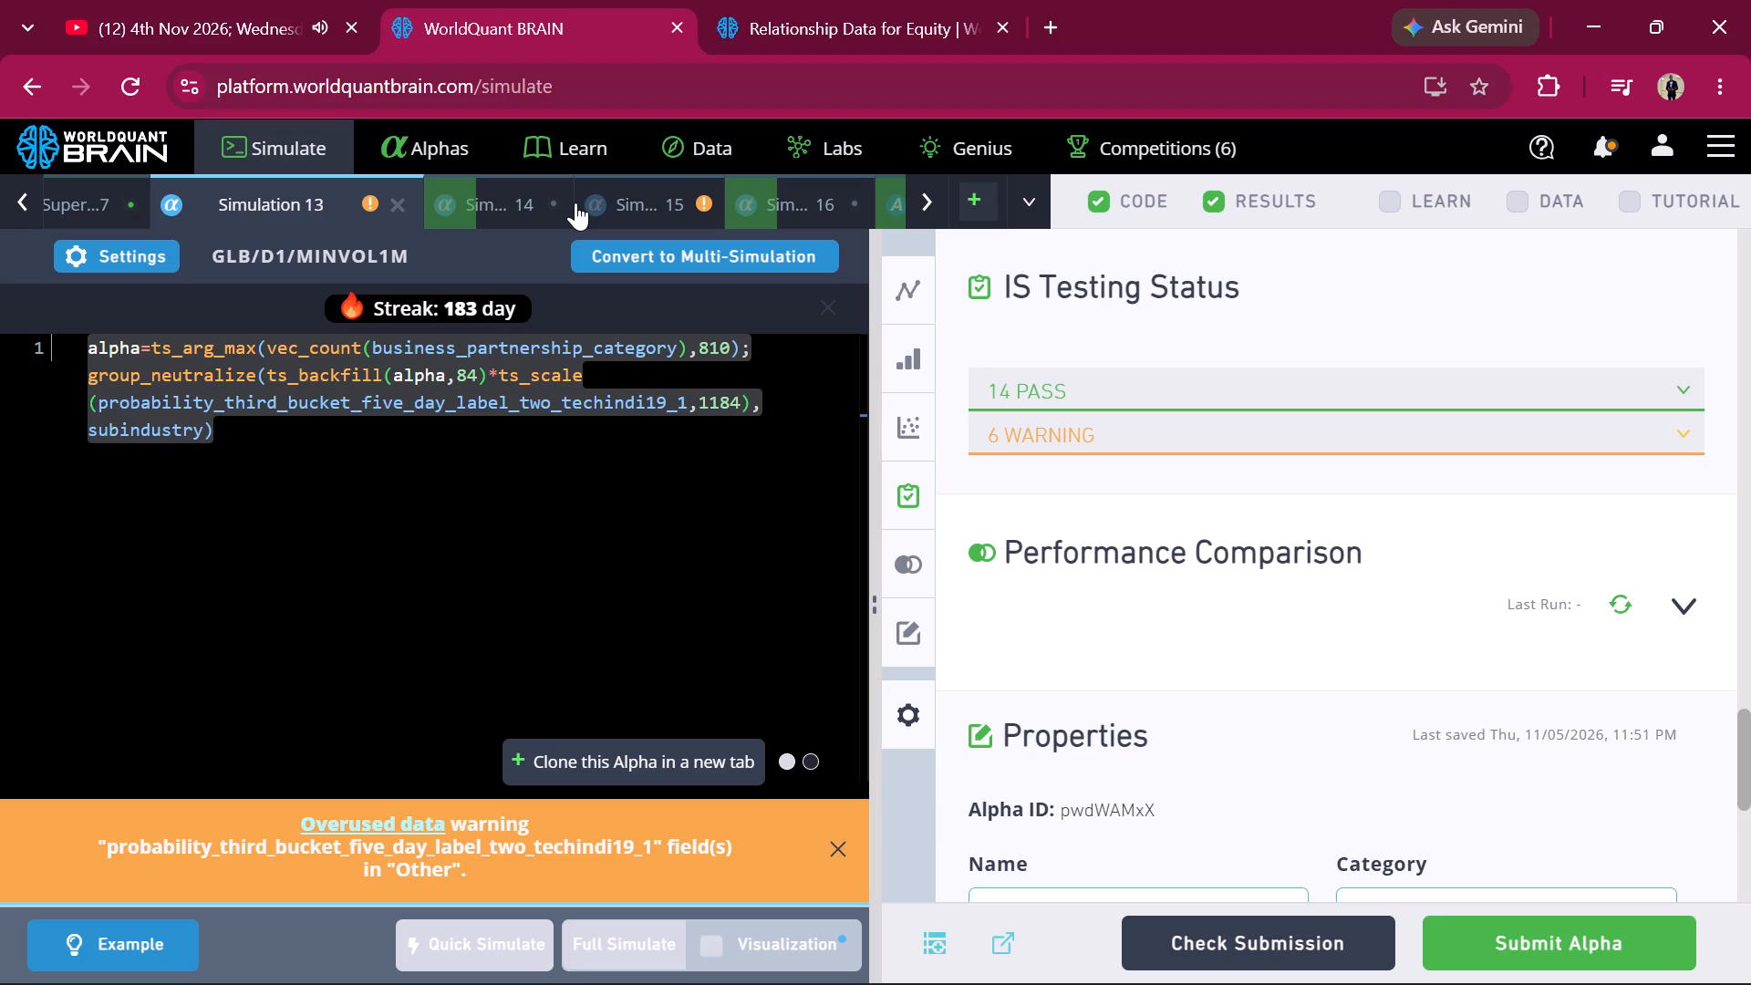
click(1014, 428)
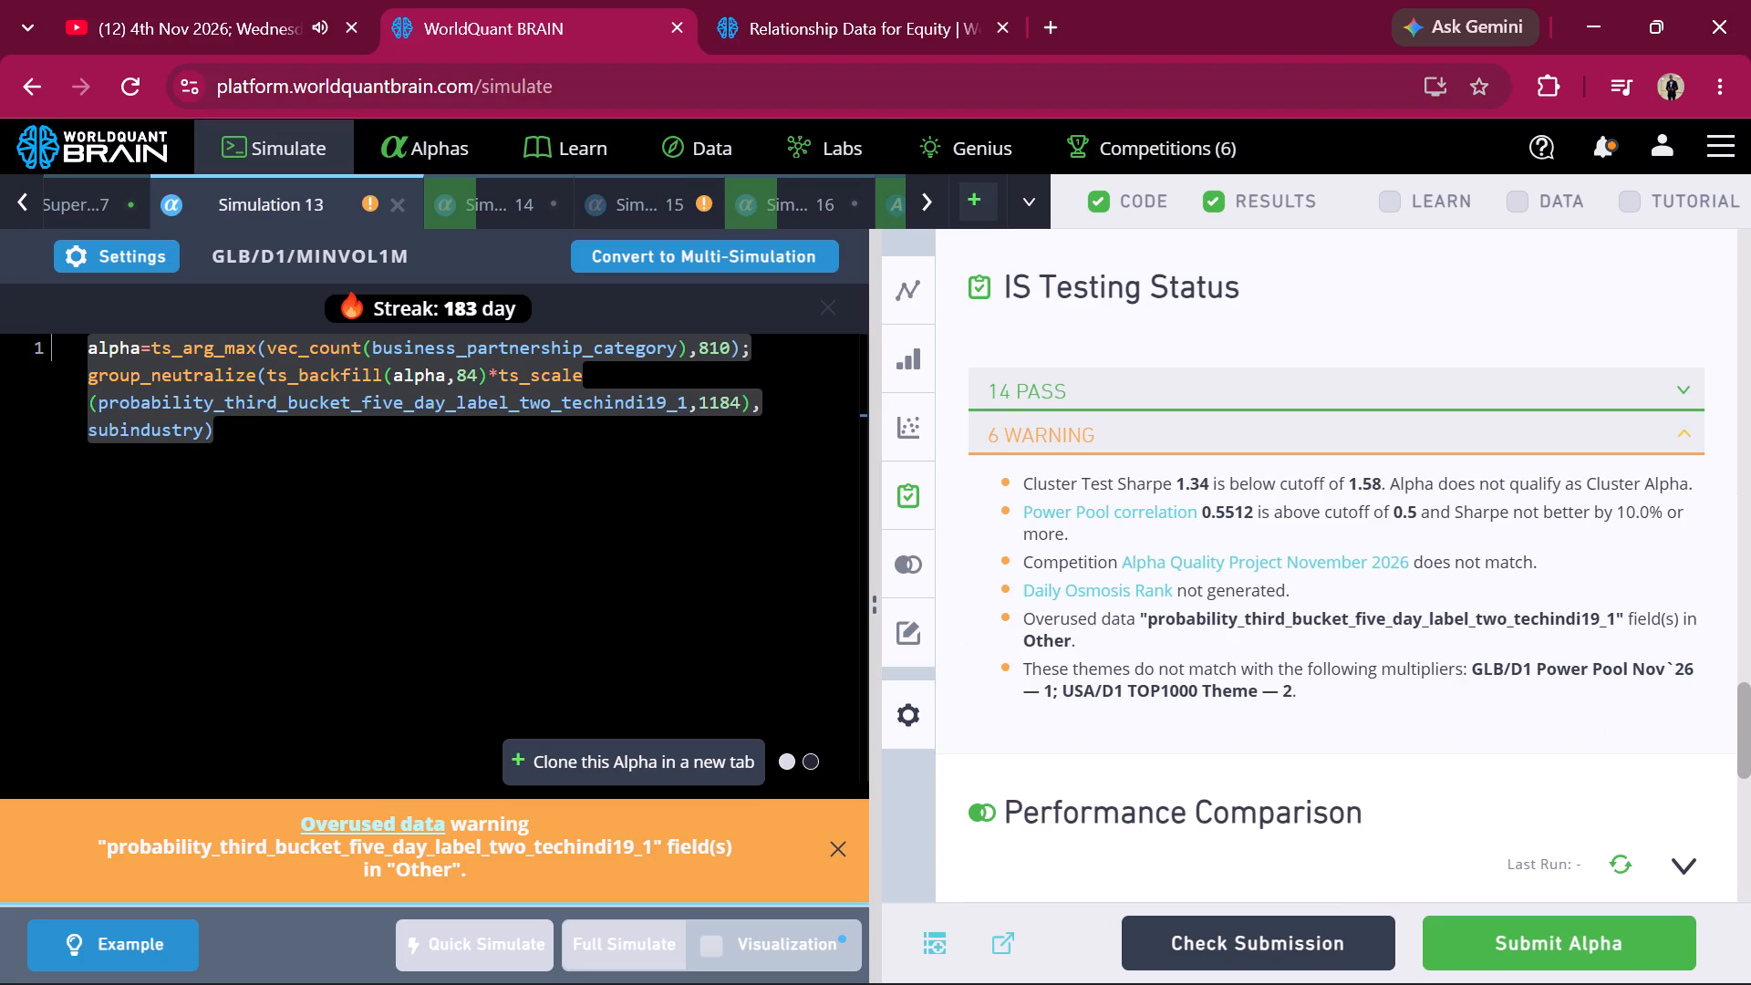
scroll(1178, 658, down, 1)
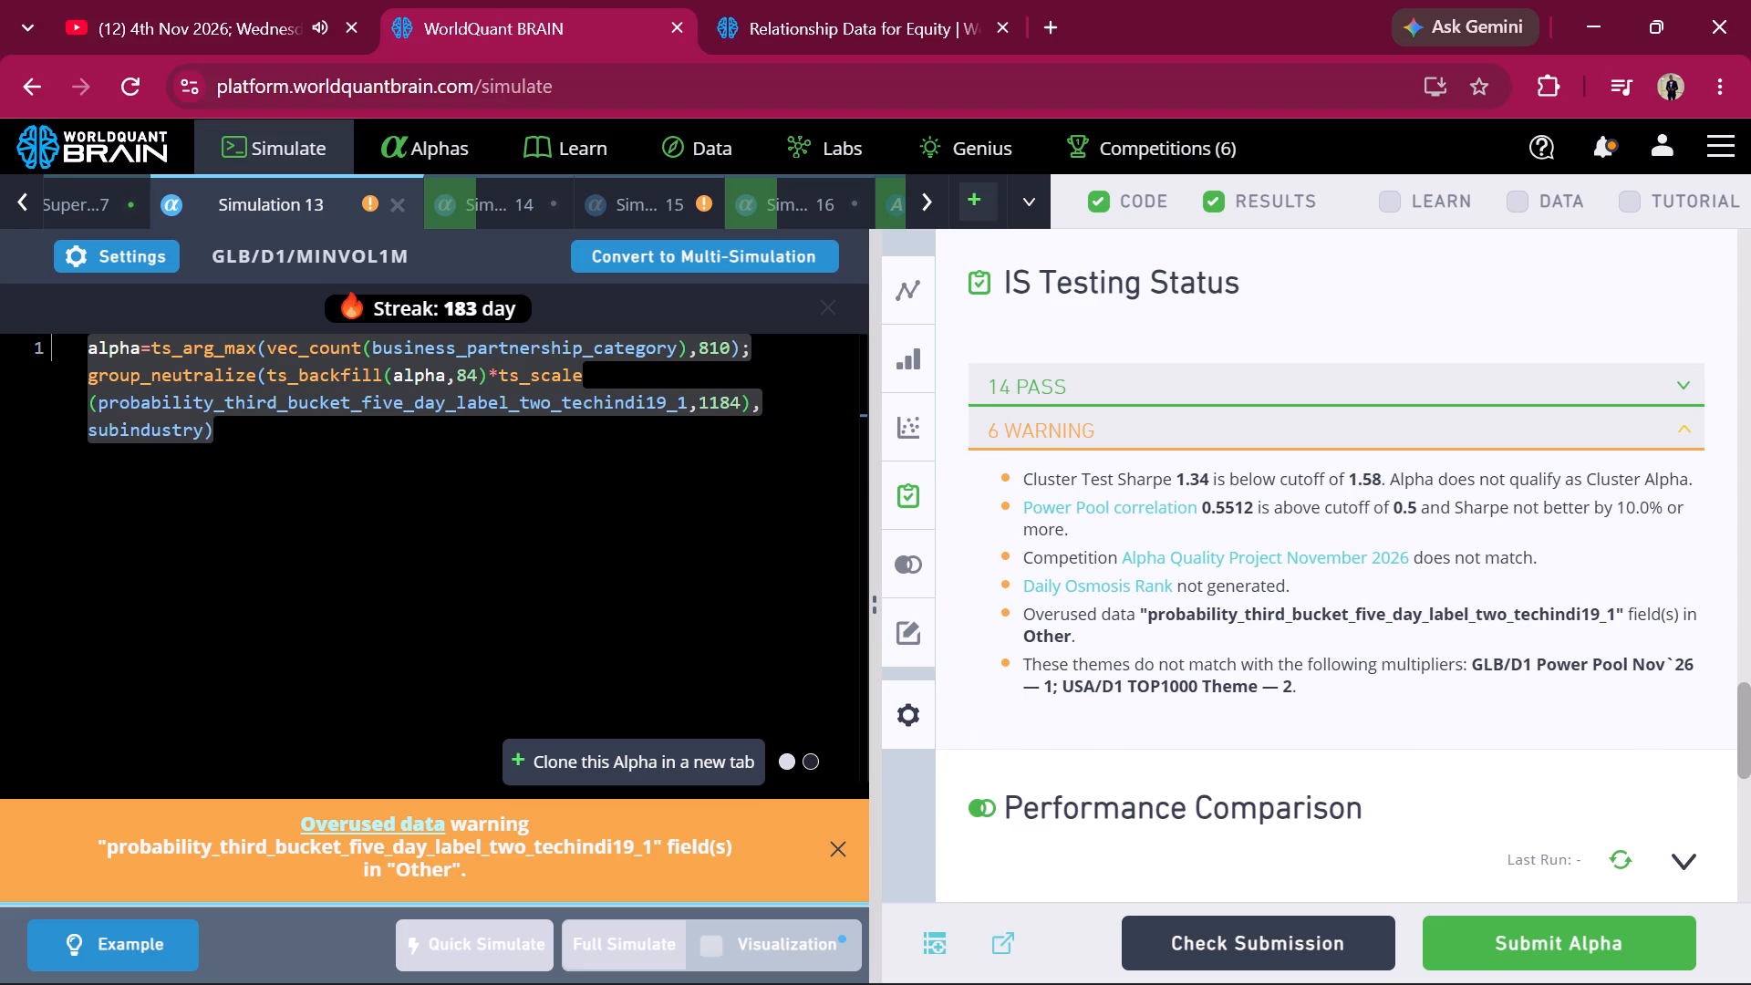
scroll(1178, 658, down, 2)
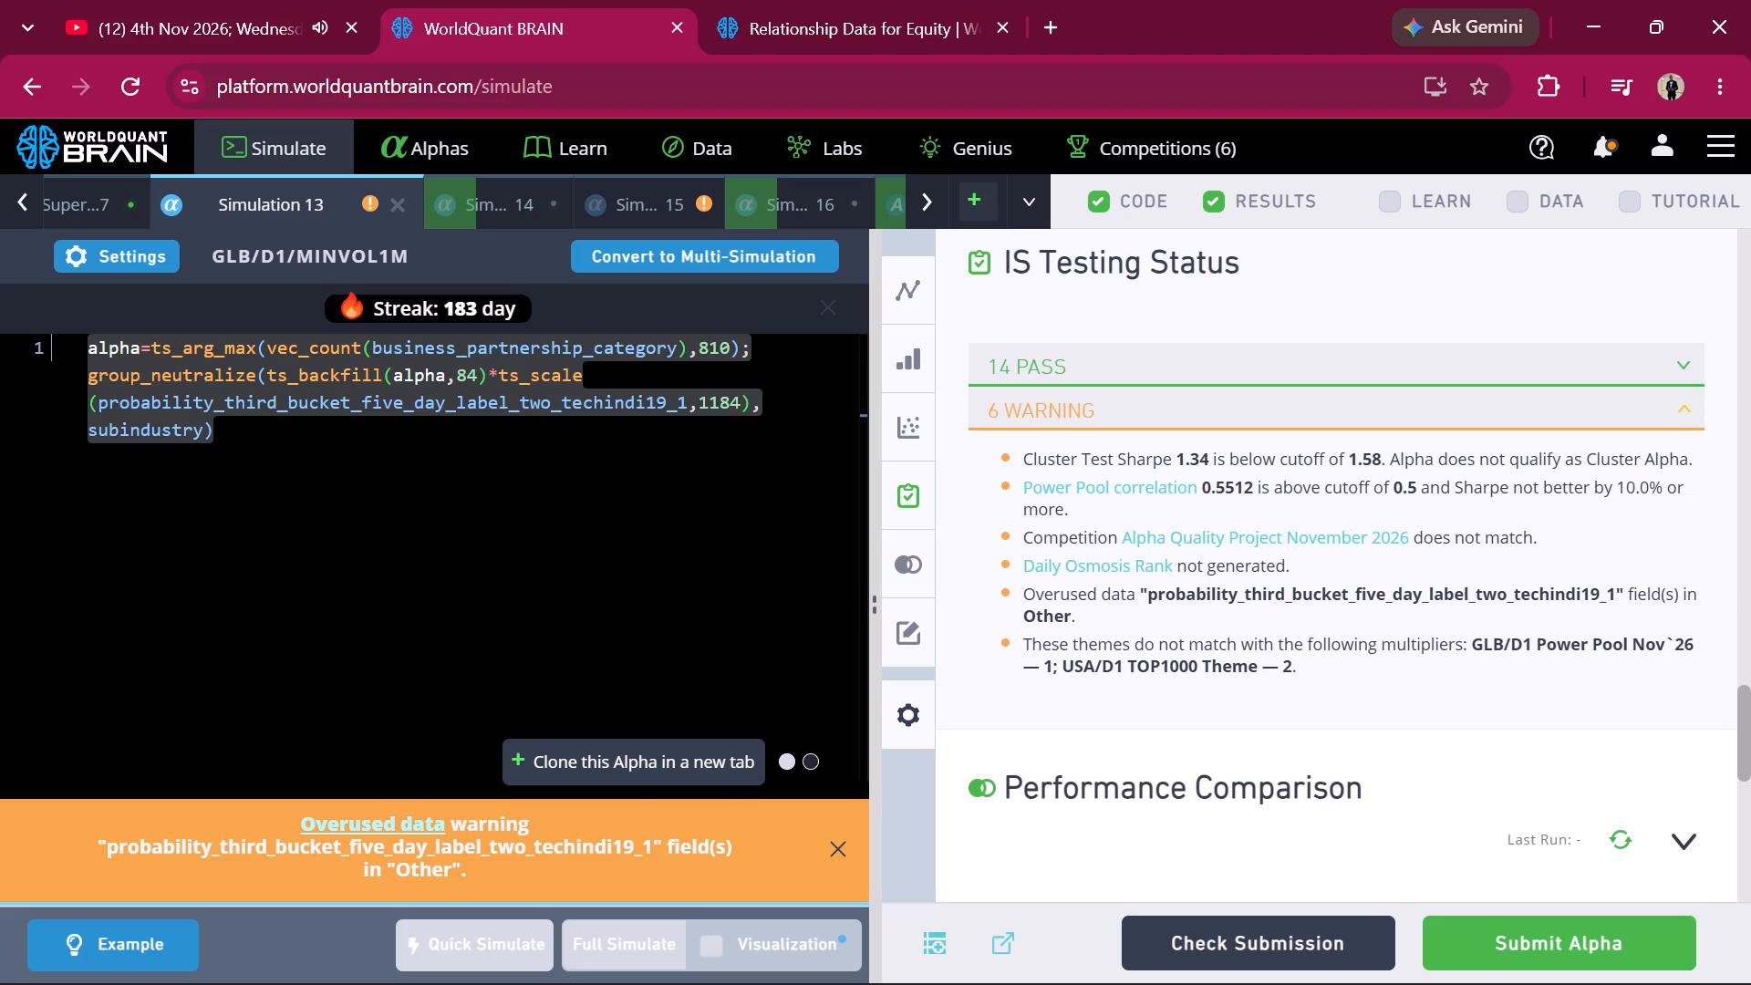
Review Simulation 13's IS Summary by year and region, and submit the alpha.
scroll(1178, 658, up, 8)
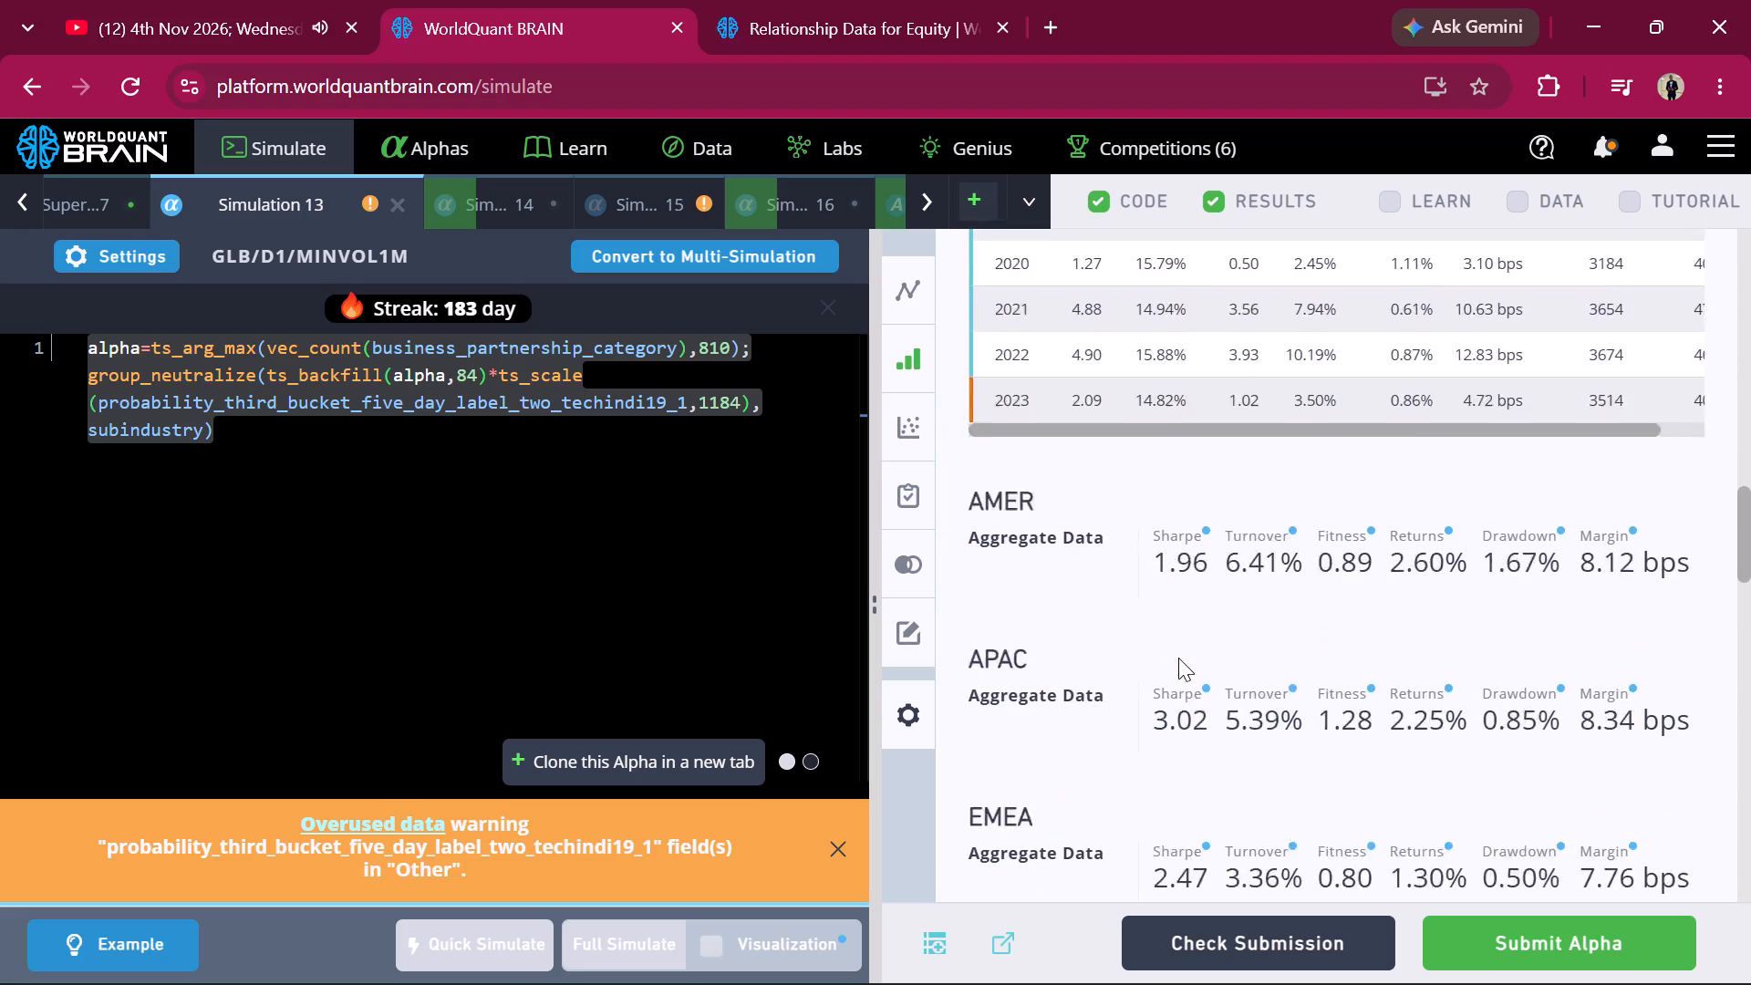
scroll(1178, 658, up, 3)
scroll(1395, 641, down, 2)
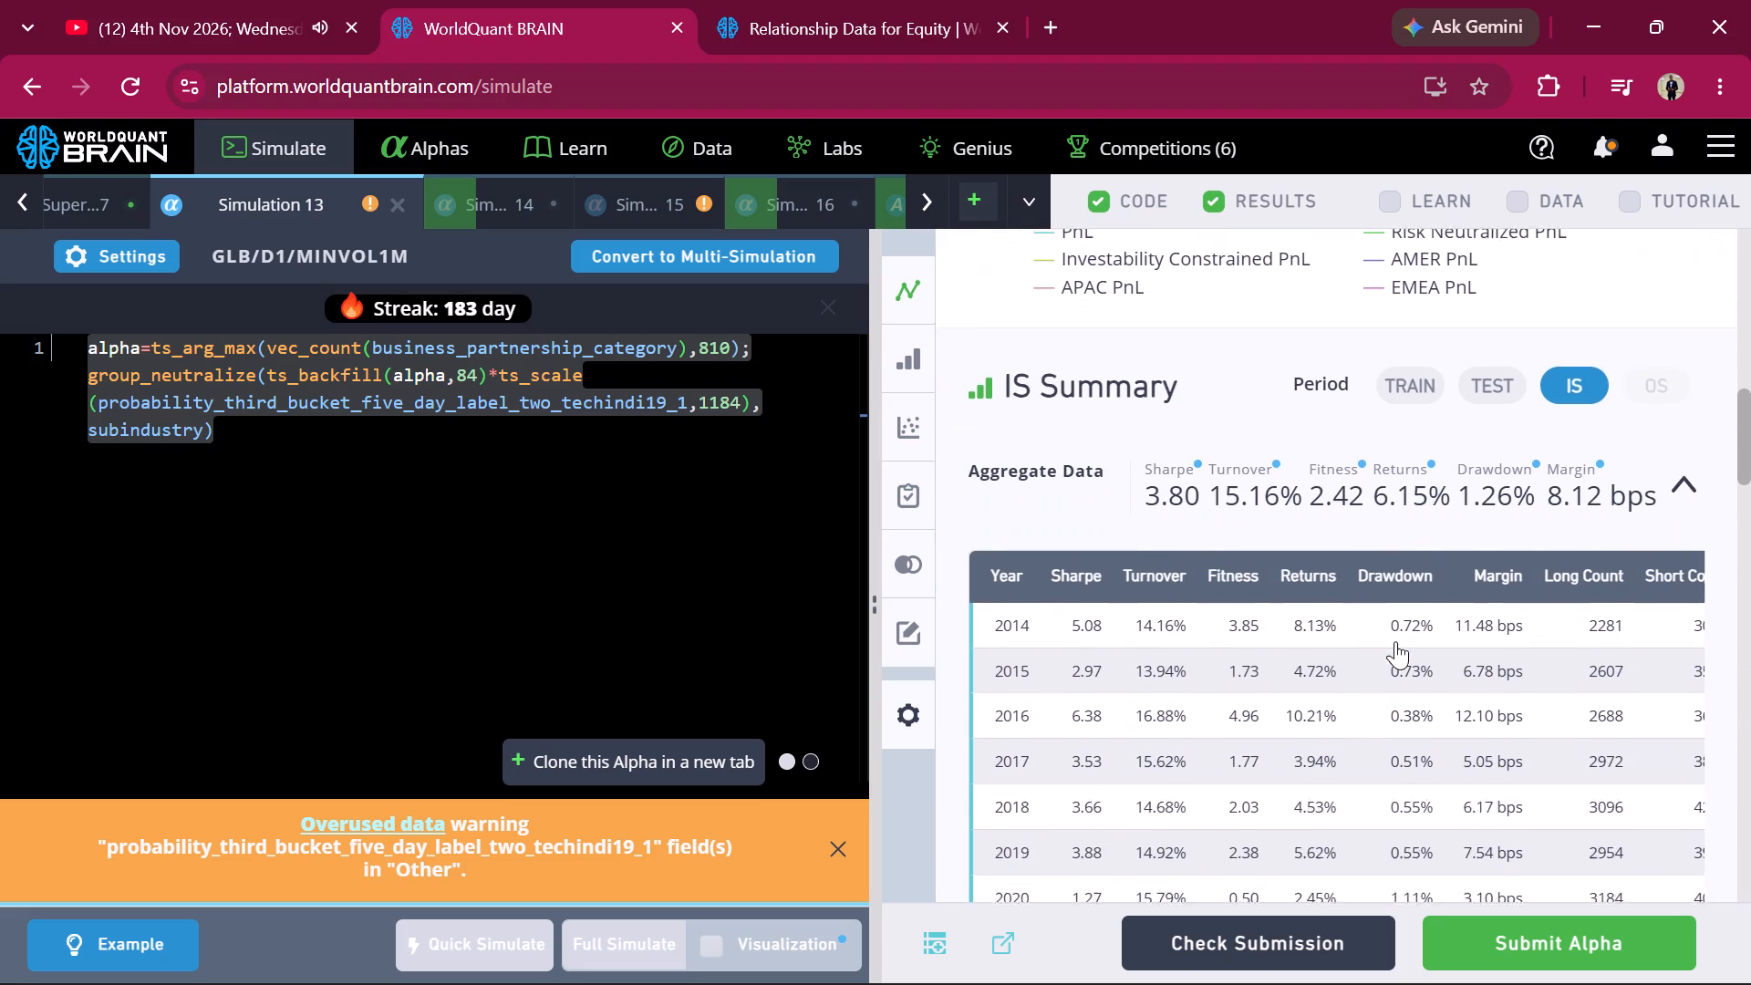
scroll(1395, 641, down, 12)
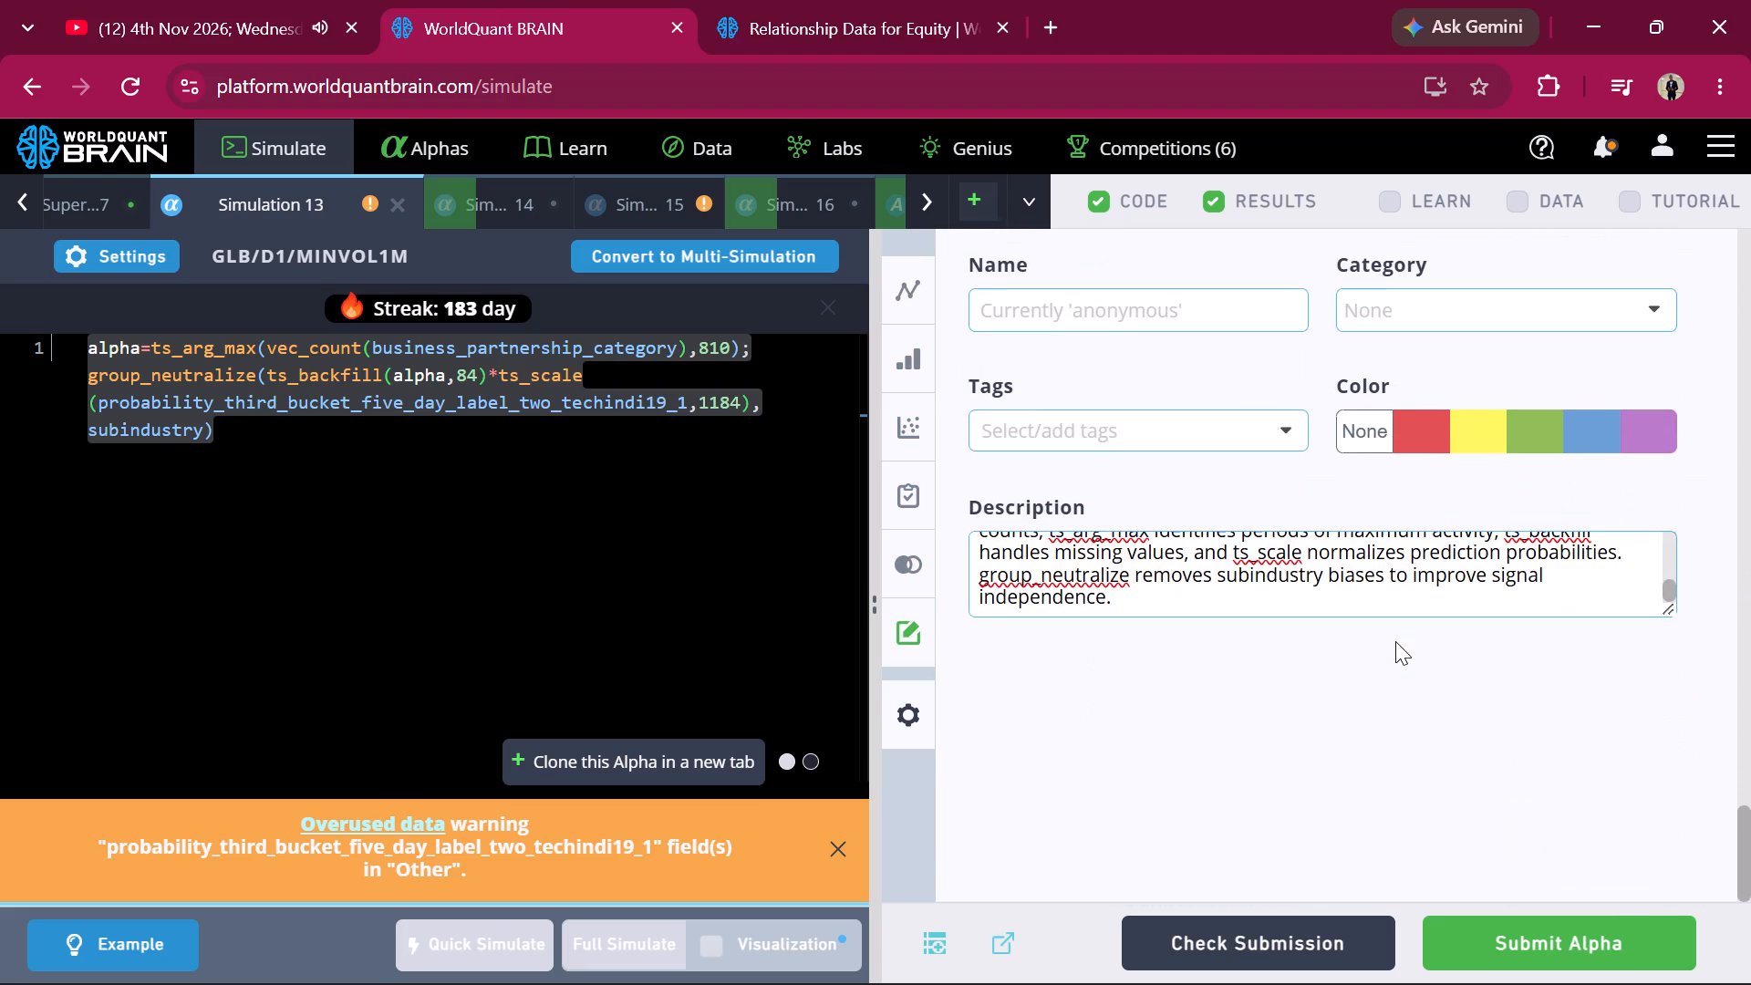
click(1513, 938)
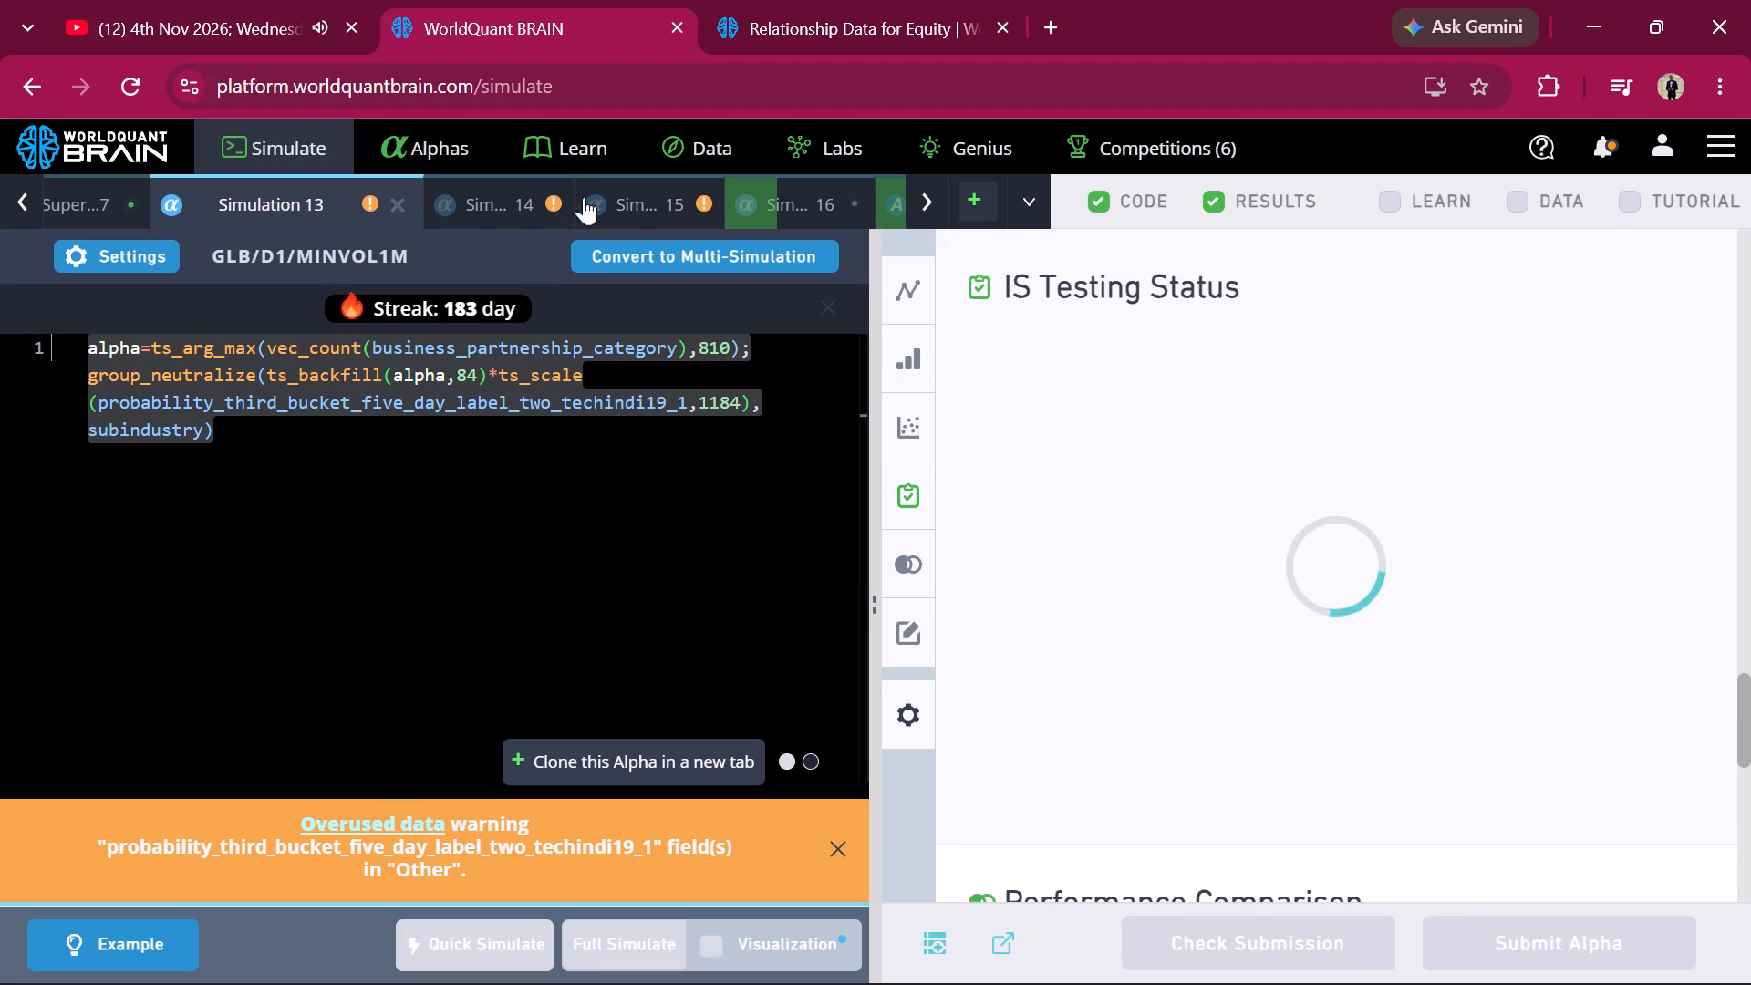
Open Simulation 14, reveal its test period, and set the IS Summary period to IS.
click(498, 197)
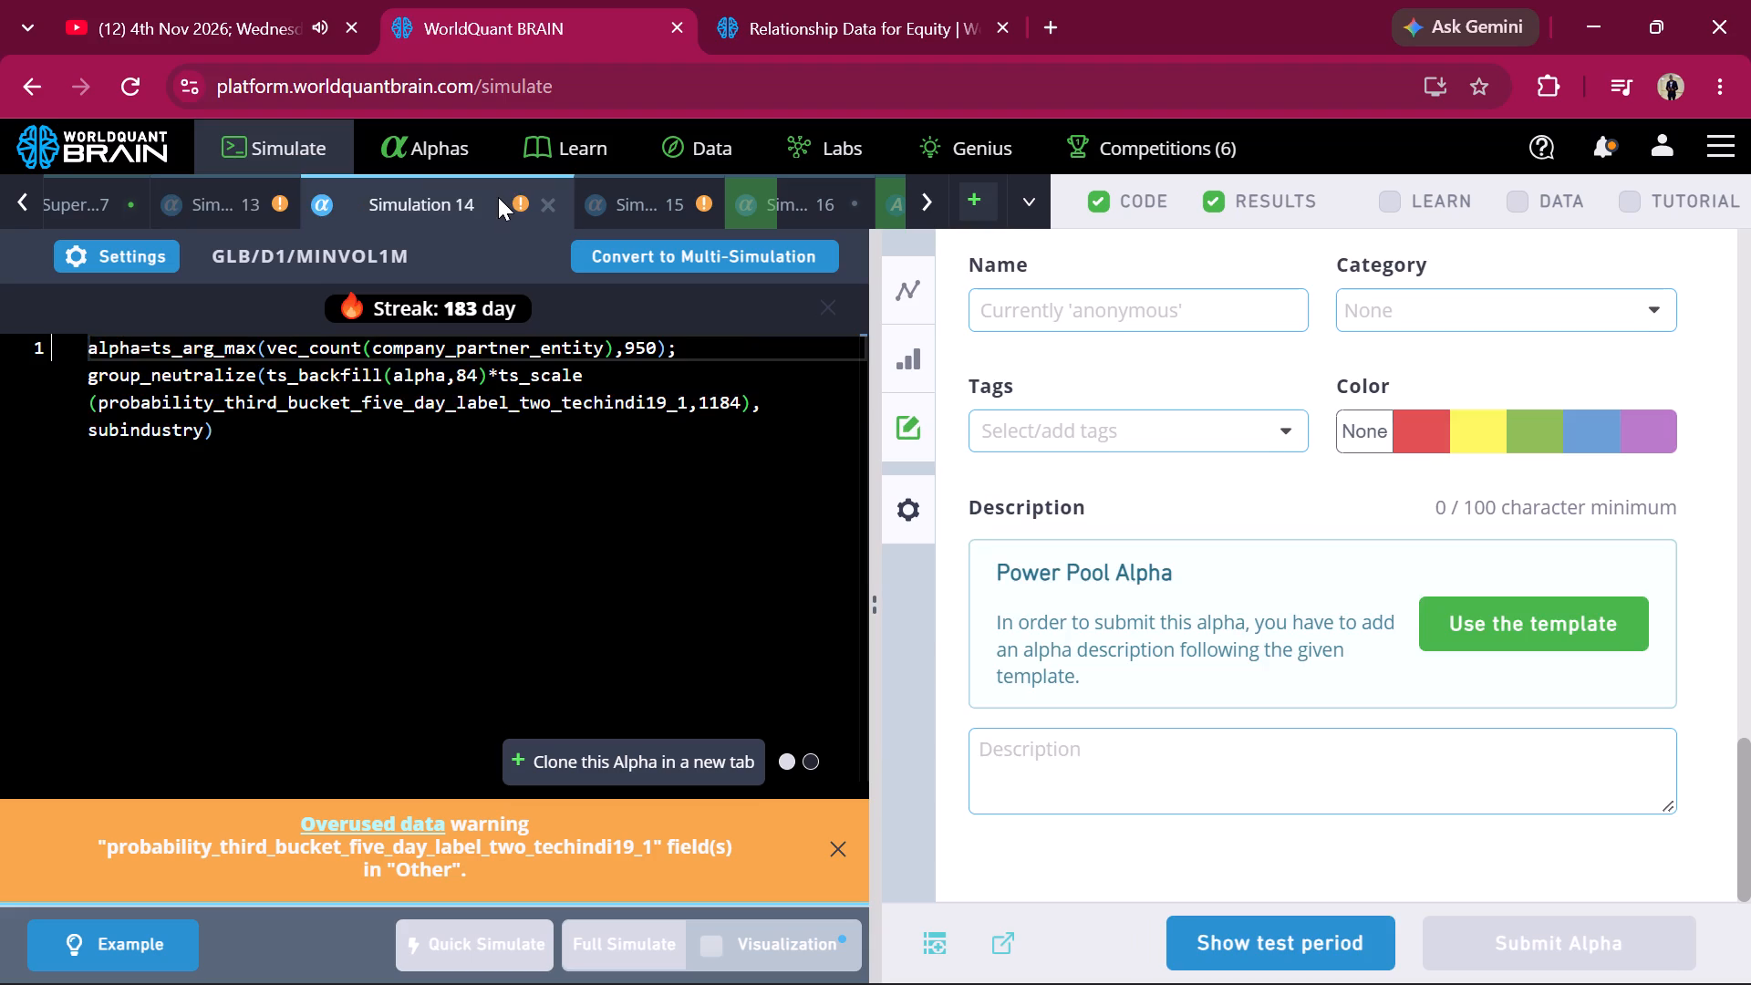
click(1299, 945)
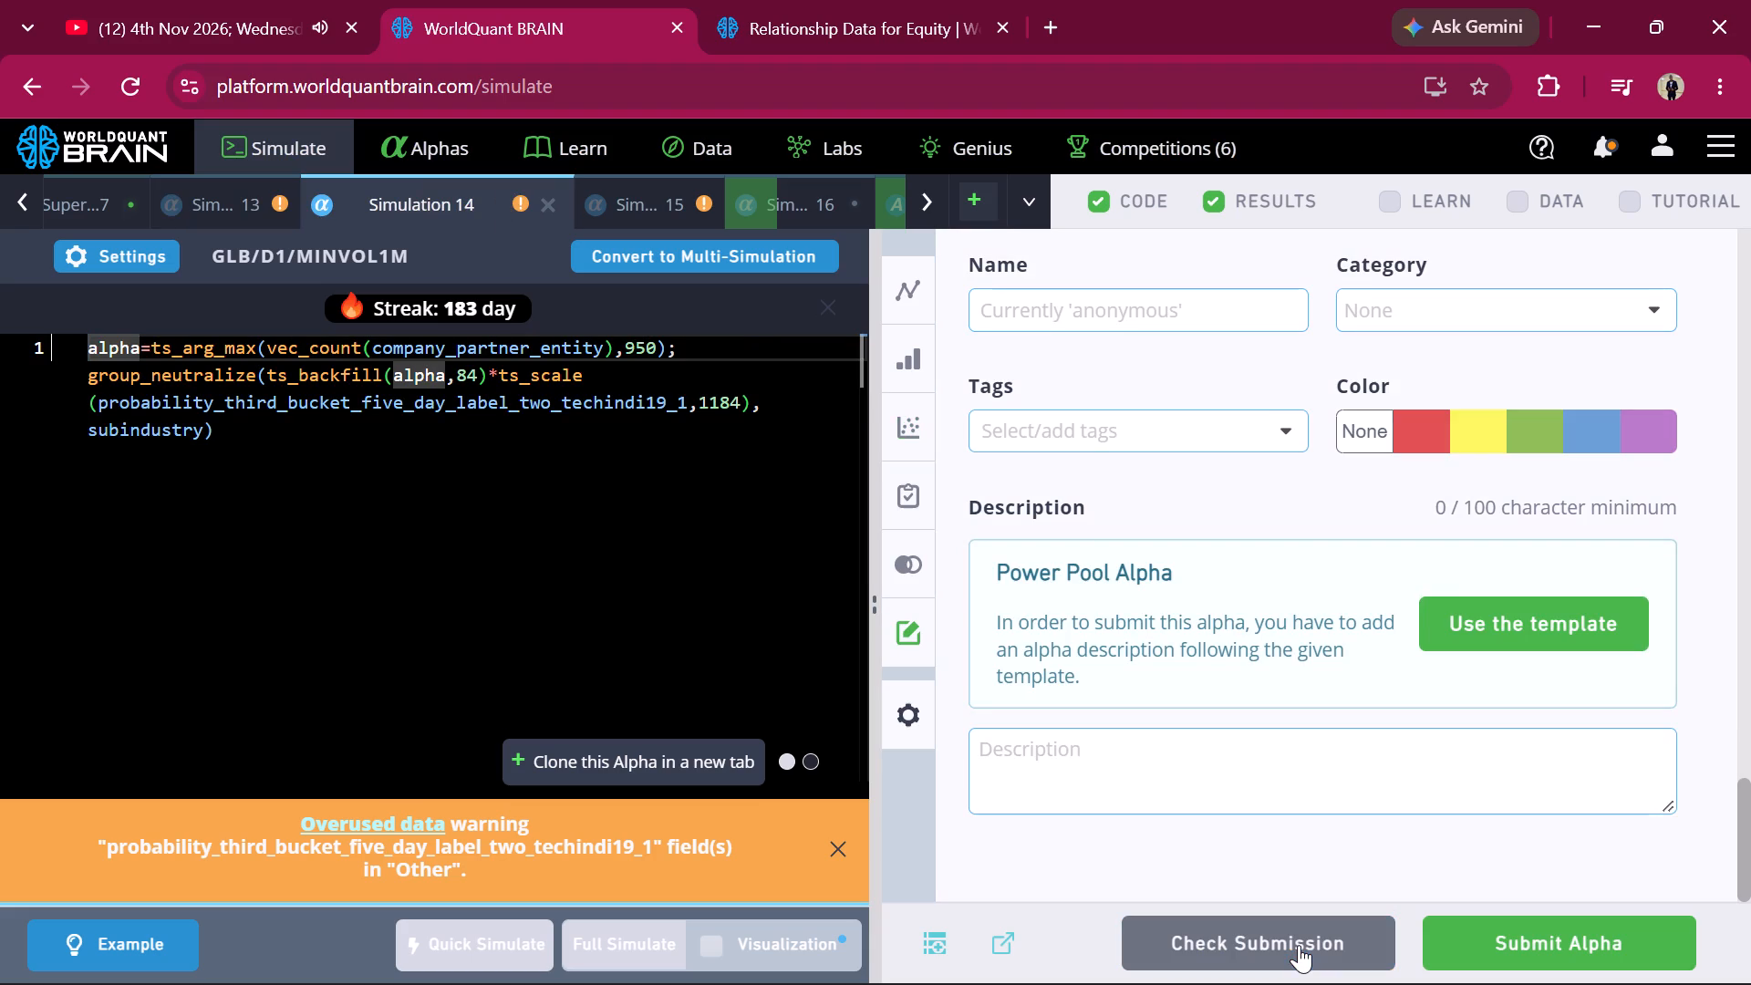
scroll(1474, 546, up, 15)
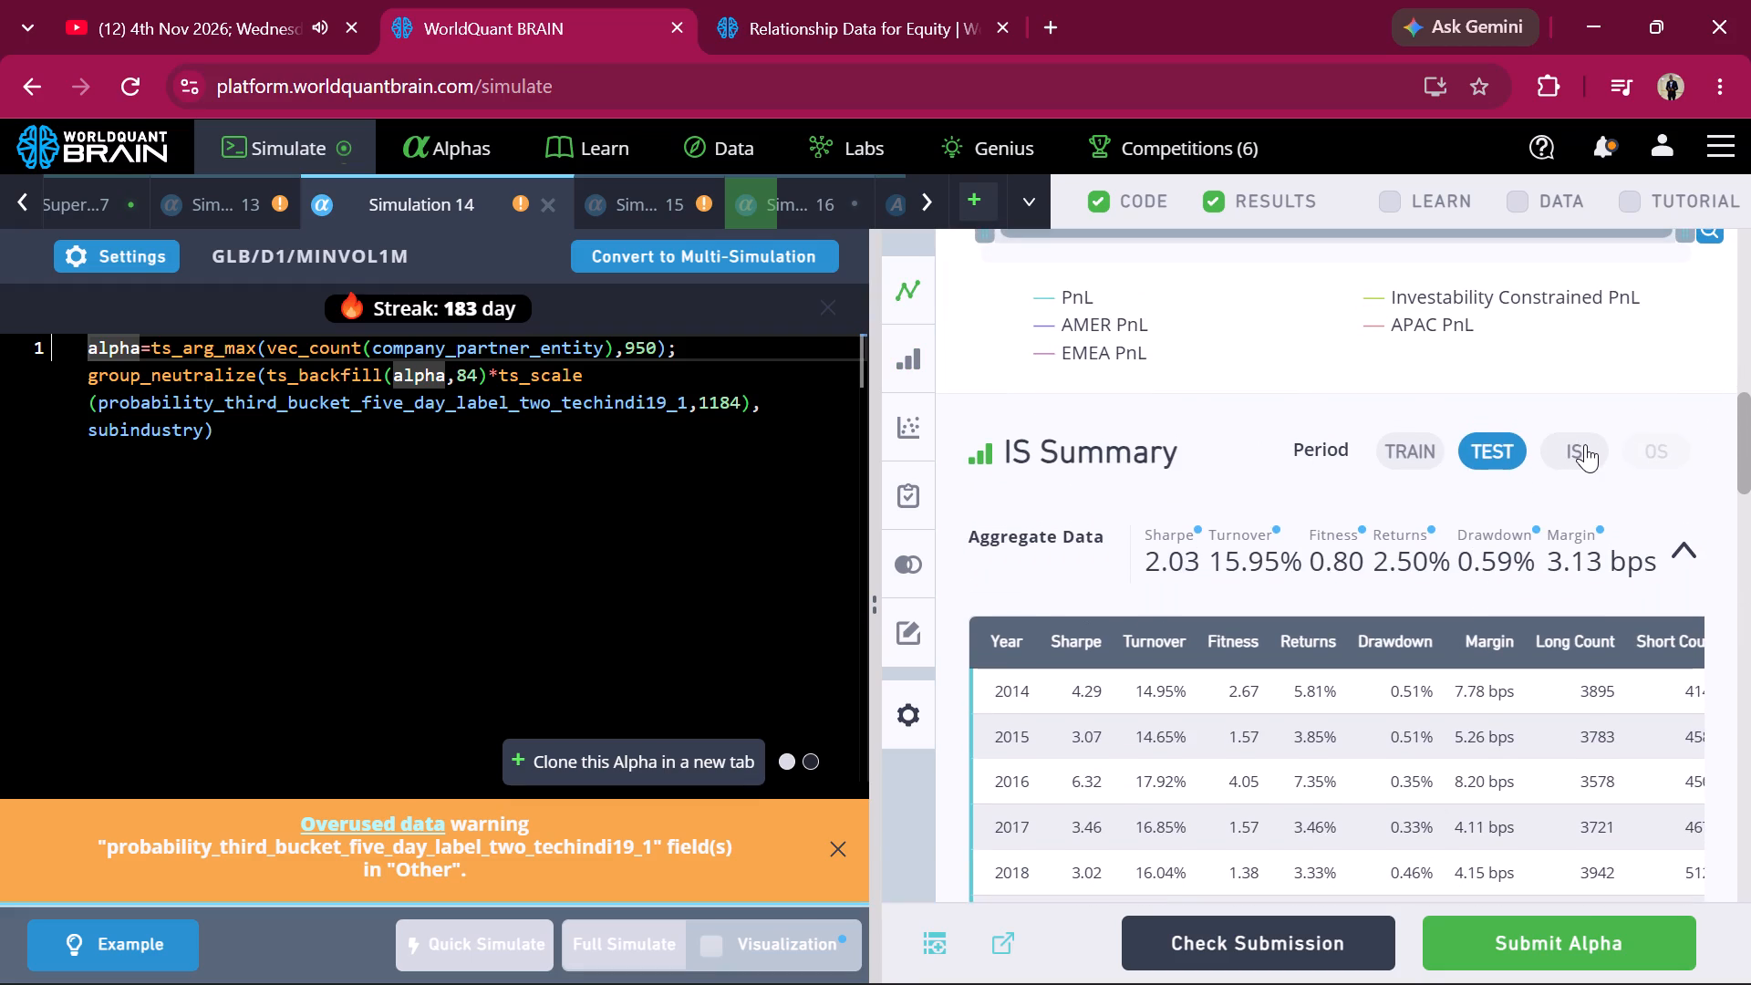
click(1585, 444)
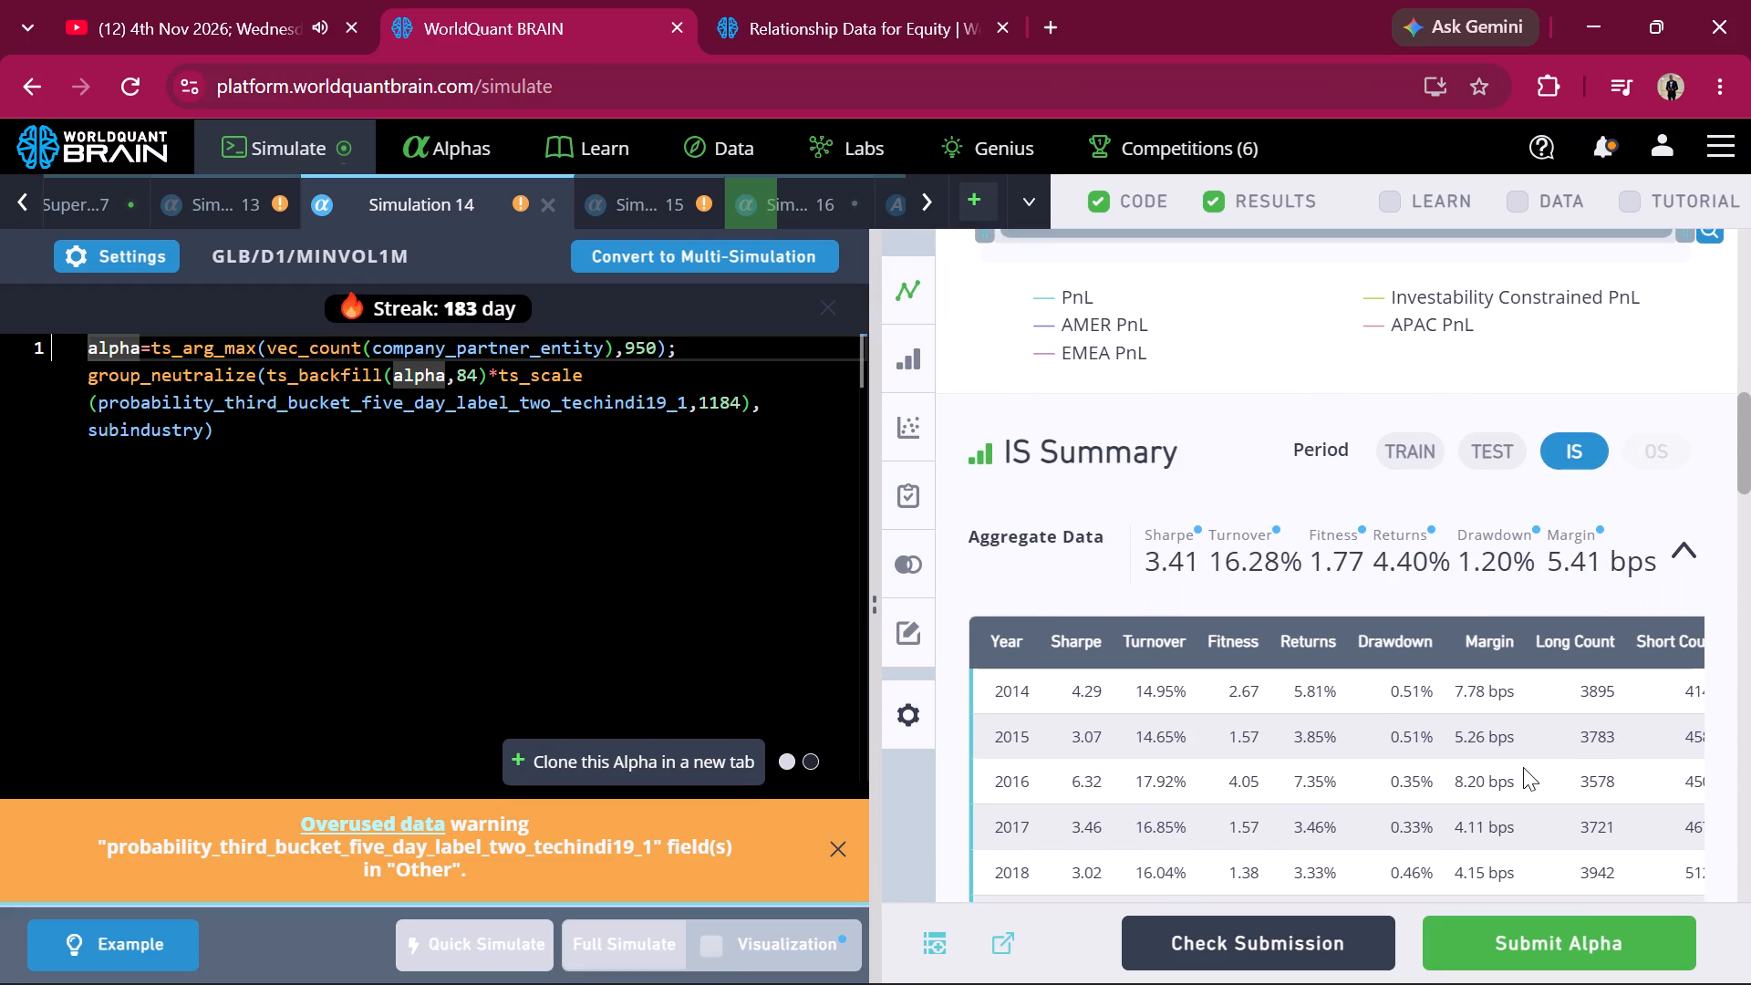
Run the Prod, Power Pool and Self Correlation calculations for Simulation 14 and check them against its IS Testing Status.
scroll(1523, 767, down, 10)
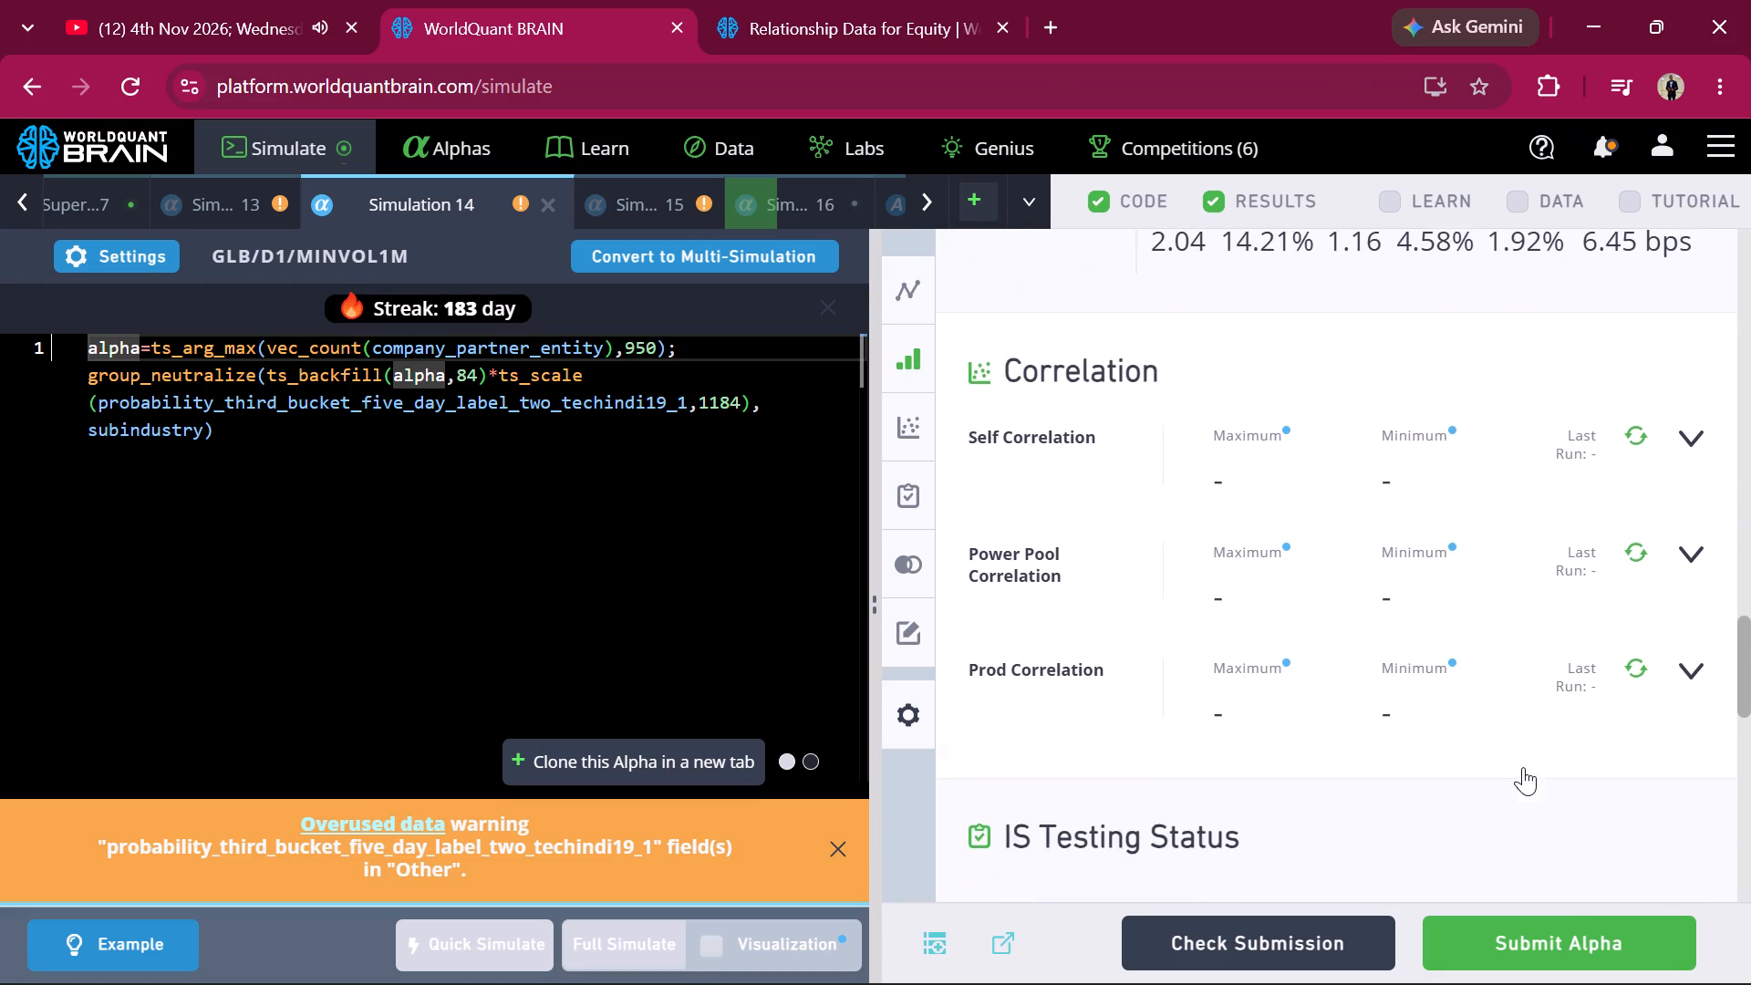
scroll(1523, 767, down, 1)
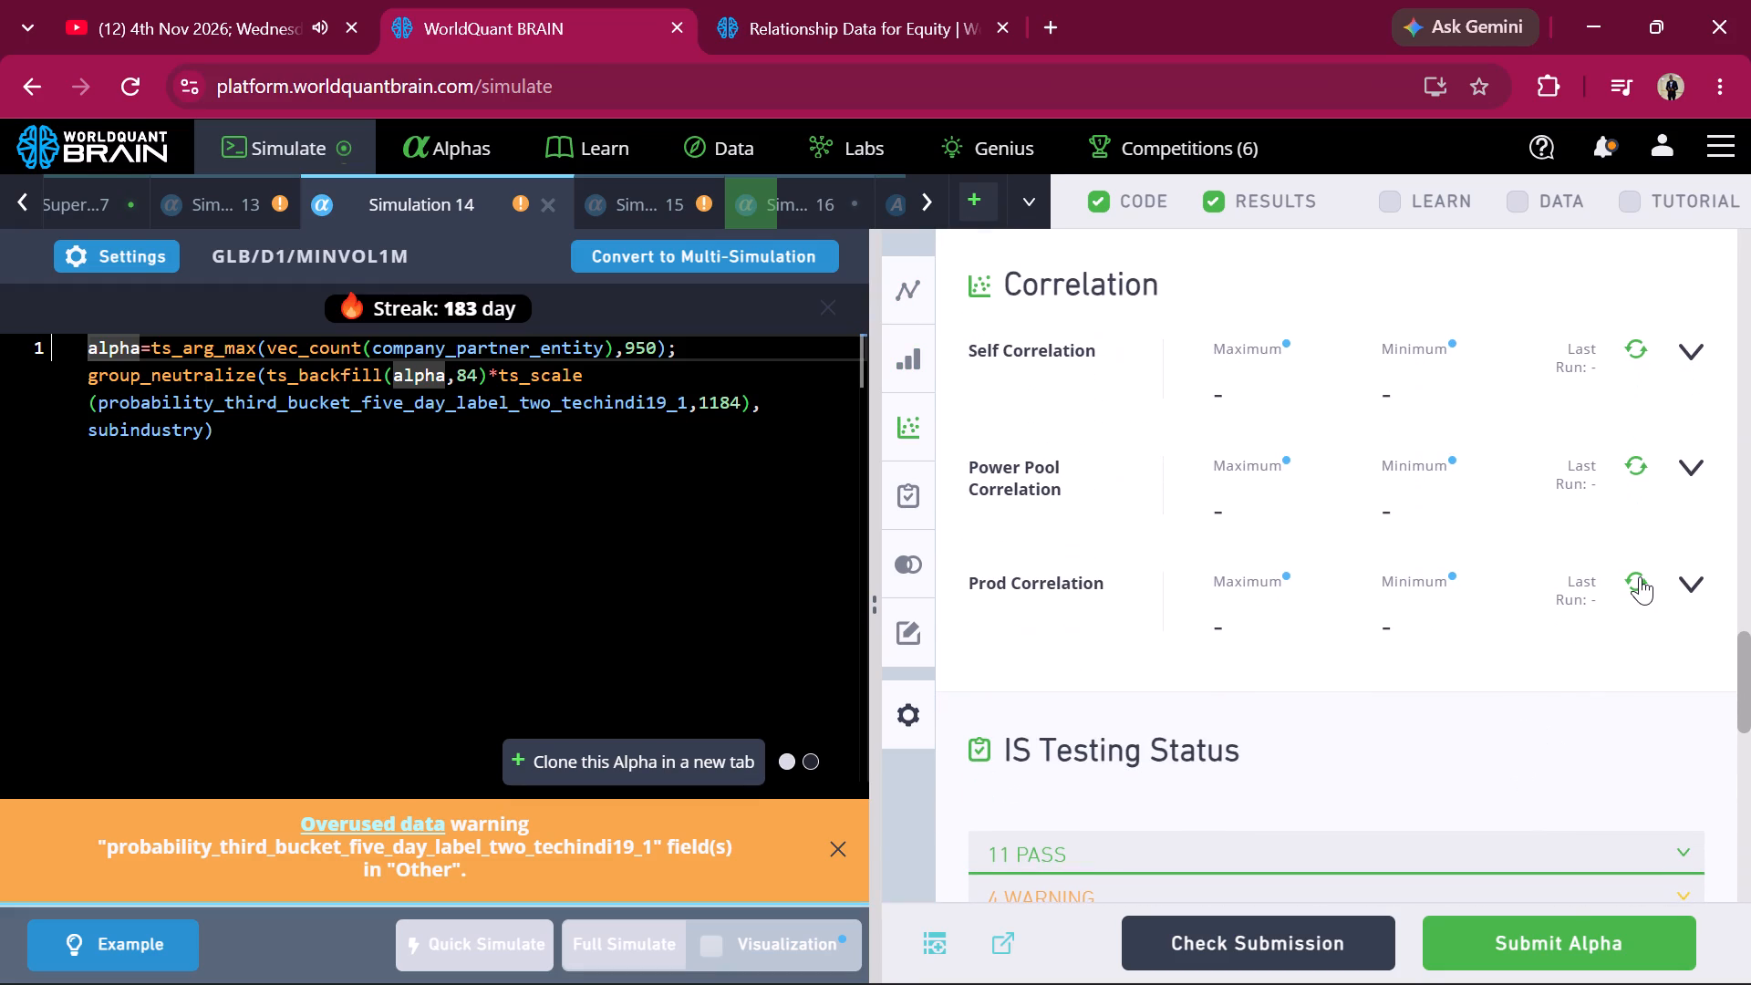
click(1640, 576)
click(1629, 464)
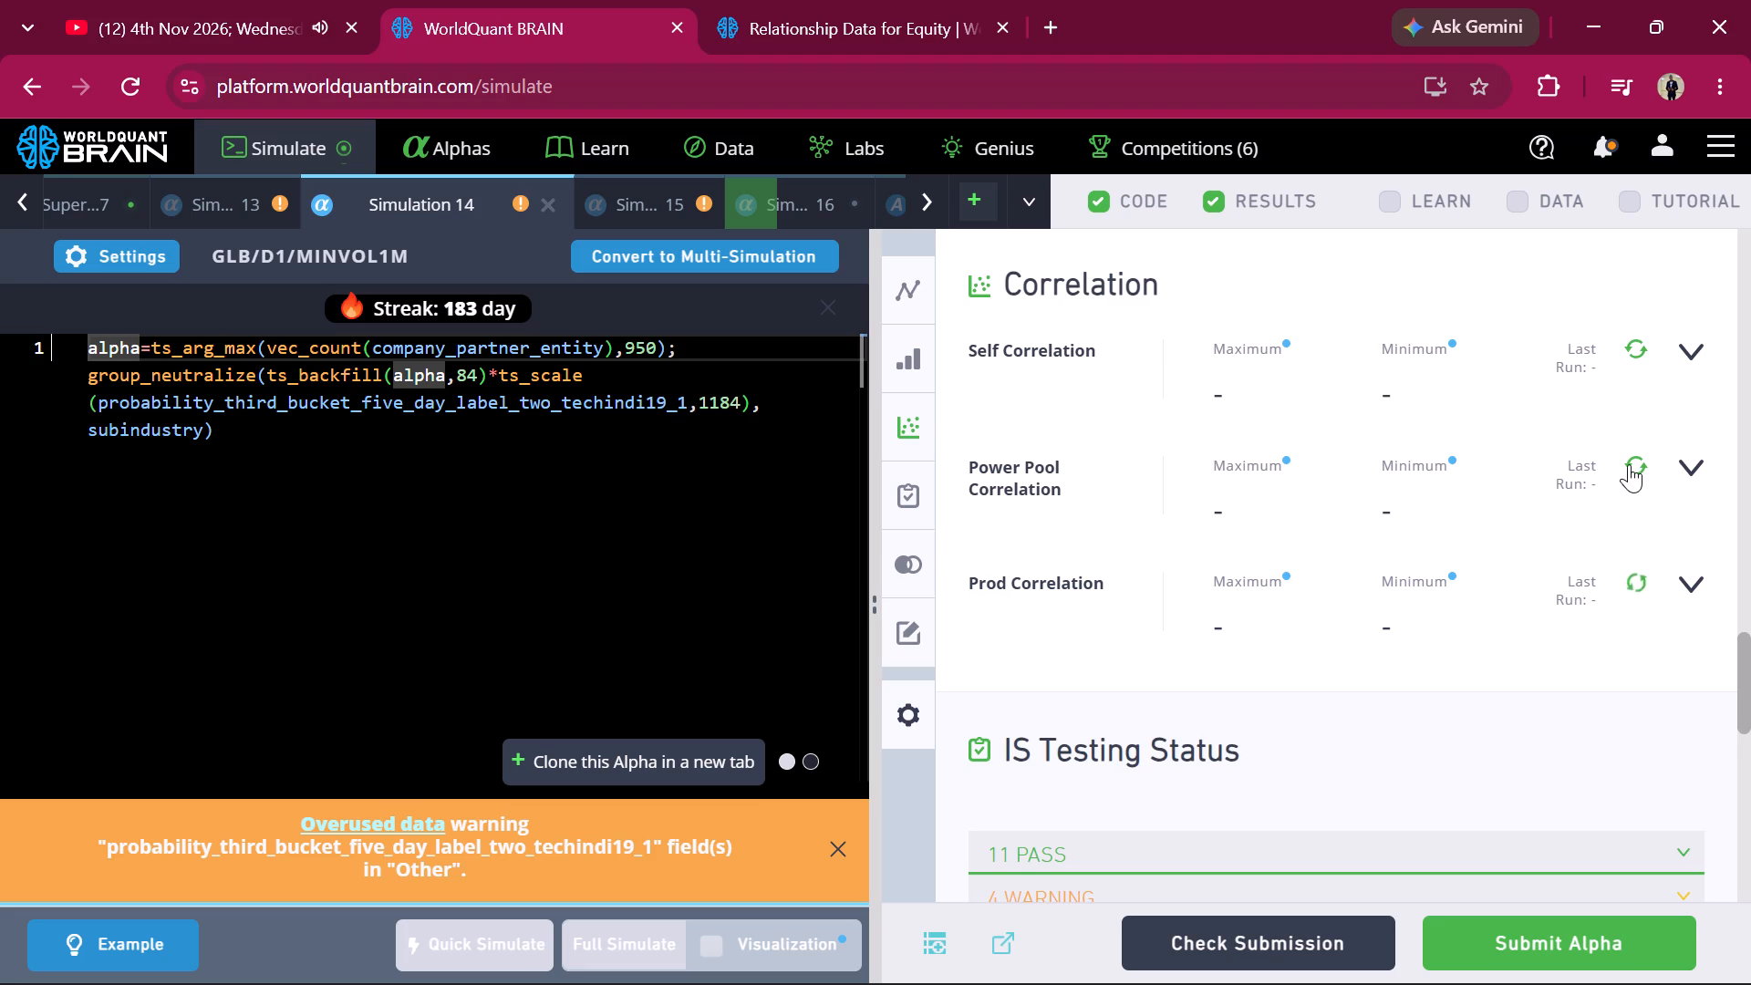
click(1636, 349)
scroll(1561, 689, down, 1)
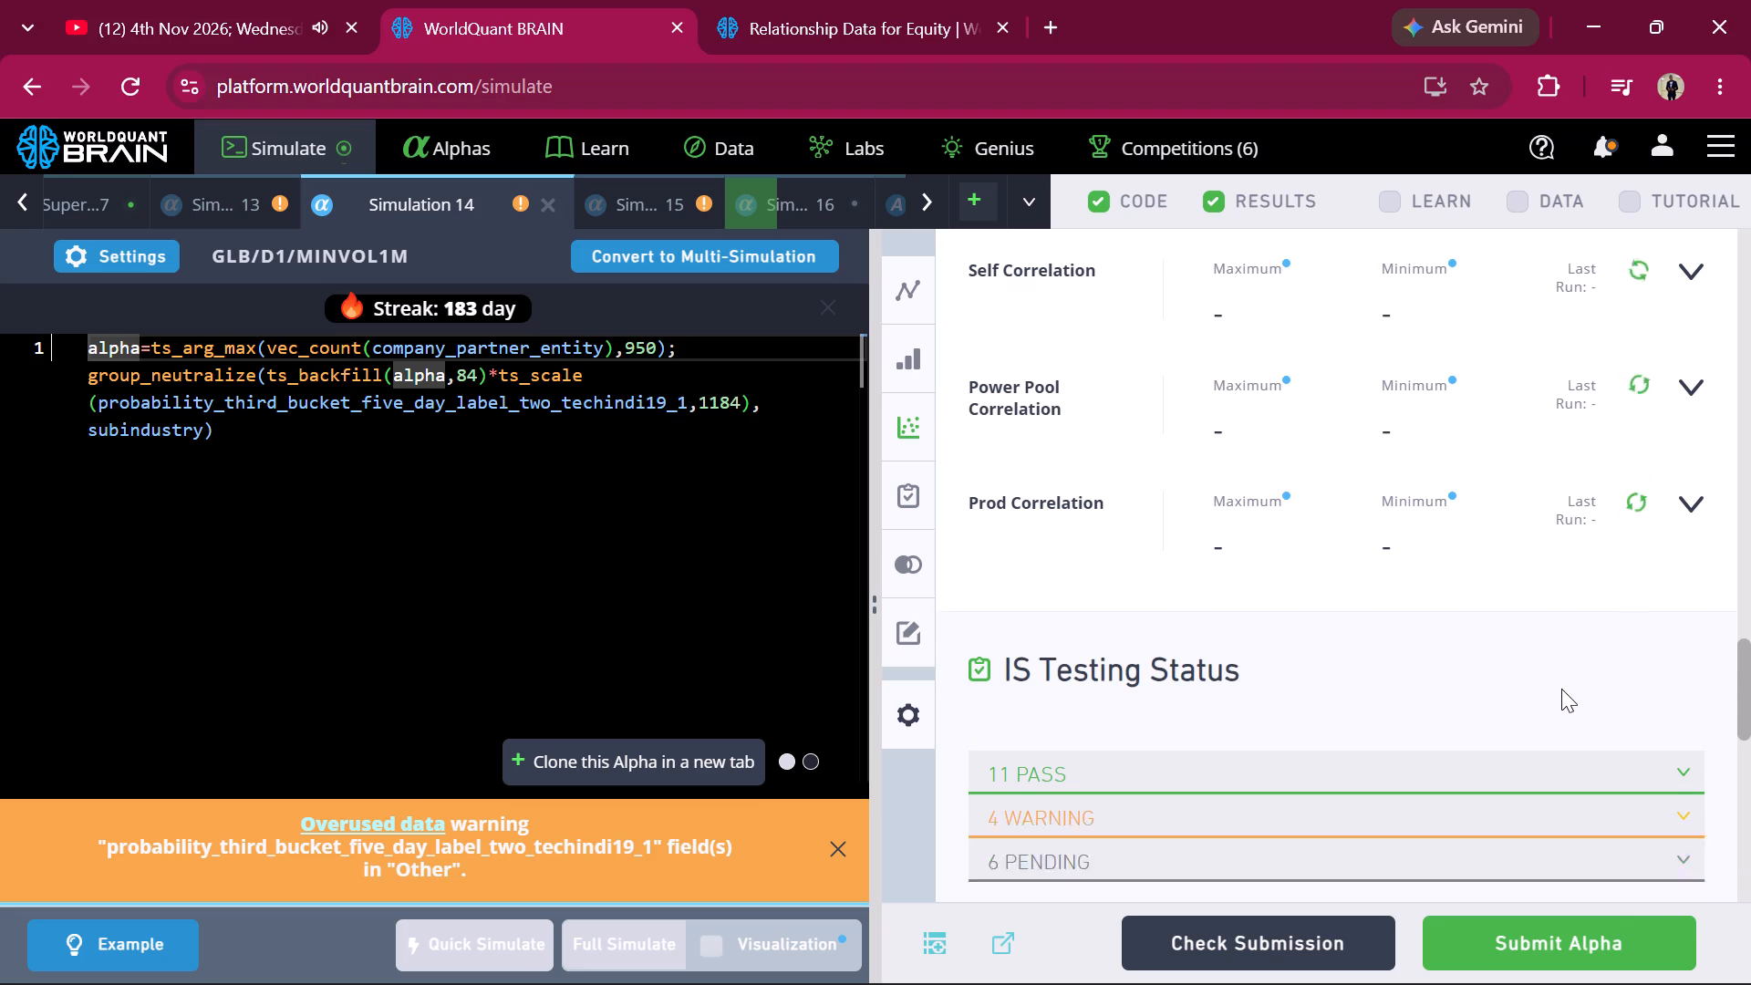
scroll(1561, 689, down, 2)
scroll(1561, 689, up, 1)
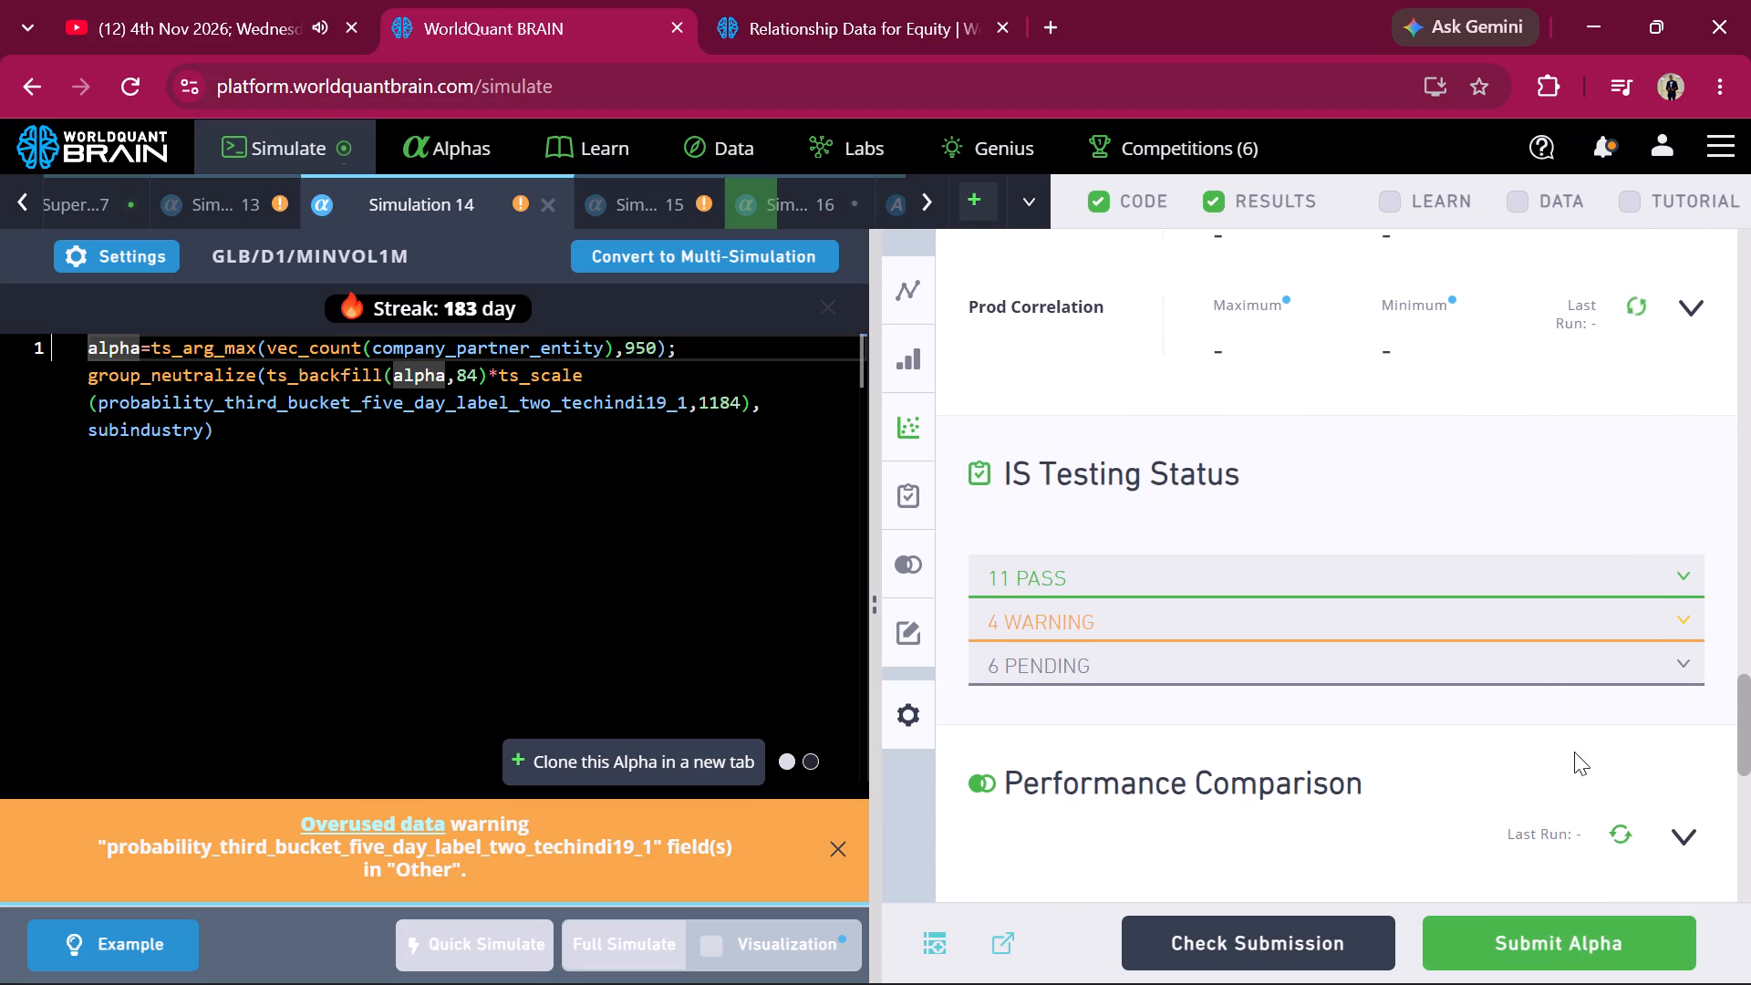
scroll(1558, 627, down, 6)
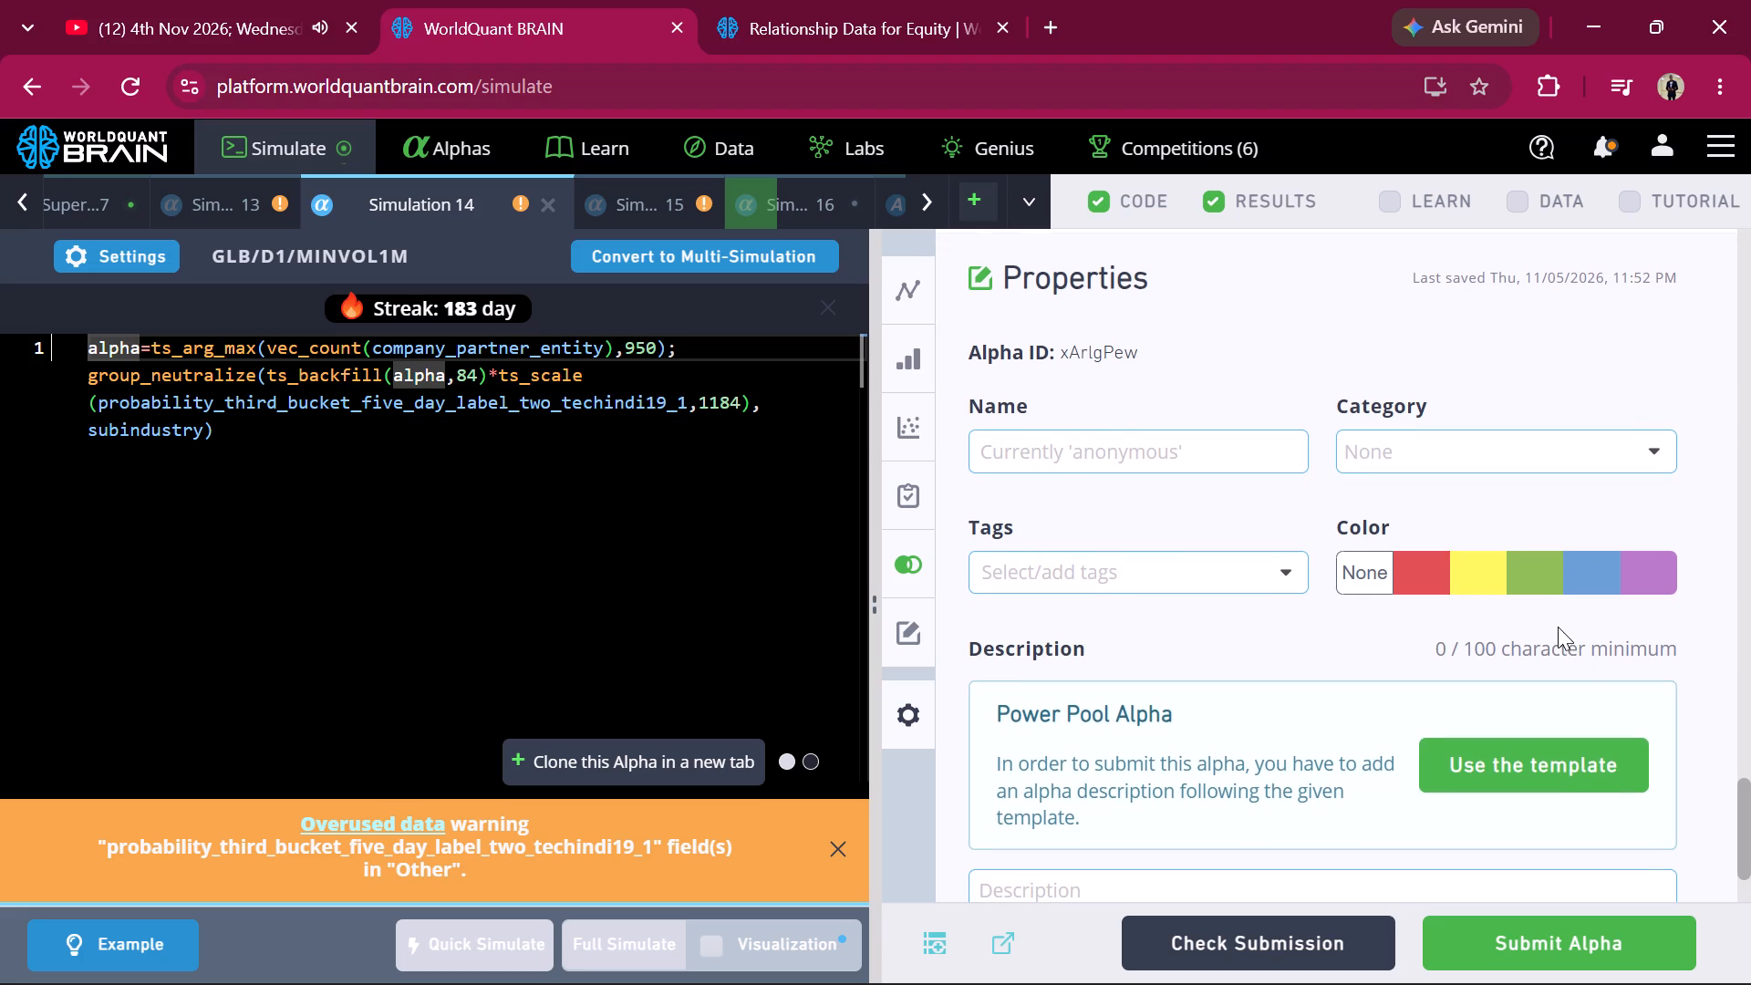
scroll(1539, 596, up, 7)
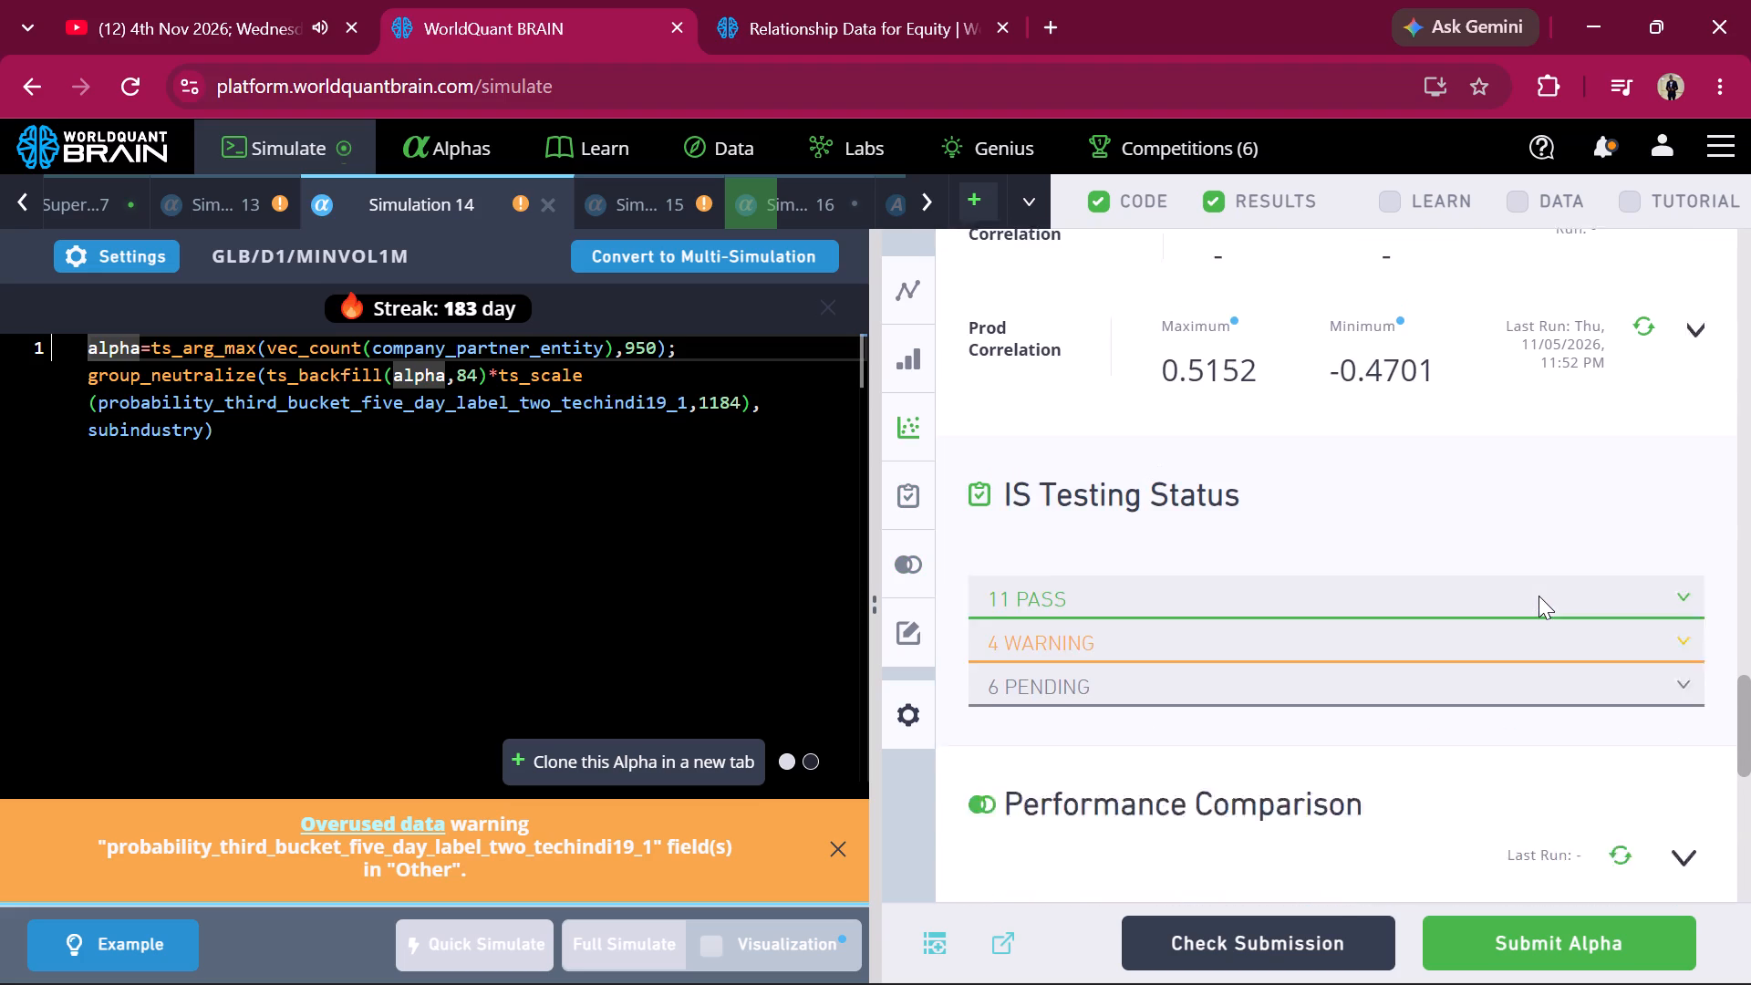
Mark Simulation 14's alpha with the yellow color in its properties.
scroll(1539, 596, down, 6)
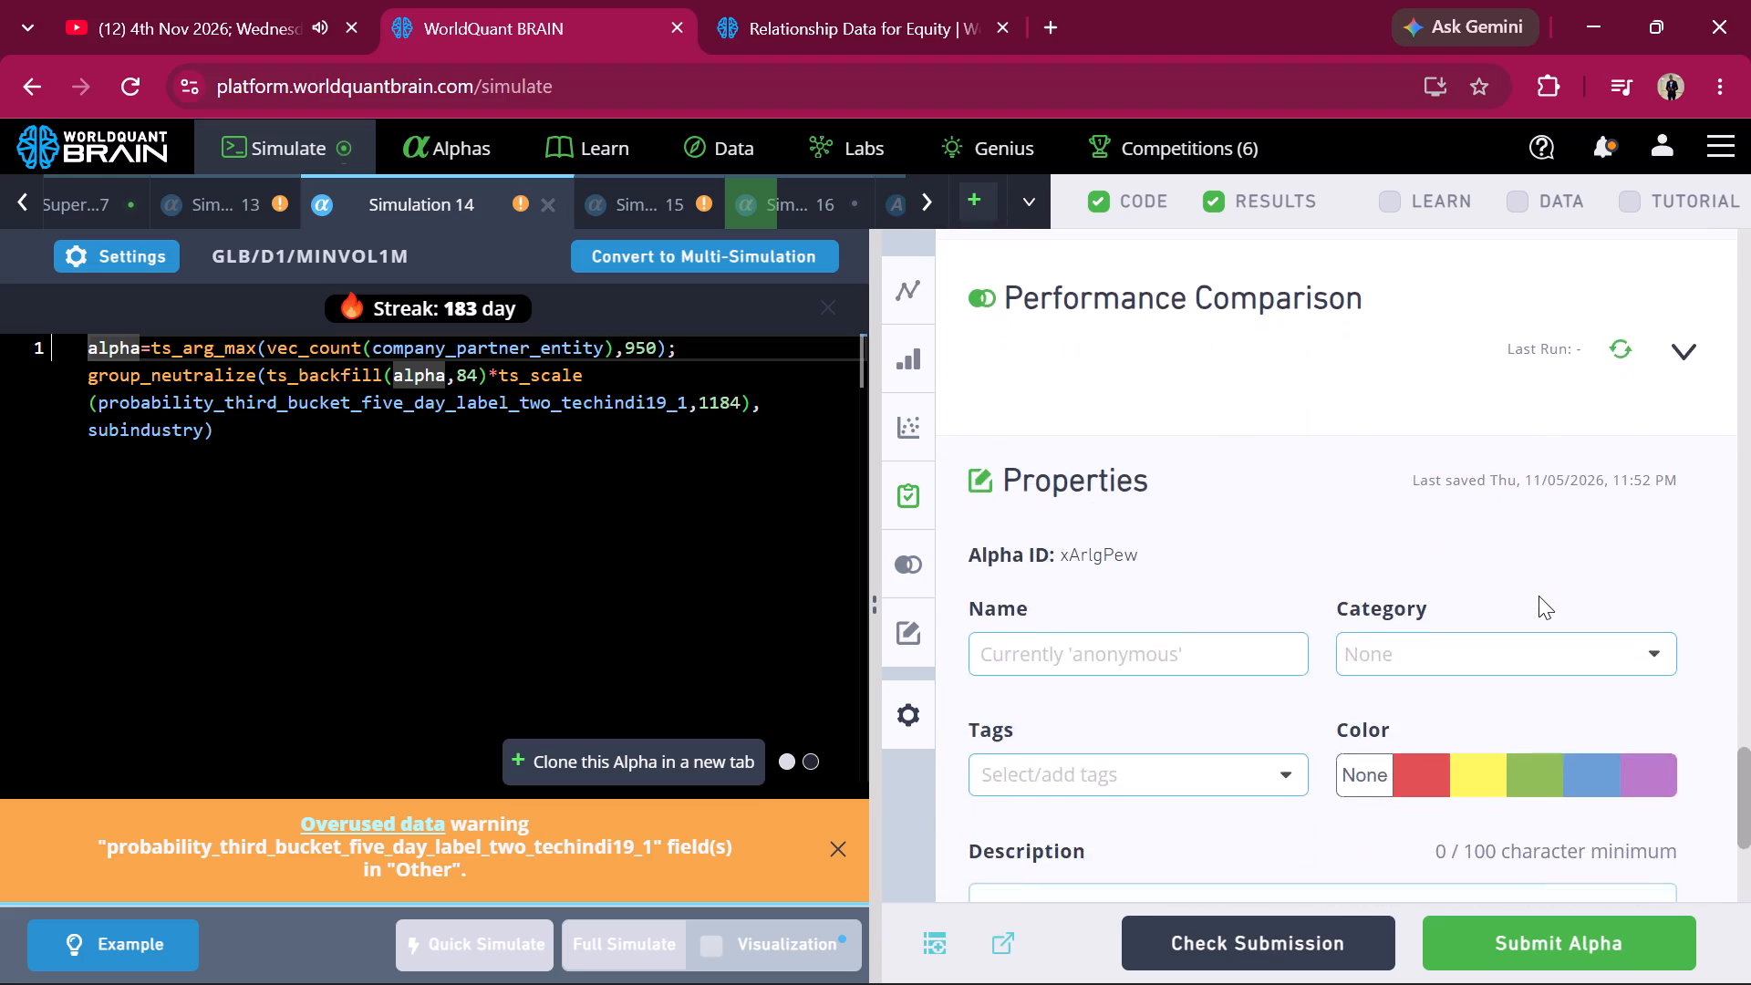
scroll(1539, 596, down, 6)
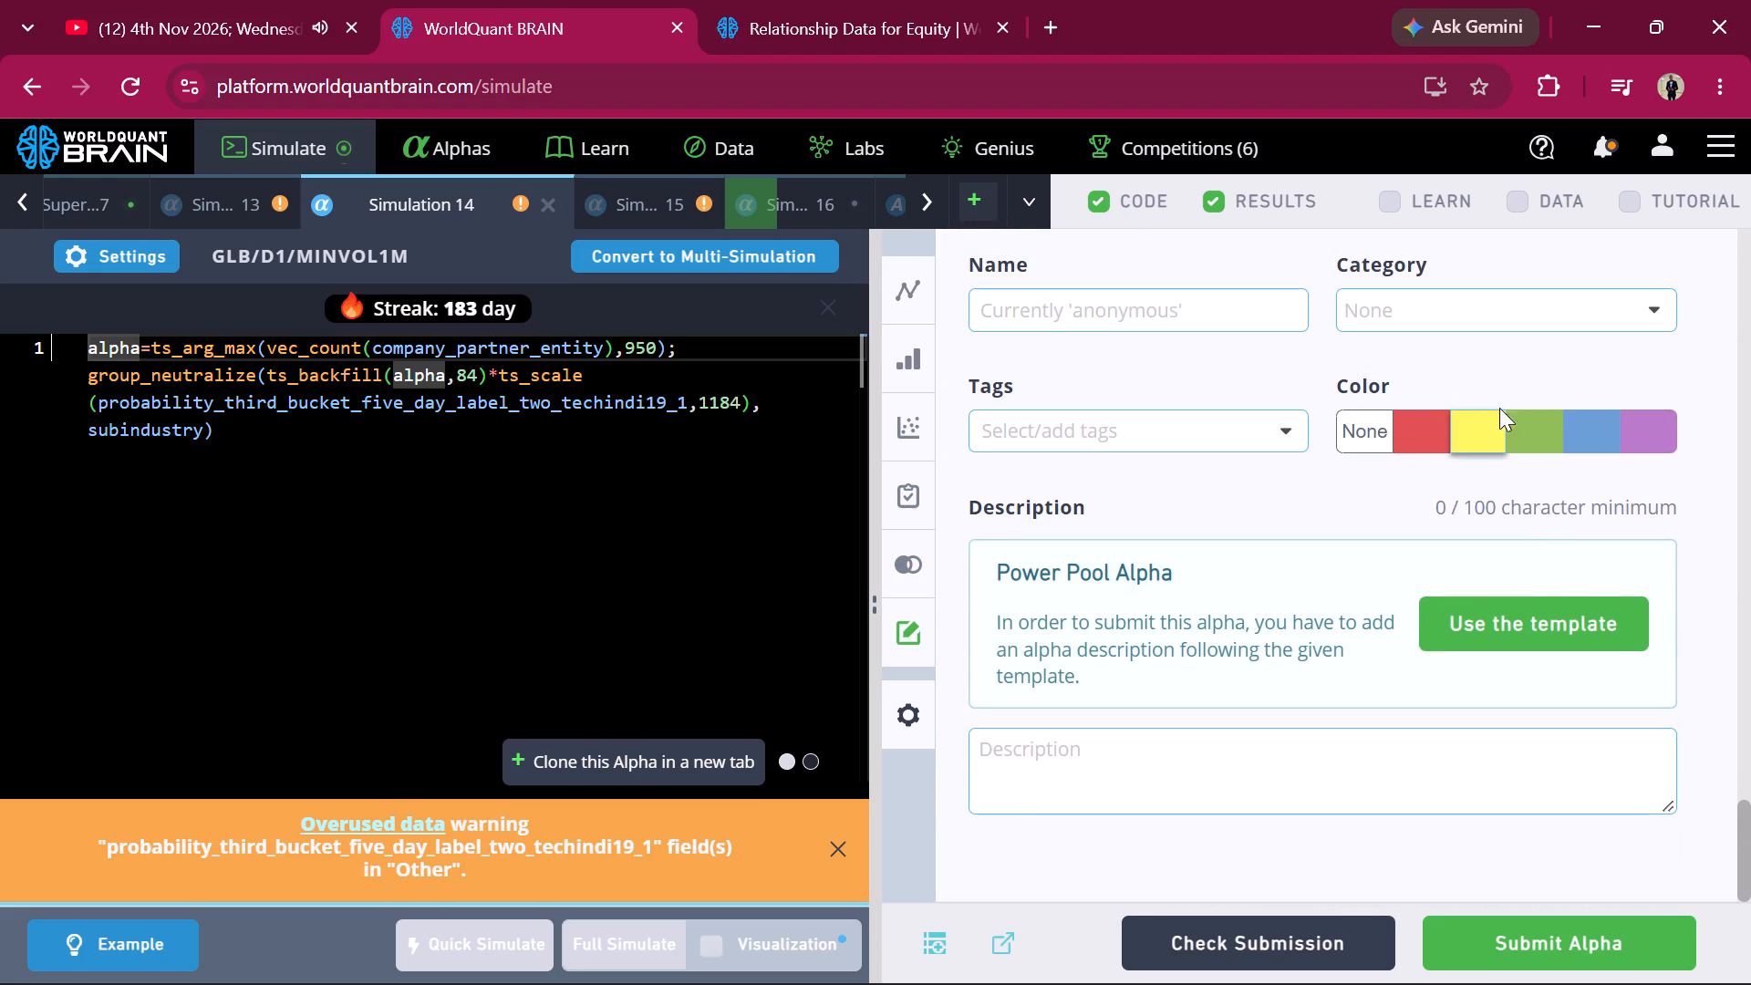
click(1485, 429)
Open Simulation 15, set its IS Summary period to IS, and review the yearly figures.
scroll(1485, 429, up, 3)
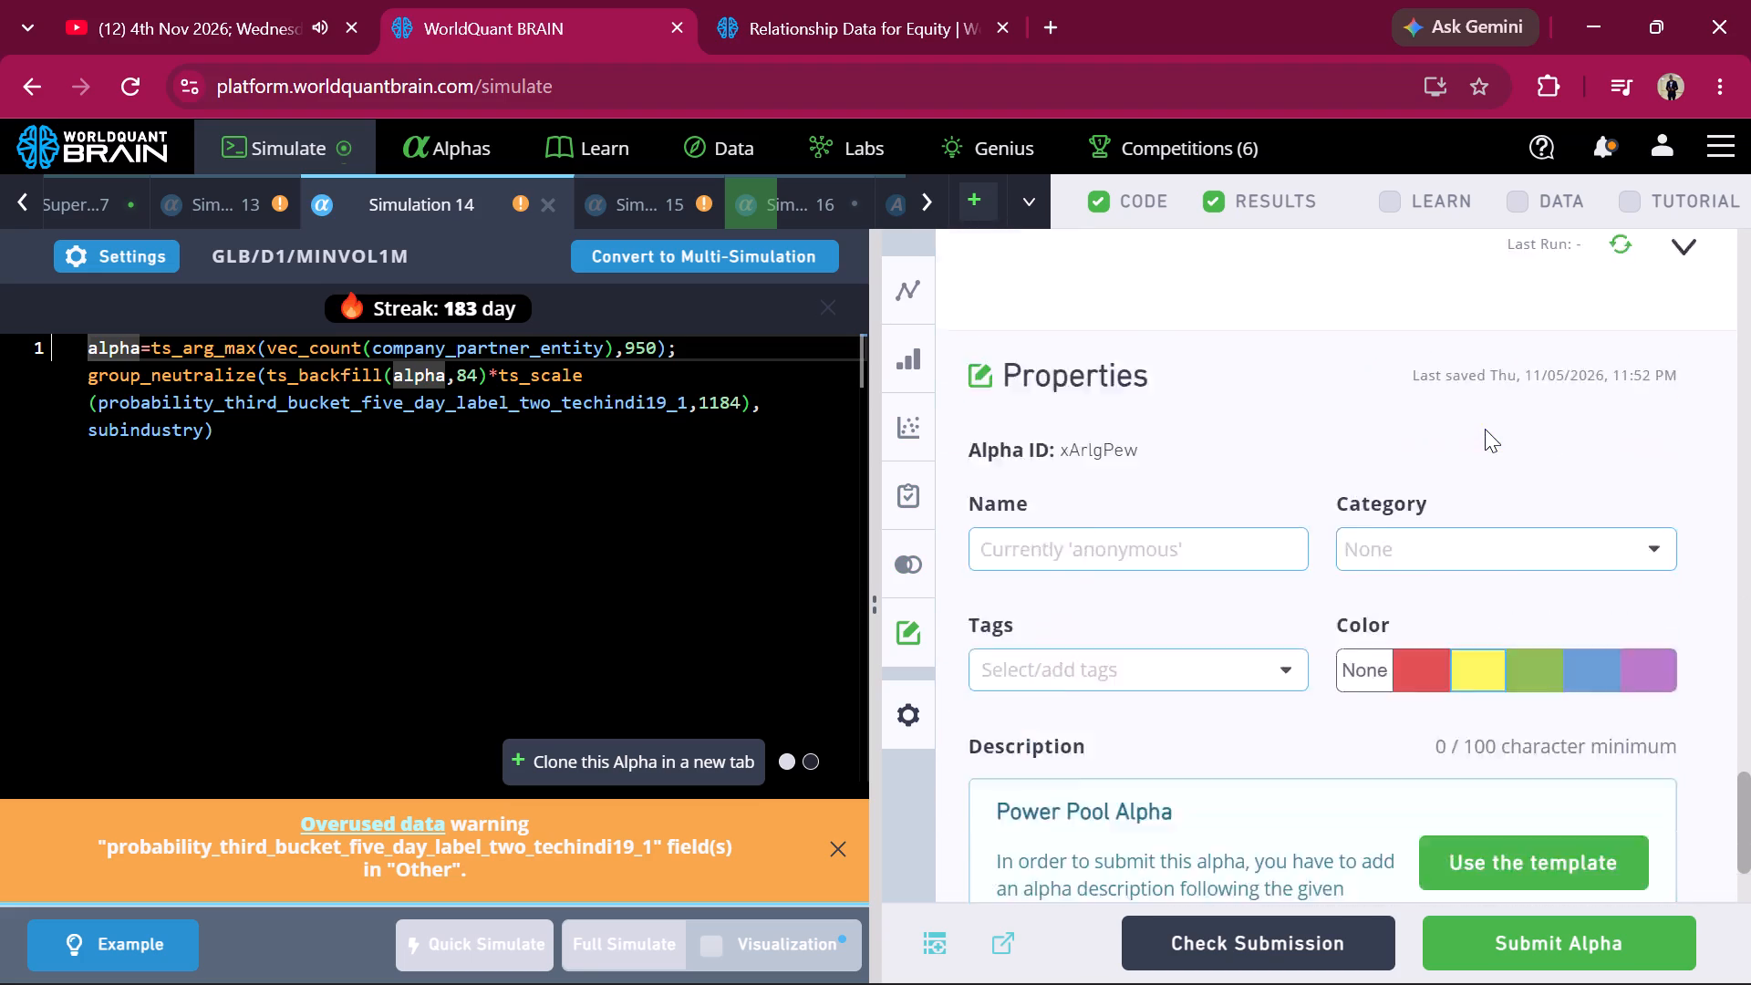
scroll(1485, 429, up, 7)
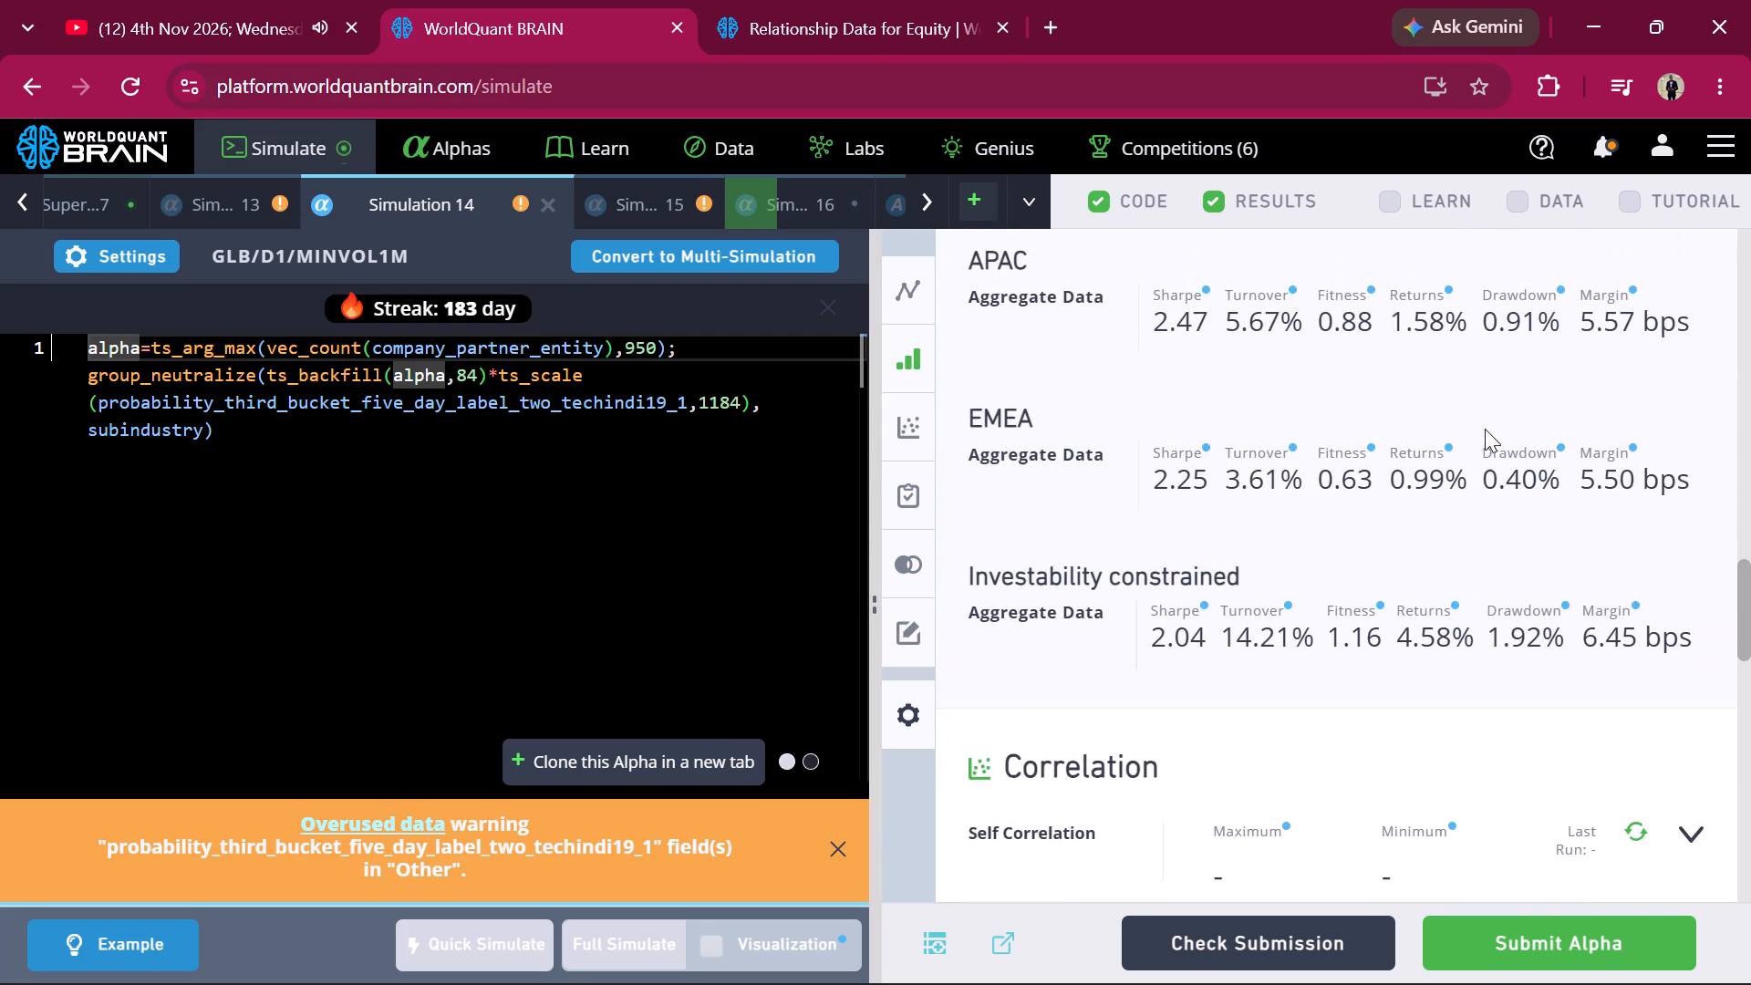
scroll(1485, 429, up, 9)
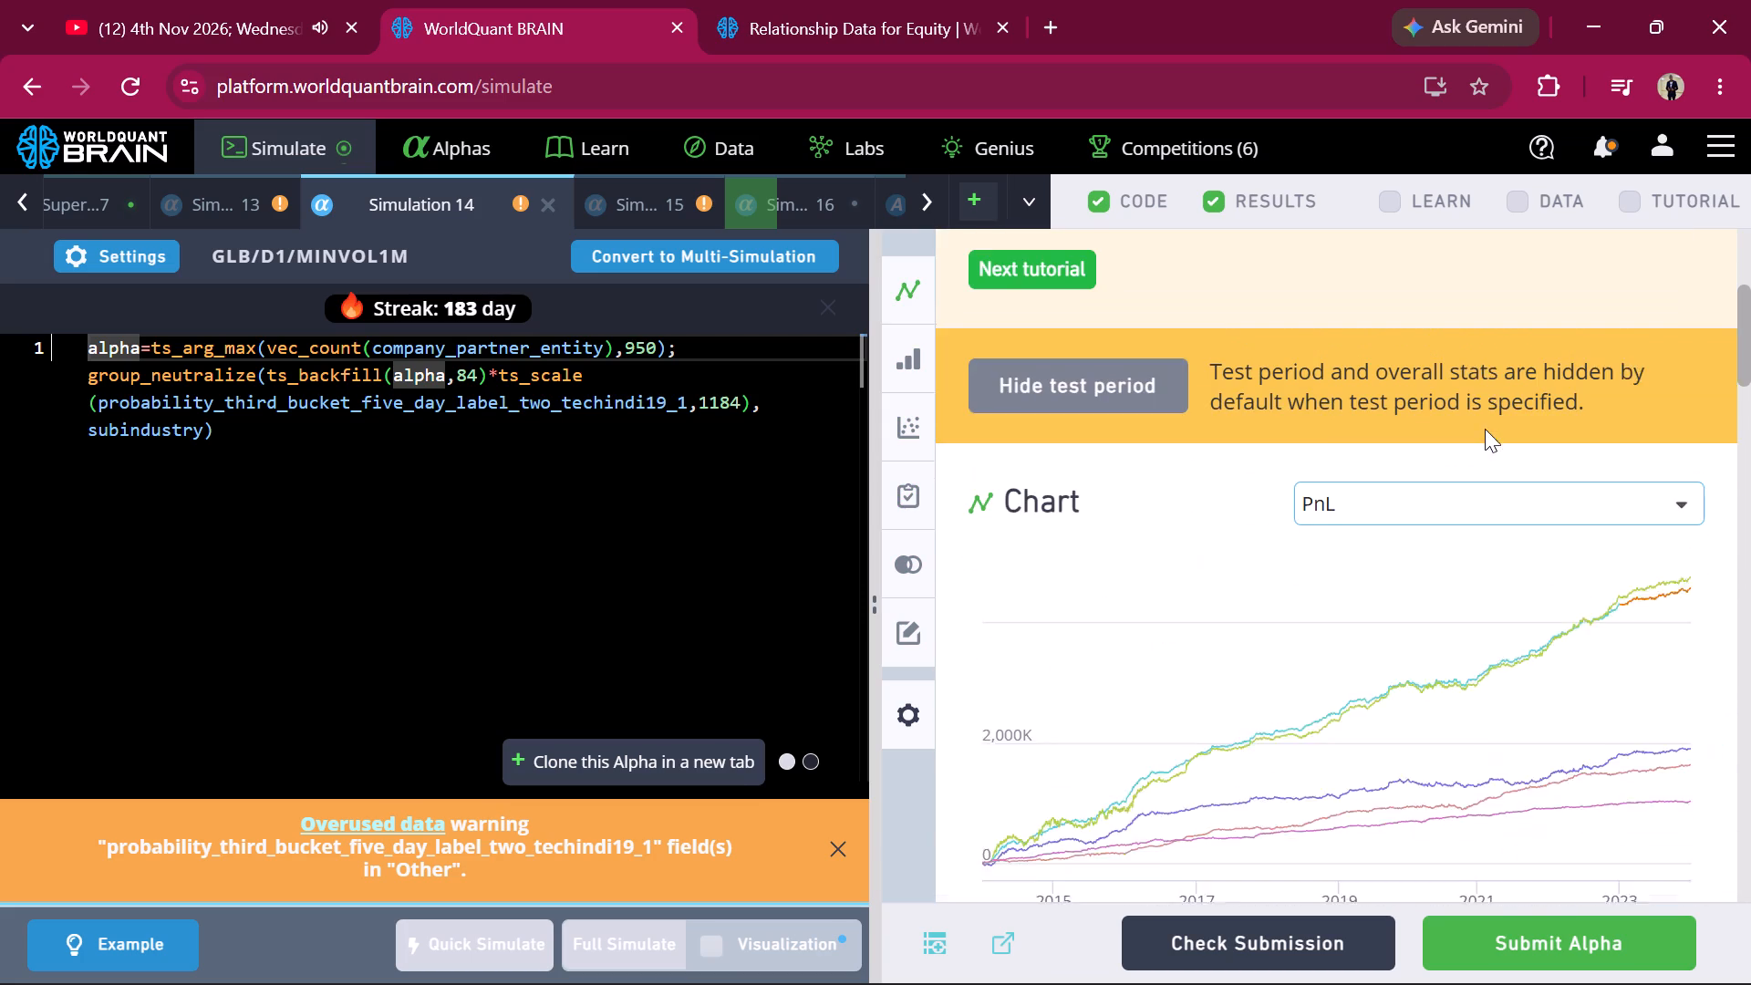
click(638, 200)
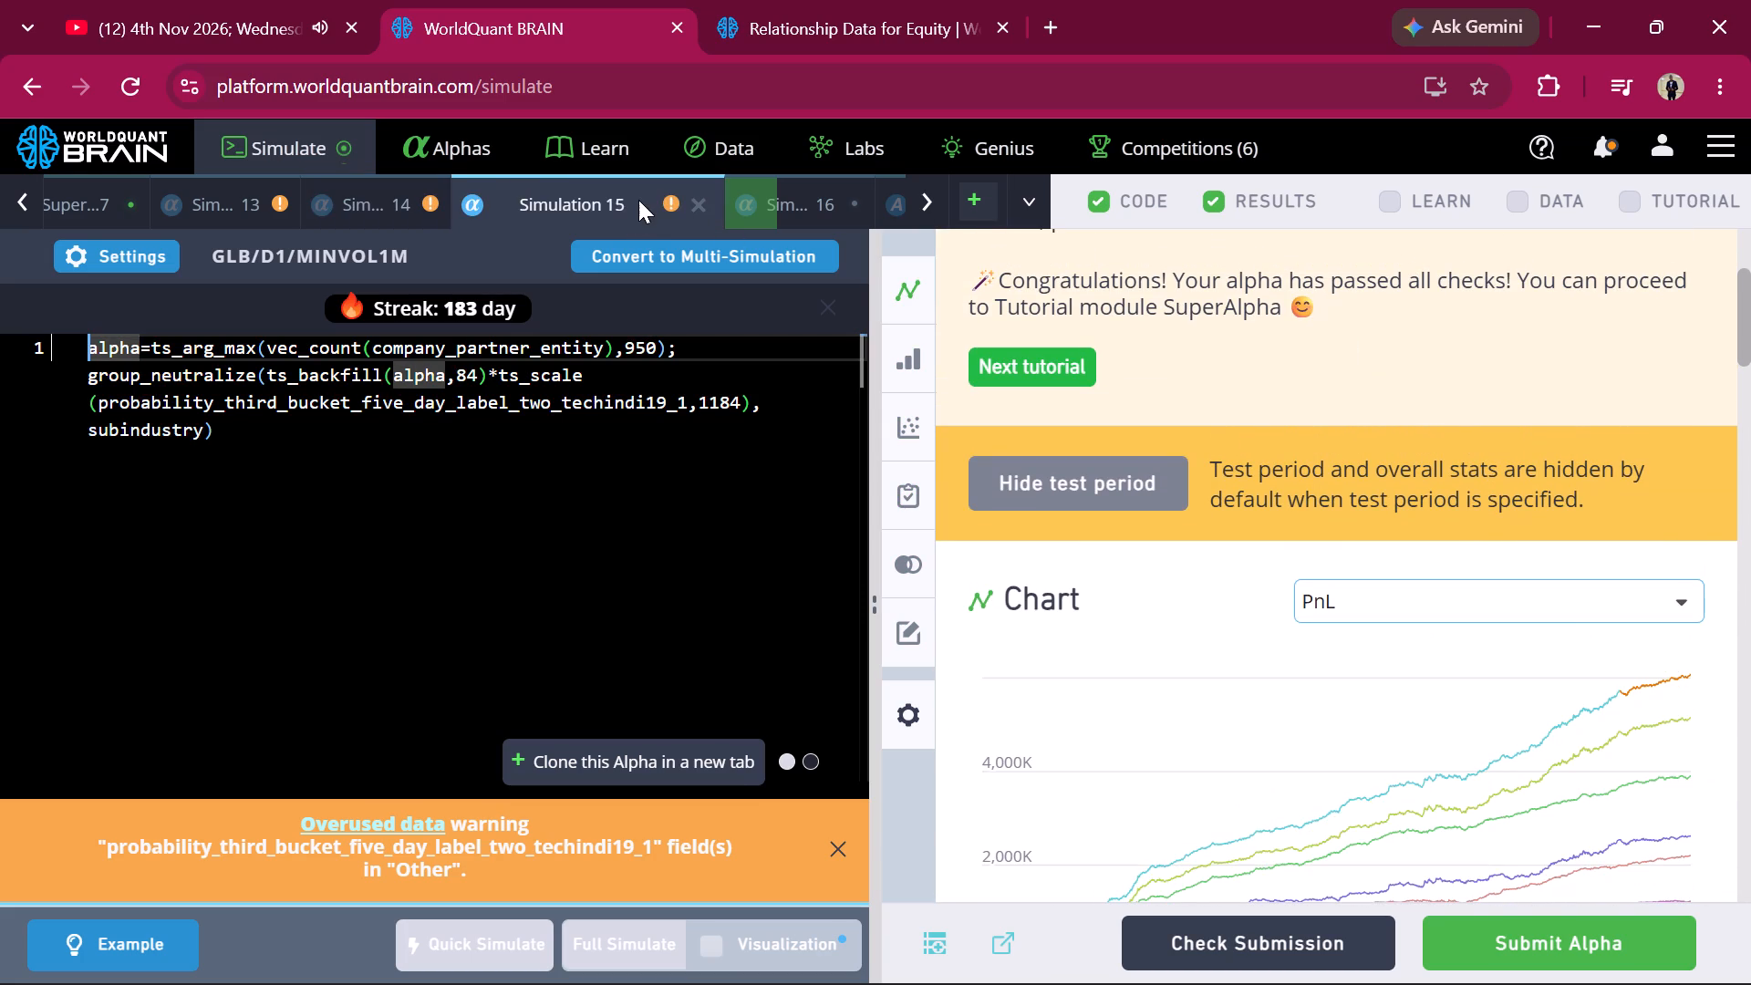
scroll(1336, 798, down, 4)
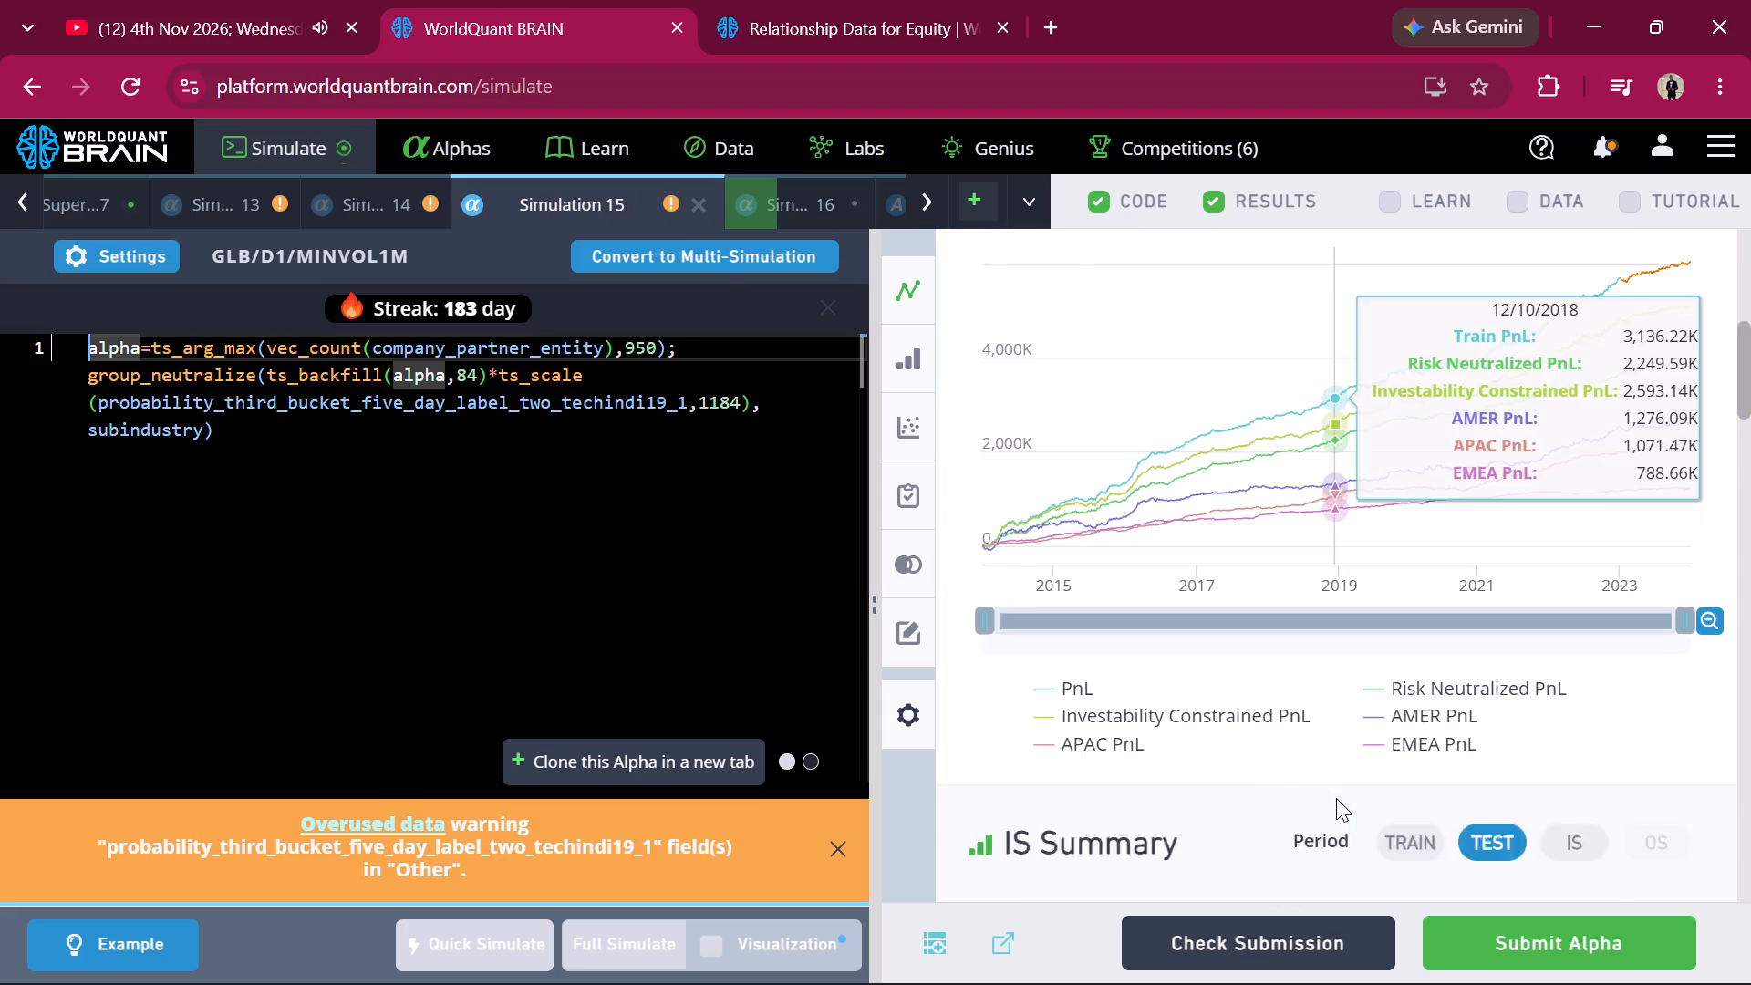
scroll(1336, 798, down, 2)
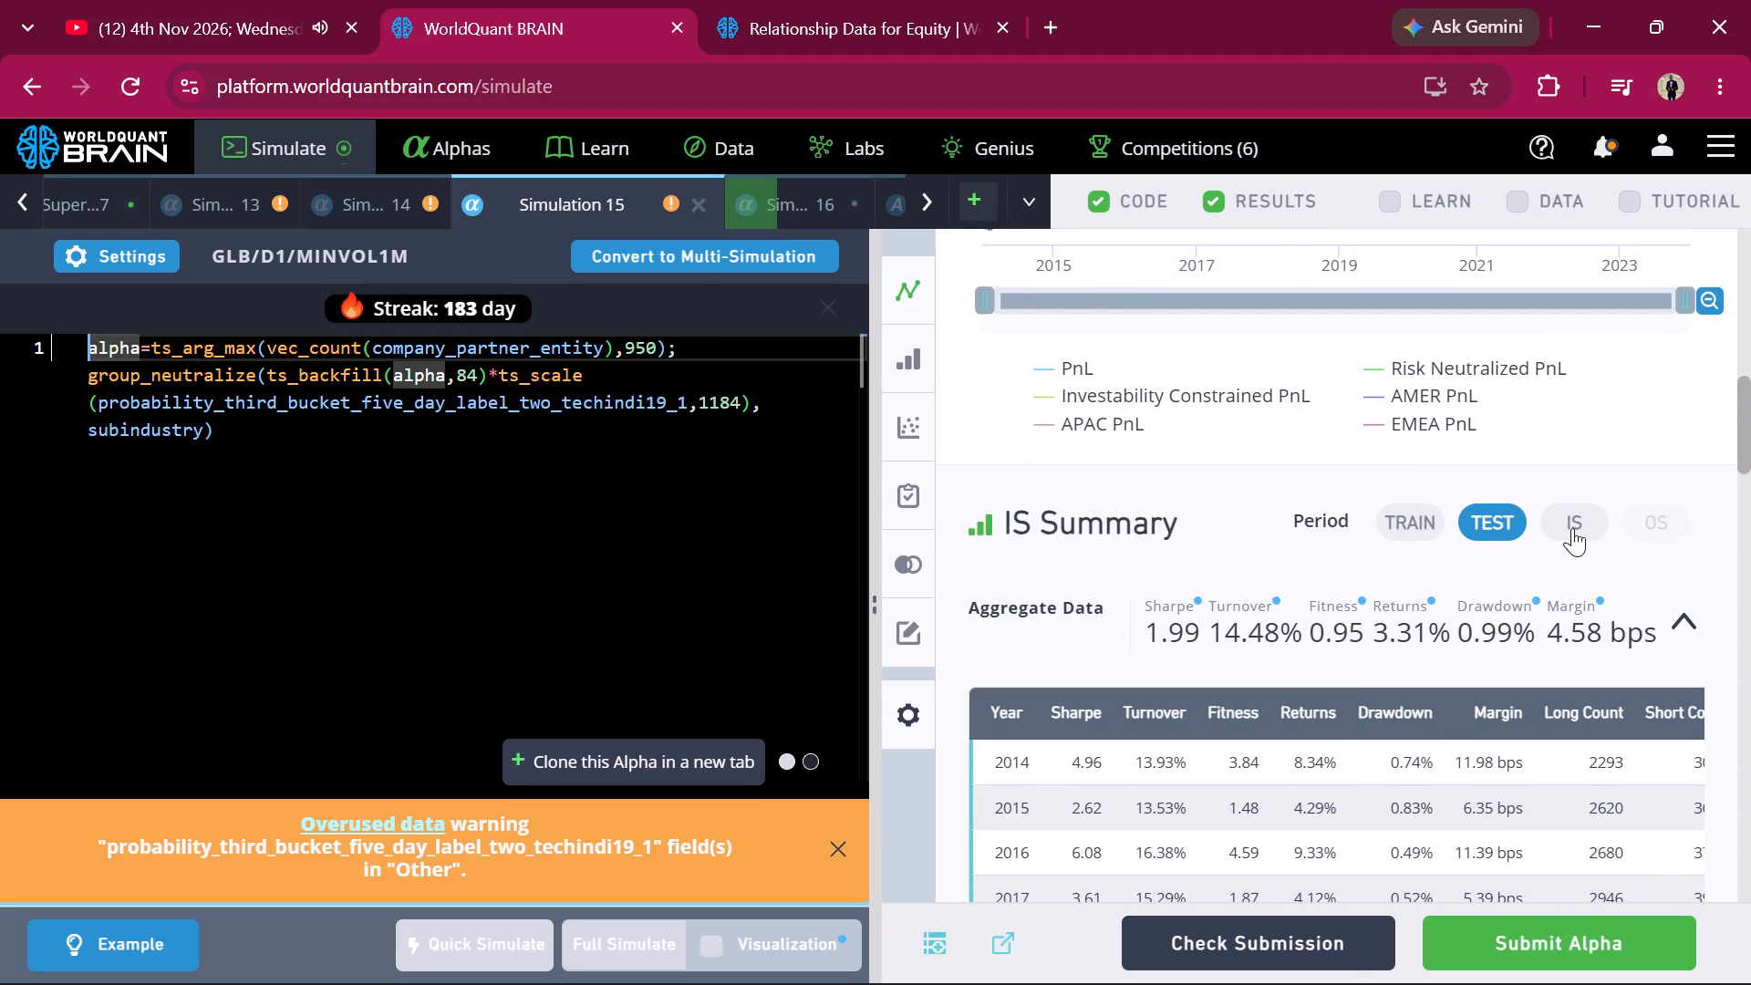
click(1572, 528)
scroll(1572, 528, down, 3)
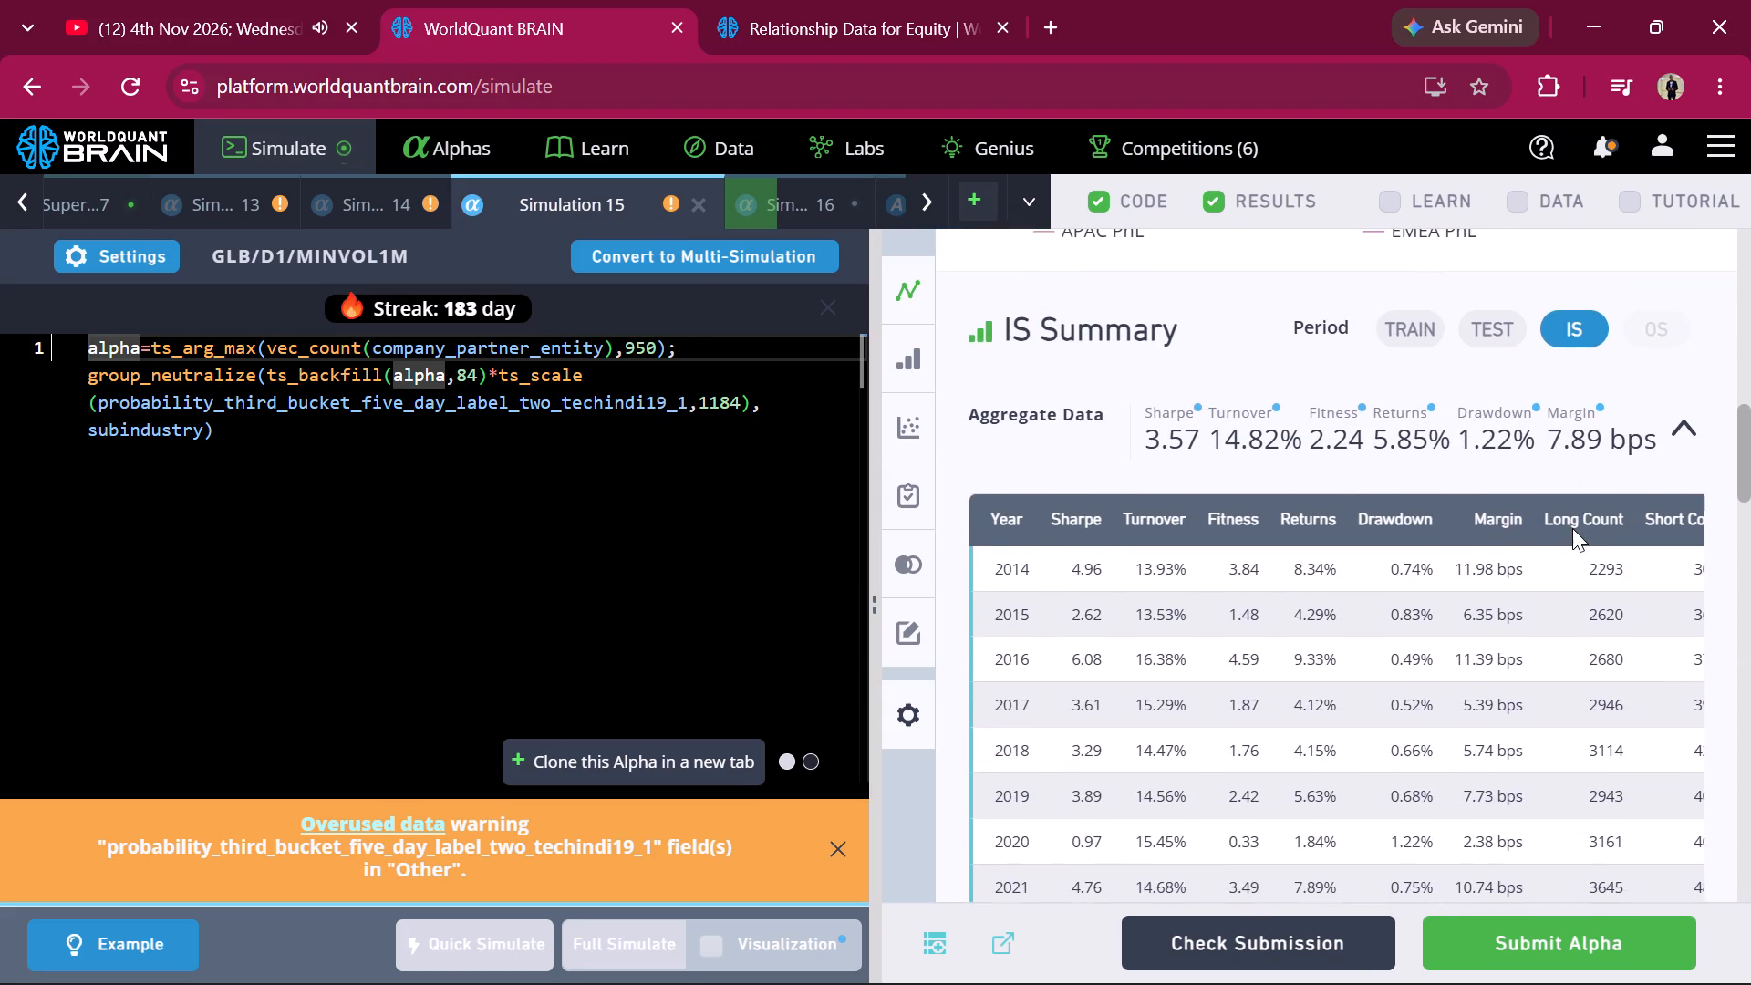
scroll(1572, 528, down, 5)
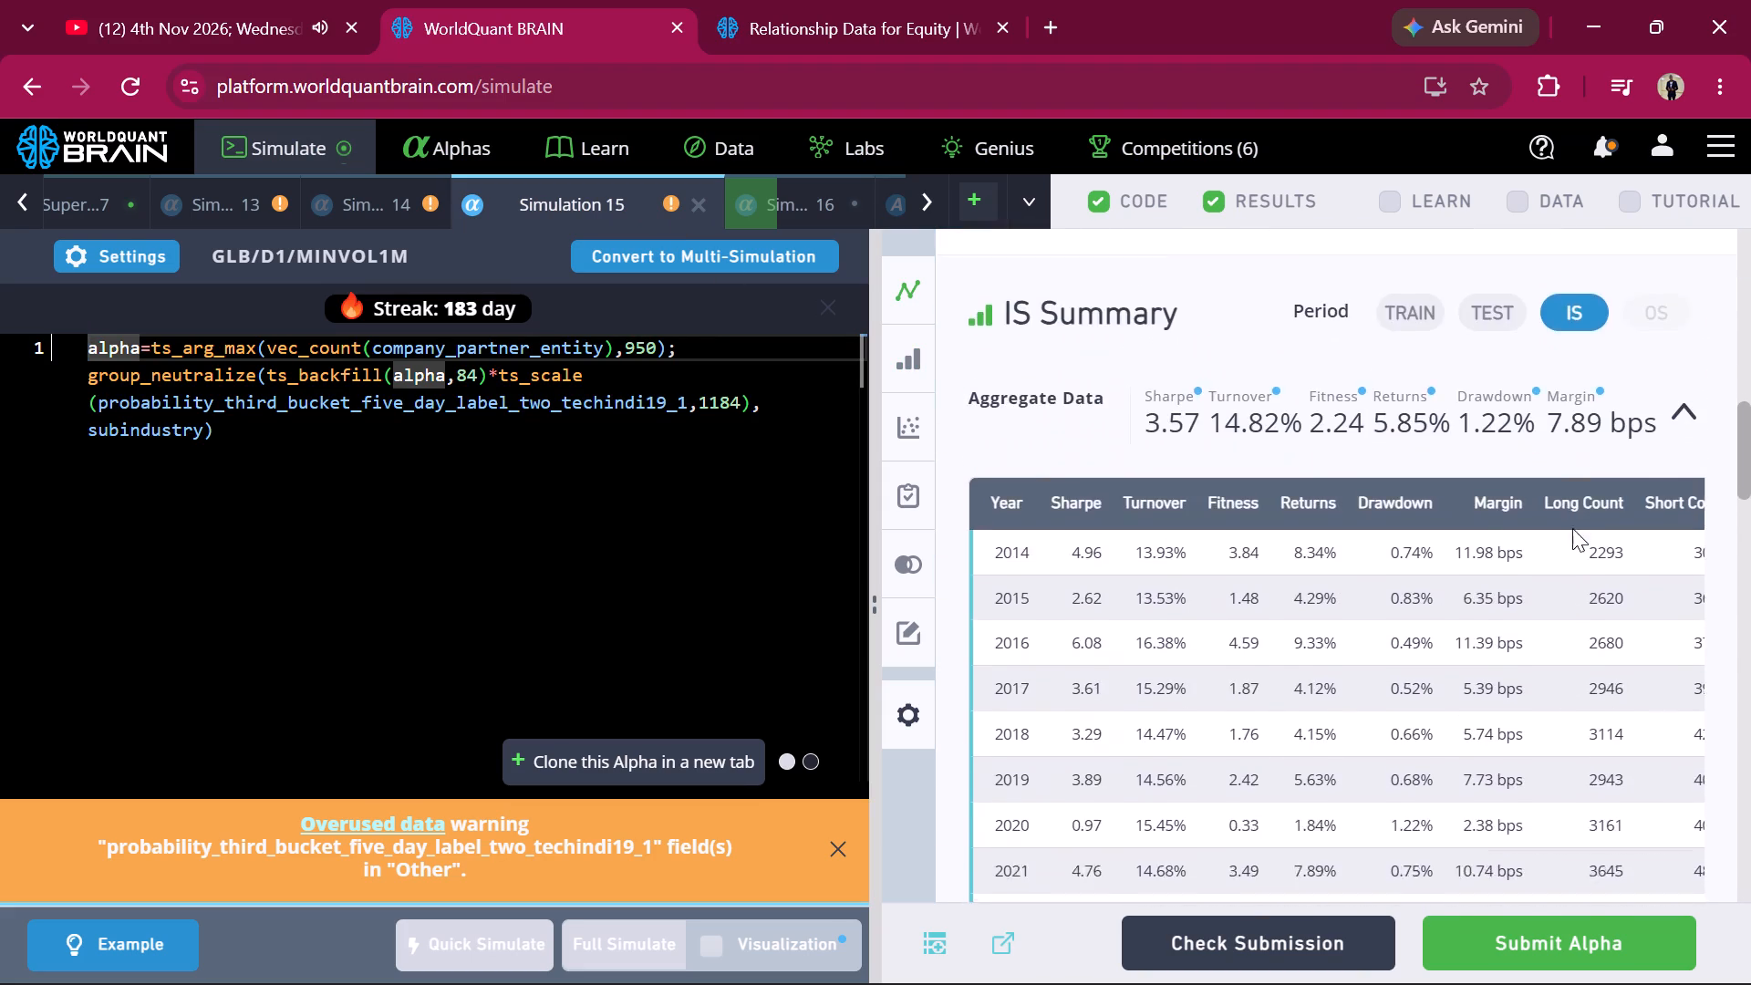
Mark Simulation 15's alpha with the green color in its properties.
scroll(1572, 528, down, 18)
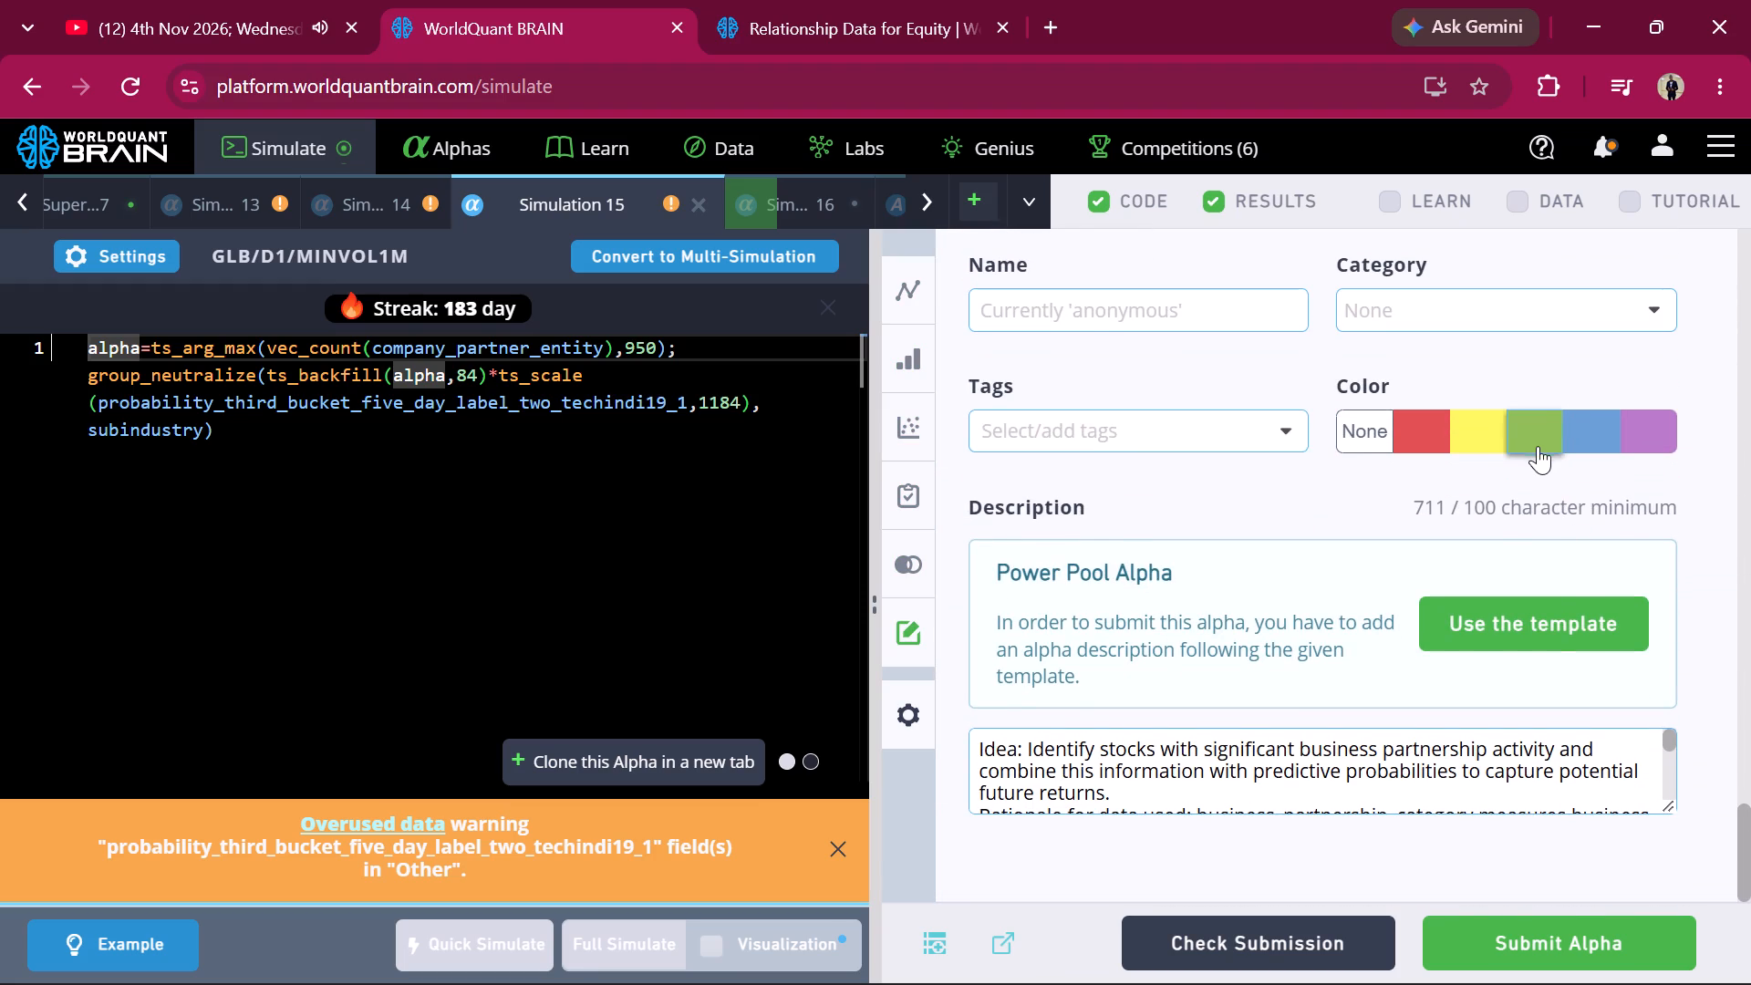
click(1536, 444)
scroll(1337, 596, down, 3)
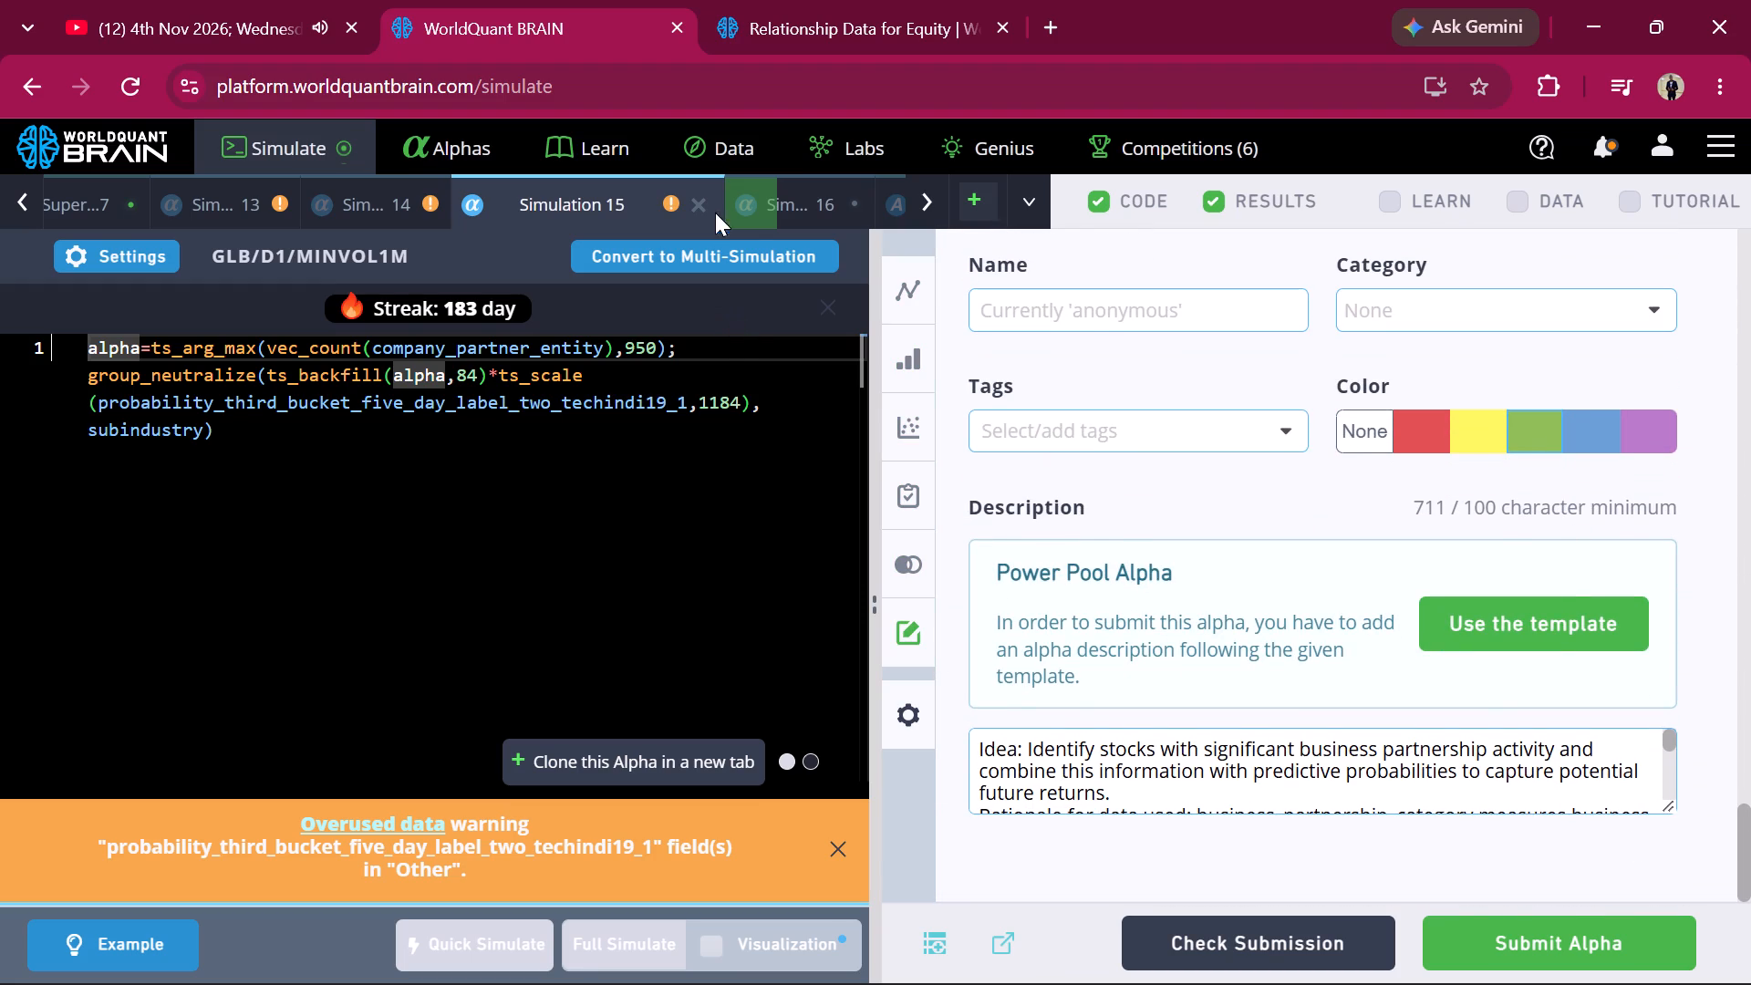
Open Super Simulation 8 and reveal its test period.
scroll(755, 220, left, 3)
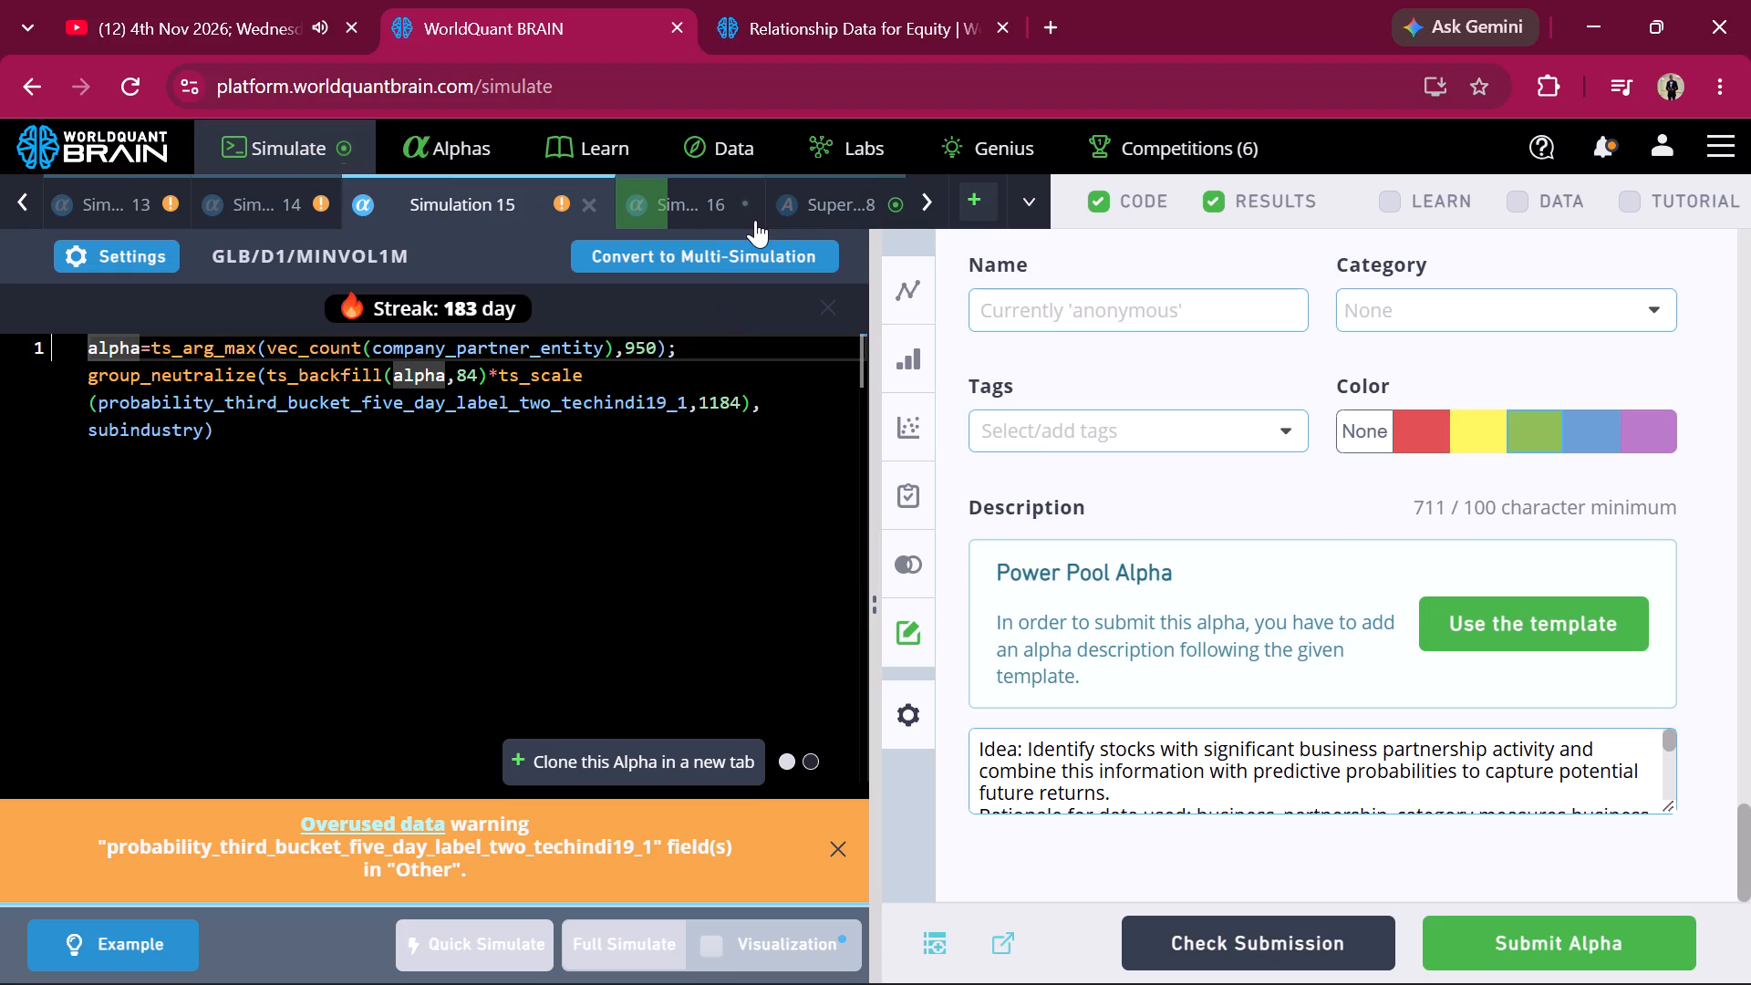
scroll(755, 220, left, 1)
click(796, 204)
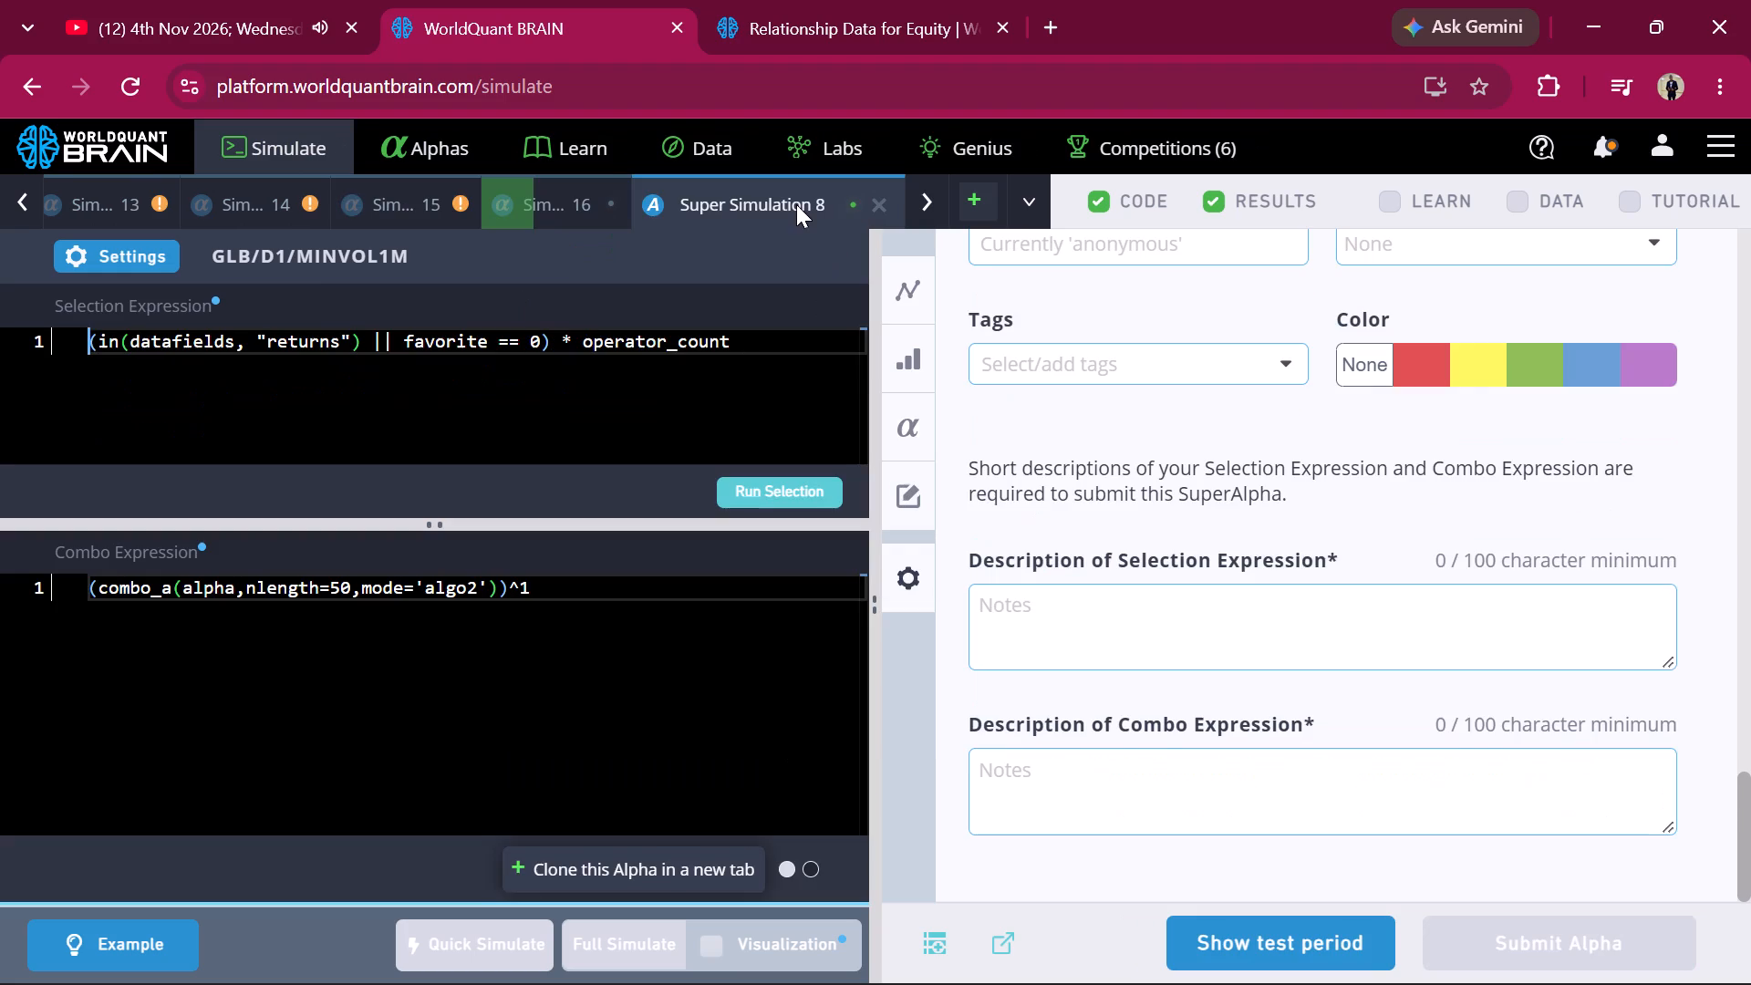
click(1186, 948)
Run the Prod Correlation and Self Correlation calculations for Super Simulation 8.
scroll(1331, 608, down, 4)
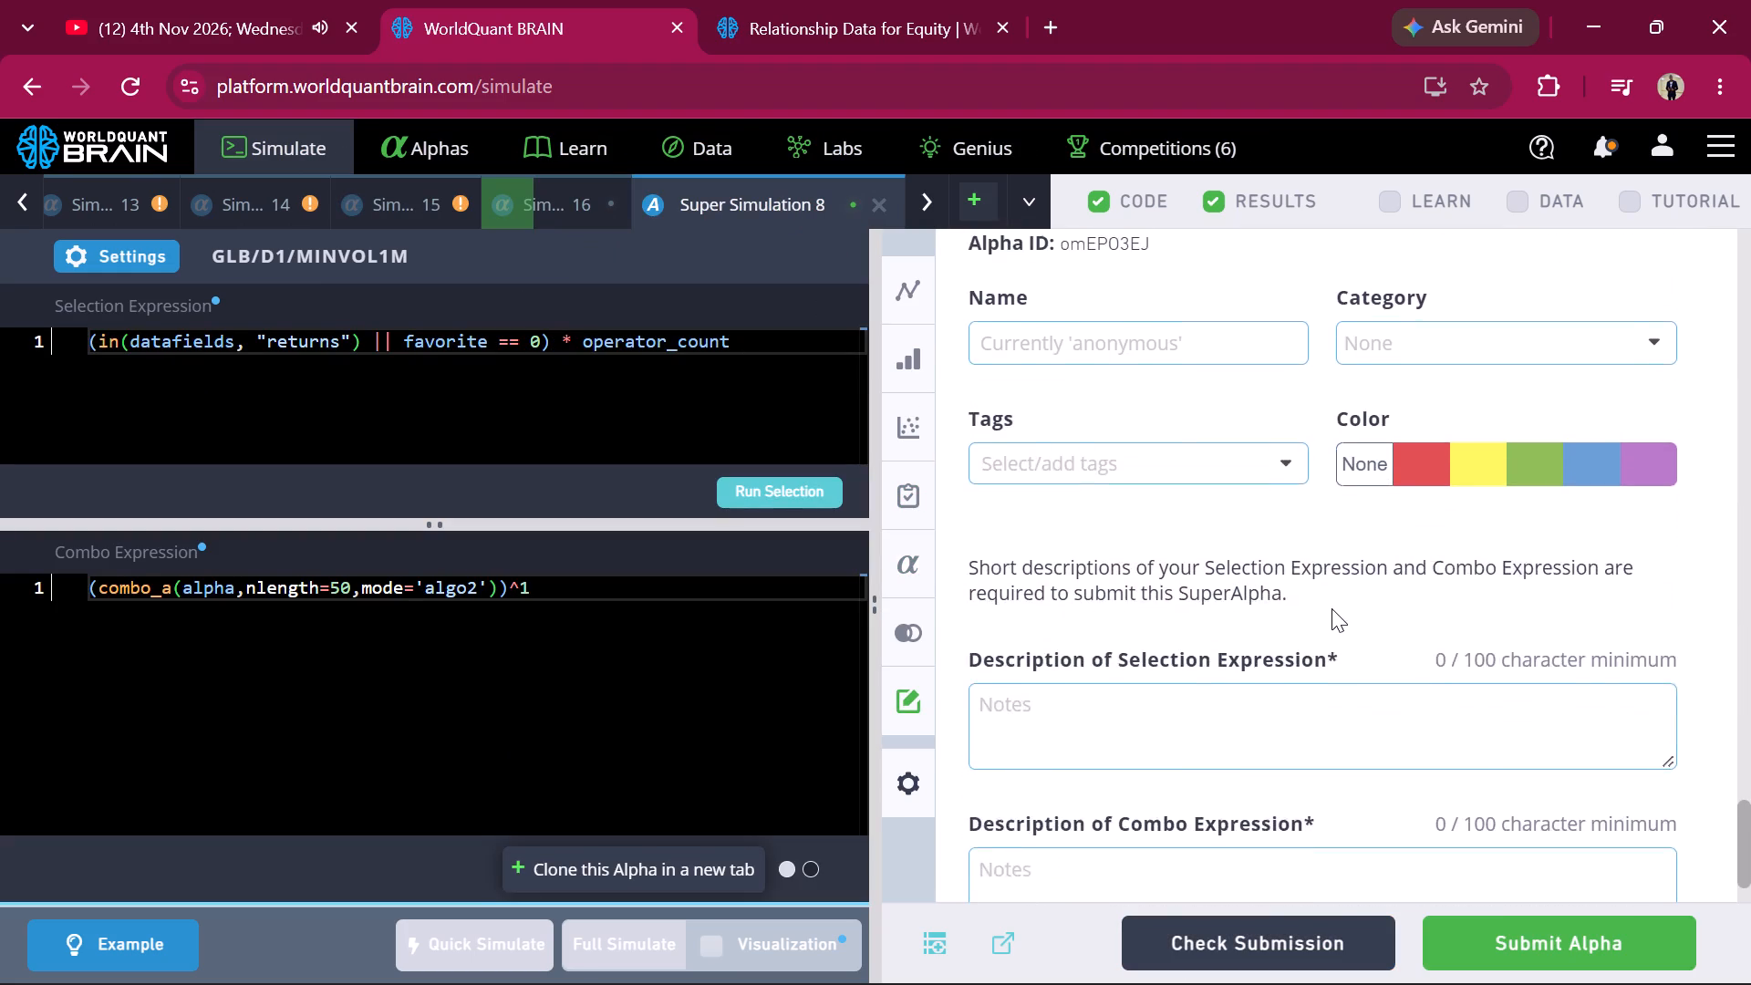
scroll(1331, 608, down, 7)
scroll(1331, 608, up, 6)
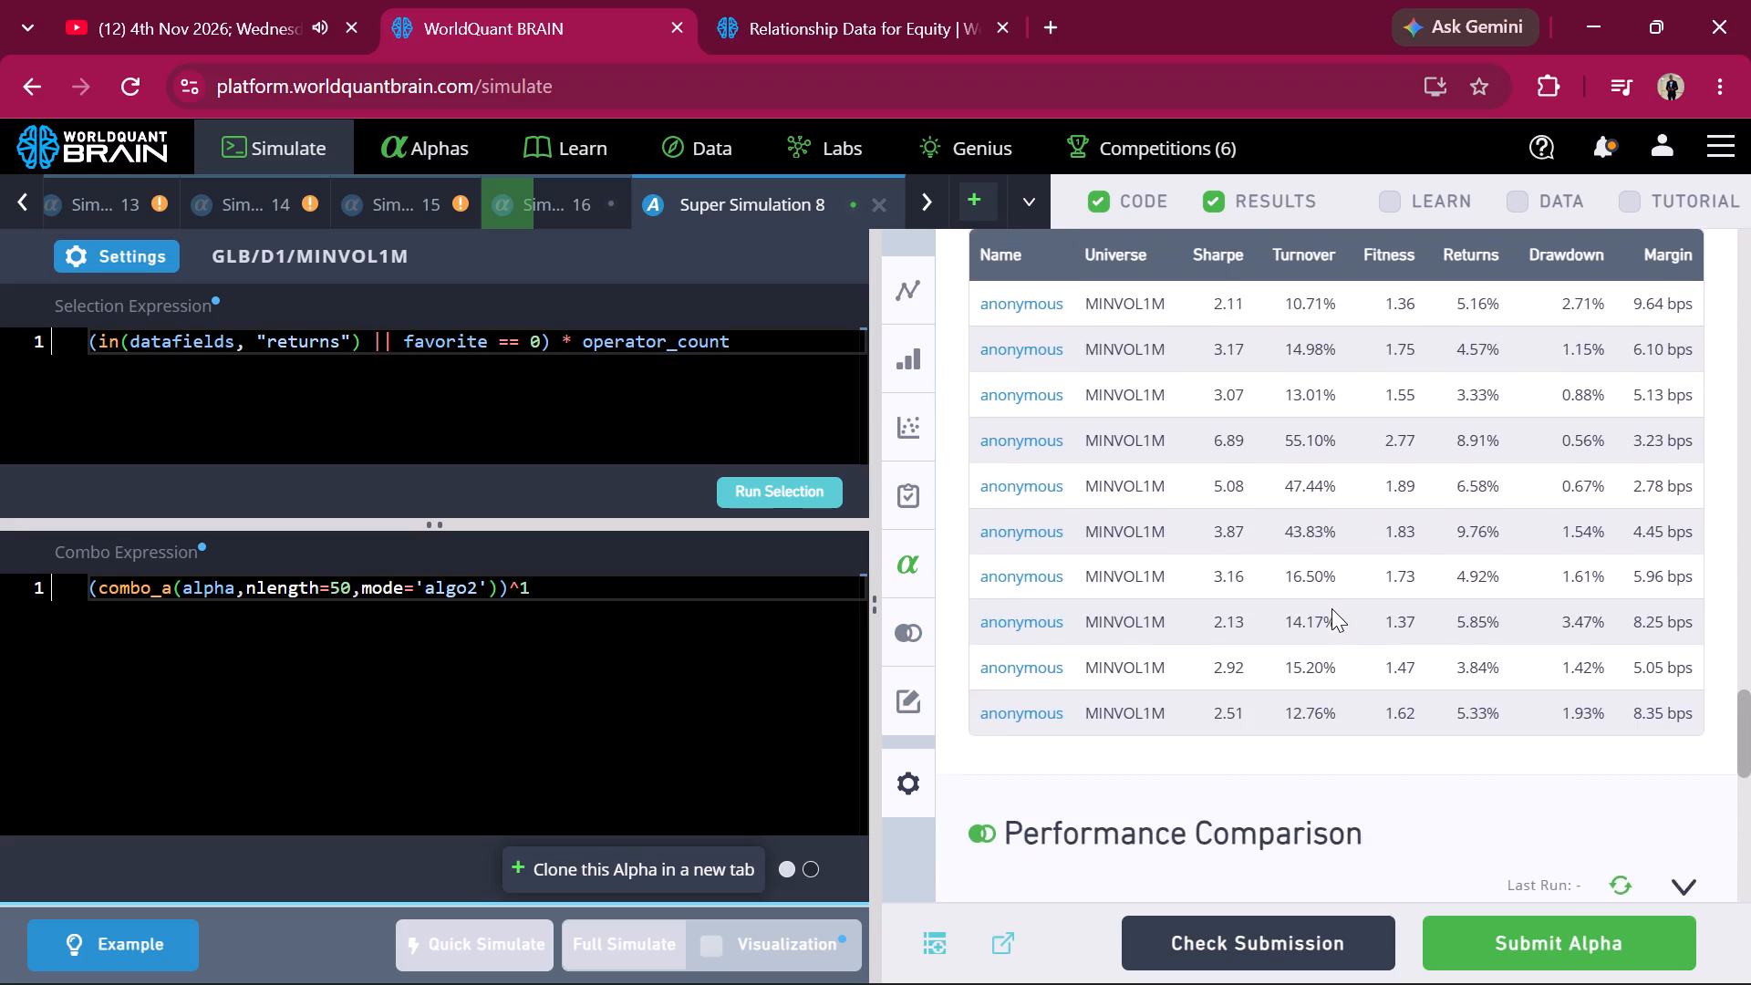
scroll(1331, 608, up, 6)
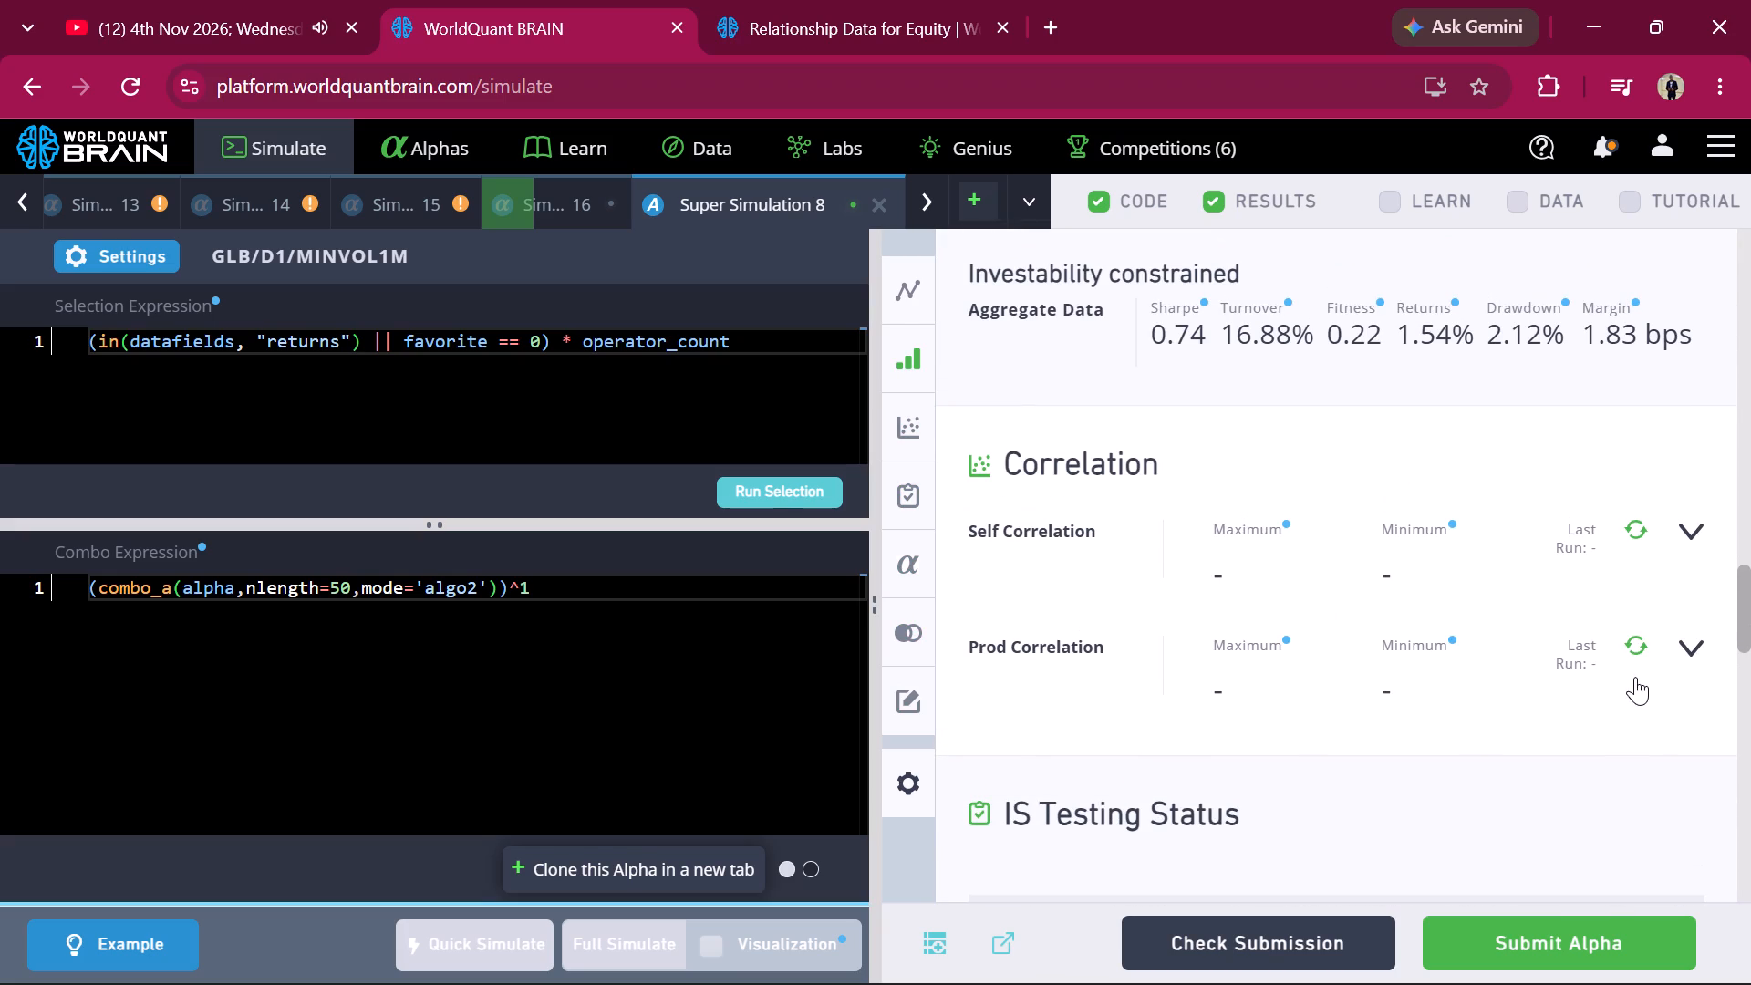
click(1635, 650)
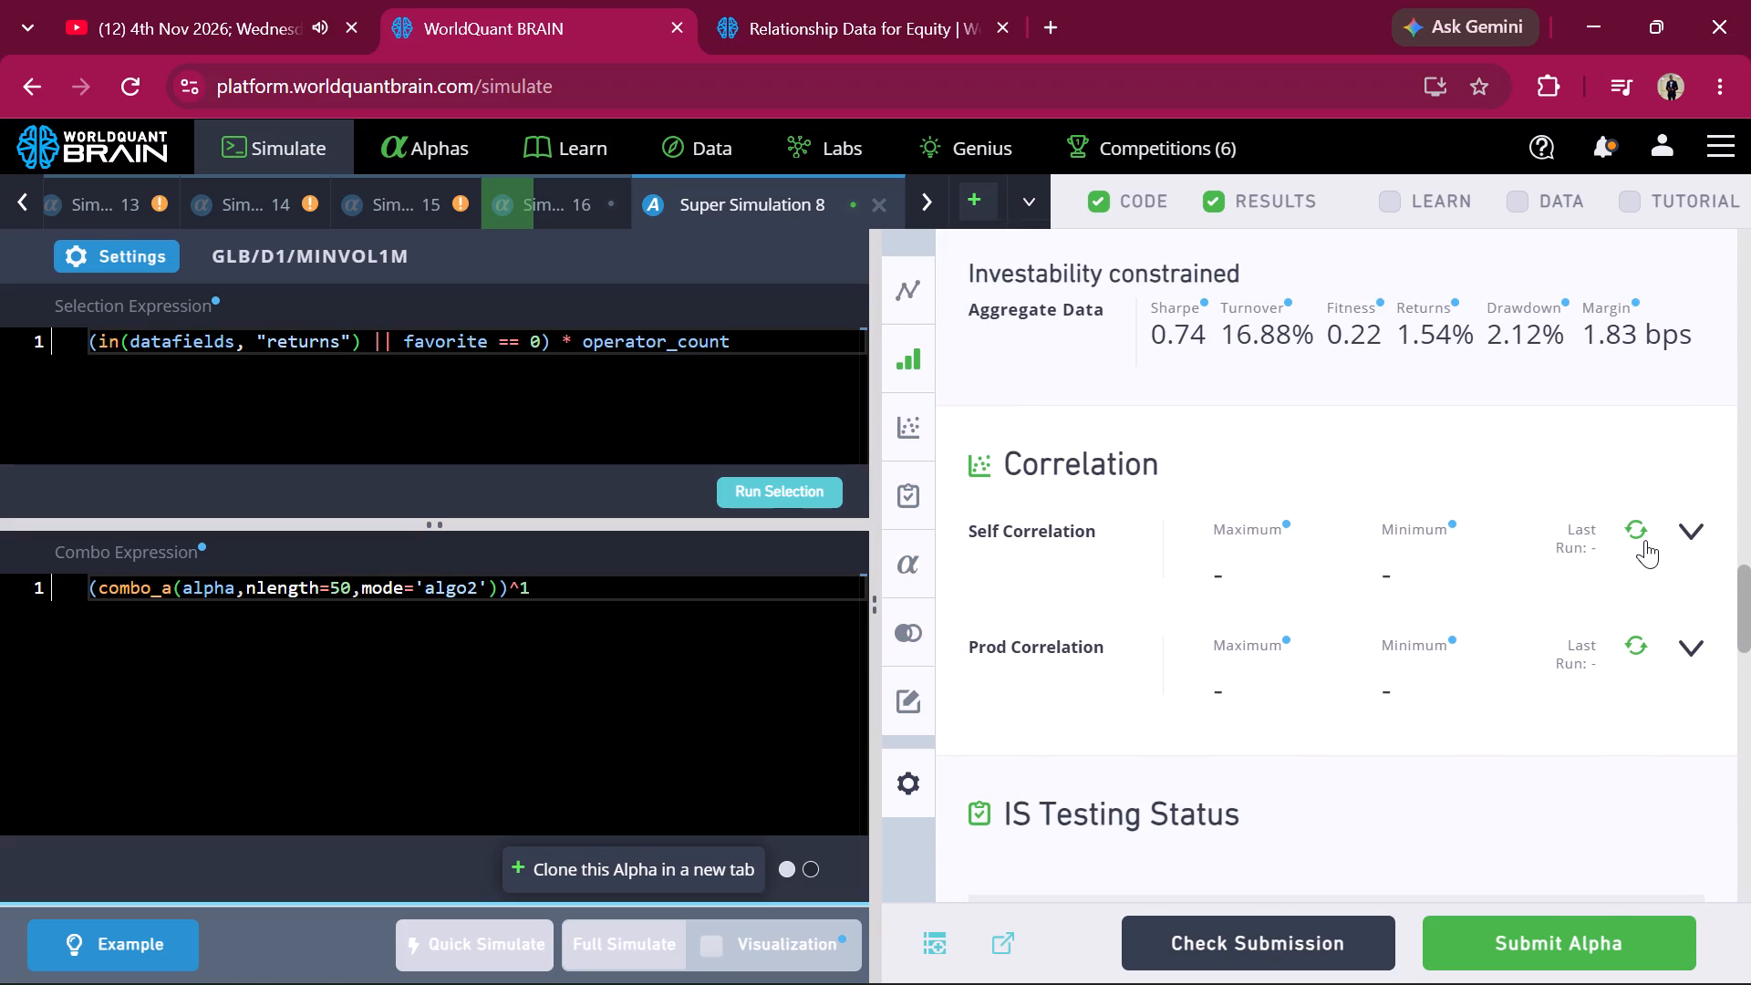
click(1635, 523)
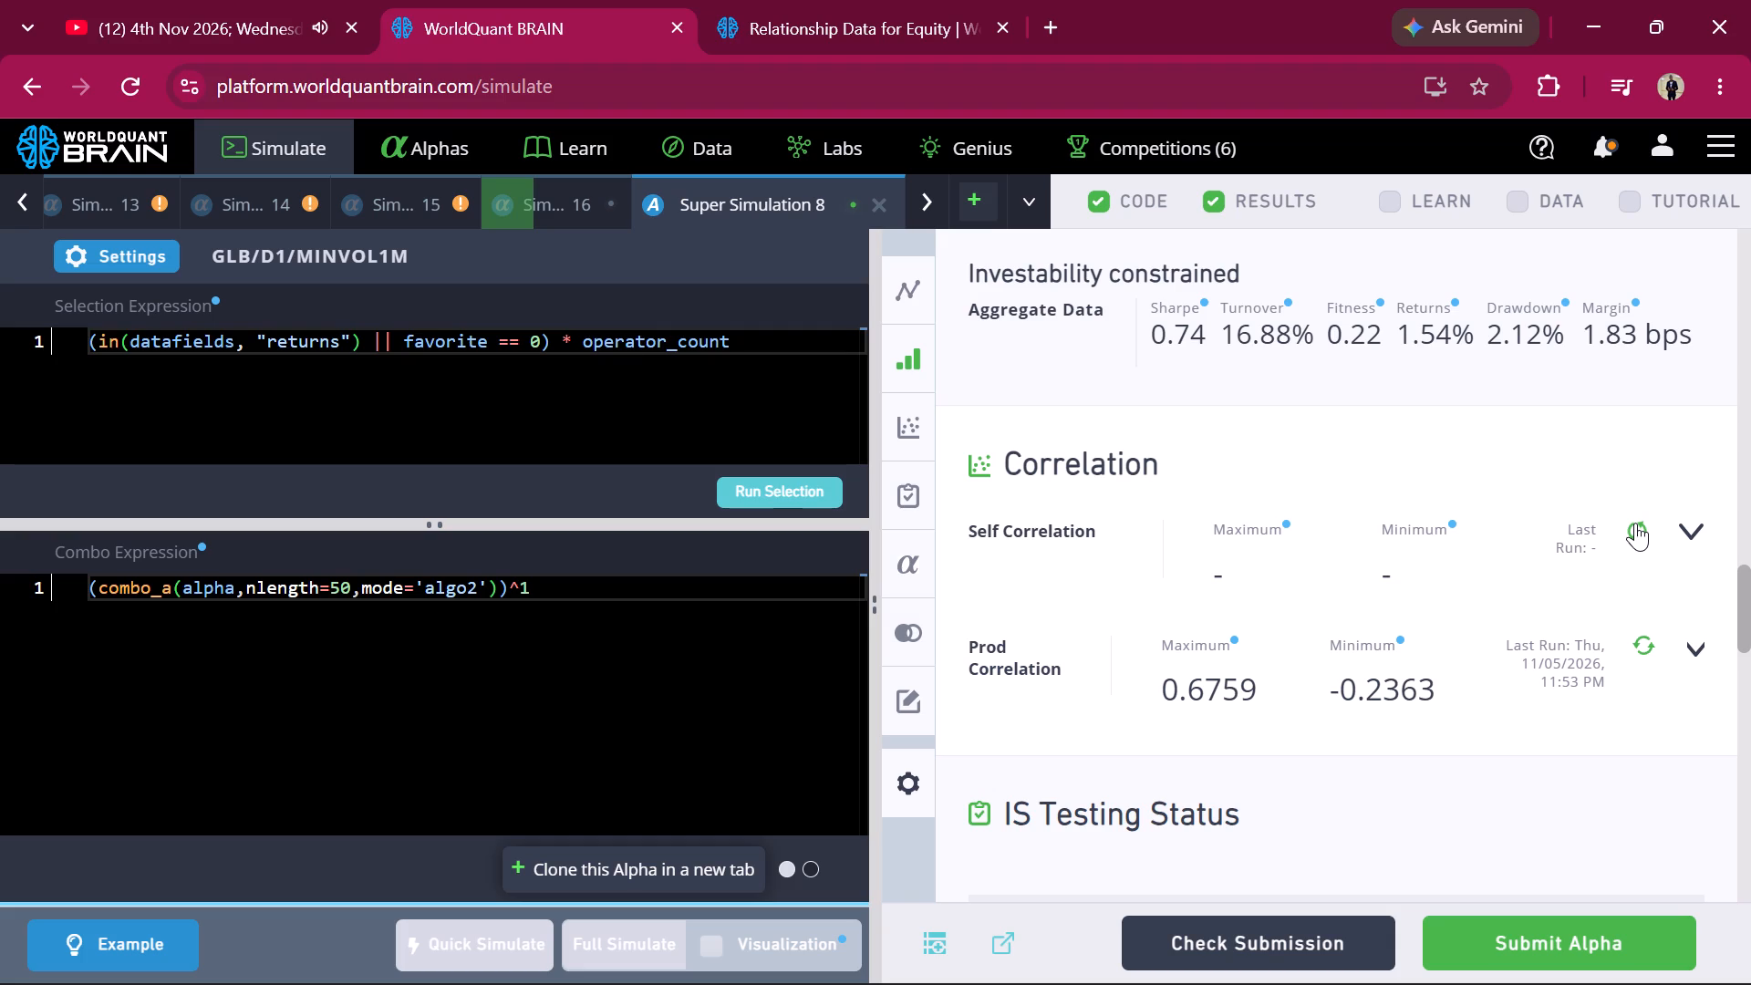
Set Super Simulation 8's IS Summary period to IS.
scroll(1635, 523, up, 9)
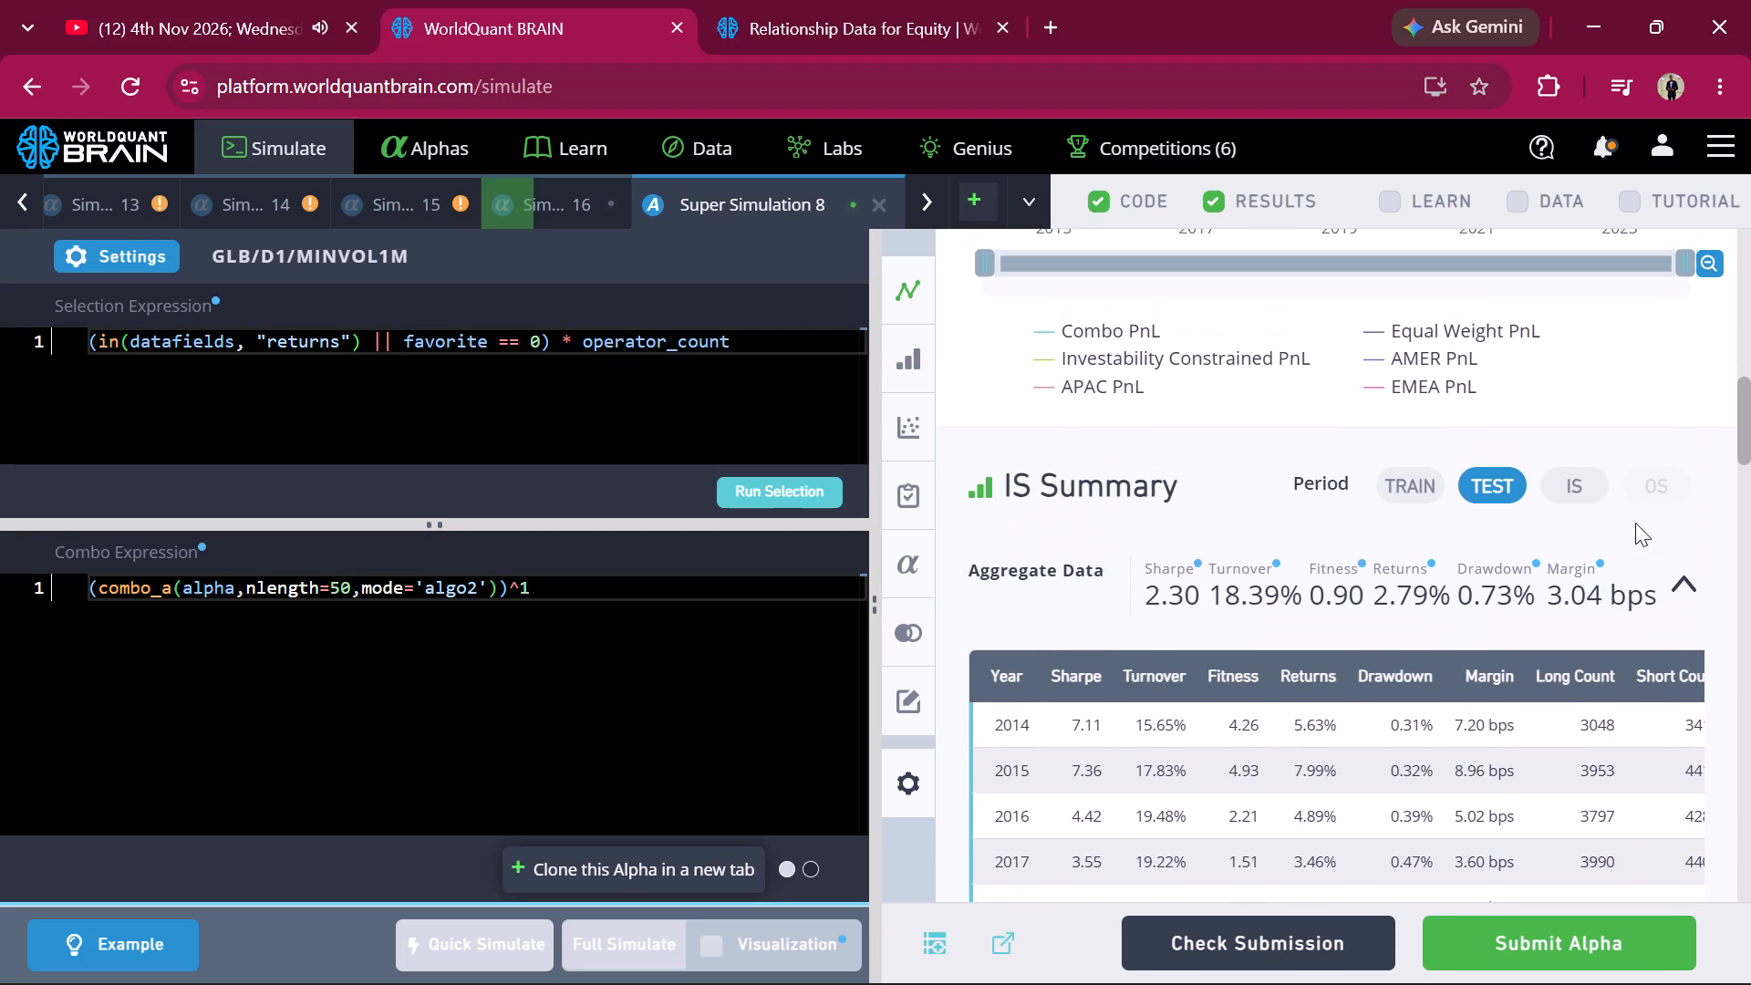
click(1585, 487)
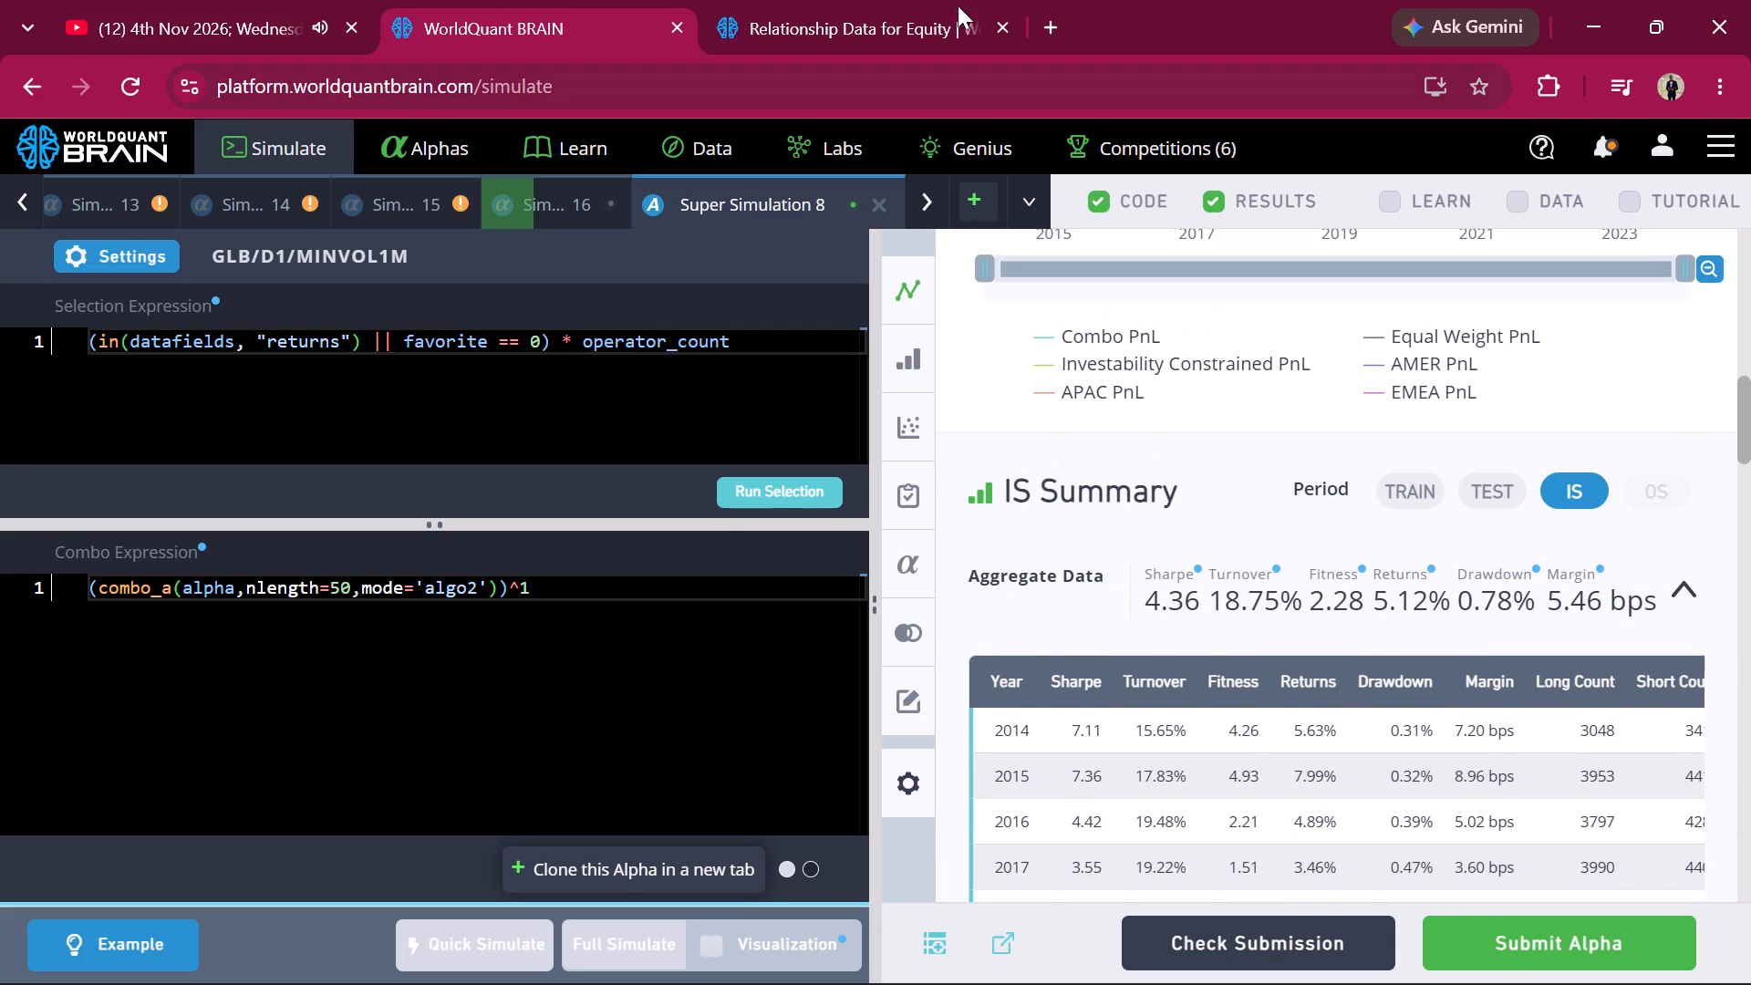
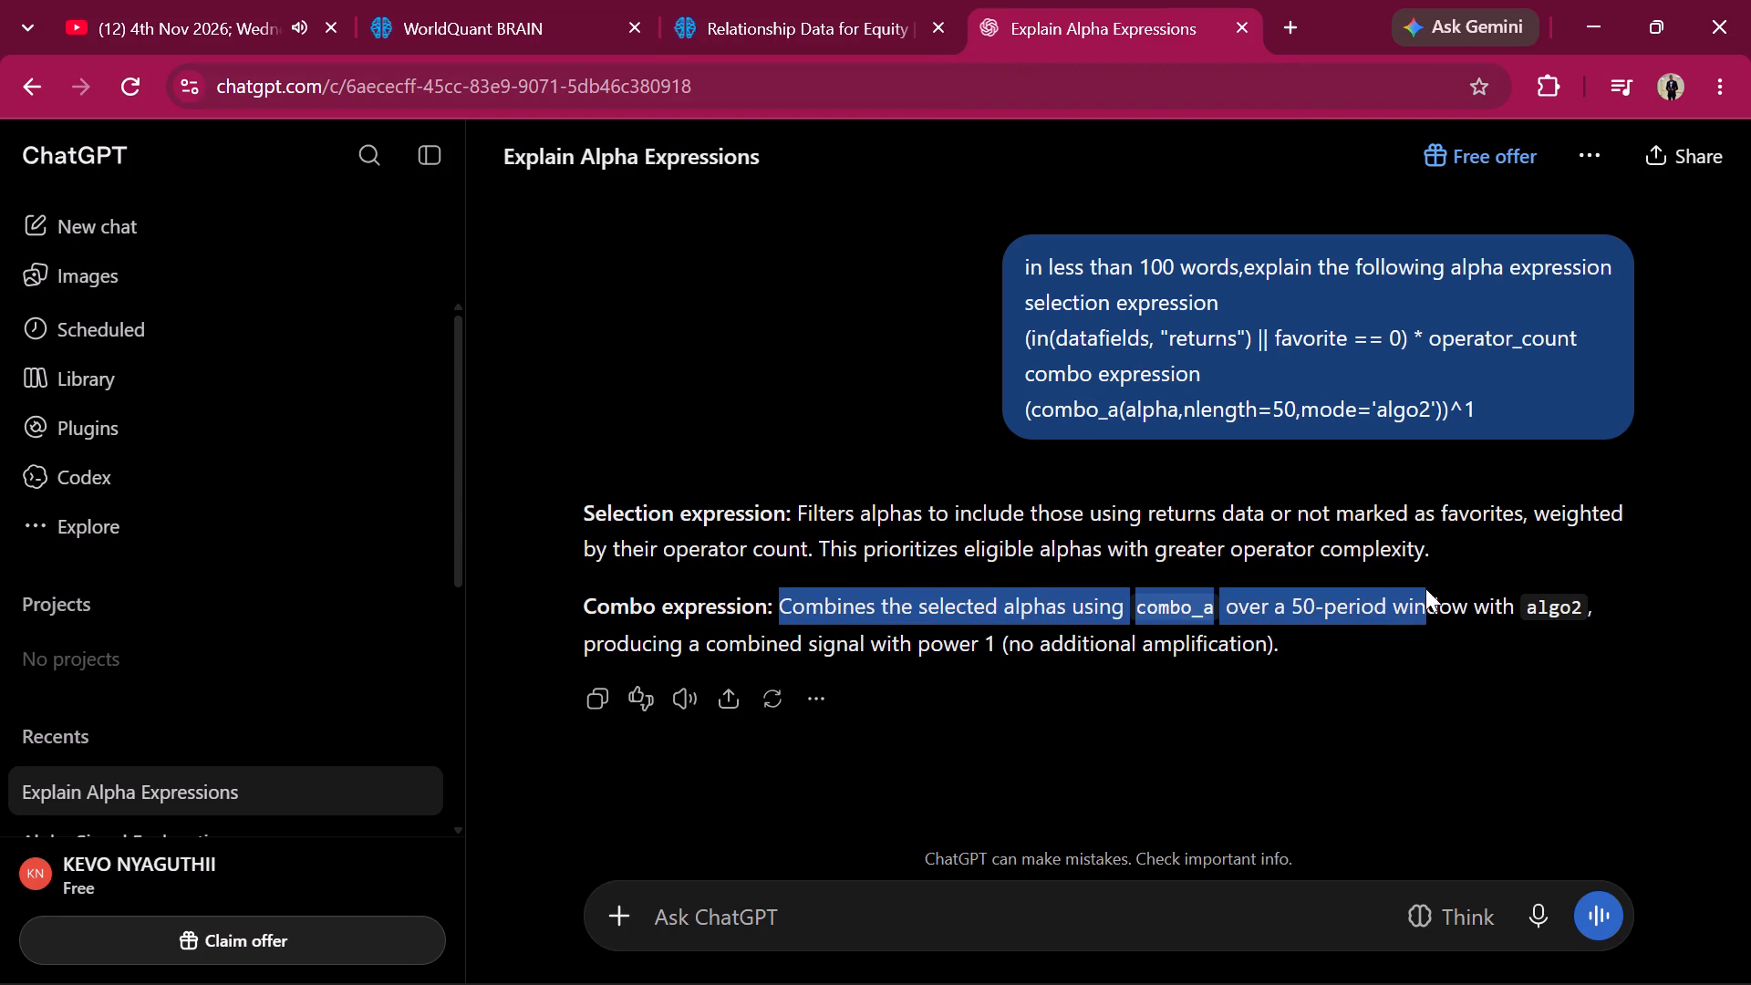
drag(1425, 588, 1601, 664)
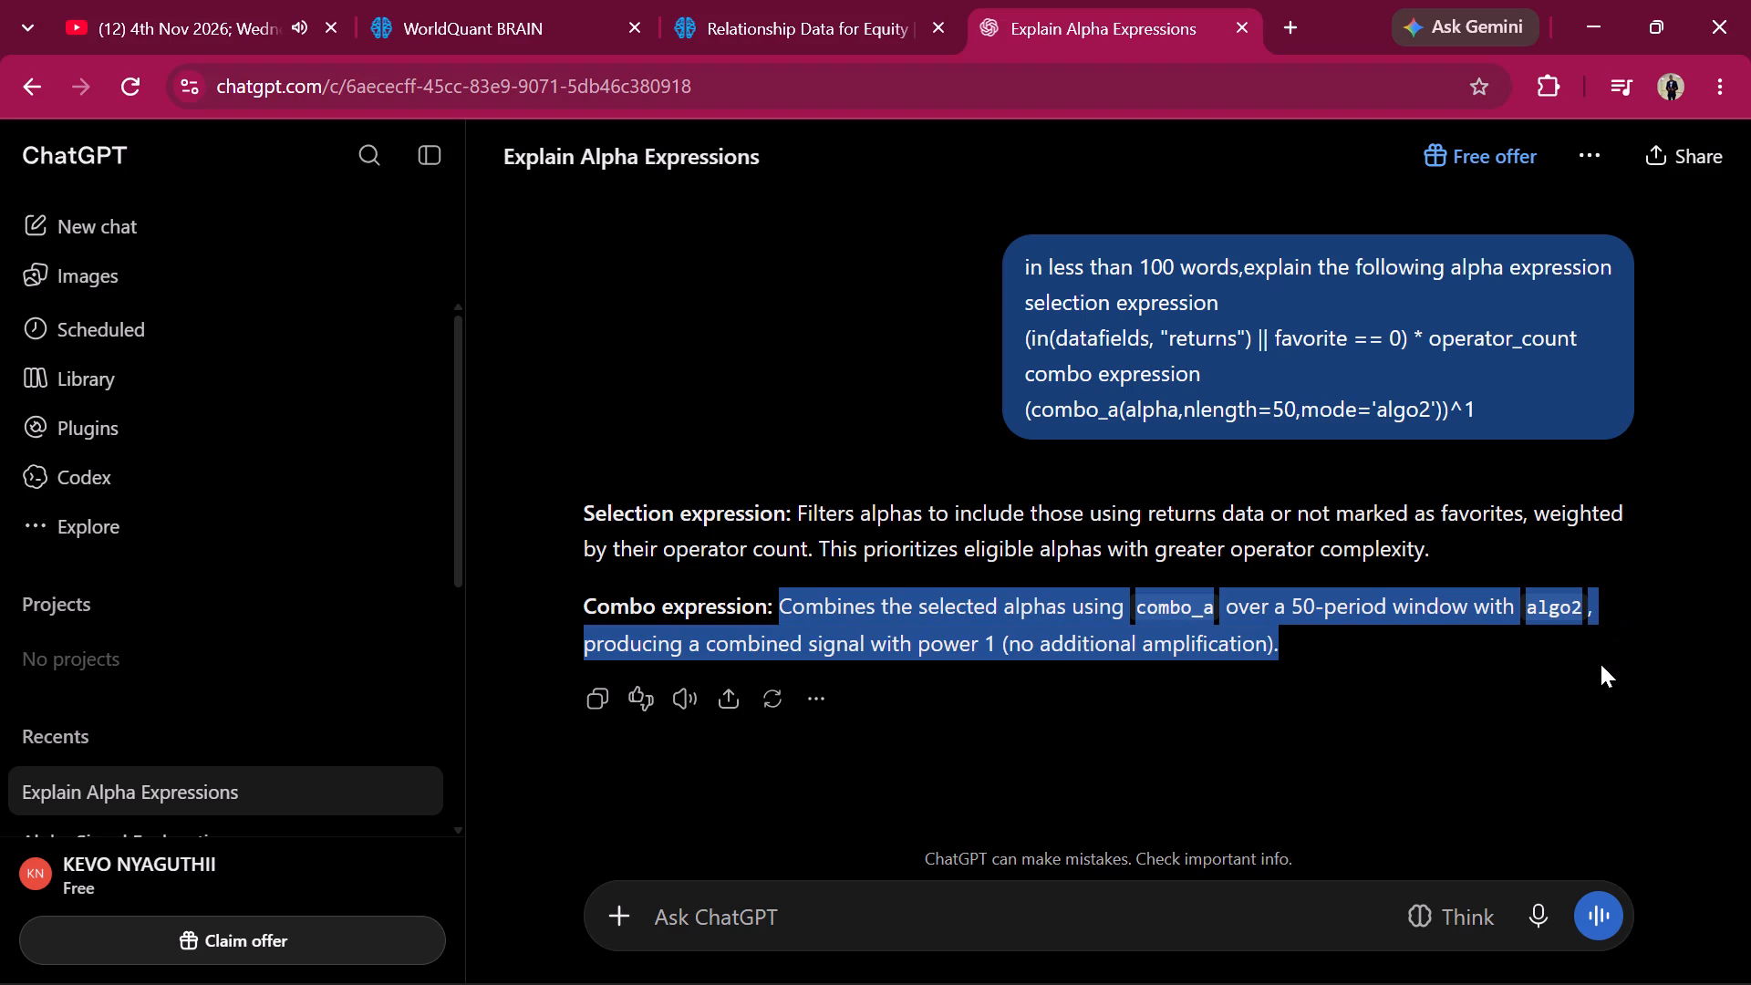
key(ctrl+c)
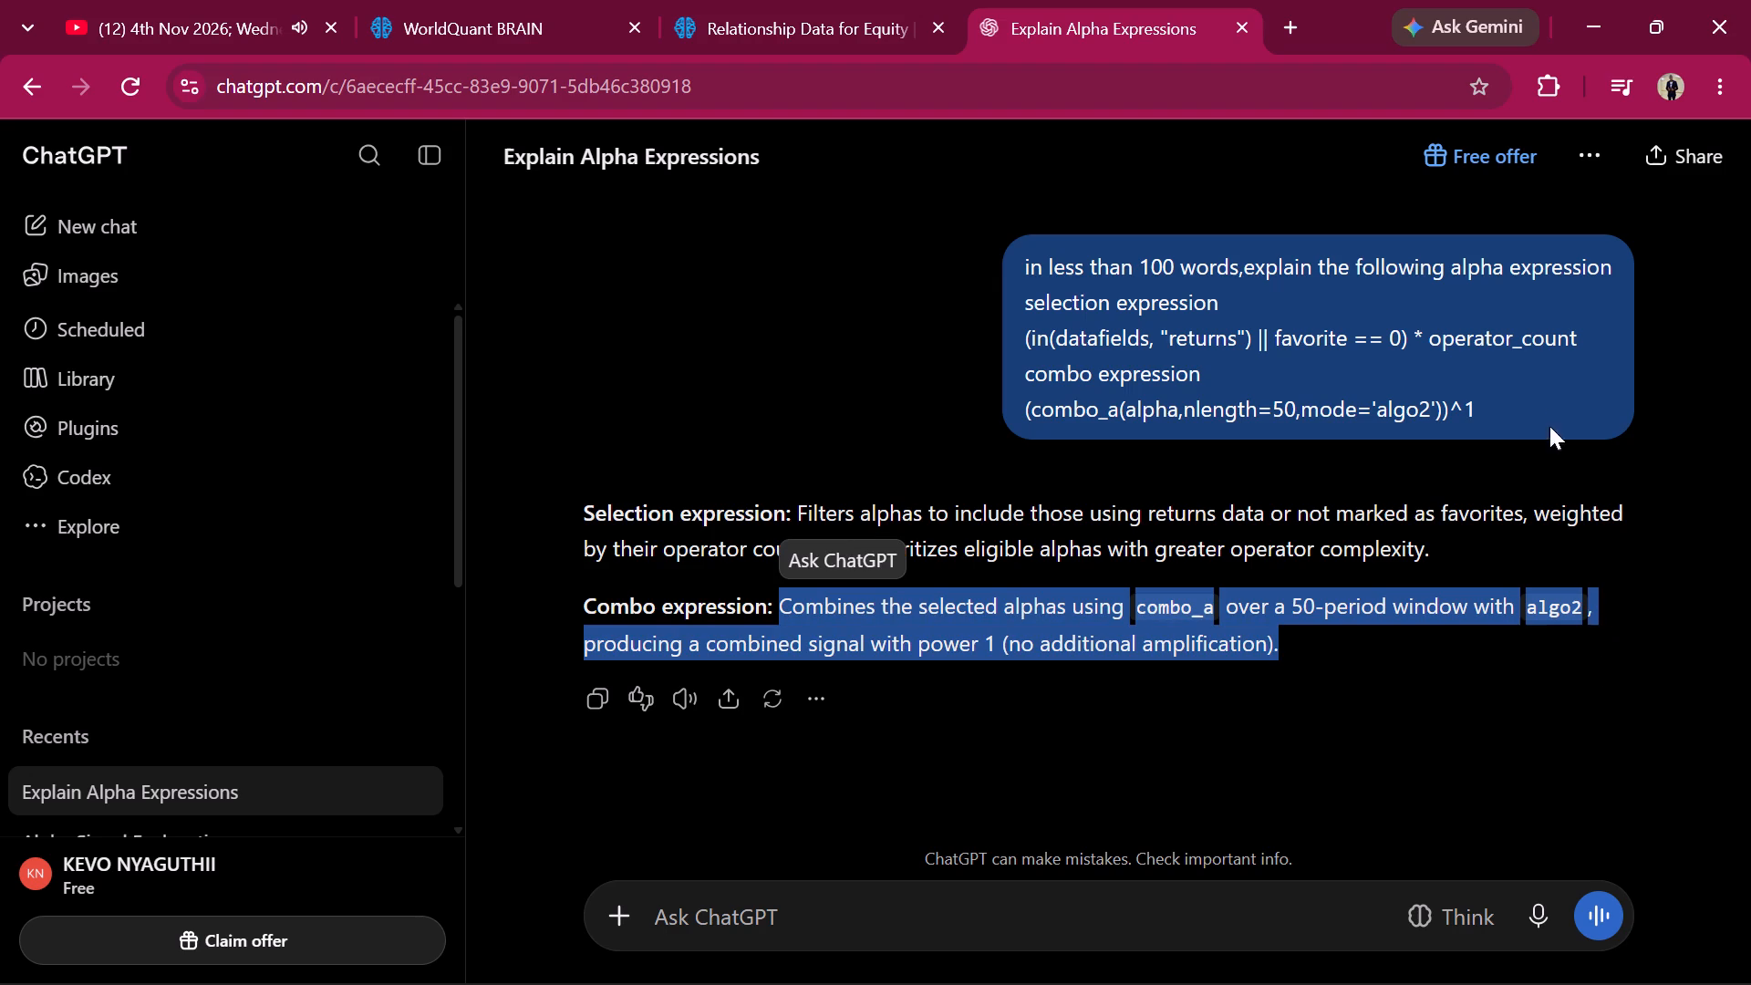
click(455, 53)
click(1118, 777)
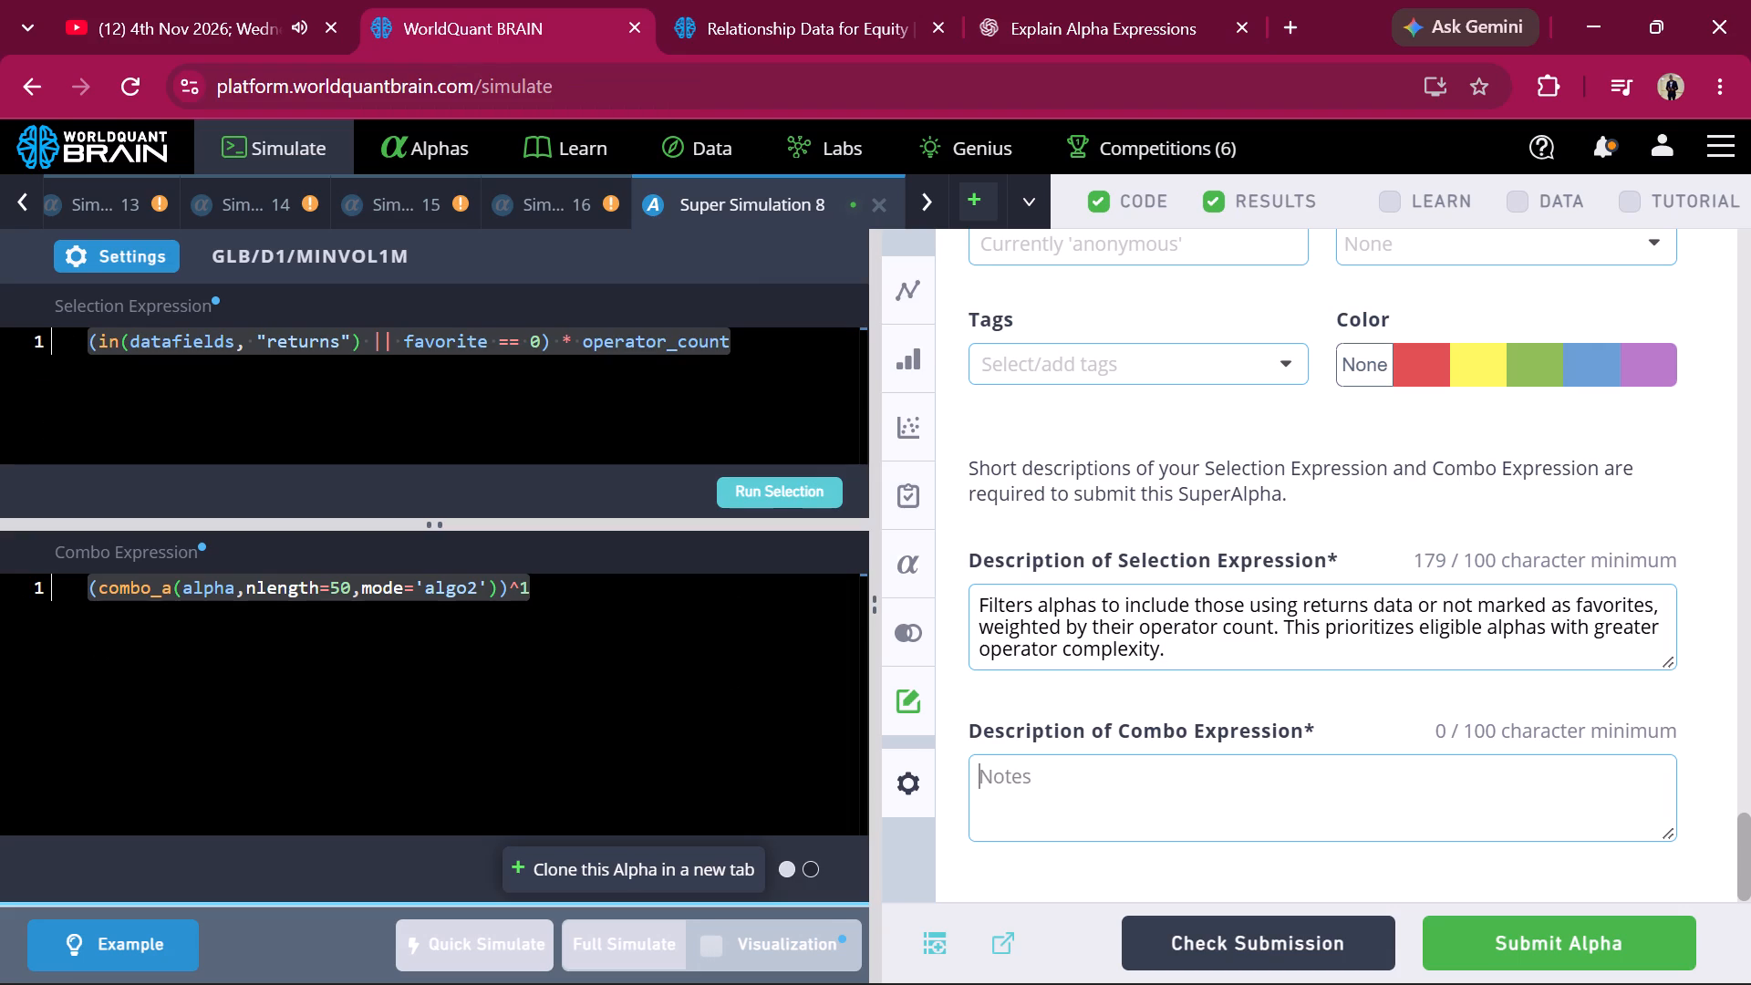
key(ctrl+v)
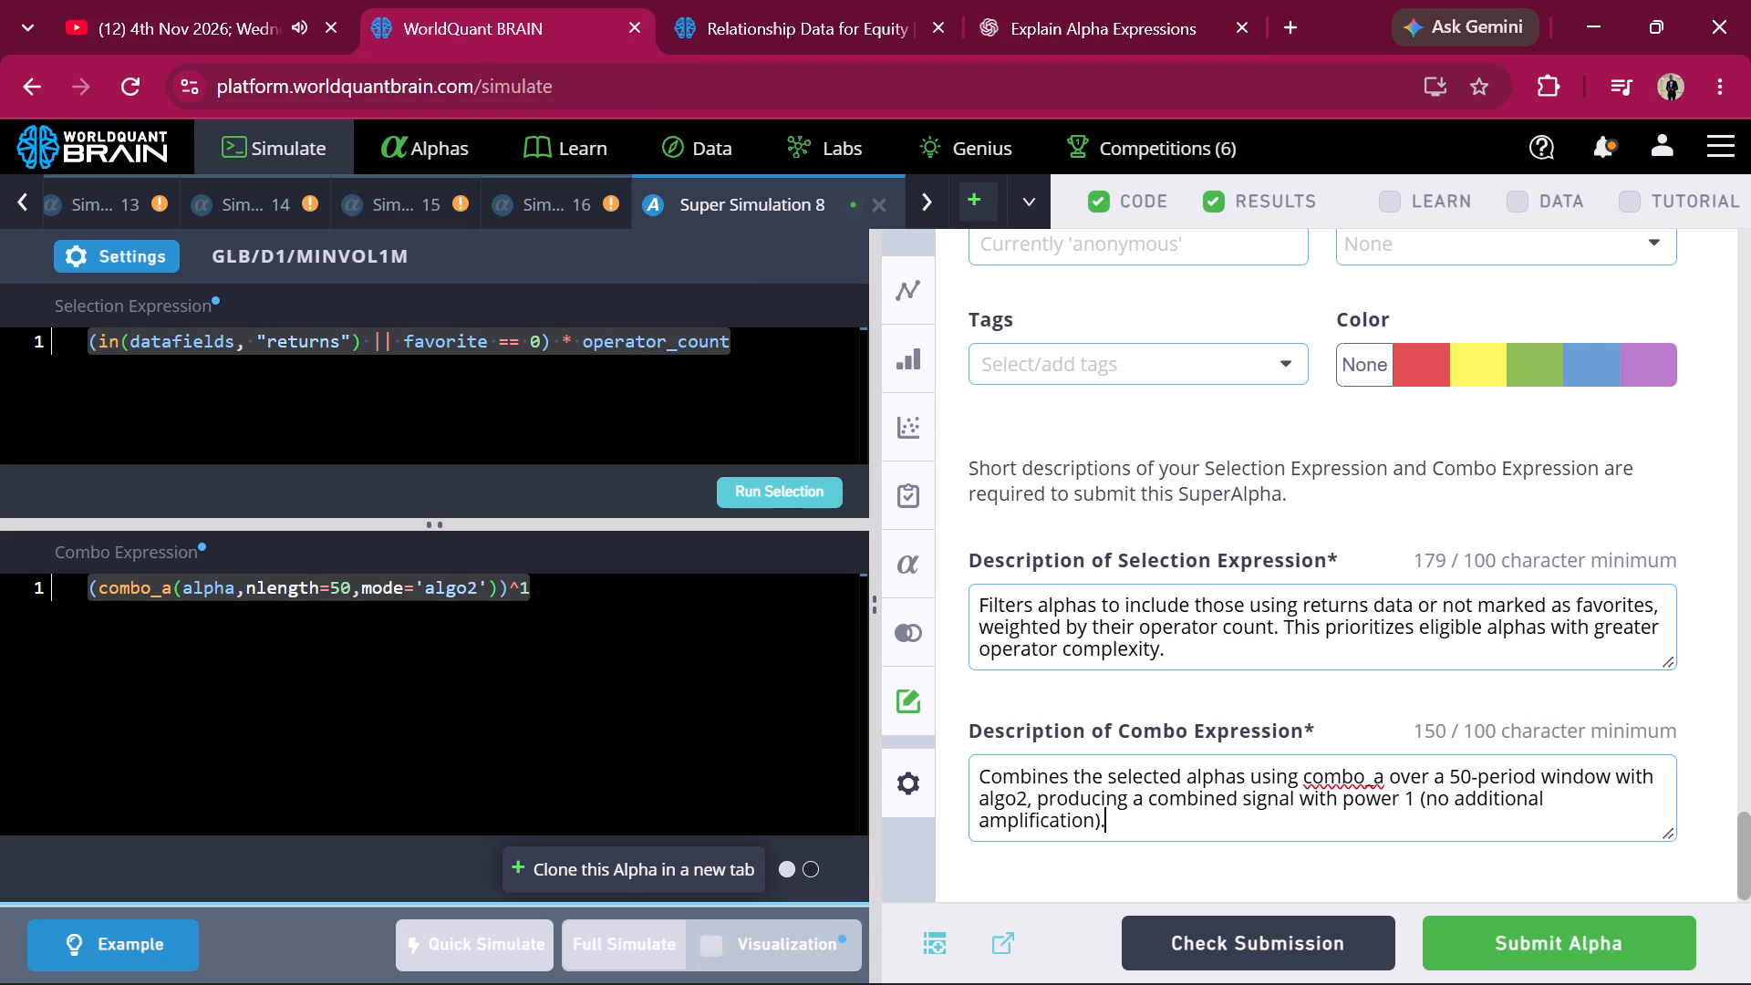
Run the submission check on Super Simulation 8.
click(1271, 942)
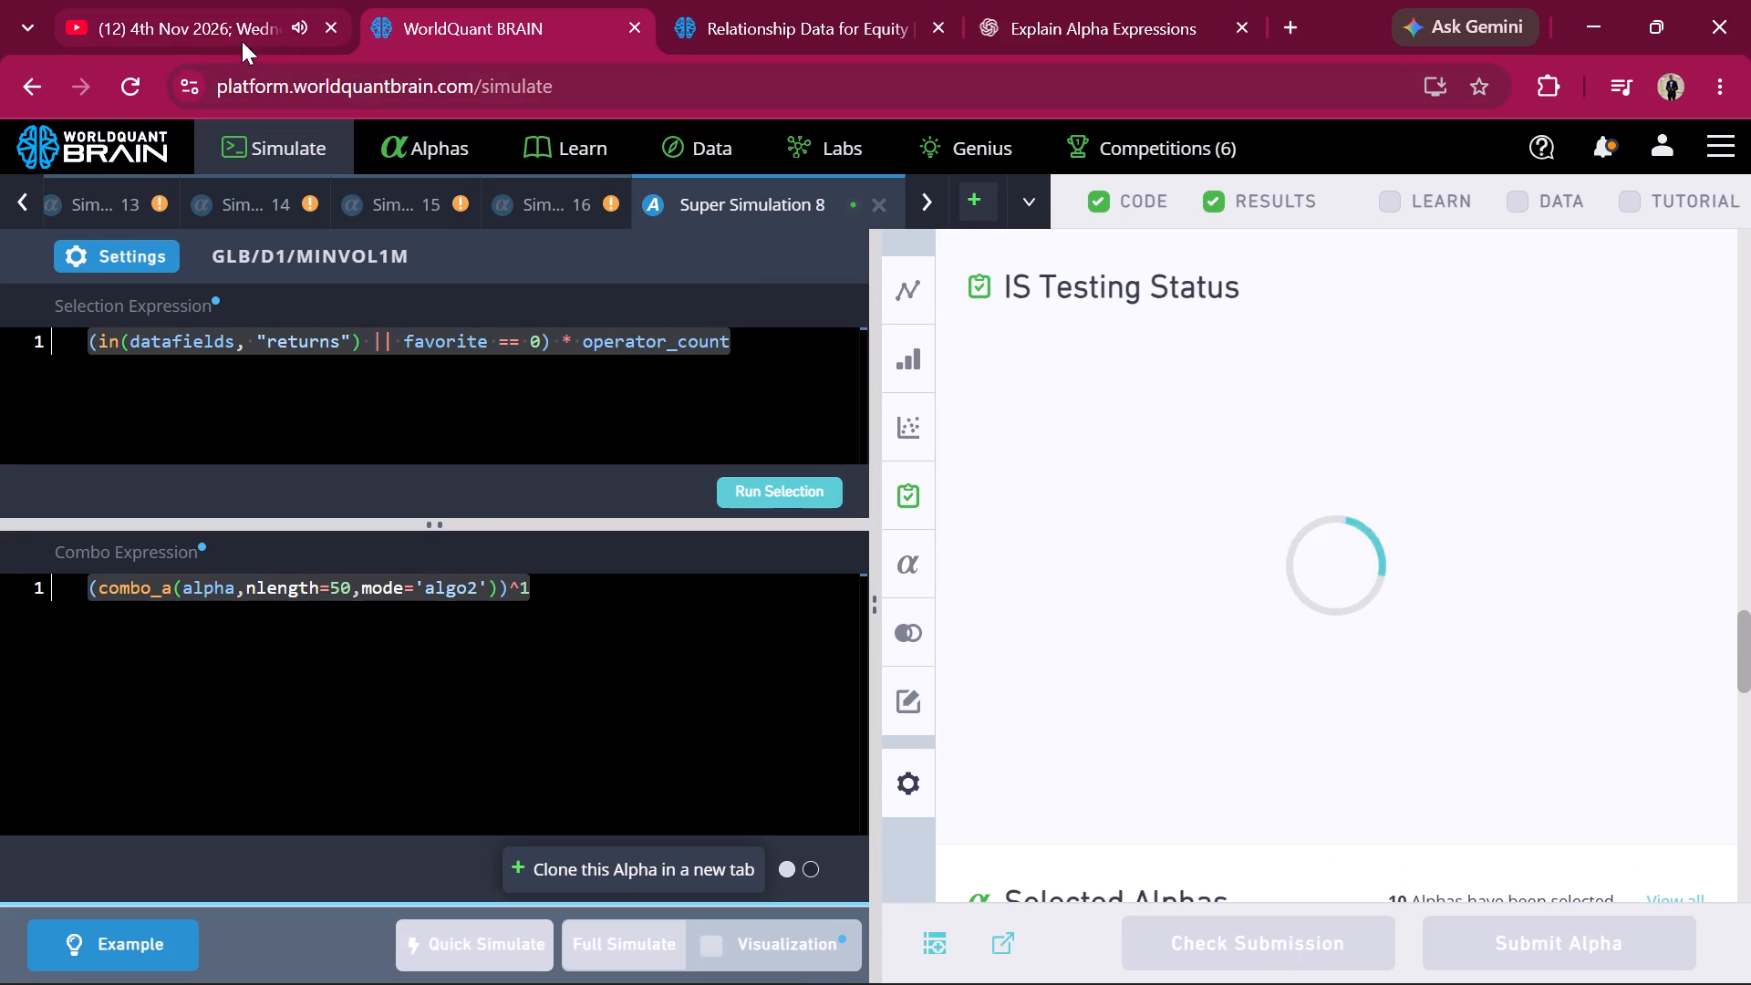
Switch to the YouTube video of the Wednesday church service.
click(175, 22)
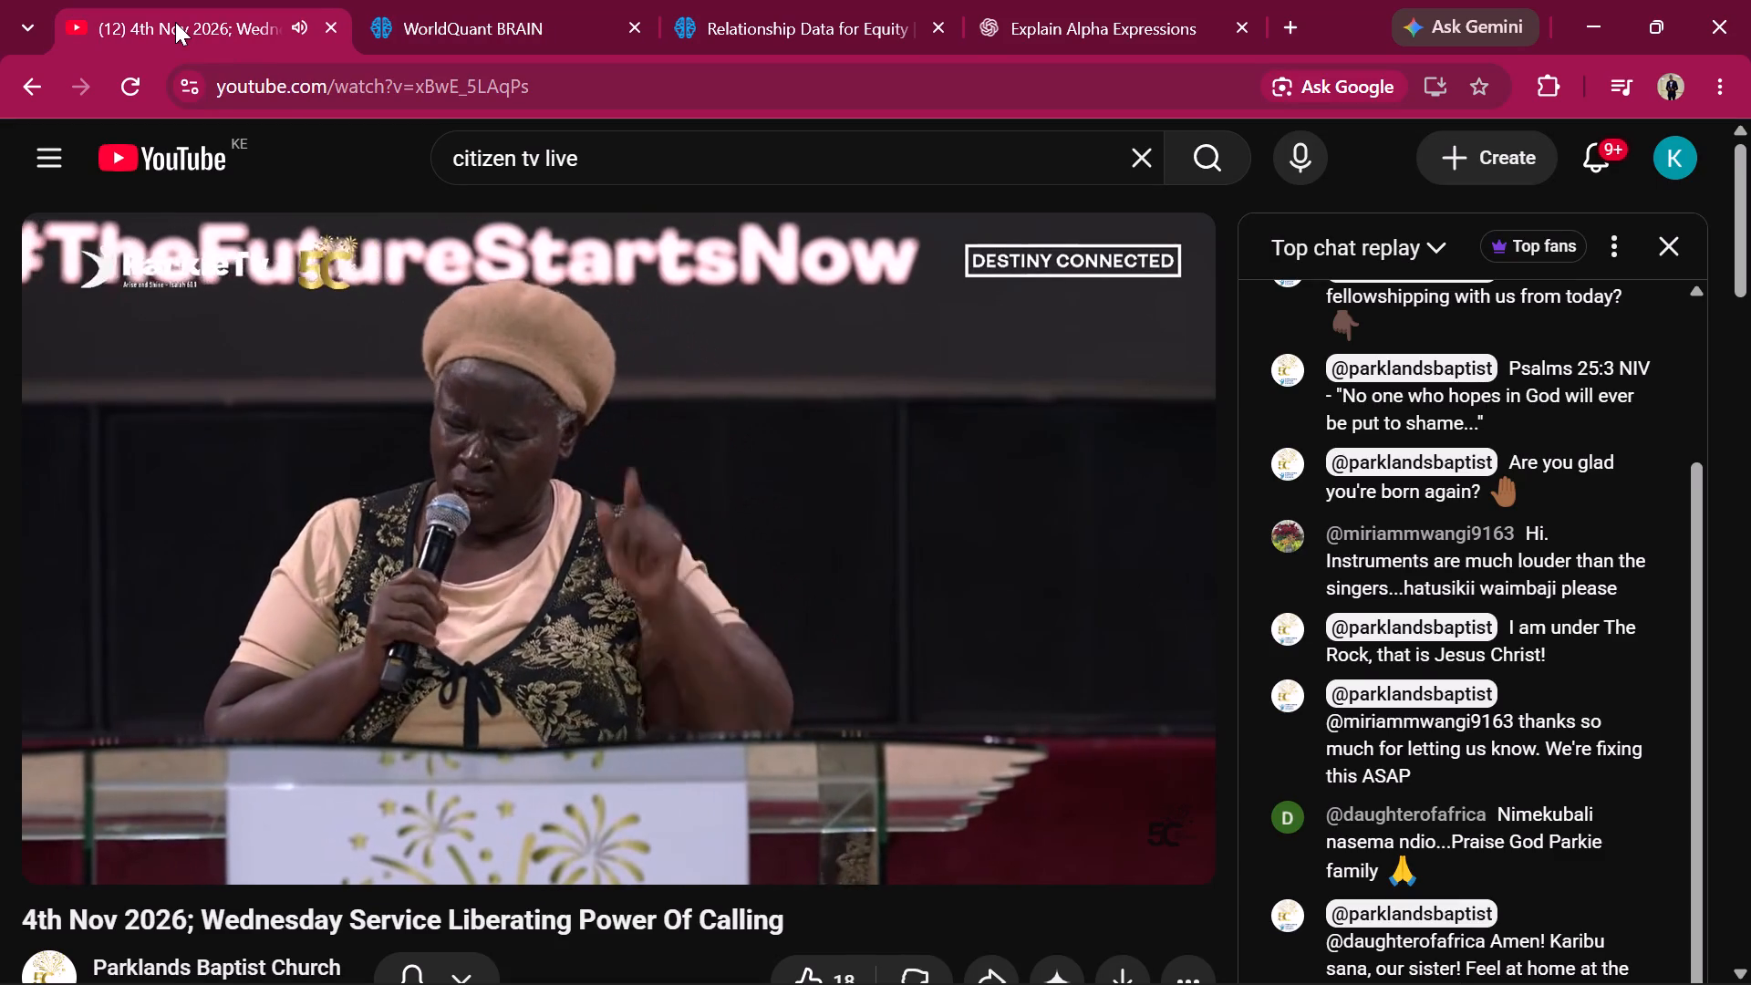
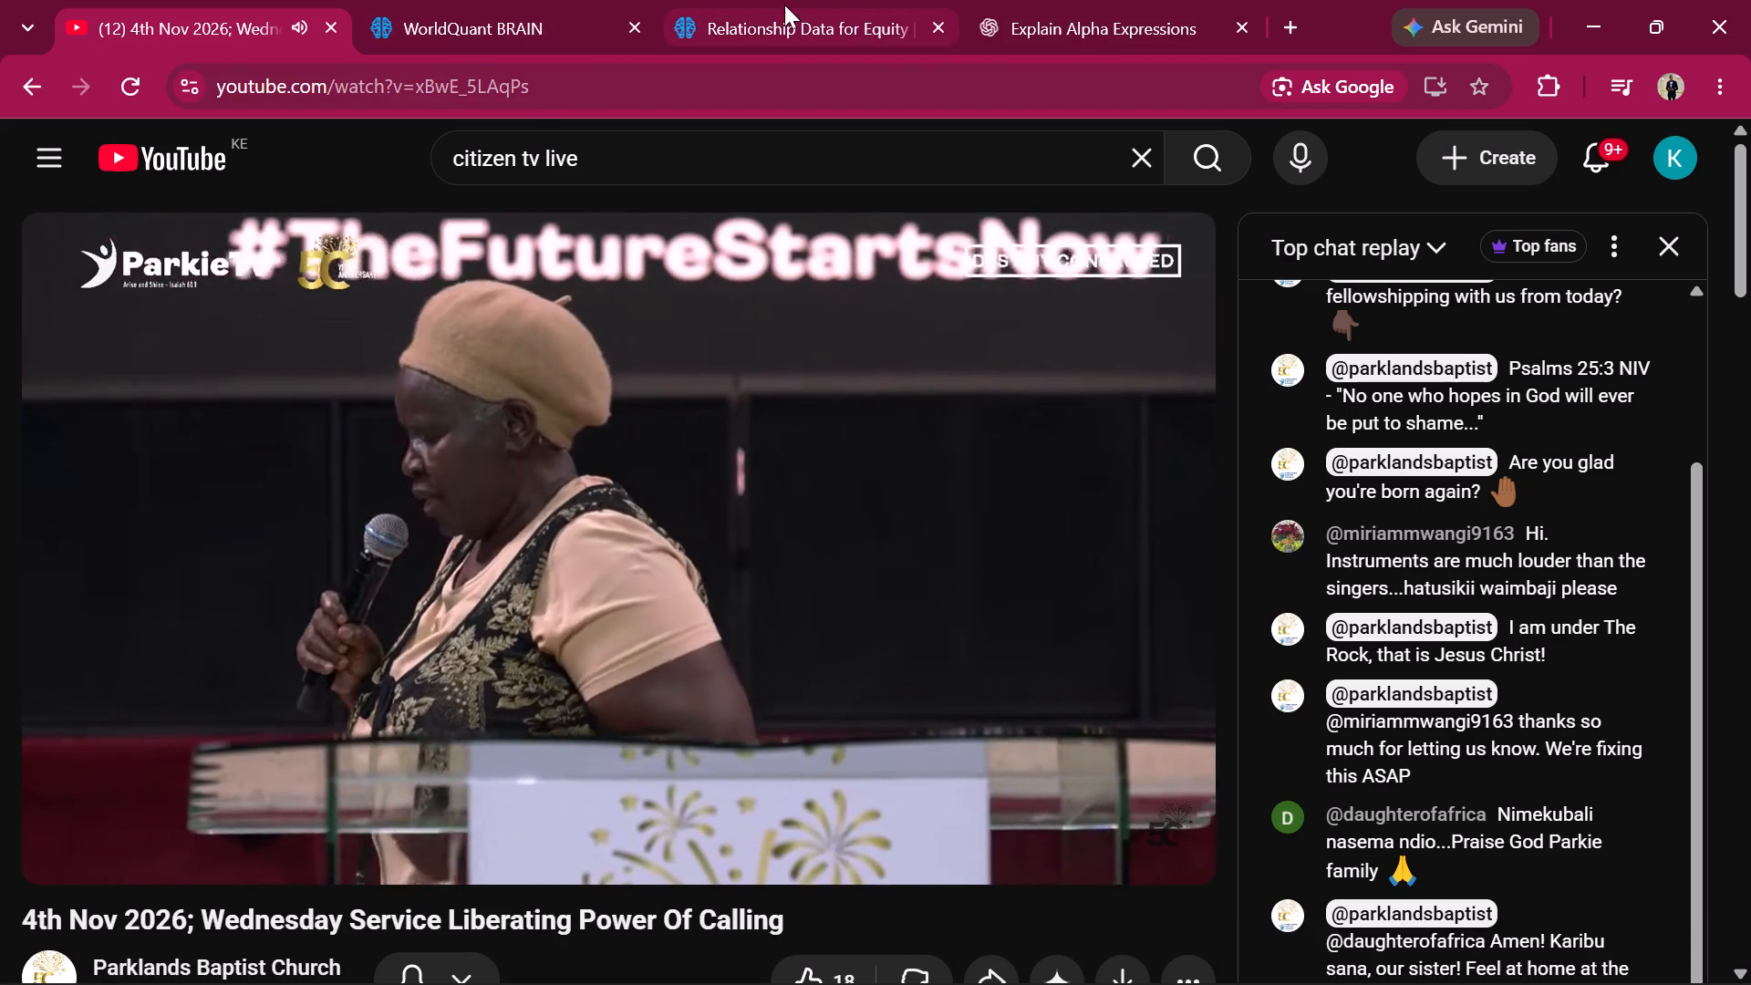
Return to WorldQuant BRAIN, review Super Simulation 8's passed IS tests and submit the alpha.
click(495, 34)
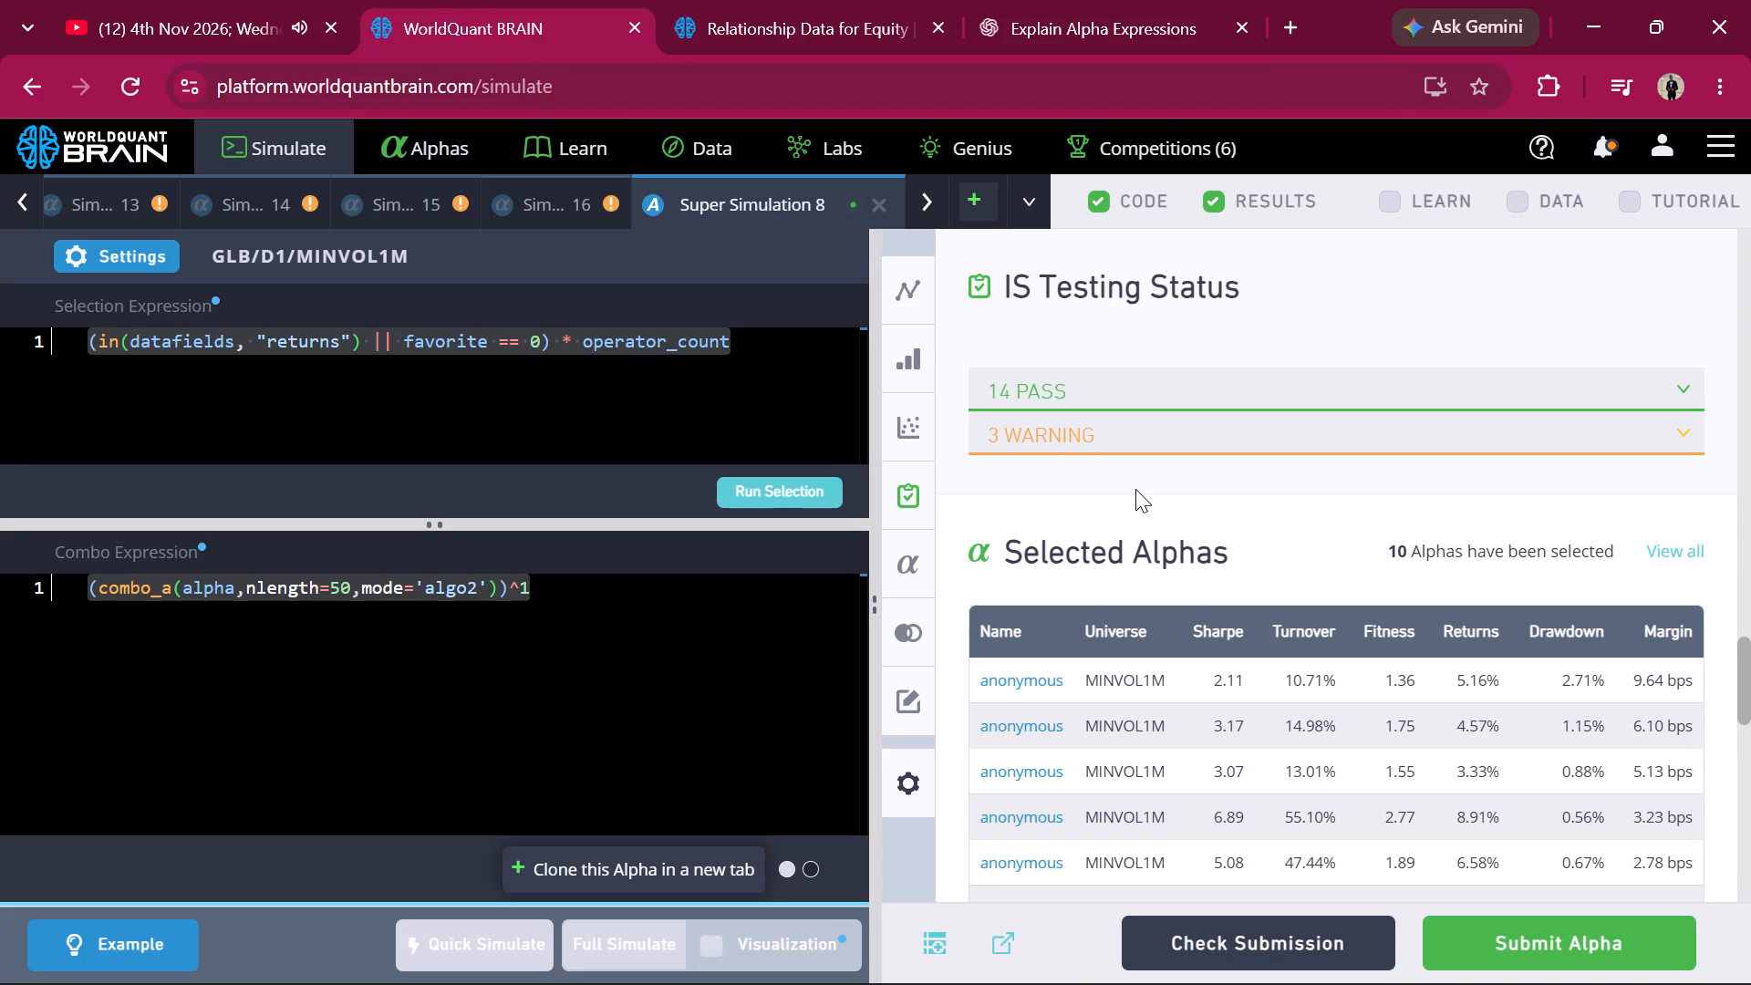
scroll(1135, 489, down, 6)
scroll(1135, 489, up, 2)
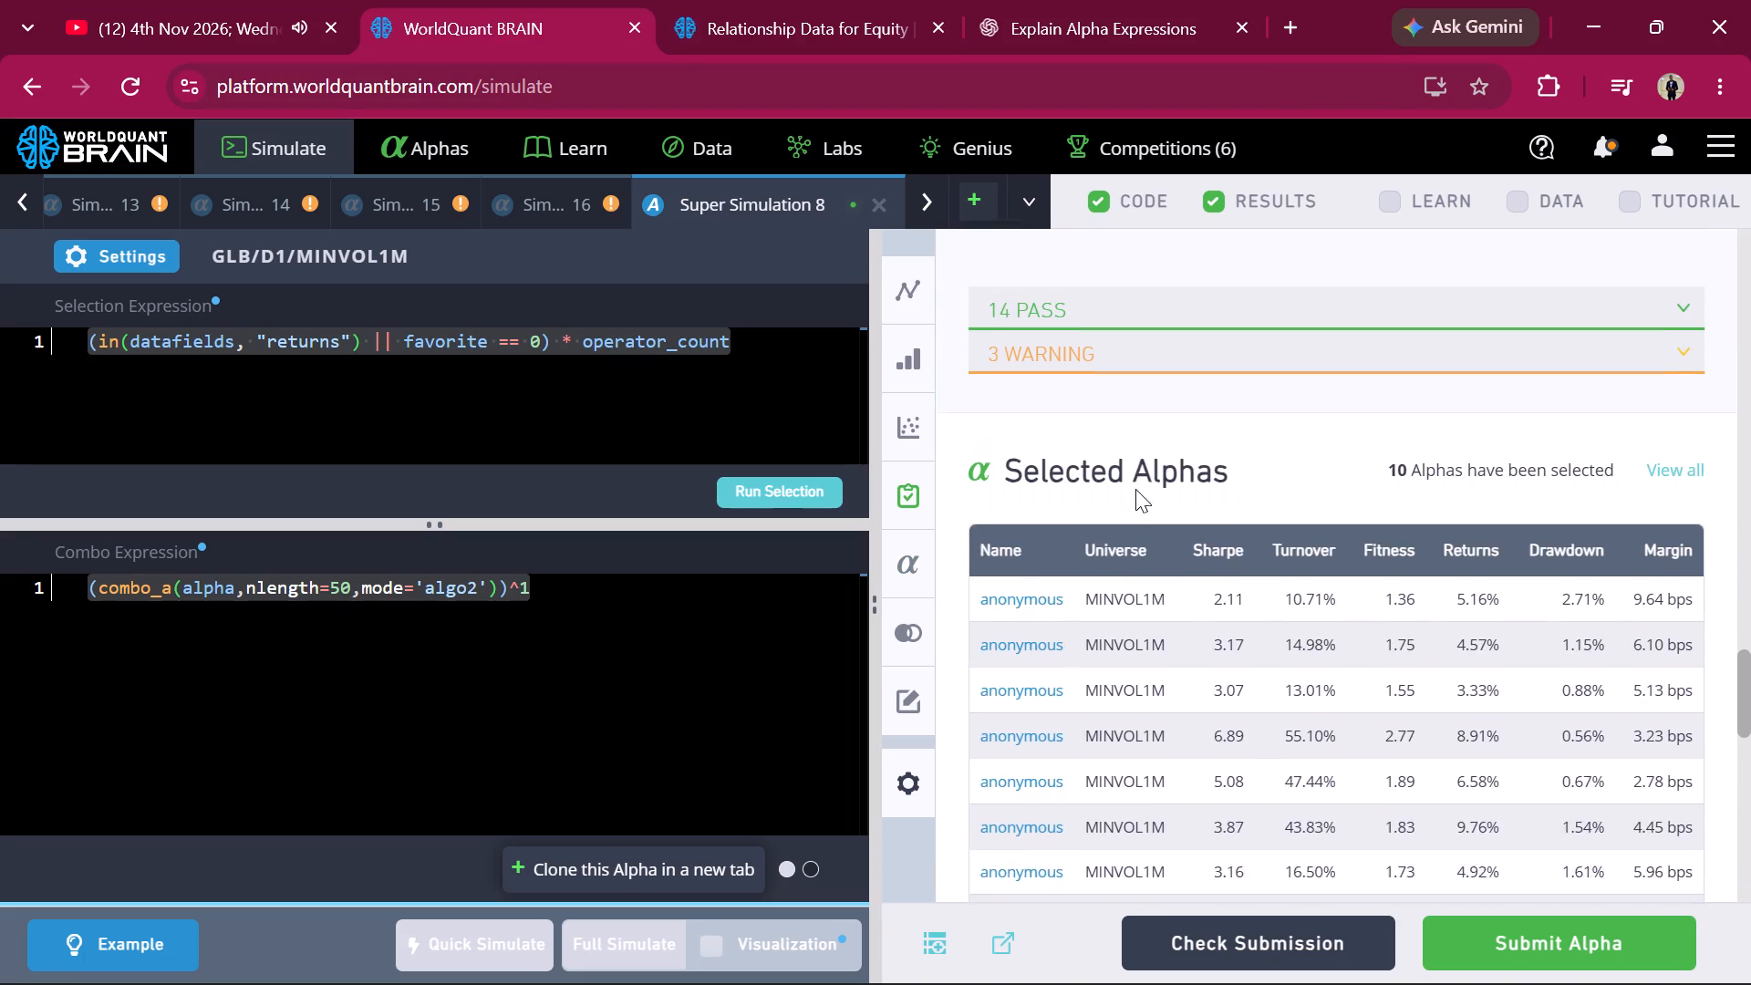
scroll(1135, 489, up, 1)
click(1135, 440)
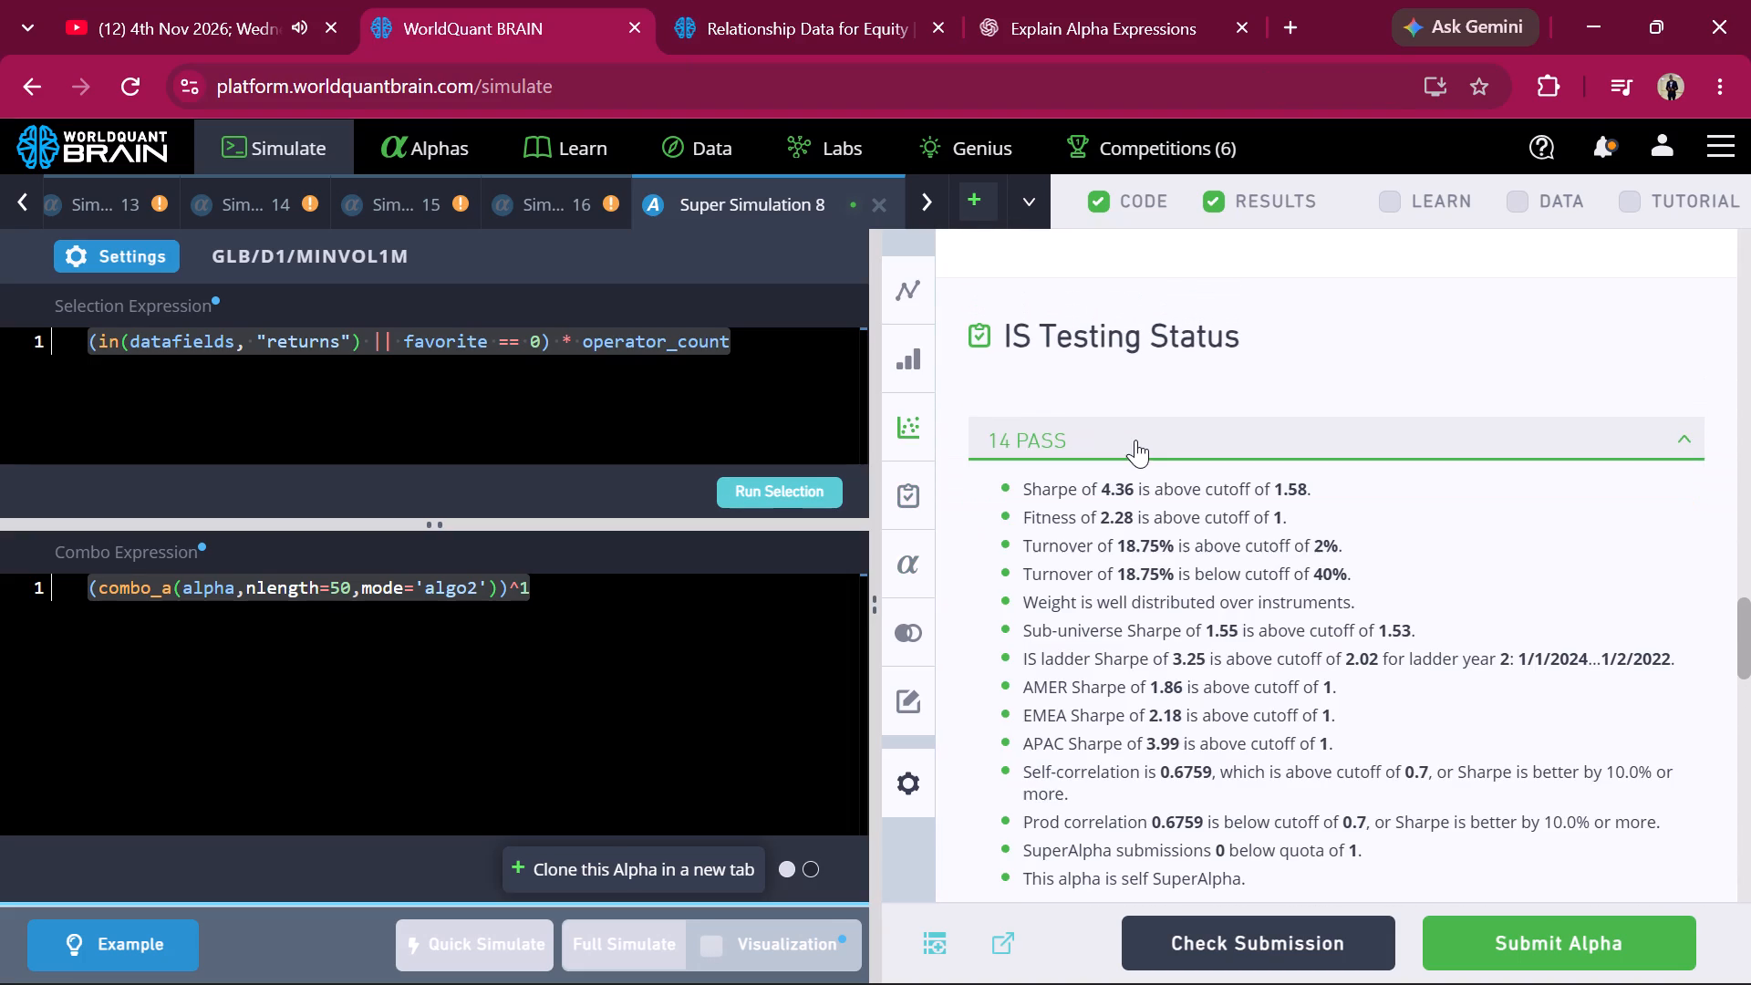
scroll(1231, 597, down, 2)
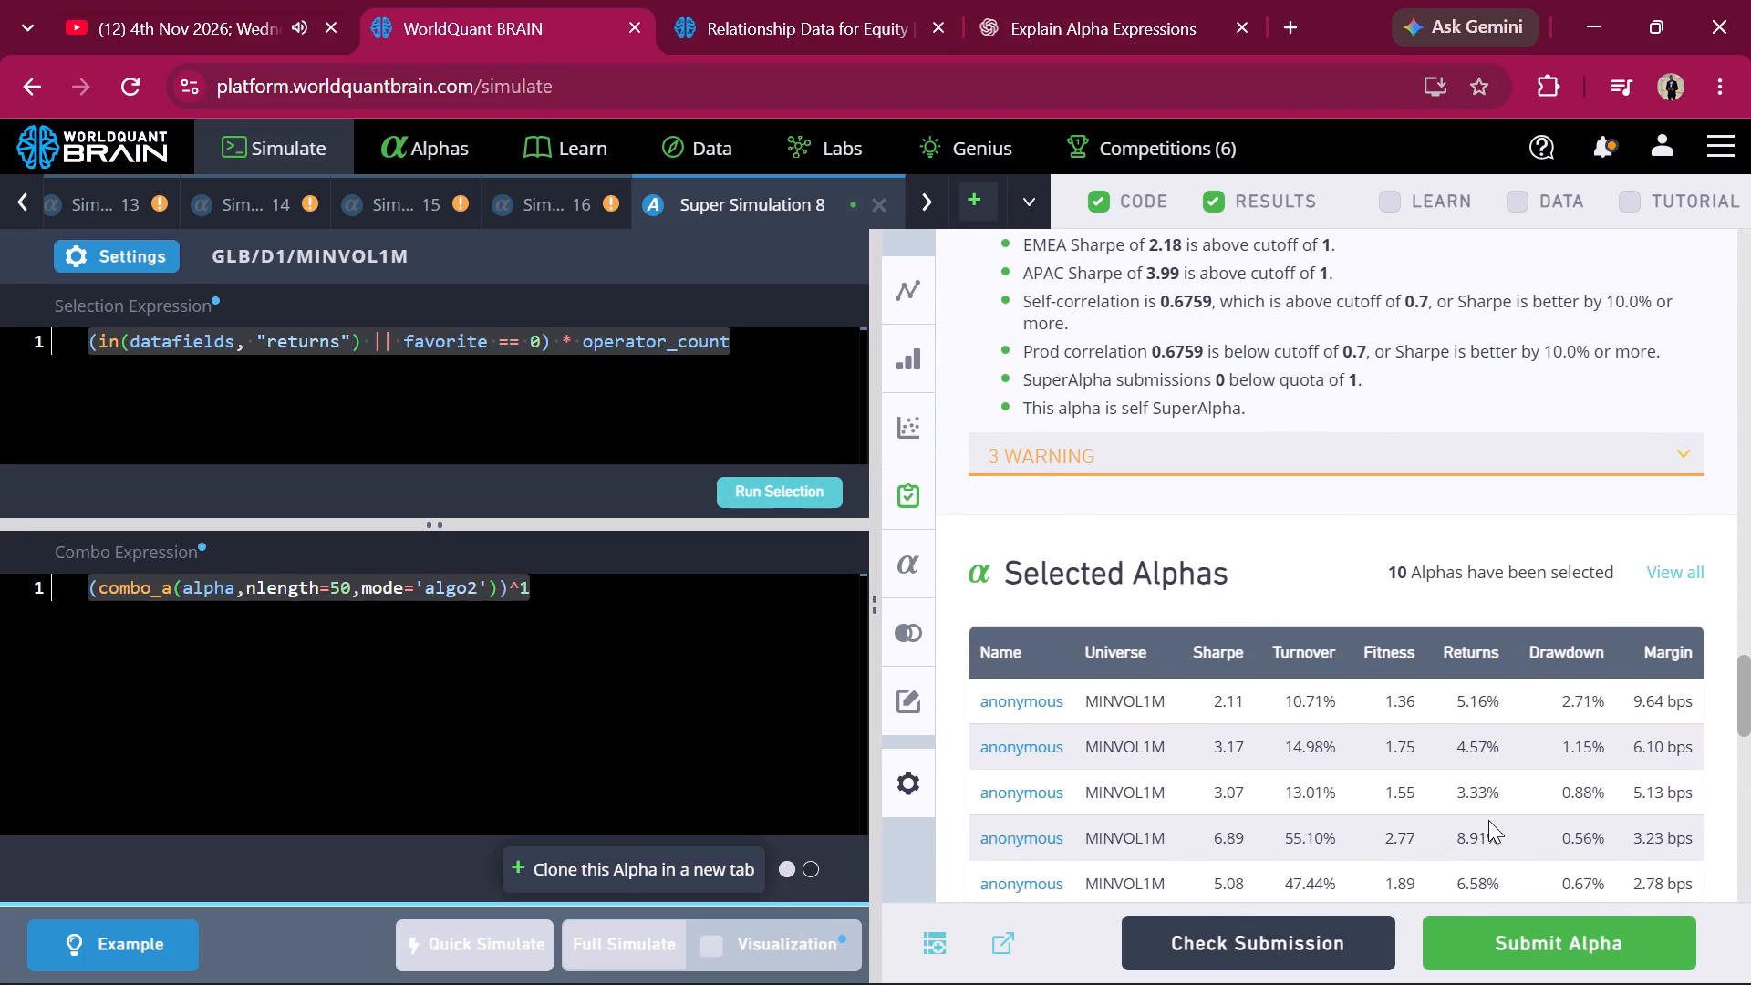
click(1526, 940)
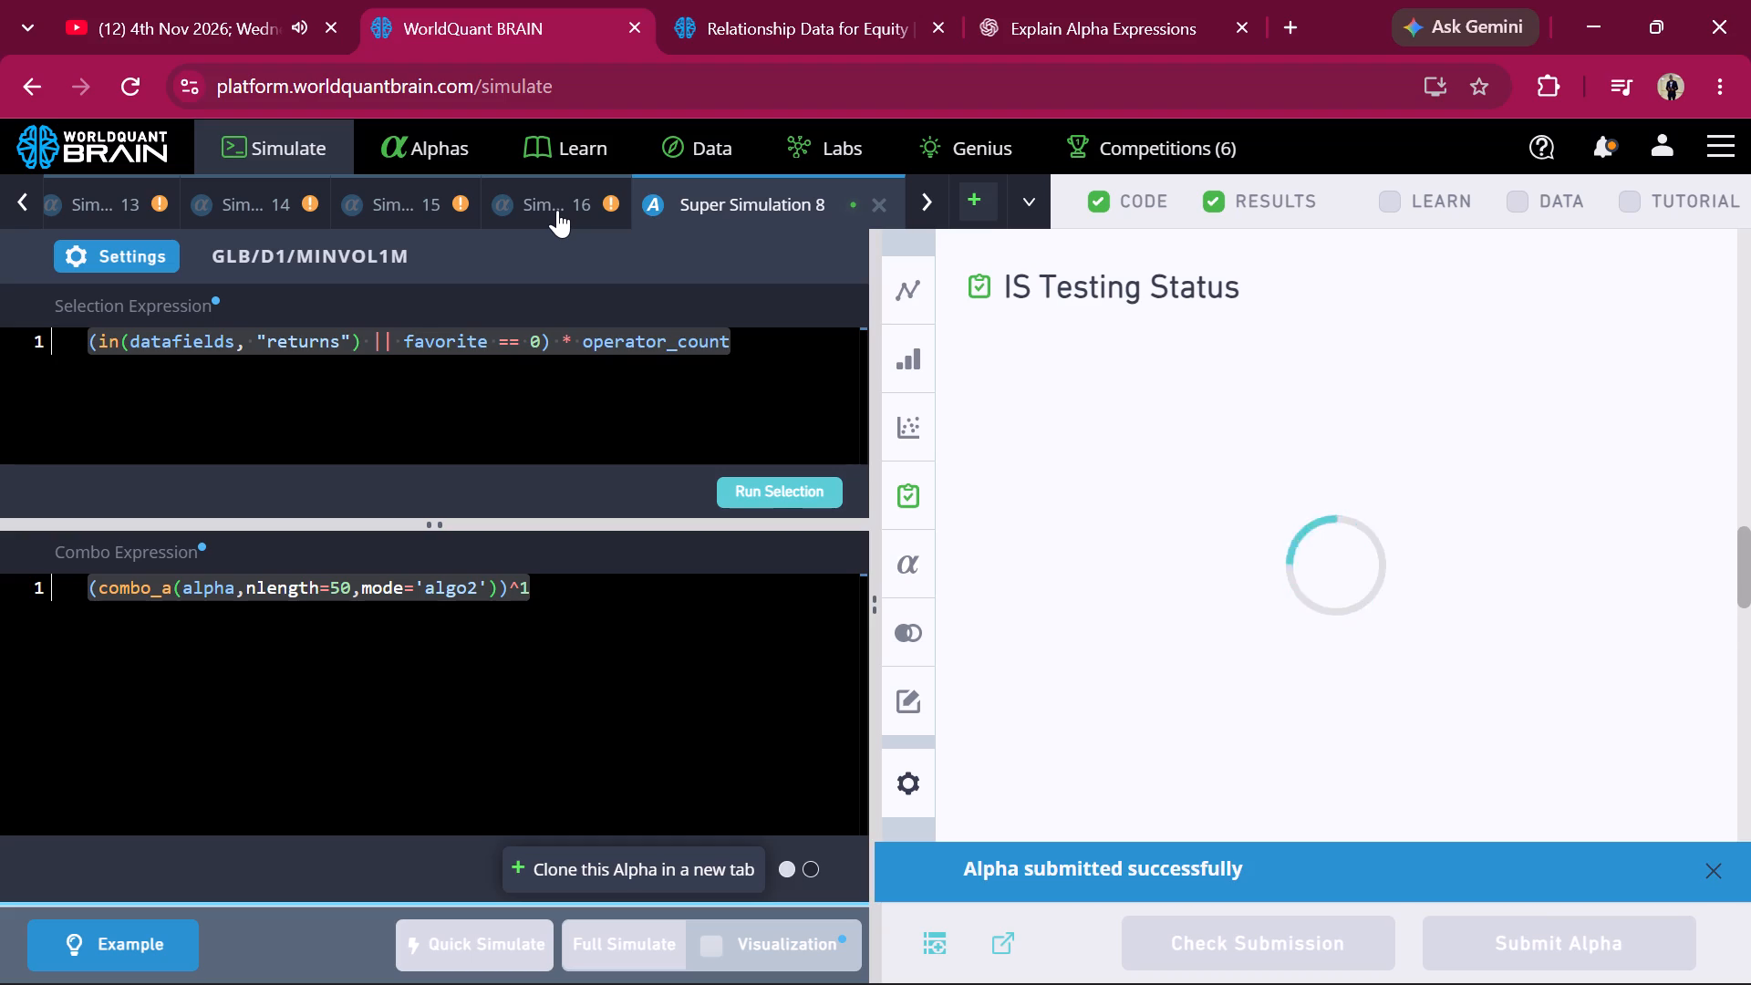
Open Simulation 16 and reveal its test period.
click(557, 210)
click(557, 210)
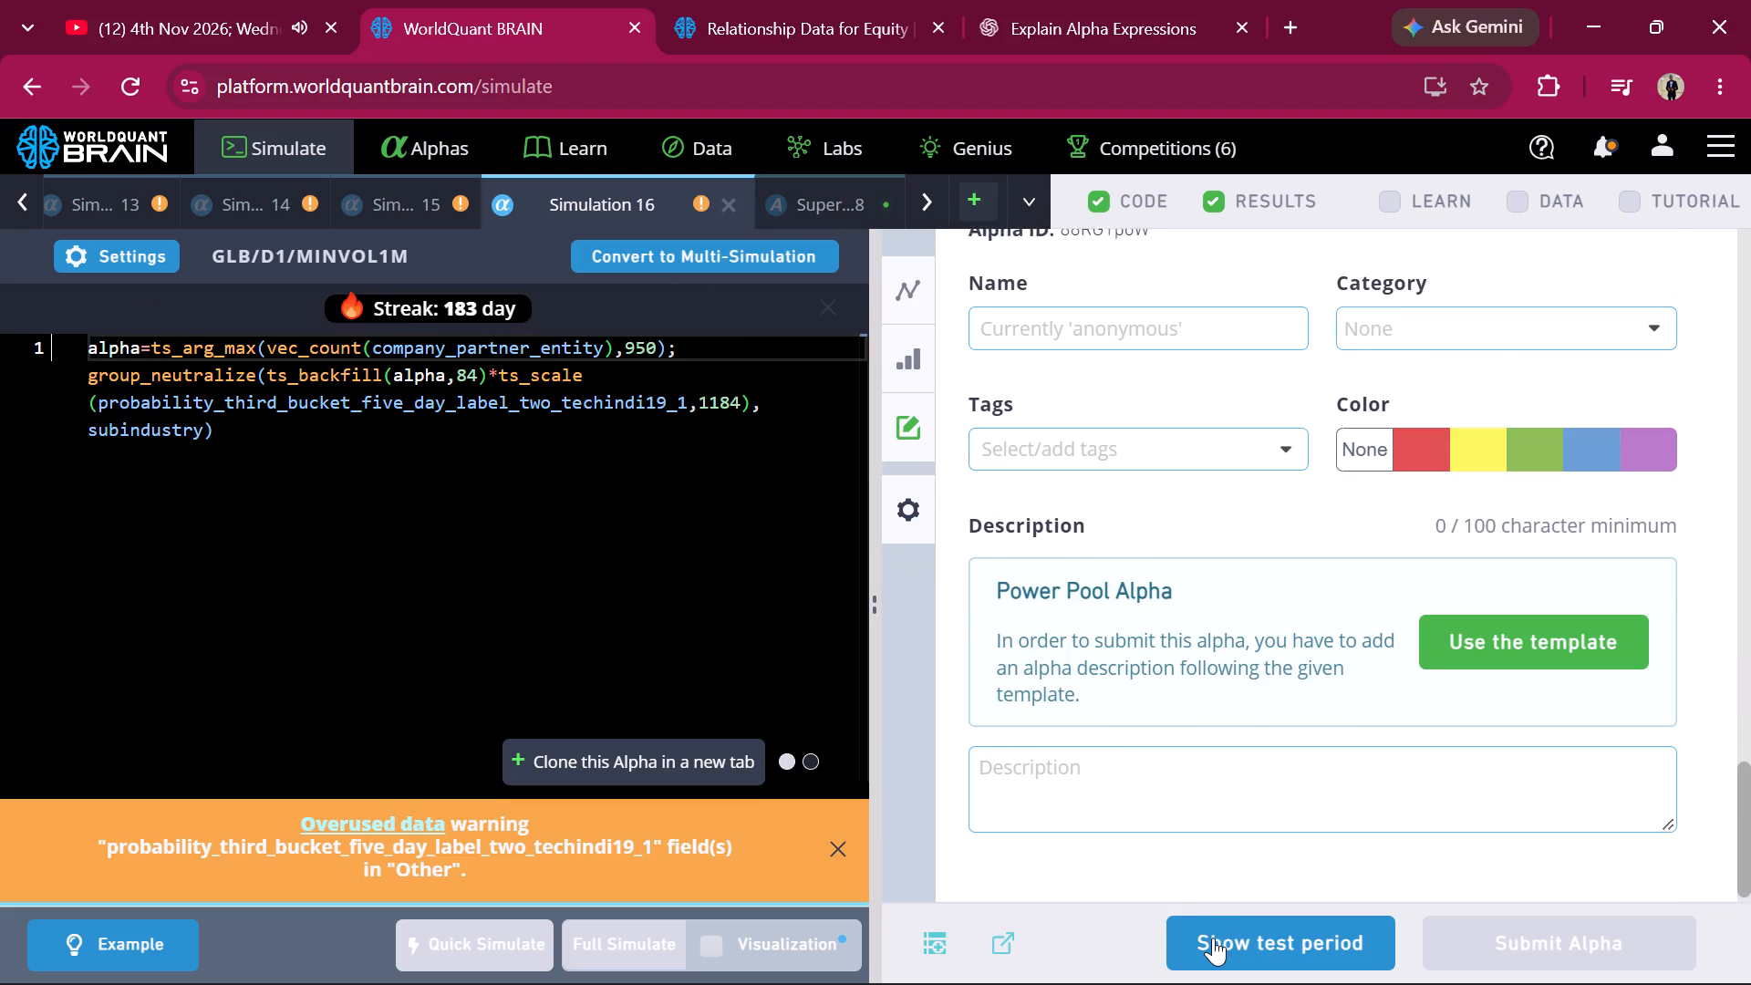
click(1213, 938)
Run the Prod Correlation and Power Pool Correlation checks for Simulation 16.
scroll(1259, 443, down, 1)
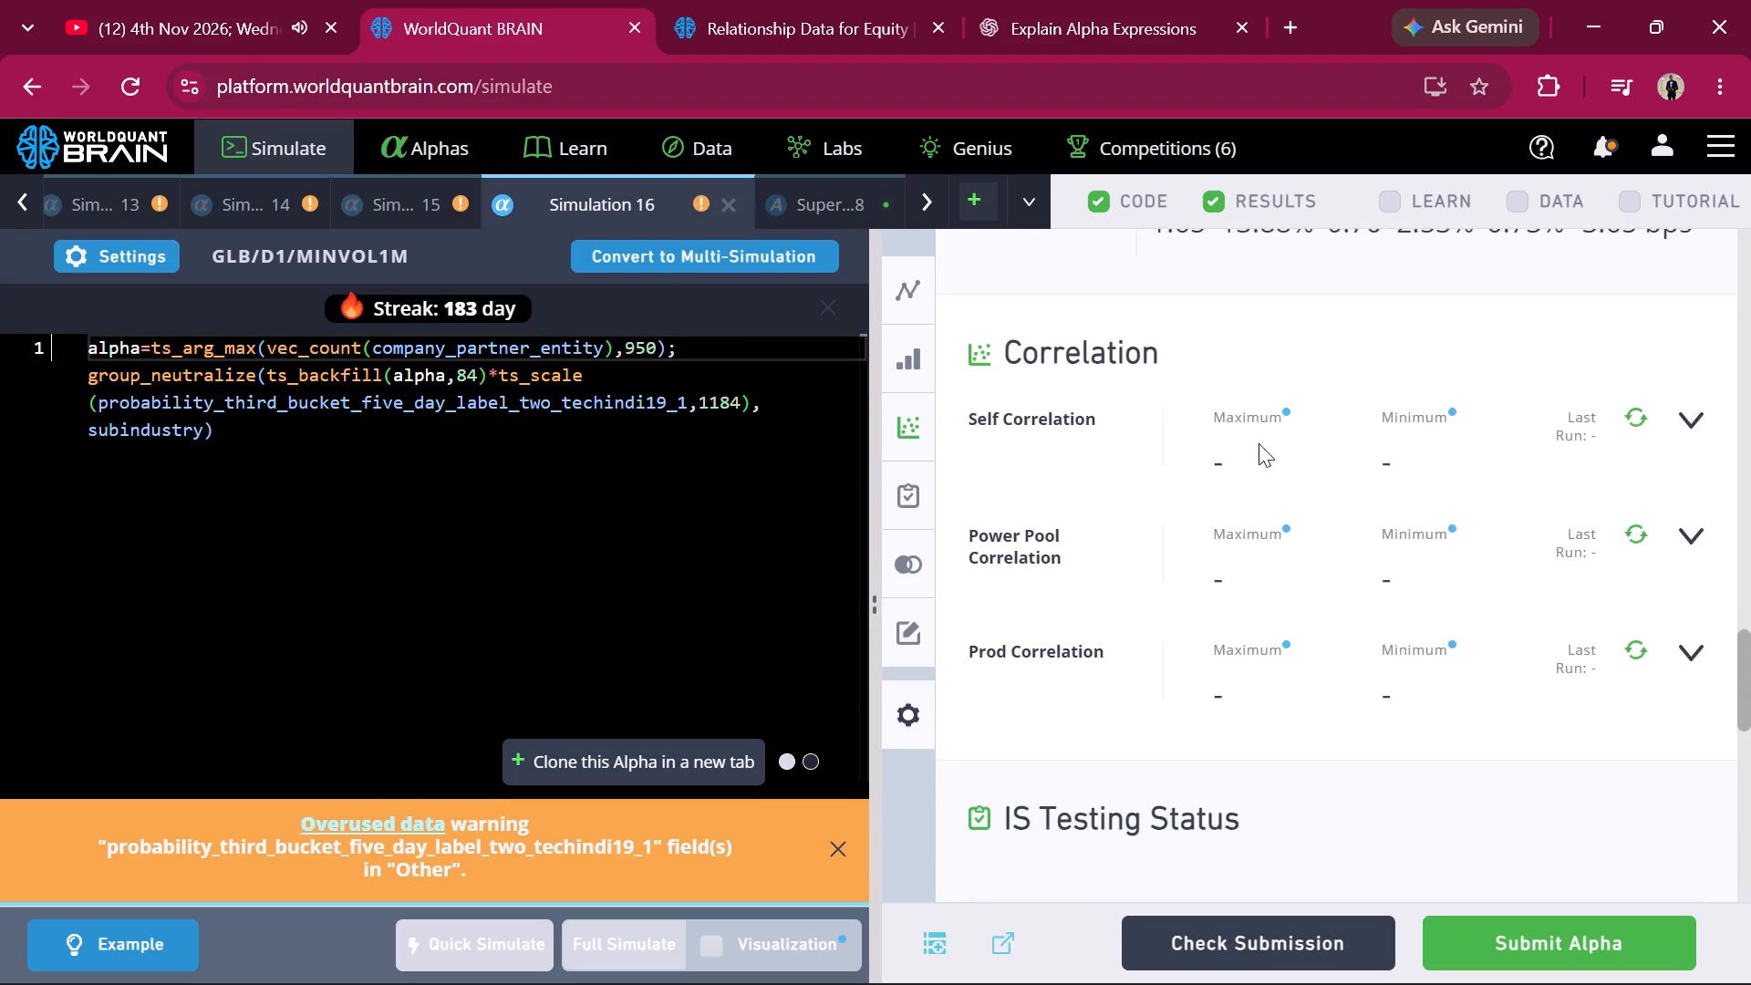
scroll(1259, 443, down, 1)
scroll(1259, 443, up, 1)
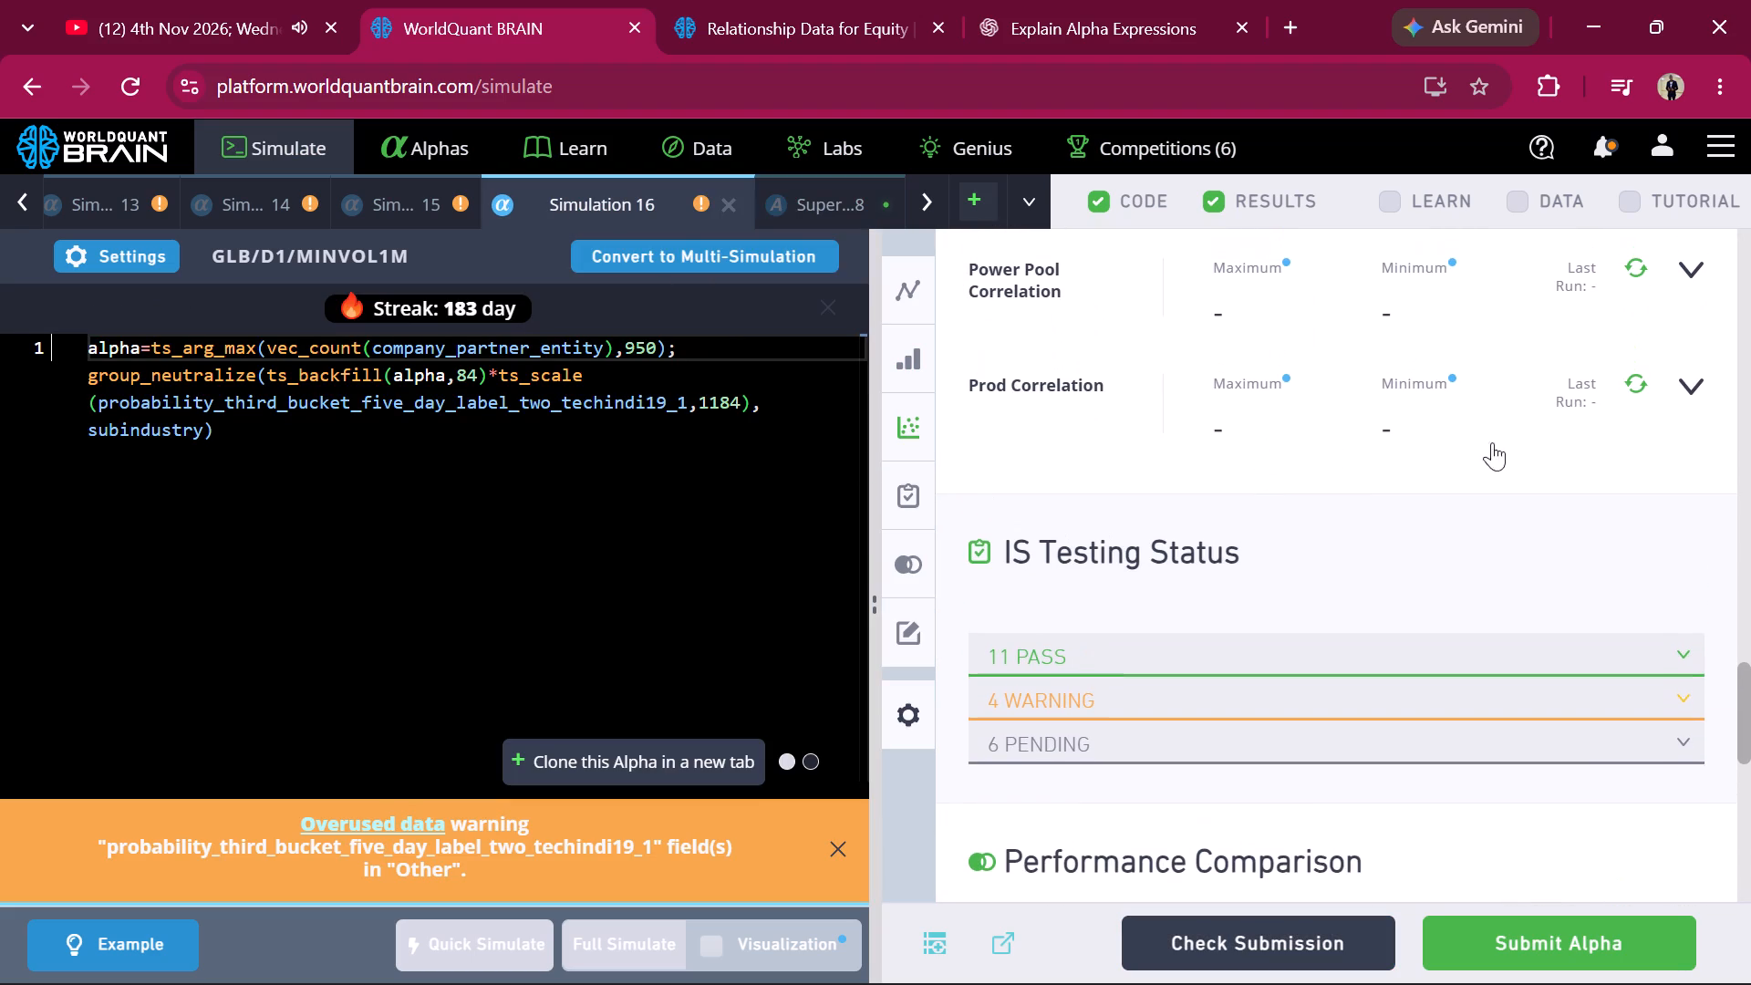
click(1637, 379)
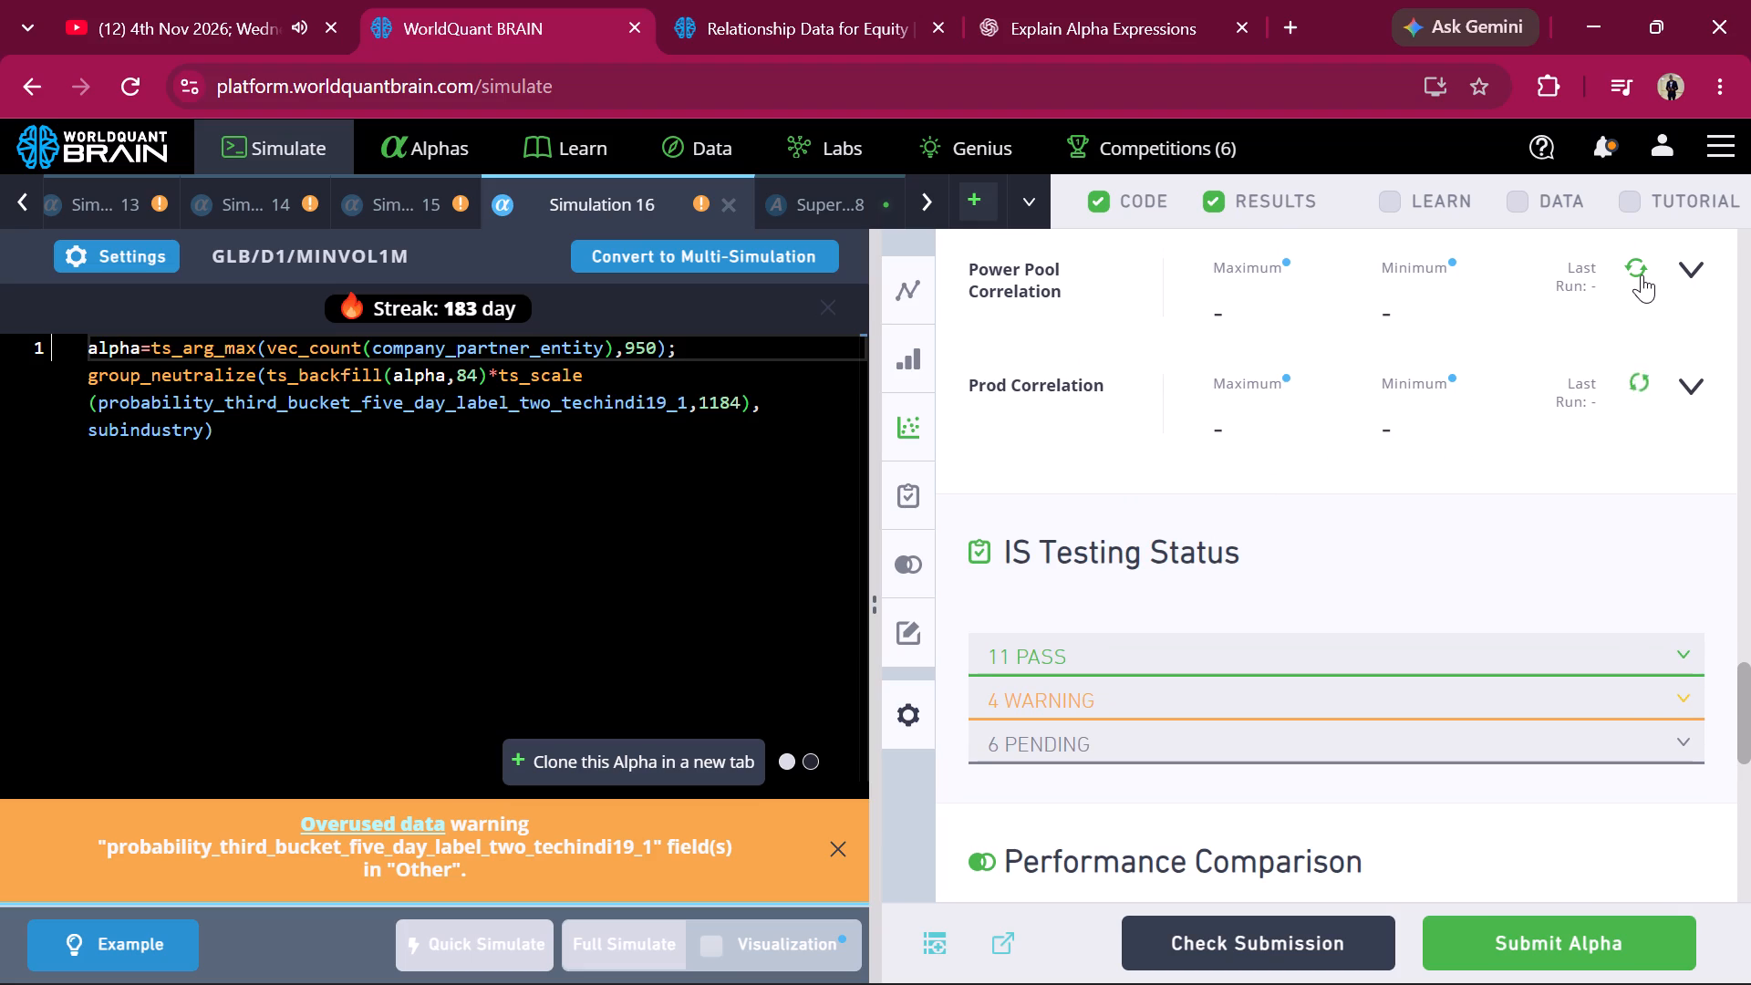
click(1636, 267)
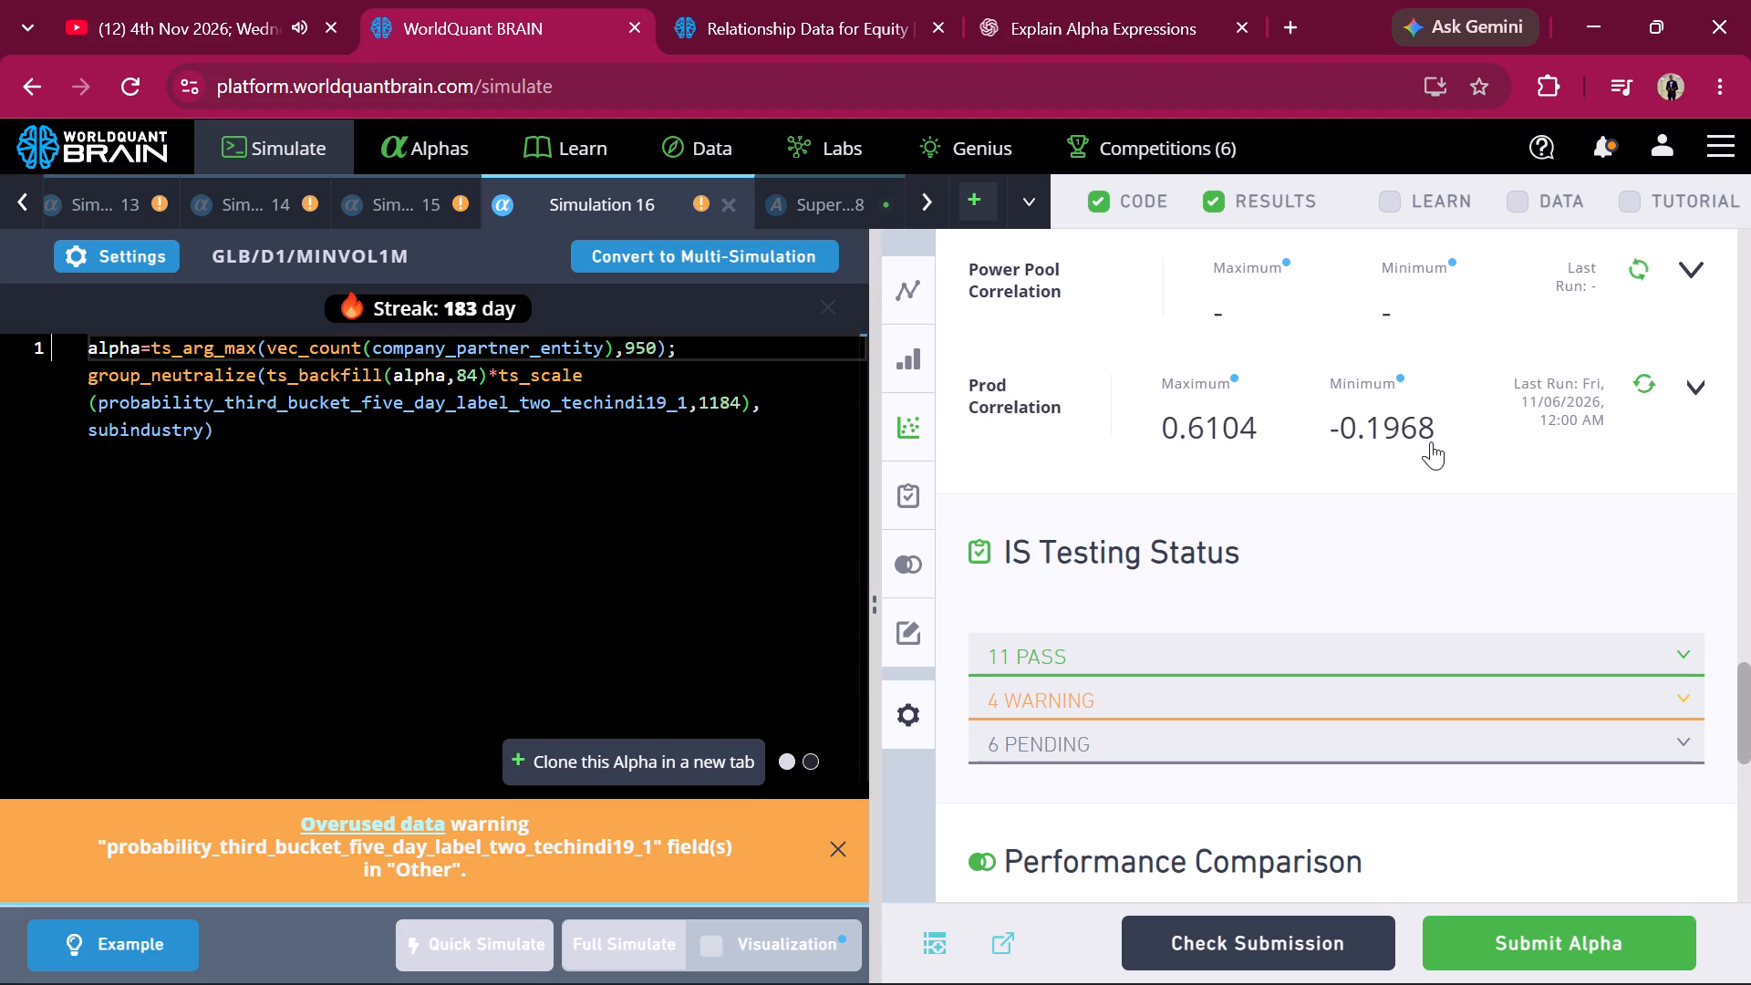
Switch Simulation 16's IS Summary to the IS period and examine its aggregate, regional and investability-constrained results.
scroll(1293, 506, up, 3)
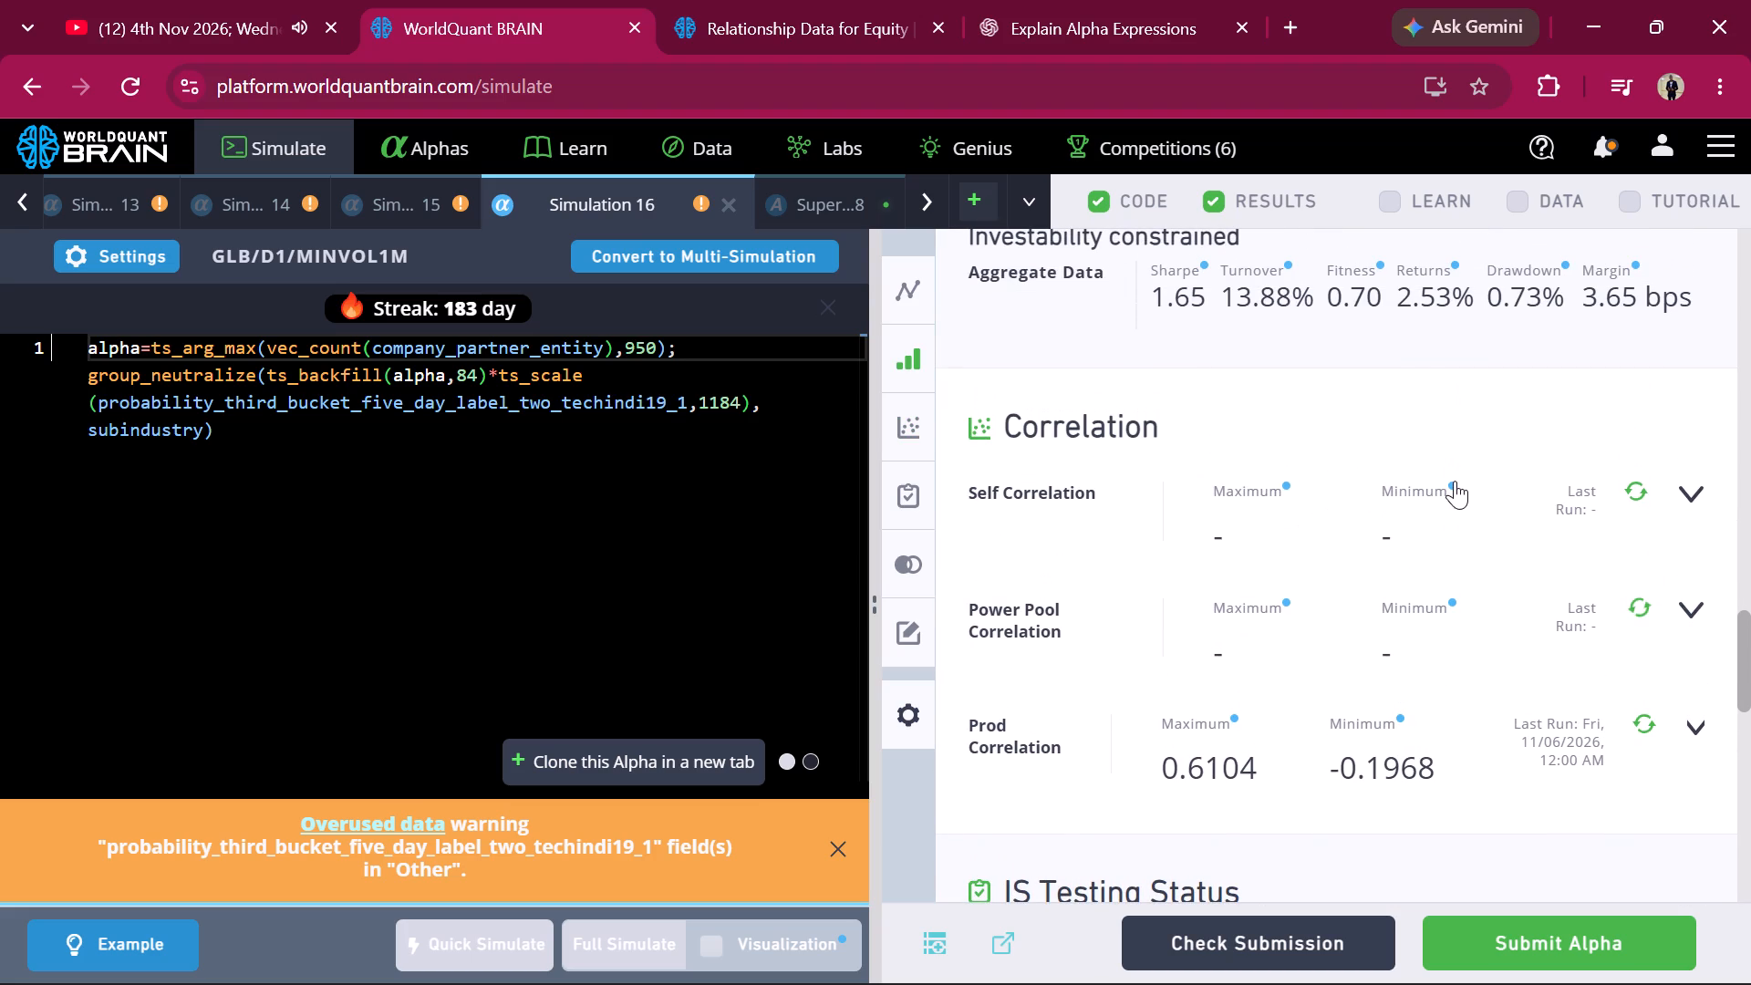
scroll(1455, 481, up, 9)
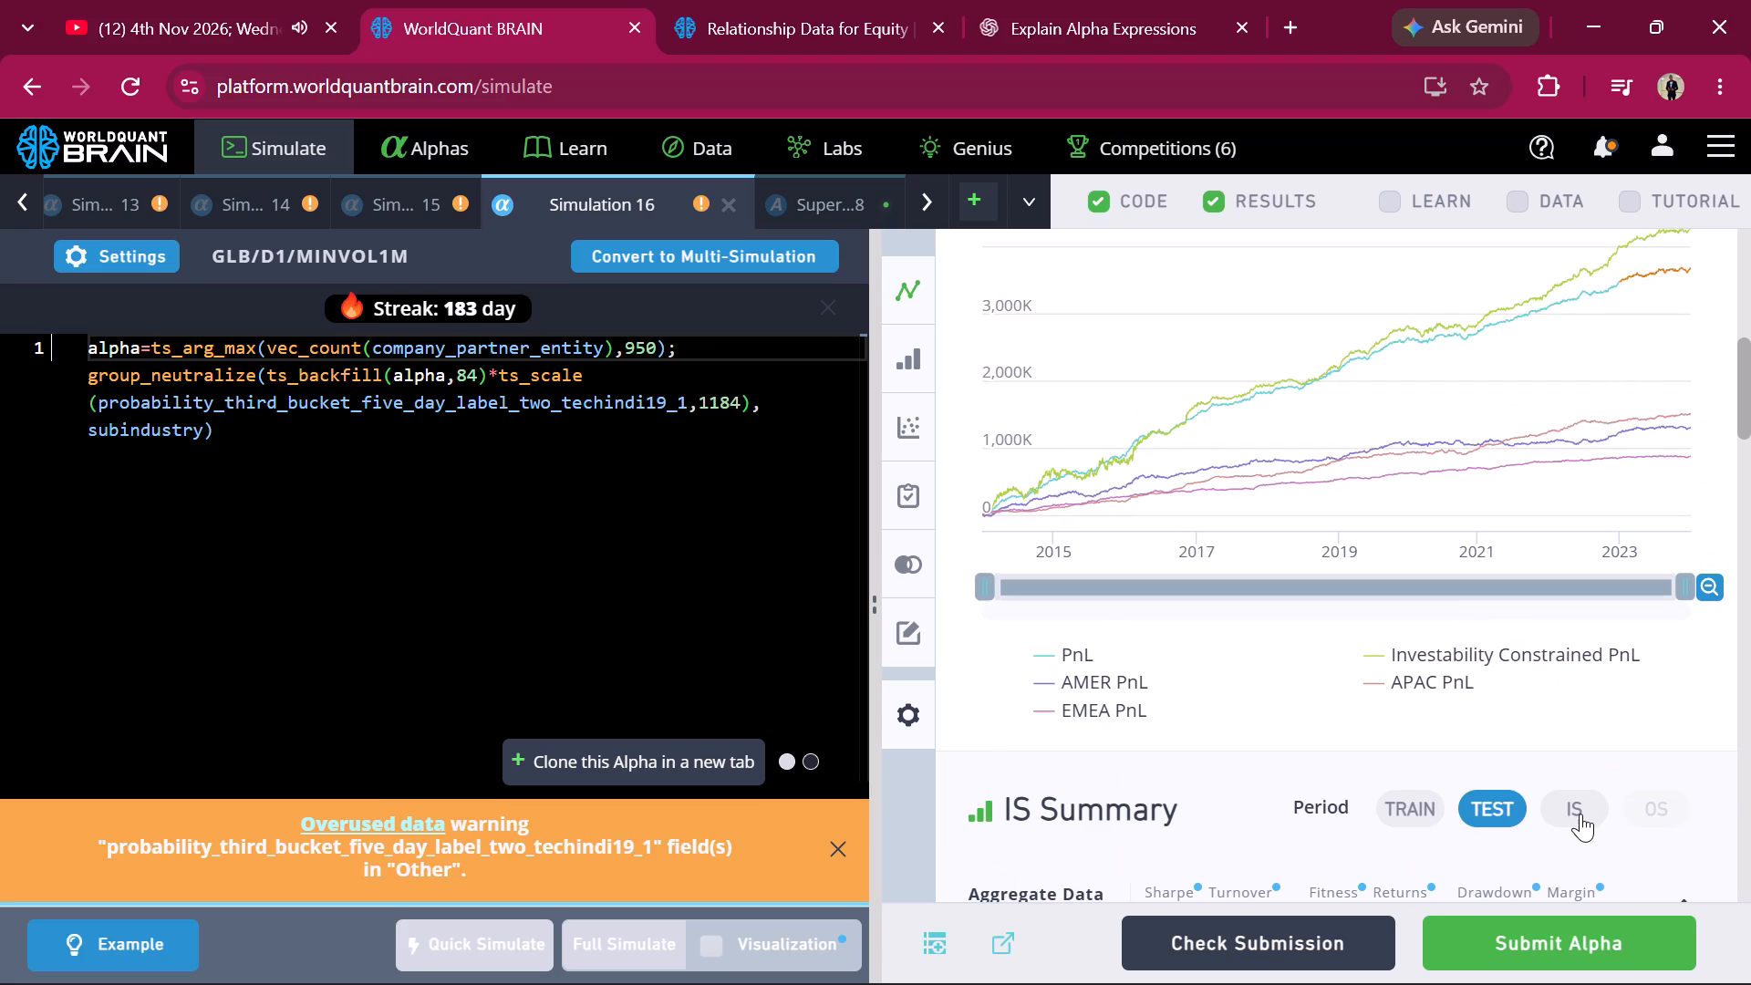
click(1580, 814)
scroll(1580, 814, down, 2)
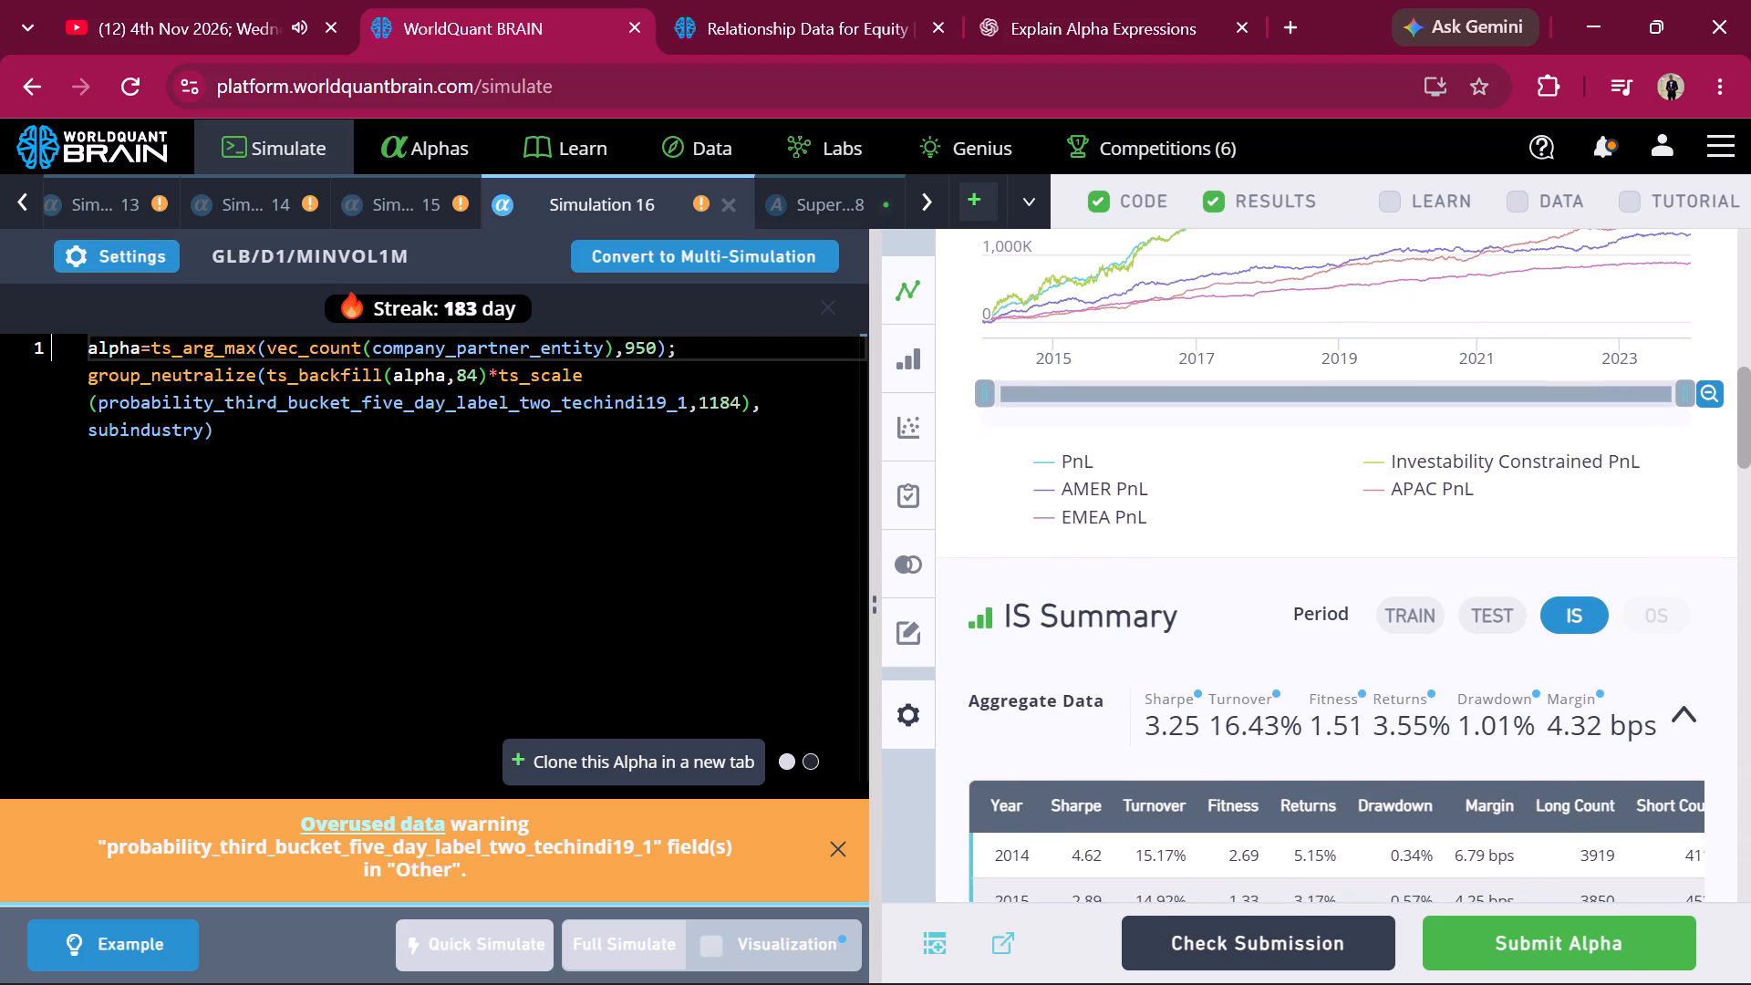
scroll(1580, 814, down, 8)
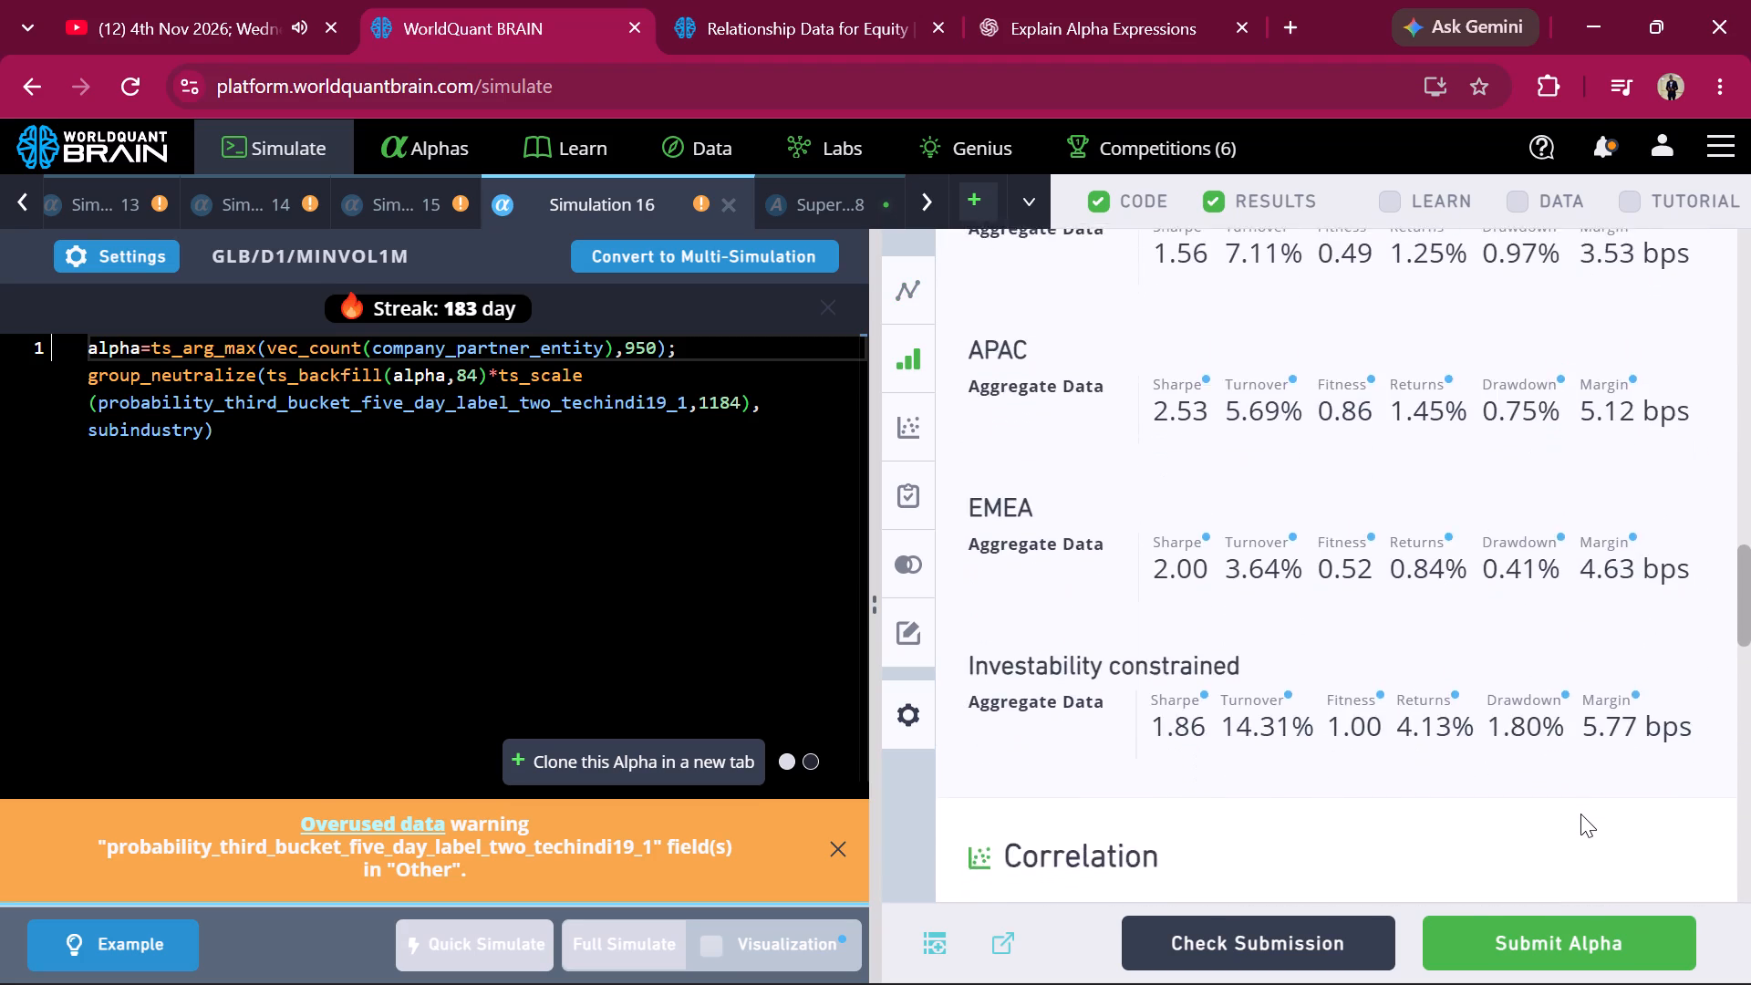
scroll(1580, 814, down, 13)
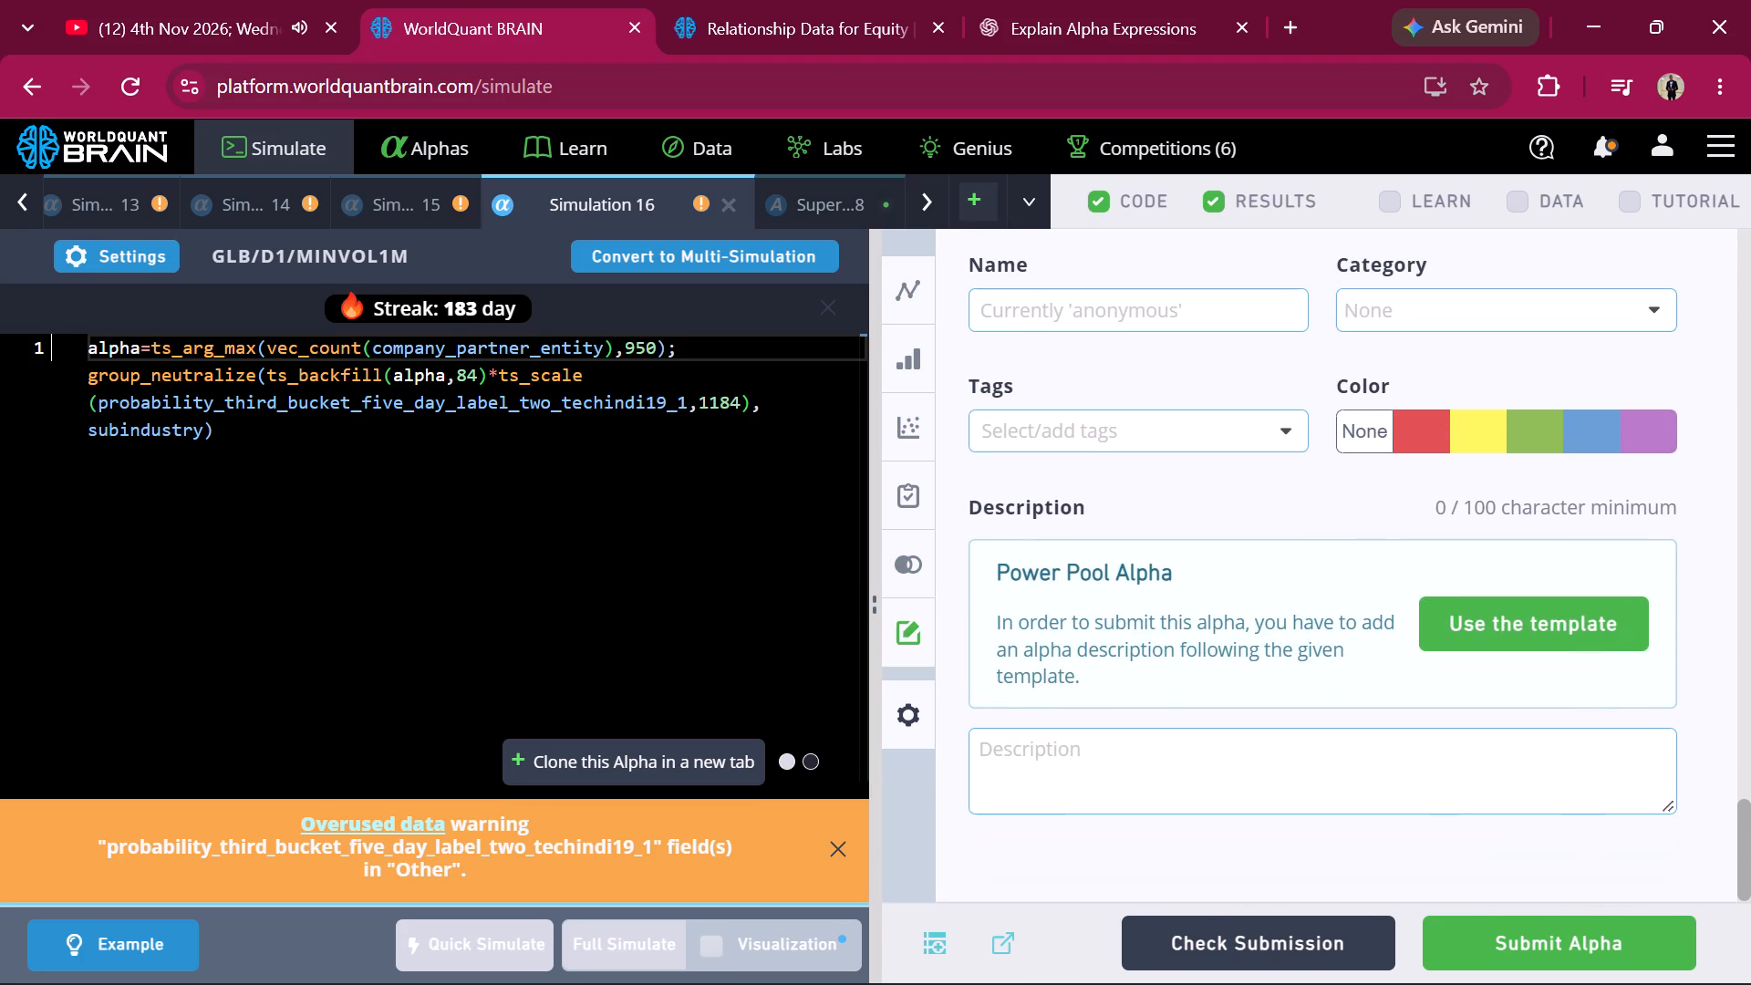
Switch to the YouTube video of the Wednesday church service and look over its page.
click(164, 7)
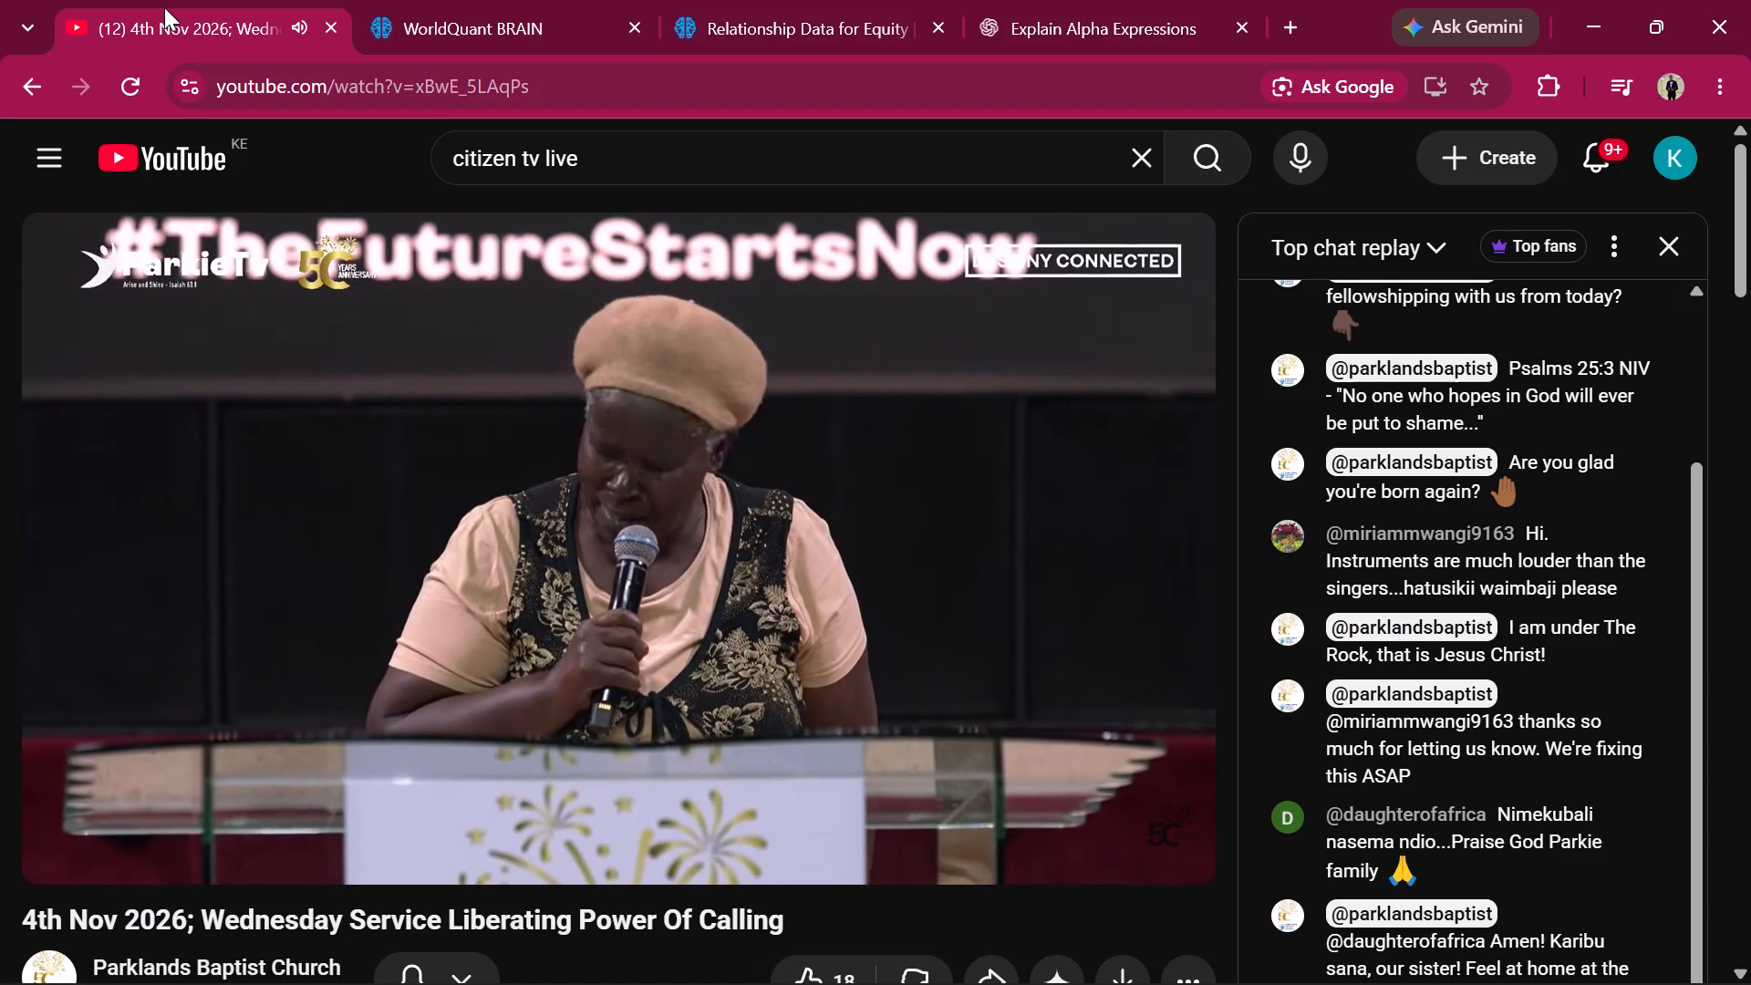
scroll(400, 745, down, 1)
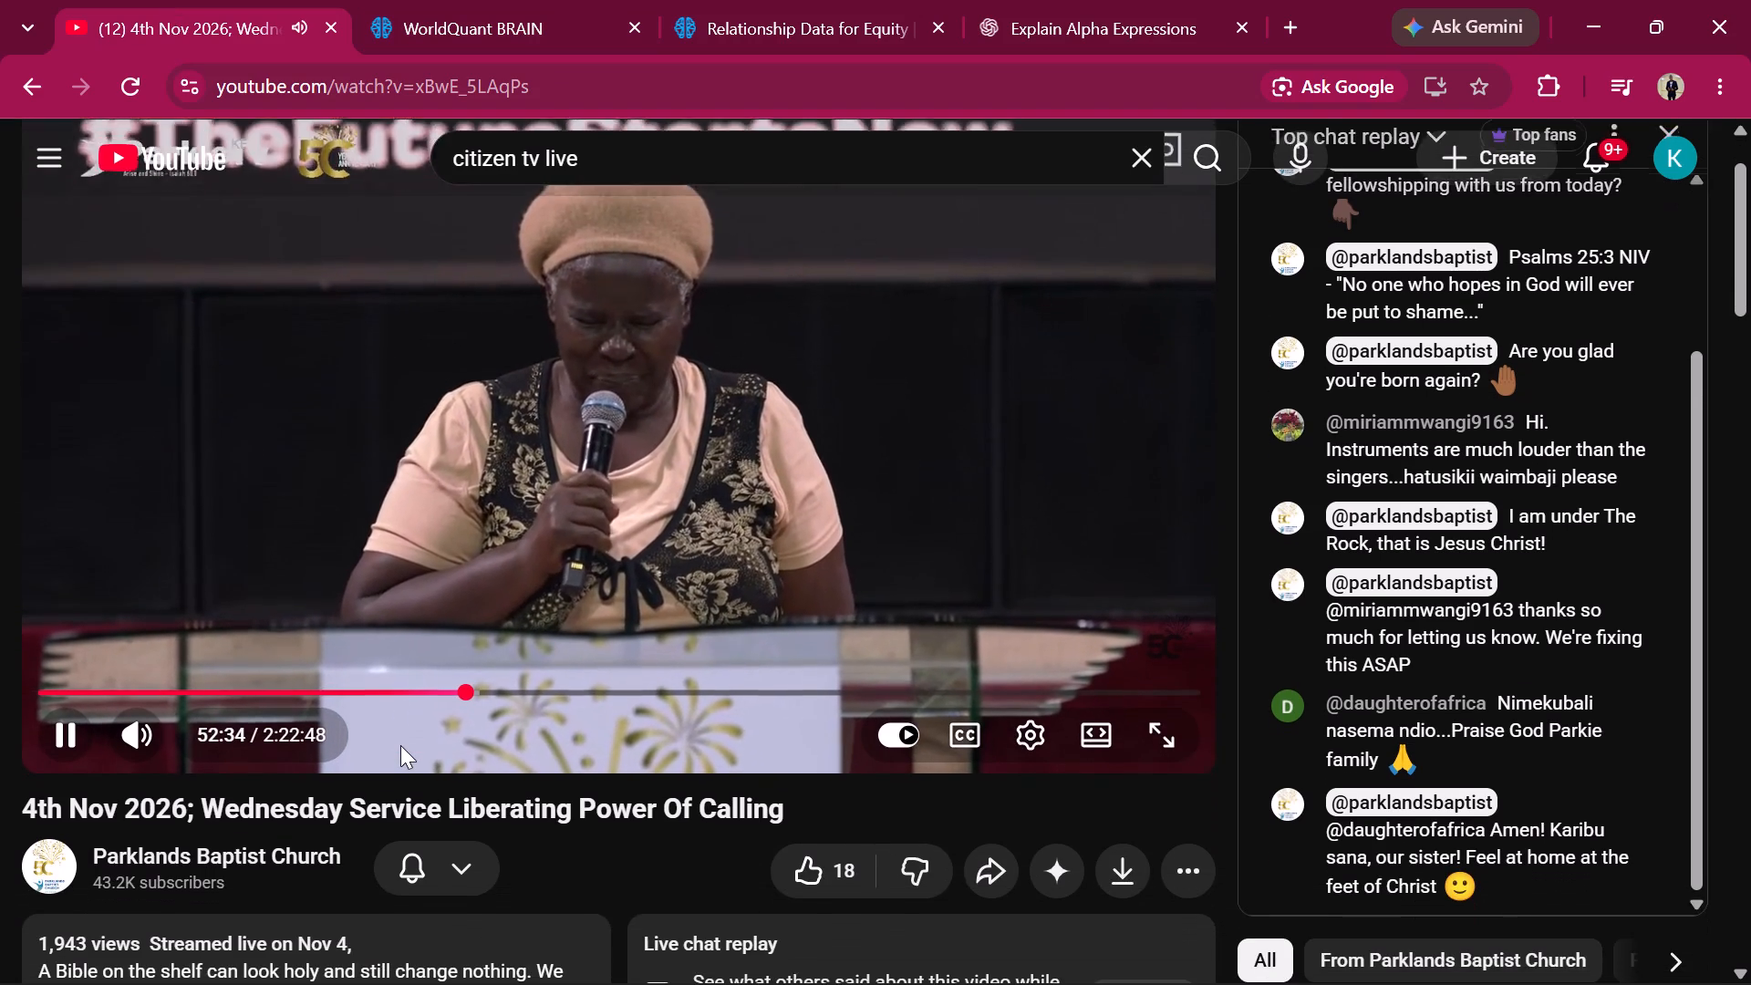
scroll(400, 745, down, 1)
scroll(400, 745, up, 1)
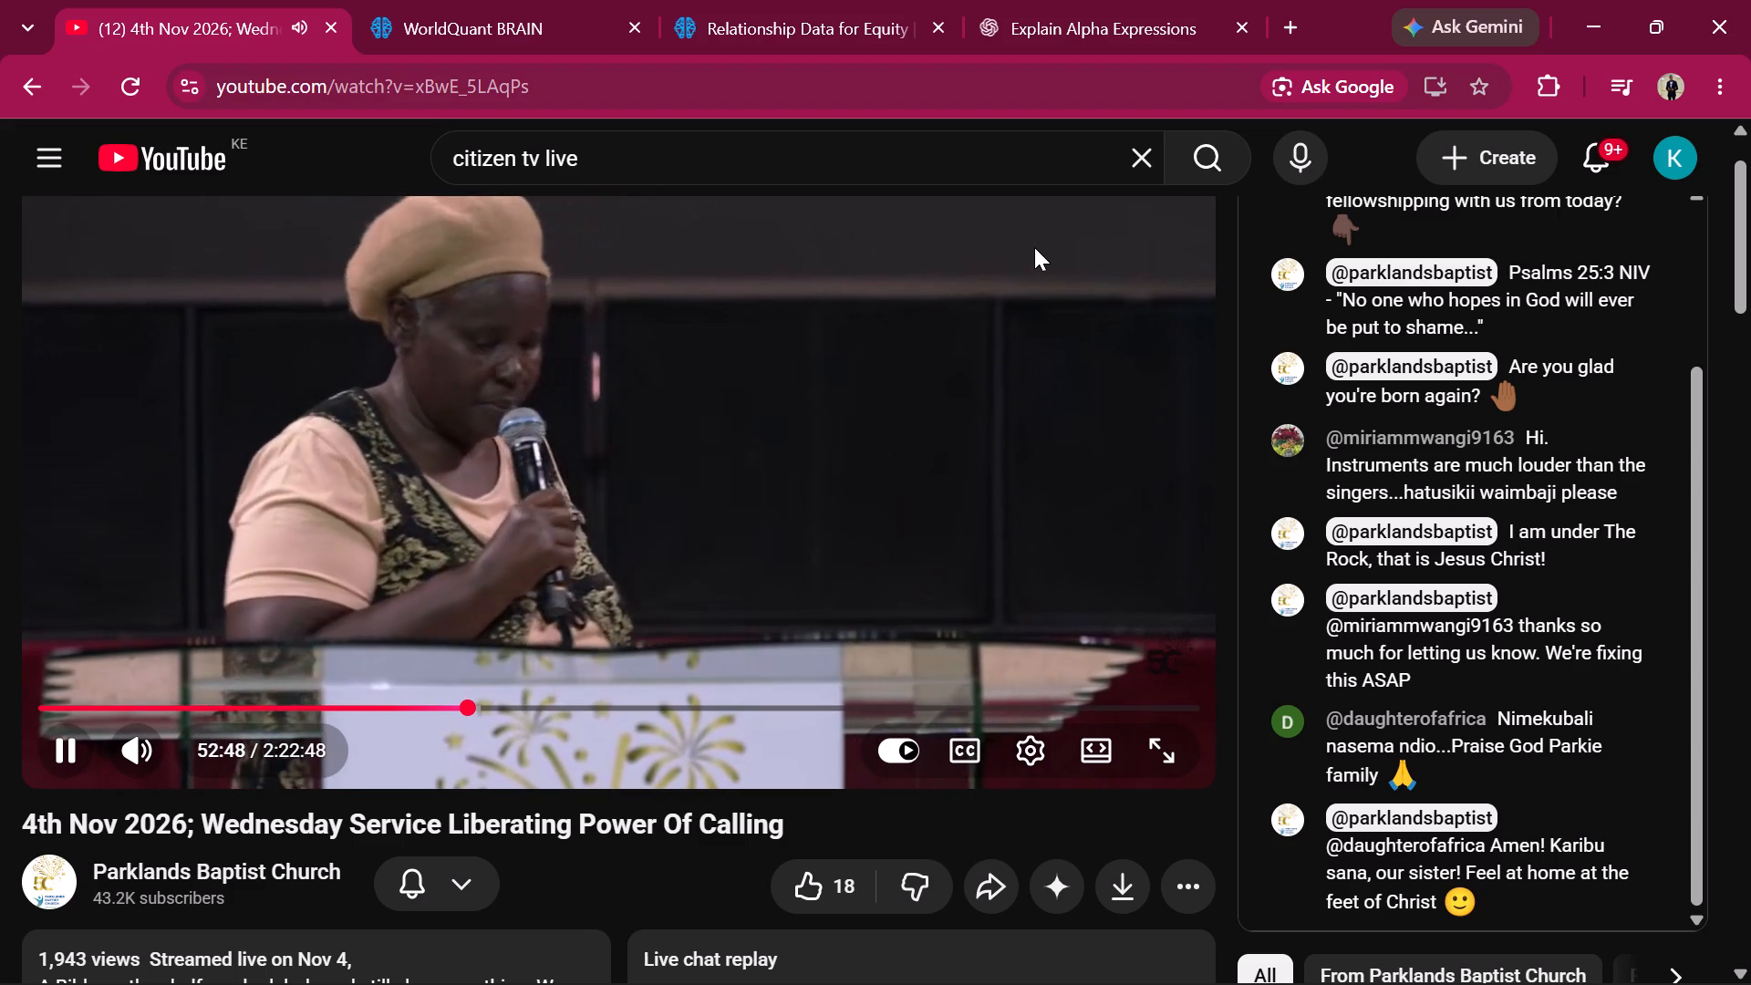
scroll(1034, 247, up, 1)
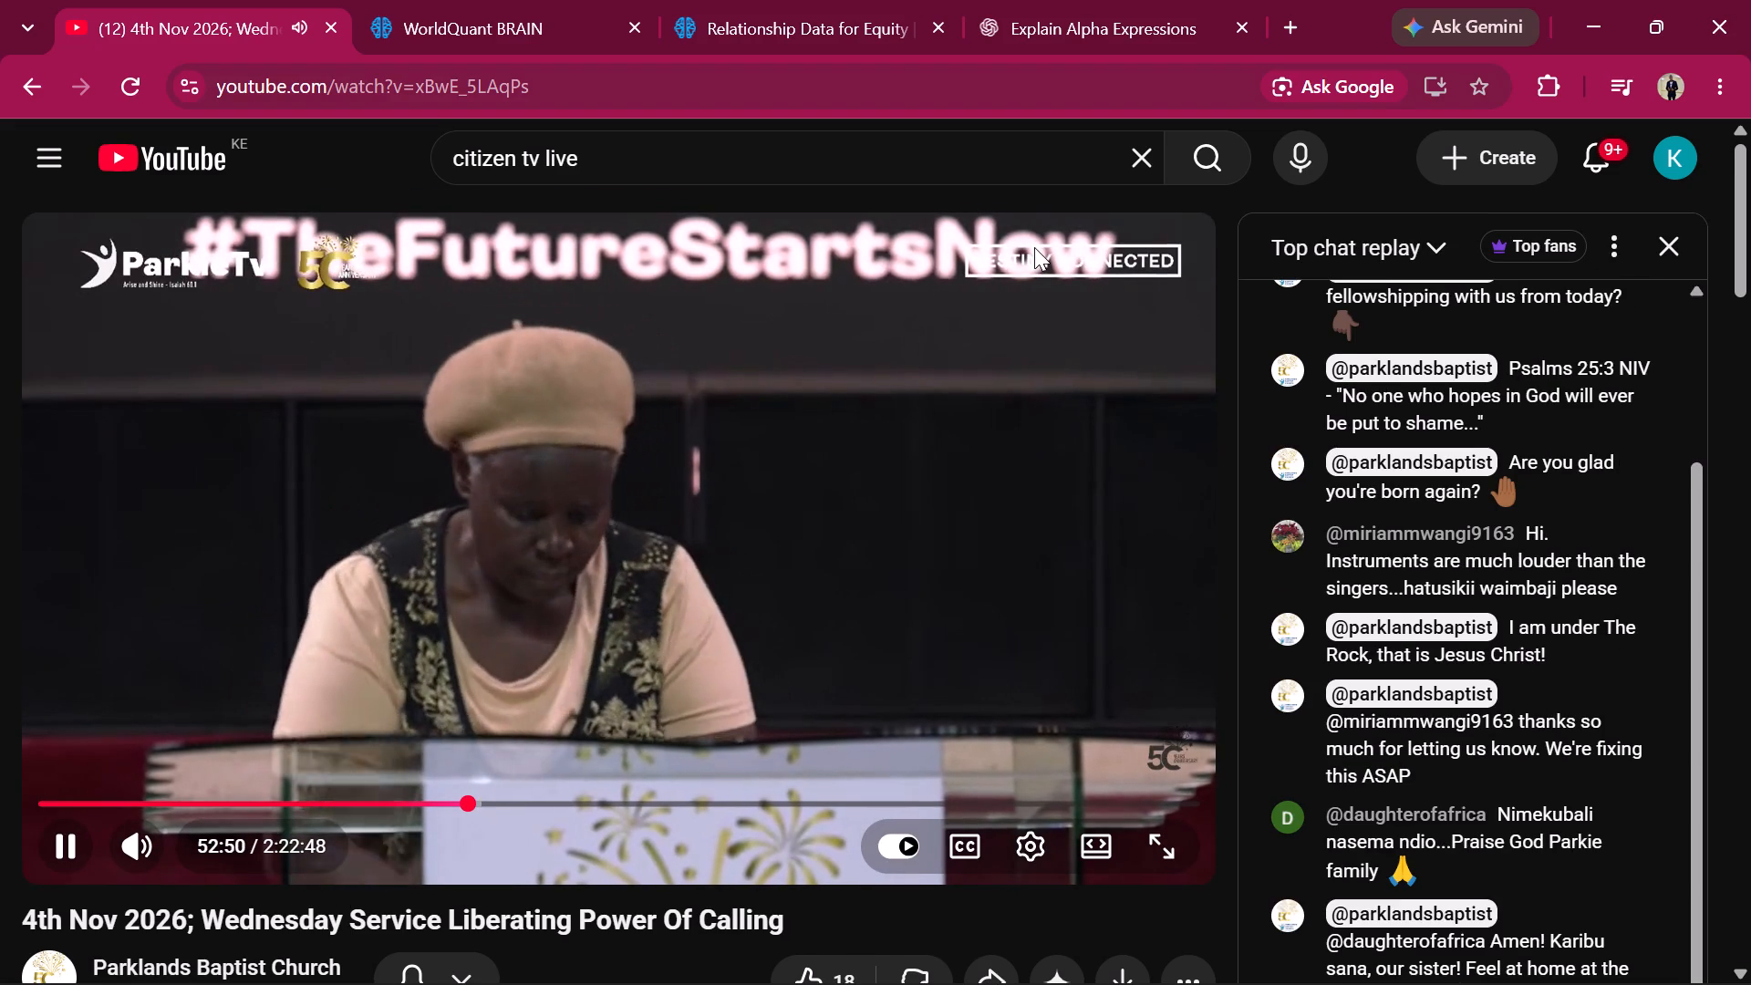